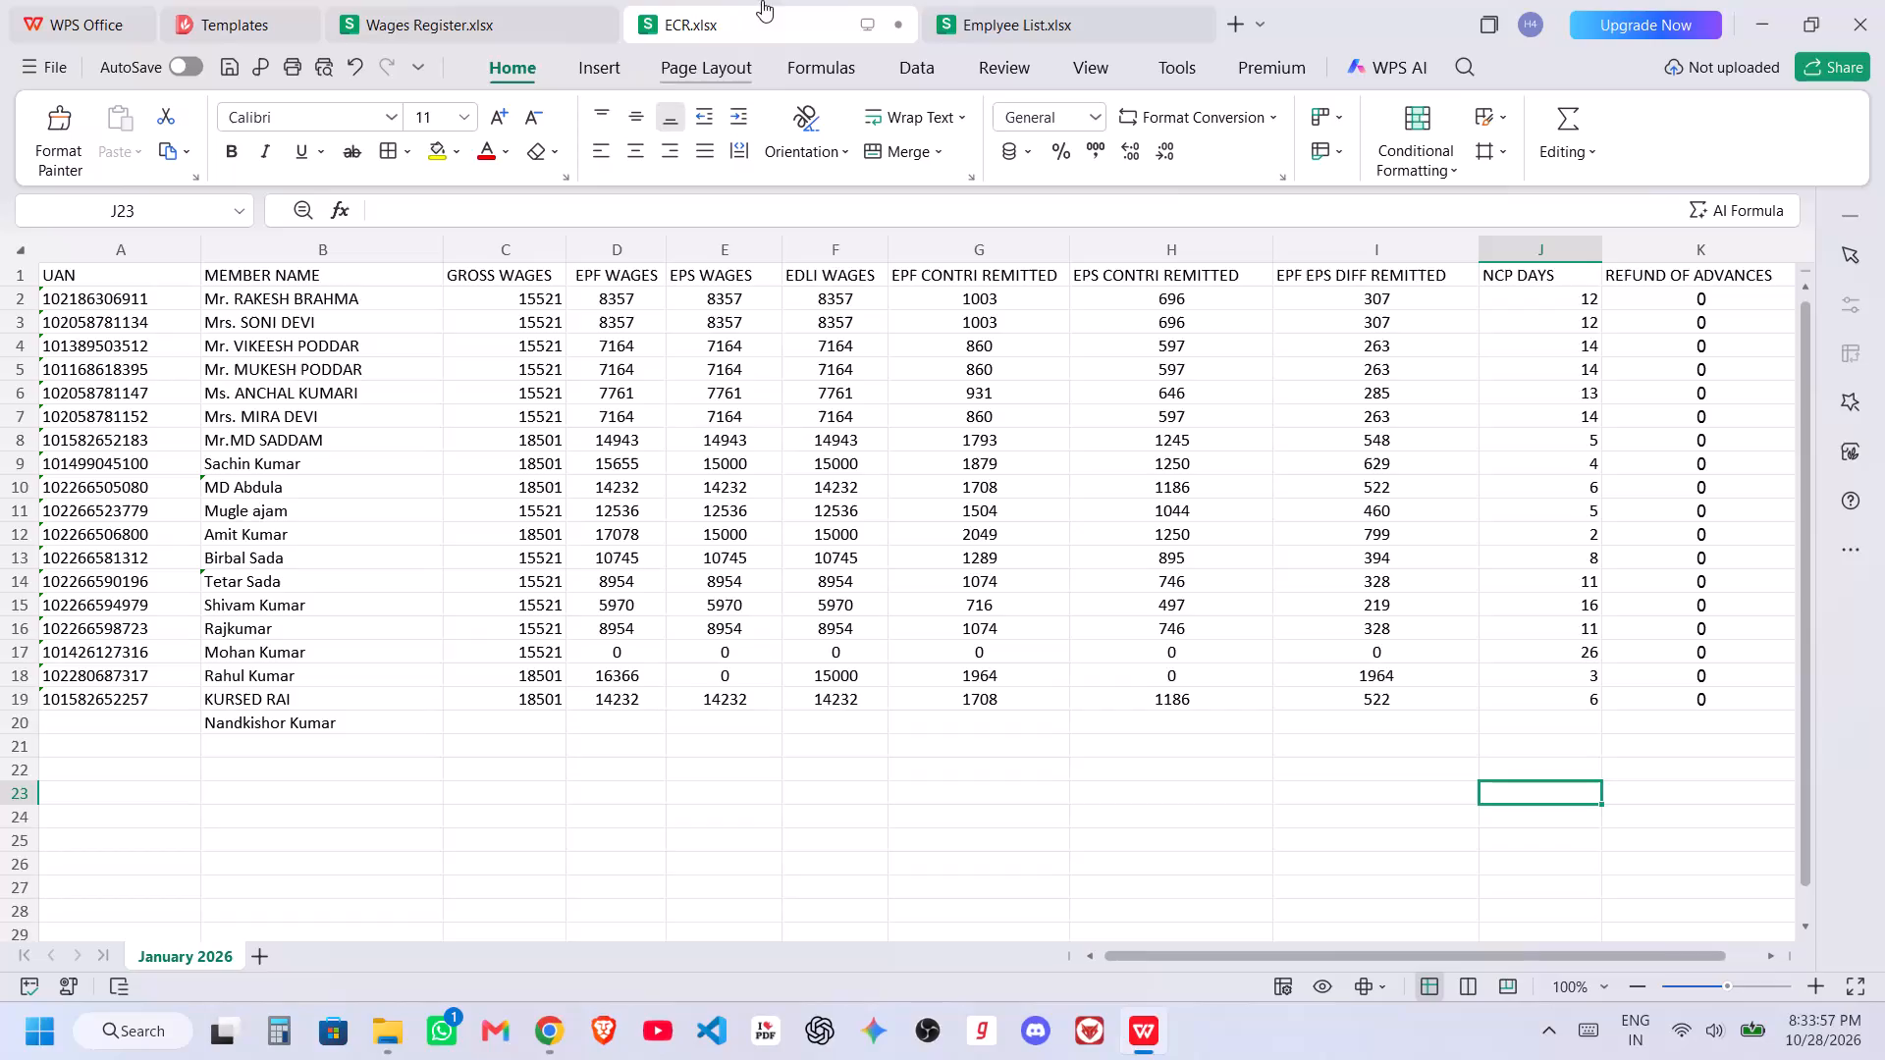
# Save the ECR workbook.
pyautogui.click(593, 848)
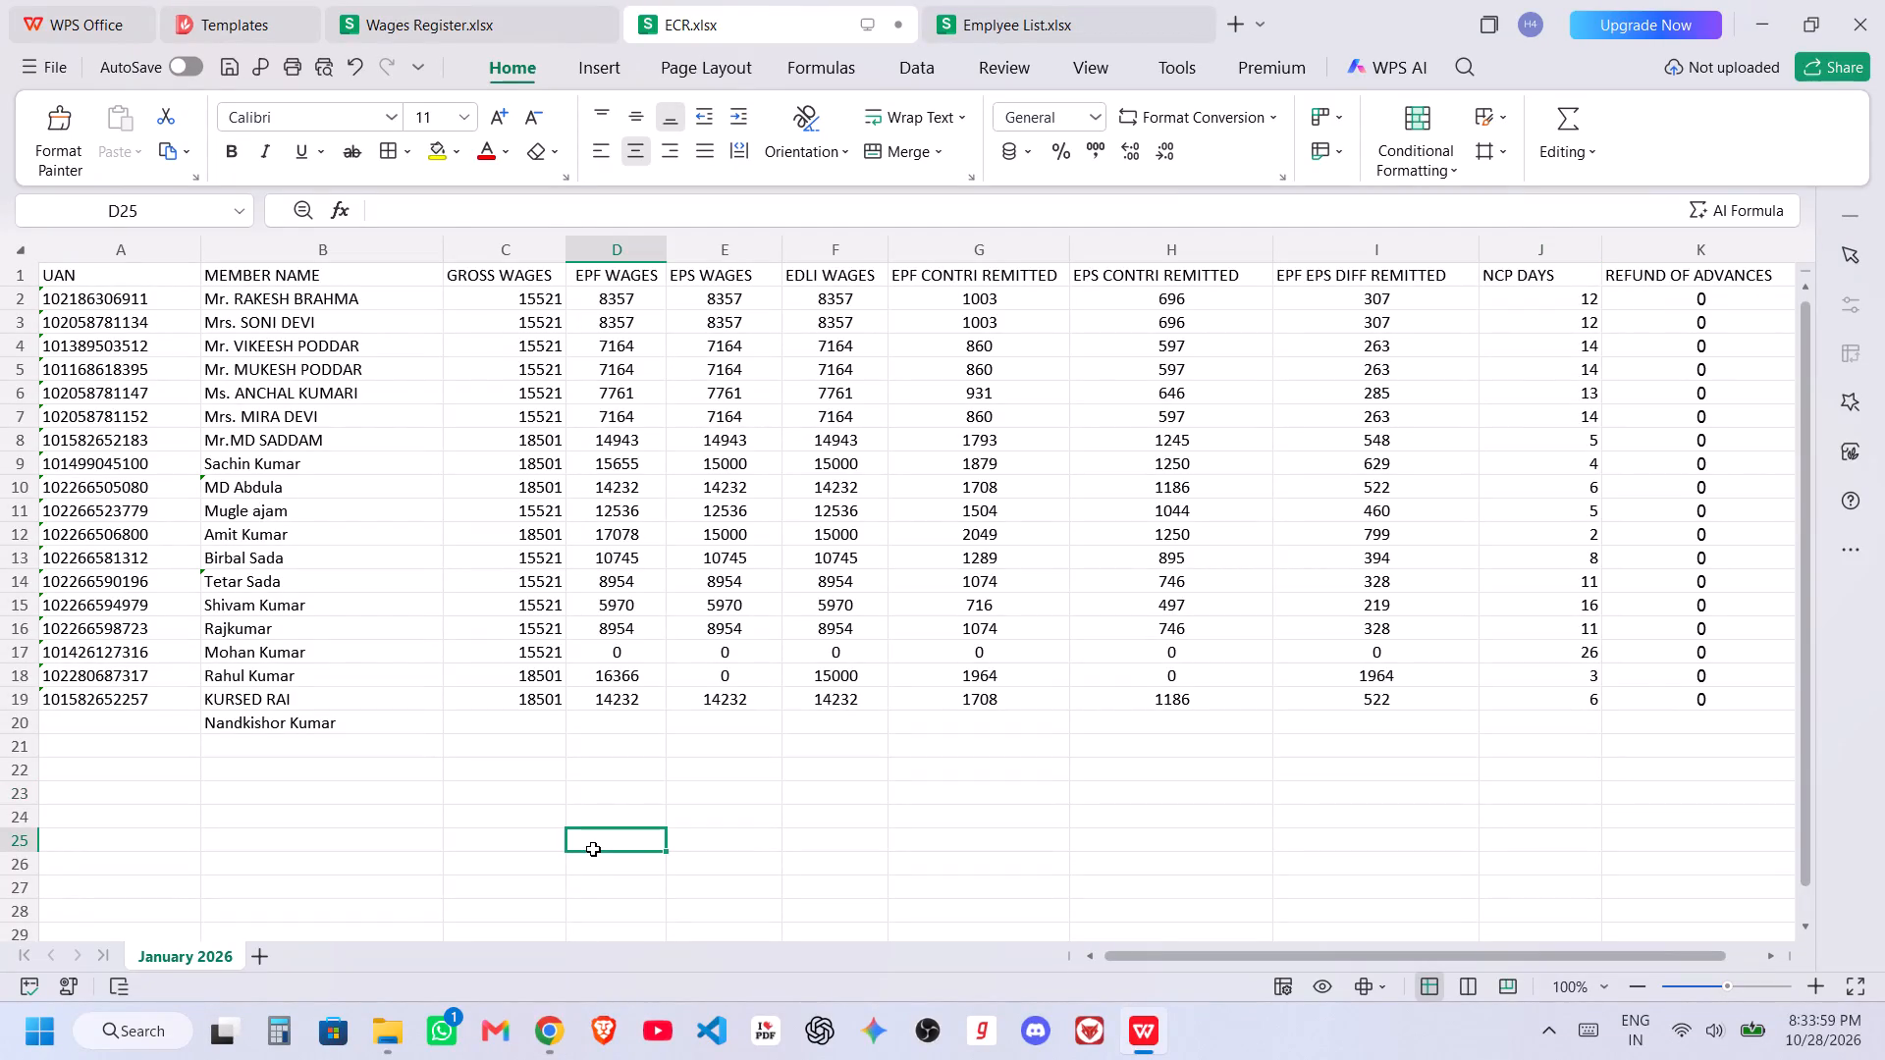
pyautogui.hotkey('ctrl', 's')
# Set the NCP DAYS value in row 17 to 30 and save the ECR workbook.
pyautogui.click(1586, 655)
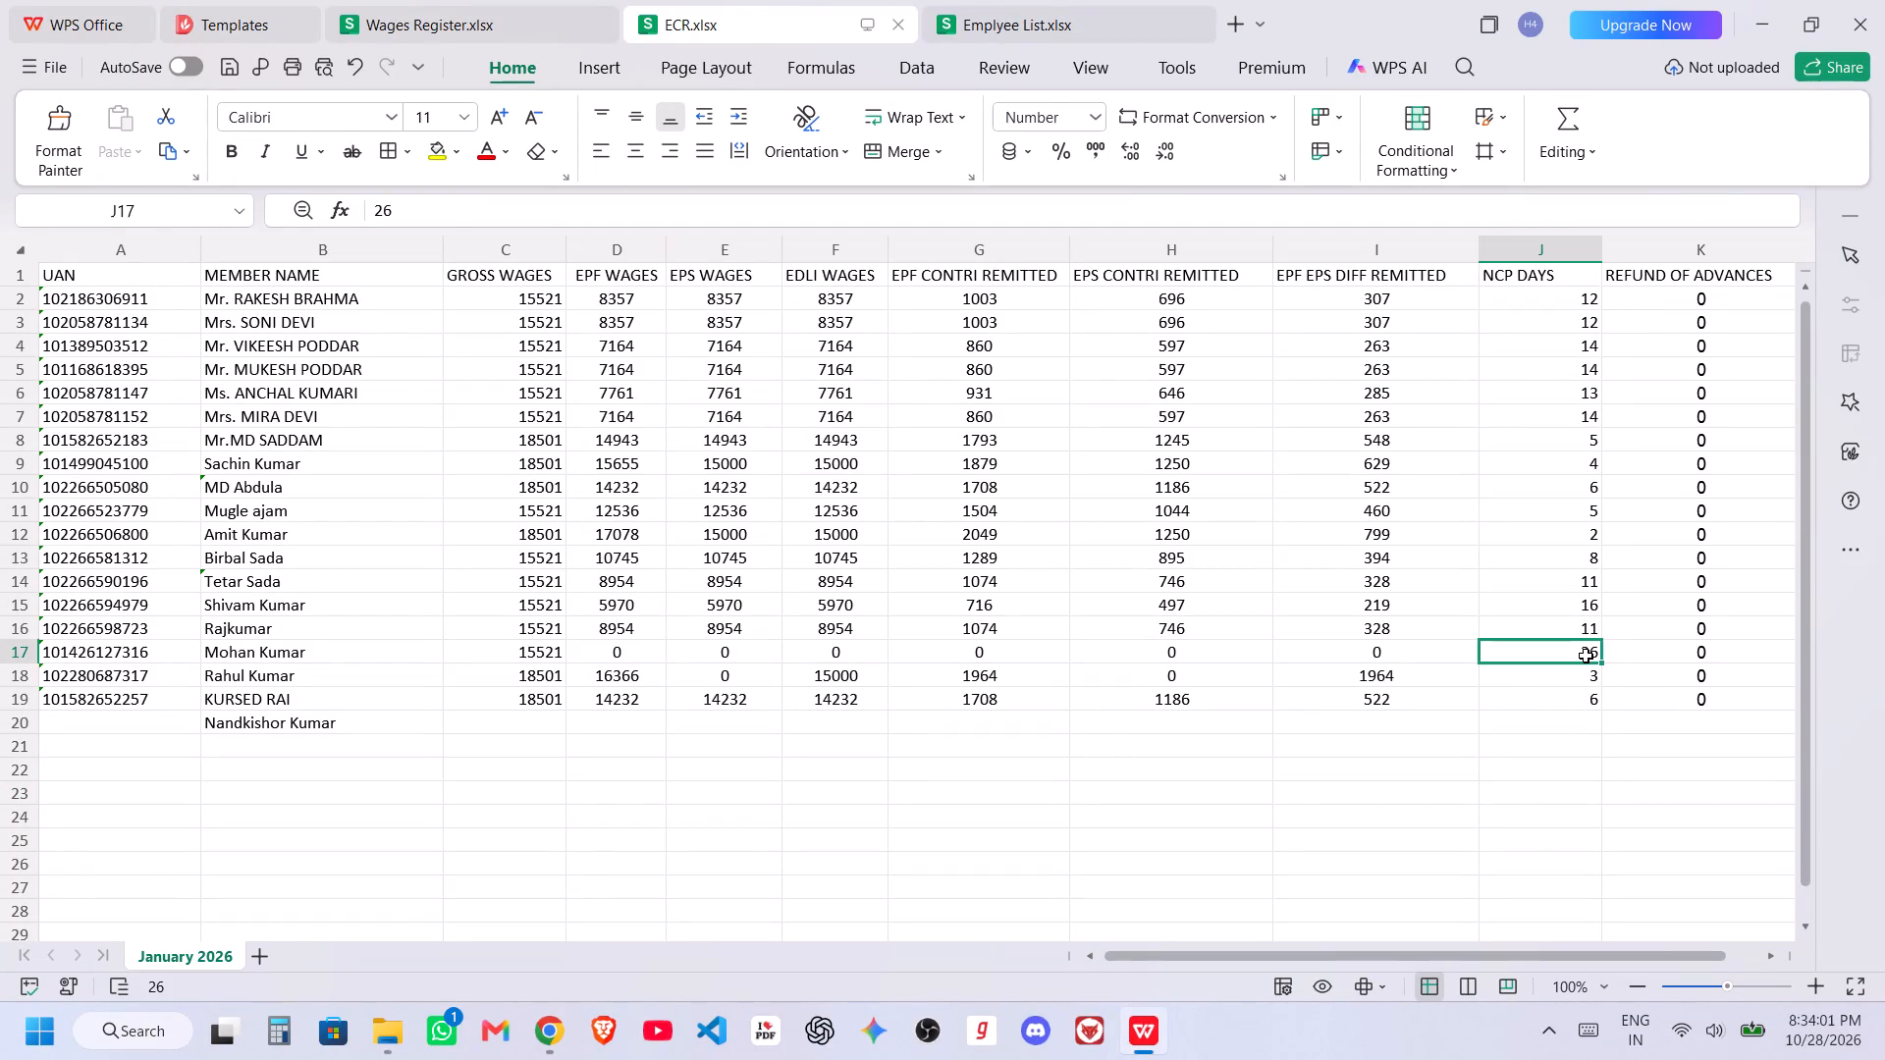
pyautogui.write('31')
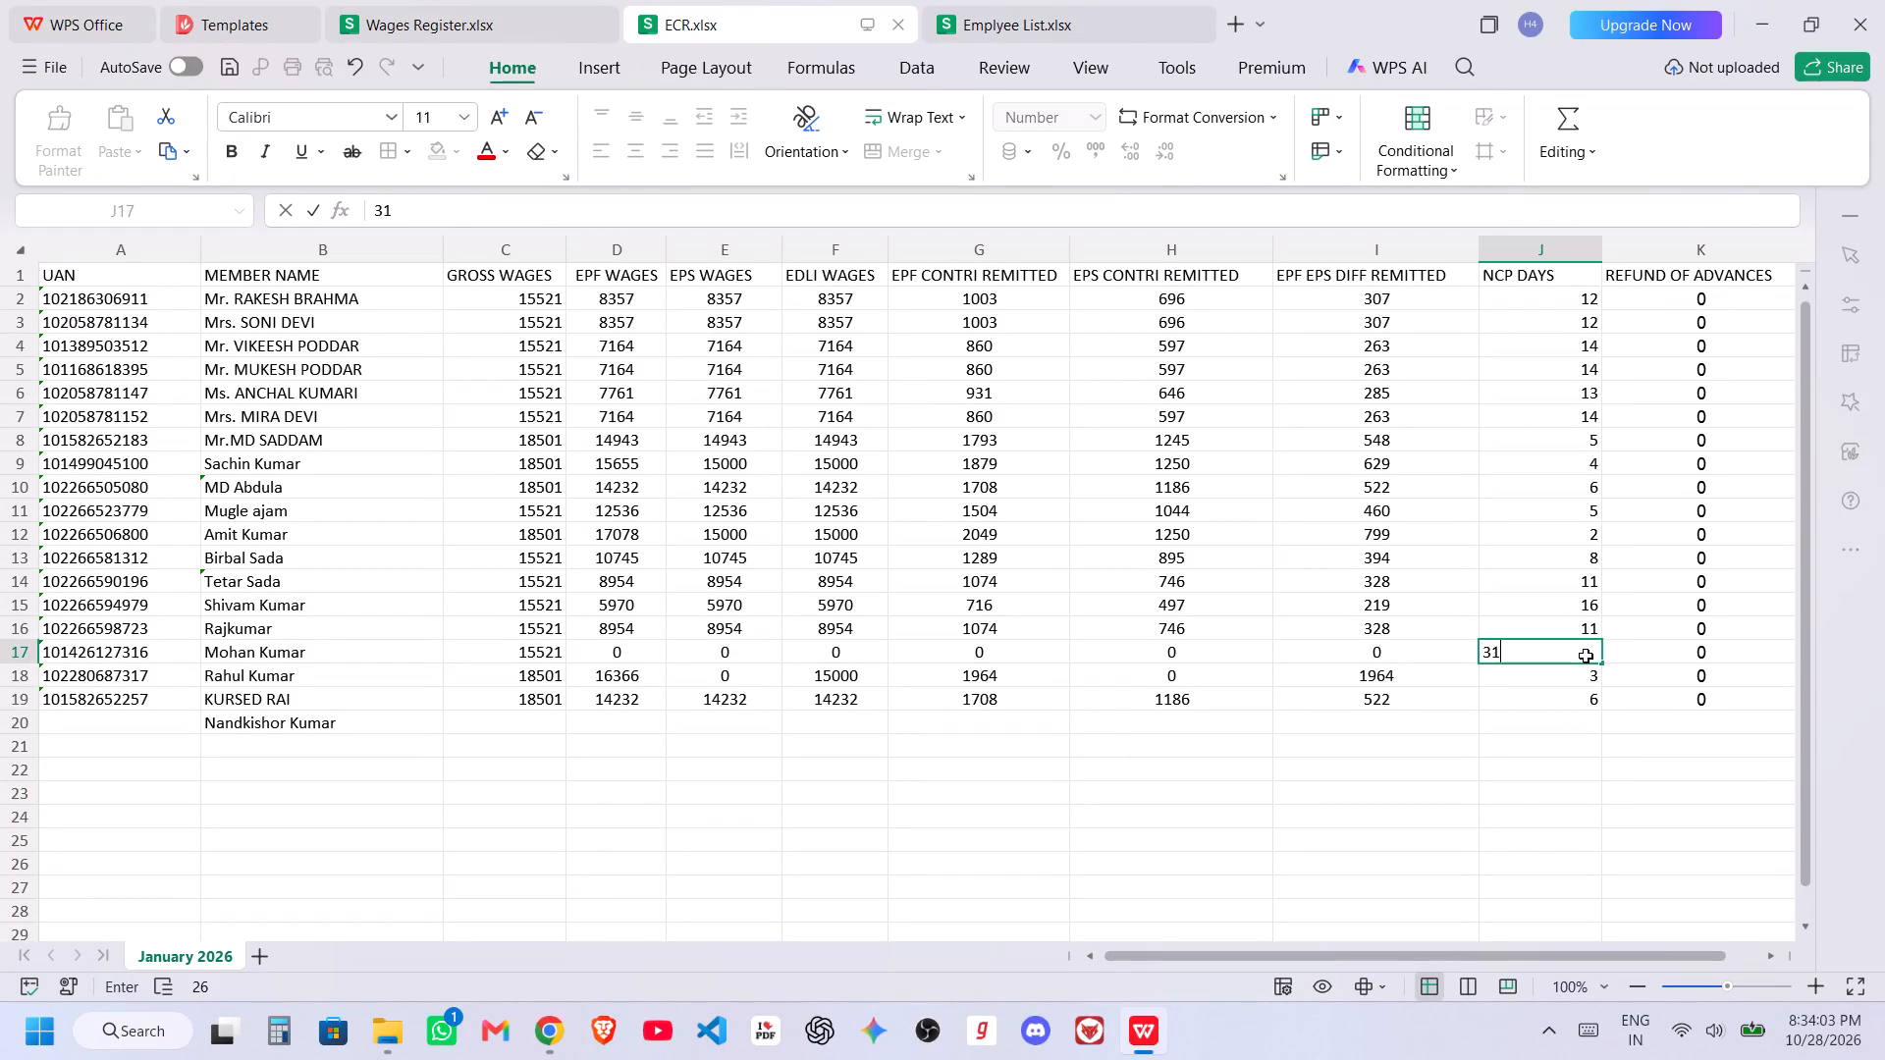
pyautogui.press('BackSpace')
pyautogui.press('0')
pyautogui.click(1539, 834)
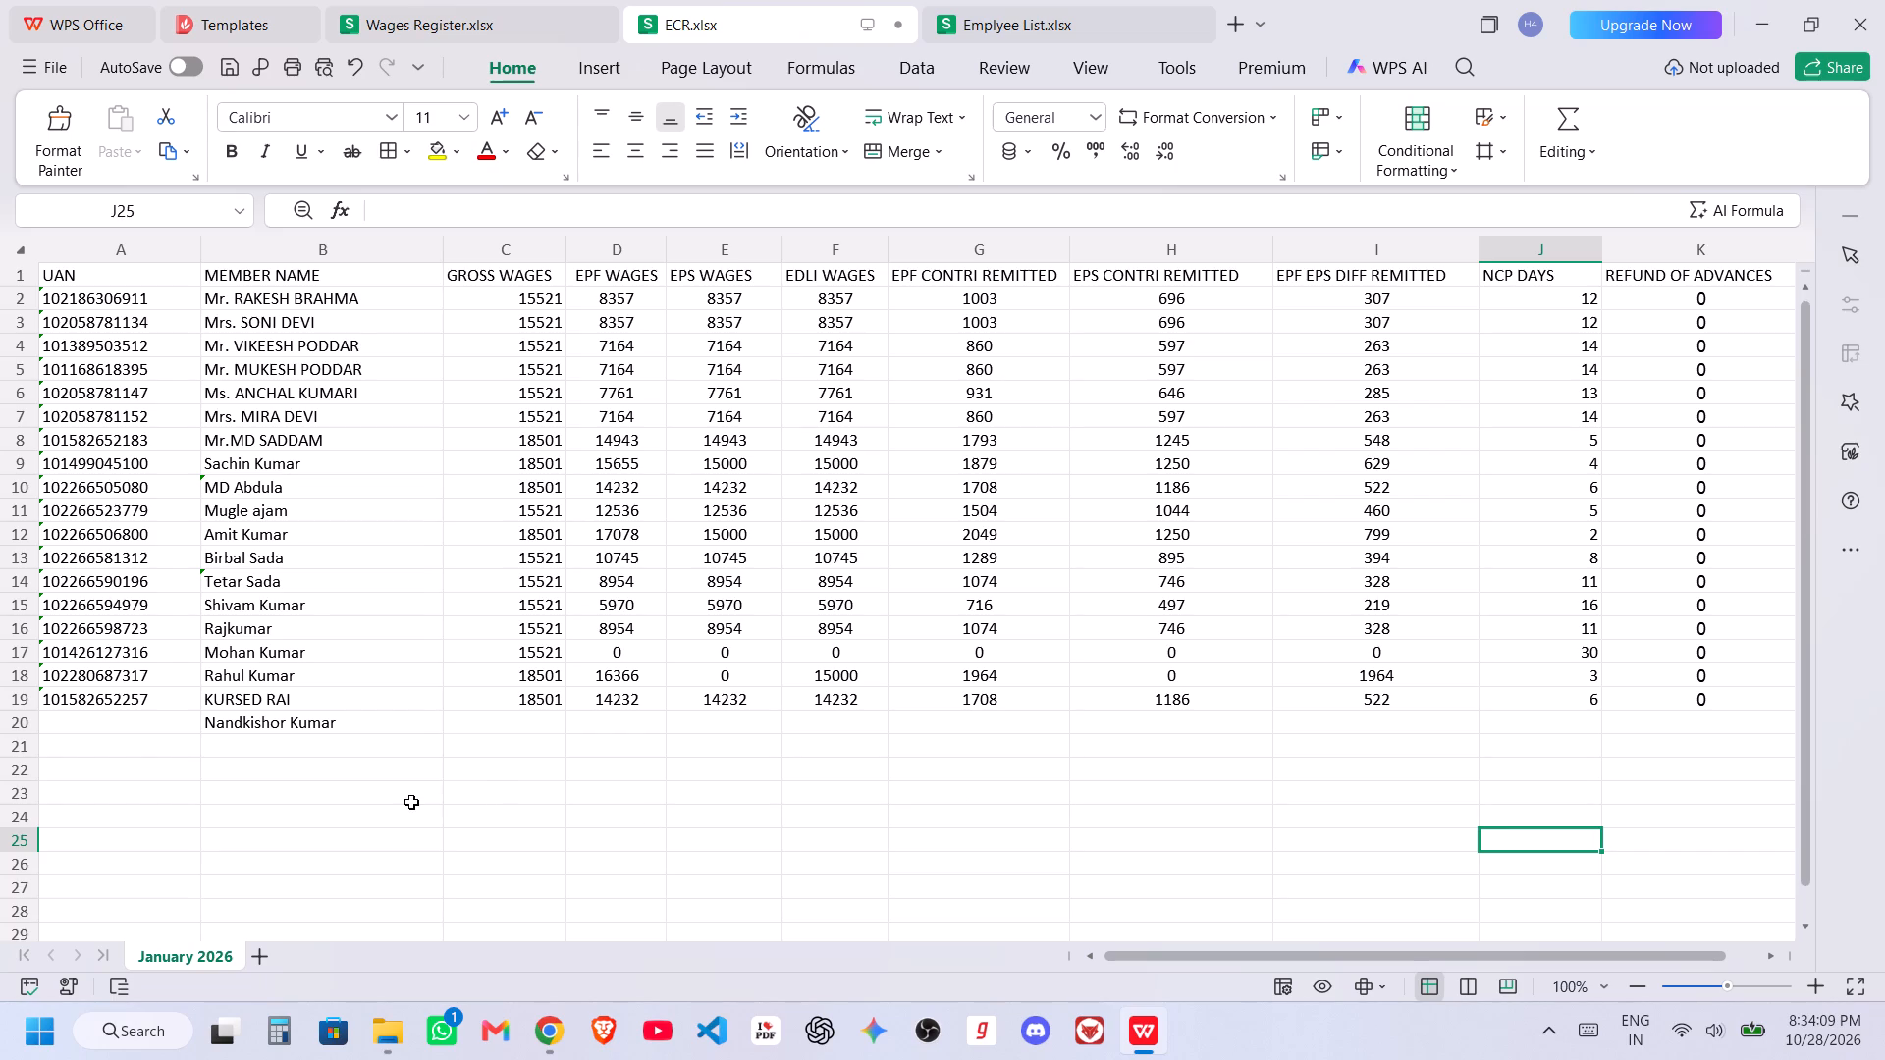
pyautogui.hotkey('ctrl', 's')
# Copy the UAN from row 31 of the employee list workbook and paste it as a value into the ECR's cell A20.
pyautogui.click(1020, 0)
pyautogui.click(137, 534)
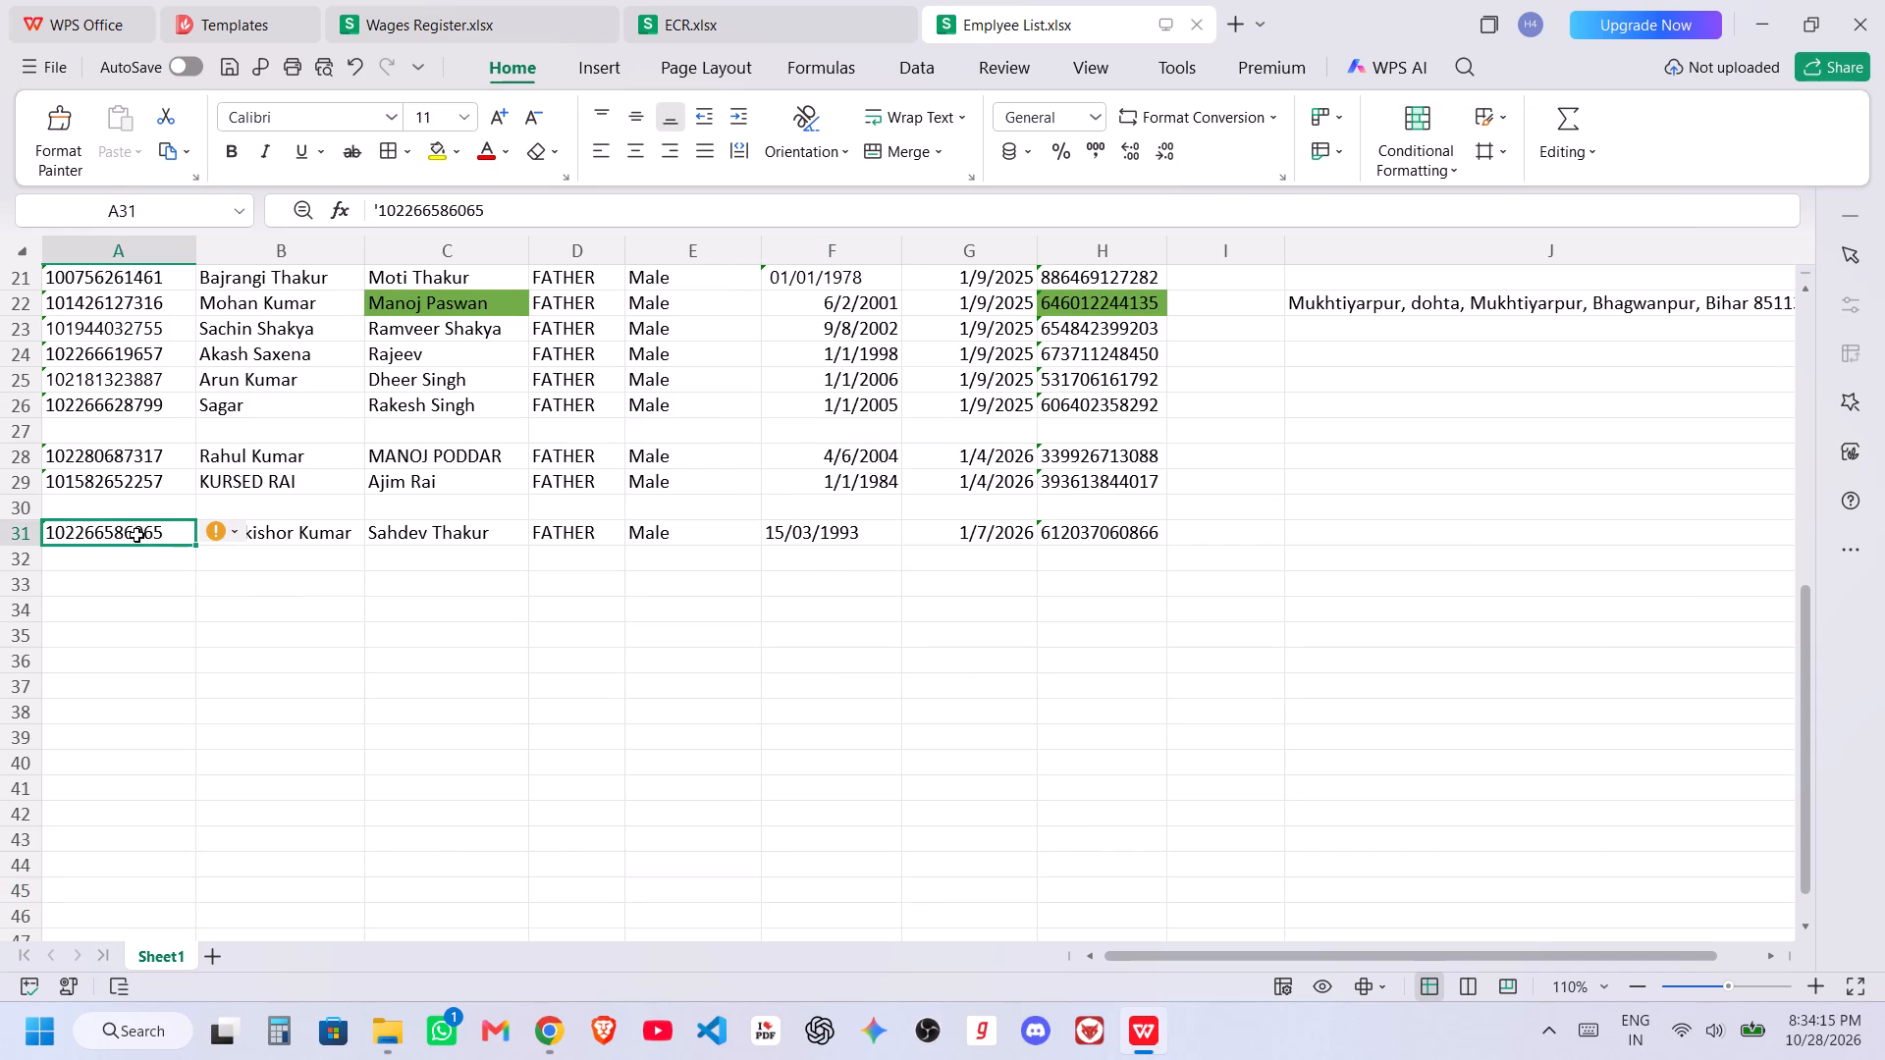
pyautogui.hotkey('ctrl', 'c')
pyautogui.click(495, 0)
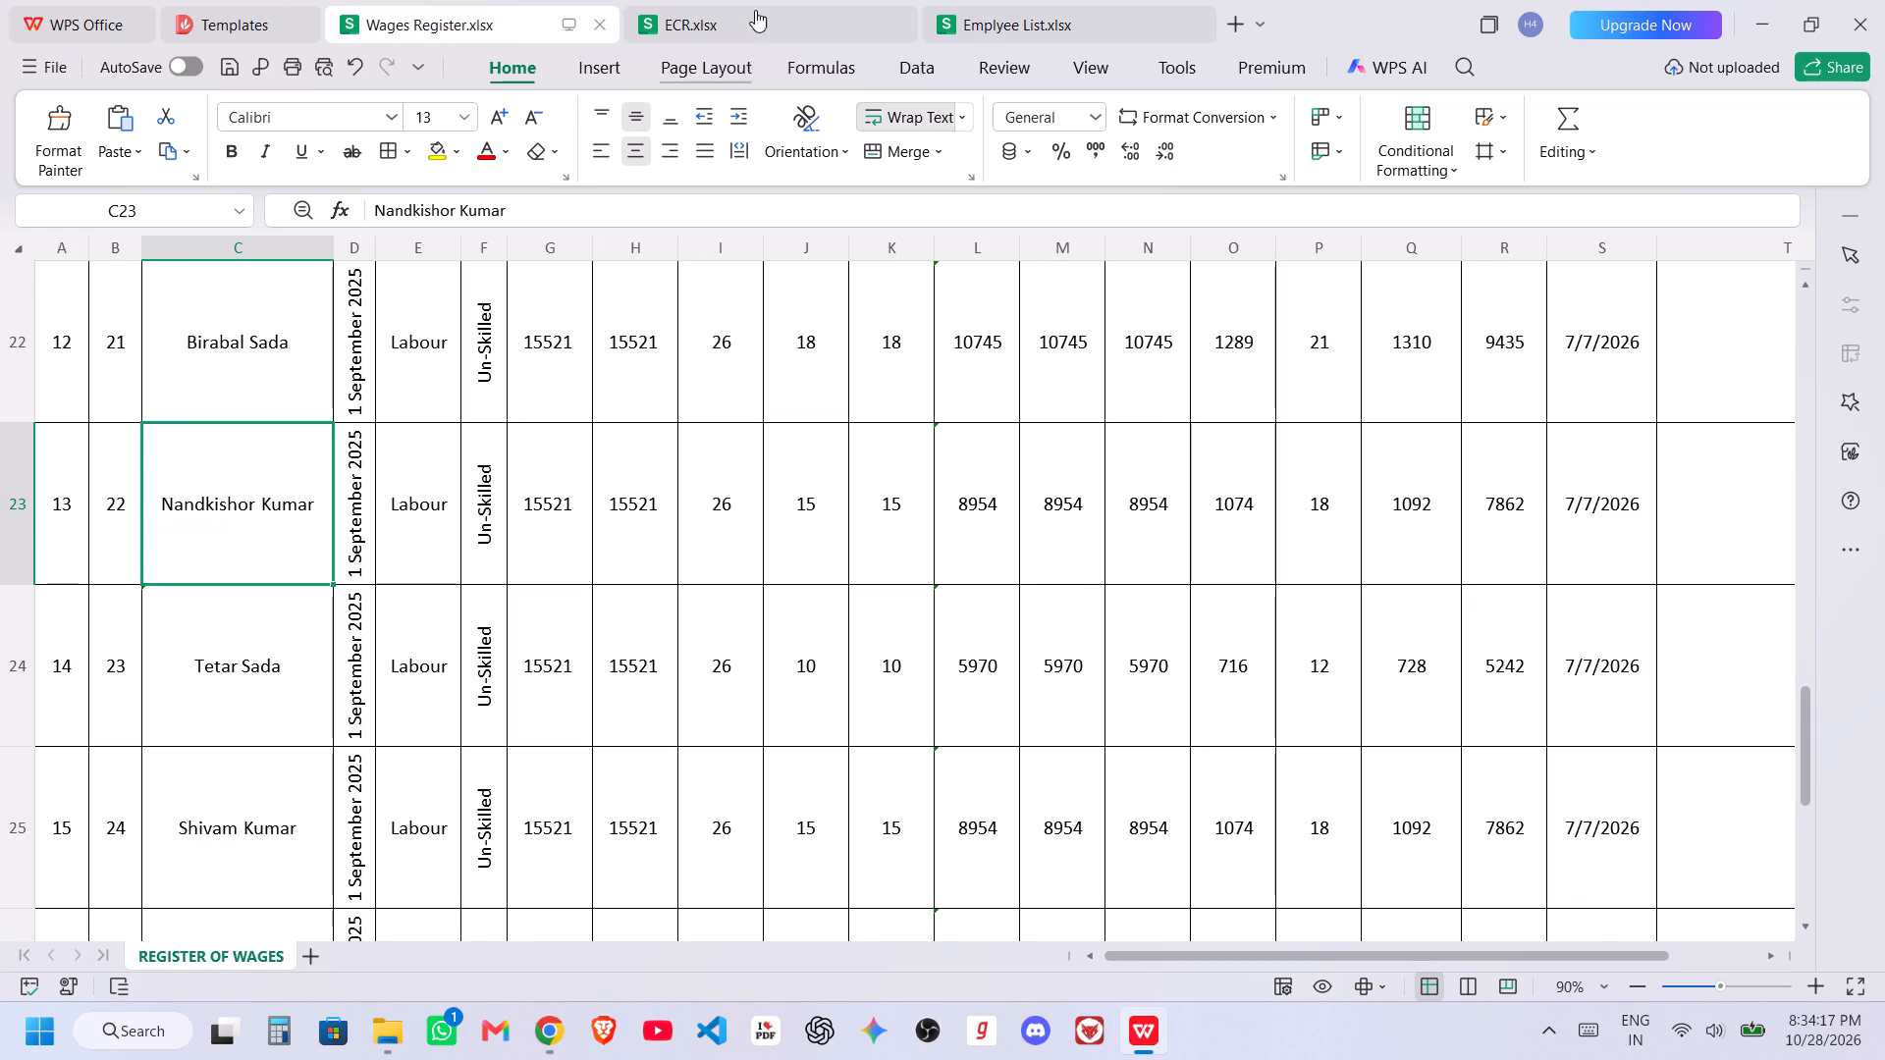
pyautogui.click(765, 0)
pyautogui.click(127, 715)
pyautogui.rightClick(127, 715)
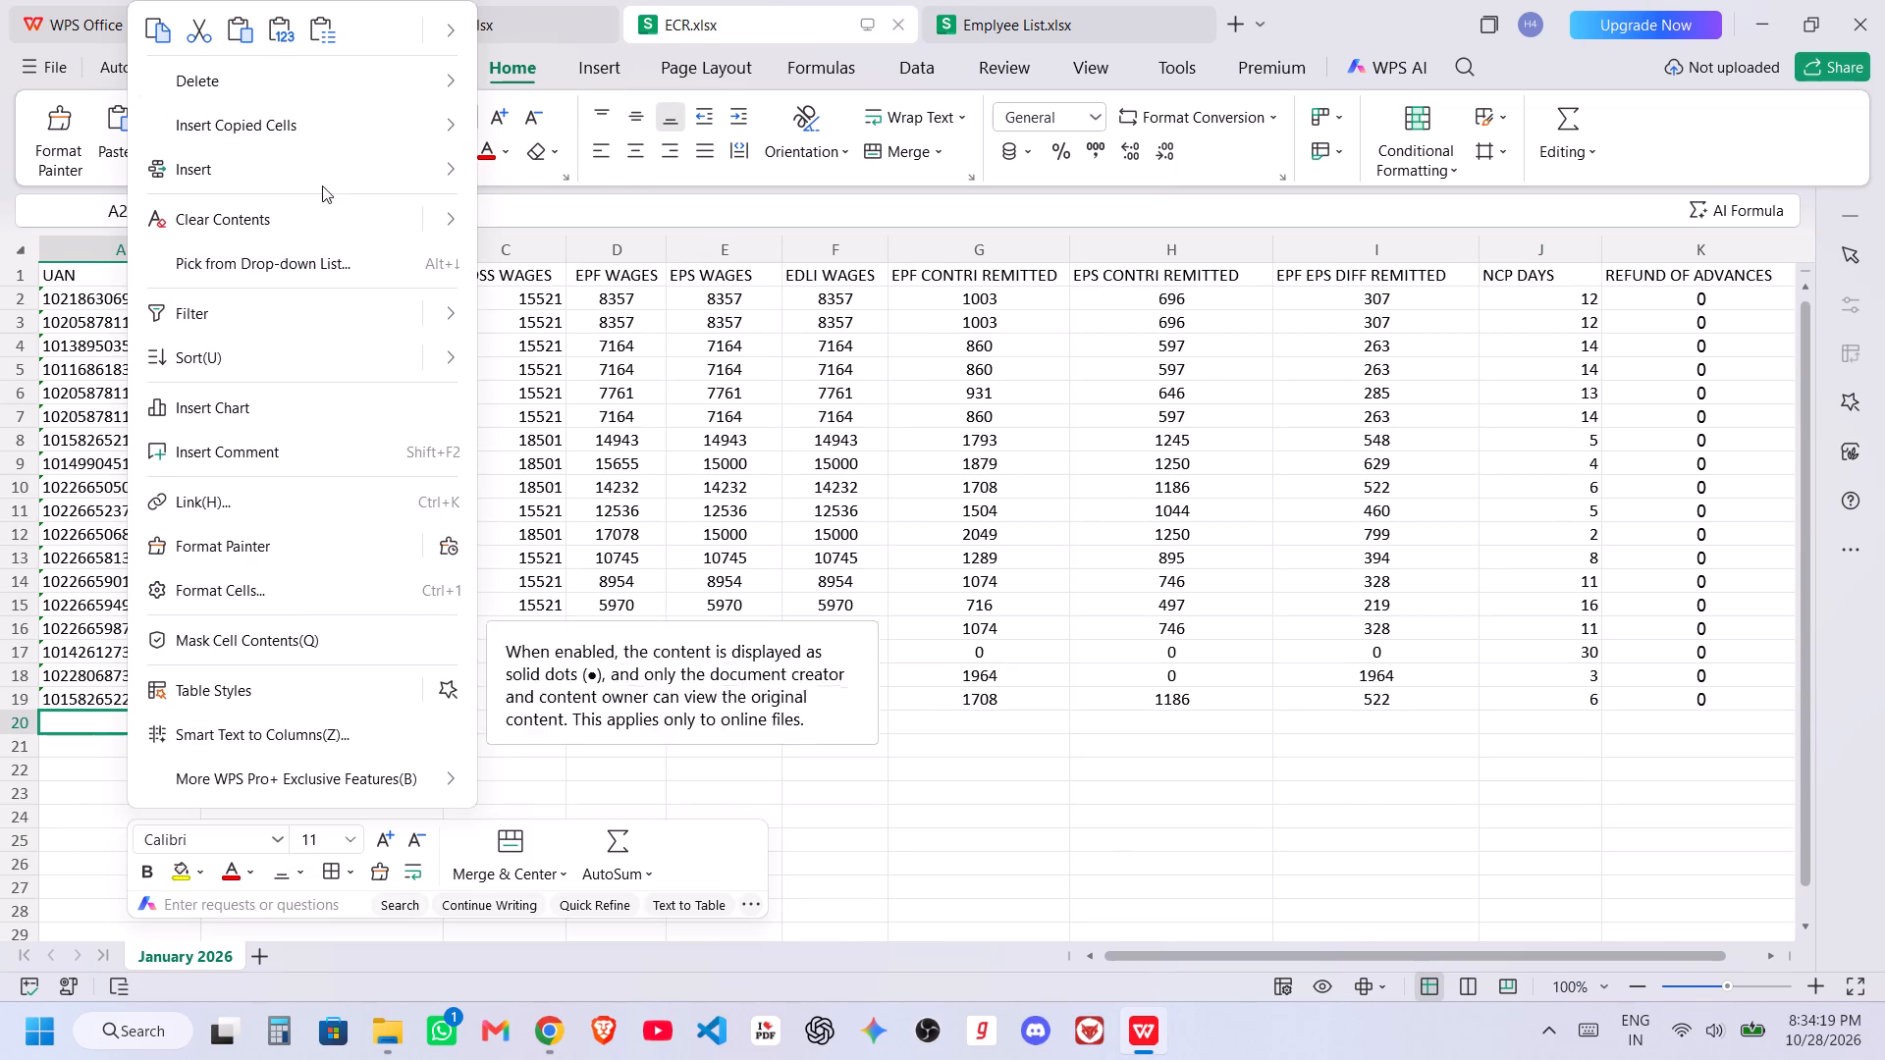
pyautogui.click(284, 16)
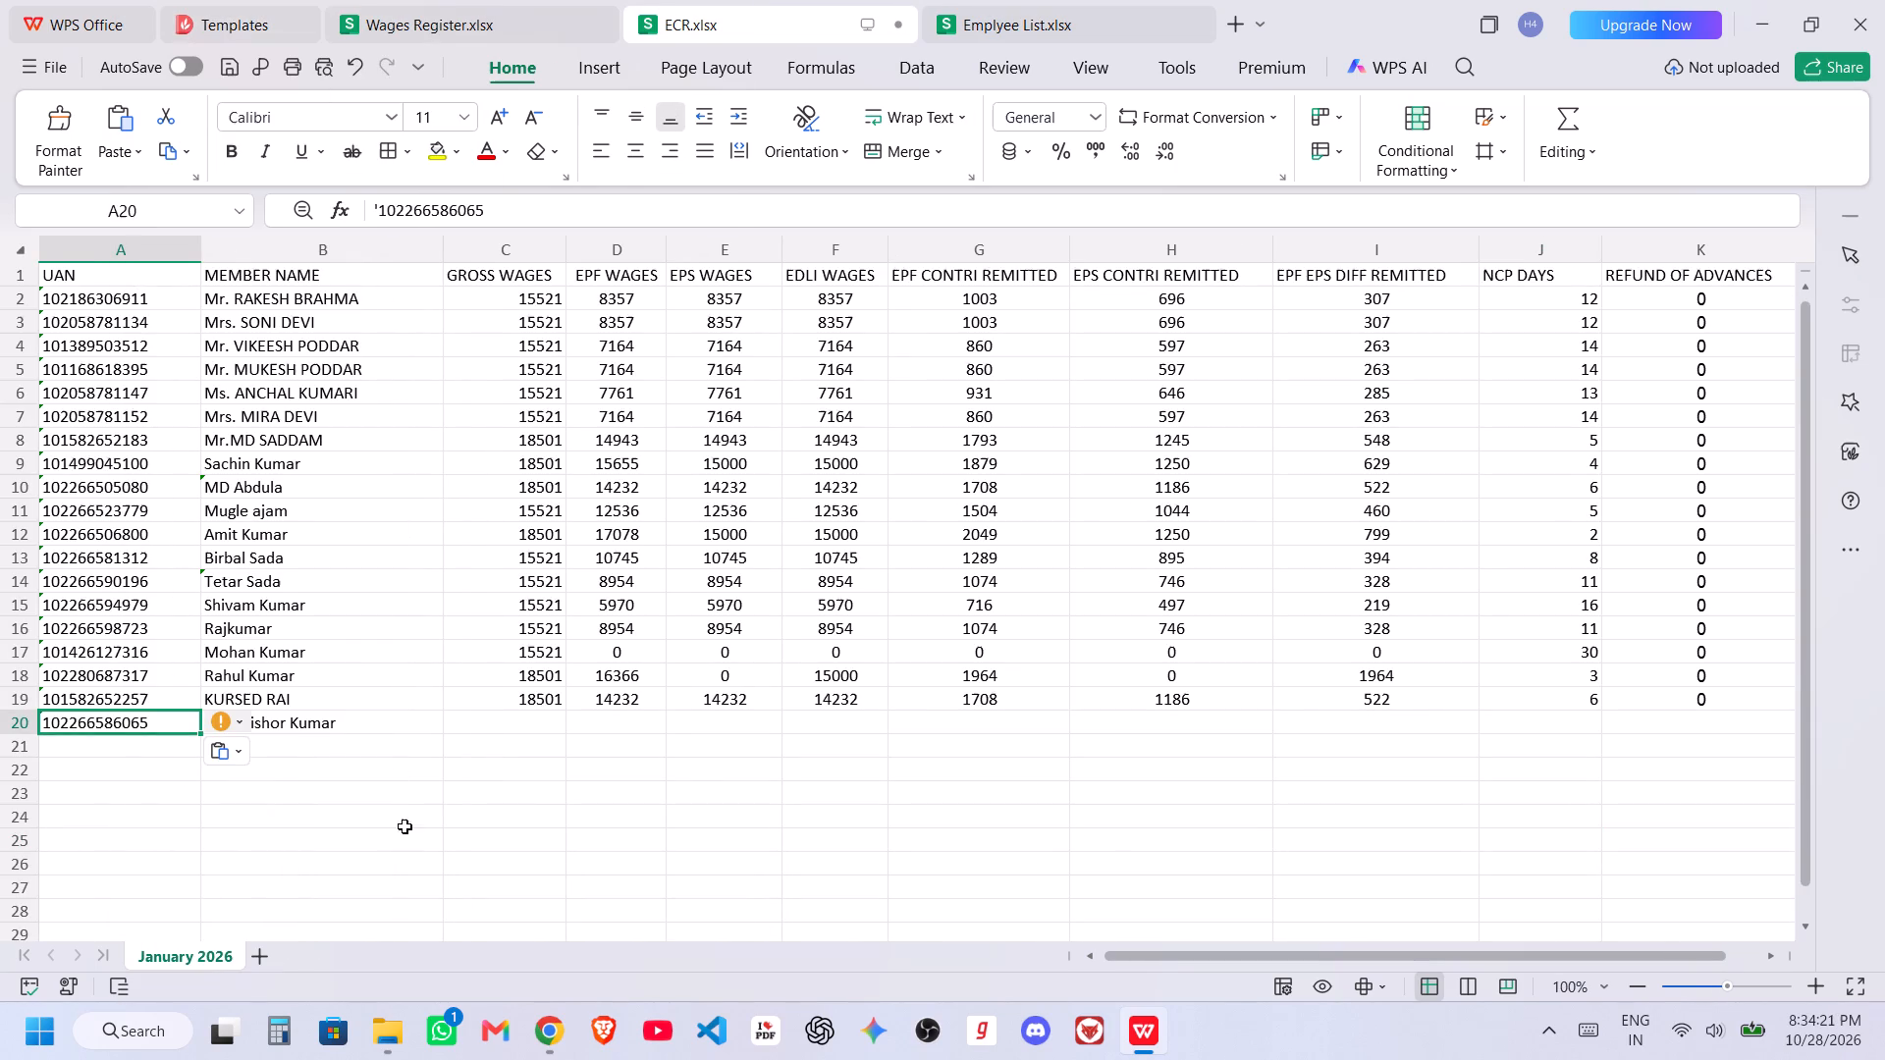
pyautogui.click(408, 844)
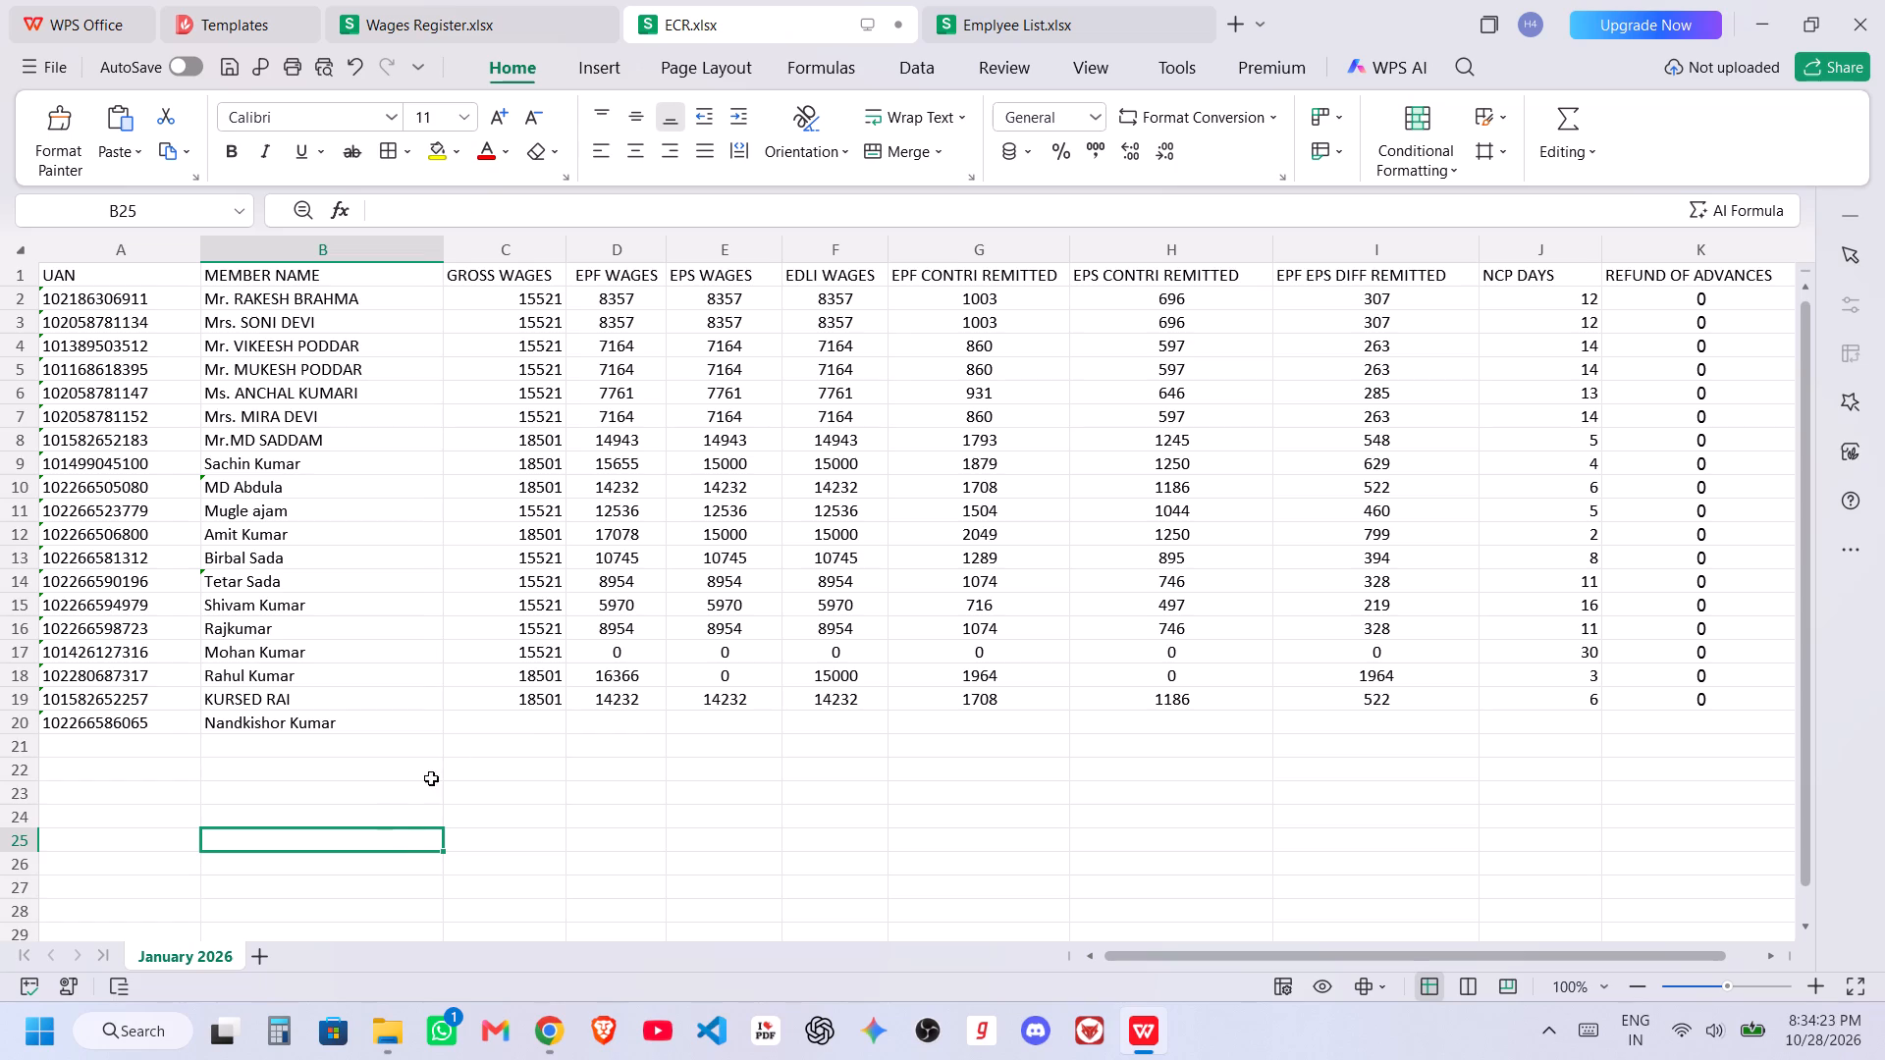
# Copy row 19's entries from GROSS WAGES through REFUND OF ADVANCES into the same columns of row 20.
pyautogui.moveTo(543, 704); pyautogui.dragTo(1581, 701)
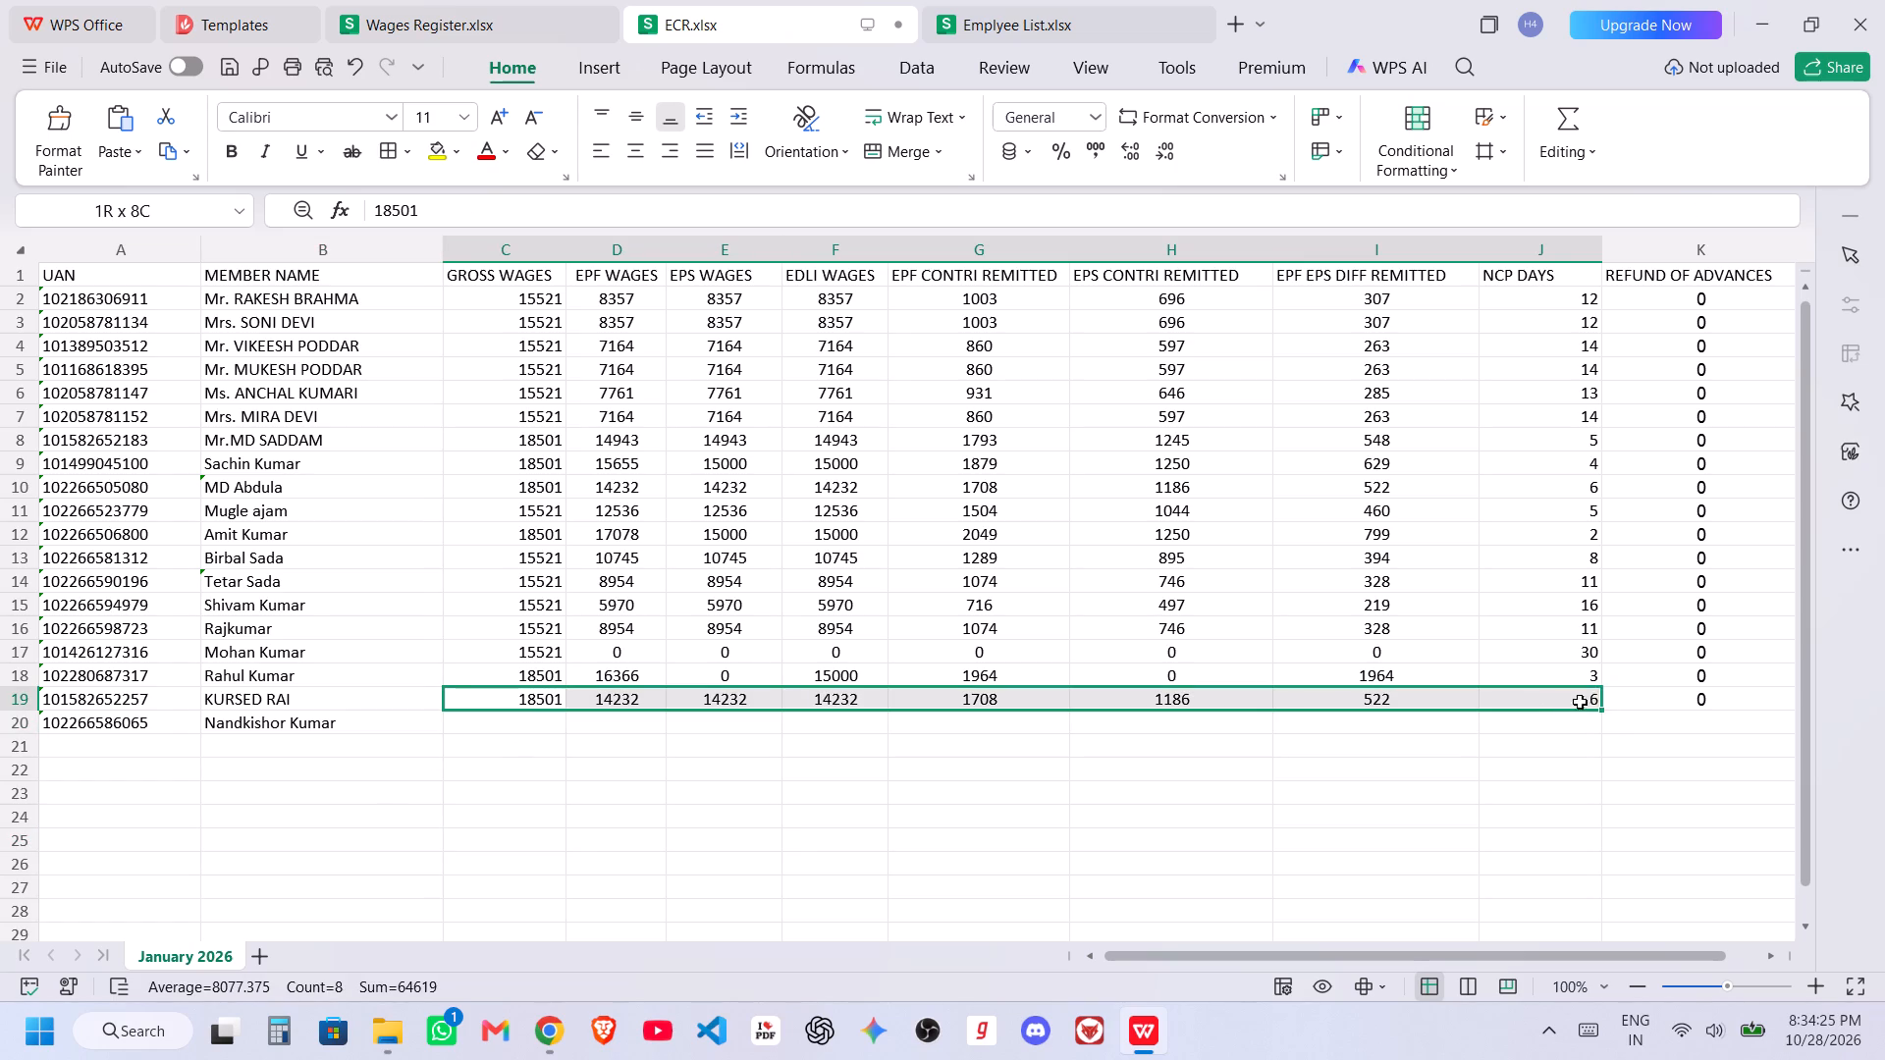
pyautogui.moveTo(1581, 701); pyautogui.dragTo(1665, 693)
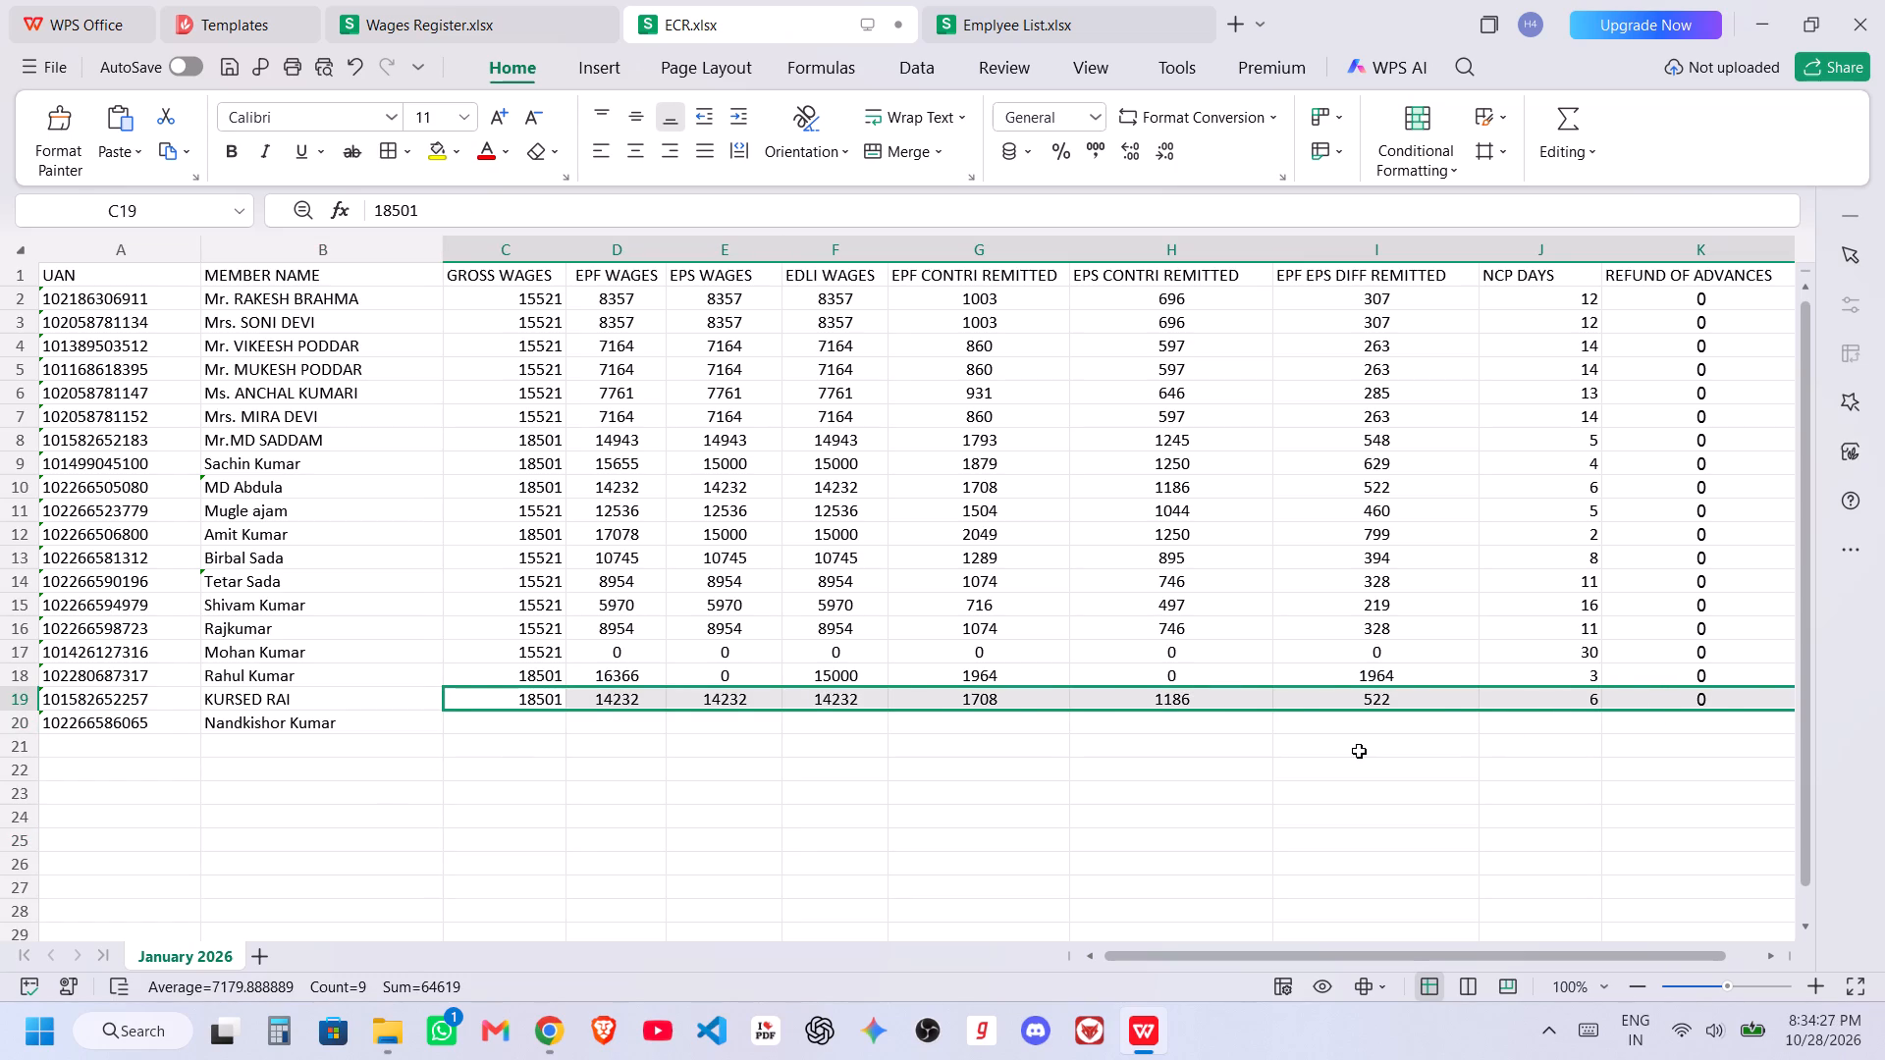
pyautogui.hotkey('ctrl', 'c')
pyautogui.click(524, 717)
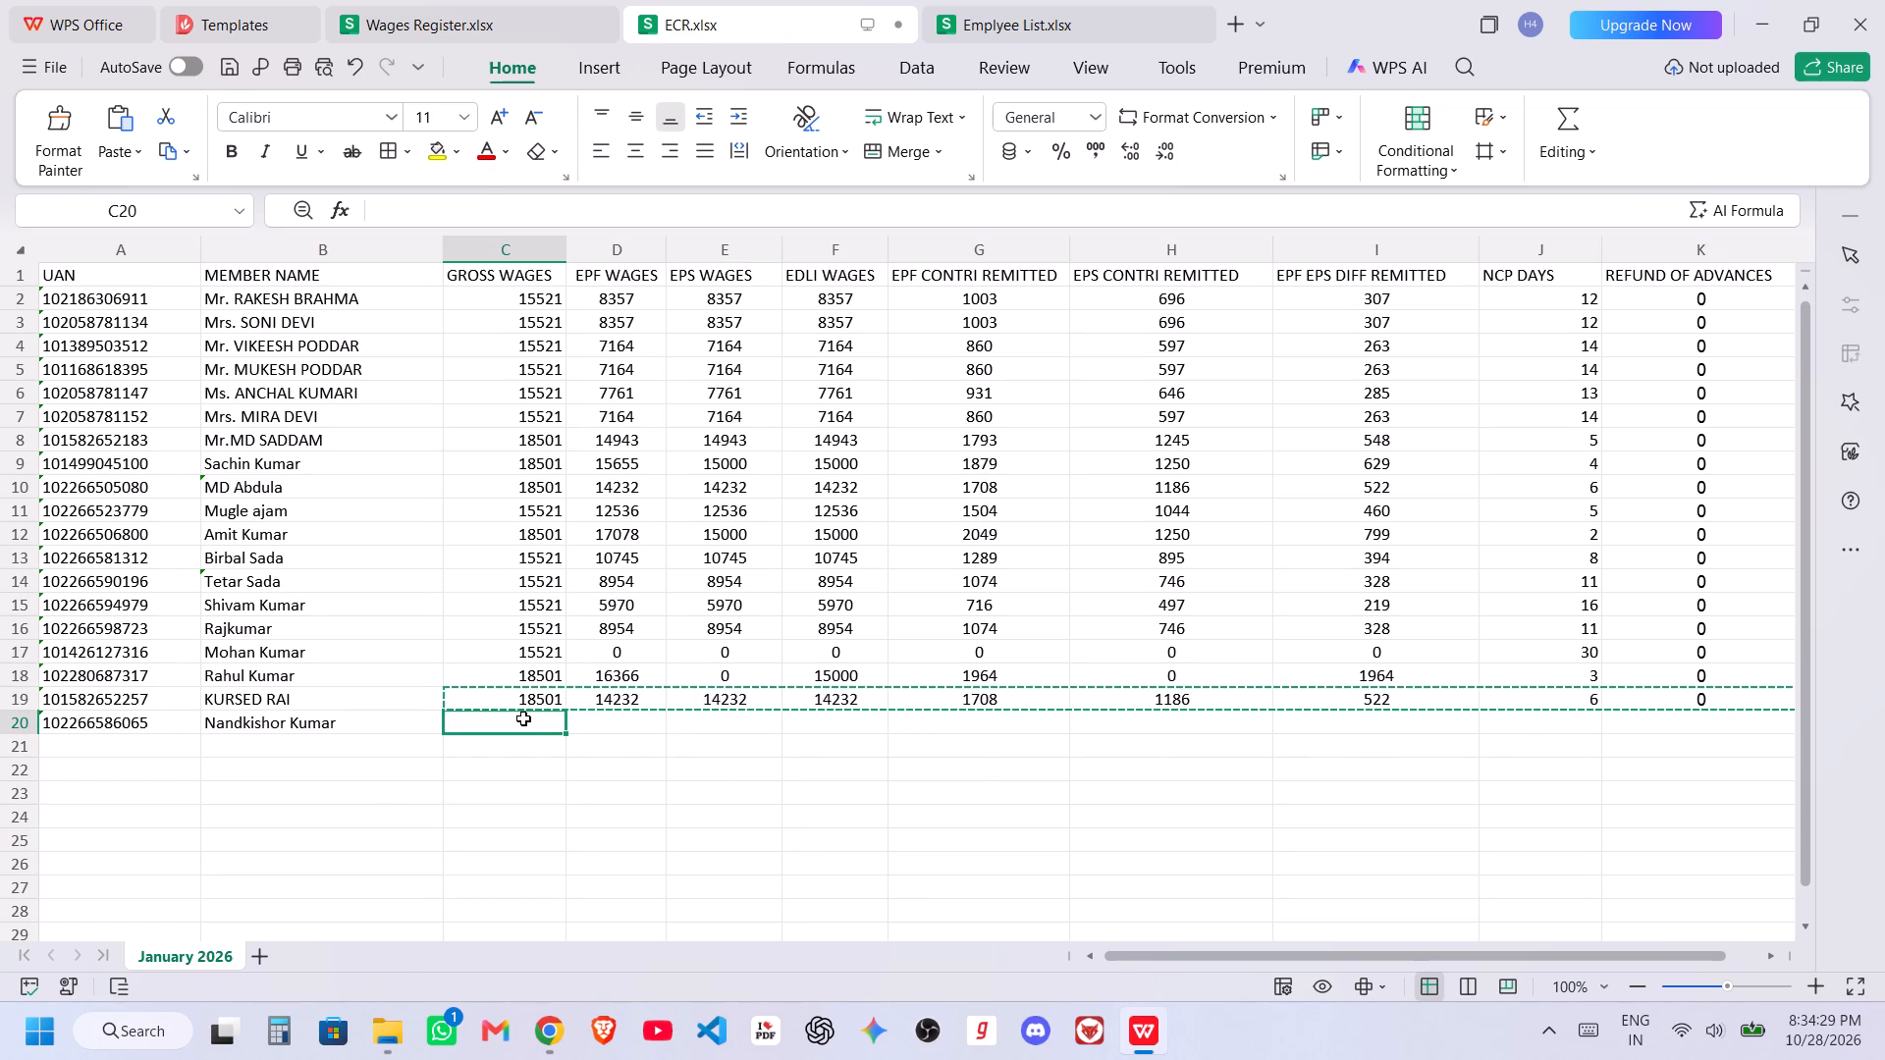
pyautogui.hotkey('ctrl', 'v')
pyautogui.click(620, 779)
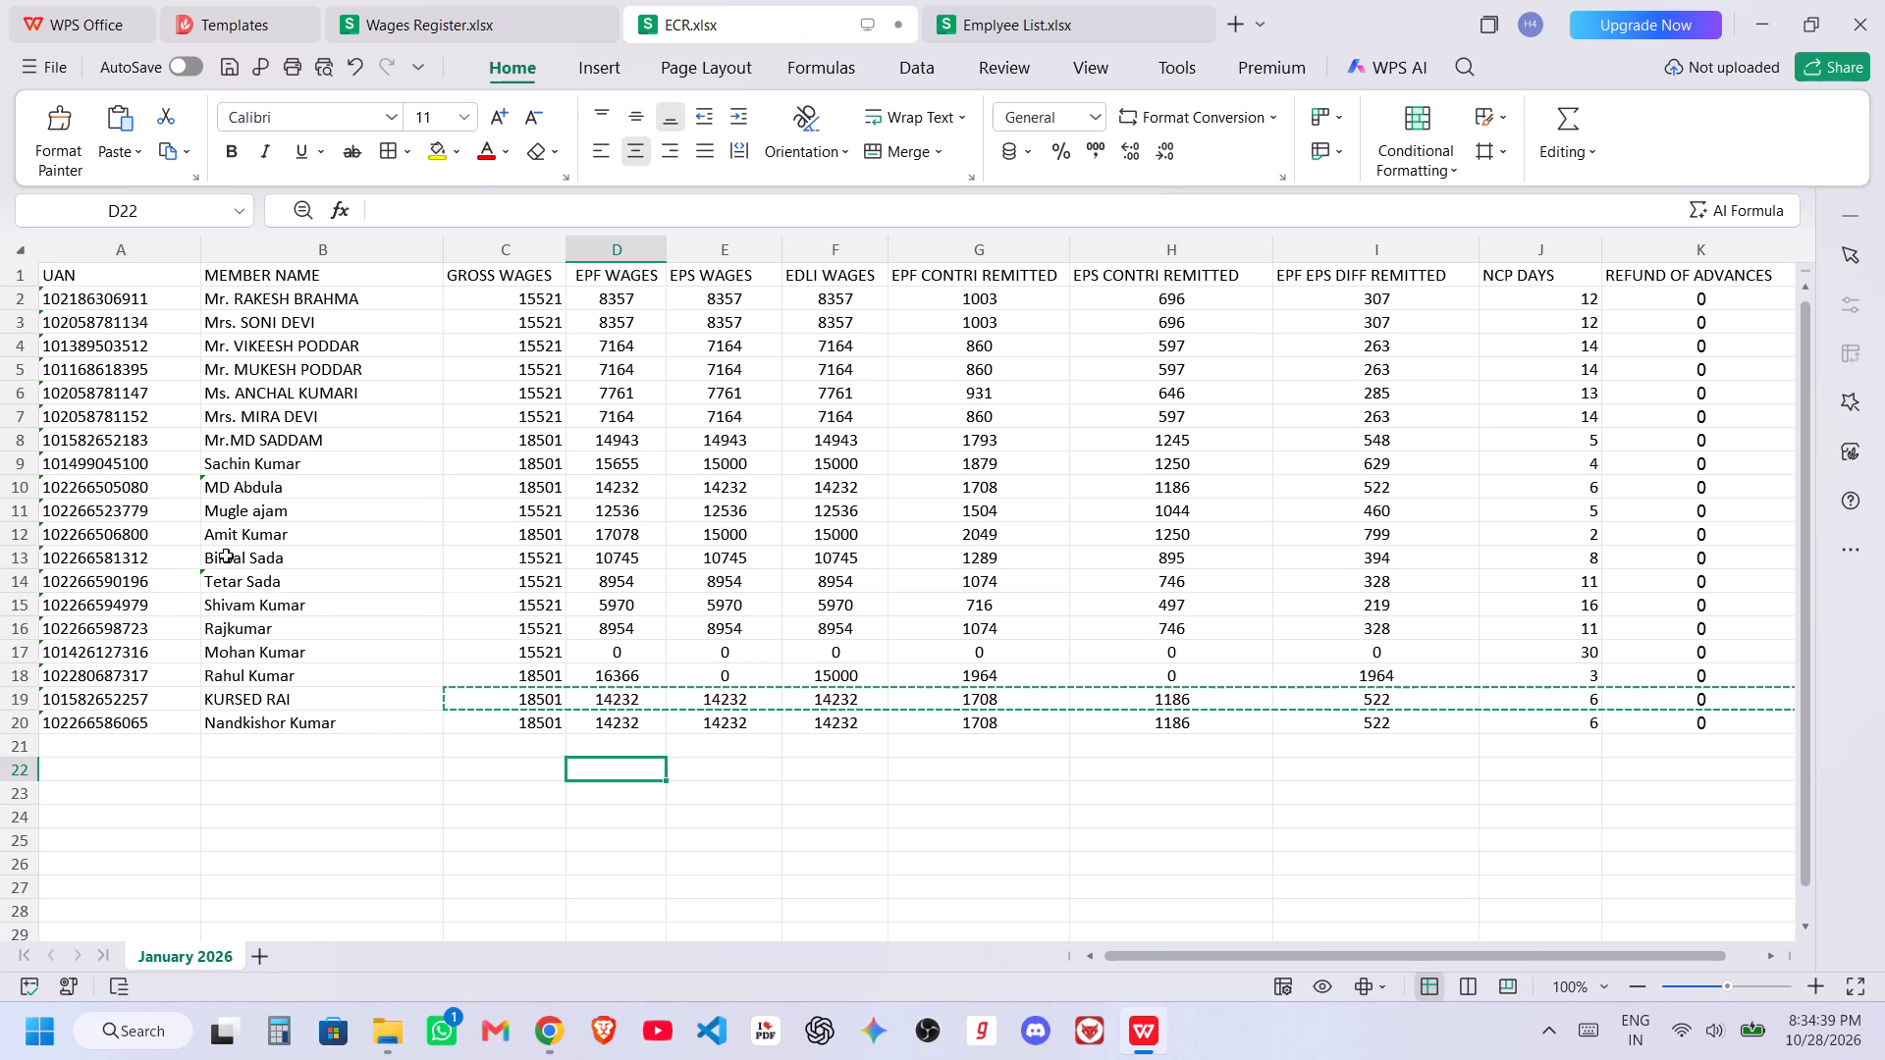
# Check the member order in the Wages Register, insert a blank ECR row above row 14, and move the last member's row into it.
pyautogui.click(377, 0)
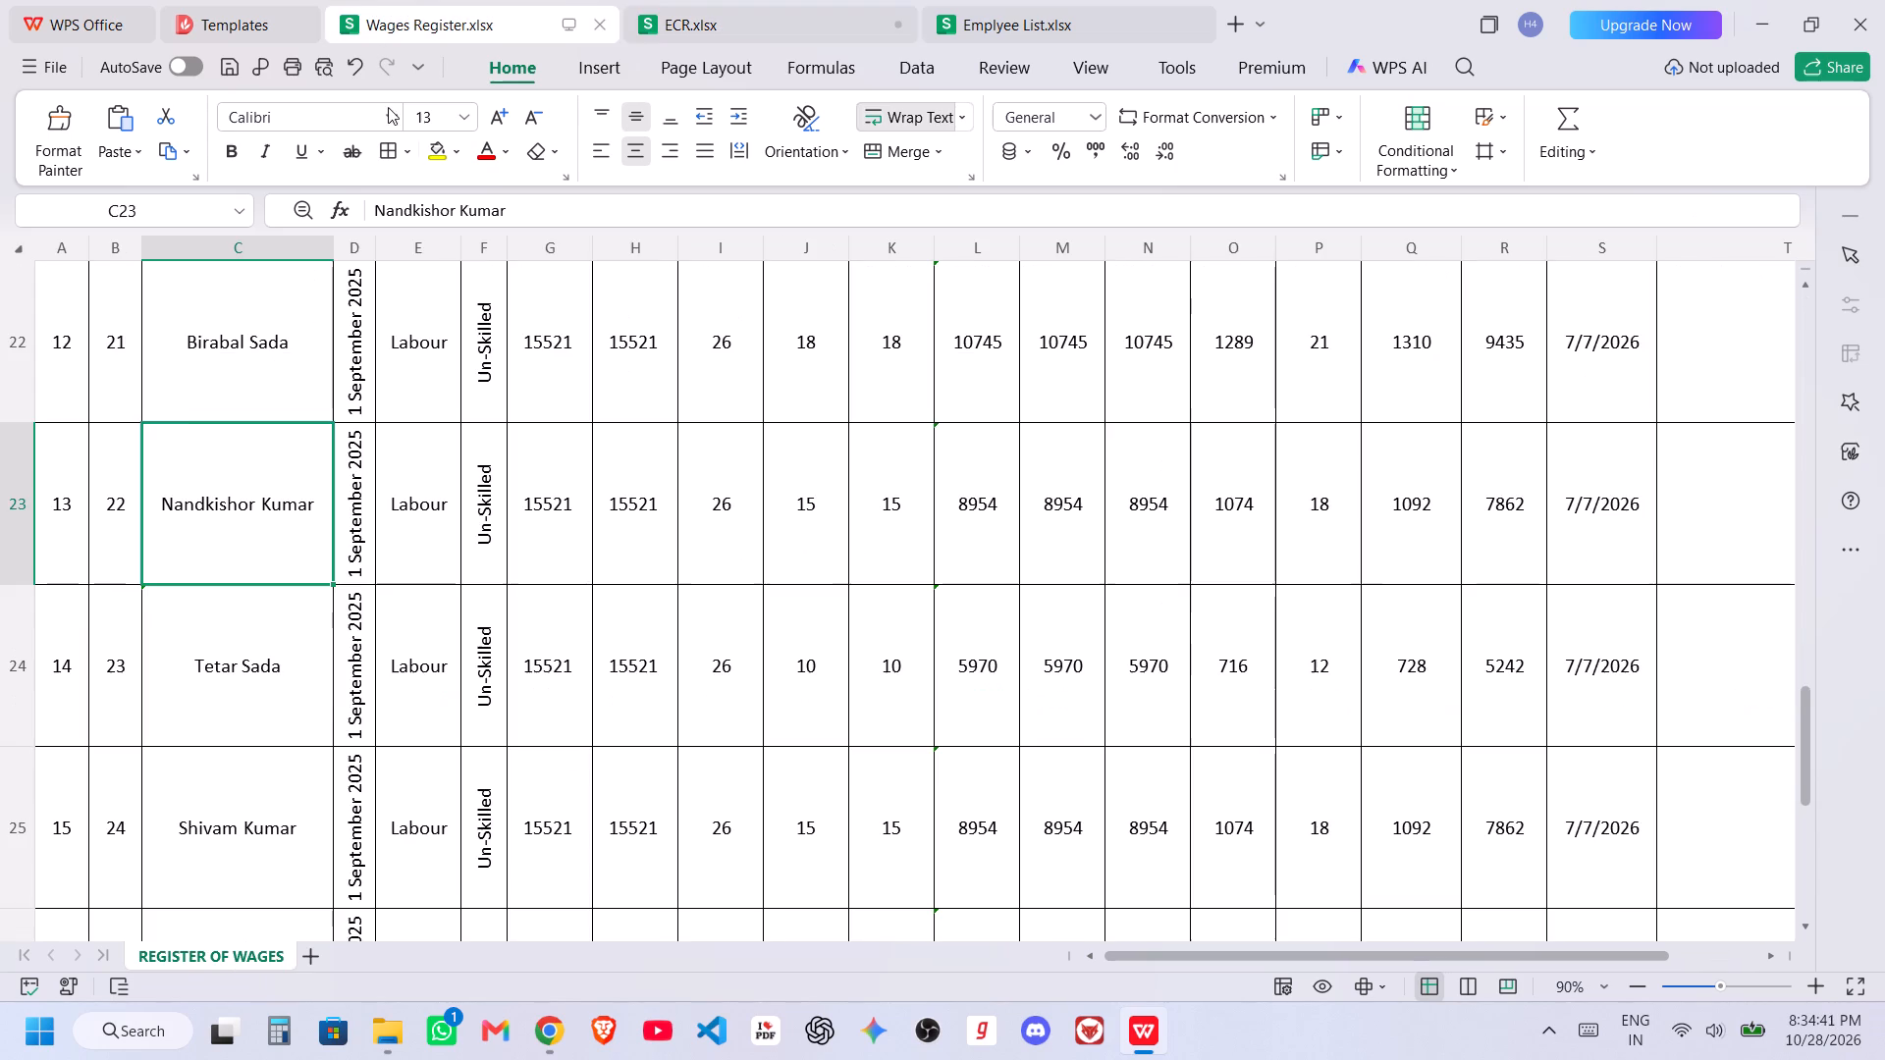
pyautogui.click(750, 0)
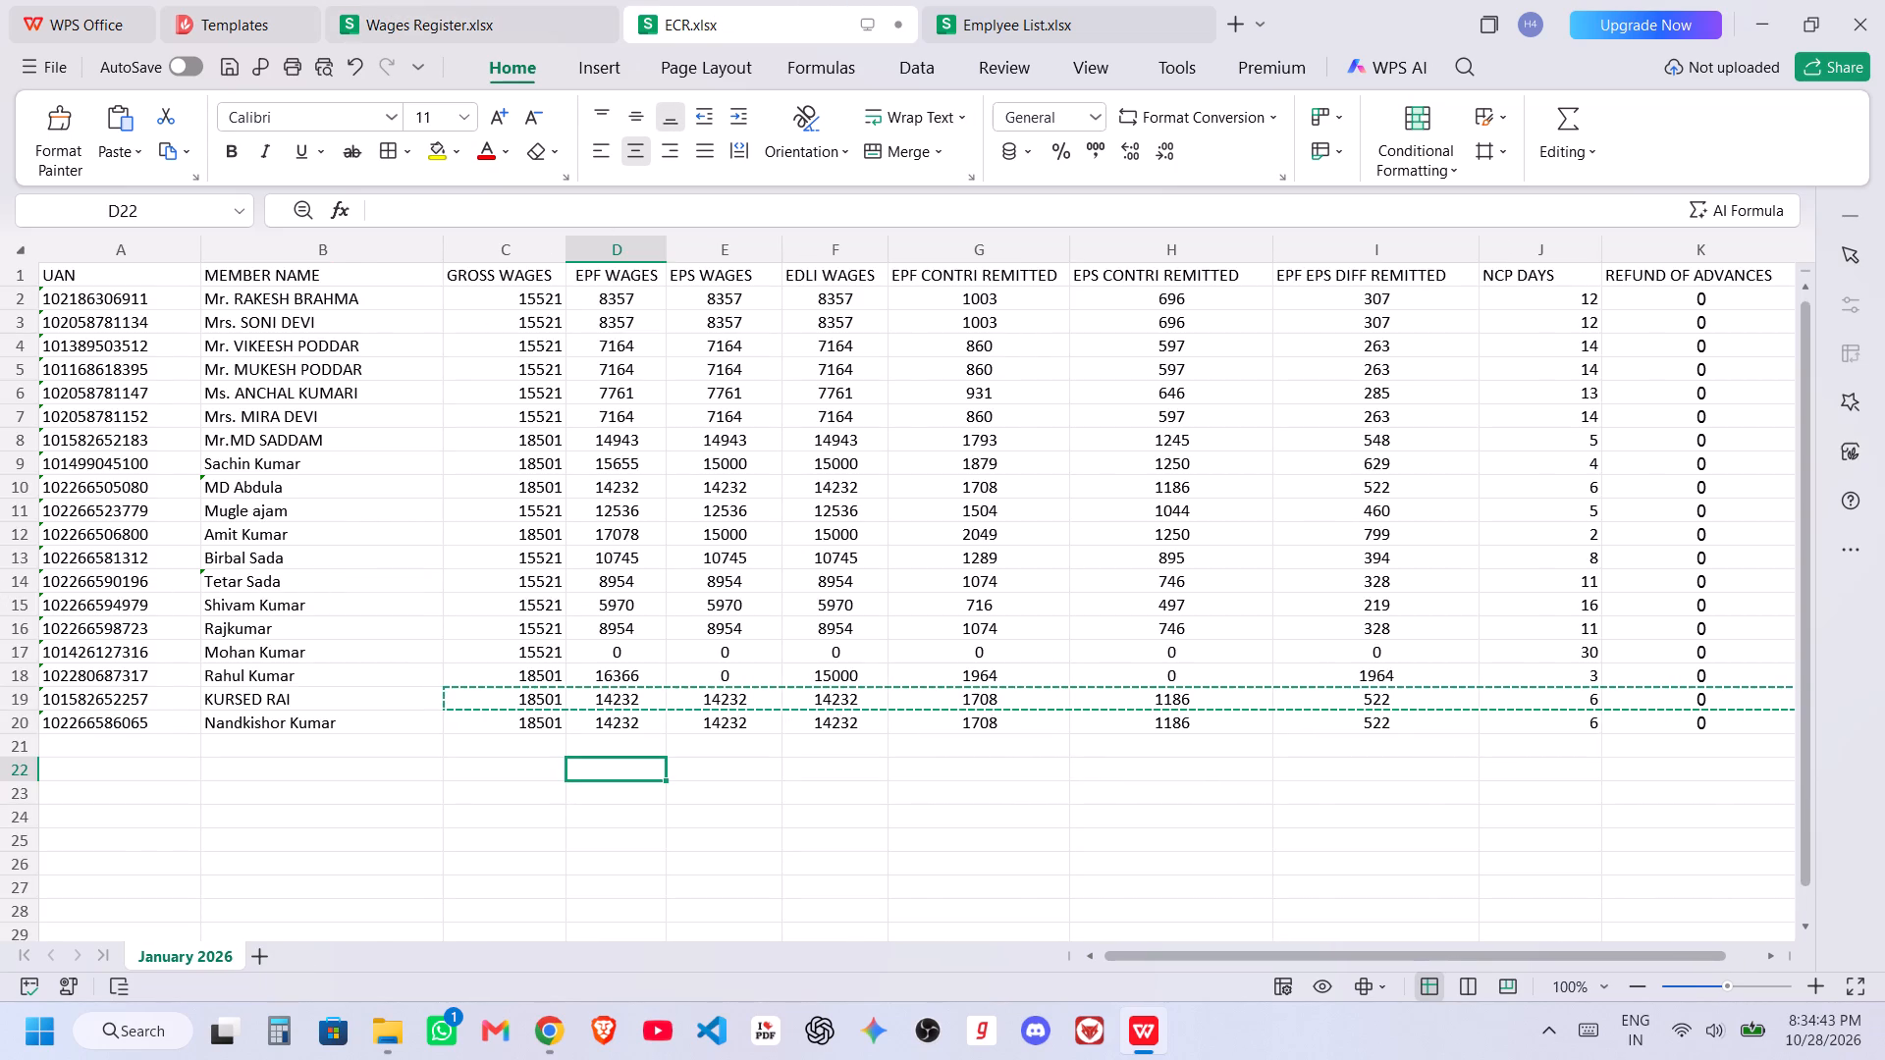
pyautogui.click(18, 580)
pyautogui.rightClick(18, 580)
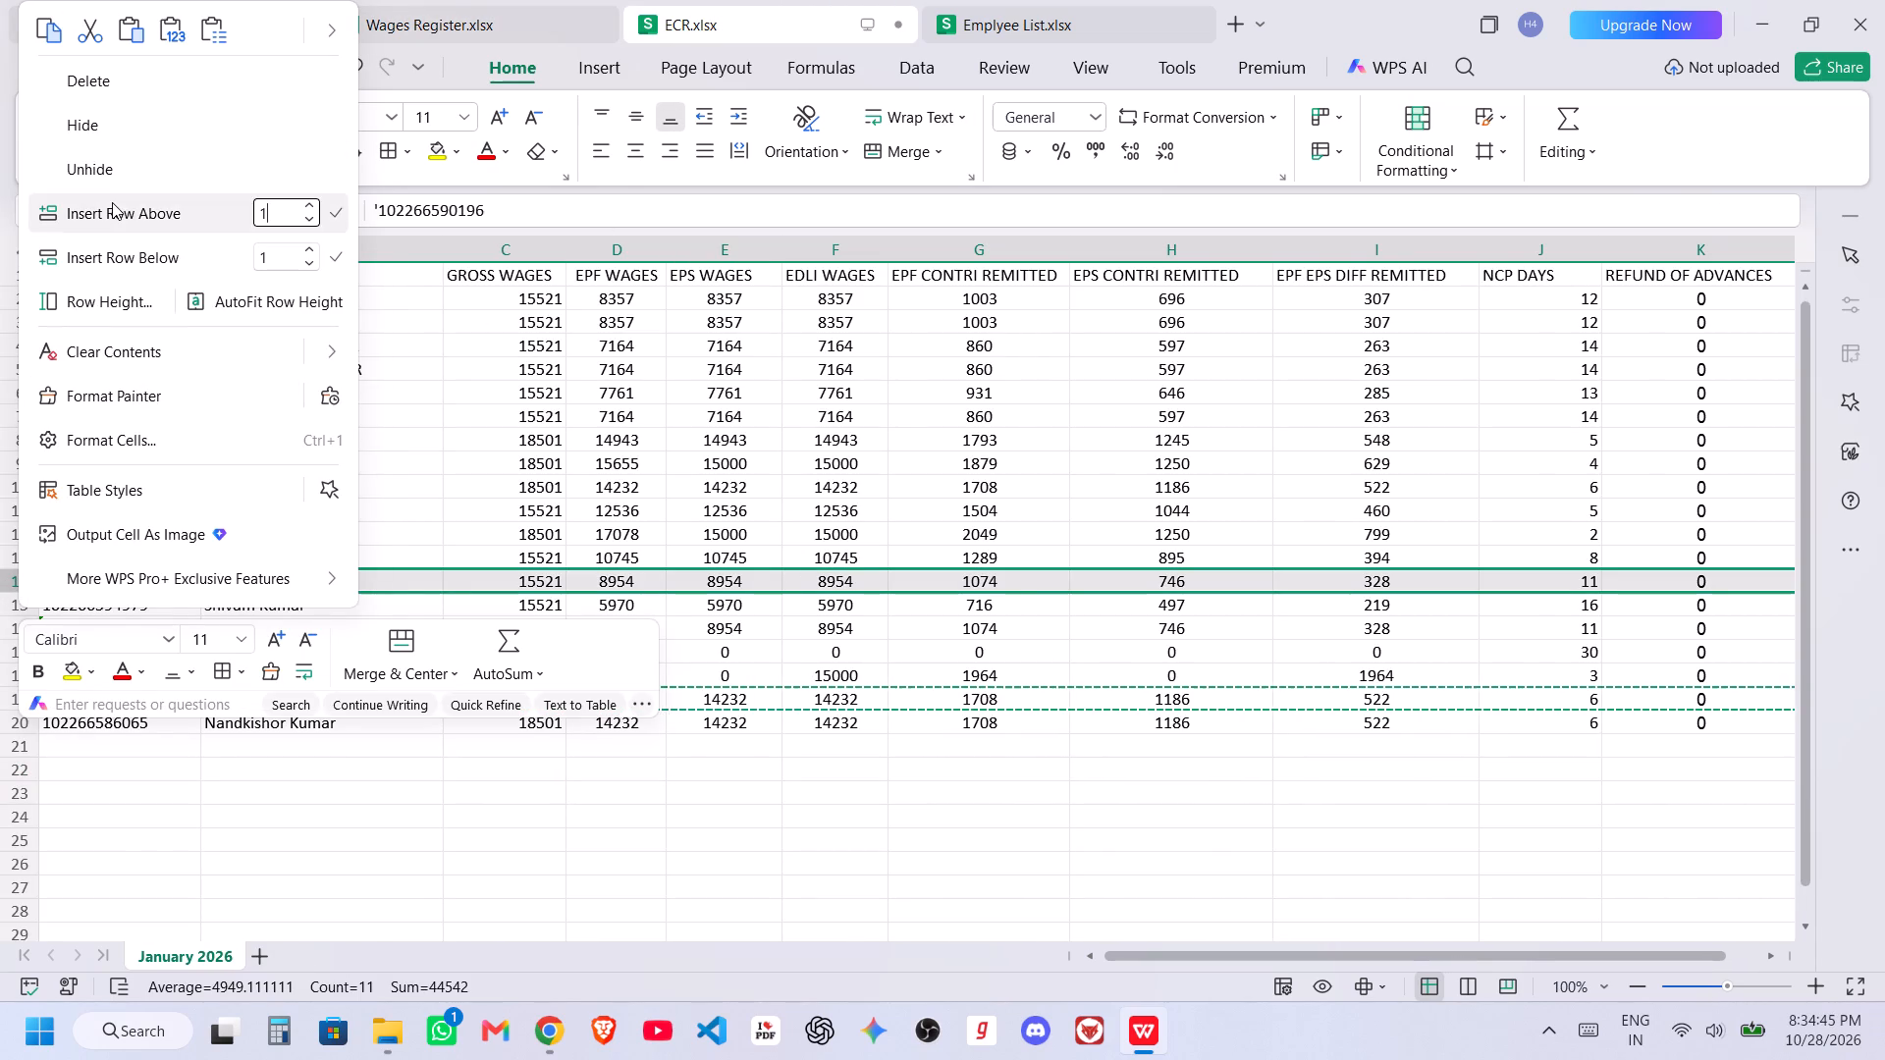
pyautogui.click(112, 202)
pyautogui.click(225, 899)
pyautogui.click(23, 744)
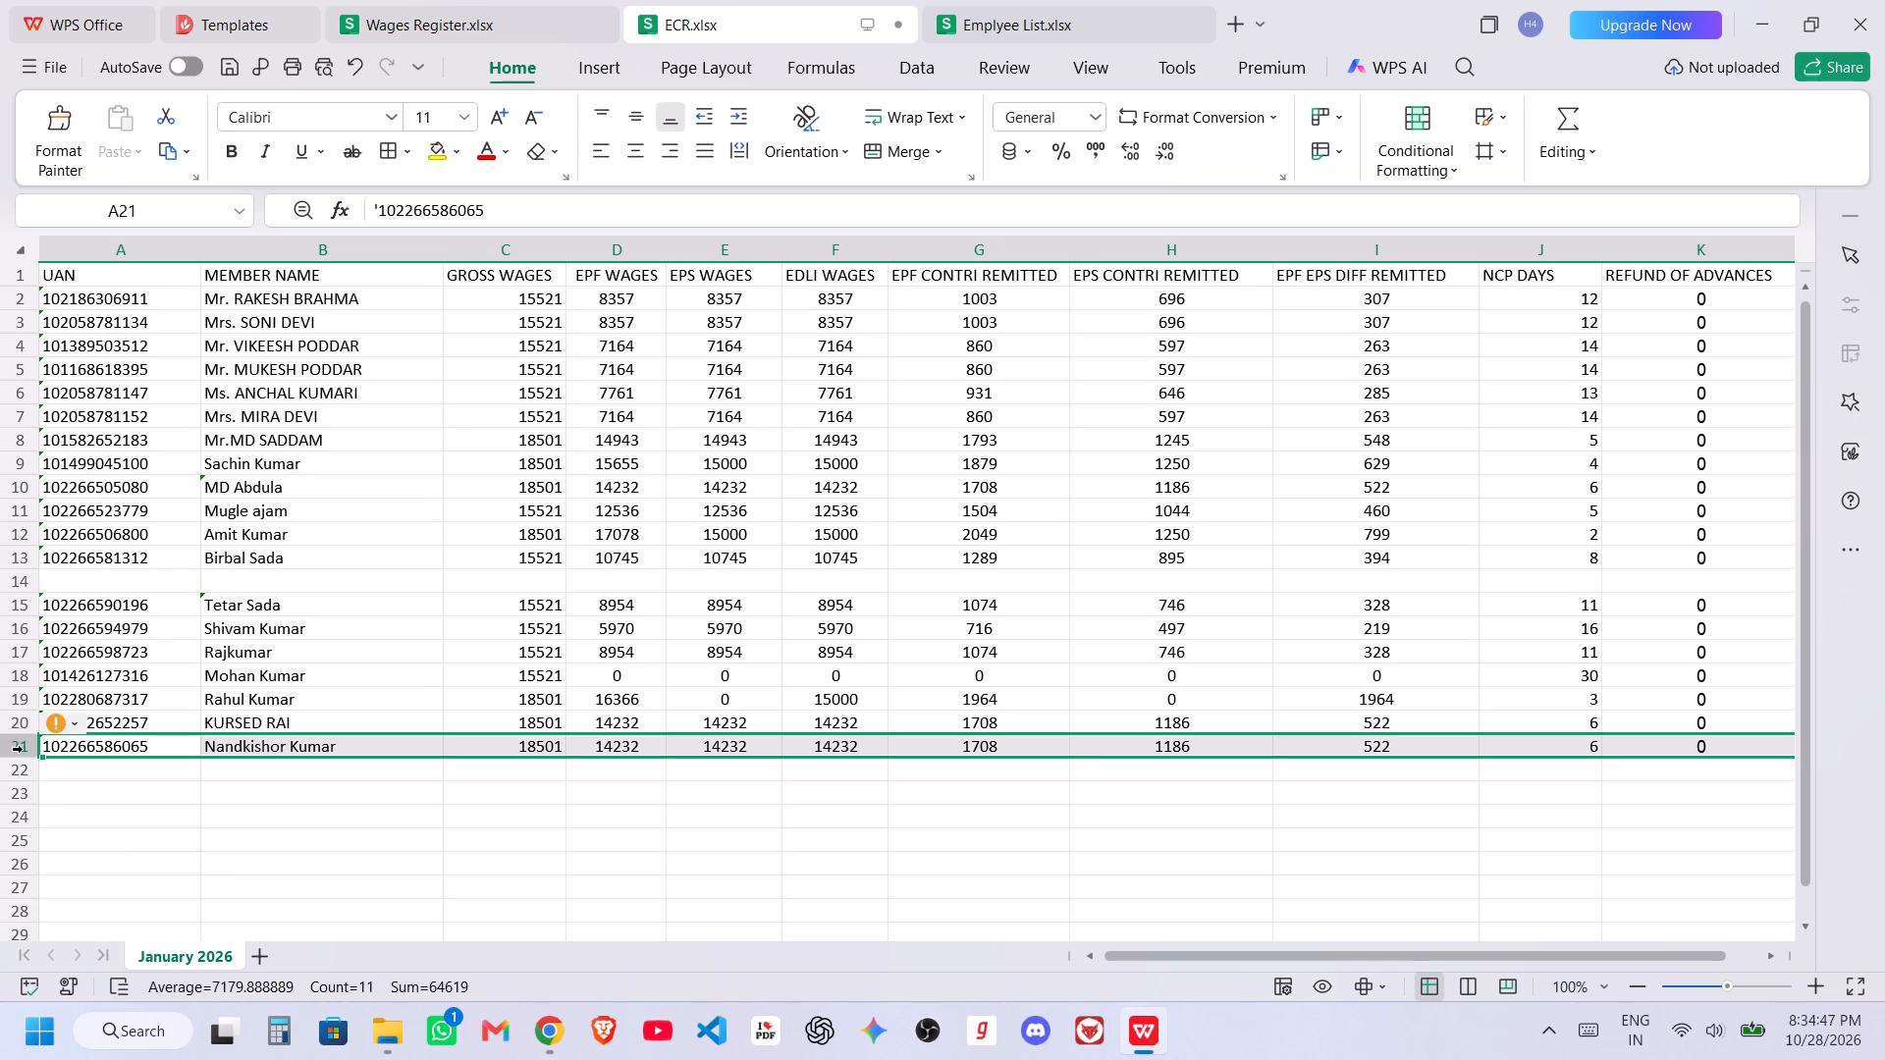
pyautogui.hotkey('ctrl', 'x')
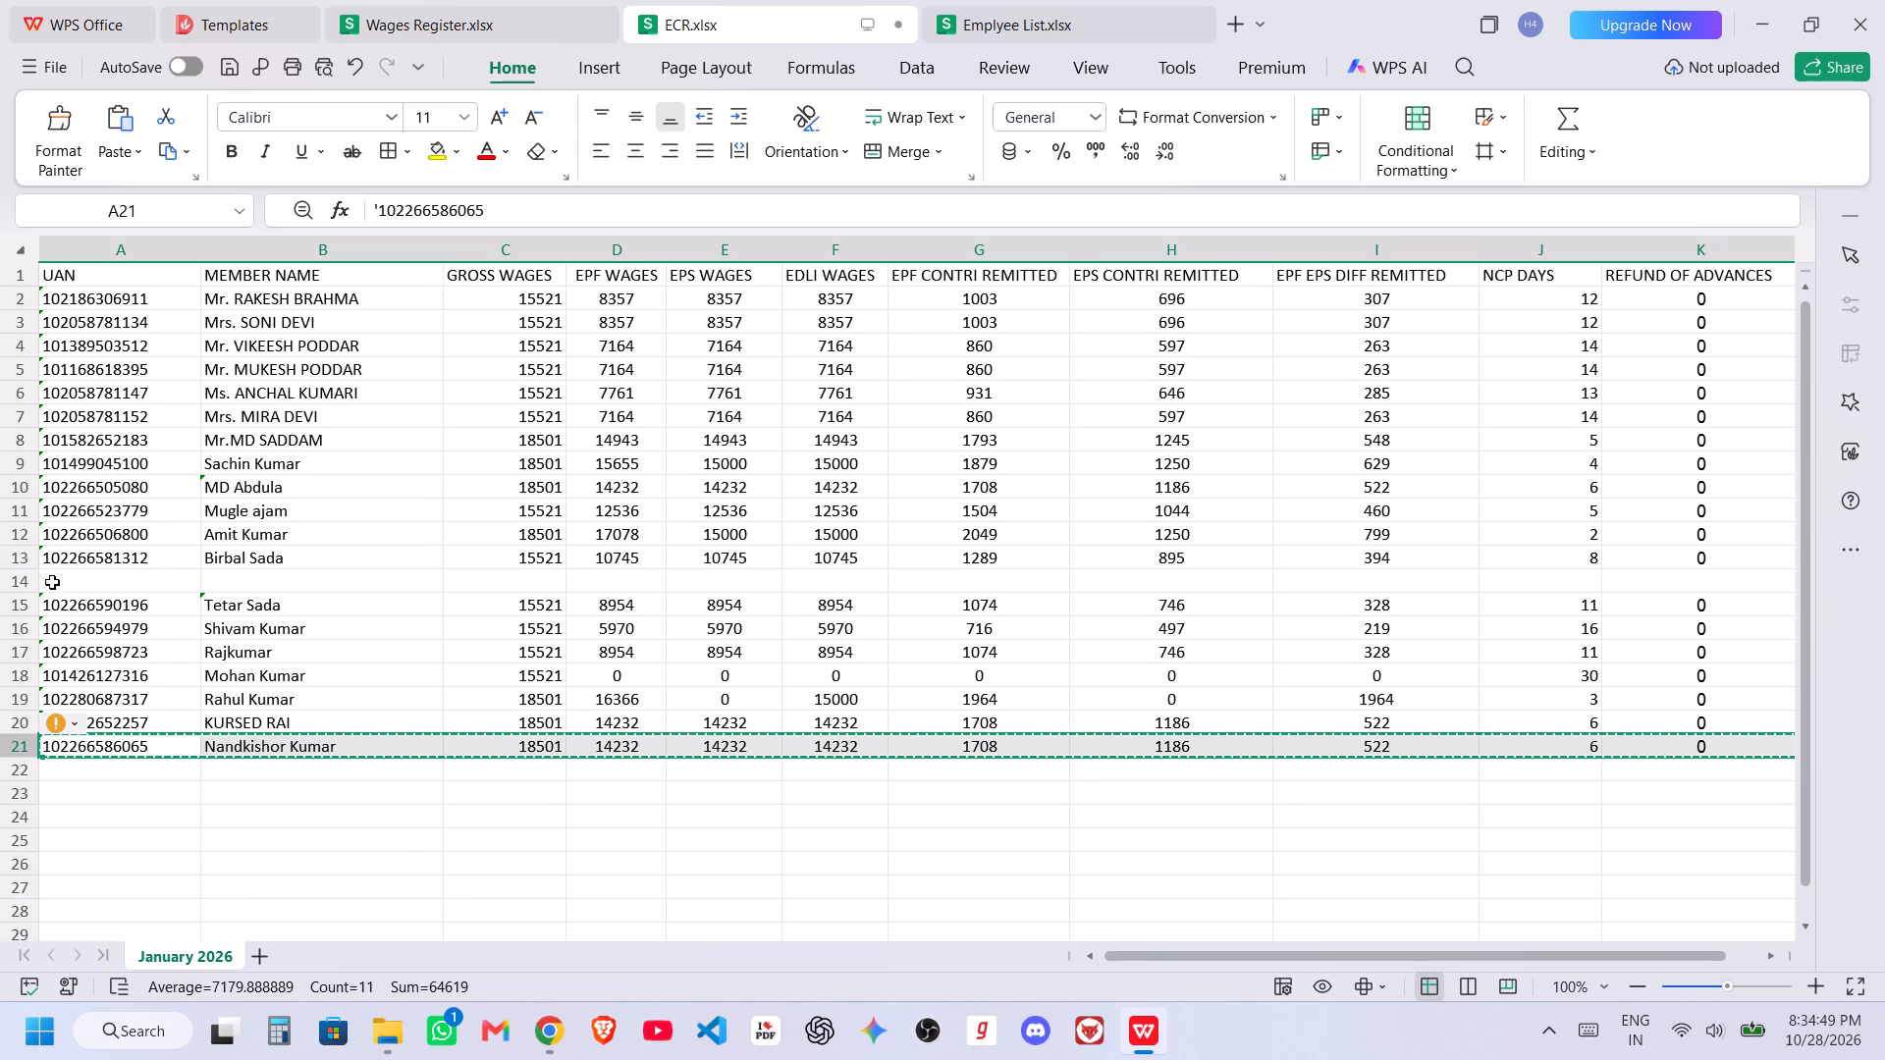
pyautogui.click(54, 580)
pyautogui.hotkey('ctrl', 'v')
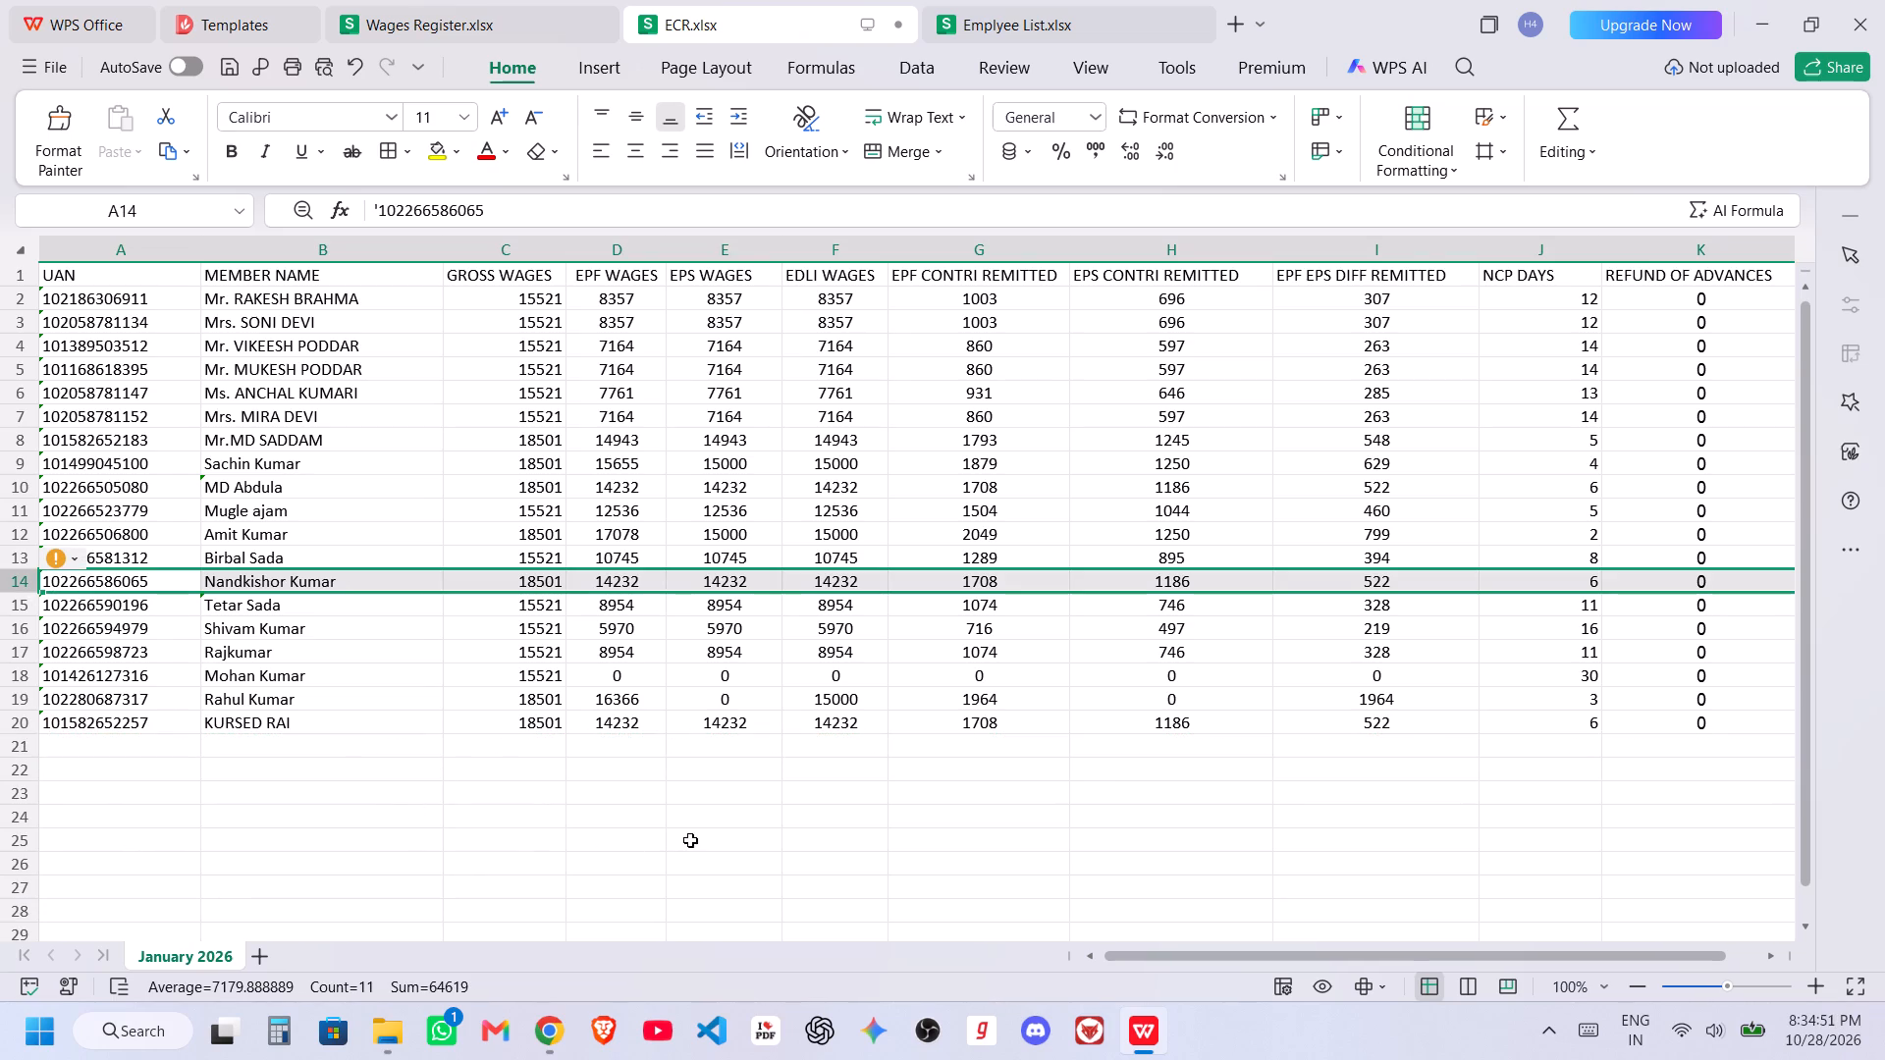
pyautogui.click(690, 839)
# Copy the wage rate 15521 from cell G23 of the Wages Register and paste it as a value into GROSS WAGES of ECR row 14.
pyautogui.click(603, 576)
pyautogui.click(554, 584)
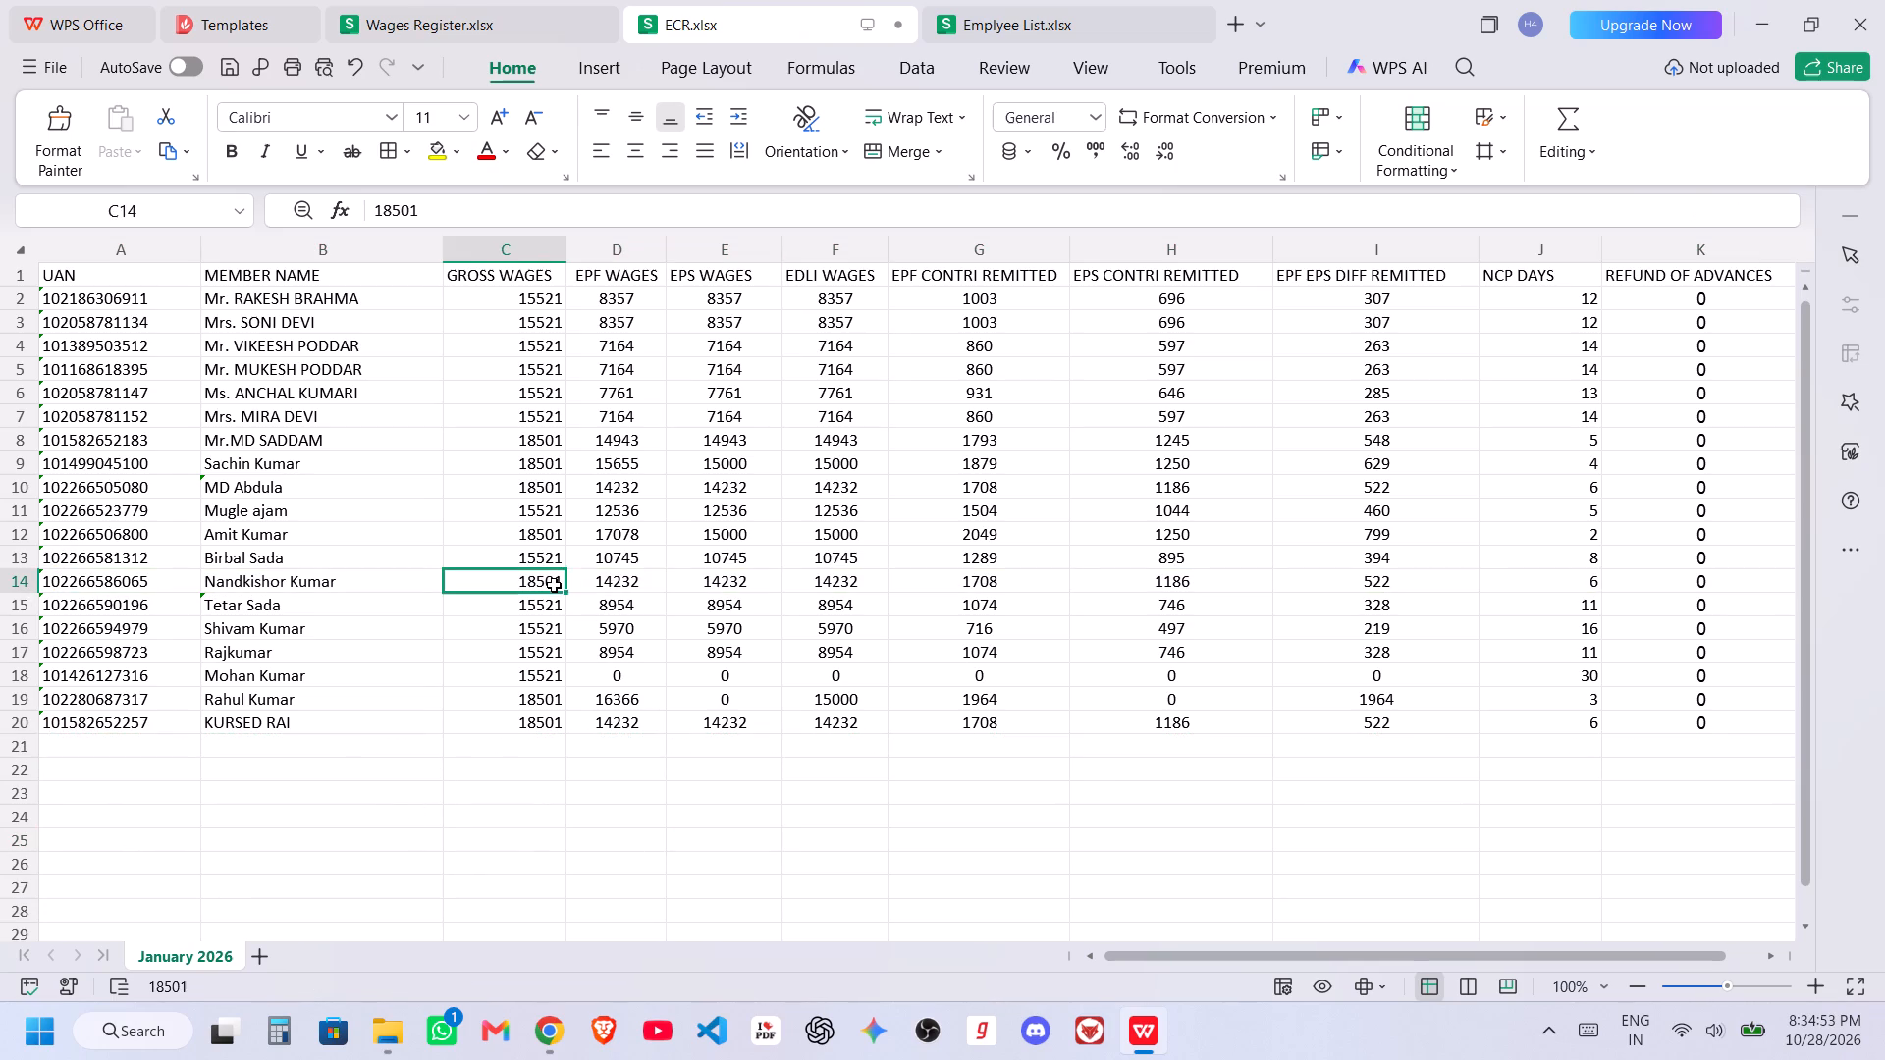
pyautogui.click(598, 586)
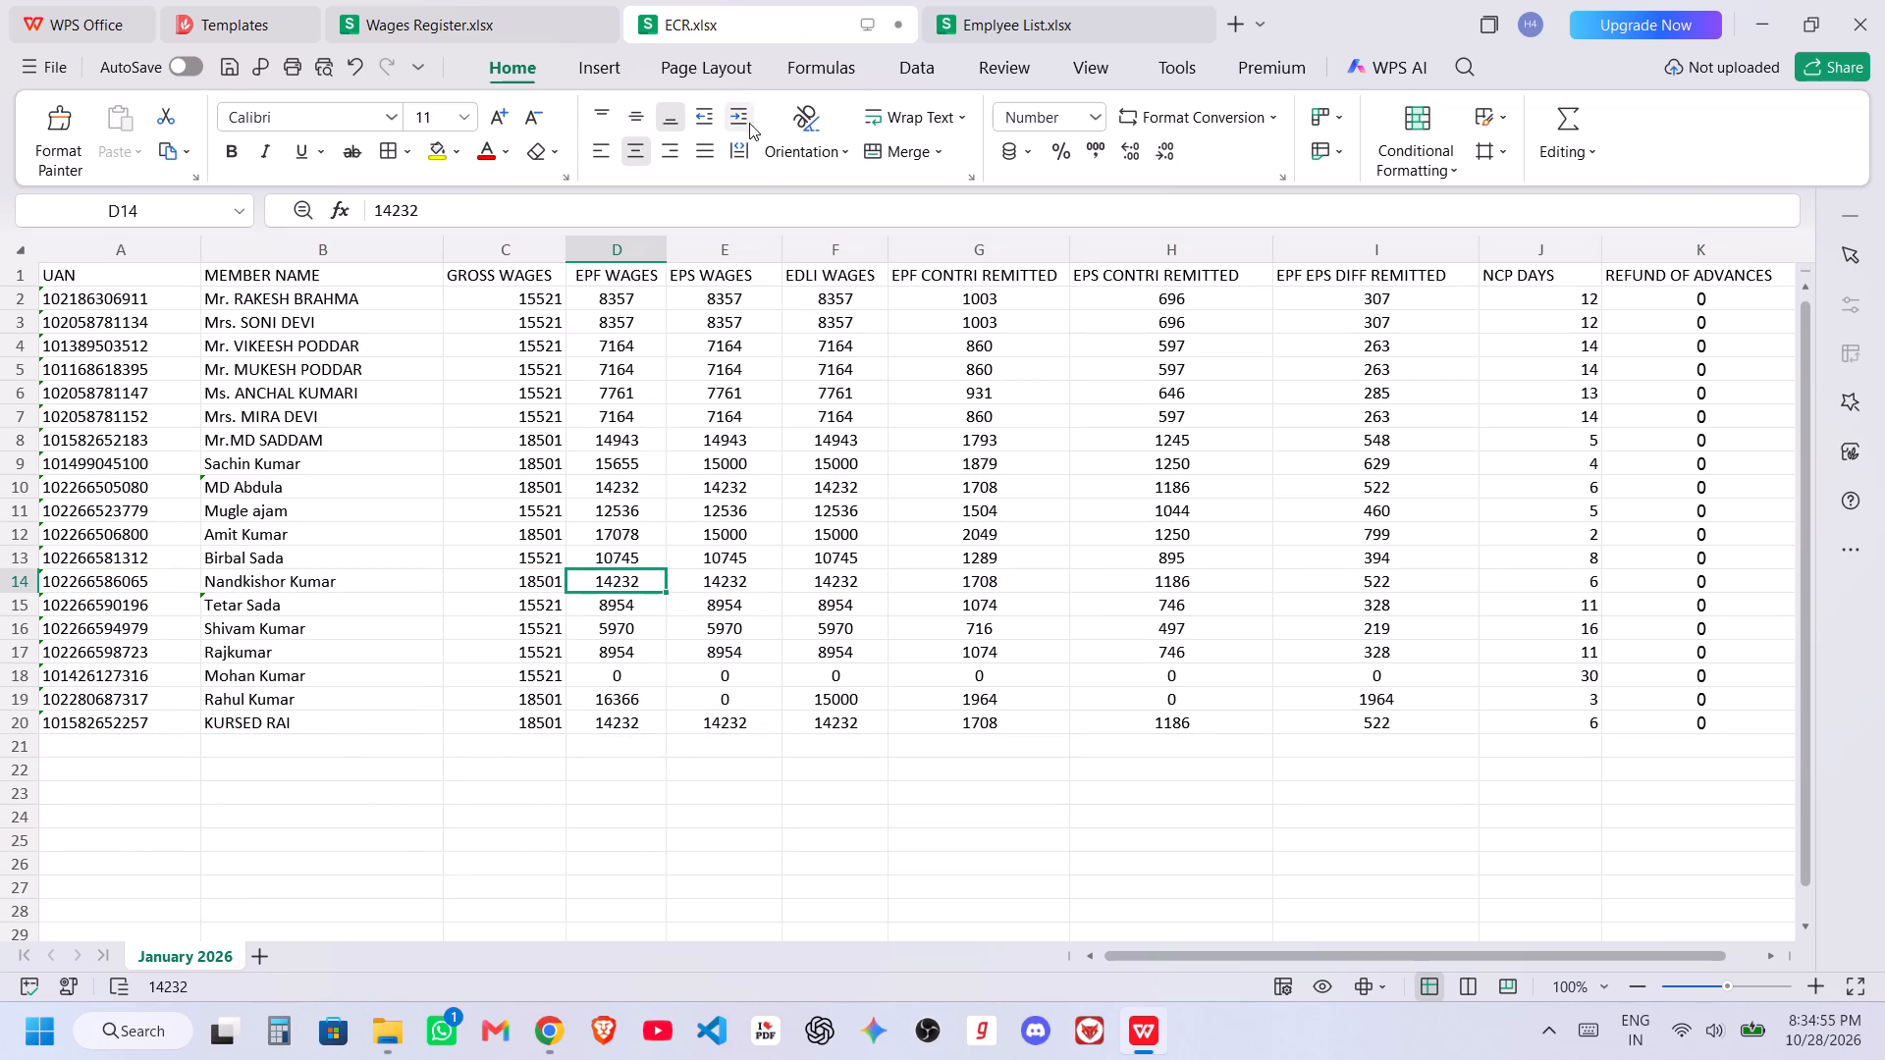
pyautogui.click(463, 3)
pyautogui.click(556, 524)
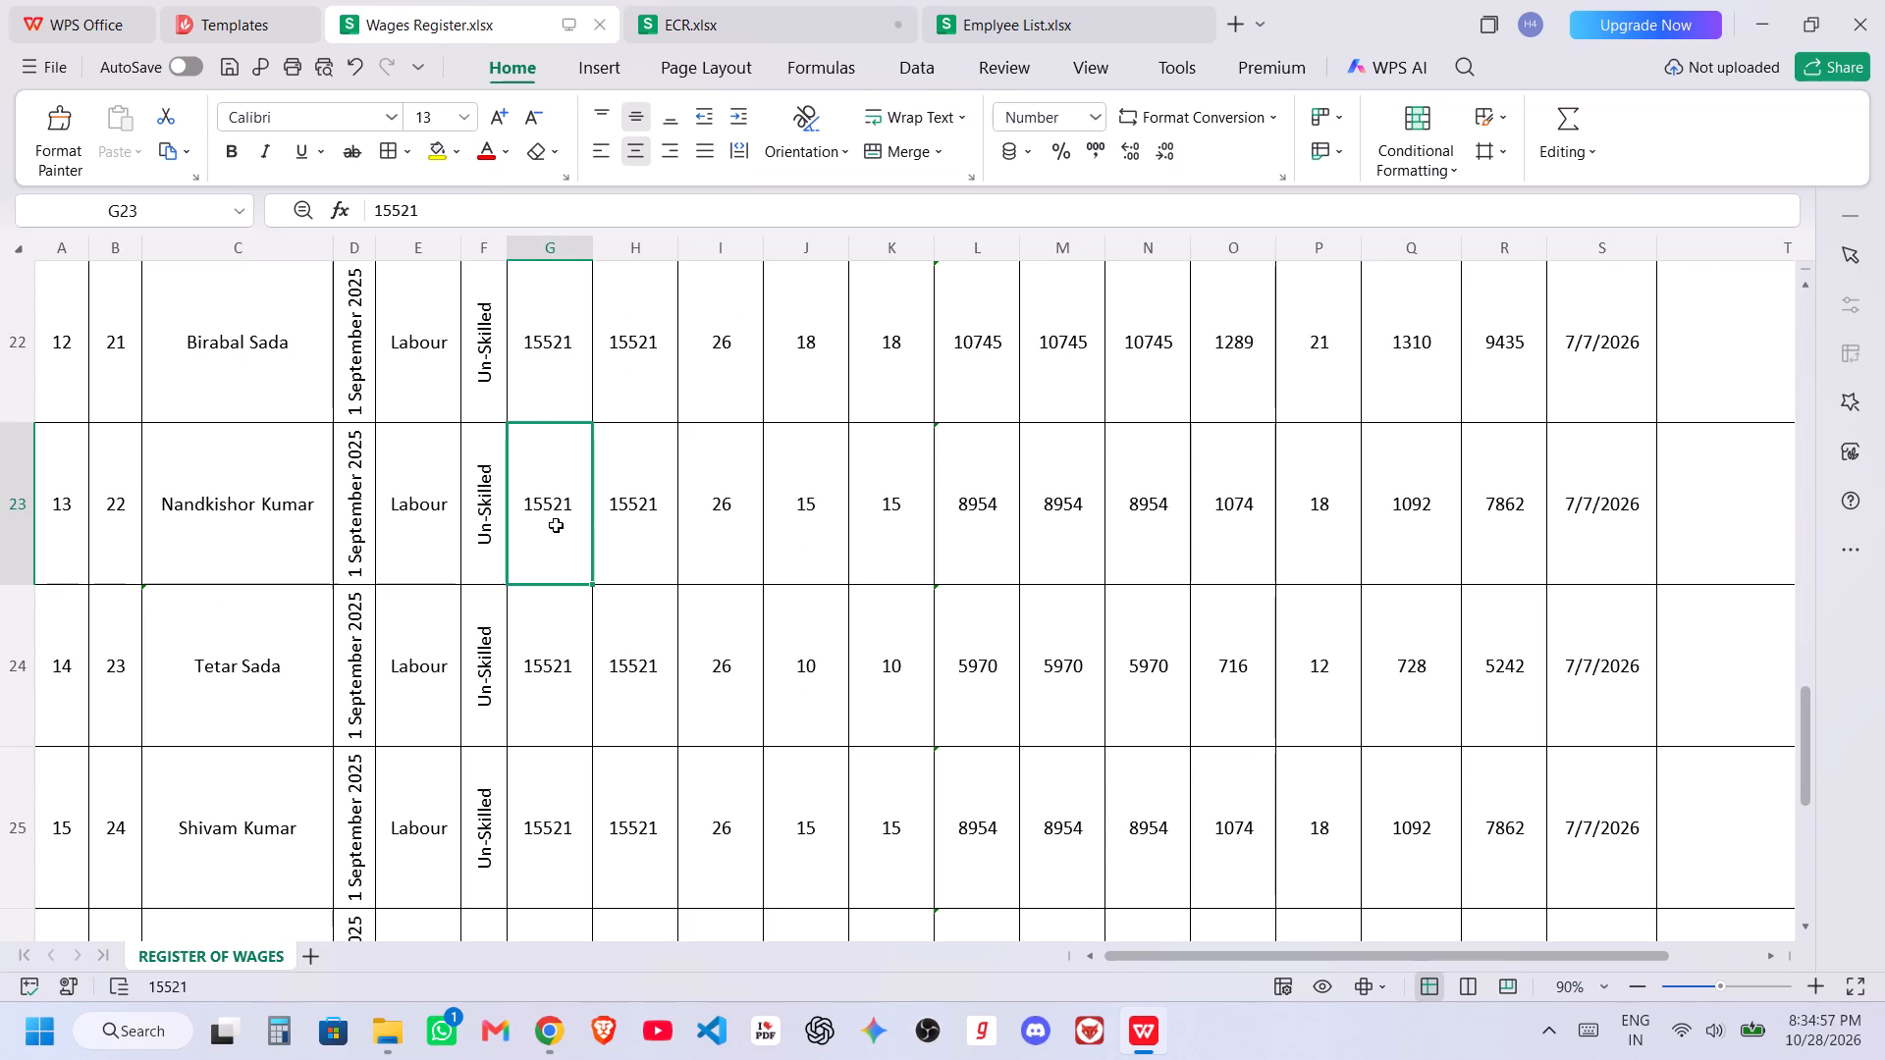
pyautogui.hotkey('ctrl', 'c')
pyautogui.click(816, 0)
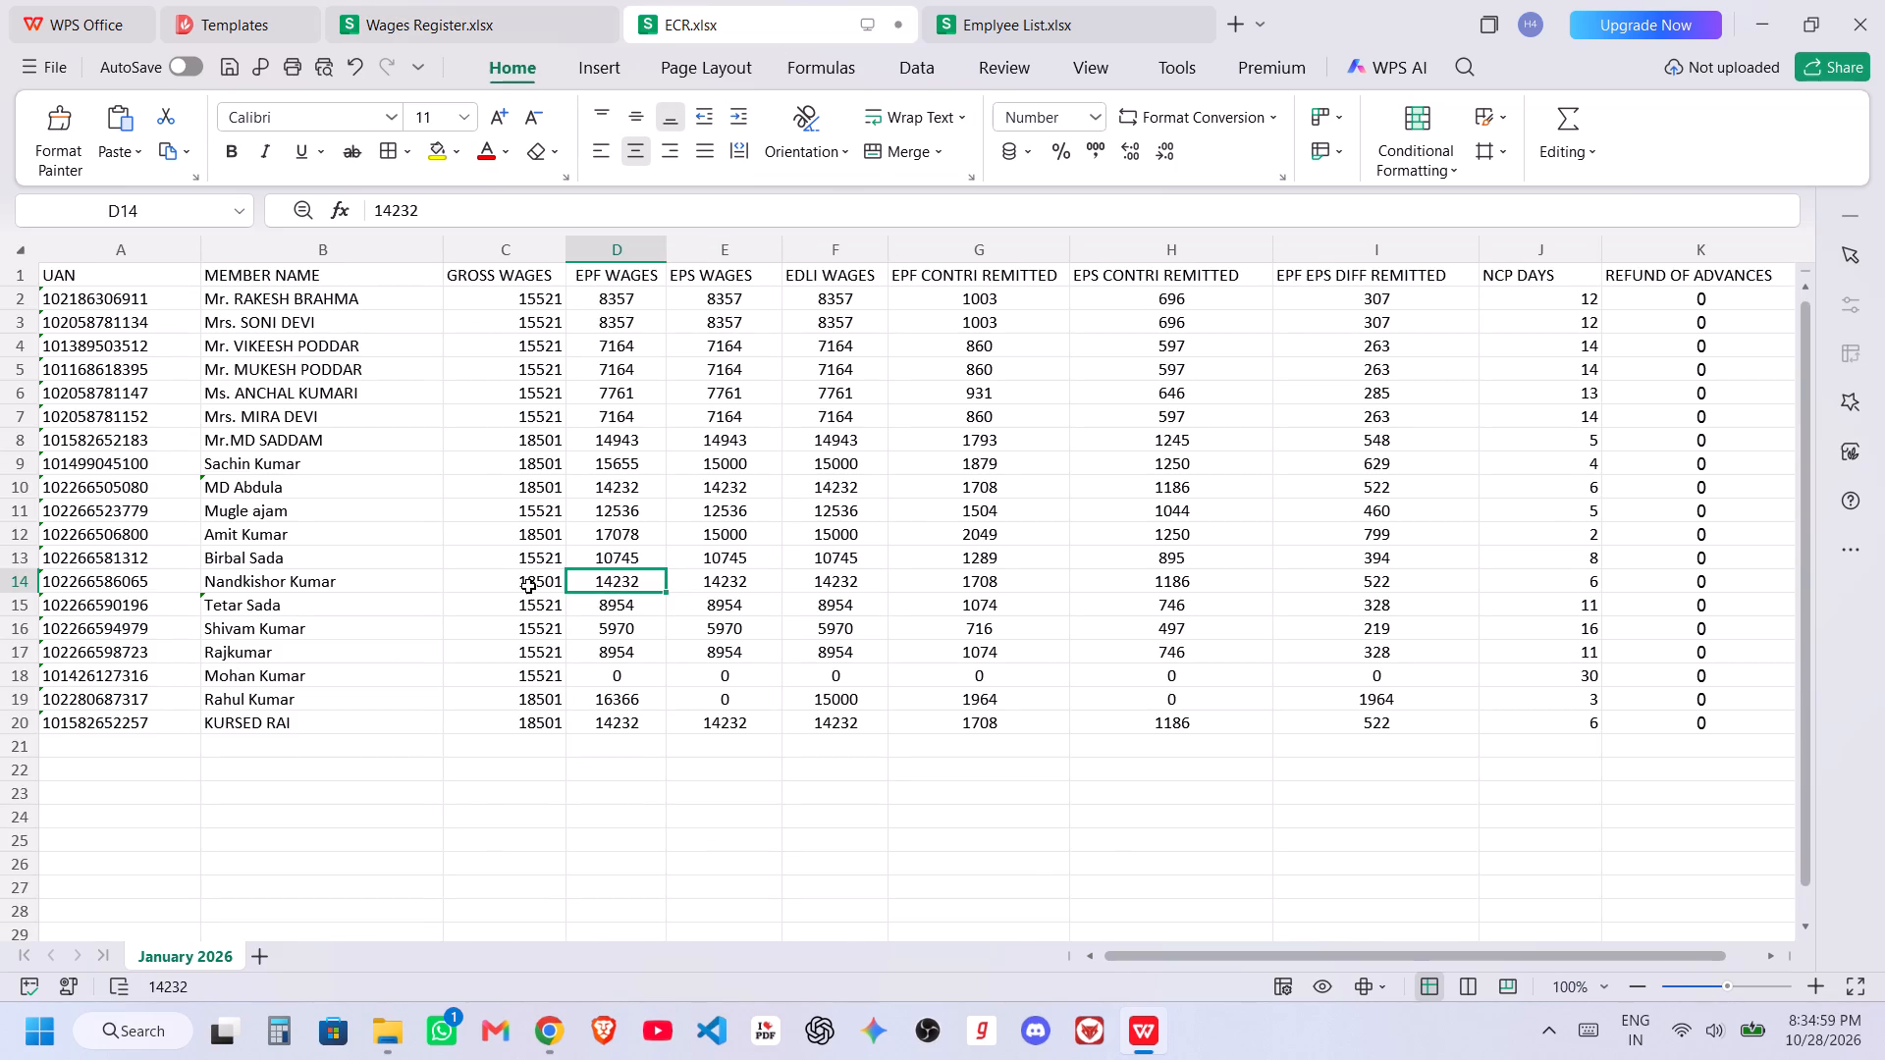
pyautogui.click(528, 585)
pyautogui.rightClick(527, 585)
pyautogui.click(681, 45)
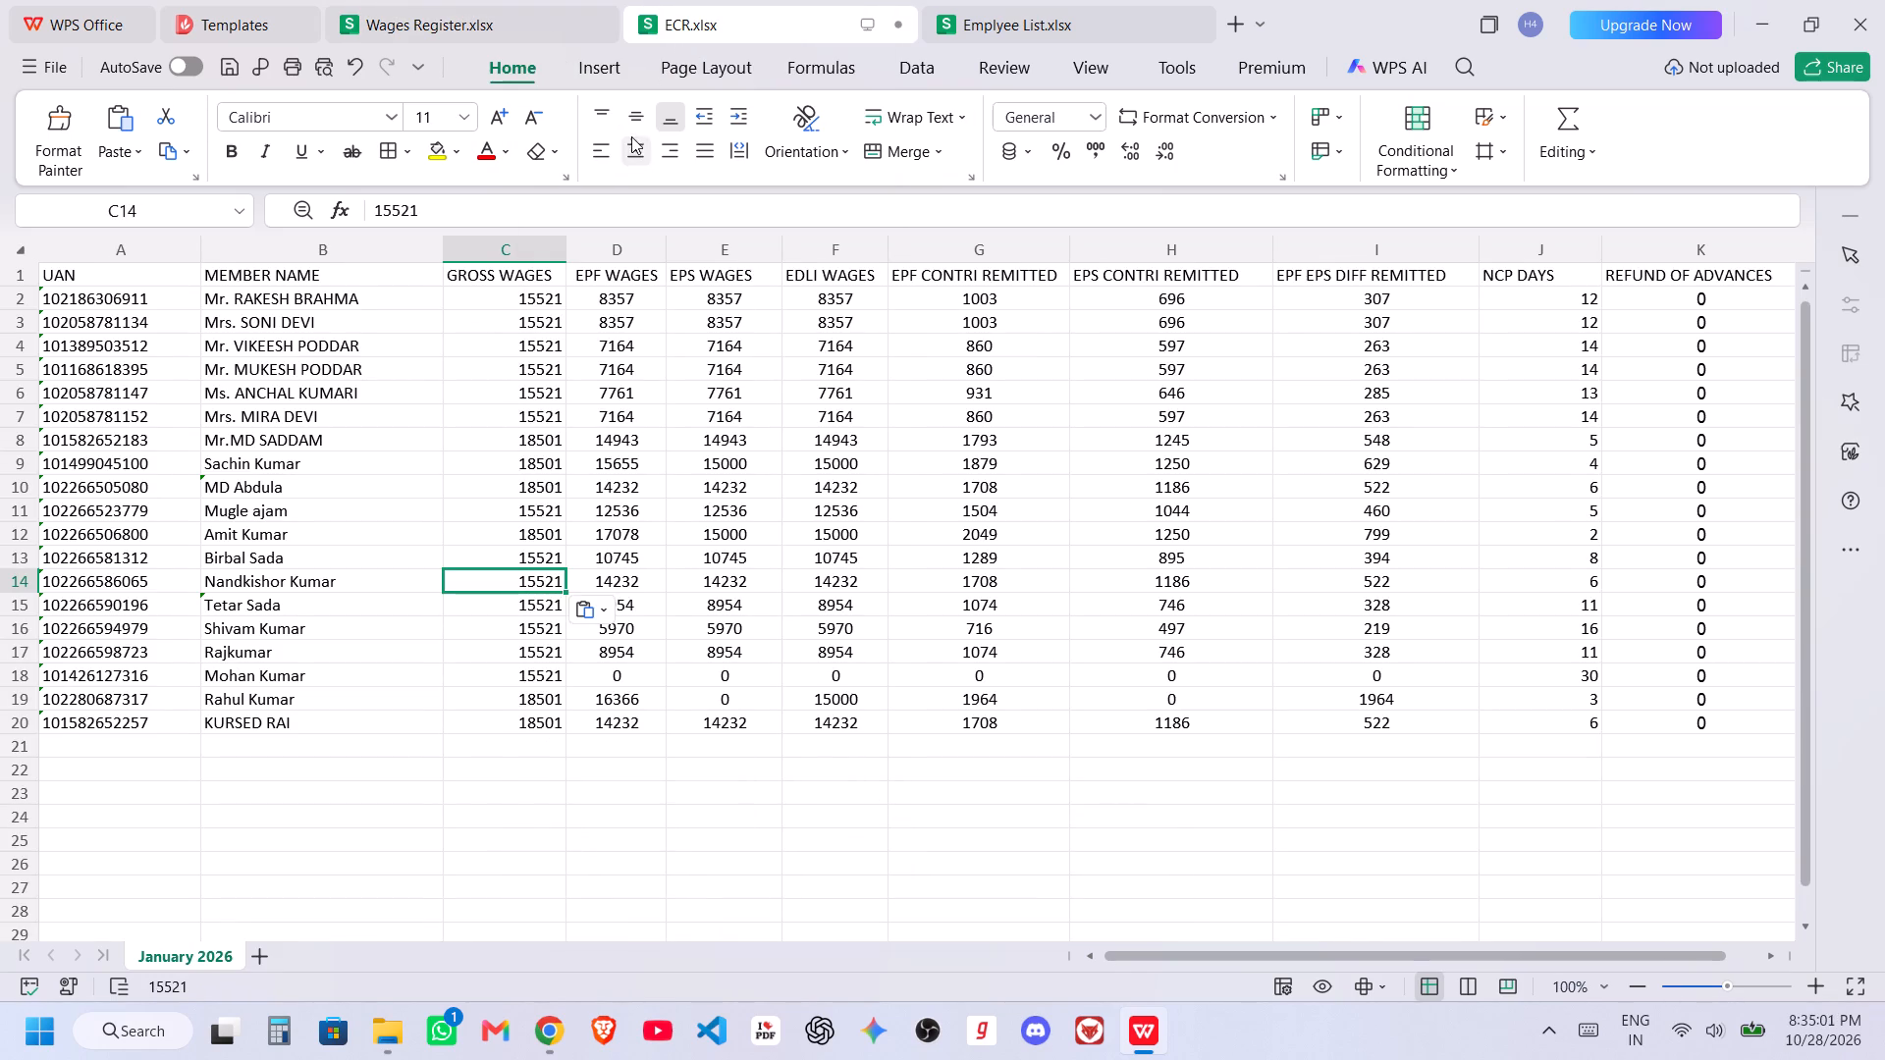
pyautogui.click(526, 182)
pyautogui.click(501, 204)
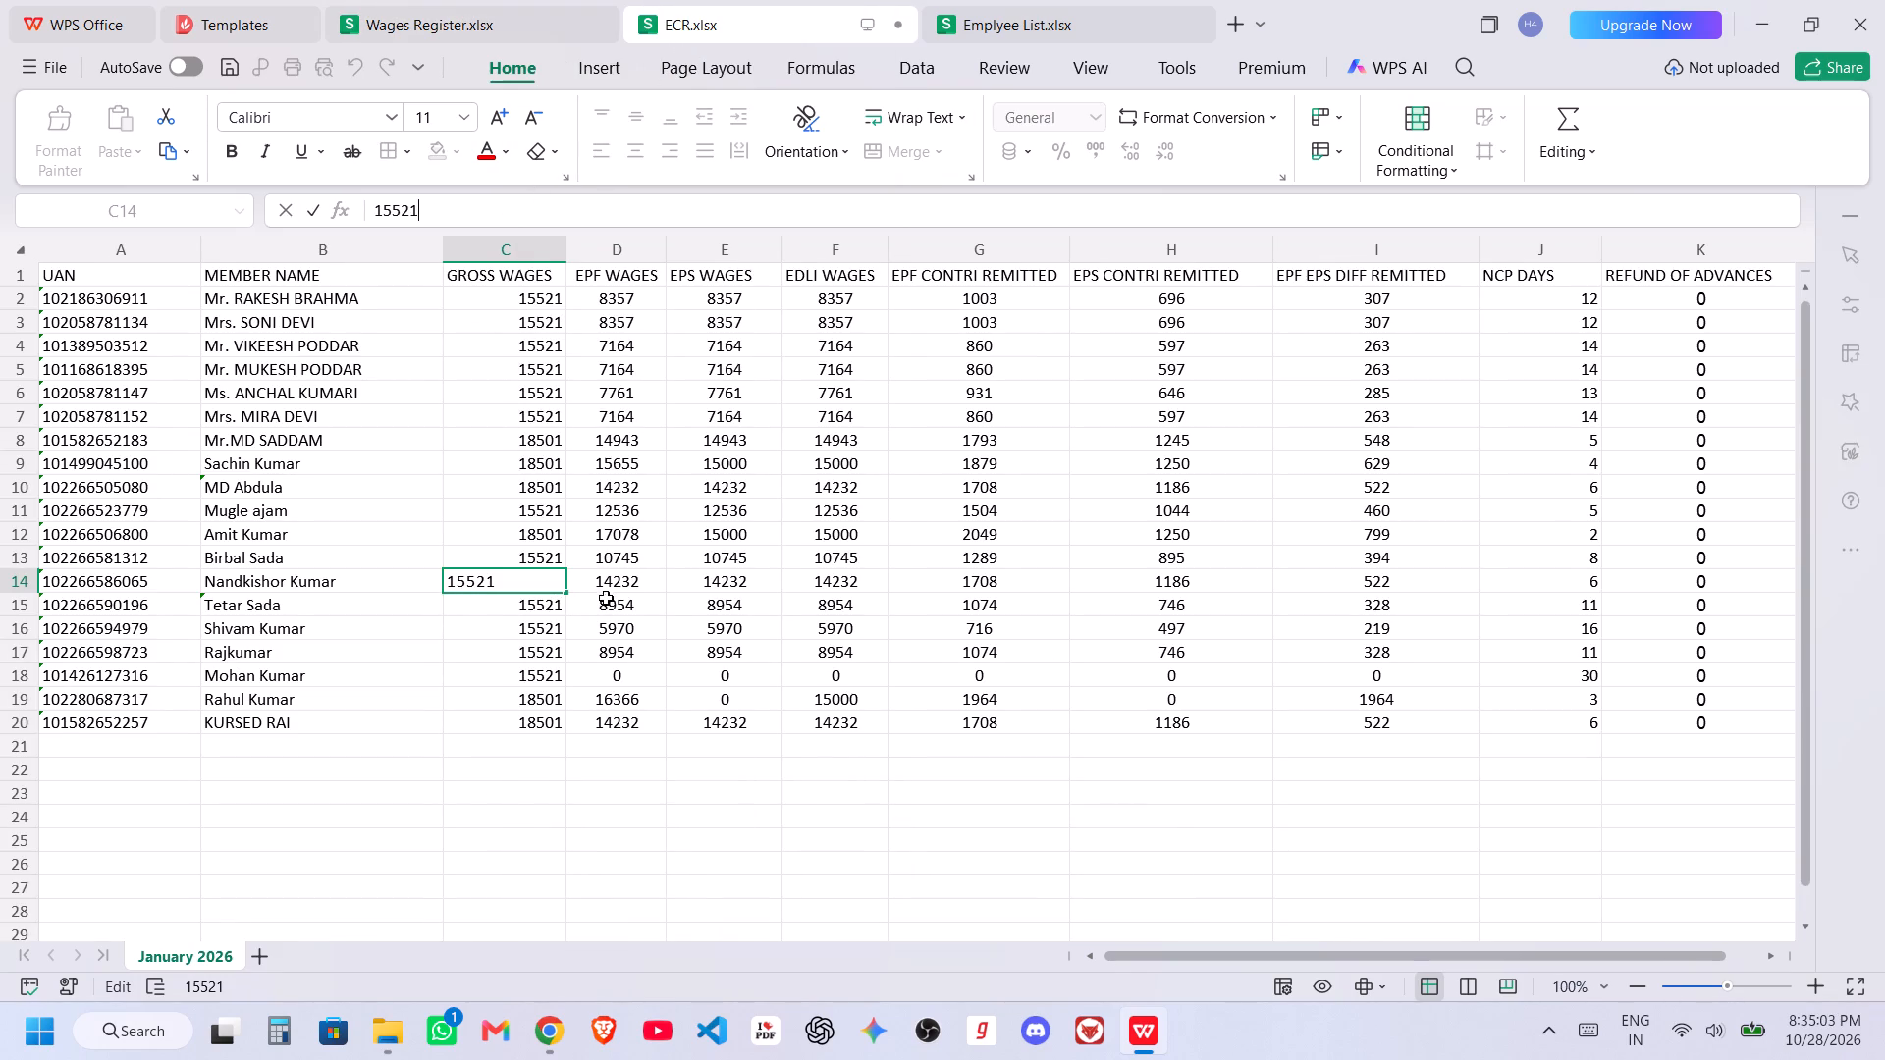
pyautogui.click(607, 587)
# Switch to Chrome and look over the EPFO portal's upload form for the Jul 2026 monthly return.
pyautogui.hotkey('alt', 'Tab')
pyautogui.hotkey('alt', 'Tab')
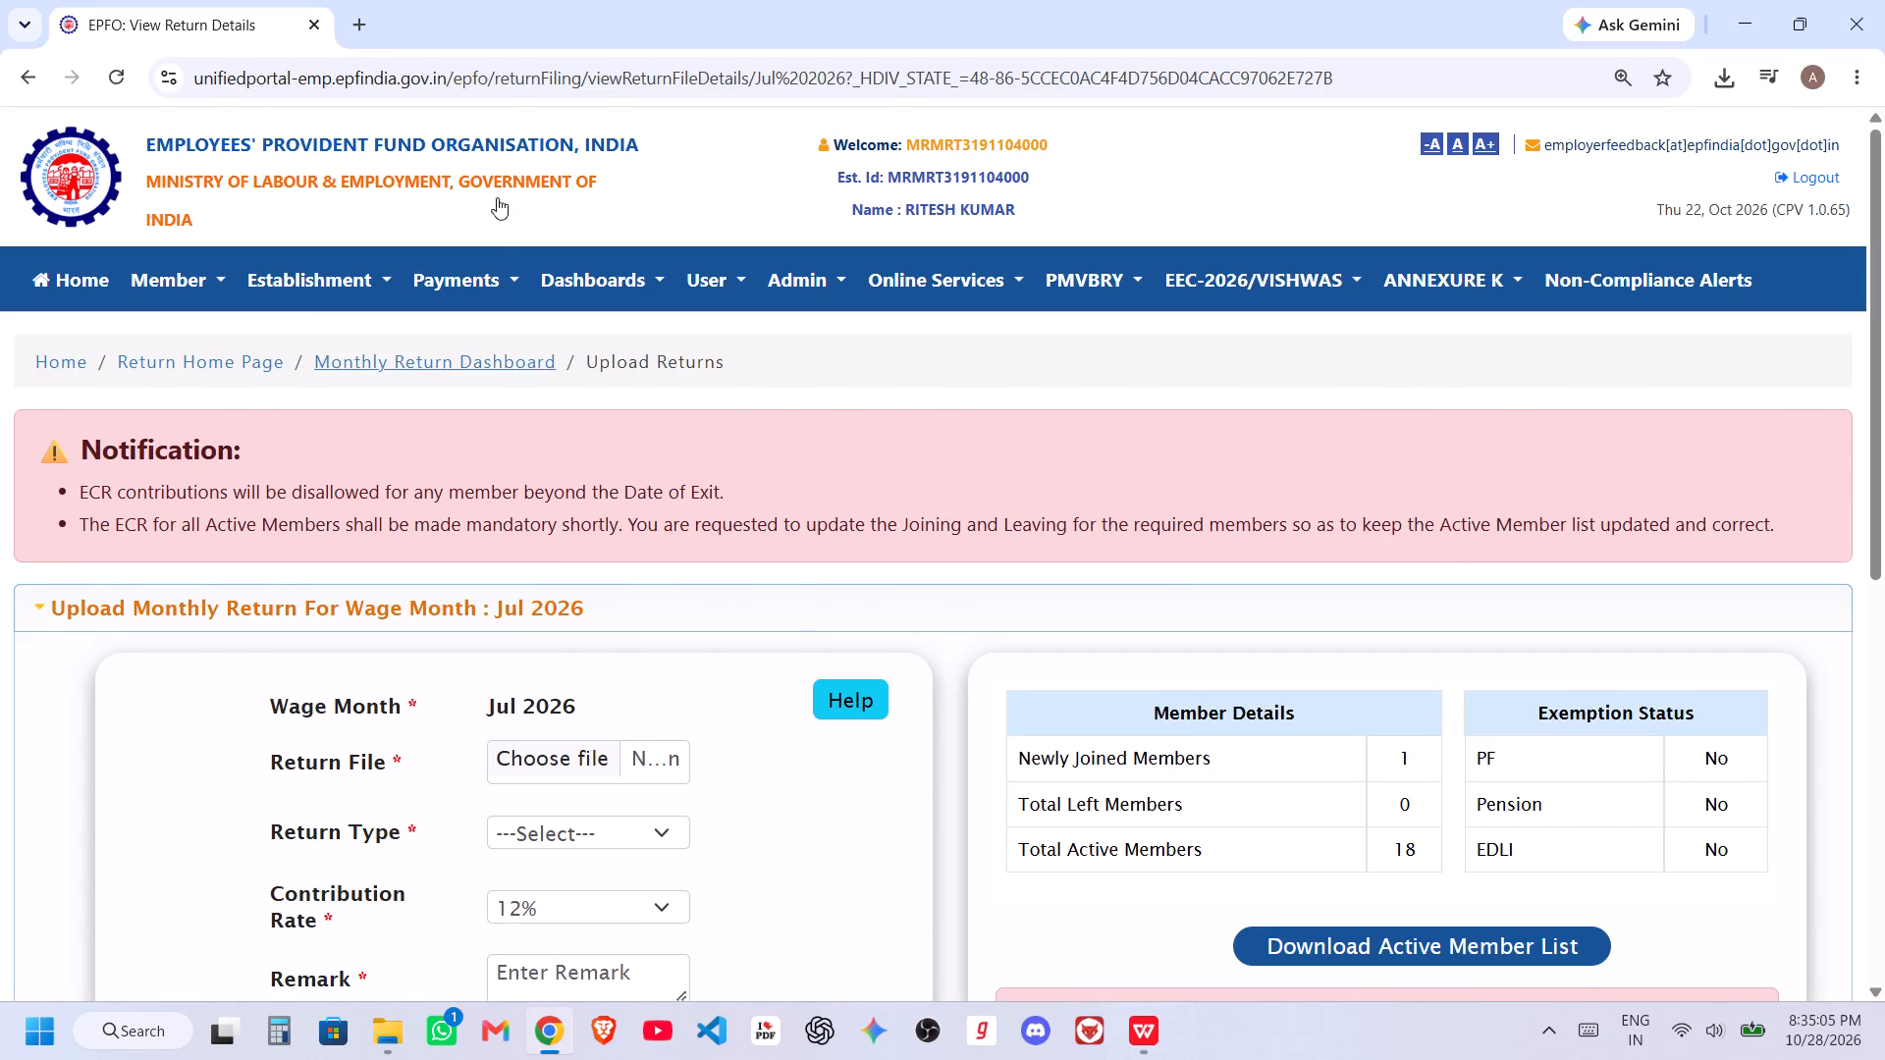
pyautogui.hotkey('alt', 'Tab')
pyautogui.scroll(-3, 822, 703)
pyautogui.scroll(2, 822, 704)
pyautogui.click(587, 682)
pyautogui.click(755, 676)
pyautogui.hotkey('alt', 'Tab')
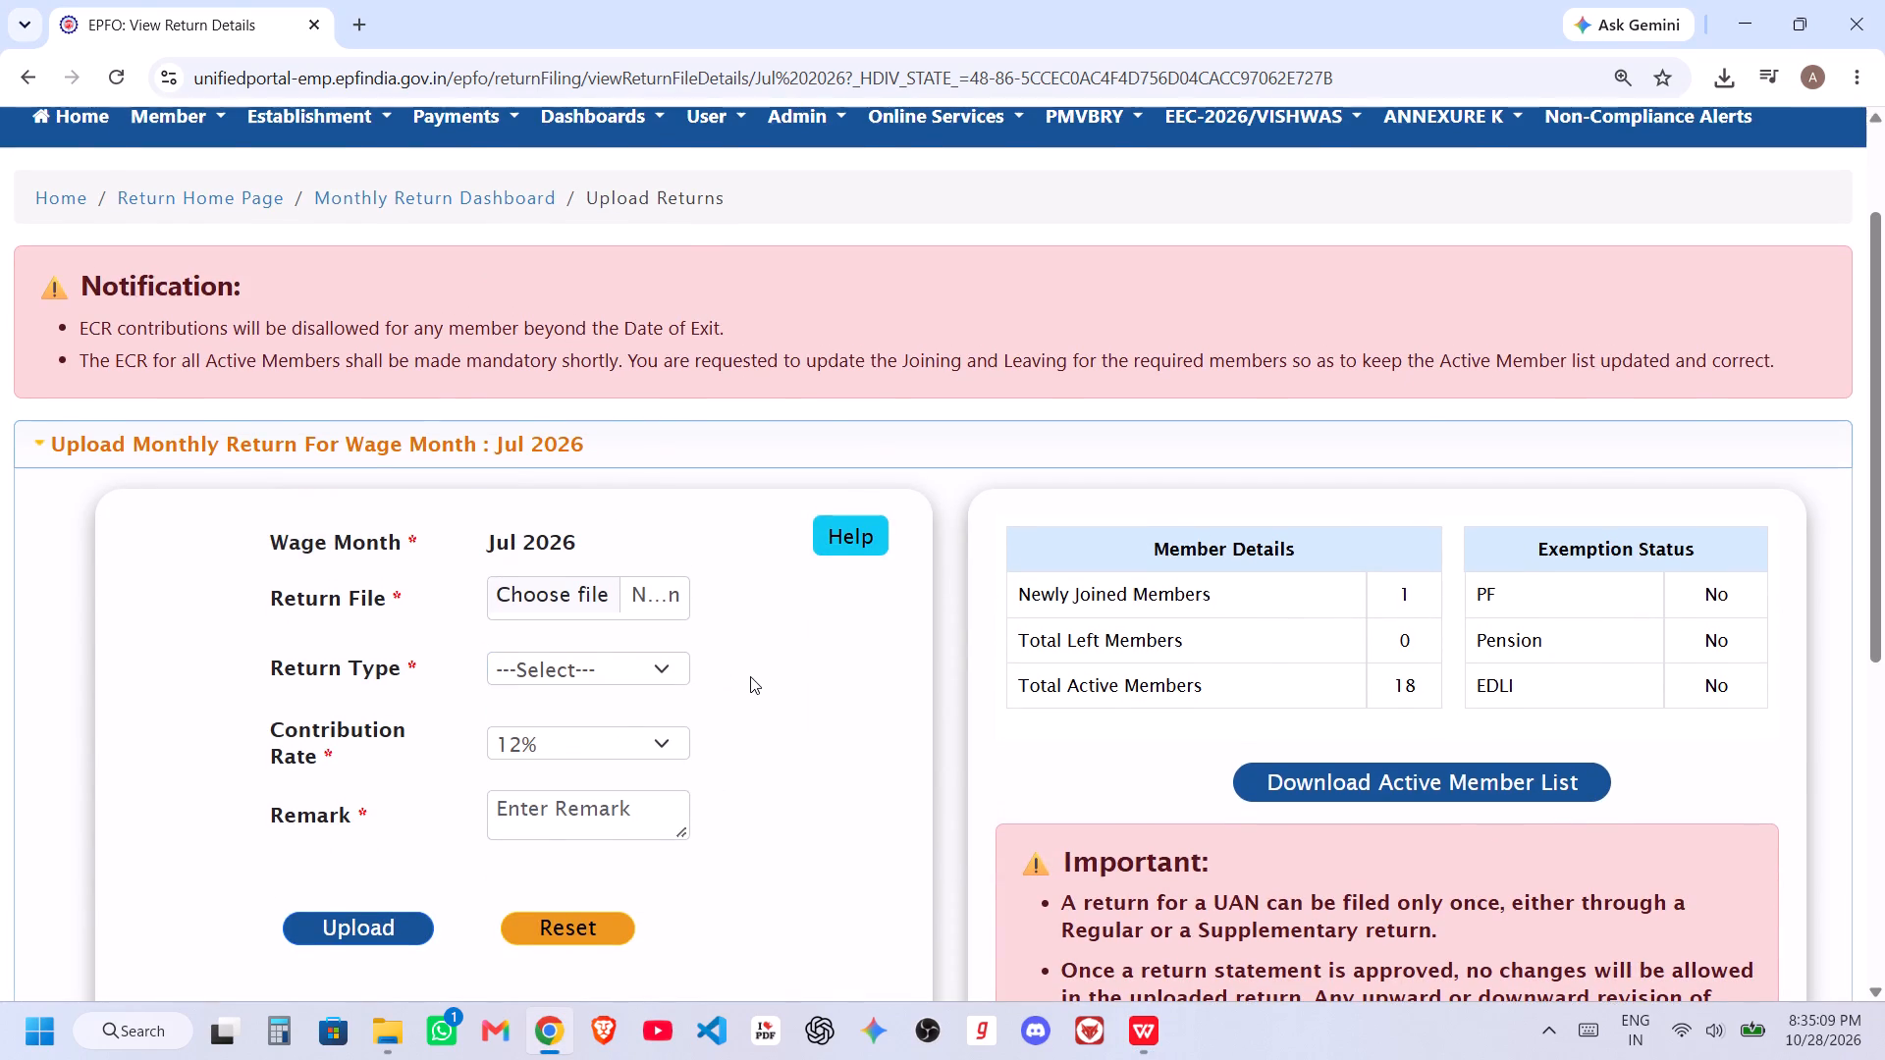
# Copy the earned wages 8954 from cell L23 of the Wages Register and paste them as a value into EPF WAGES of ECR row 14.
pyautogui.click(412, 0)
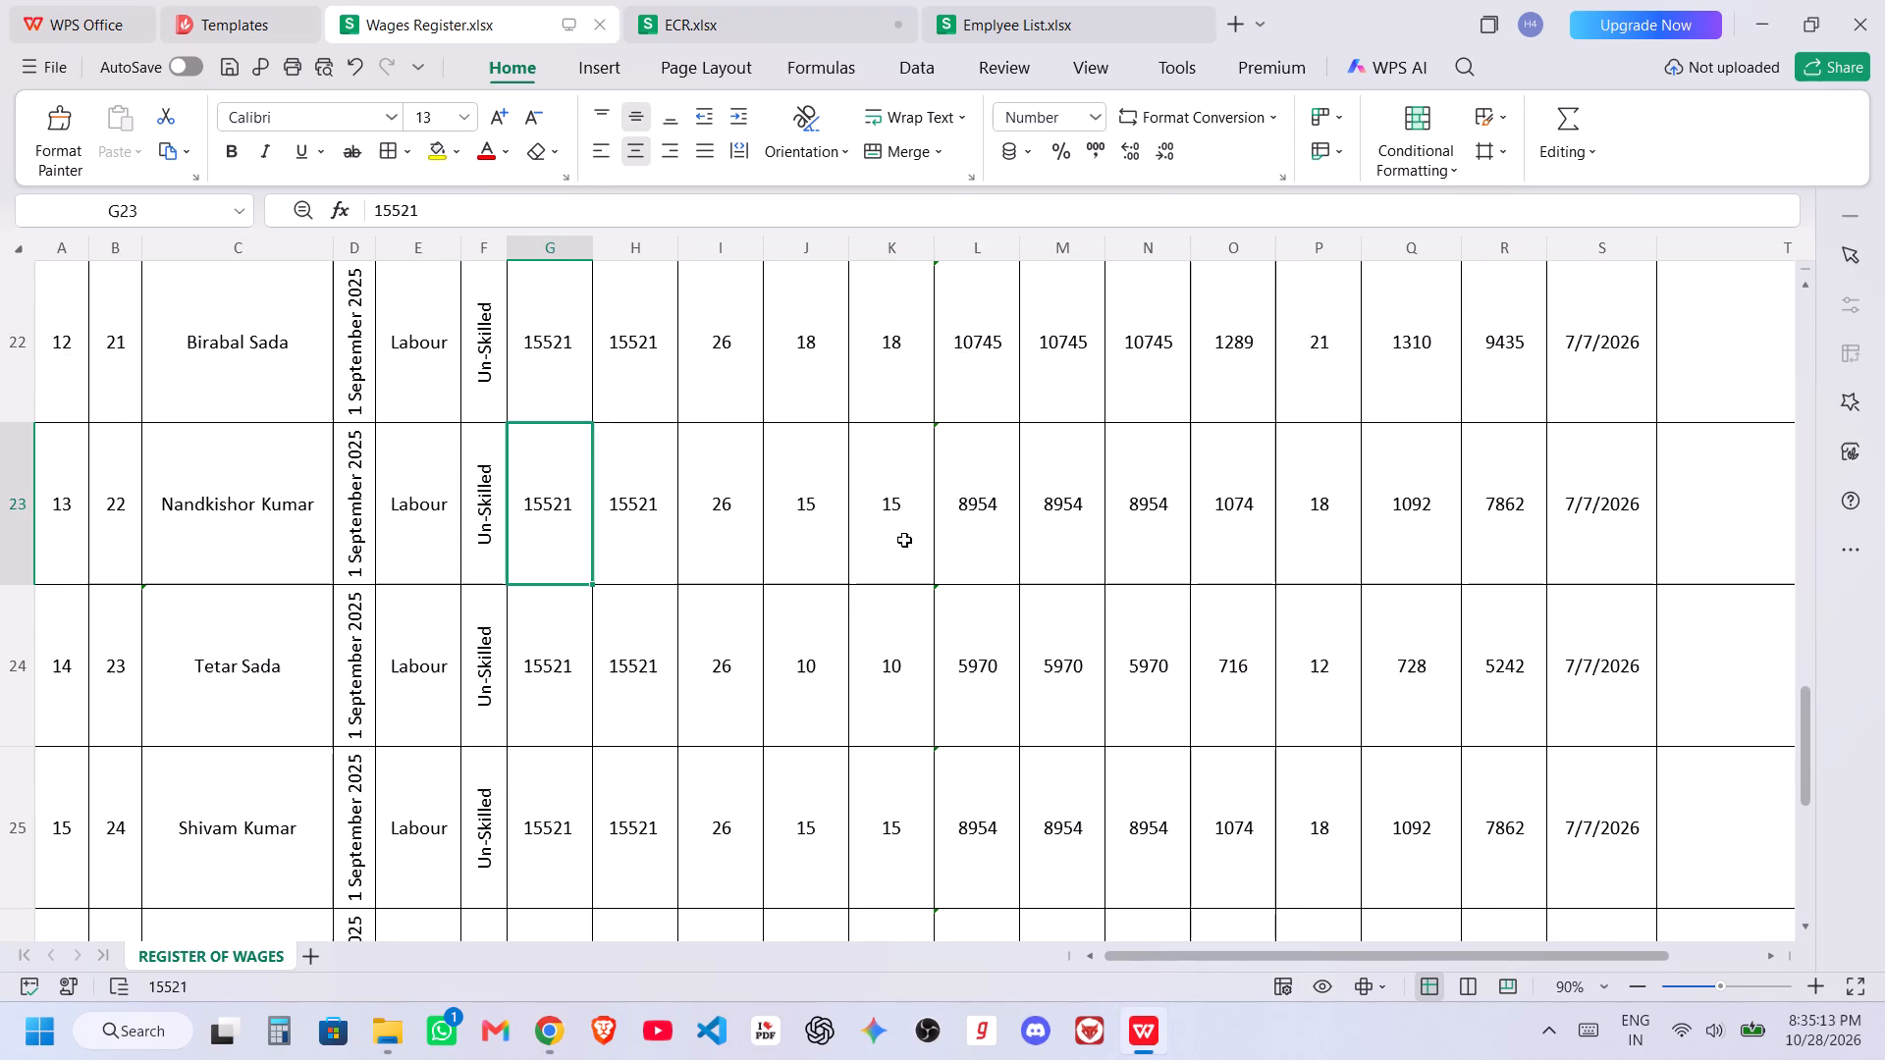
pyautogui.click(977, 535)
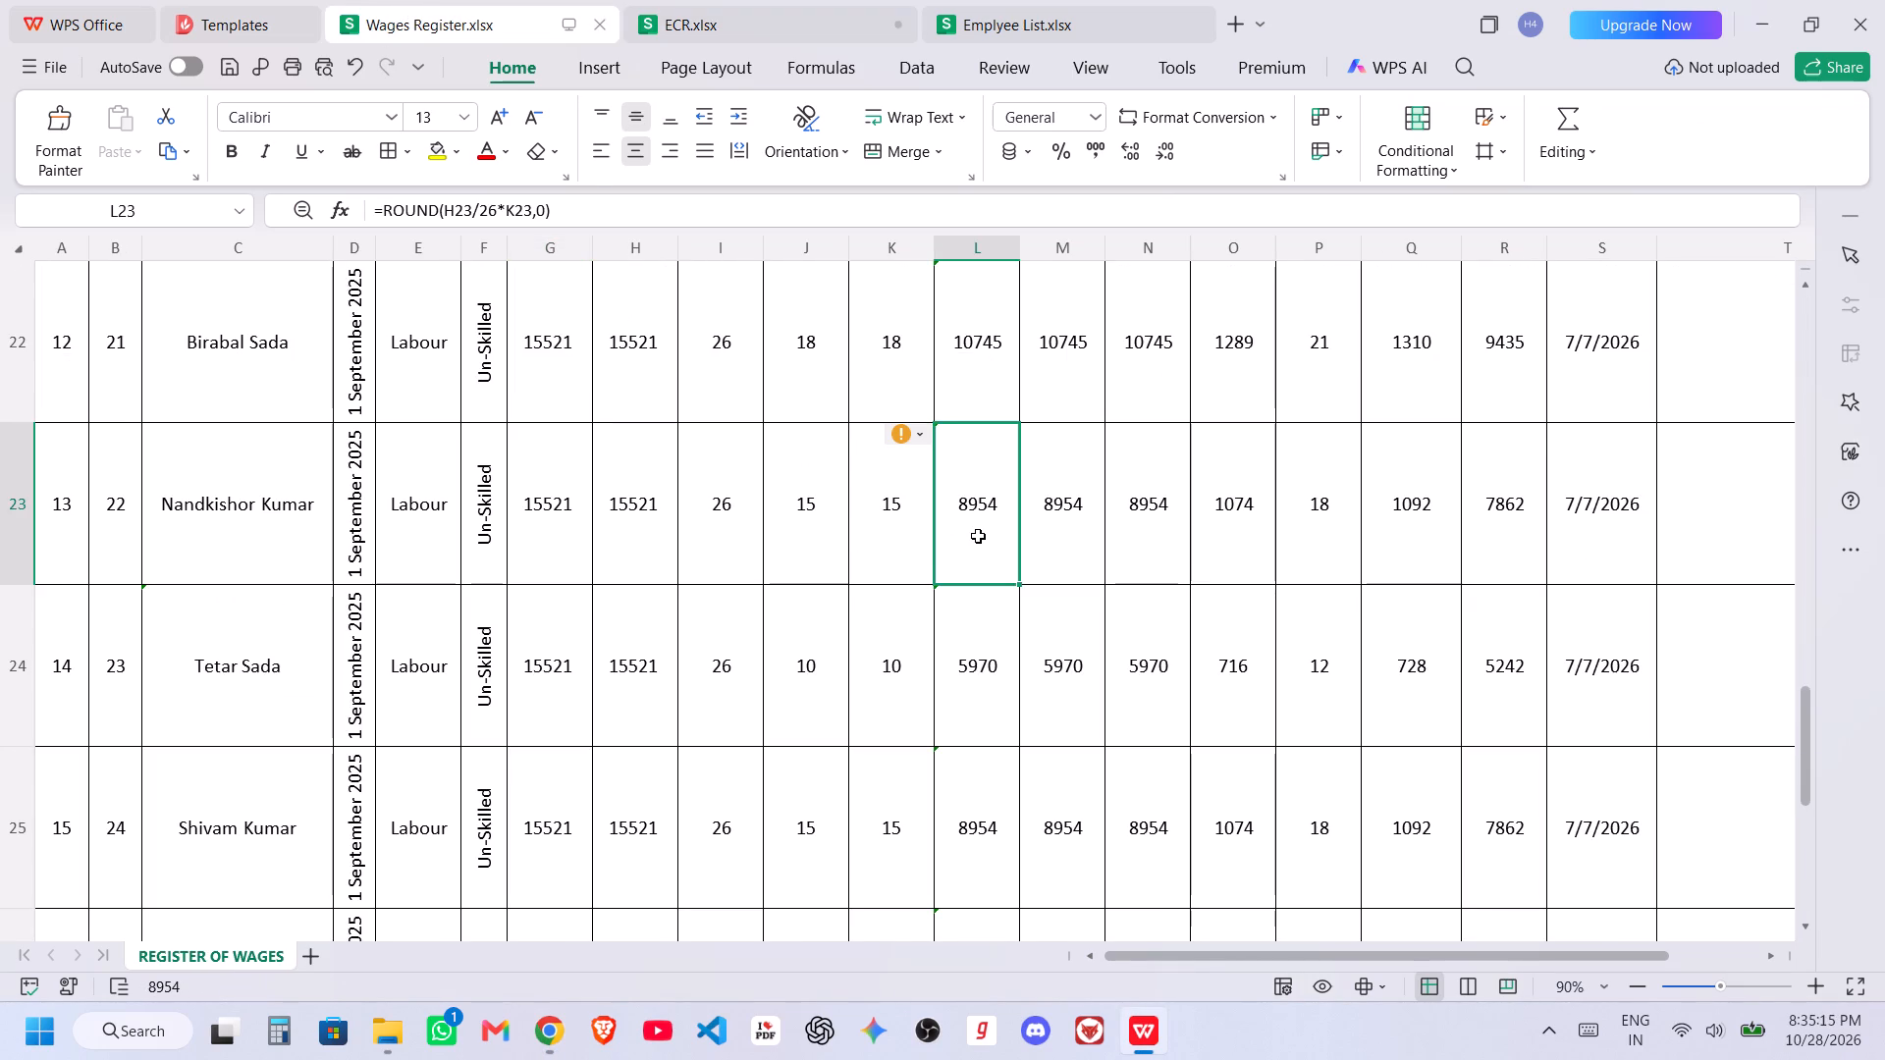
pyautogui.hotkey('ctrl', 'c')
pyautogui.click(802, 0)
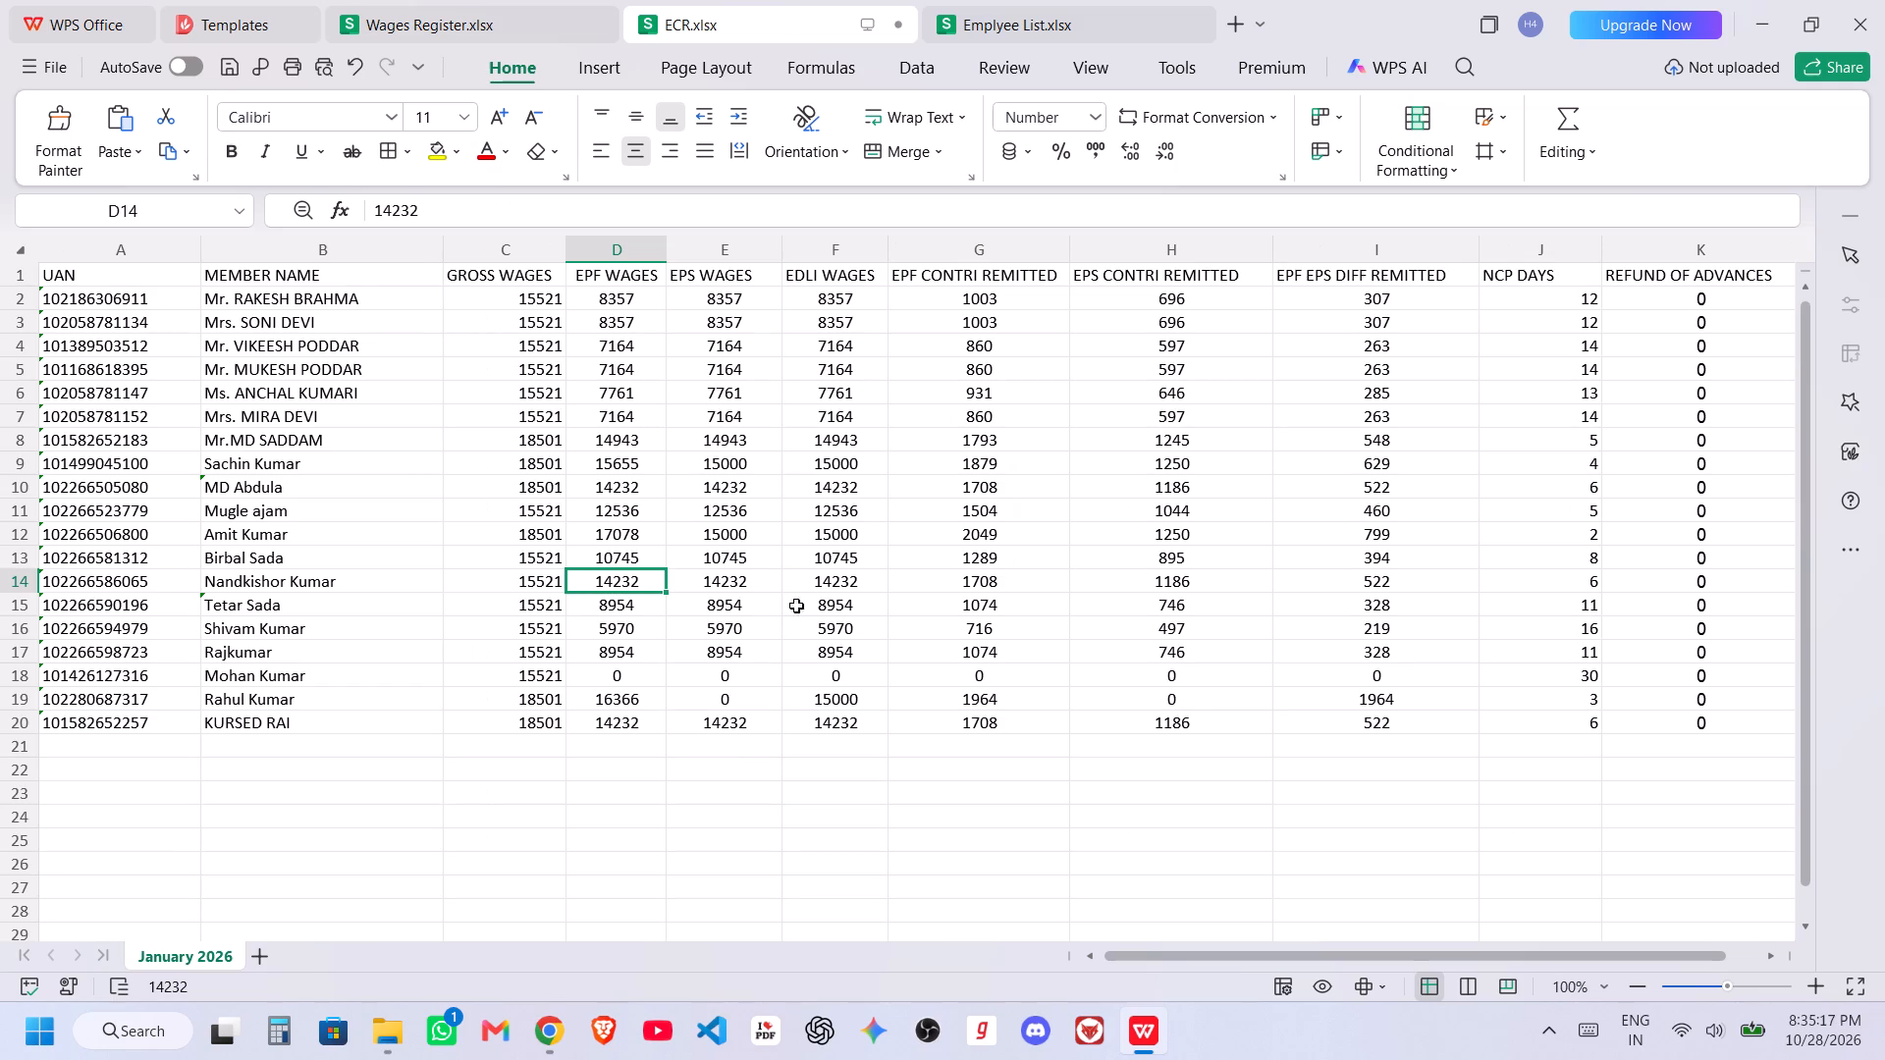
pyautogui.rightClick(640, 582)
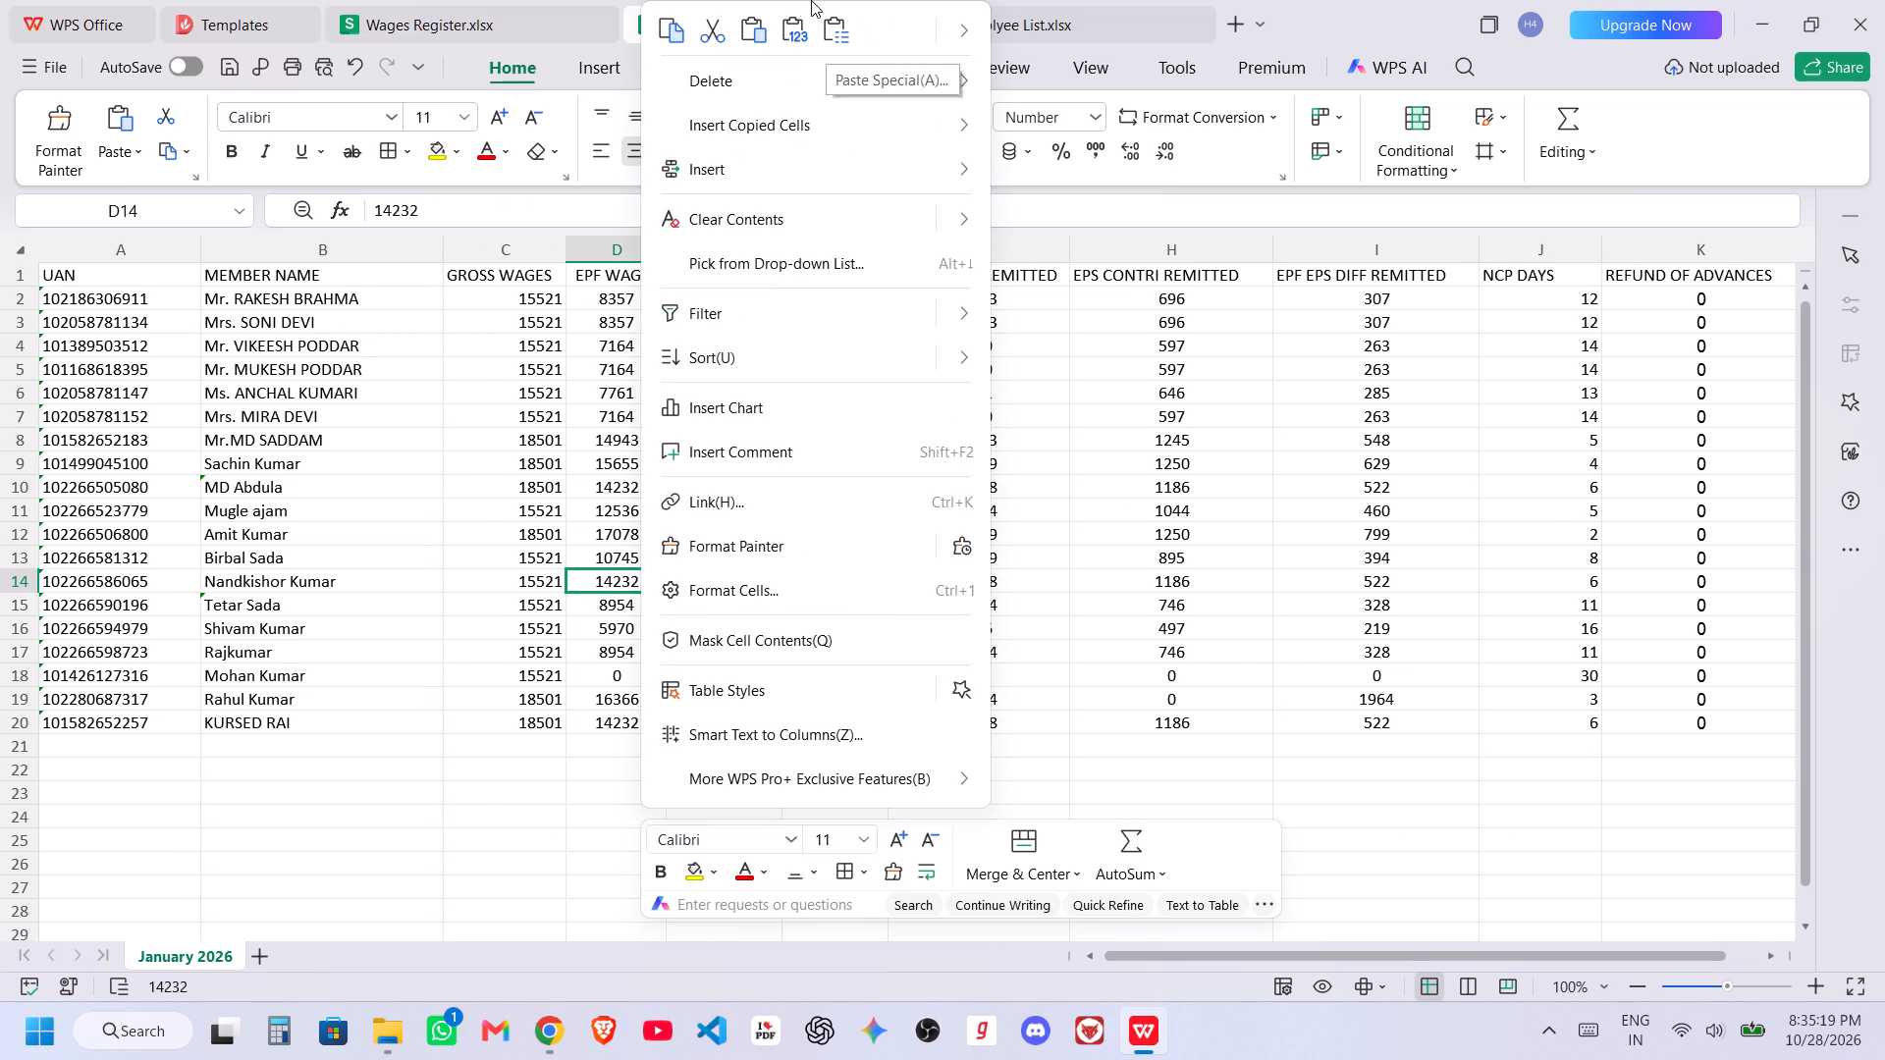
pyautogui.click(789, 32)
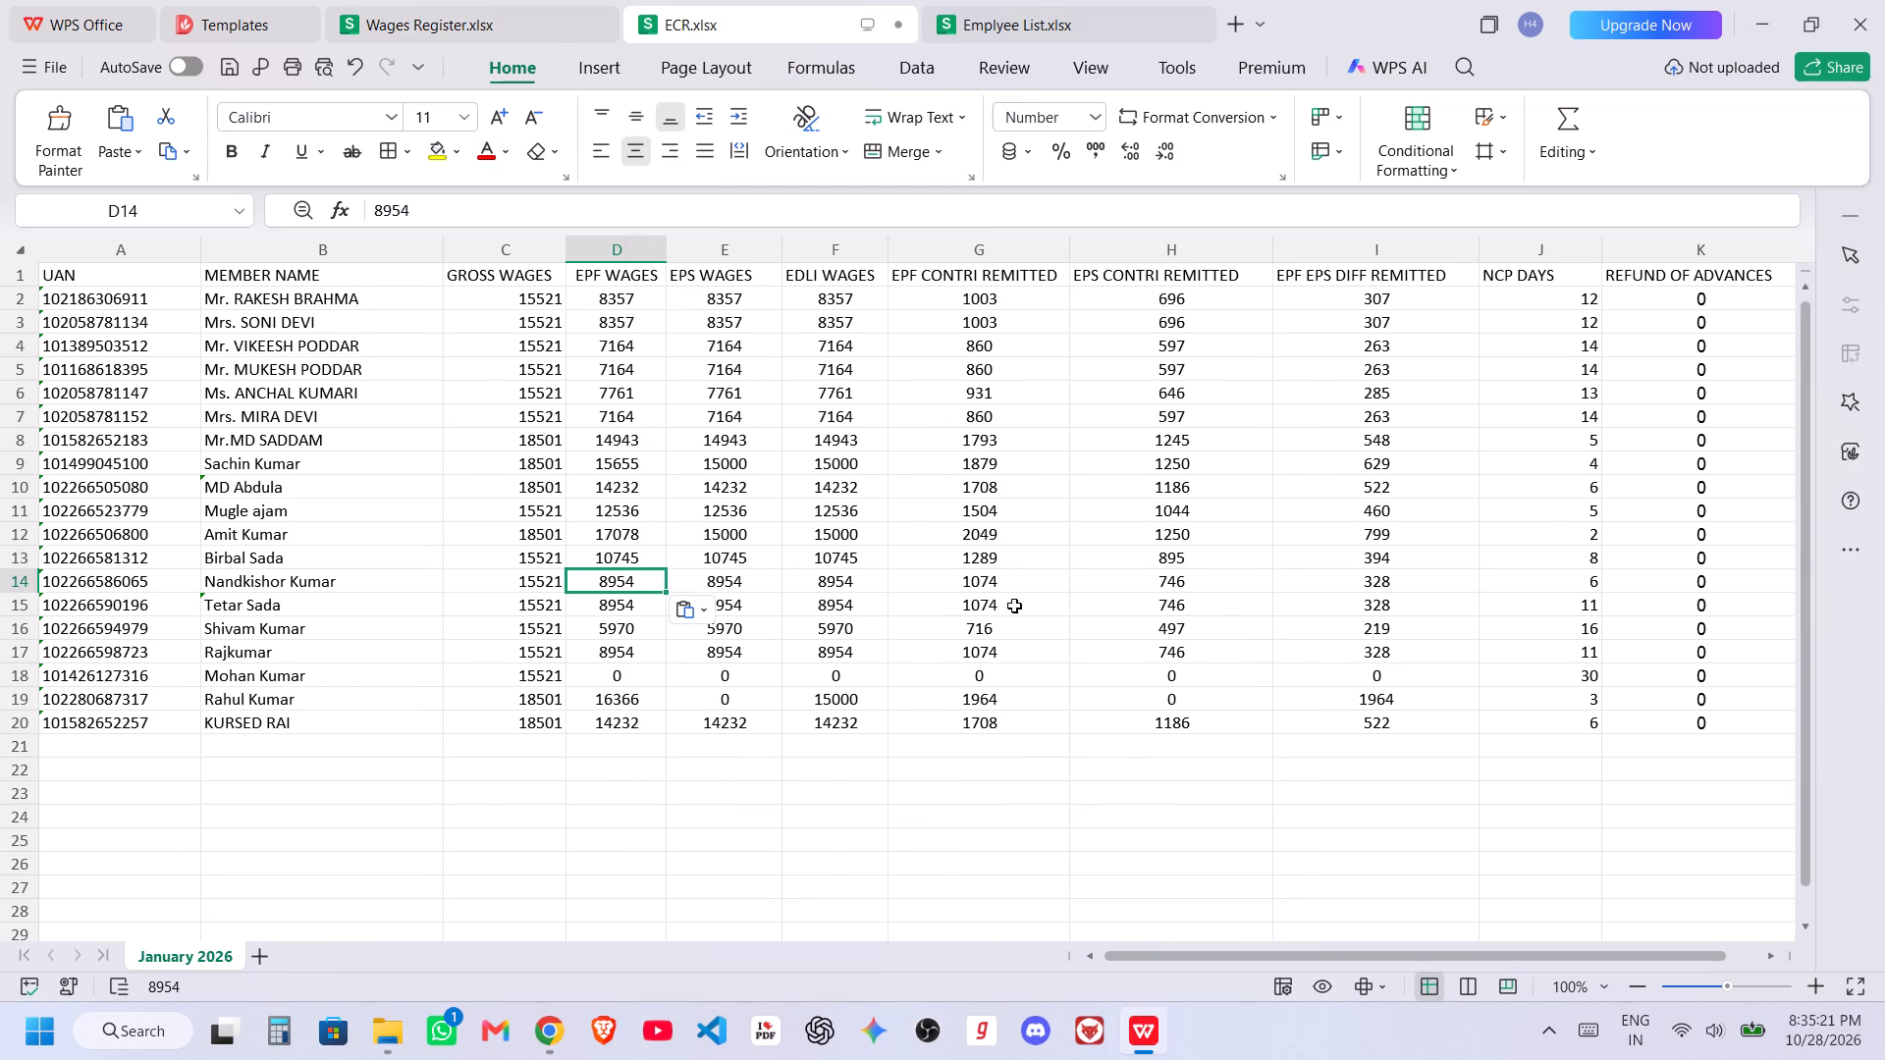
pyautogui.moveTo(1156, 581); pyautogui.dragTo(1333, 574)
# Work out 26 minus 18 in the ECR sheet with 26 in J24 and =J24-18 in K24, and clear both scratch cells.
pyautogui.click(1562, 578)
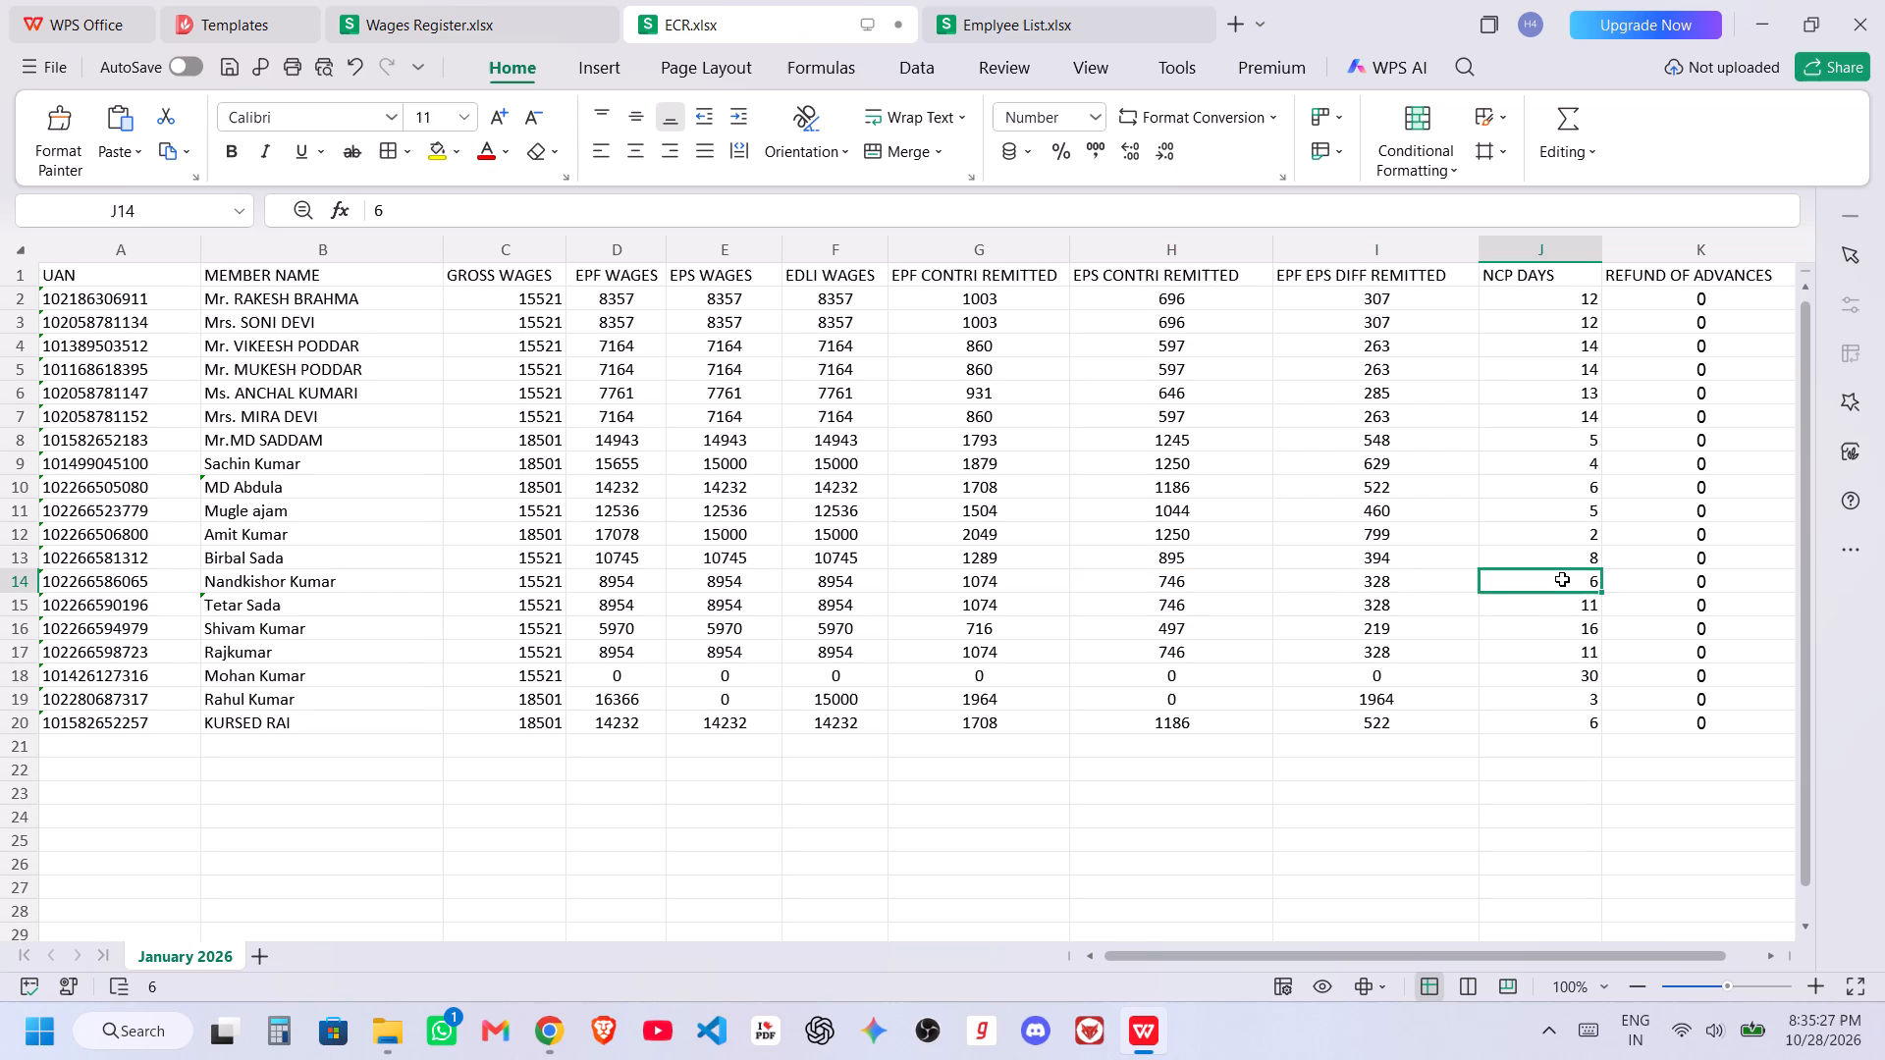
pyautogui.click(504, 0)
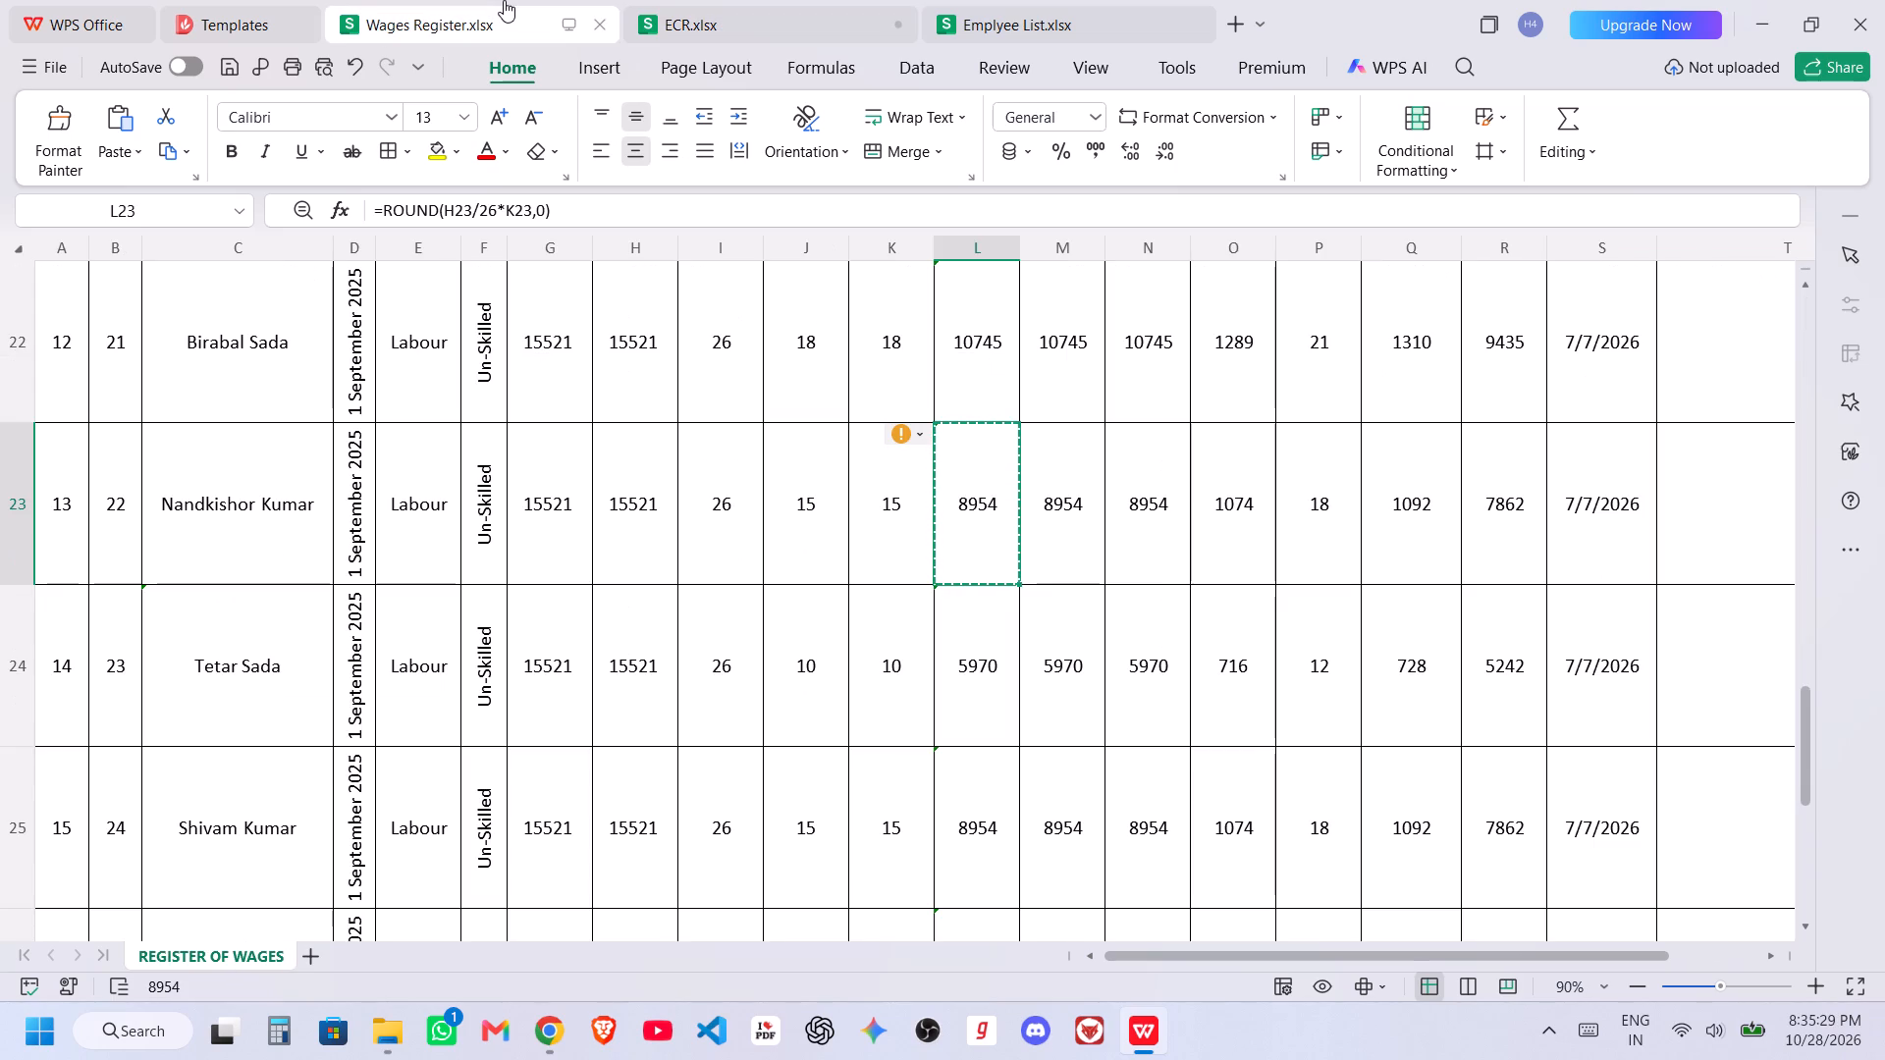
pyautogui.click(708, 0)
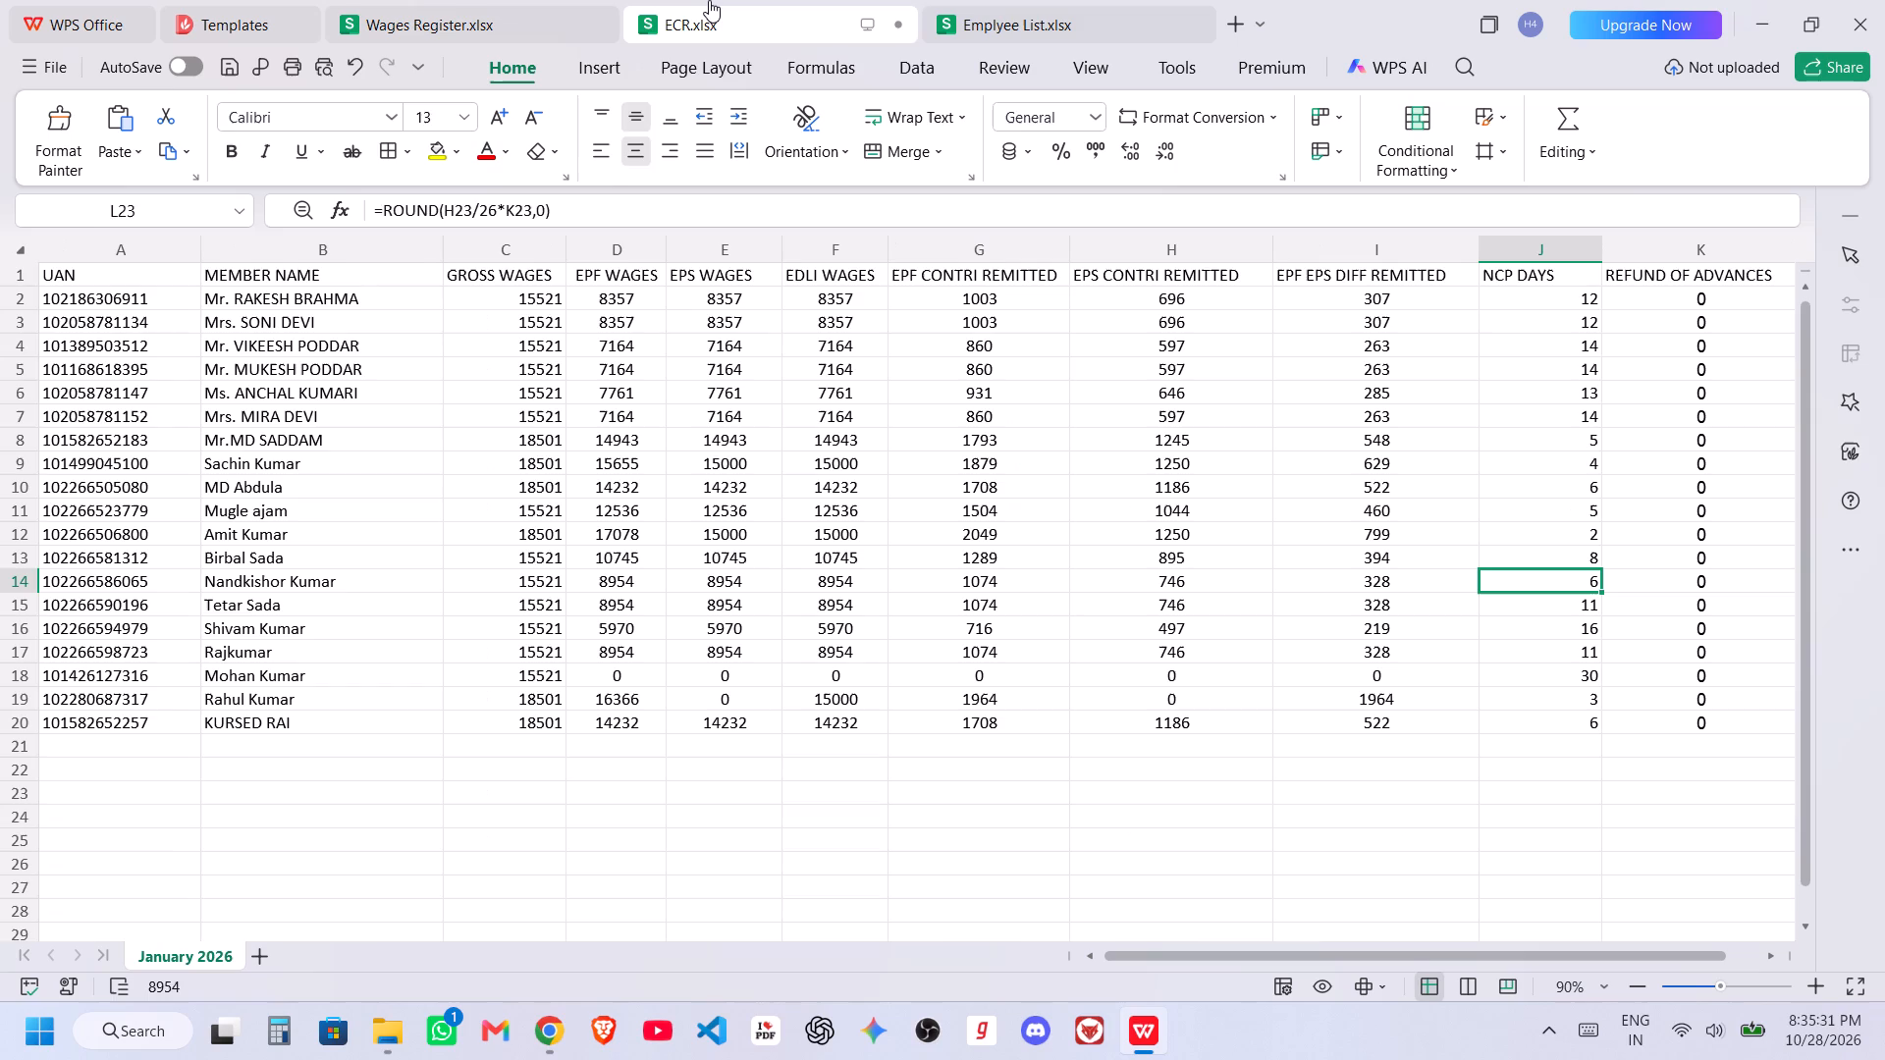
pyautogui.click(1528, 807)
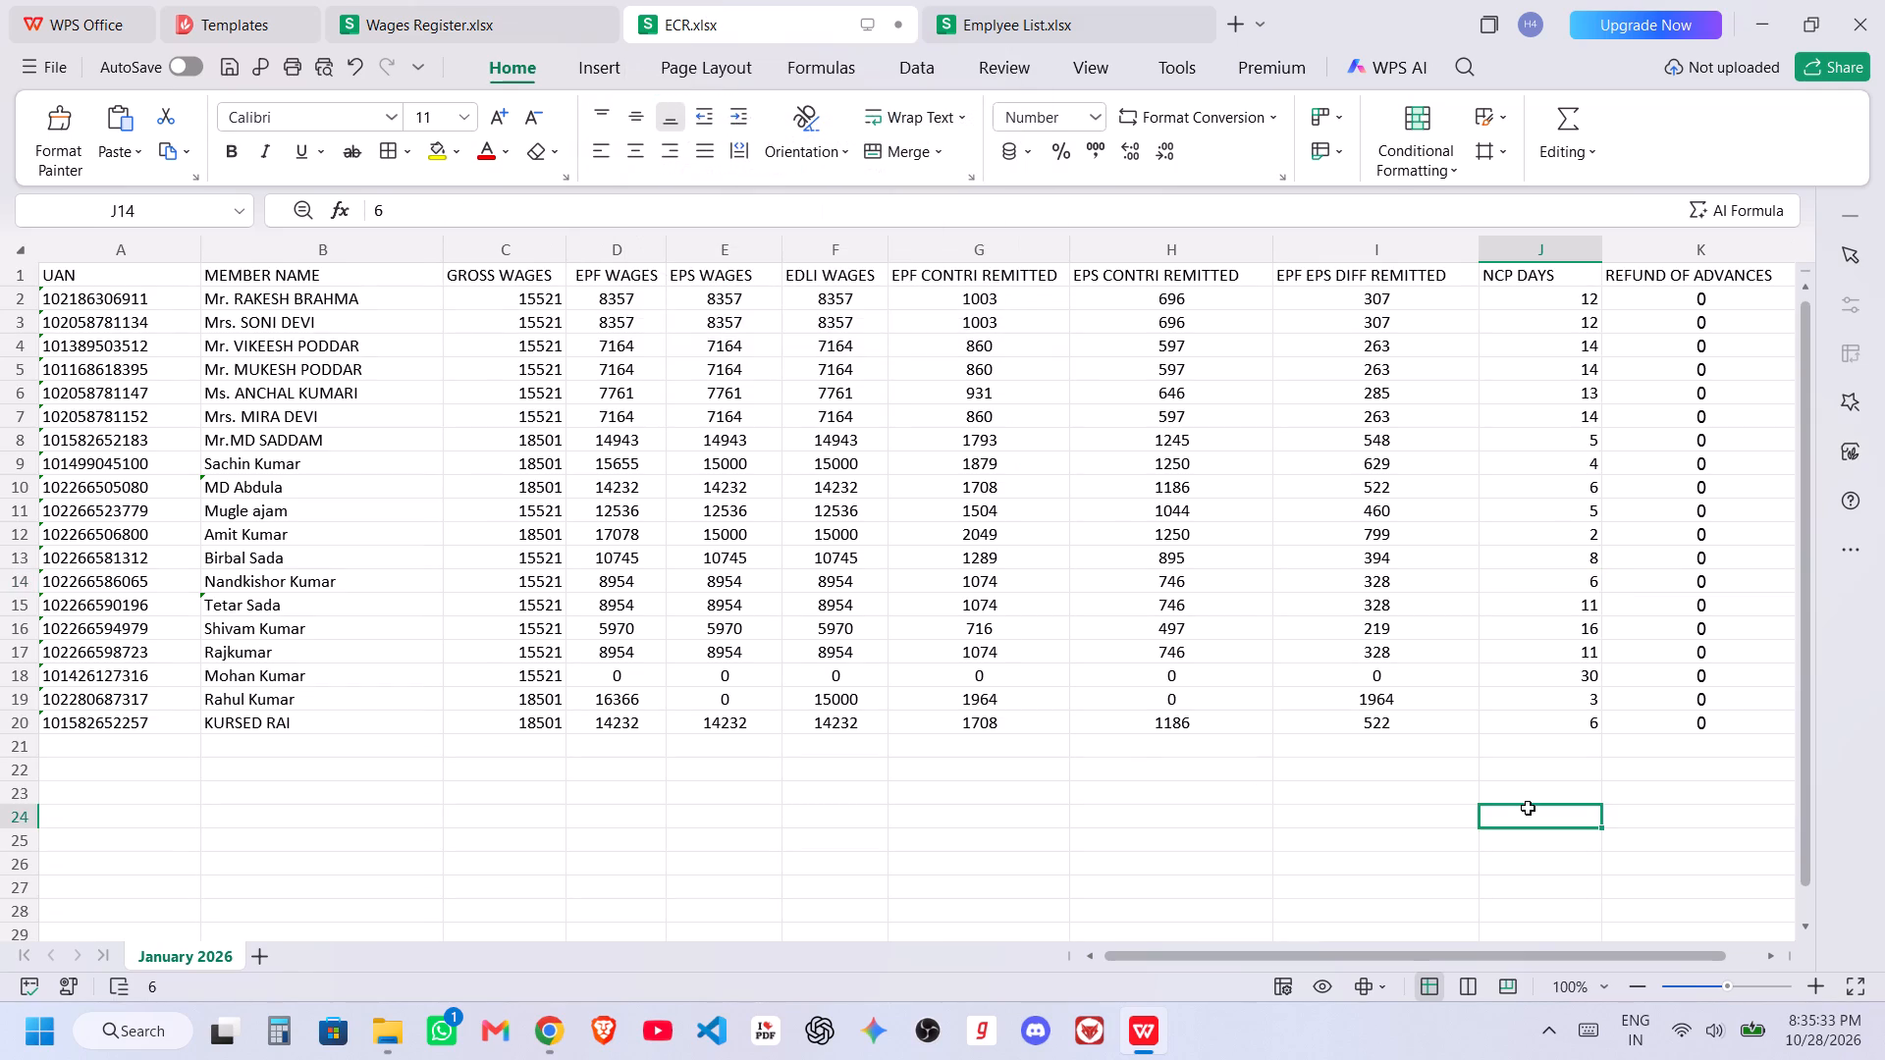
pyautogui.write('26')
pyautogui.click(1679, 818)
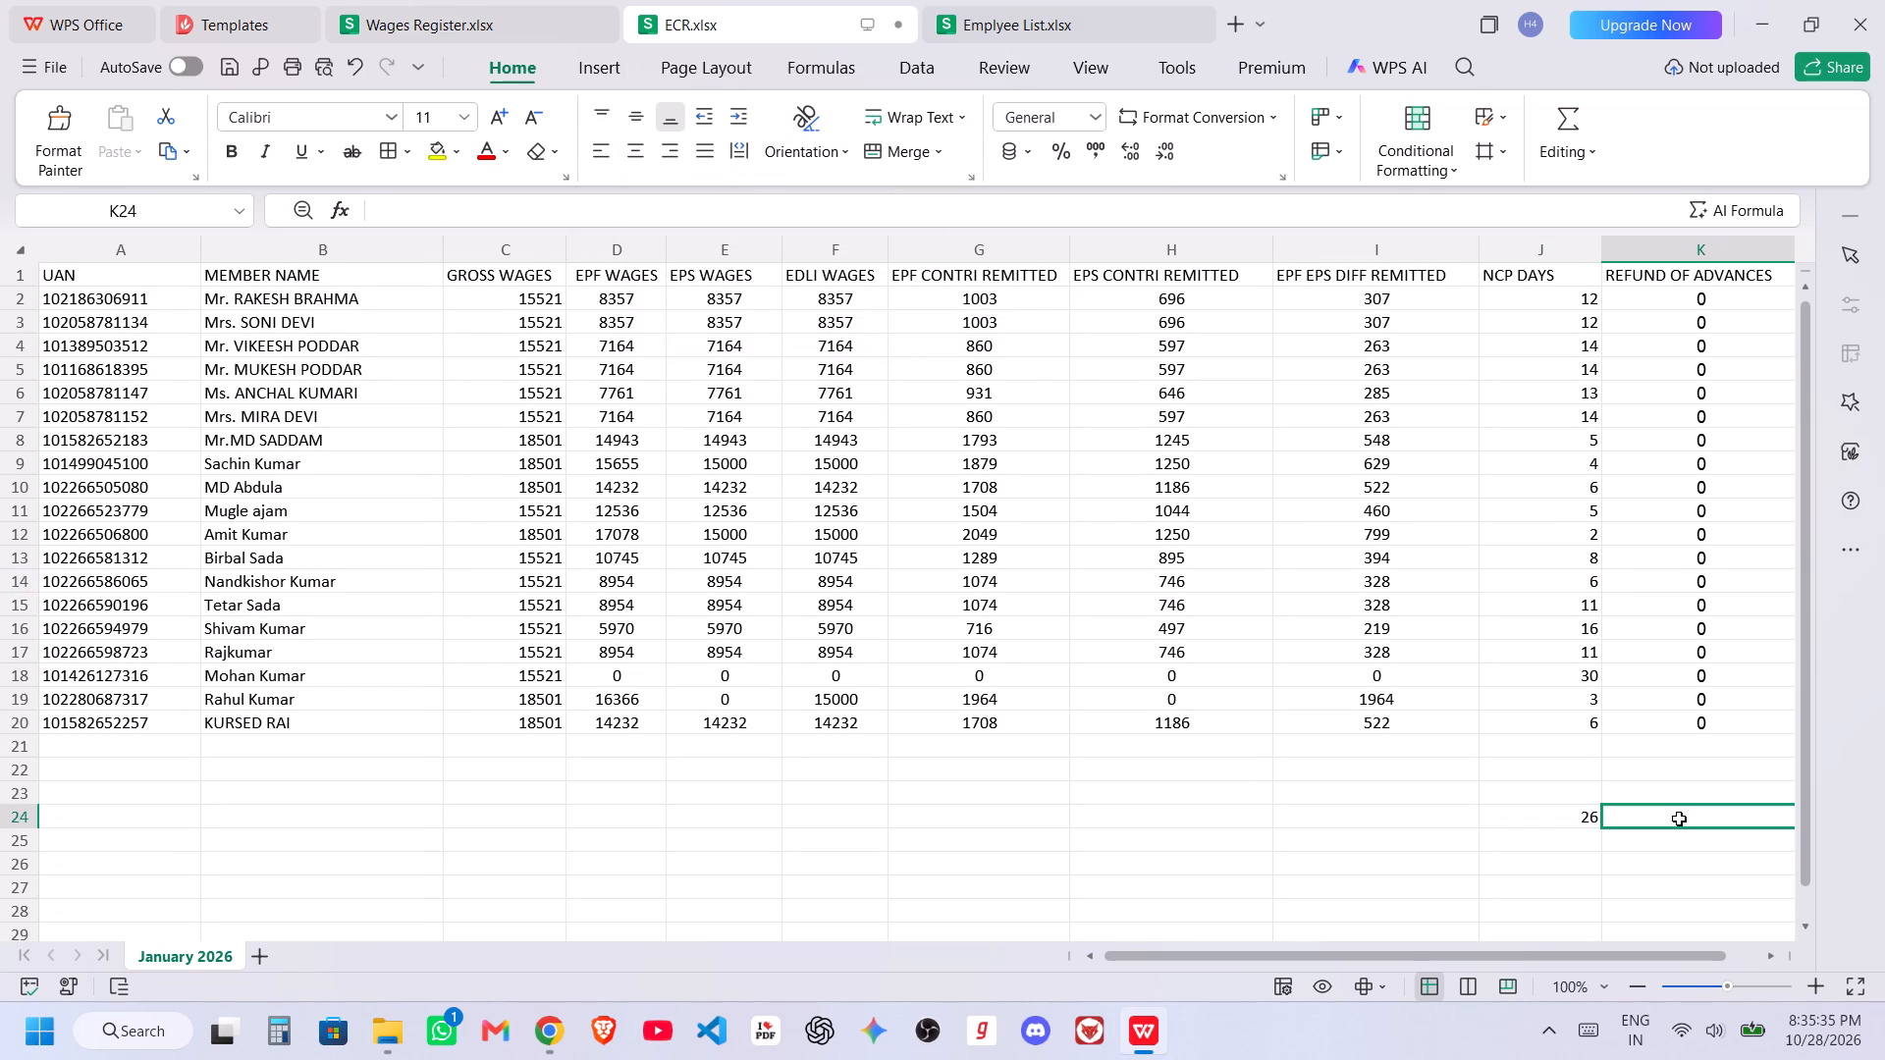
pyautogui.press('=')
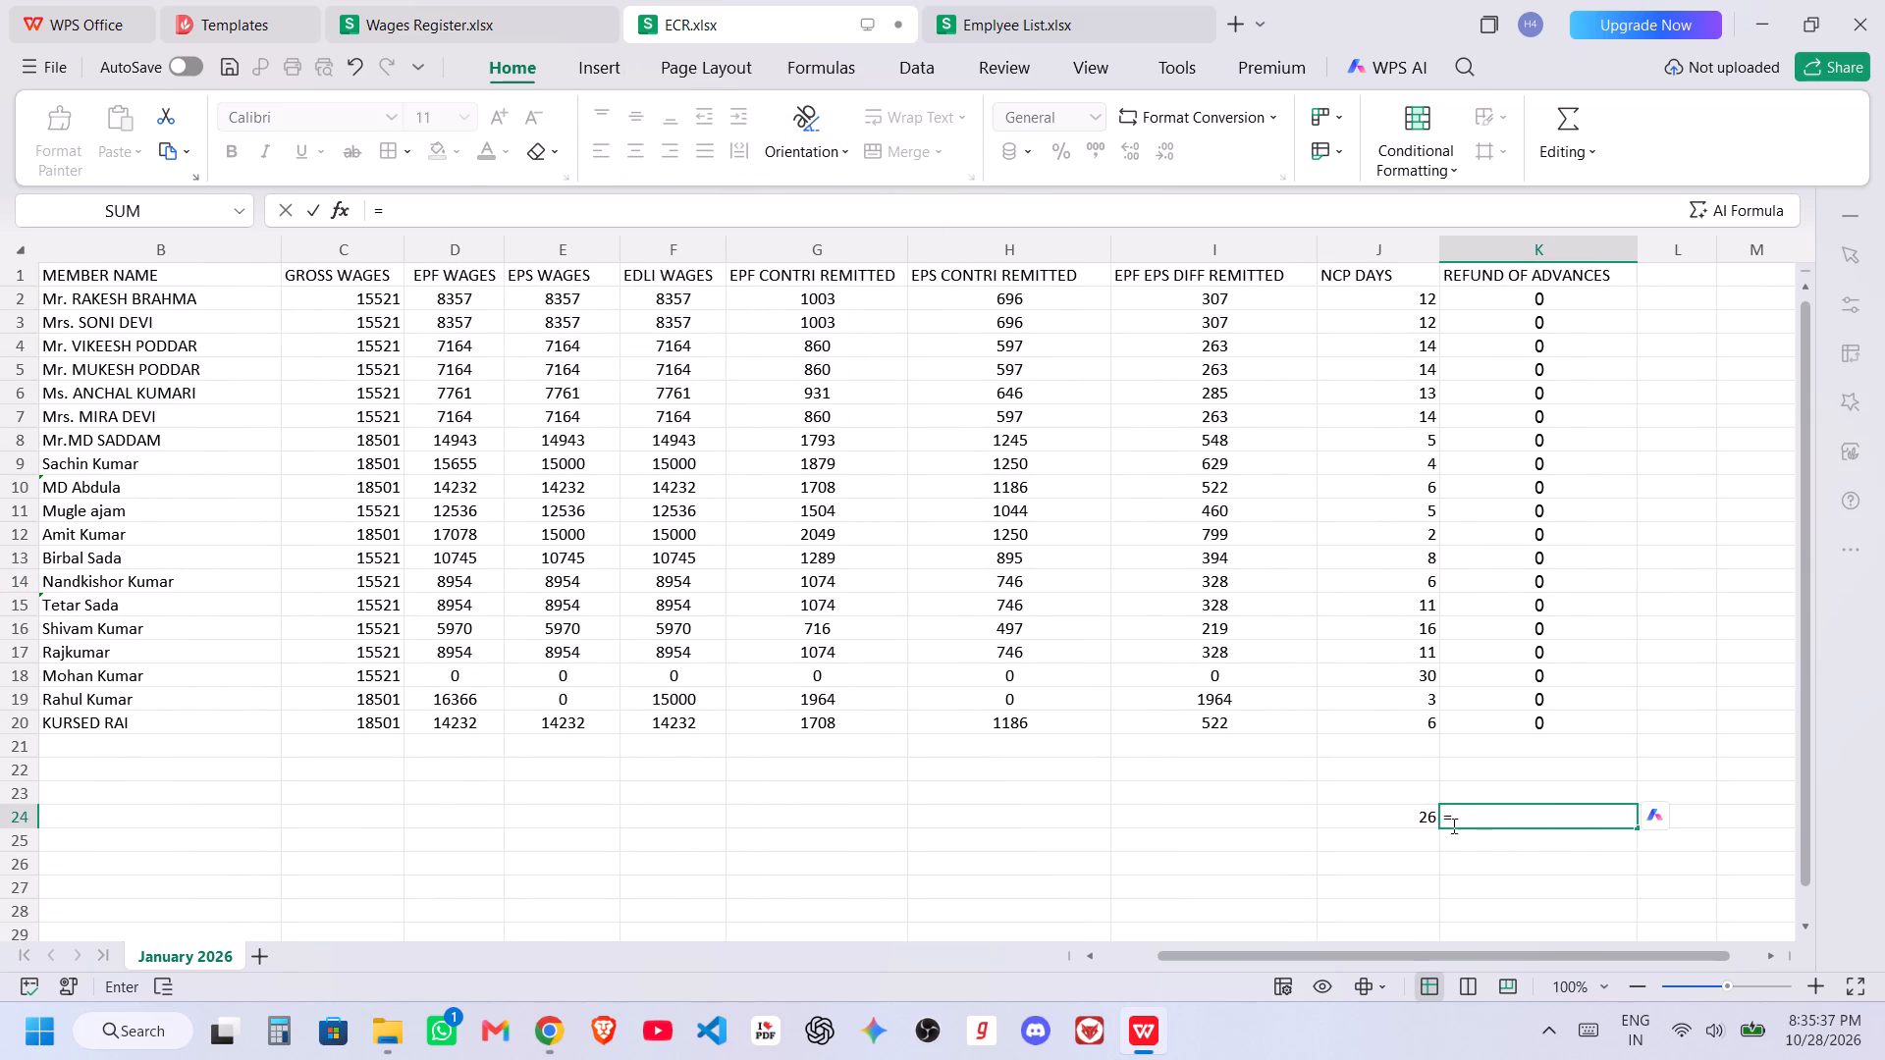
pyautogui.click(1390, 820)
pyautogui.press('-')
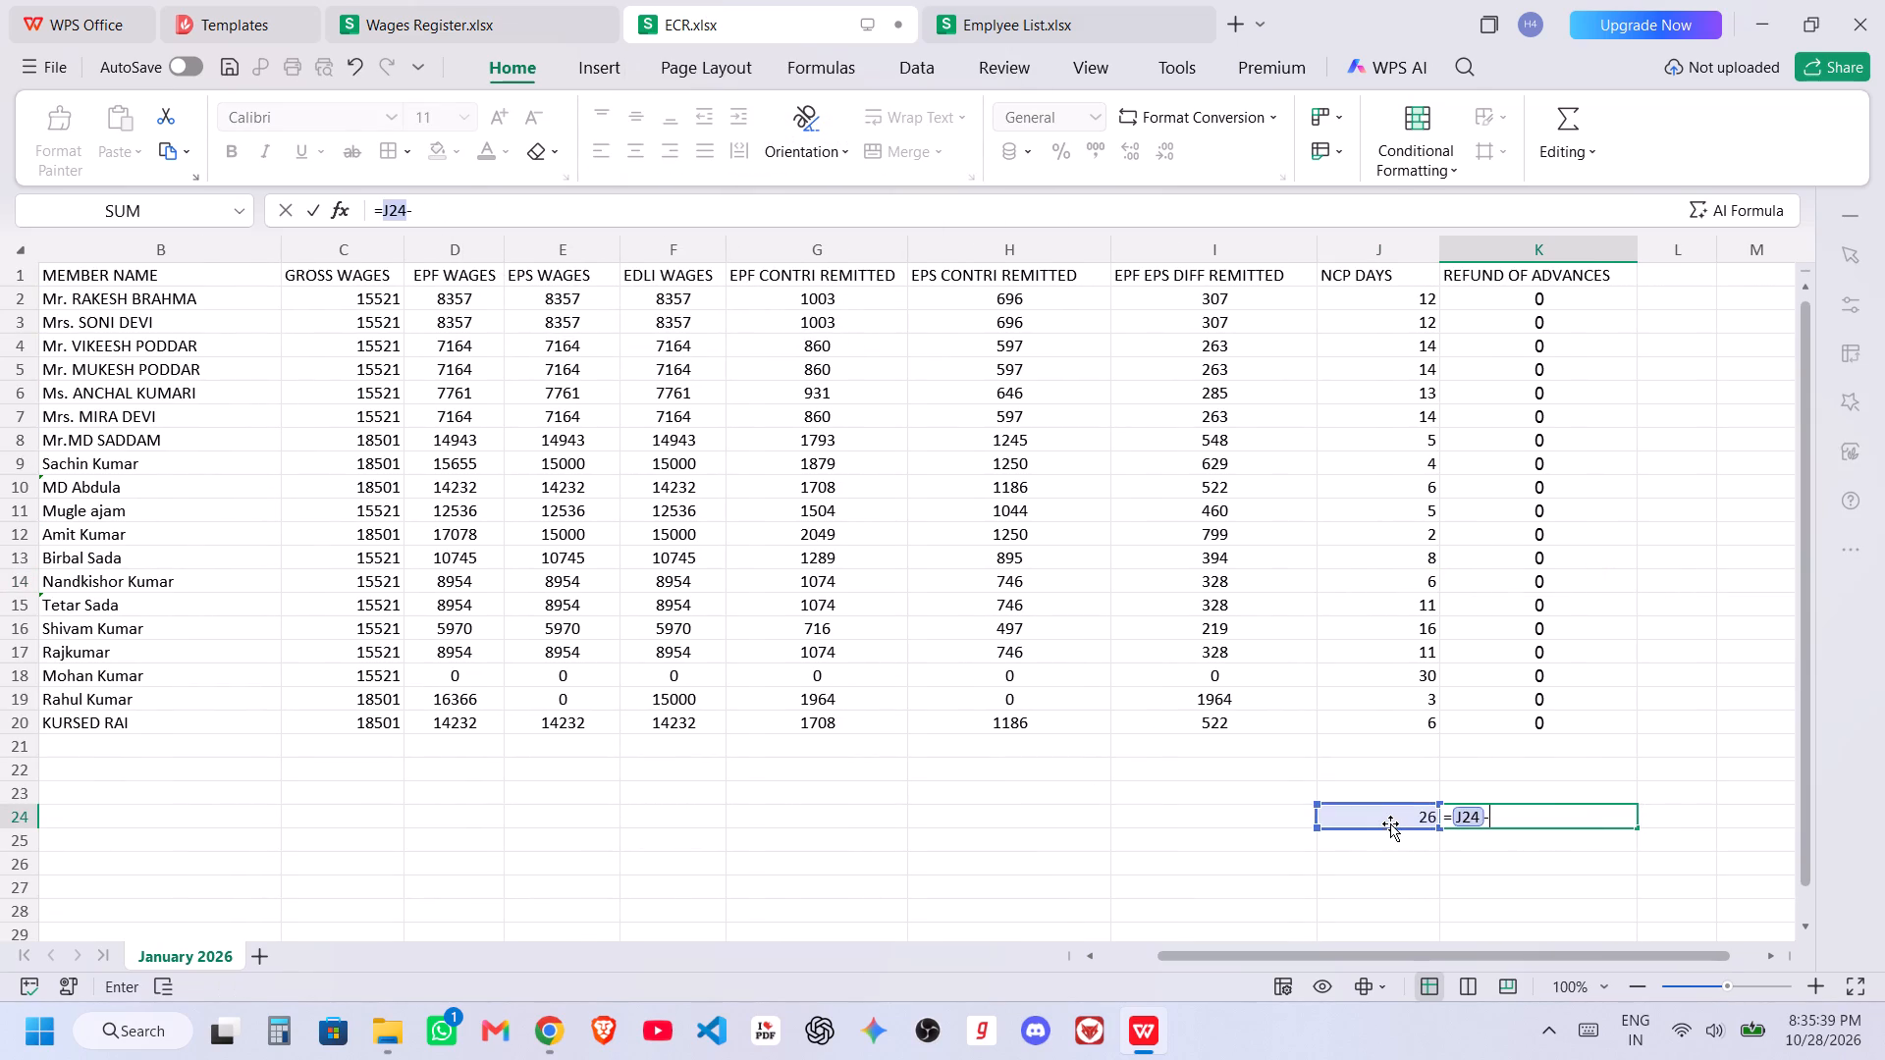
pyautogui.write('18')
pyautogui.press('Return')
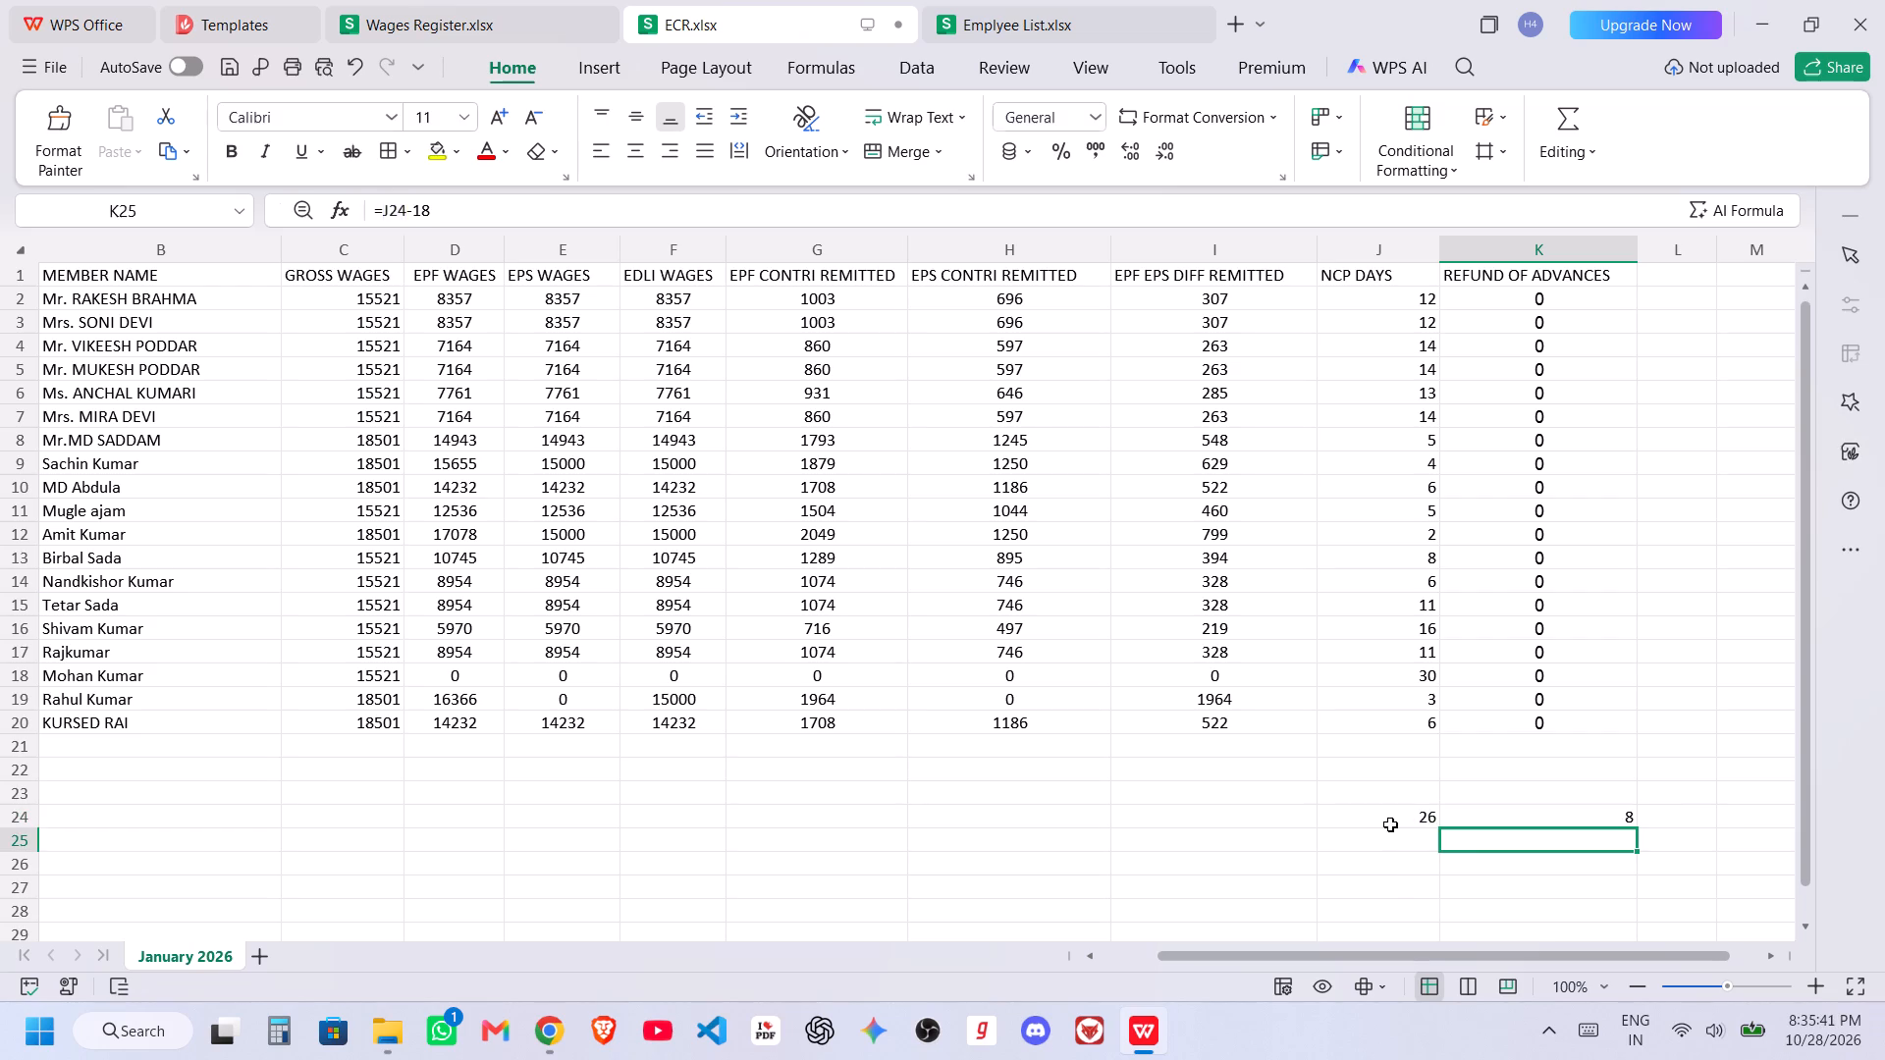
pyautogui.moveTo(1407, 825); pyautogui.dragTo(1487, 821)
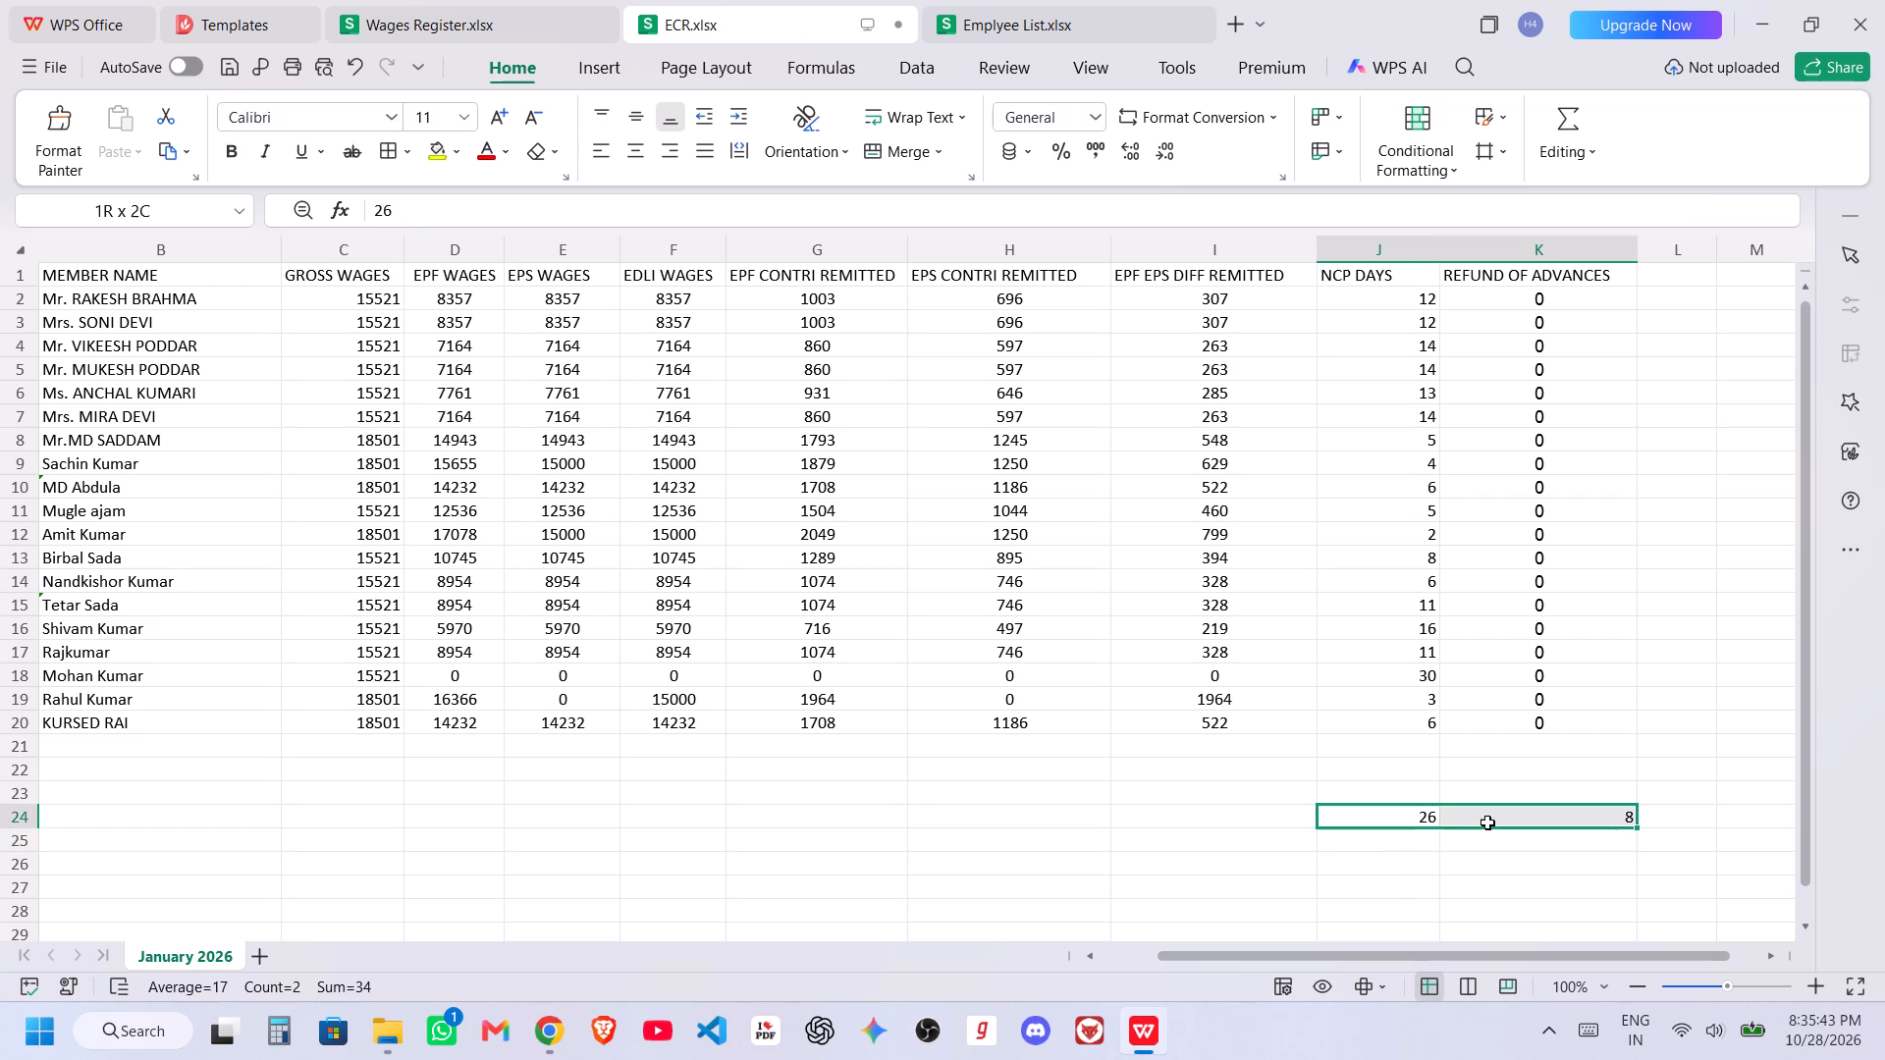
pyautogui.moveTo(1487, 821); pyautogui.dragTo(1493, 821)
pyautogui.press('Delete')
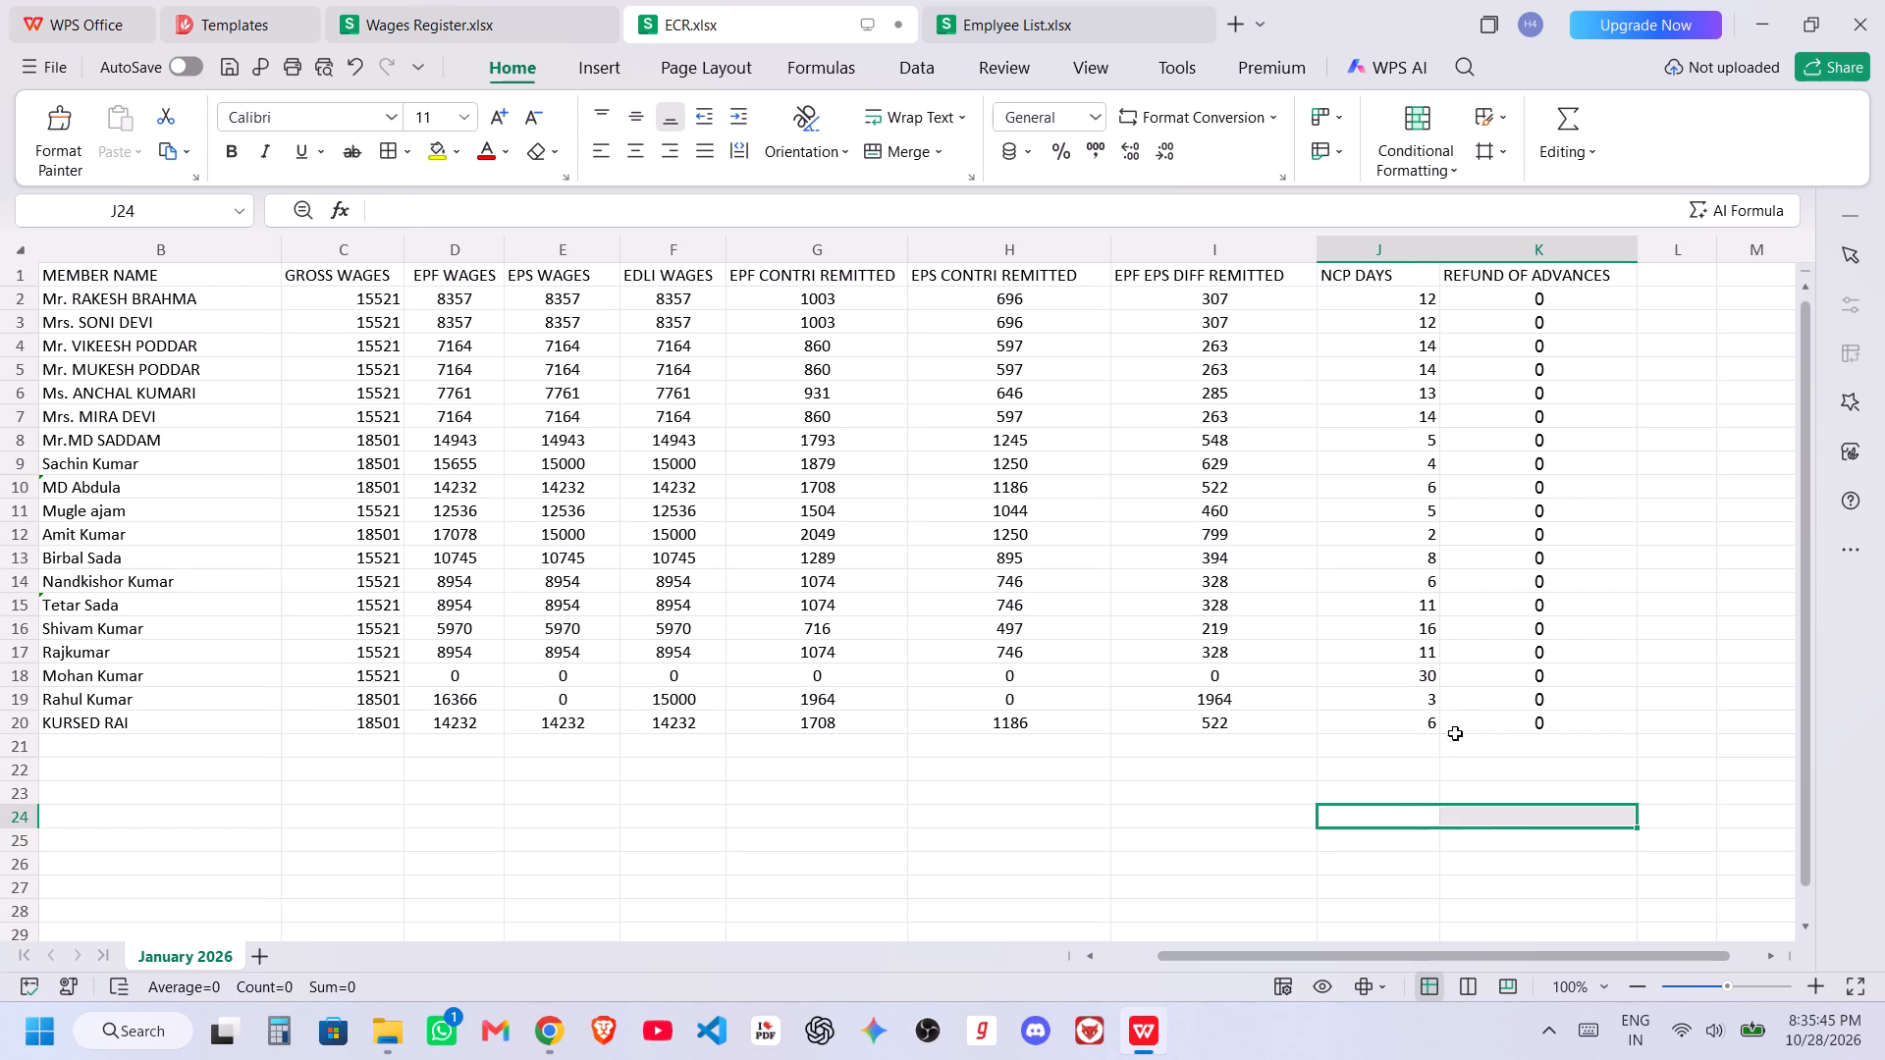
# Set NCP DAYS in cell J14 of the ECR sheet to 8.
pyautogui.hscroll(3, 1376, 564)
pyautogui.click(1535, 557)
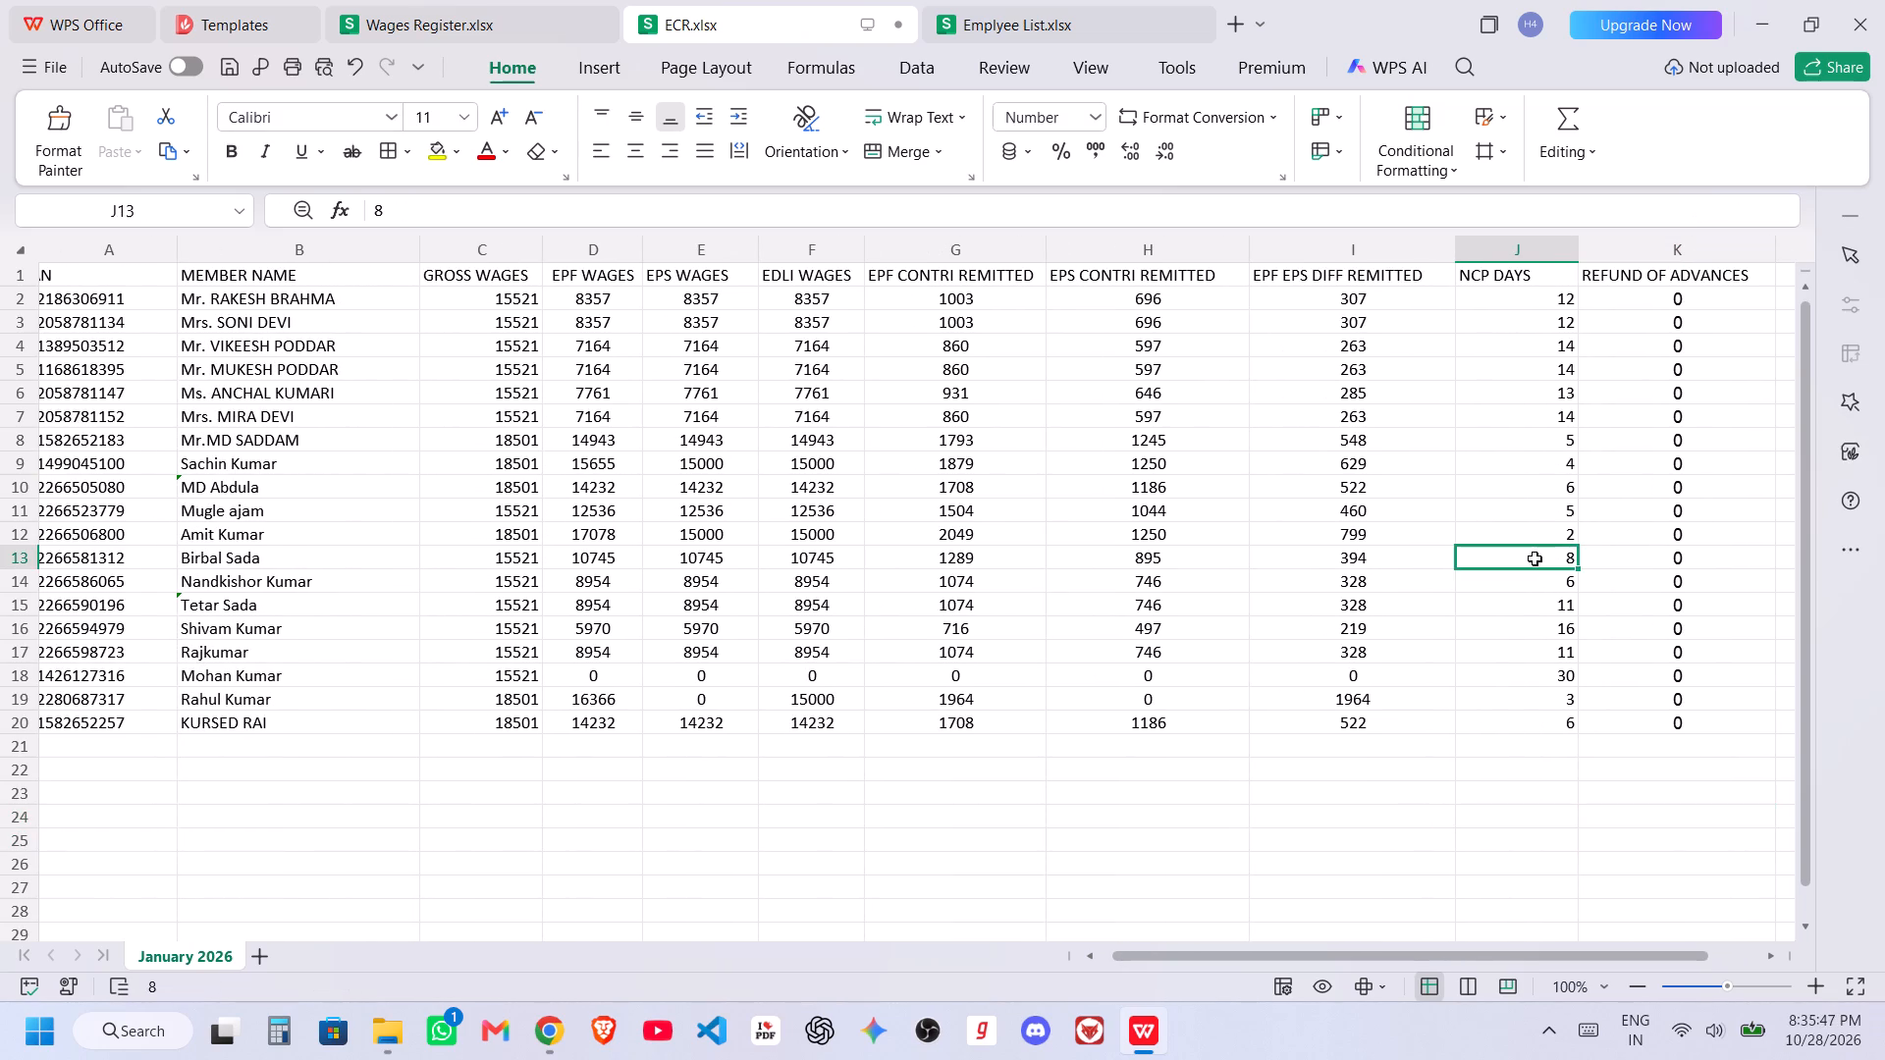
pyautogui.hscroll(1, 1535, 557)
pyautogui.click(1547, 583)
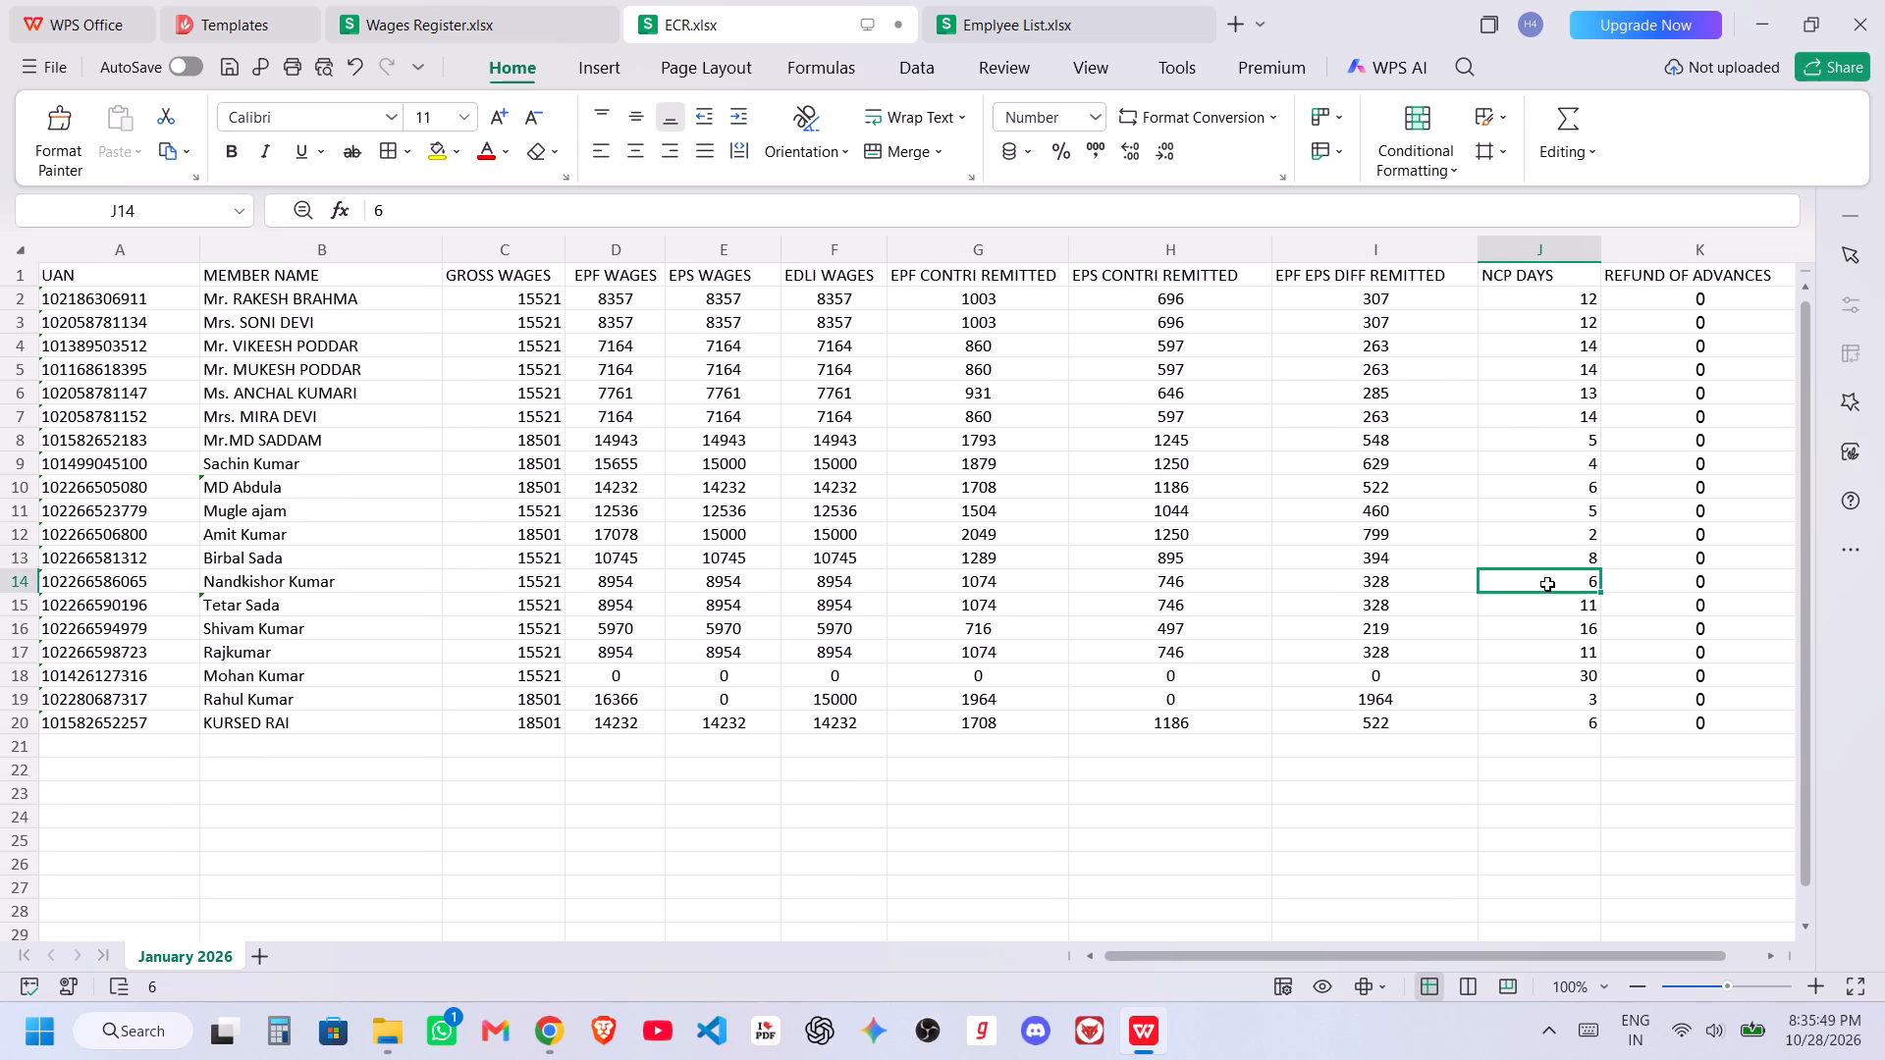
pyautogui.press('8')
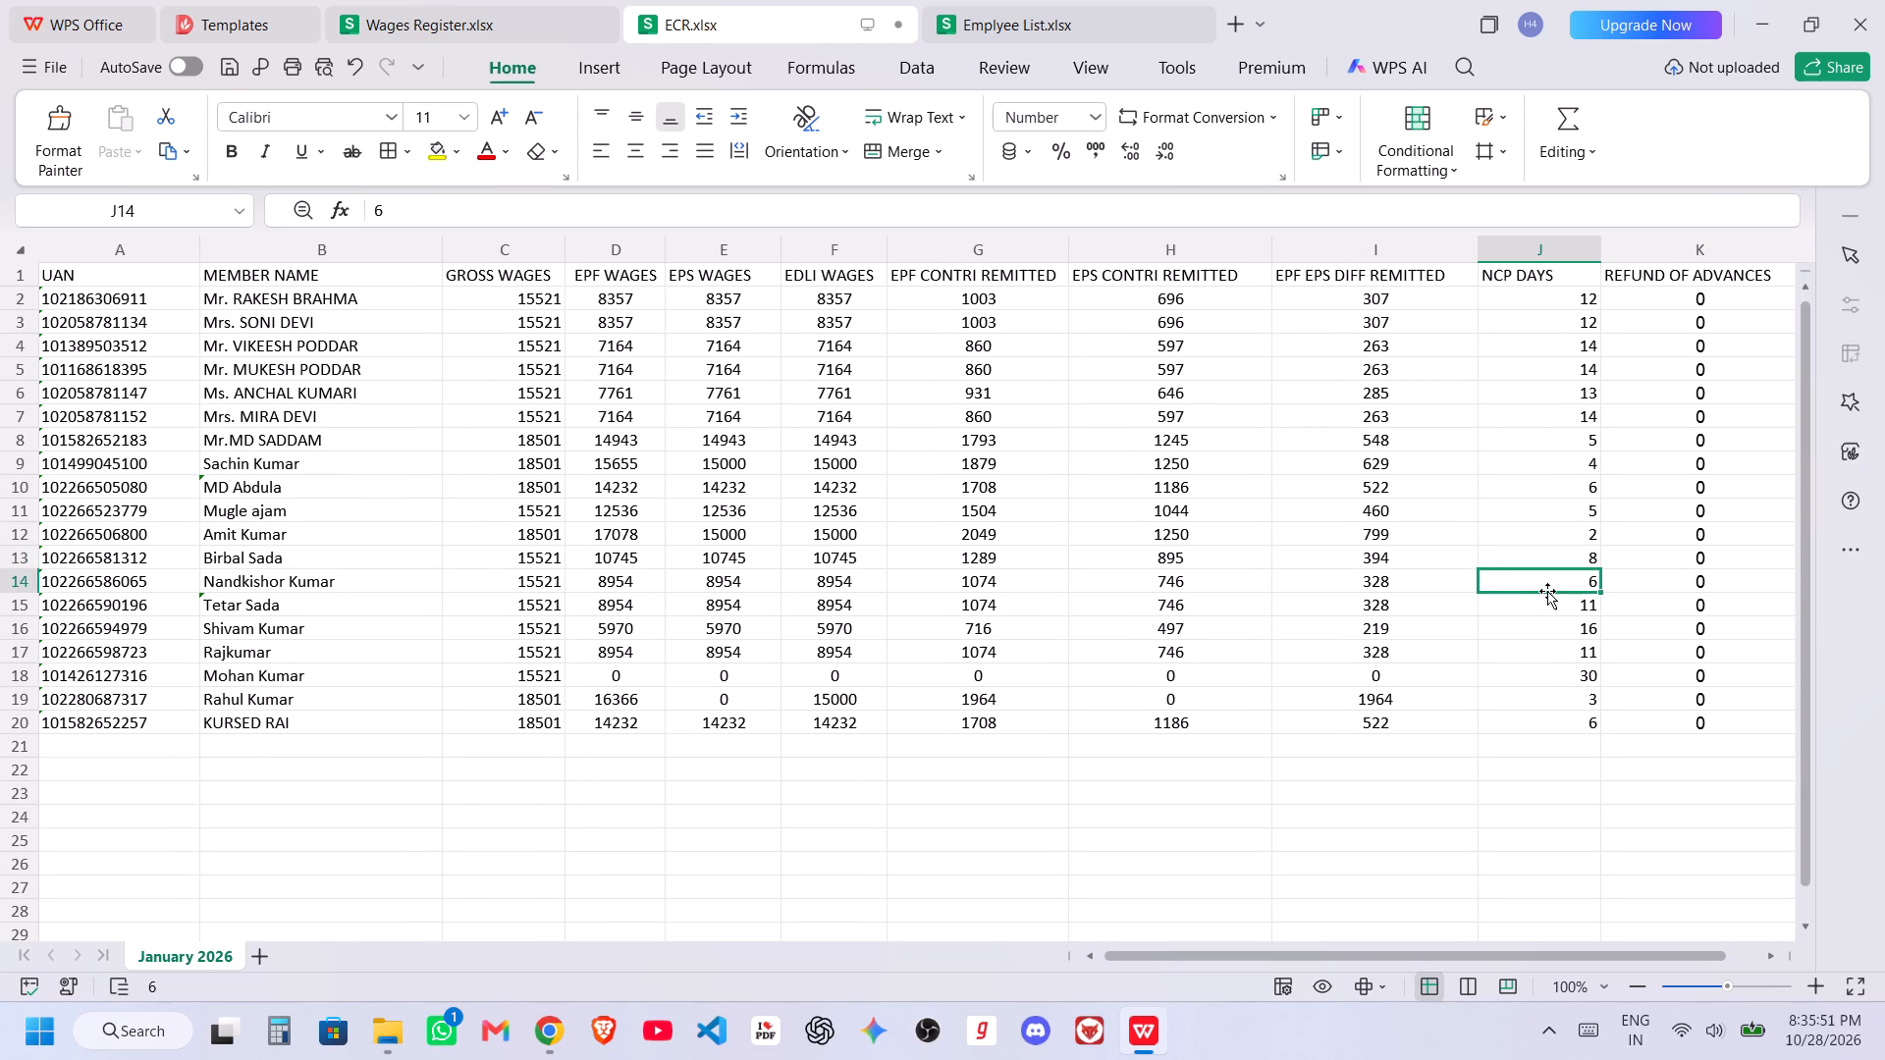
pyautogui.click(1470, 883)
# Check the final pay days in row 23 of the Wages Register and calculate 26 minus 15 in Calculator.
pyautogui.click(531, 0)
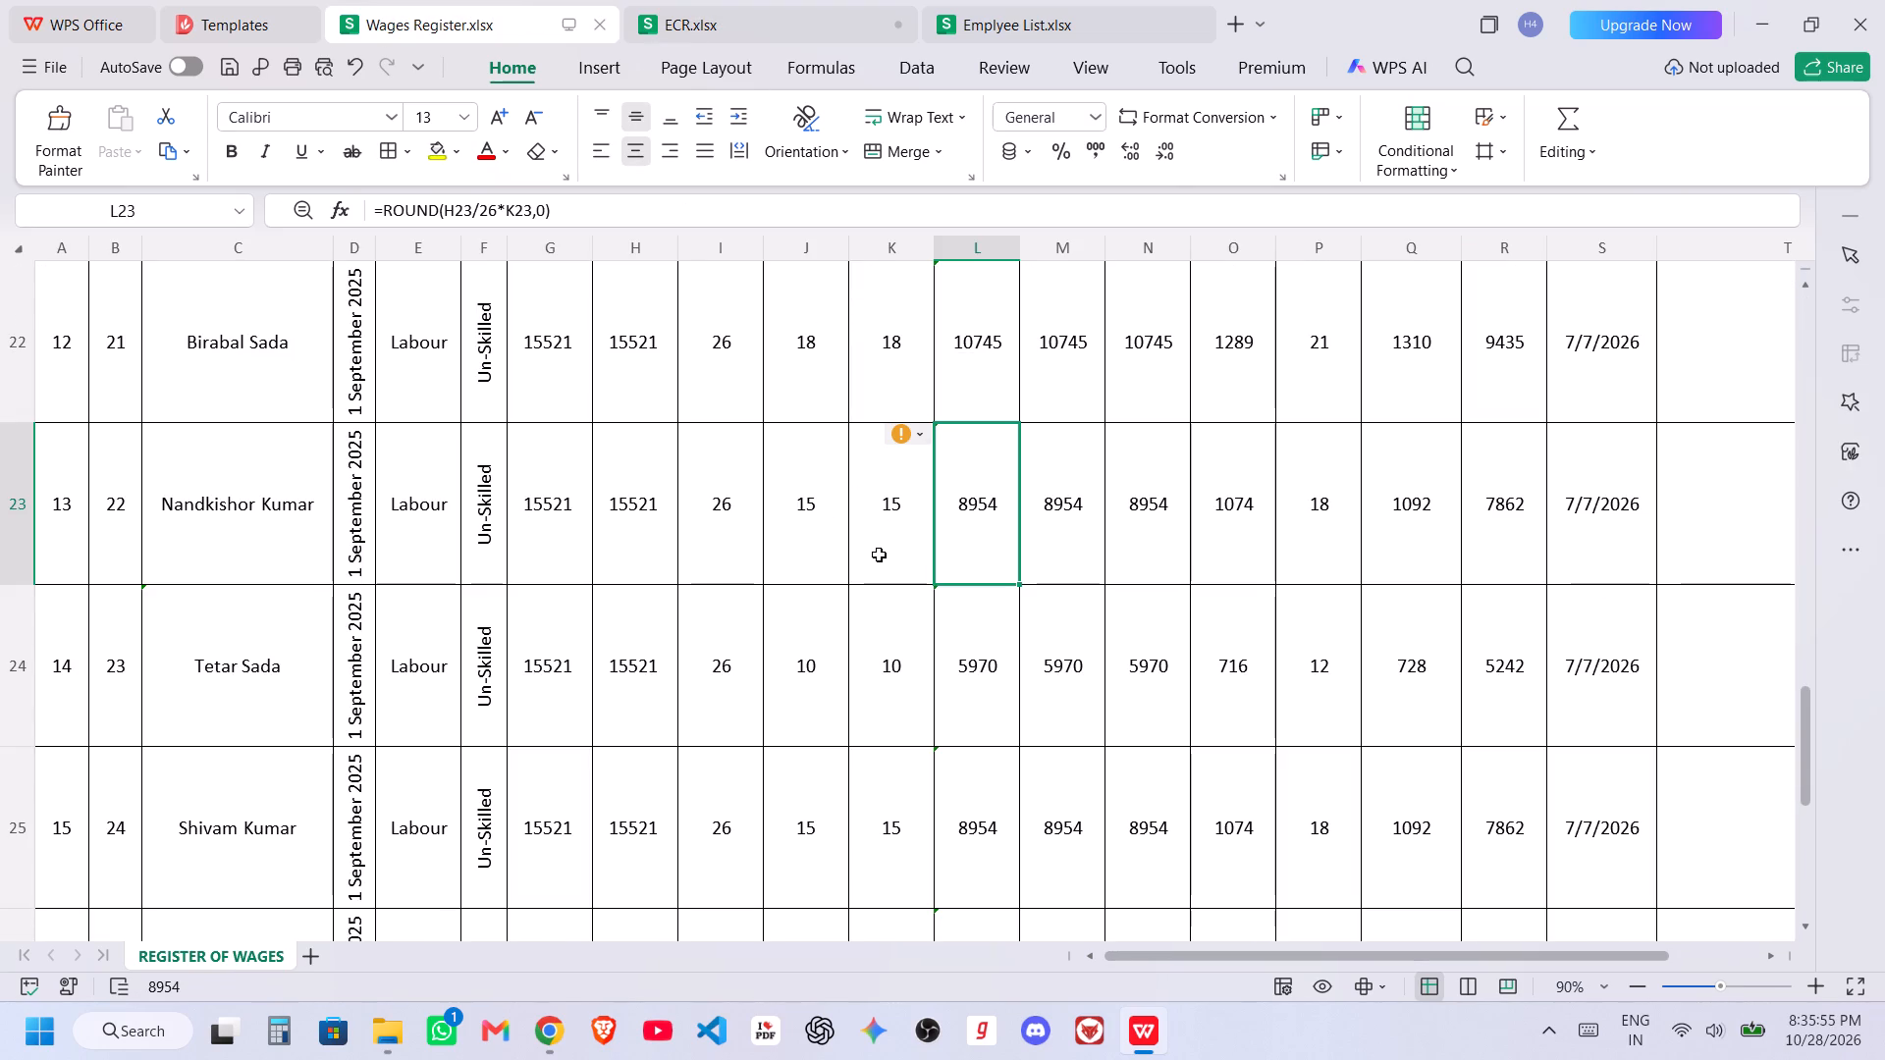
pyautogui.click(768, 0)
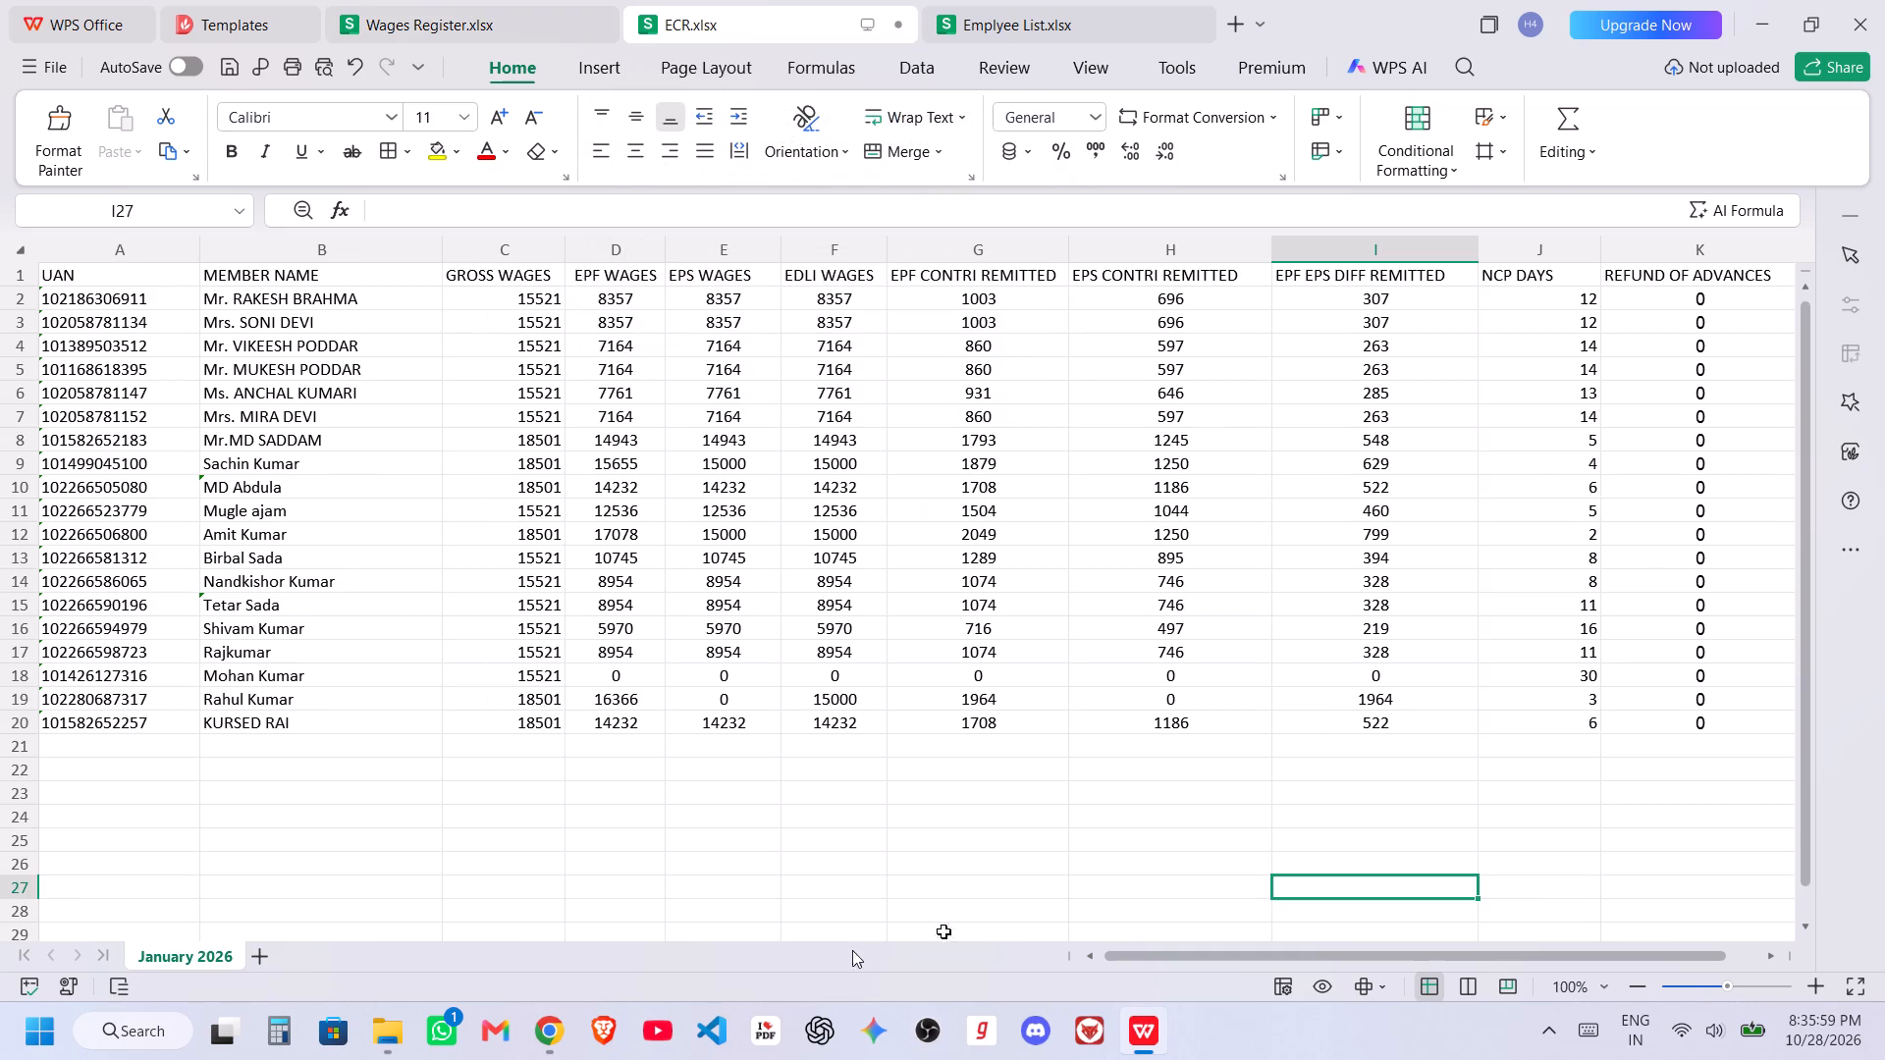
pyautogui.click(286, 1032)
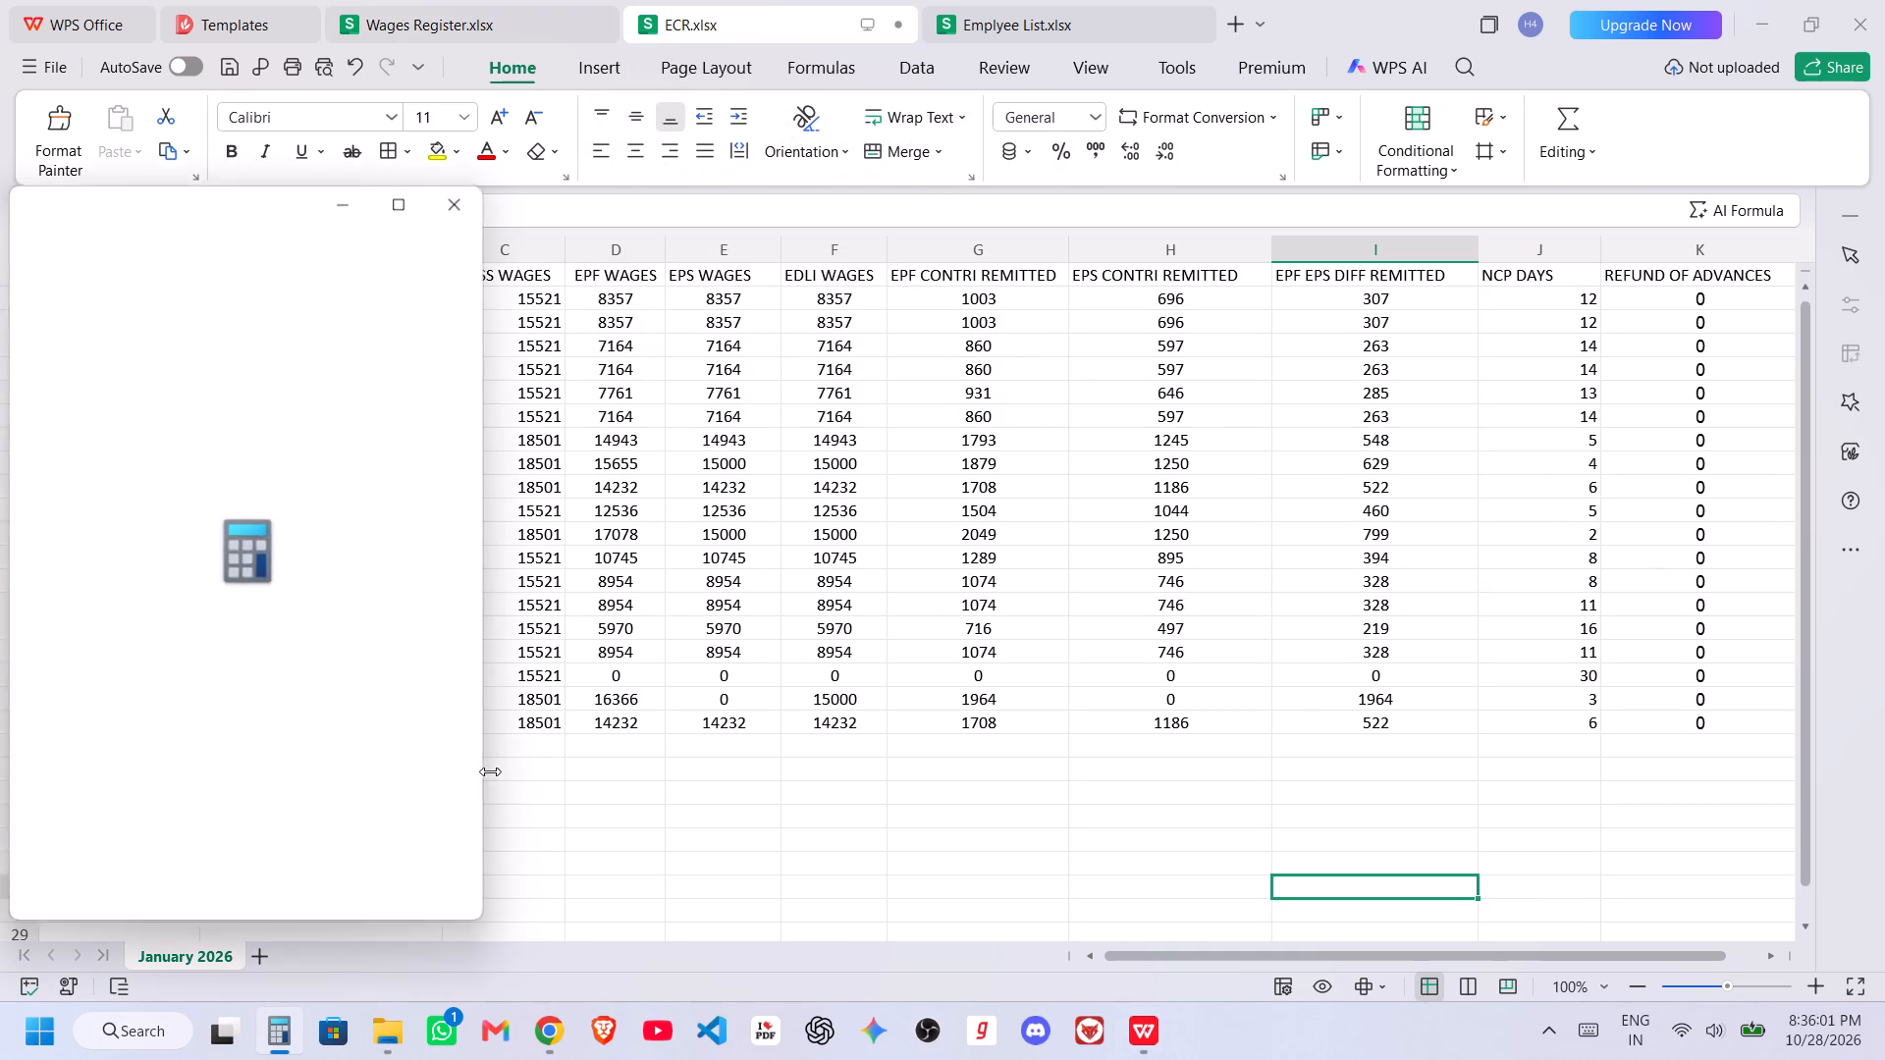
pyautogui.click(212, 804)
pyautogui.click(283, 753)
pyautogui.click(458, 714)
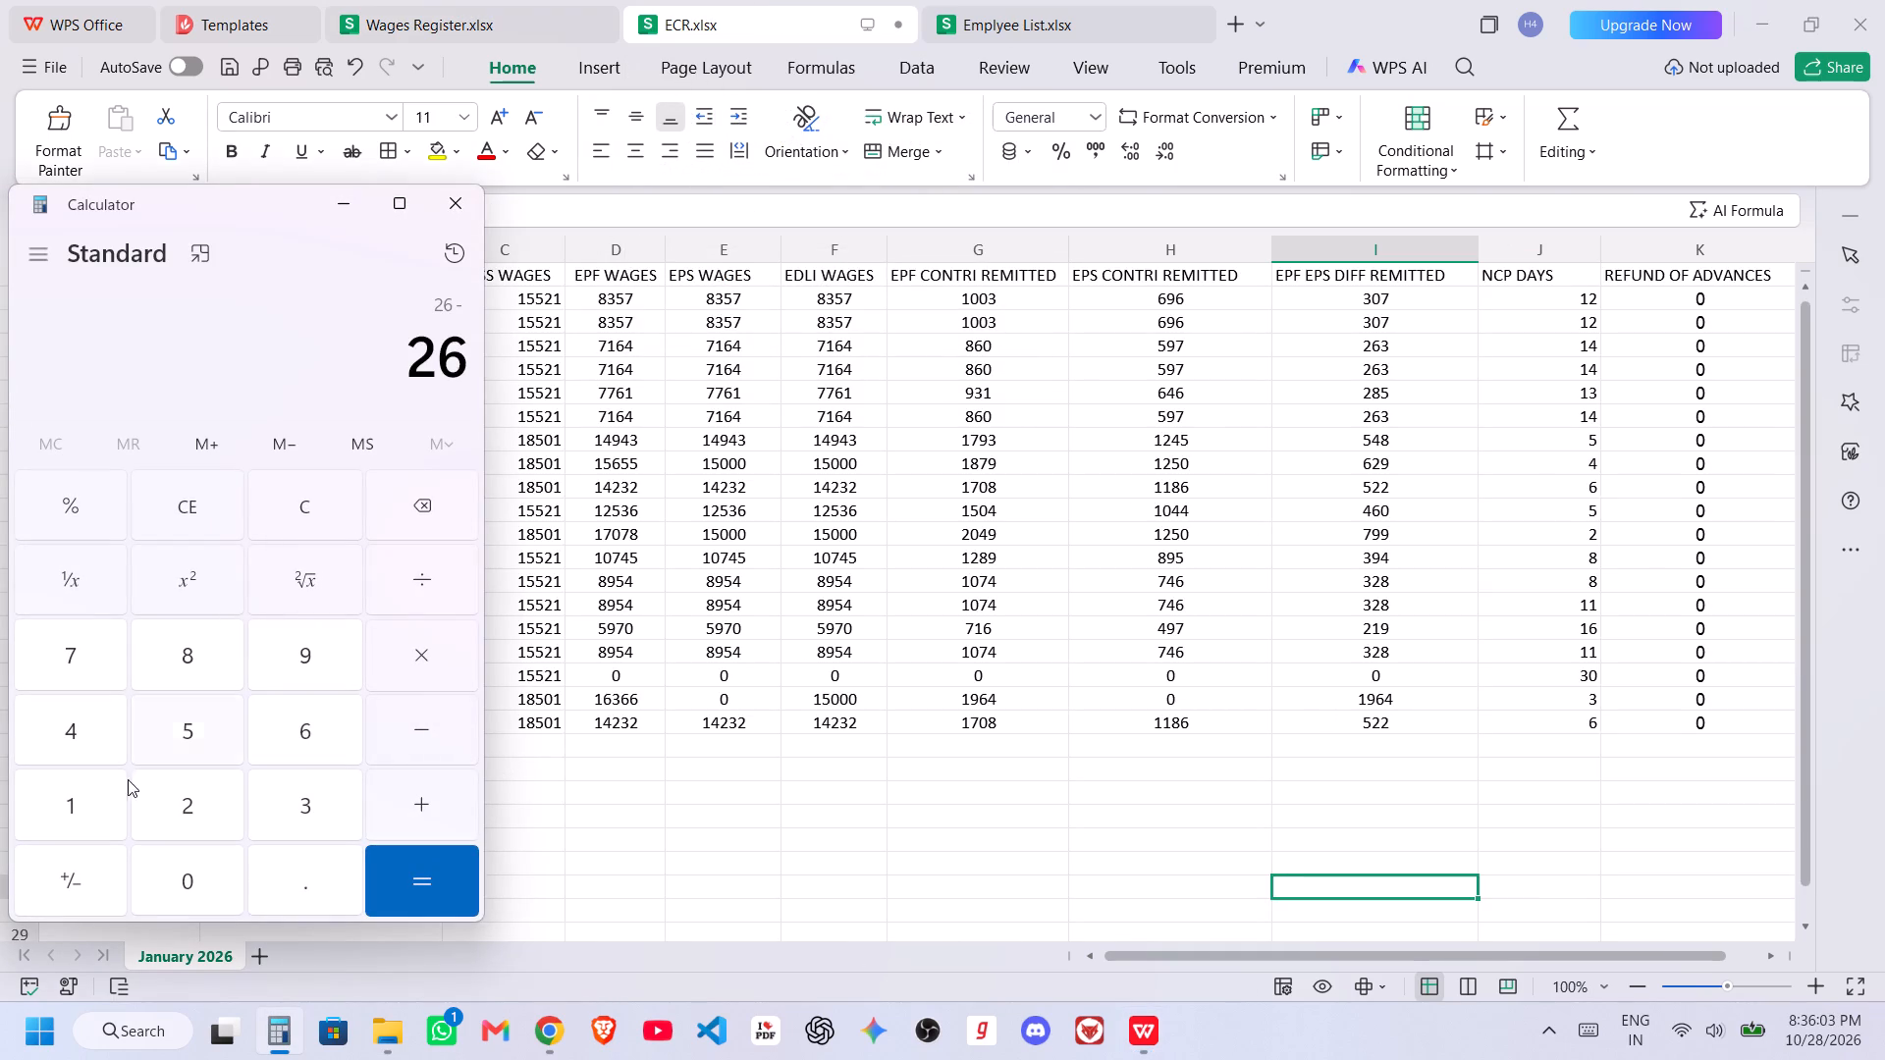
pyautogui.moveTo(69, 804); pyautogui.dragTo(81, 799)
pyautogui.click(173, 732)
pyautogui.click(424, 888)
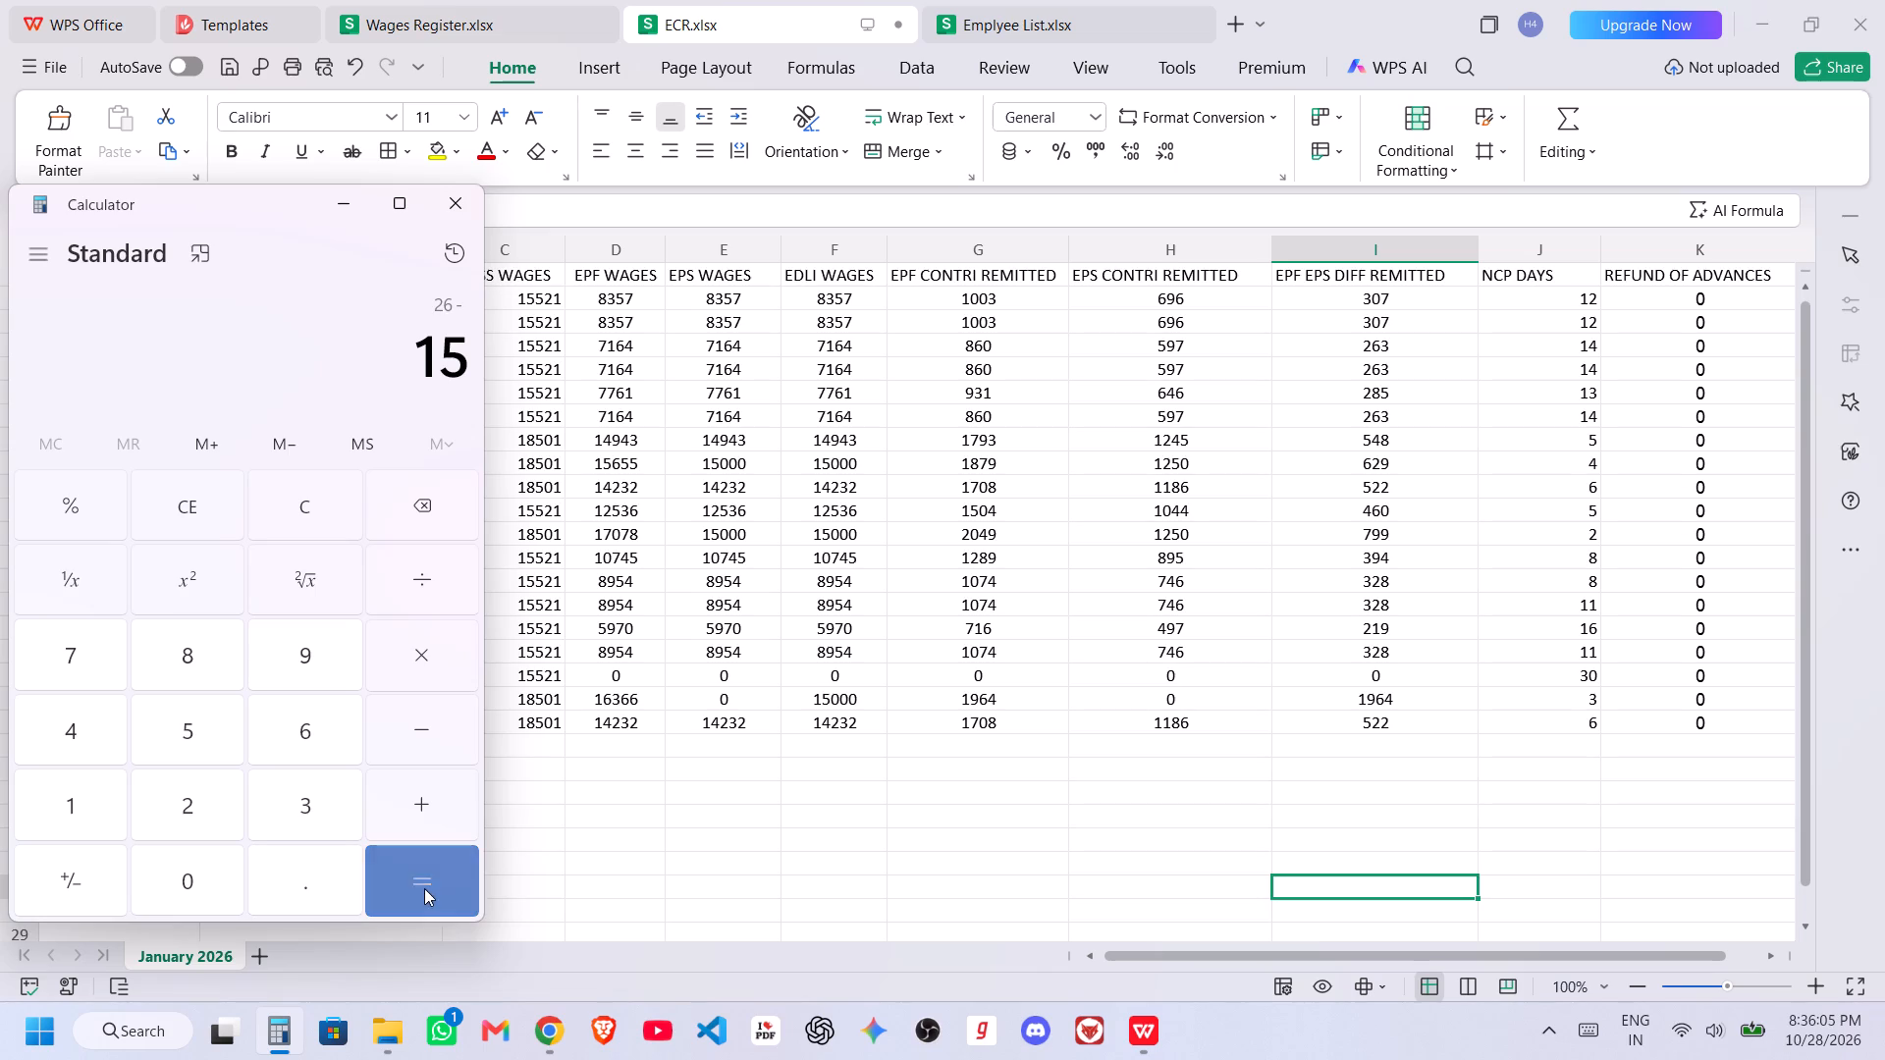
pyautogui.click(465, 207)
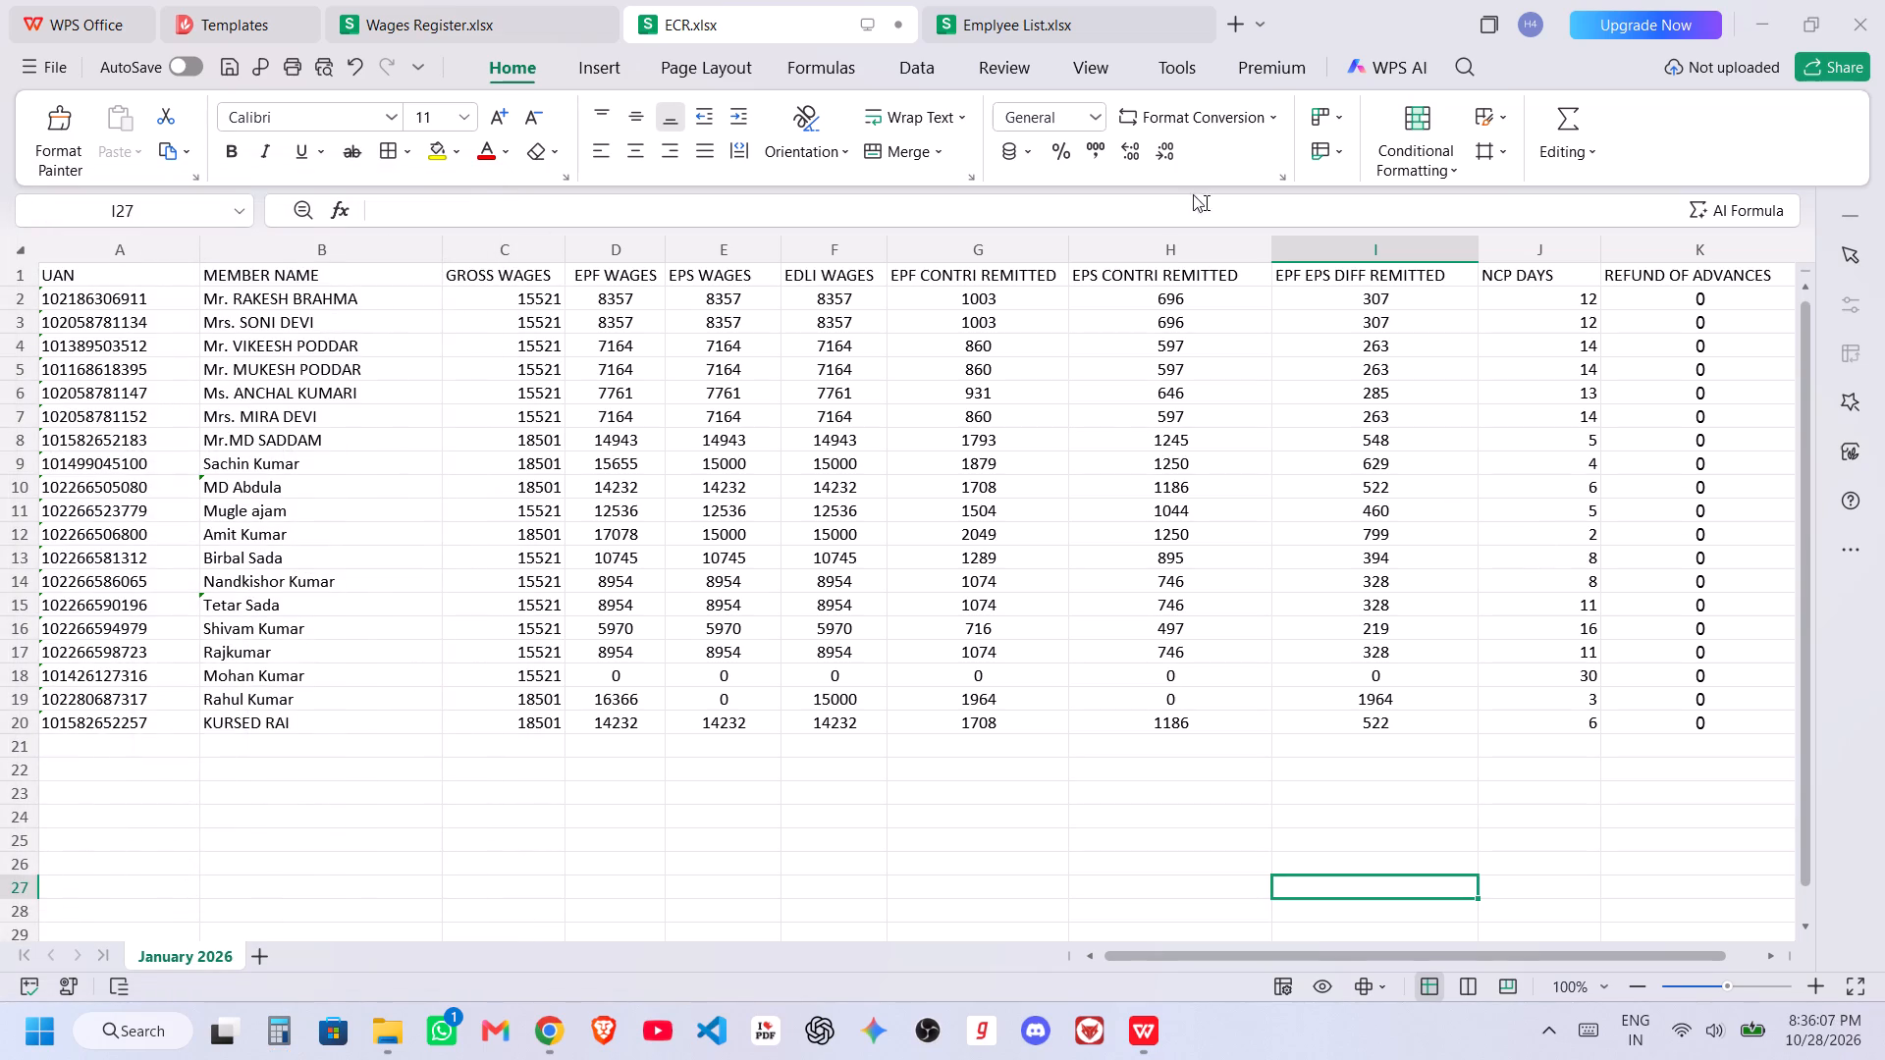
# Compare the final pay days in the Wages Register with the NCP DAYS entries in ECR rows 15 and 16.
pyautogui.click(542, 0)
pyautogui.scroll(-6, 1082, 722)
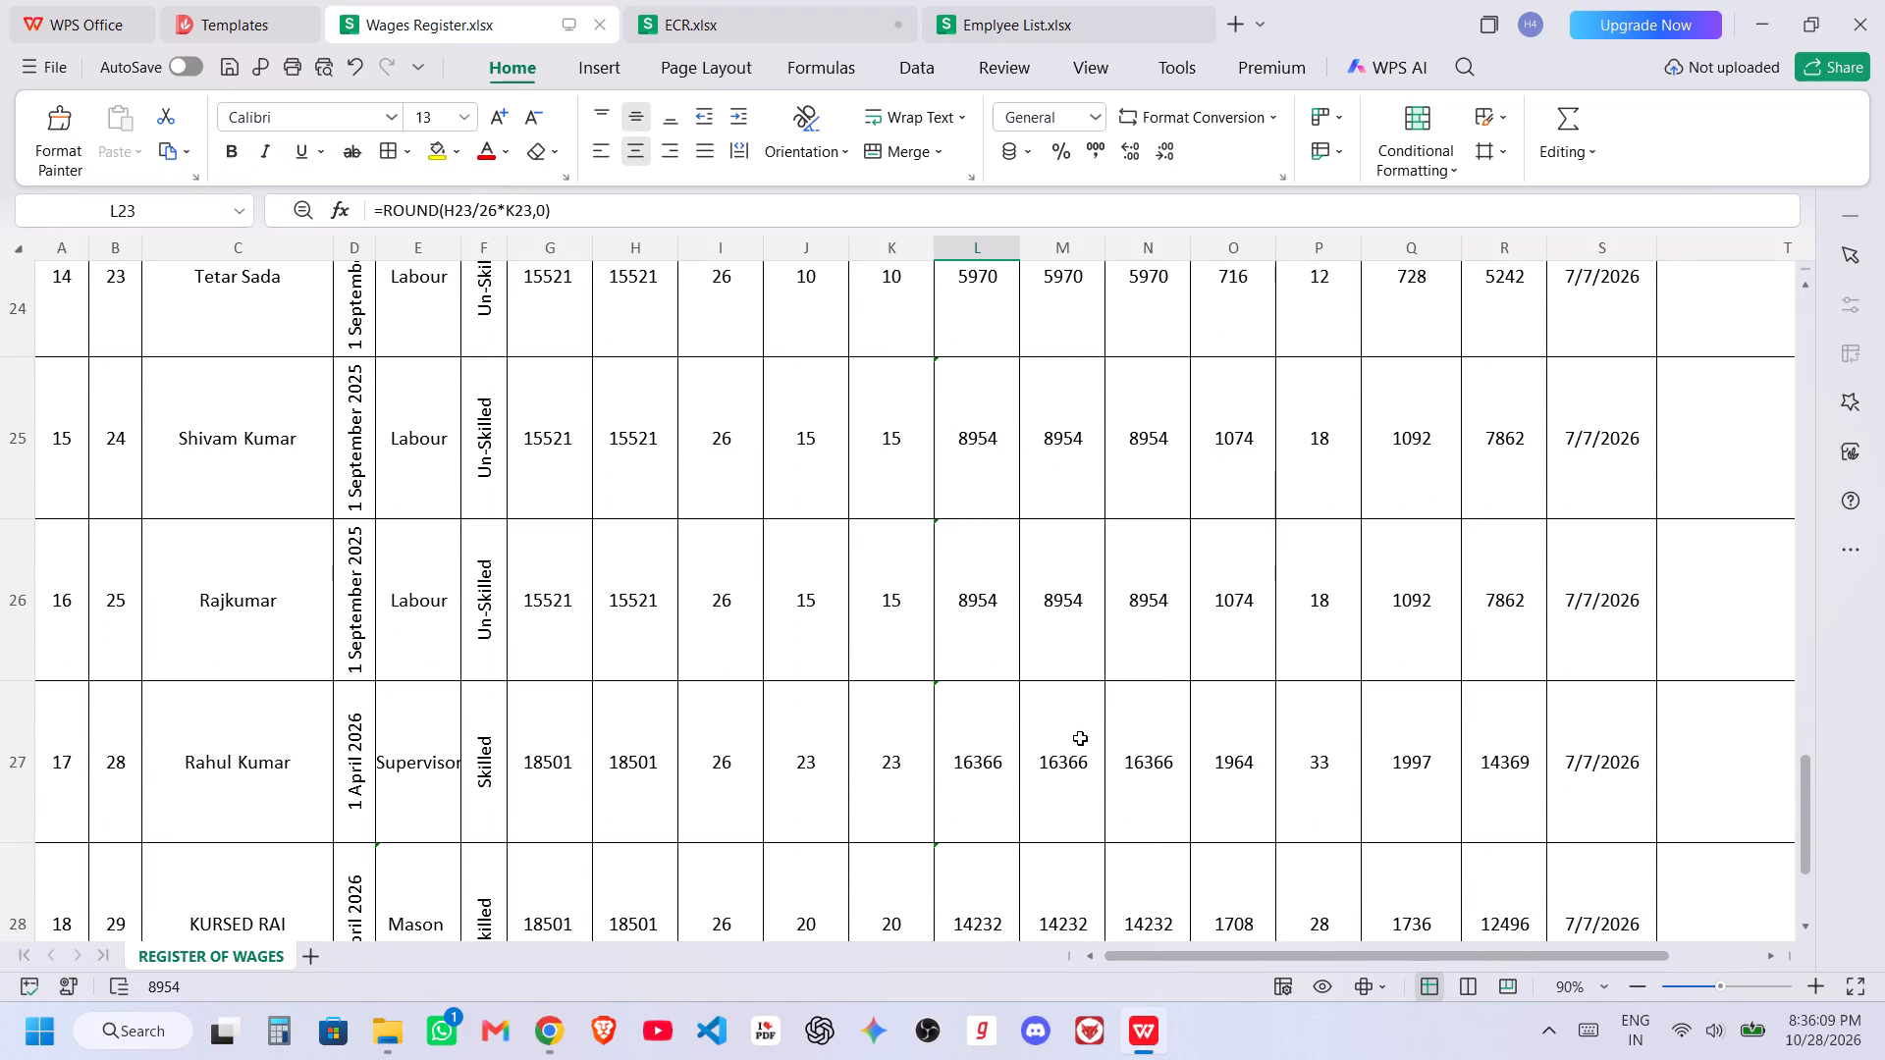
pyautogui.scroll(2, 1079, 738)
pyautogui.scroll(3, 975, 703)
pyautogui.hotkey('alt', 'Tab')
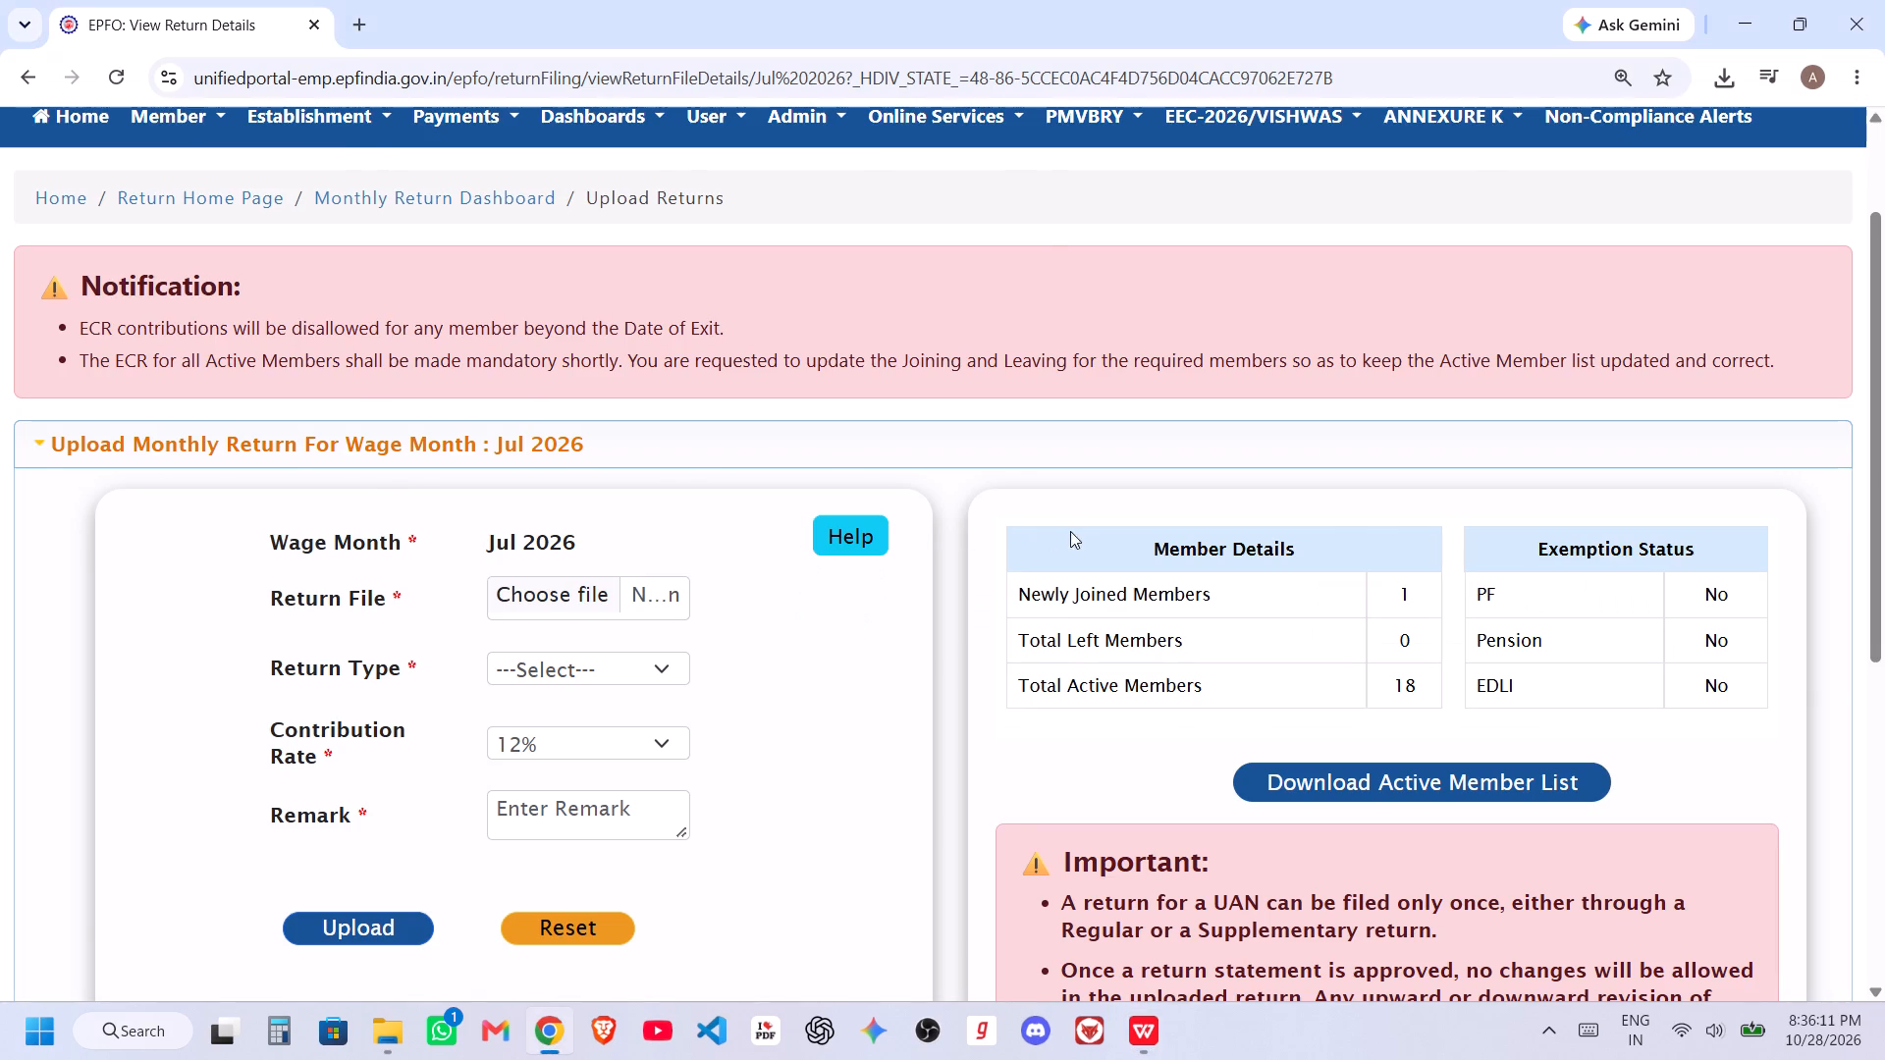
pyautogui.hotkey('alt', 'Tab')
pyautogui.click(742, 0)
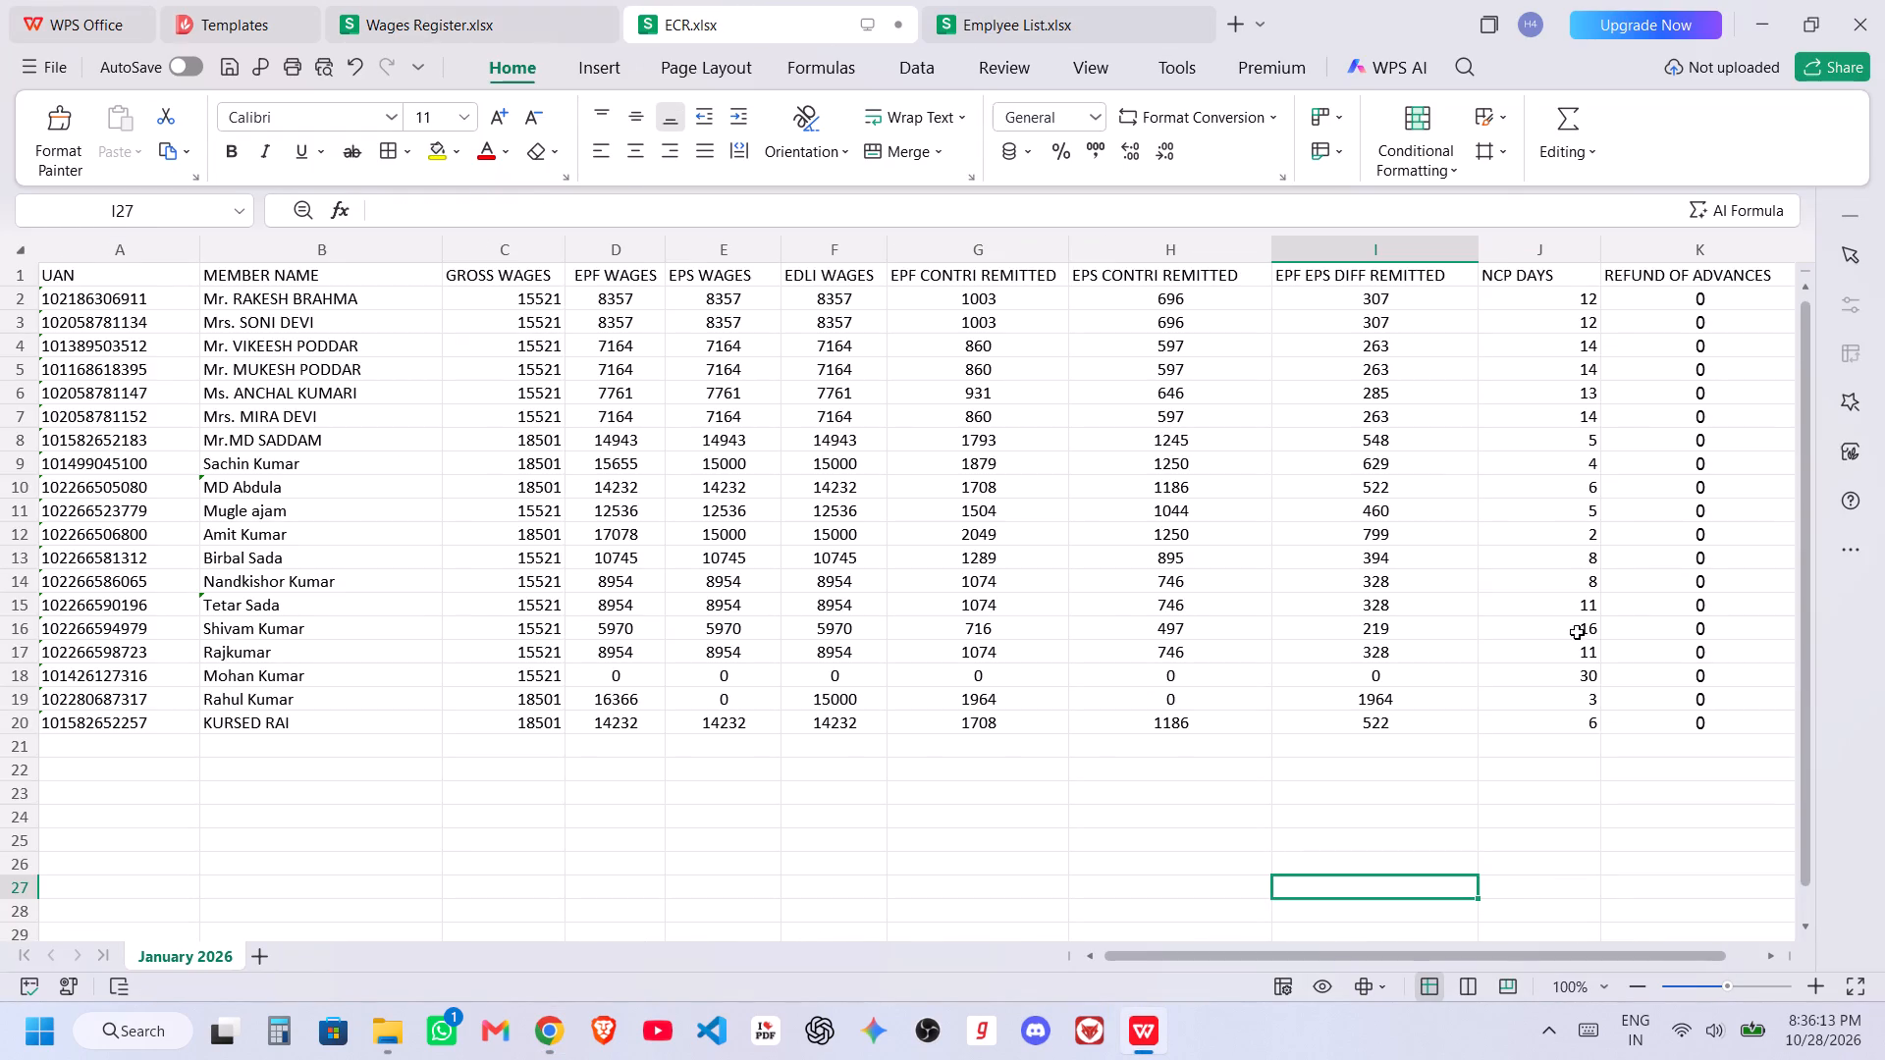
pyautogui.click(1568, 615)
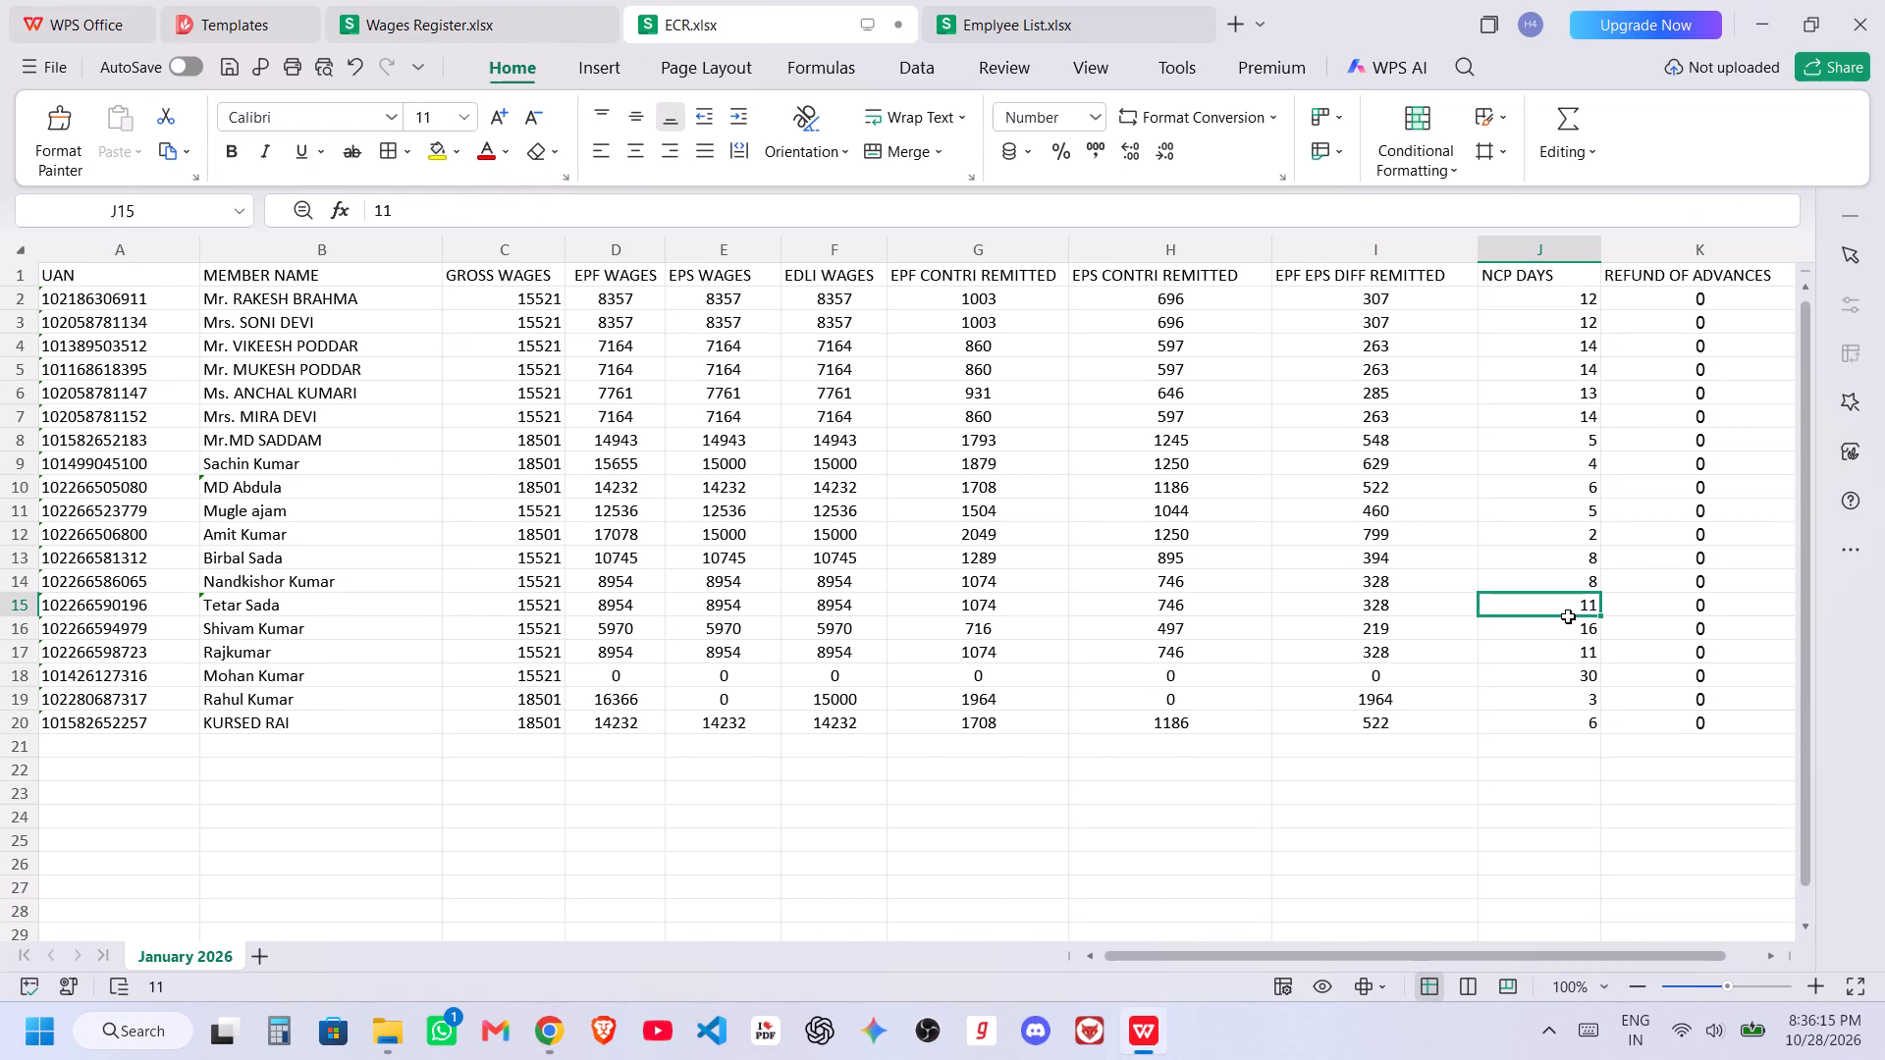
pyautogui.click(1564, 631)
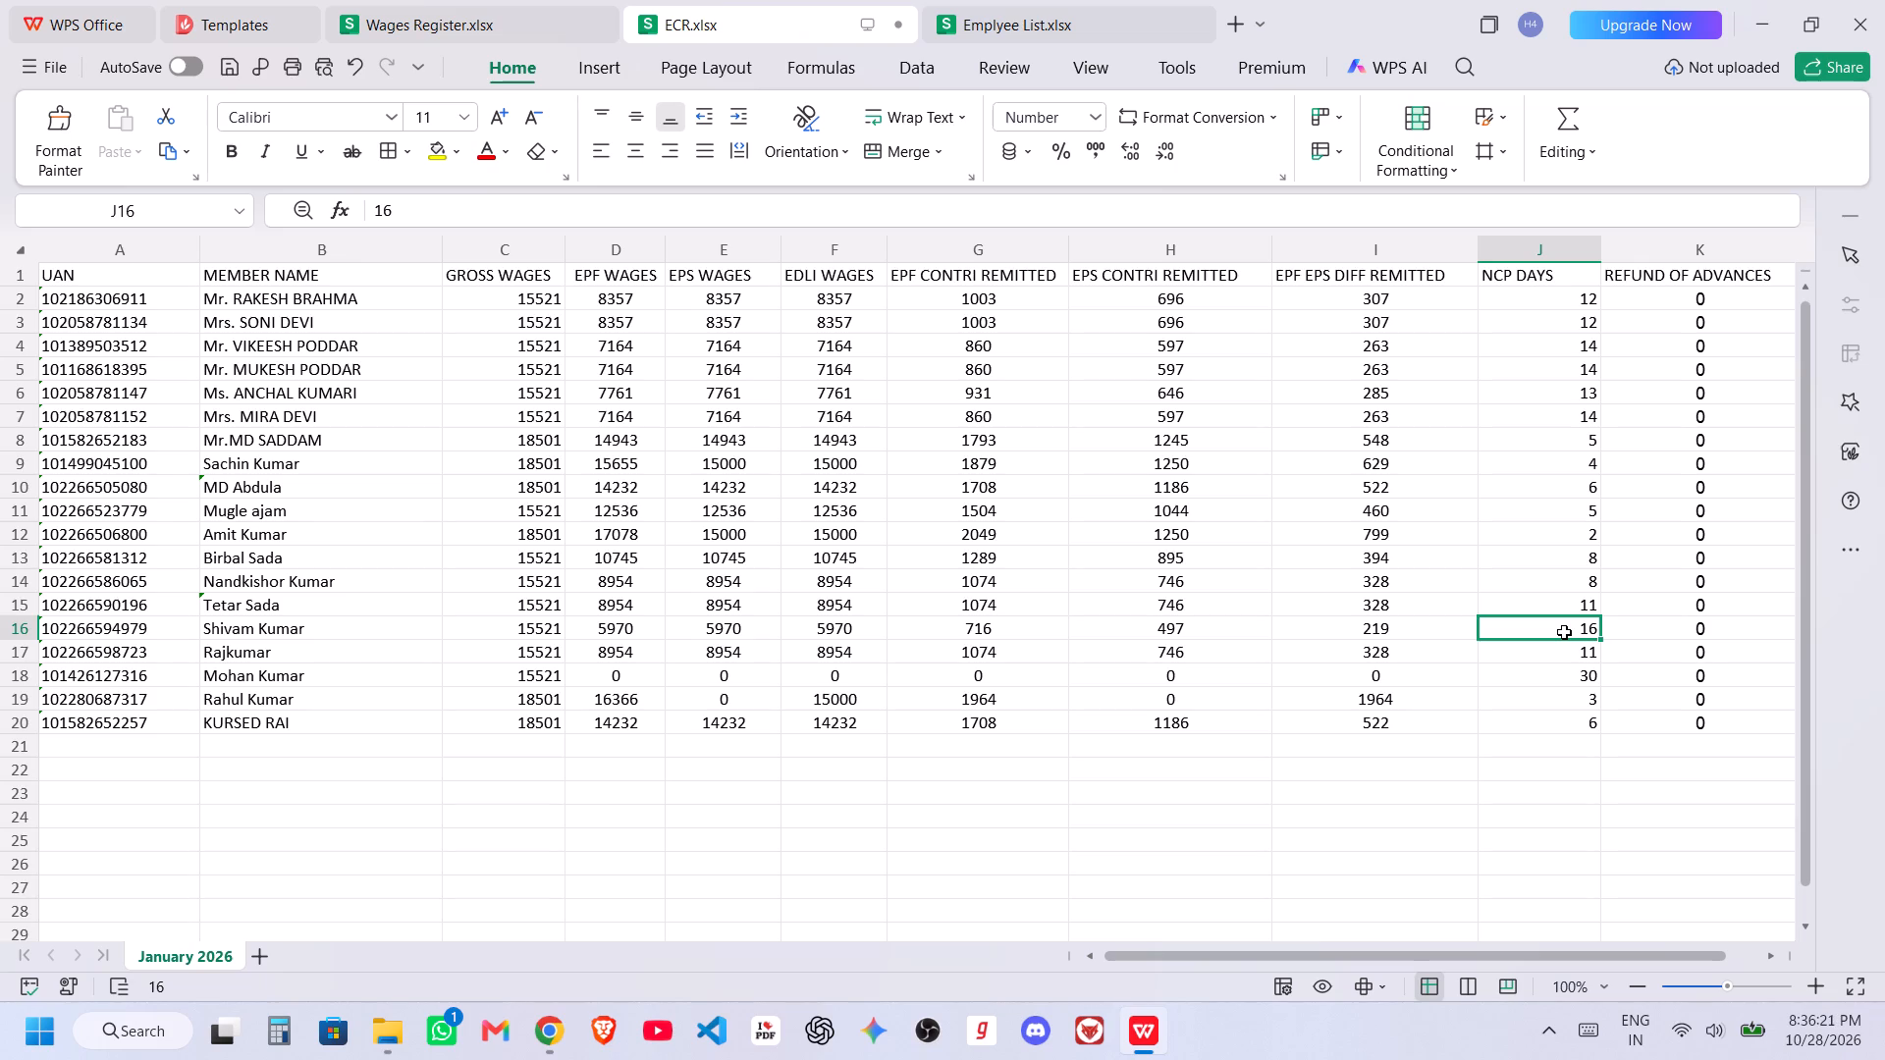
pyautogui.scroll(2, 1512, 693)
# Copy all members' final pay days, K11 to K28, from the Wages Register and paste them as values into ECR starting at L2.
pyautogui.click(437, 0)
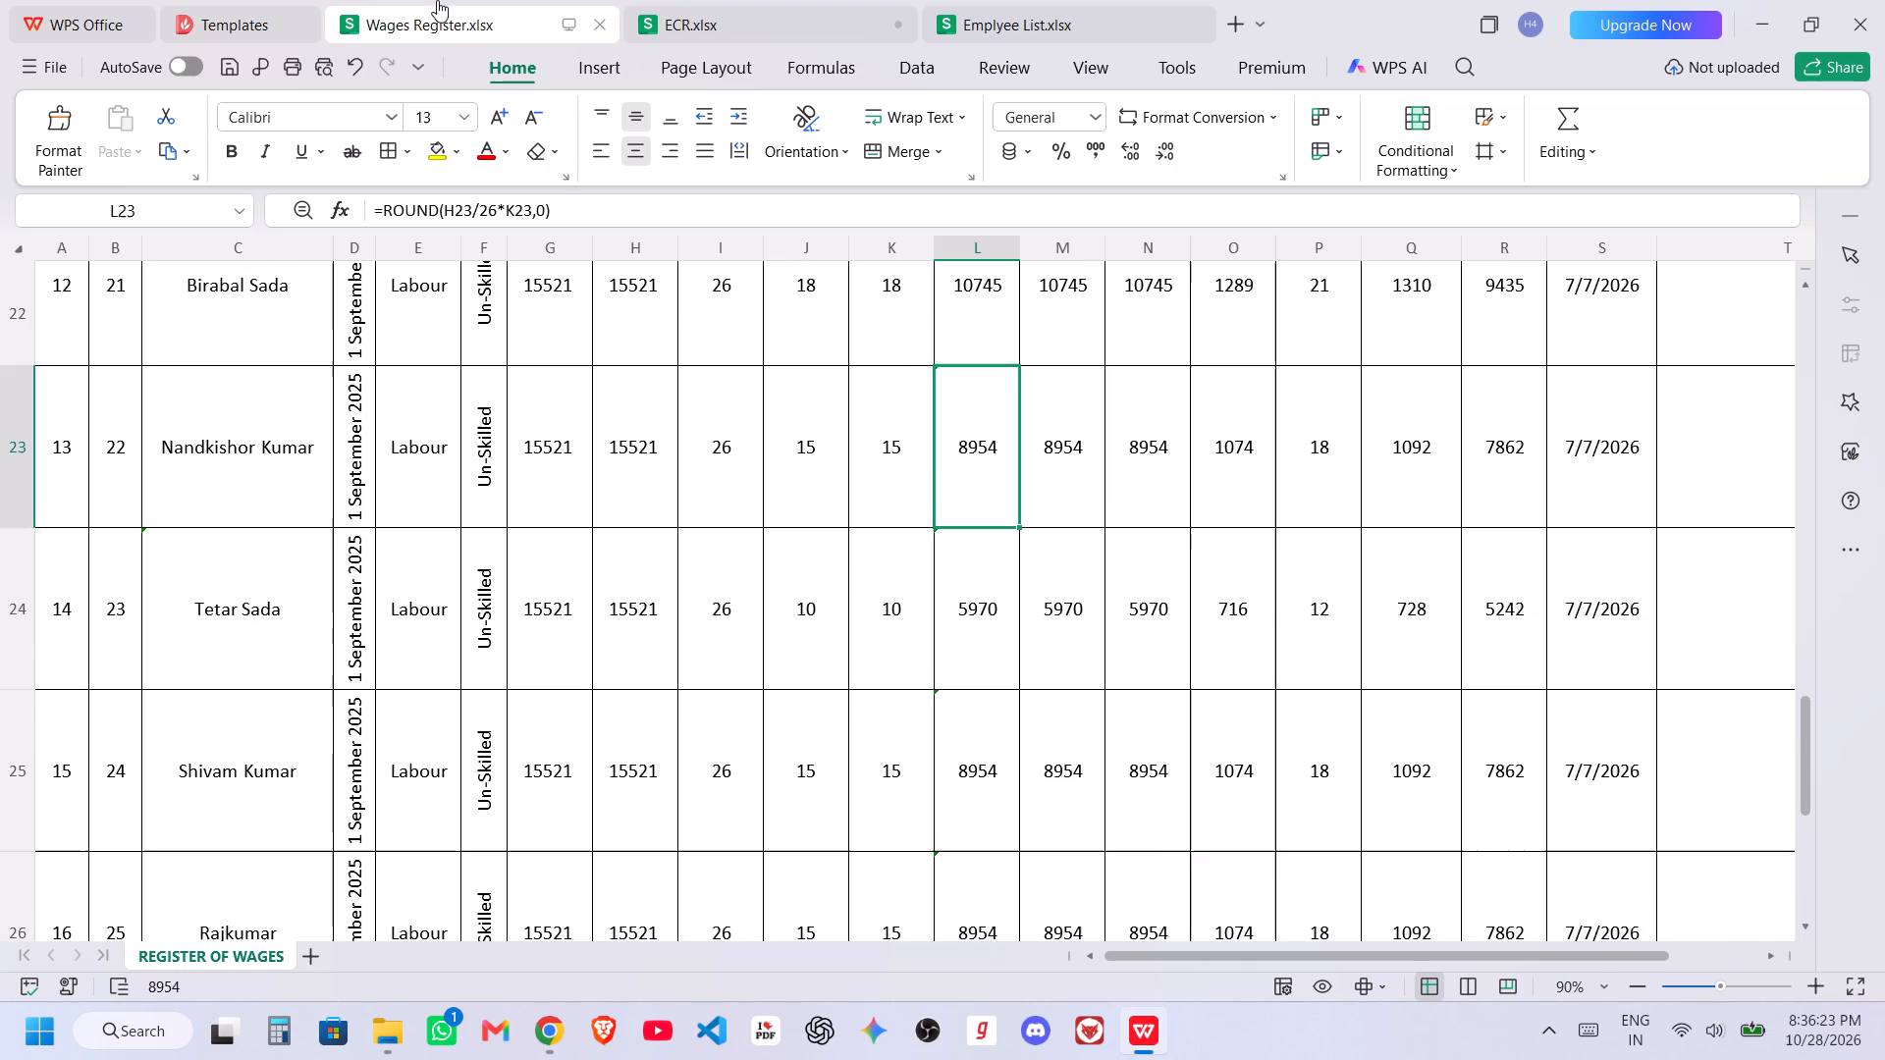
pyautogui.scroll(-10, 818, 885)
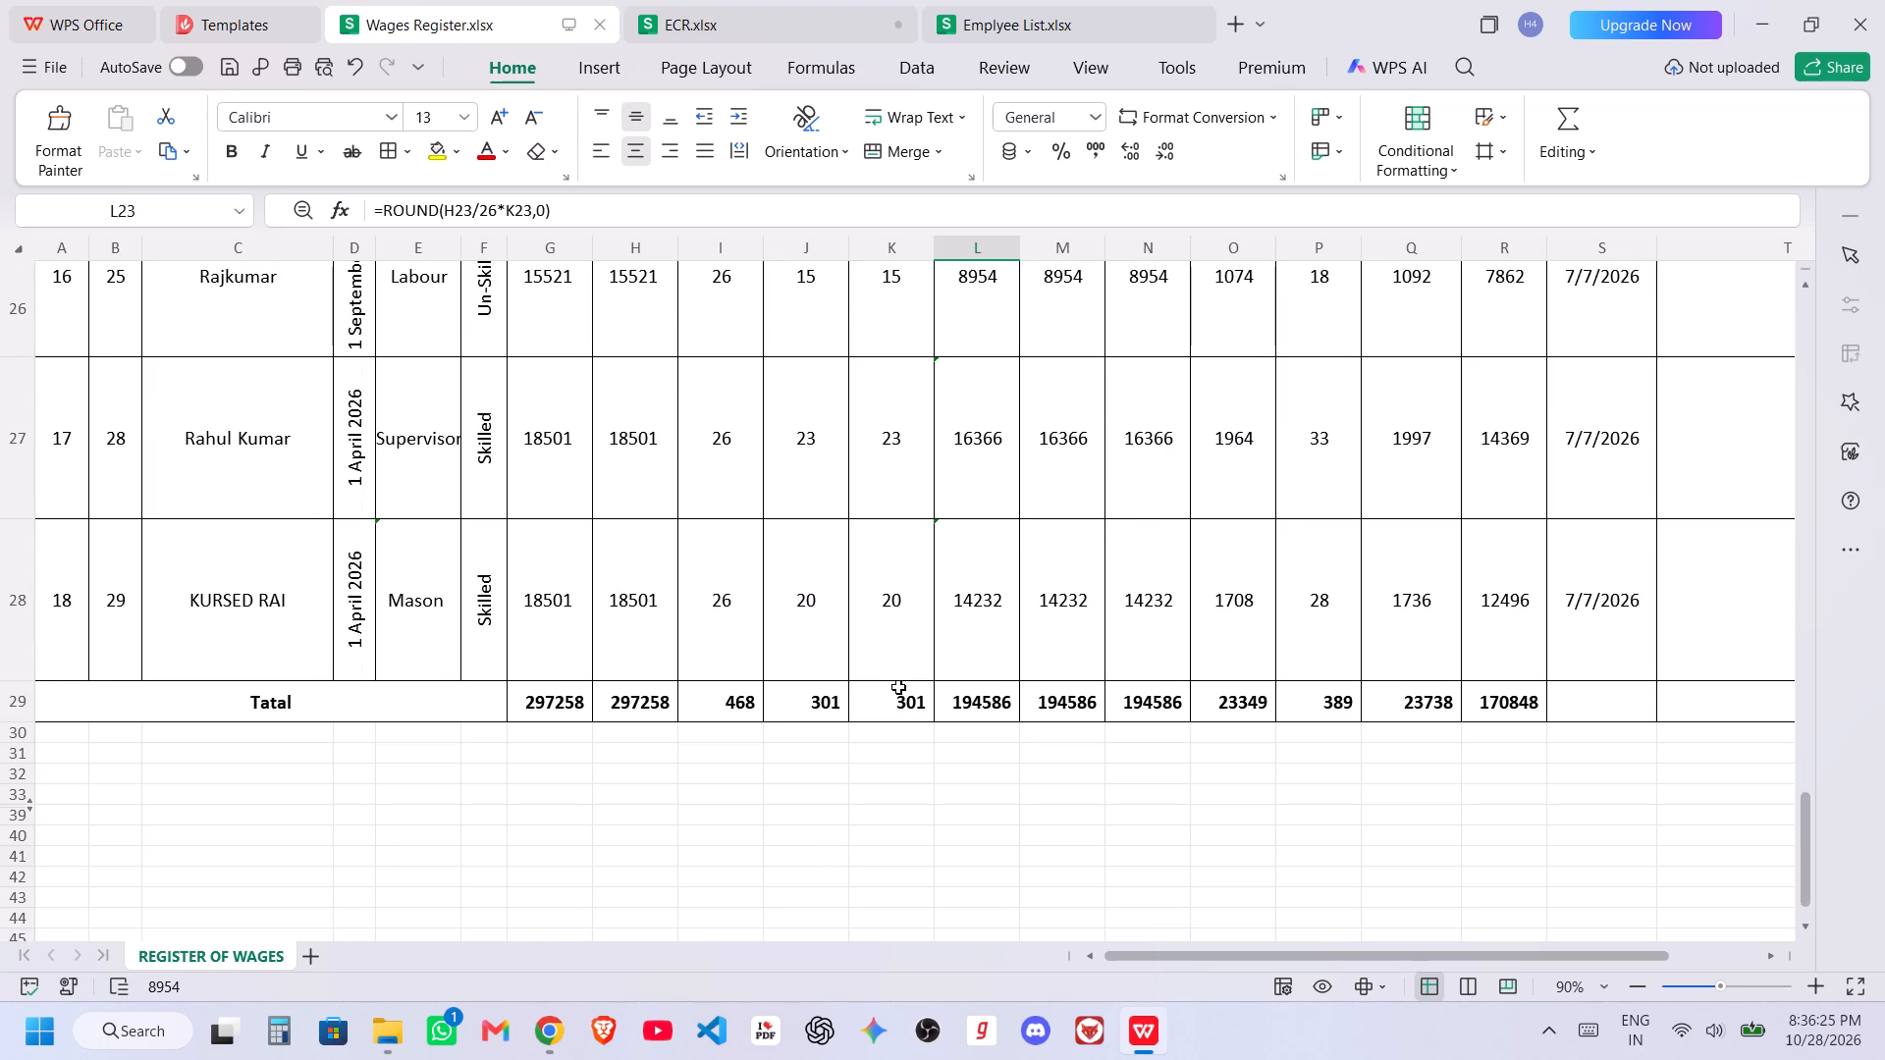
pyautogui.moveTo(923, 613); pyautogui.dragTo(903, 749)
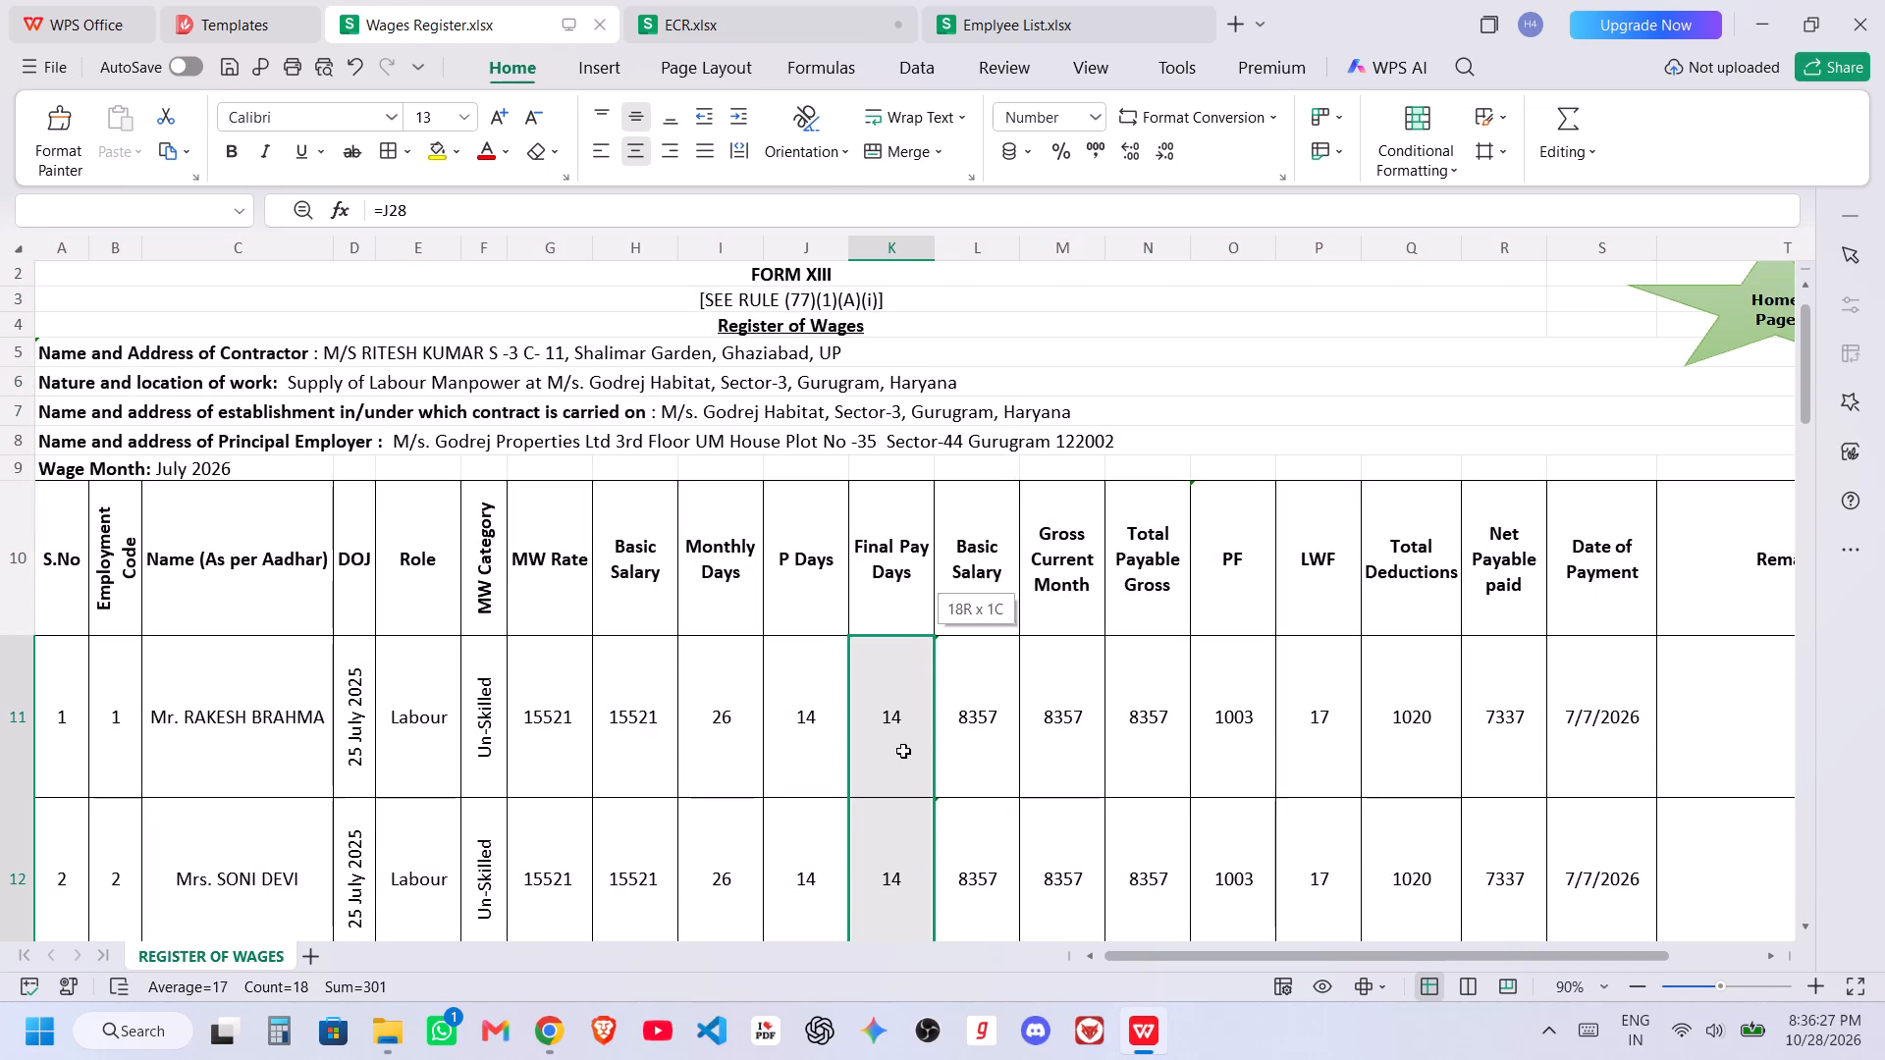
pyautogui.moveTo(903, 749); pyautogui.dragTo(903, 748)
pyautogui.hotkey('ctrl', 'c')
pyautogui.click(851, 0)
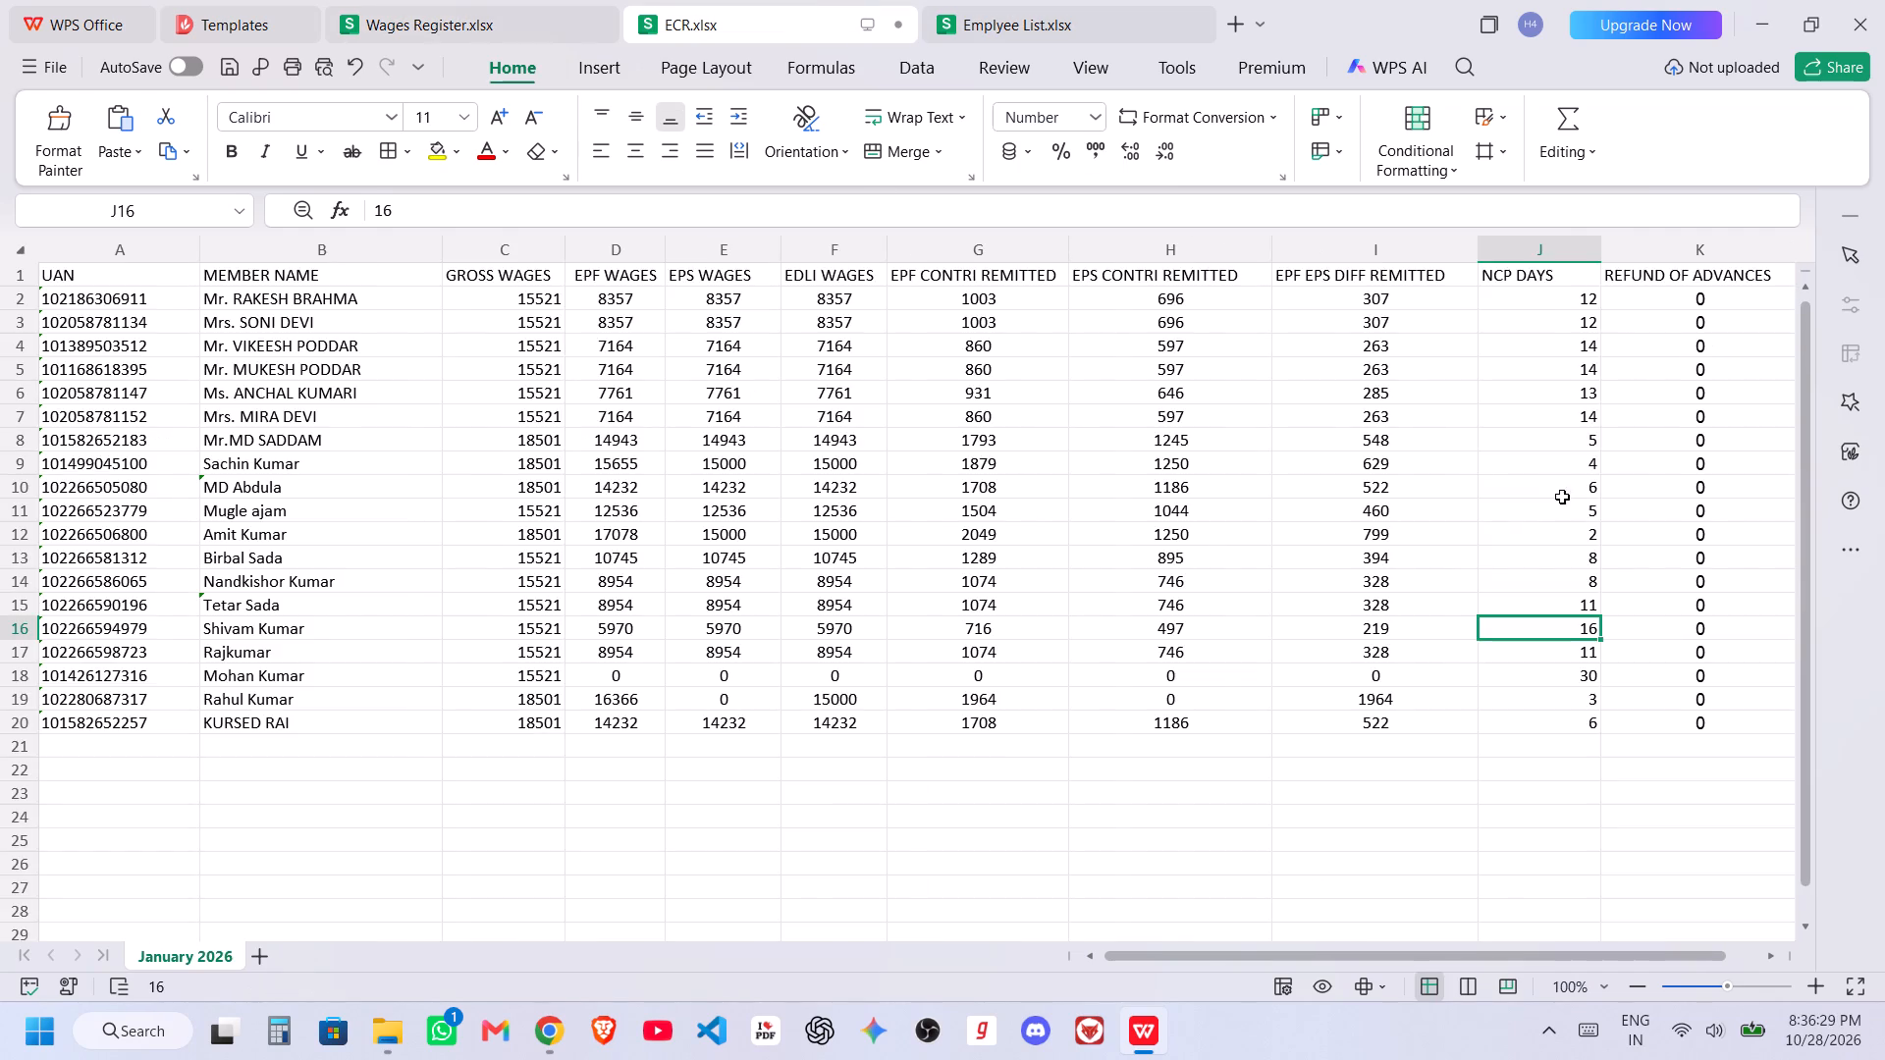
pyautogui.hscroll(-8, 1609, 557)
pyautogui.scroll(4, 1419, 345)
pyautogui.click(1292, 303)
pyautogui.rightClick(1291, 303)
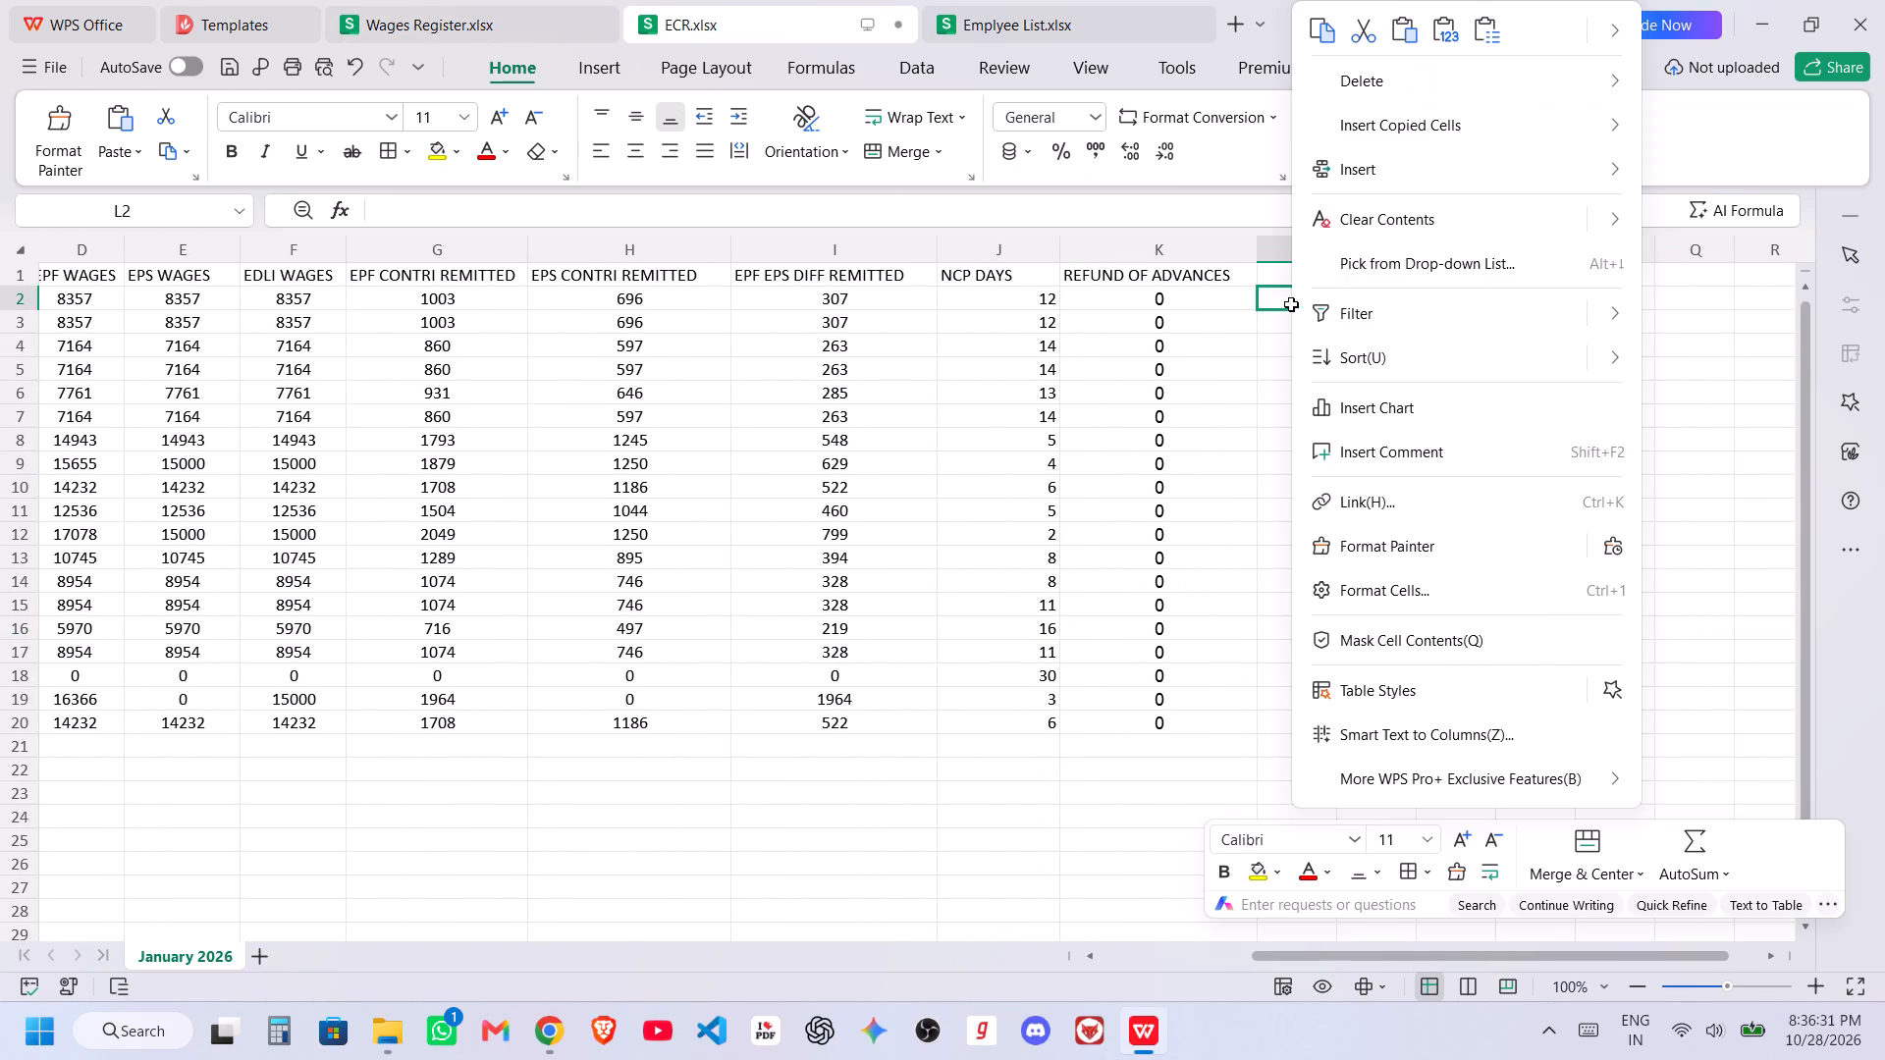
pyautogui.click(1460, 30)
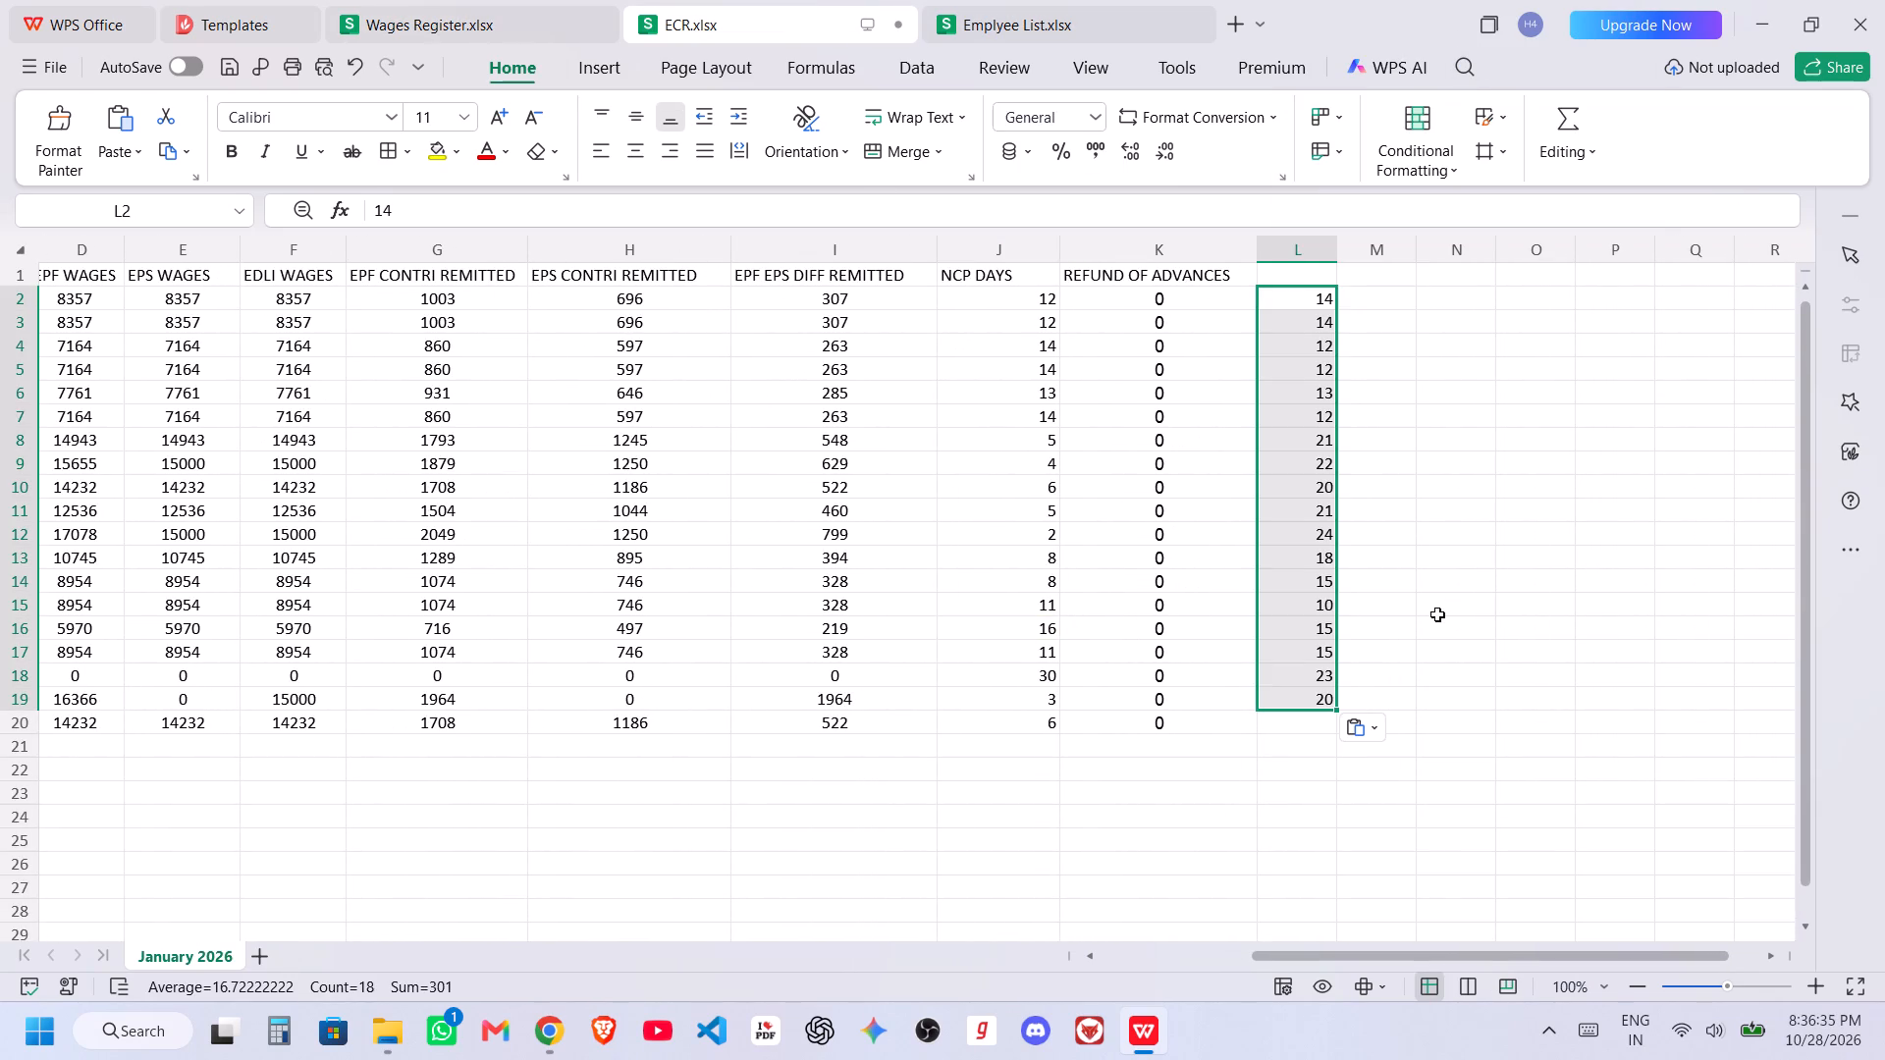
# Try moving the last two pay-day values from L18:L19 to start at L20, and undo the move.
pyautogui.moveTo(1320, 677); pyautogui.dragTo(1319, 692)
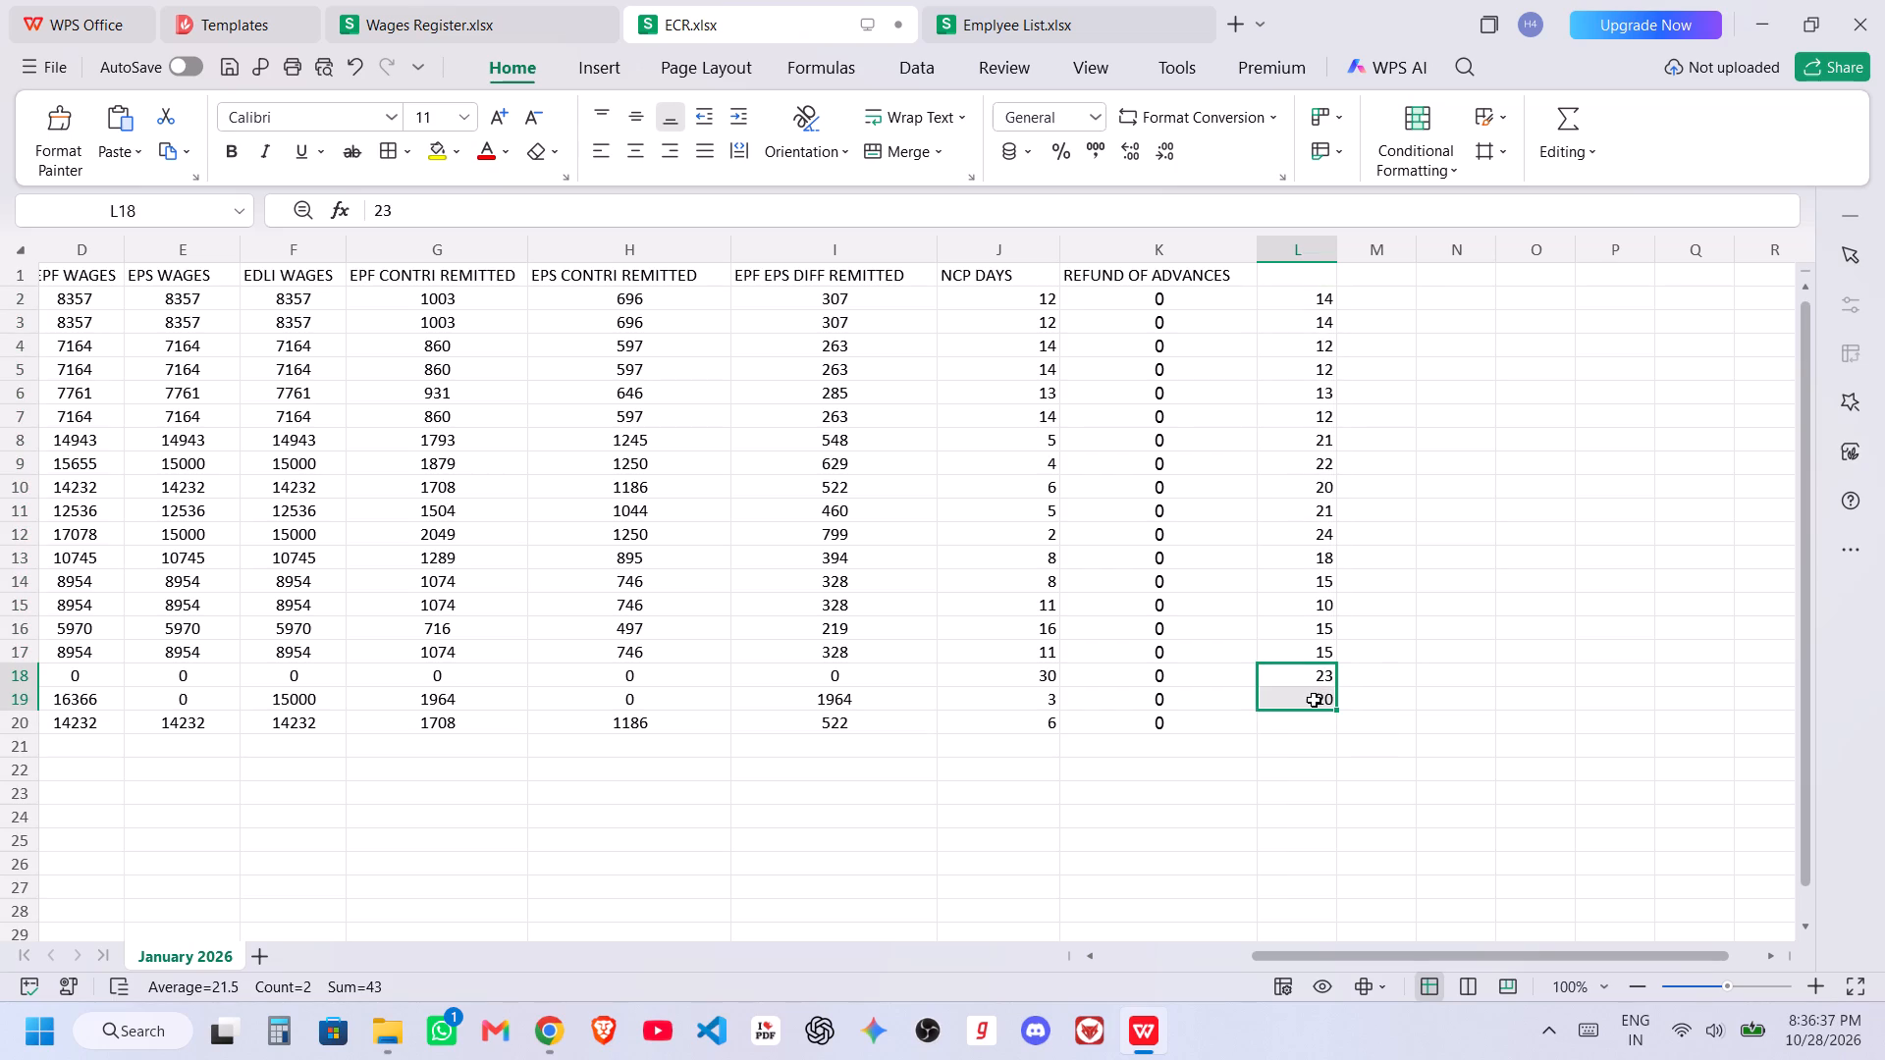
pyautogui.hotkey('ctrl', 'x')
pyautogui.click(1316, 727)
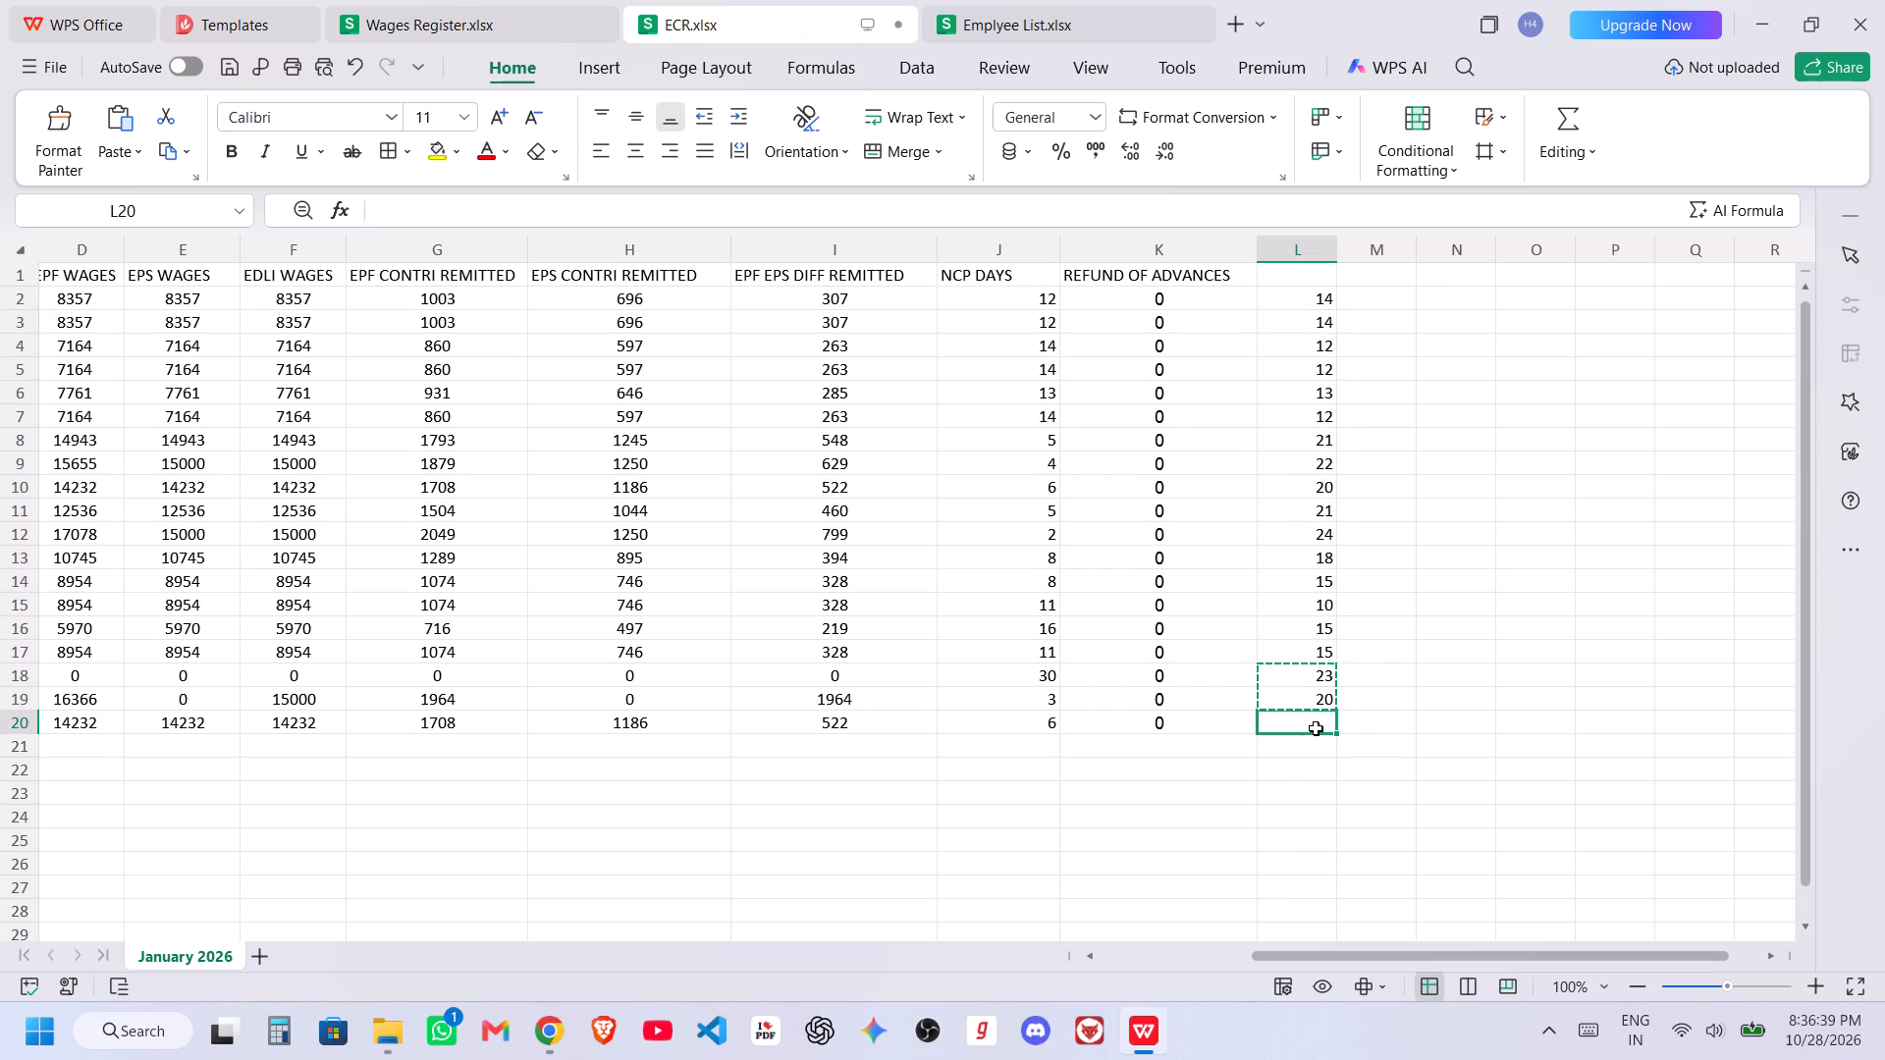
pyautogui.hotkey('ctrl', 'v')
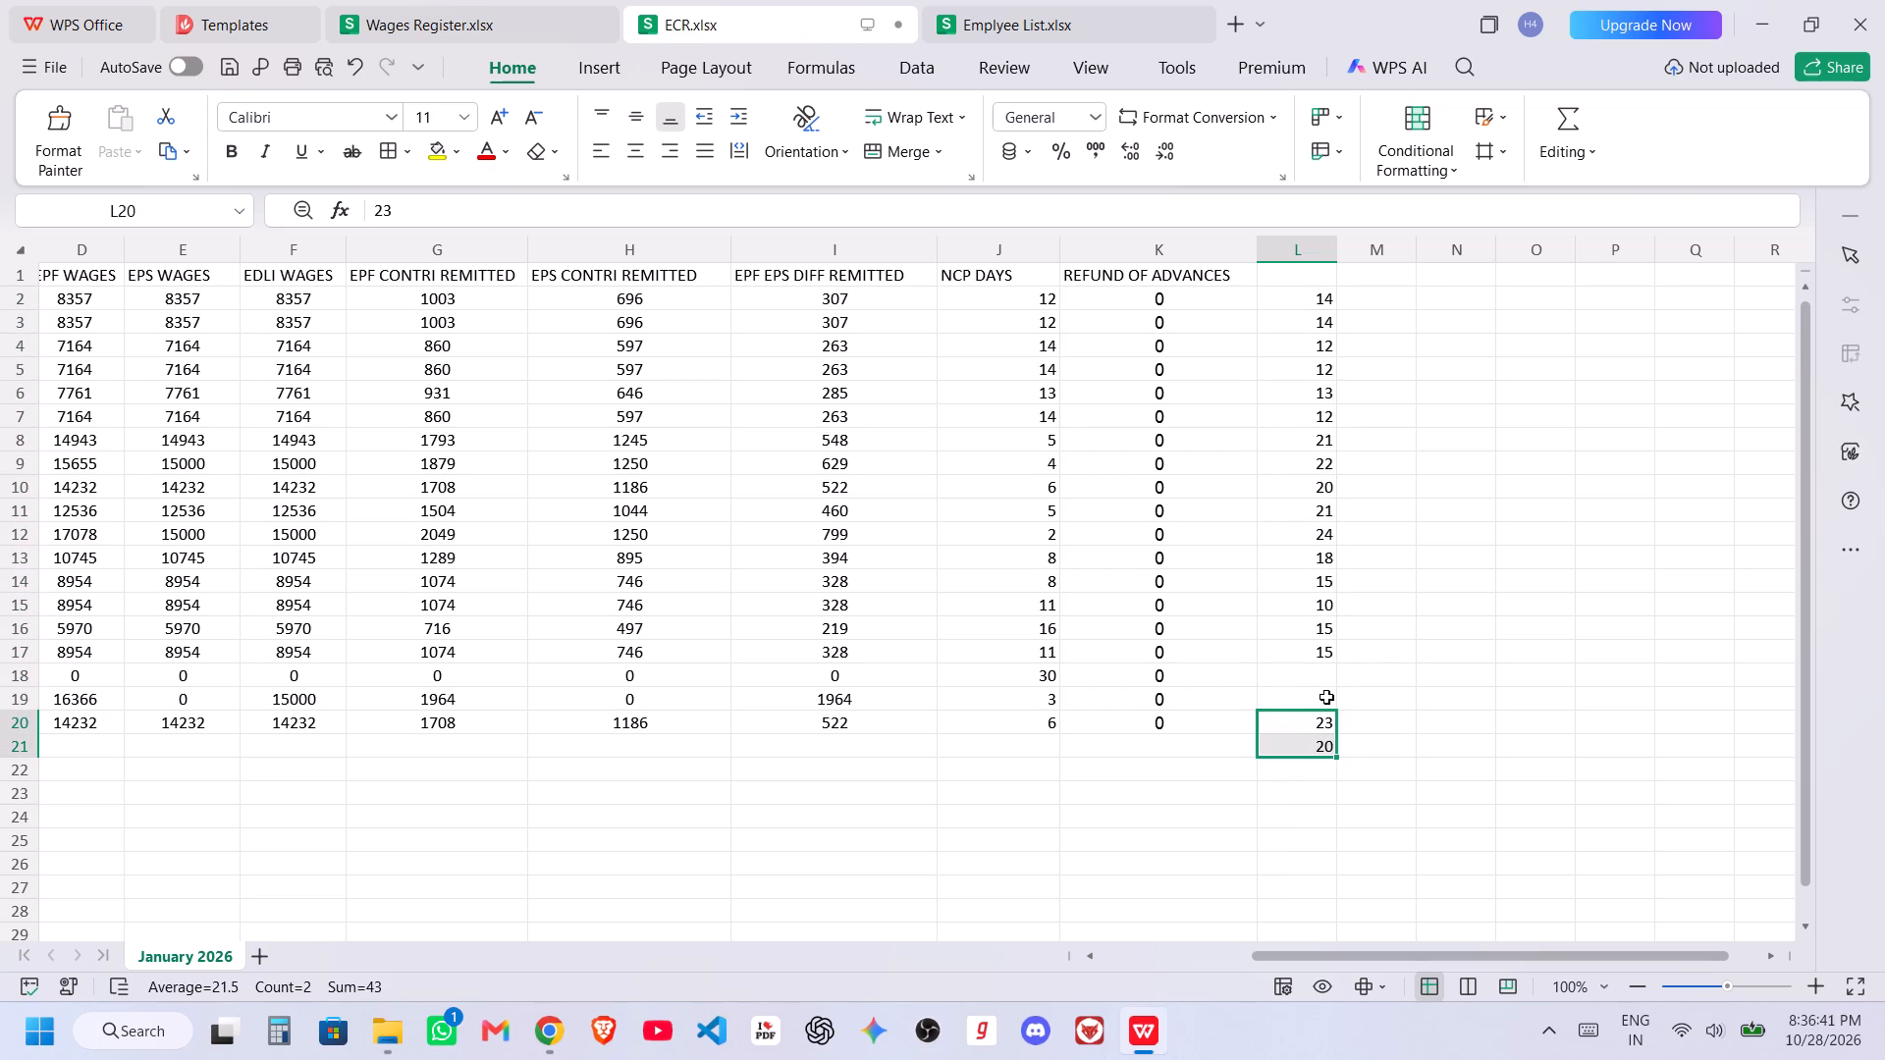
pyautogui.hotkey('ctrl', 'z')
# Move the last two pay-day values from L18:L19 down one row to L19:L20, leaving L18 empty.
pyautogui.moveTo(1321, 680); pyautogui.dragTo(1323, 695)
pyautogui.hotkey('ctrl', 'x')
pyautogui.click(1309, 700)
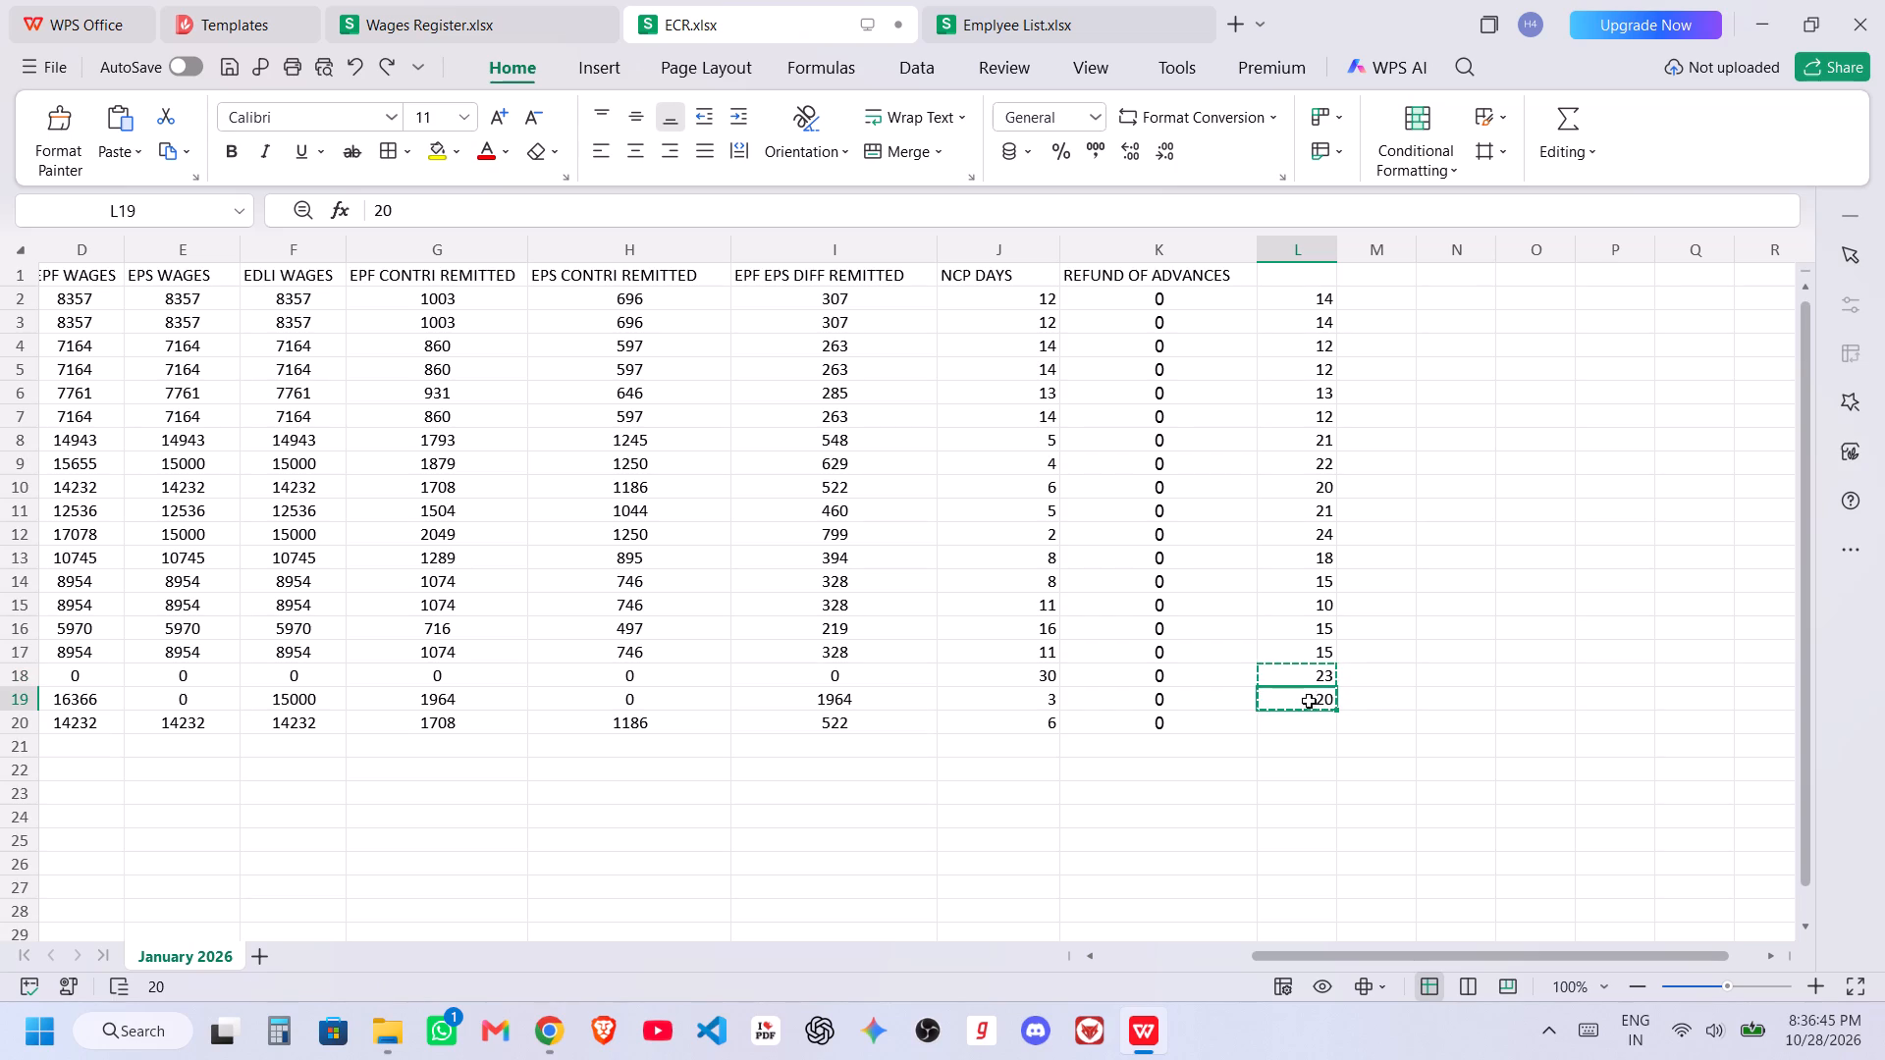
pyautogui.hotkey('ctrl', 'v')
pyautogui.click(1315, 668)
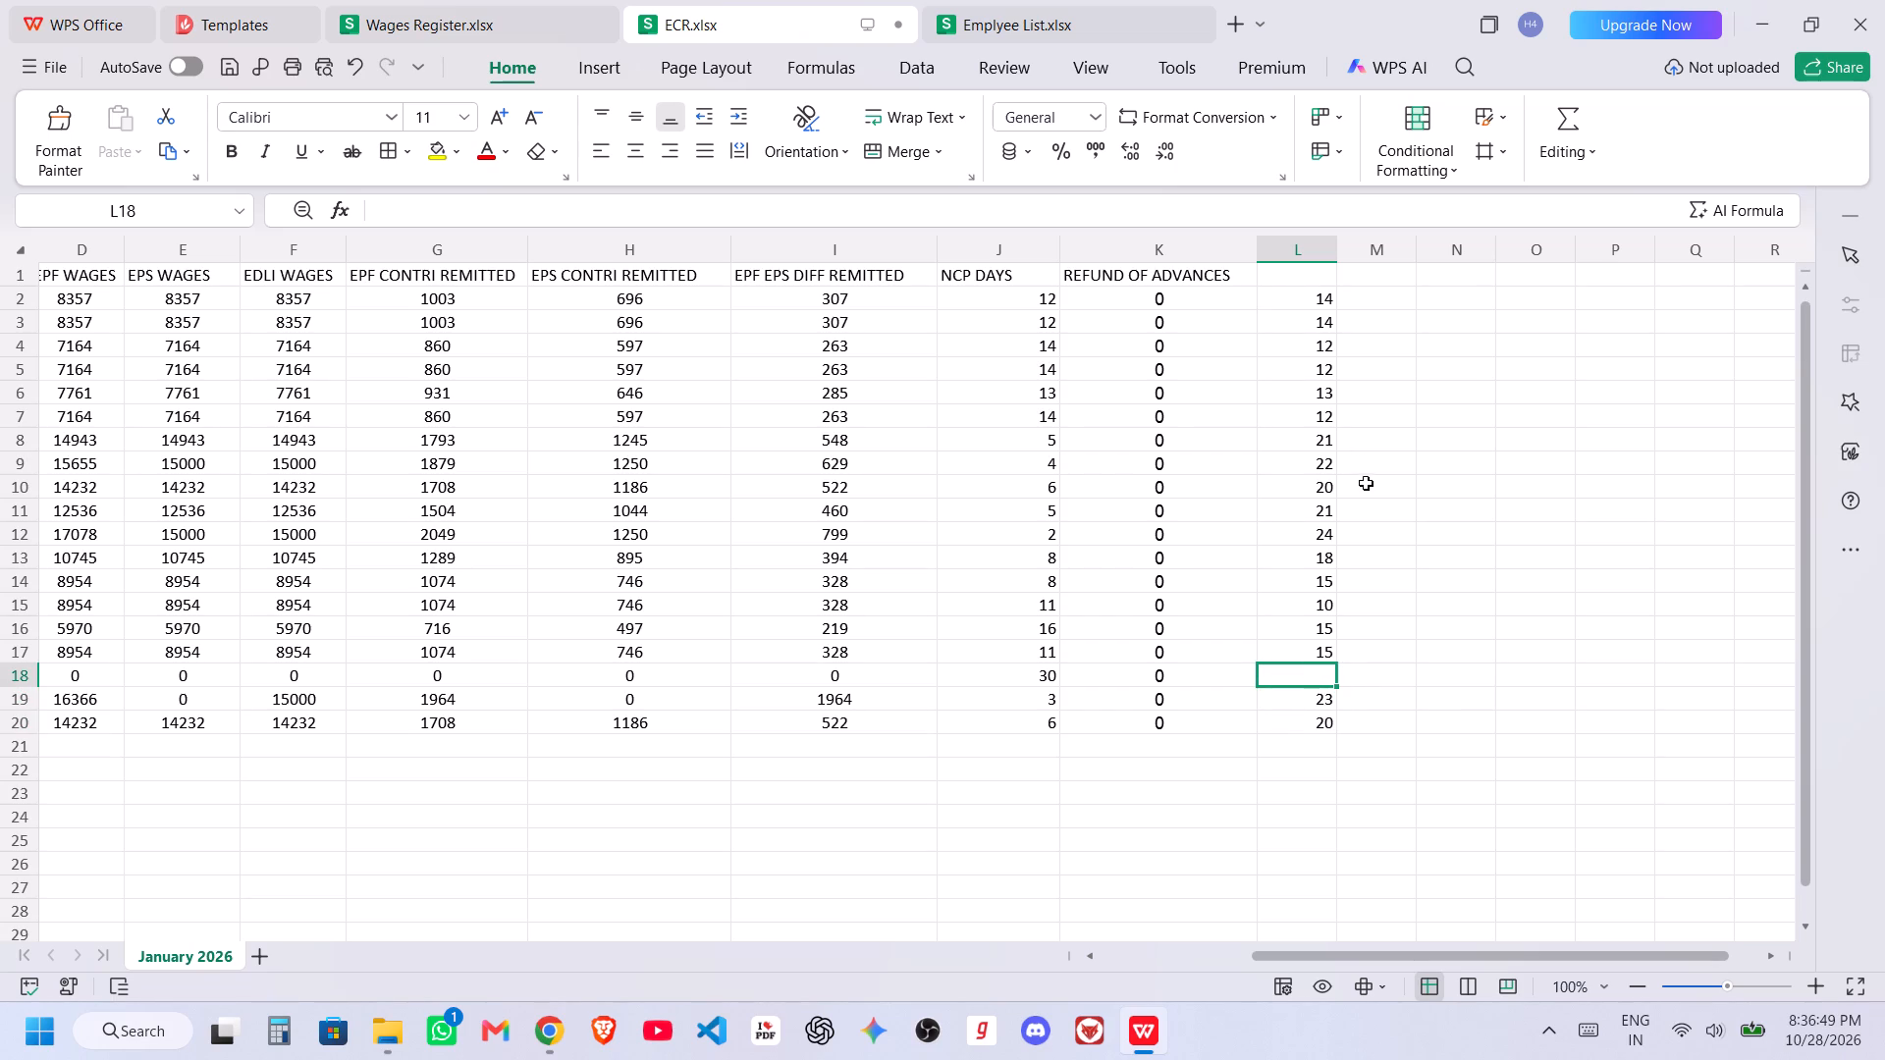
# Enter 0 as the pay-day value in the empty cell L18 of ECR.
pyautogui.press('0')
pyautogui.click(1420, 567)
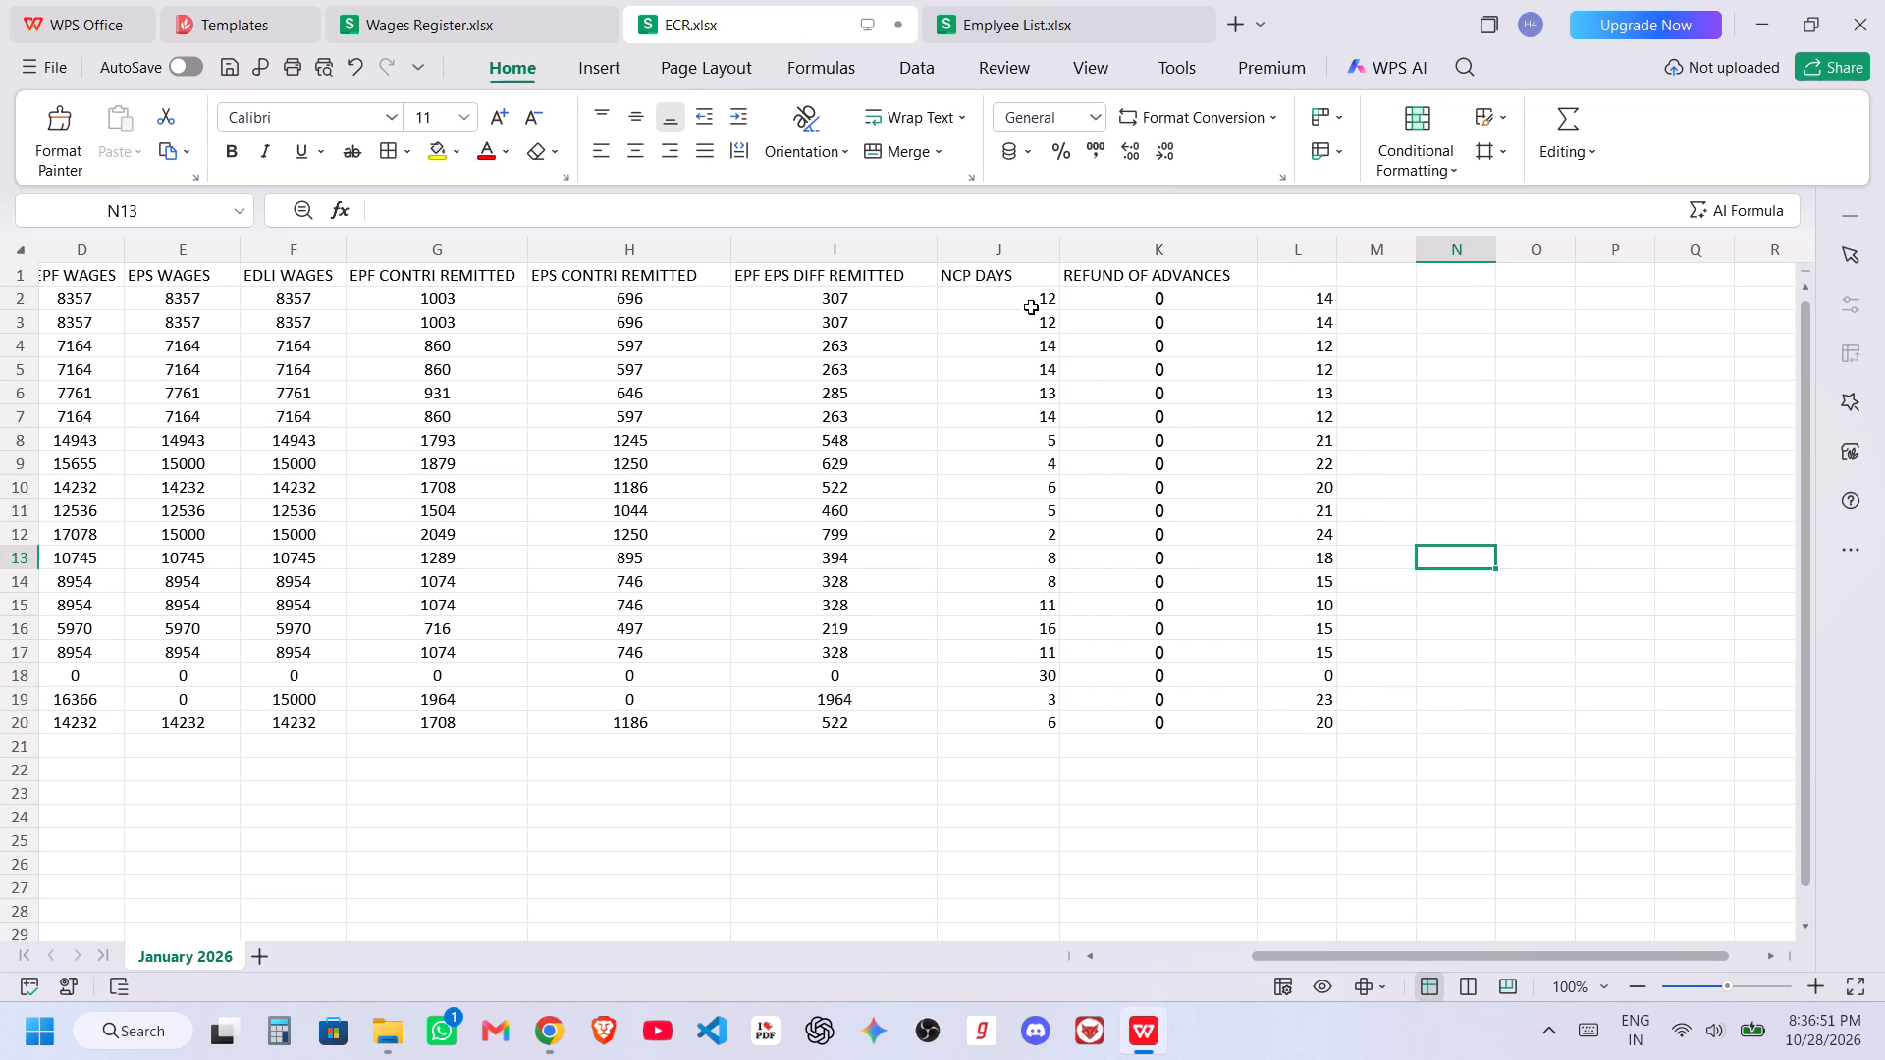
# Calculate NCP DAYS in J2 with the formula =26-L2 and fill it down to J20.
pyautogui.click(1030, 305)
pyautogui.write('=2')
pyautogui.press('6')
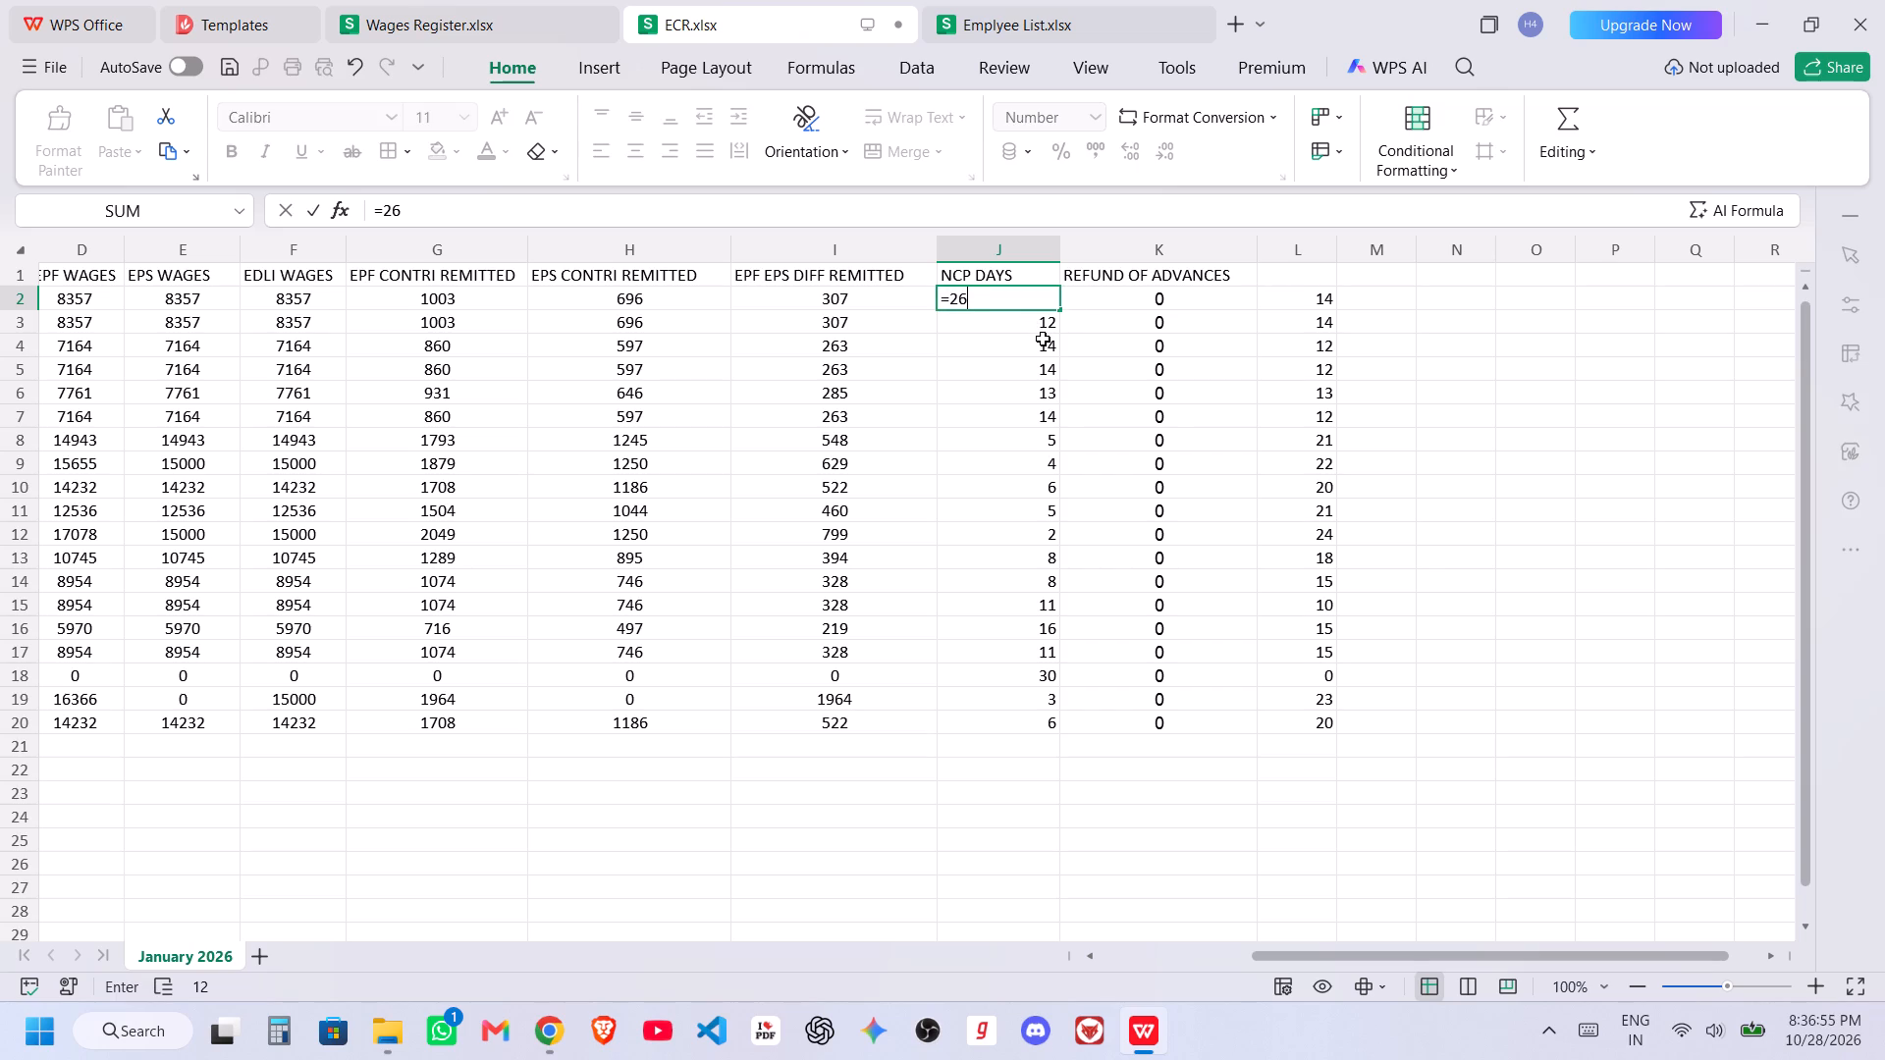
pyautogui.press('-')
pyautogui.click(1287, 299)
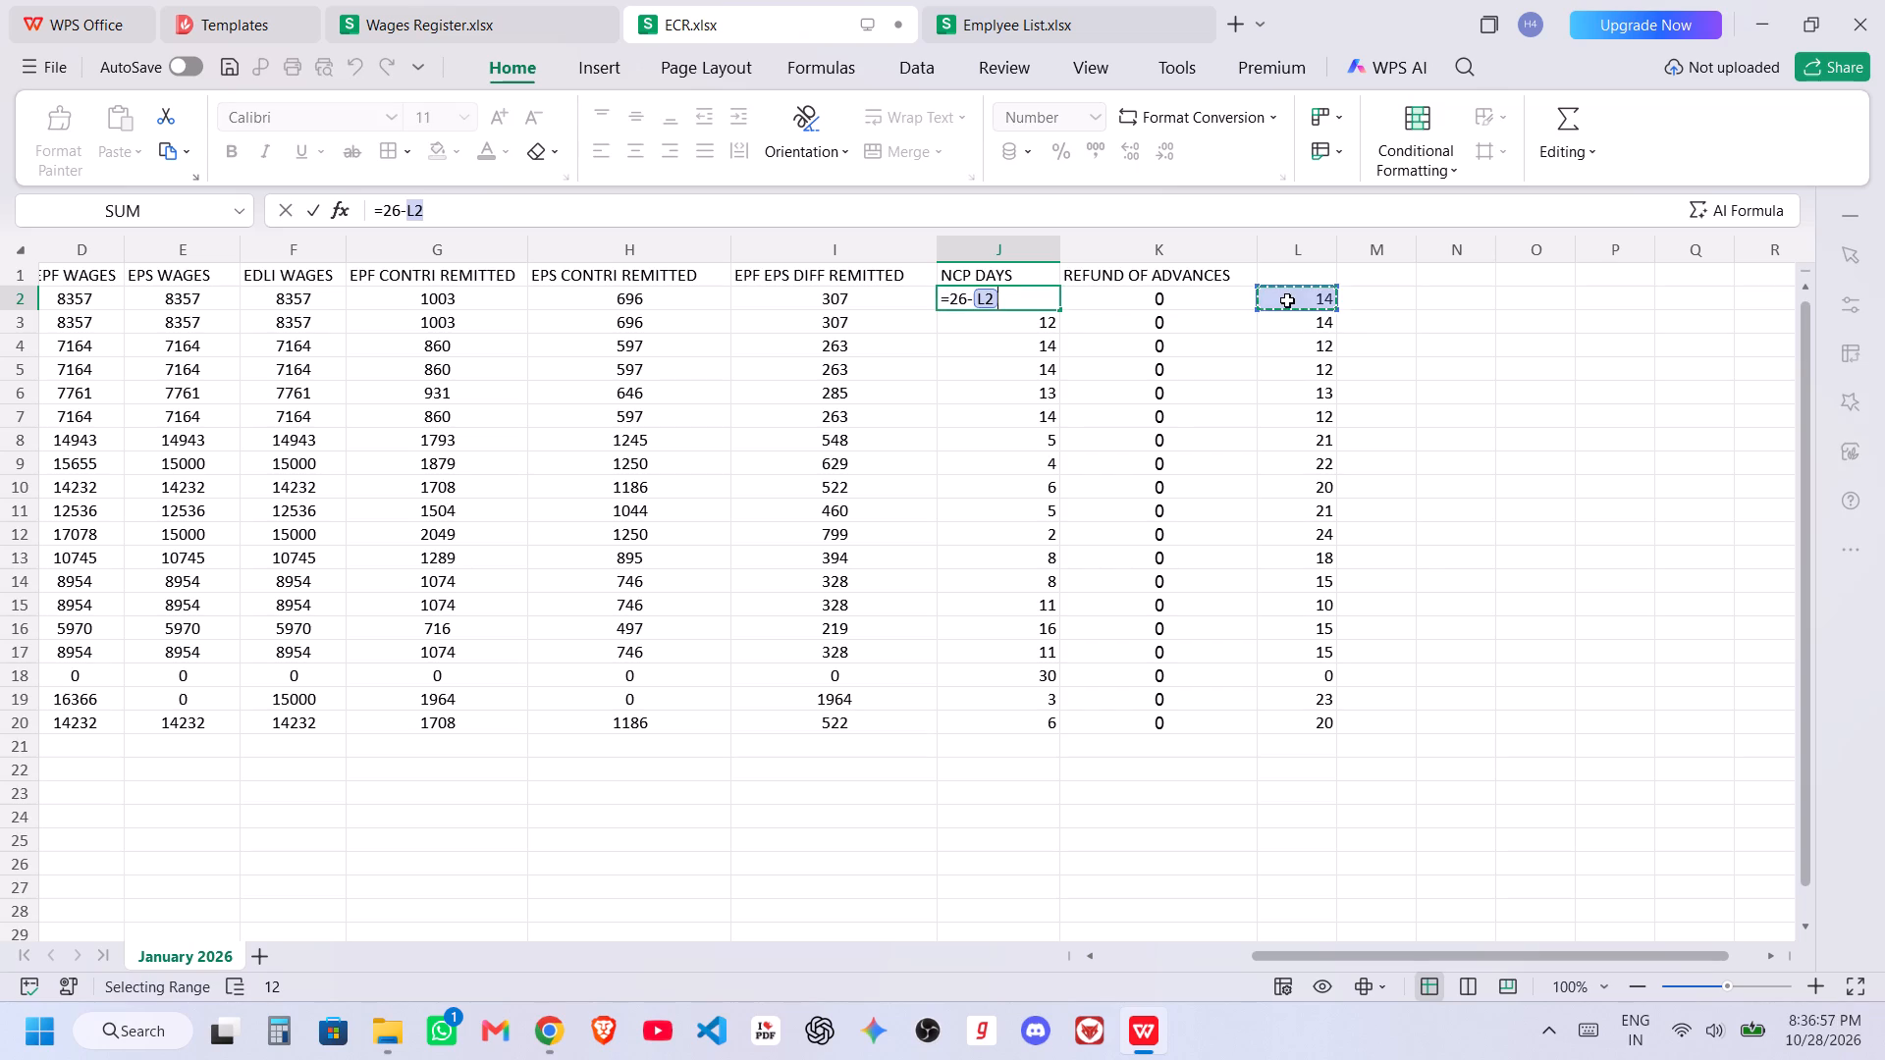
pyautogui.press('Return')
pyautogui.click(1013, 293)
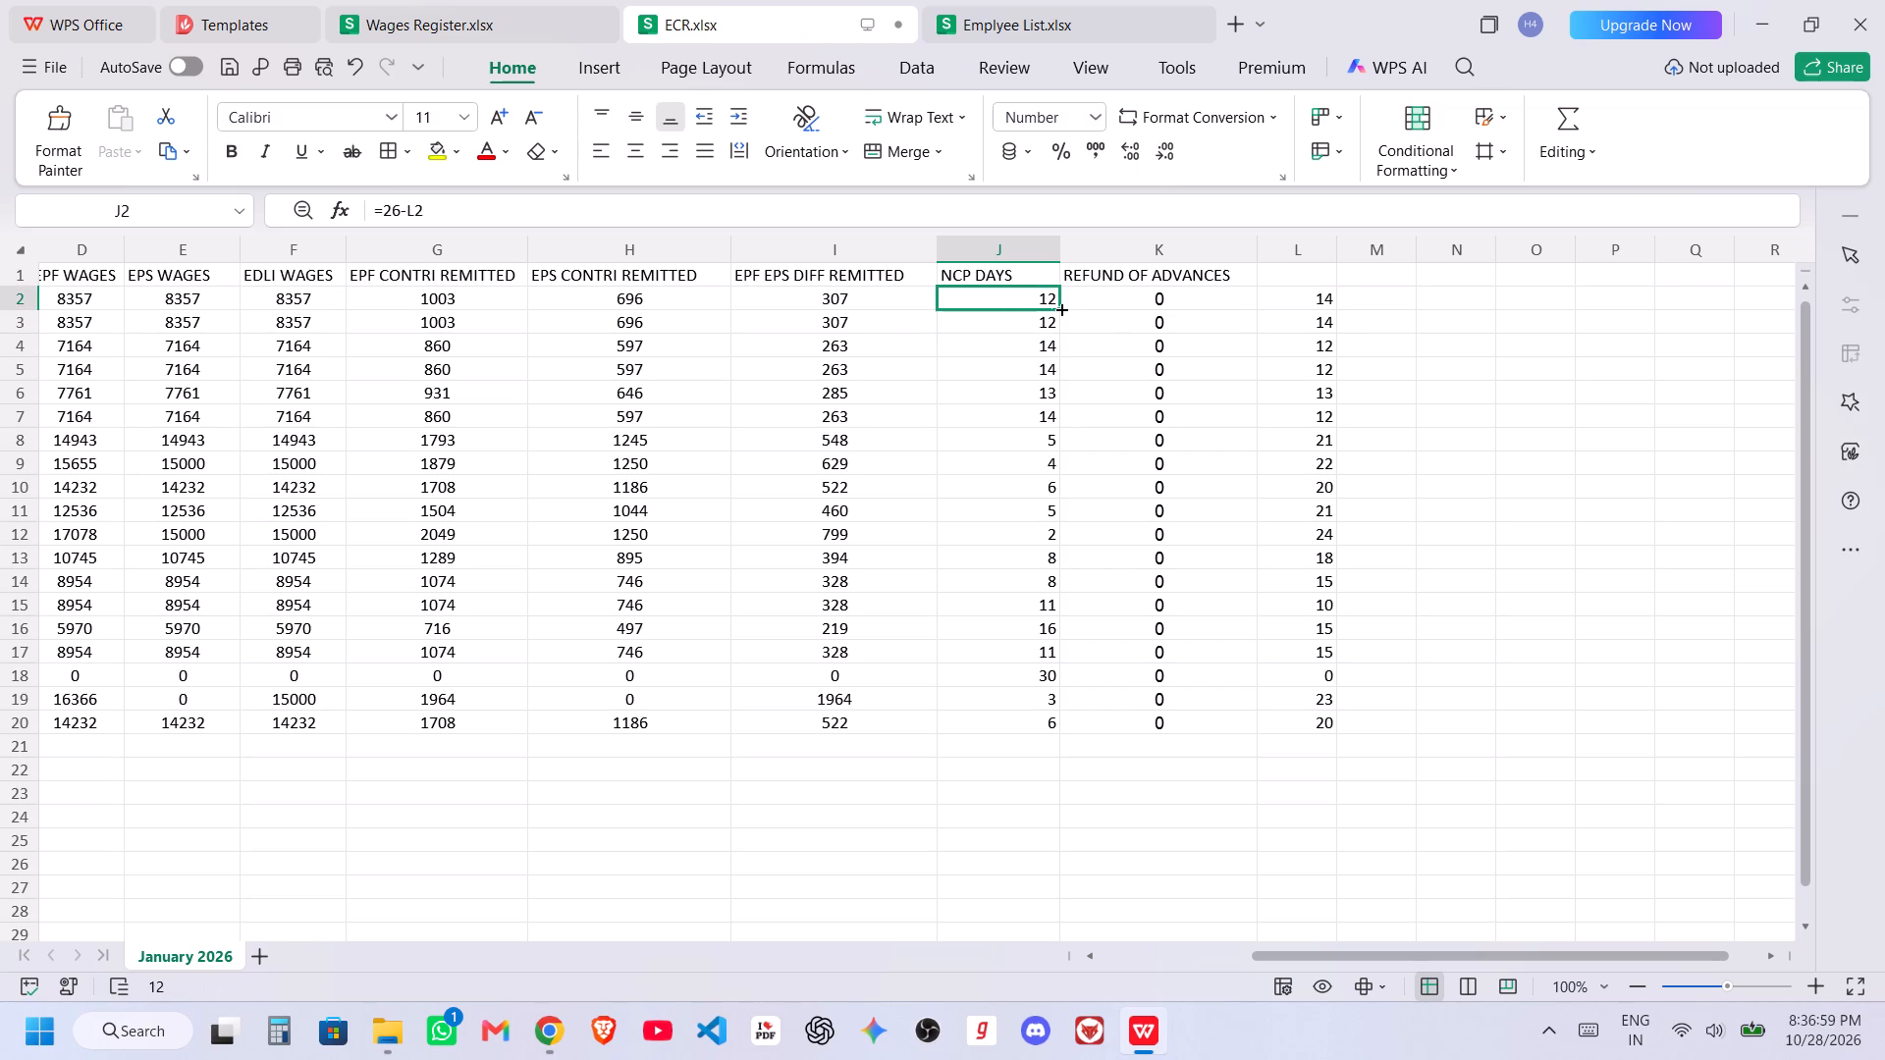
pyautogui.moveTo(1060, 308); pyautogui.dragTo(1061, 731)
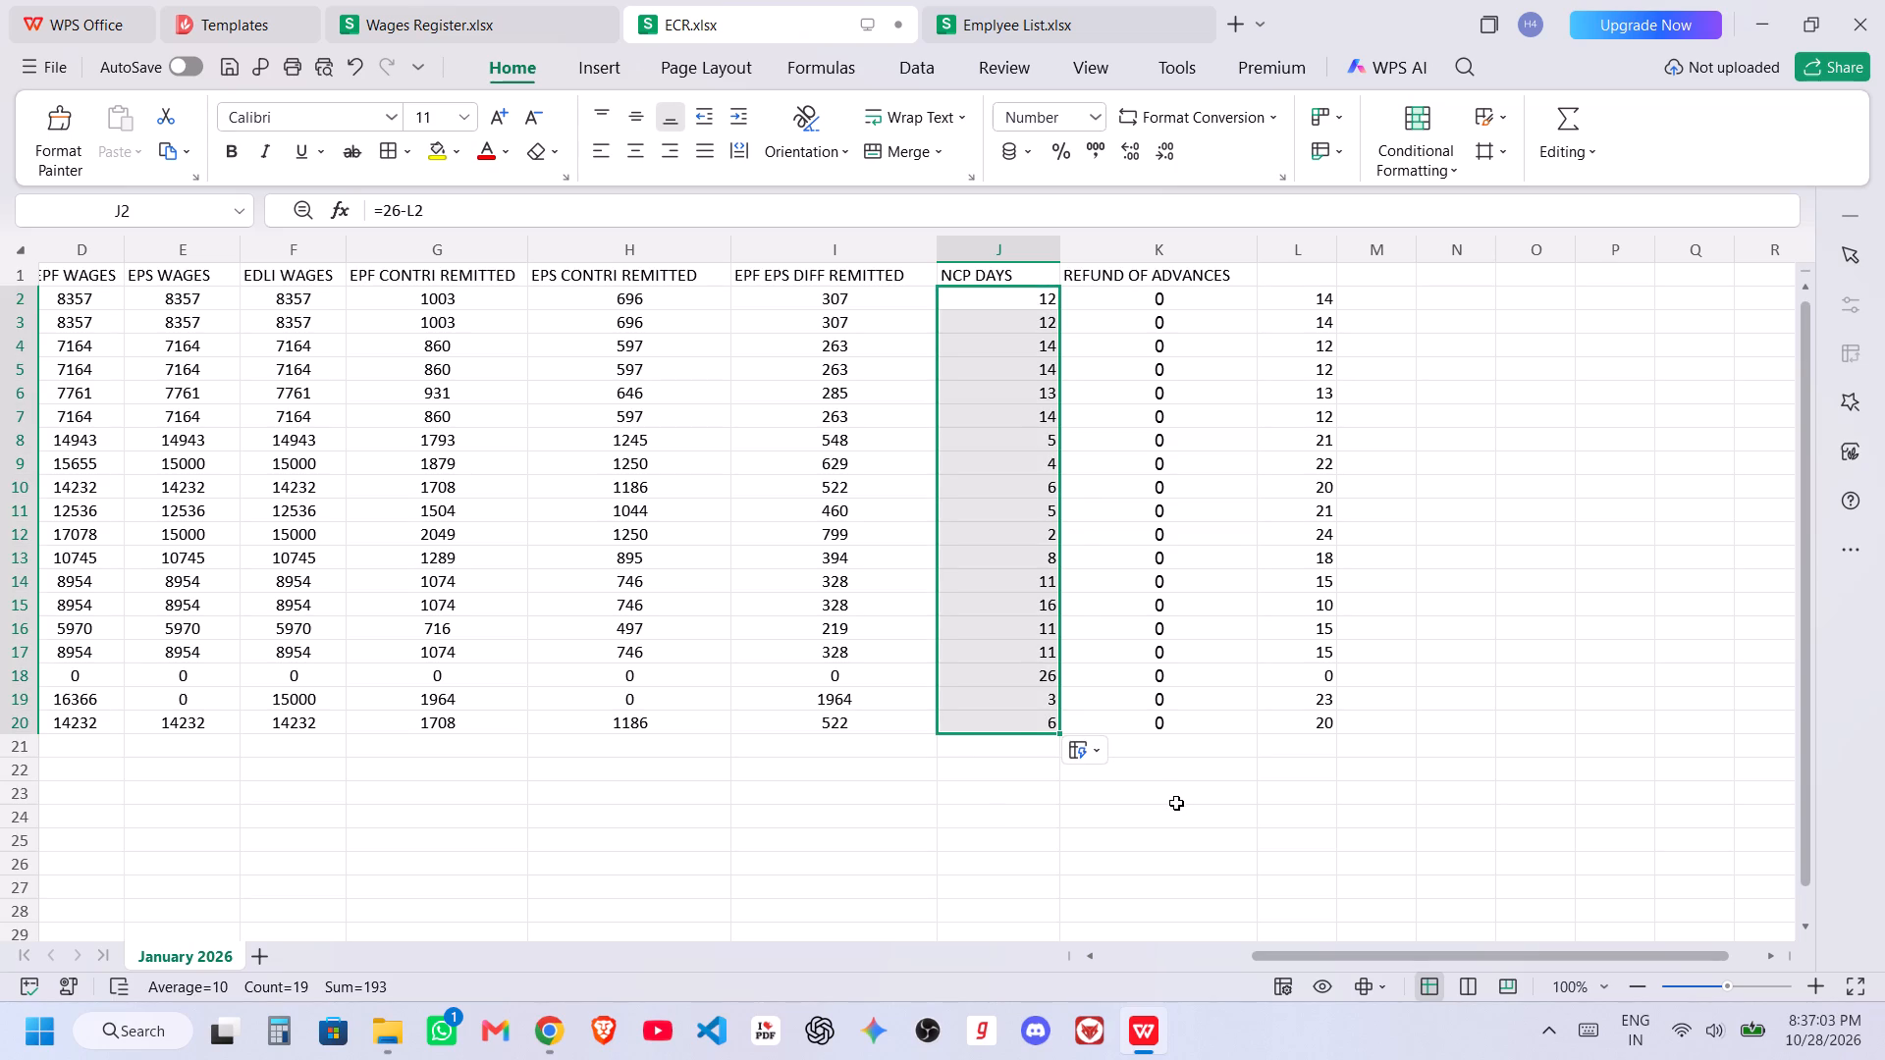
# Convert the NCP DAYS formulas in J2:J20 to fixed values by copying them and pasting as values in place.
pyautogui.hotkey('ctrl', 'c')
pyautogui.click(1003, 298)
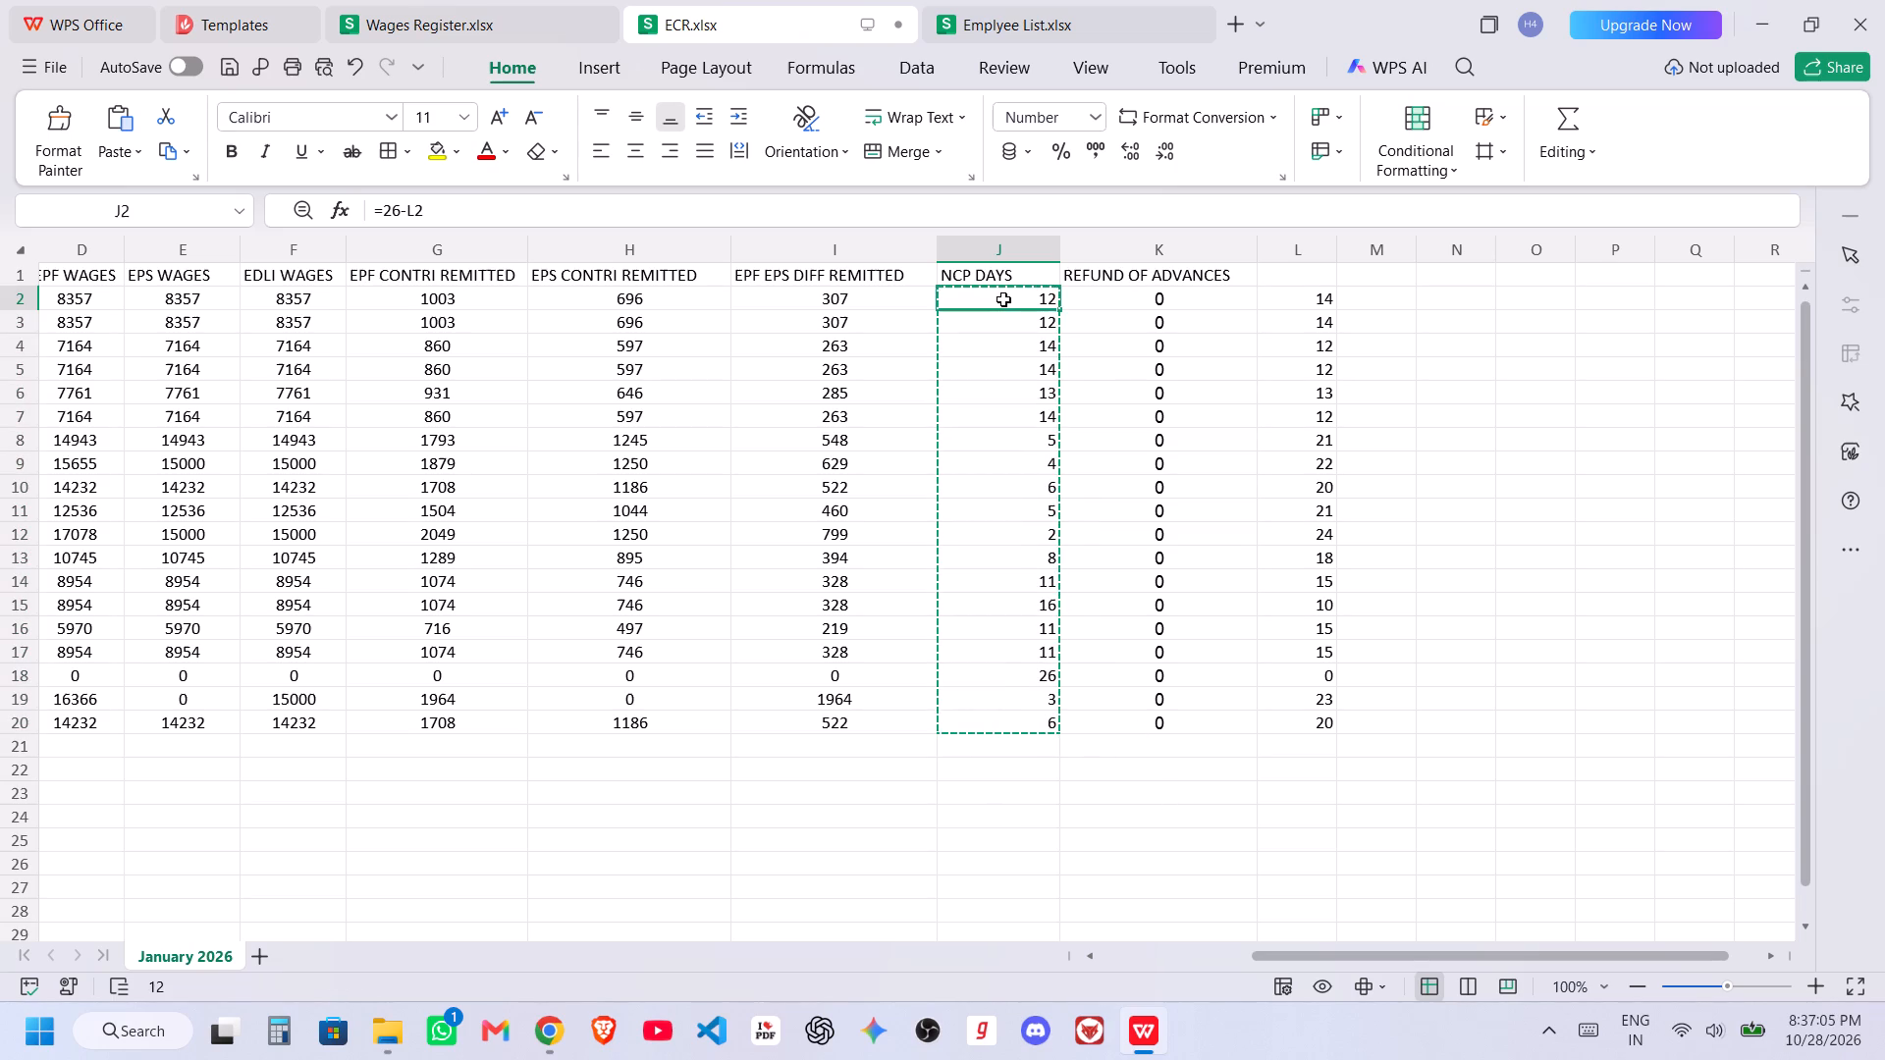
pyautogui.rightClick(1003, 298)
pyautogui.click(1159, 37)
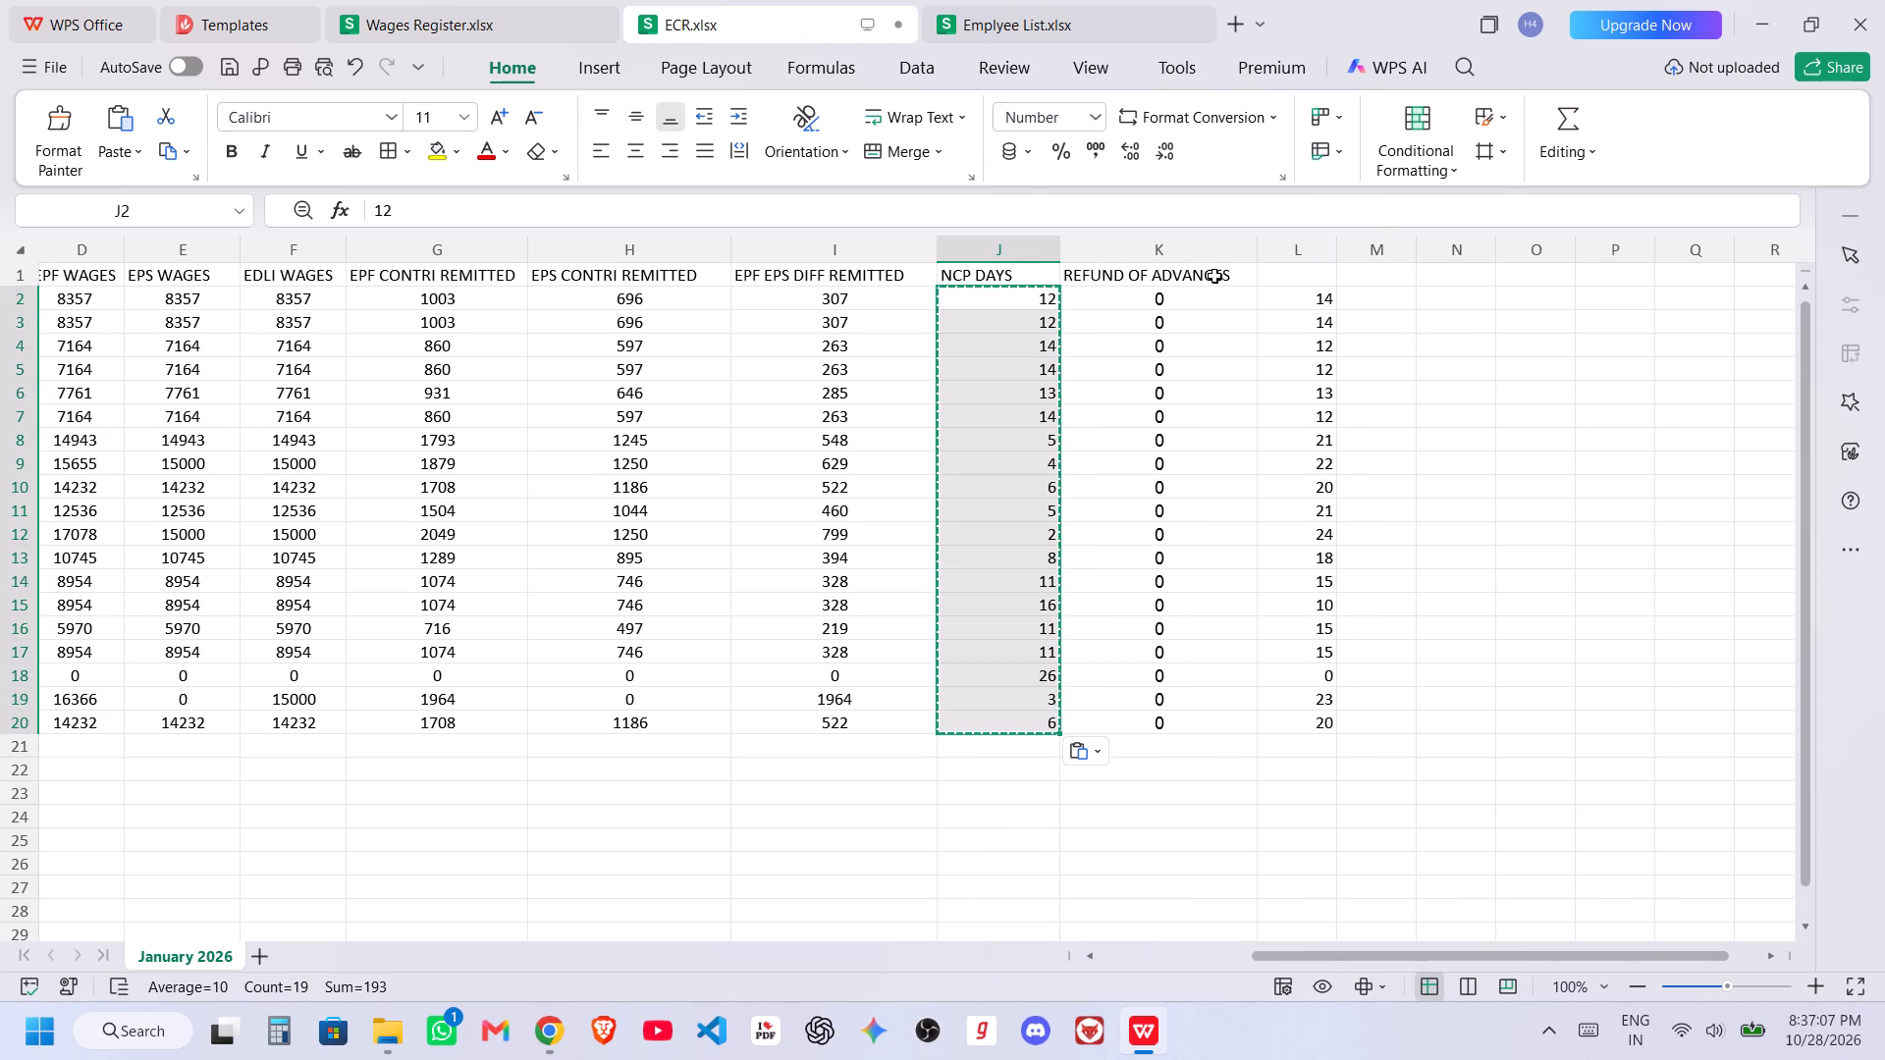
pyautogui.click(1158, 849)
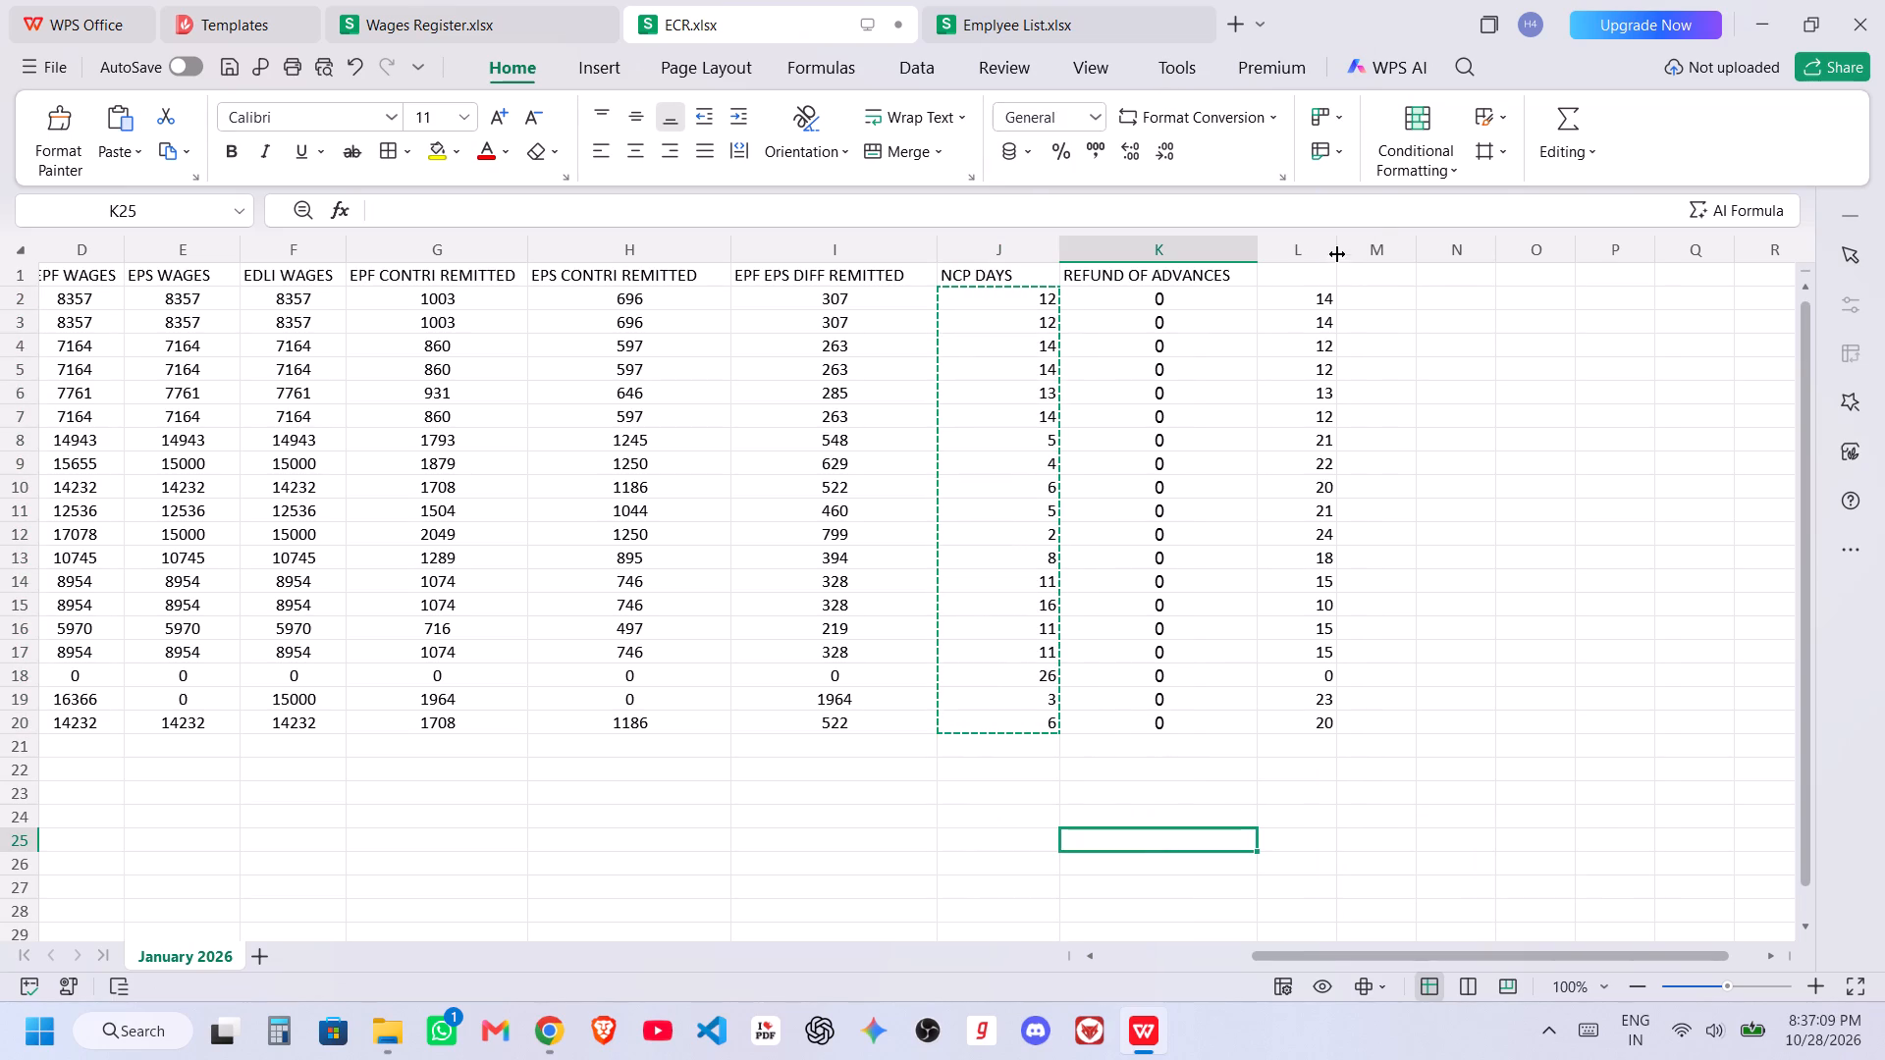
# Delete the helper pay-days column L and save the ECR workbook.
pyautogui.click(1299, 240)
pyautogui.rightClick(1299, 240)
pyautogui.click(1377, 327)
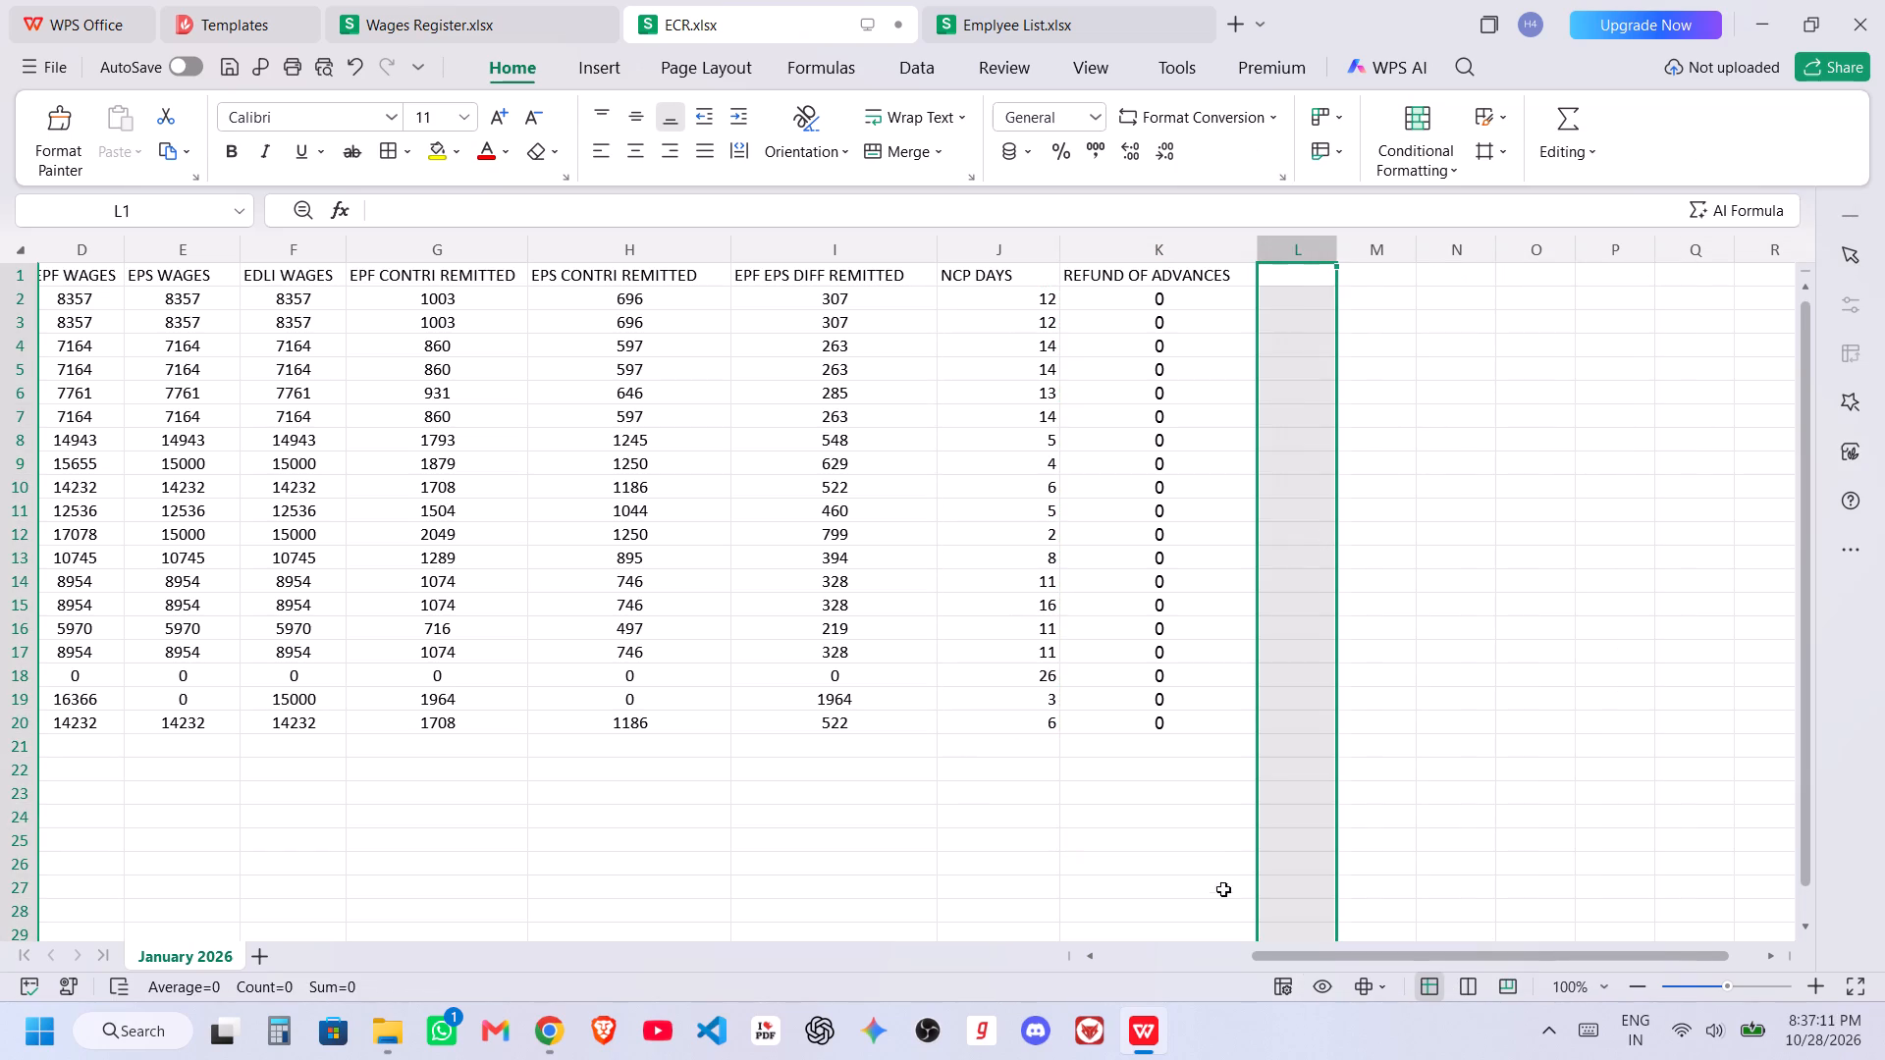
pyautogui.click(1203, 897)
pyautogui.hotkey('ctrl', 's')
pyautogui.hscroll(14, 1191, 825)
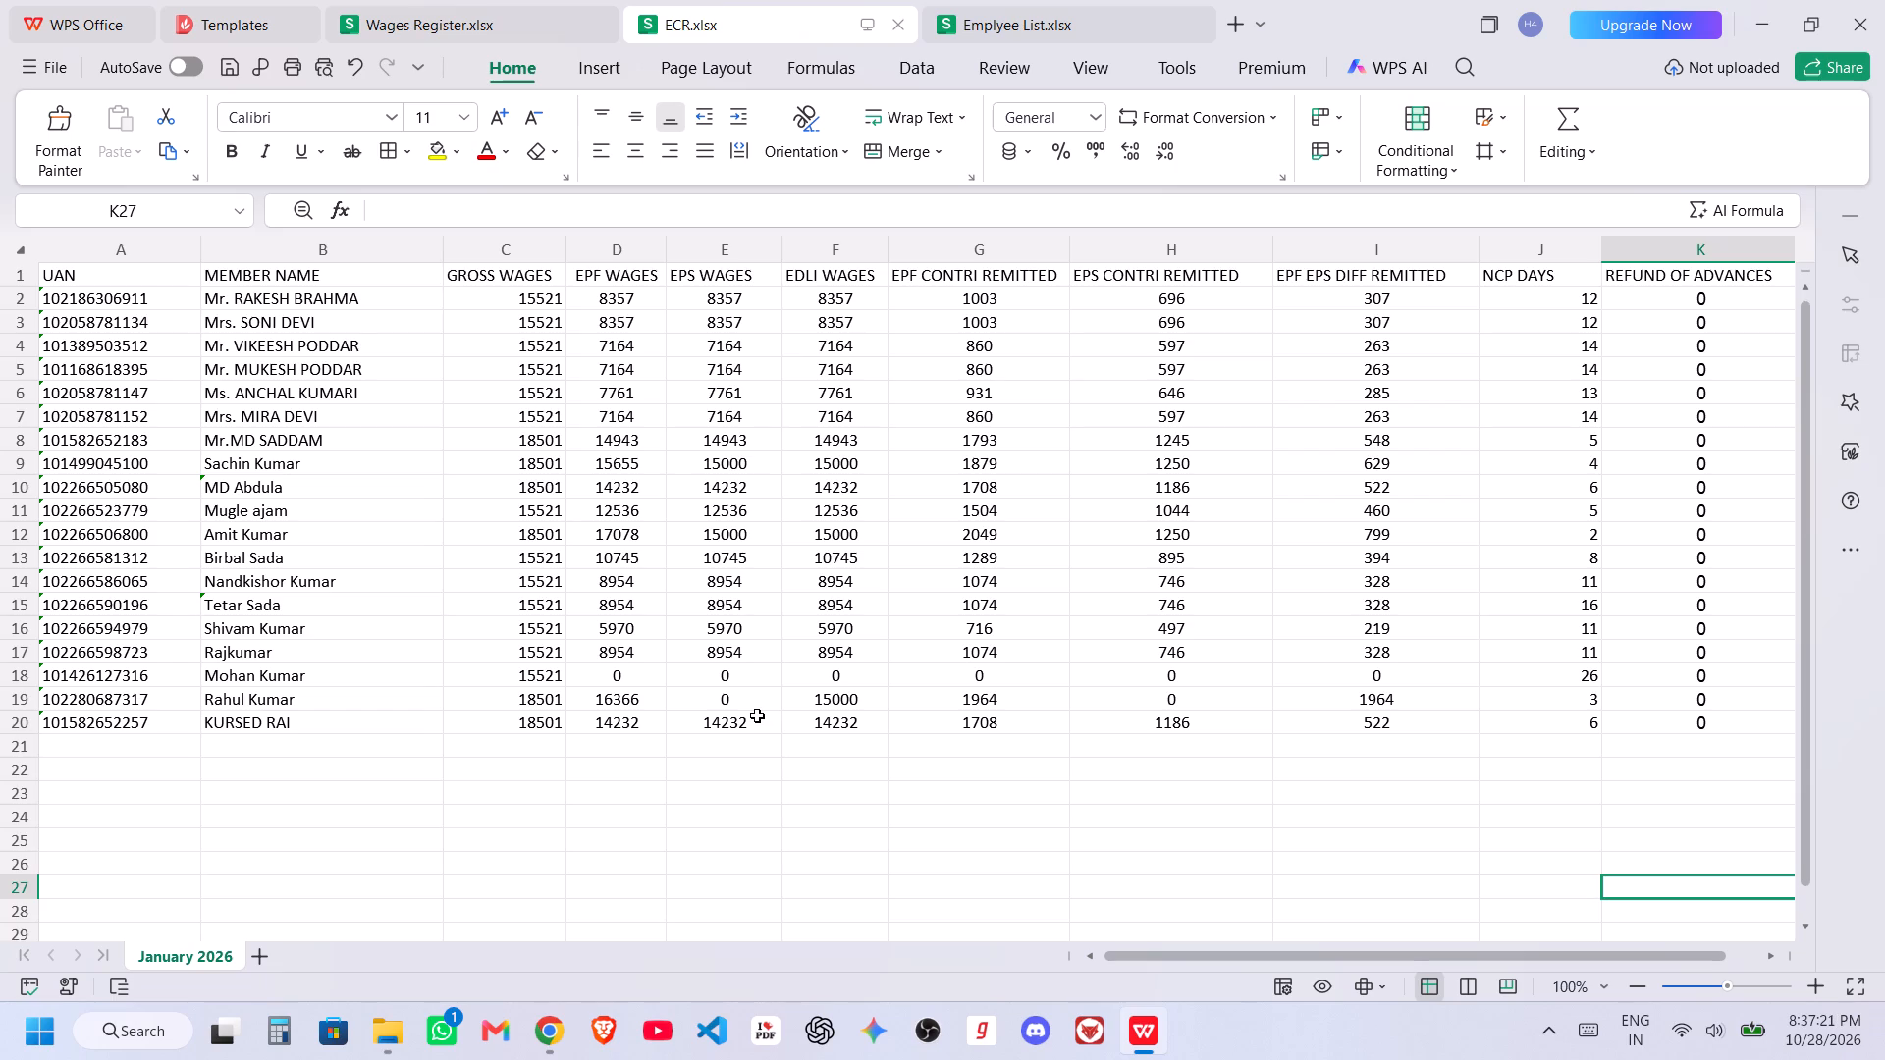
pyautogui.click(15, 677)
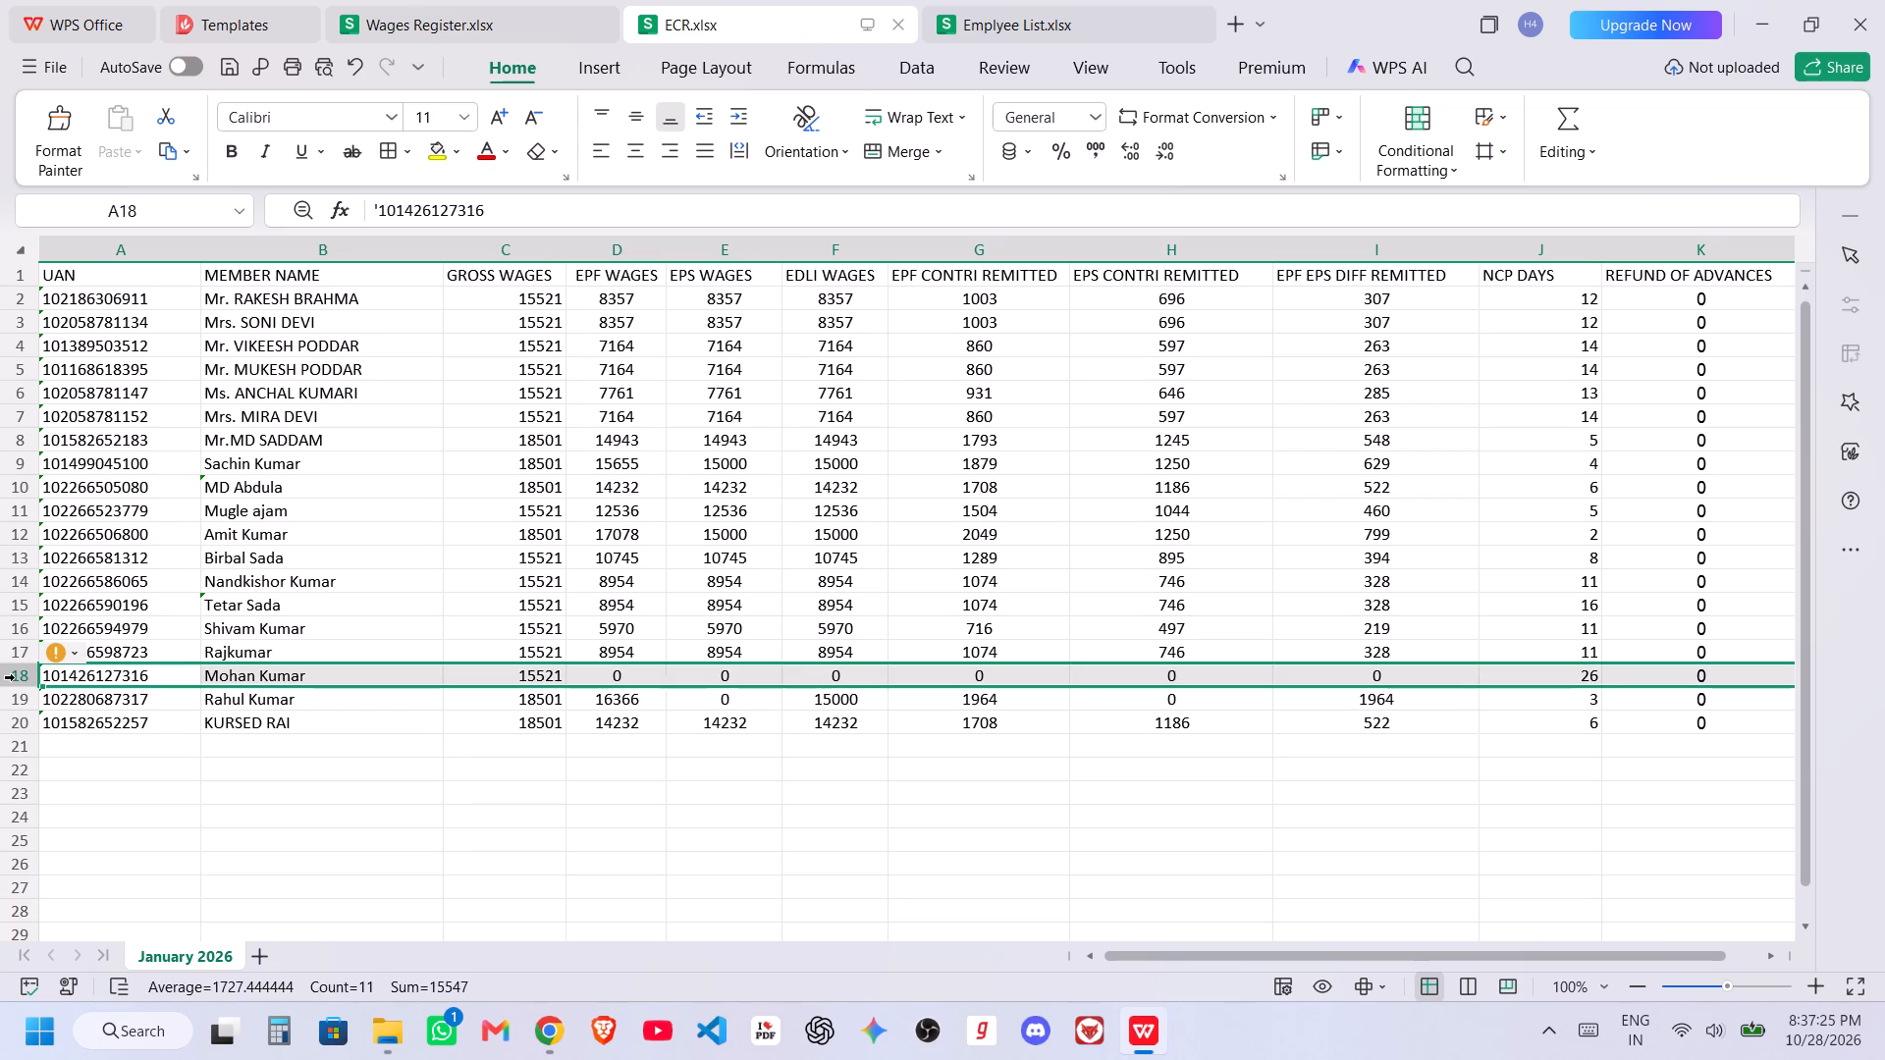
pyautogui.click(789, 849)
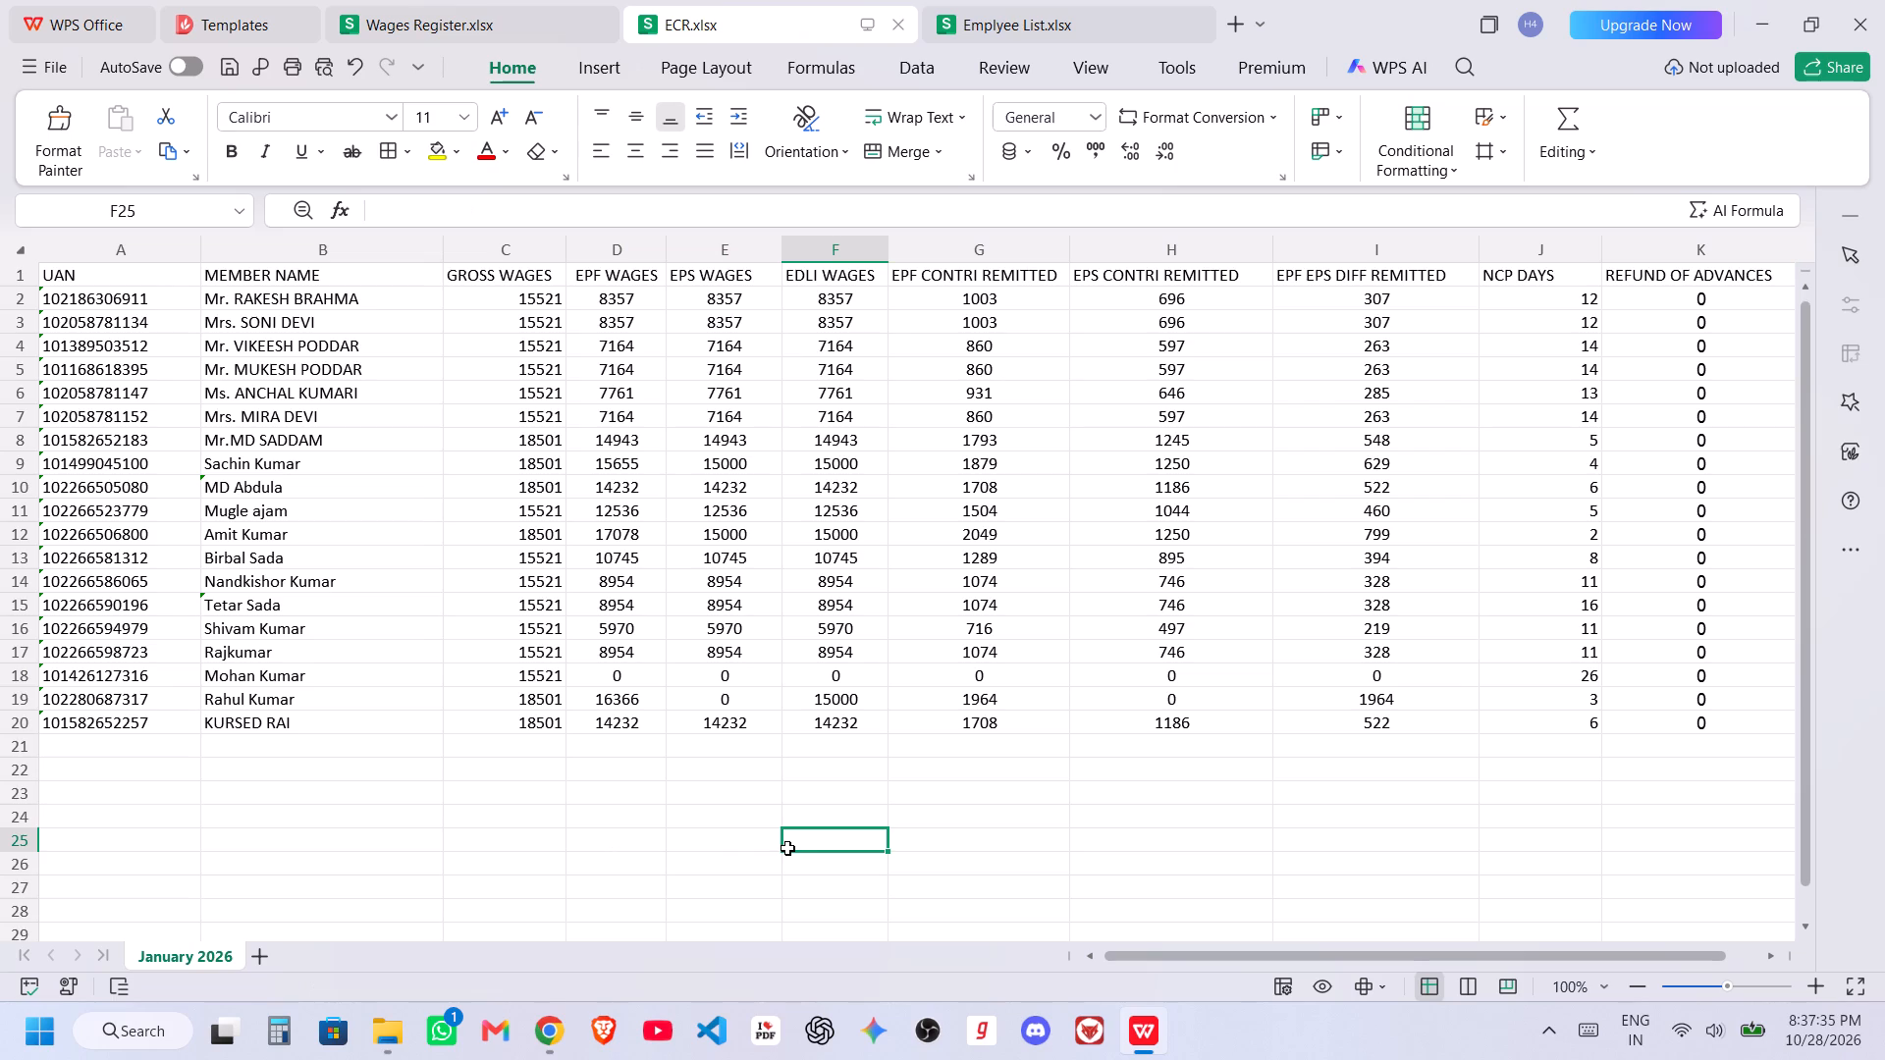
# Start saving ECR as a separate file and choose the folder All 07.12.2024 > Ritish > Salary > 2026 > July 2026.
pyautogui.click(30, 64)
pyautogui.click(94, 293)
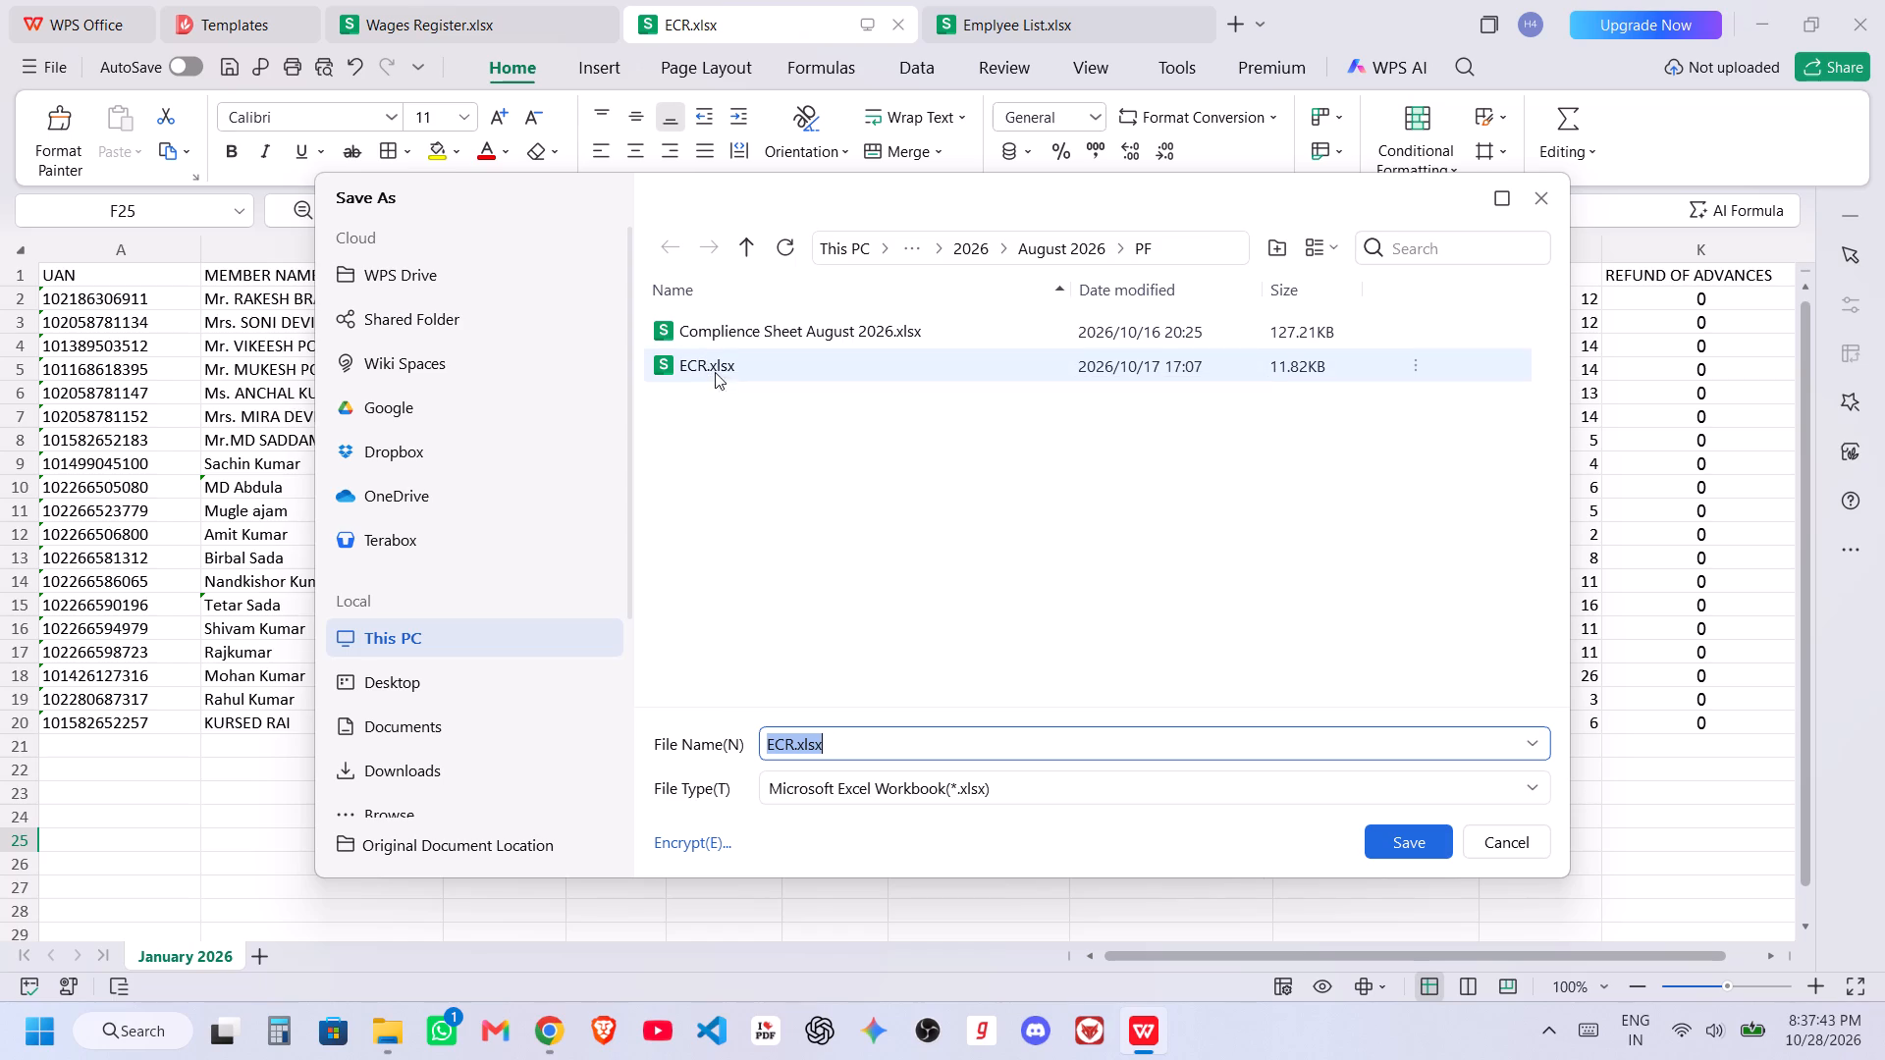
pyautogui.click(1043, 258)
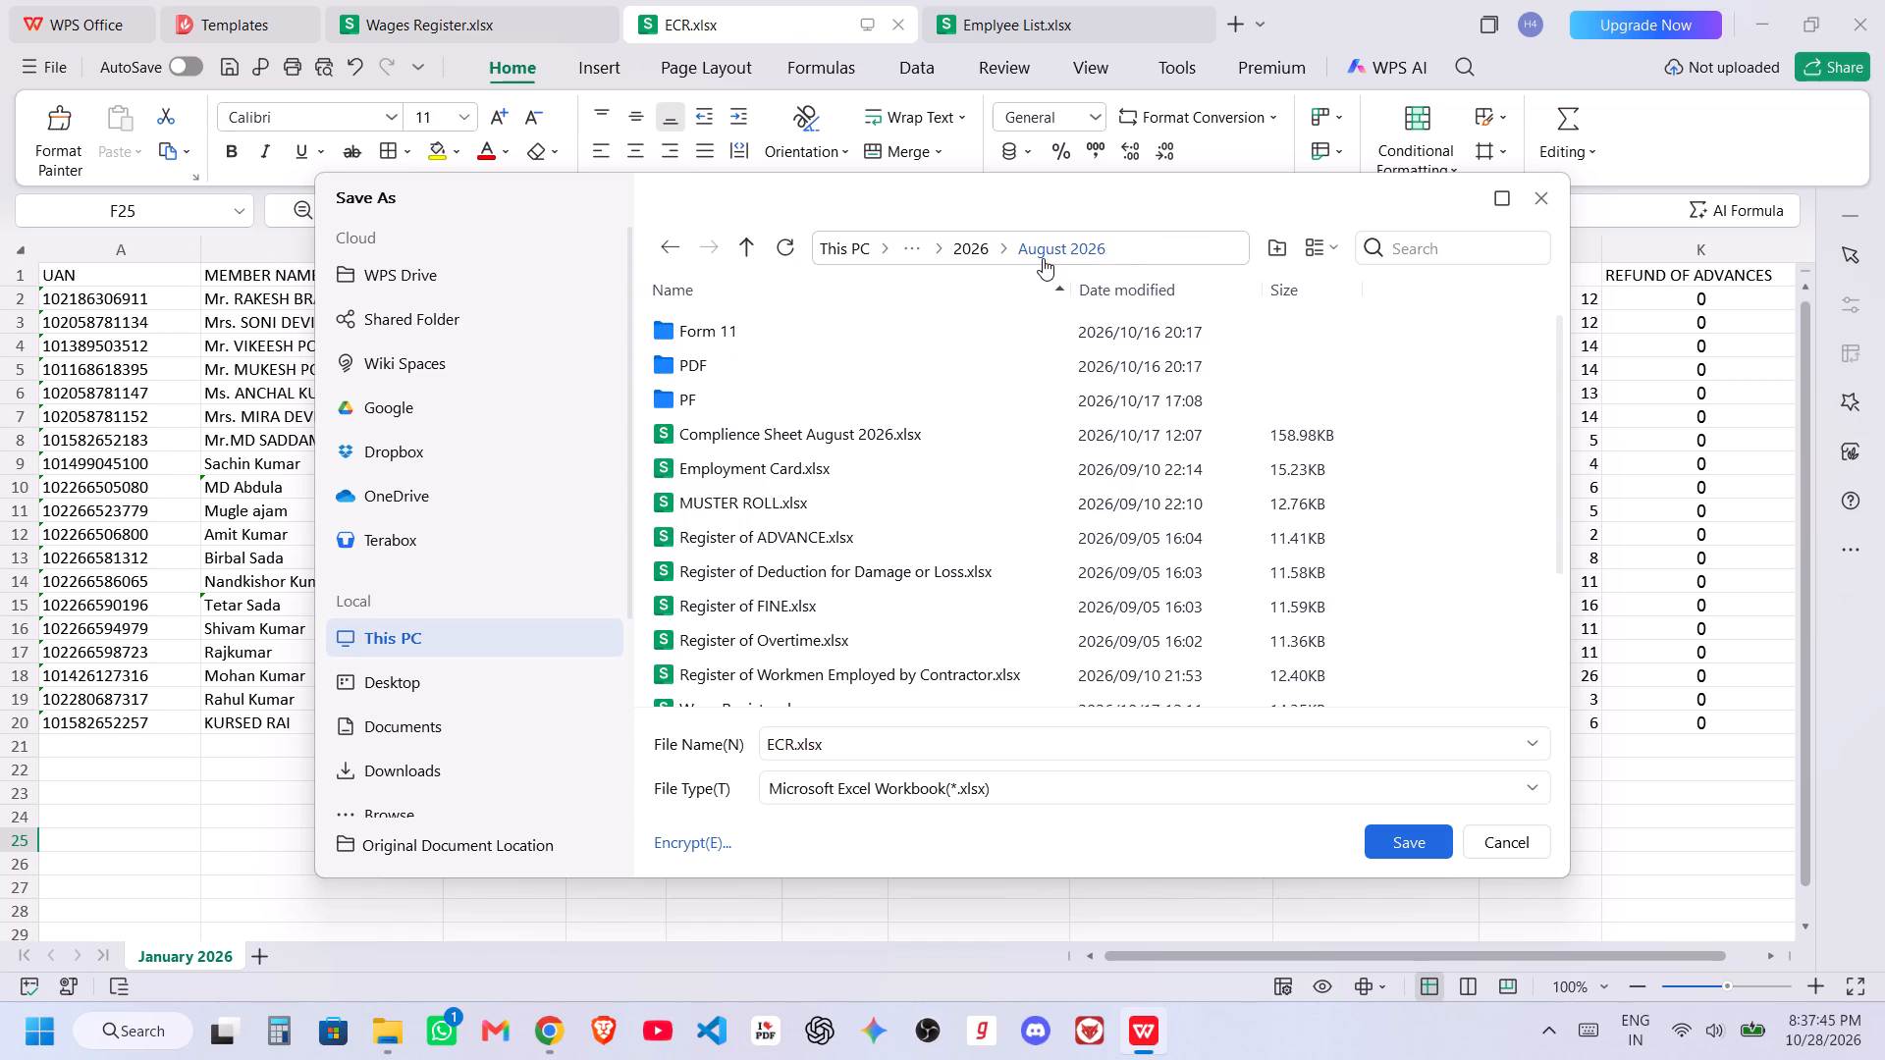
pyautogui.doubleClick(762, 397)
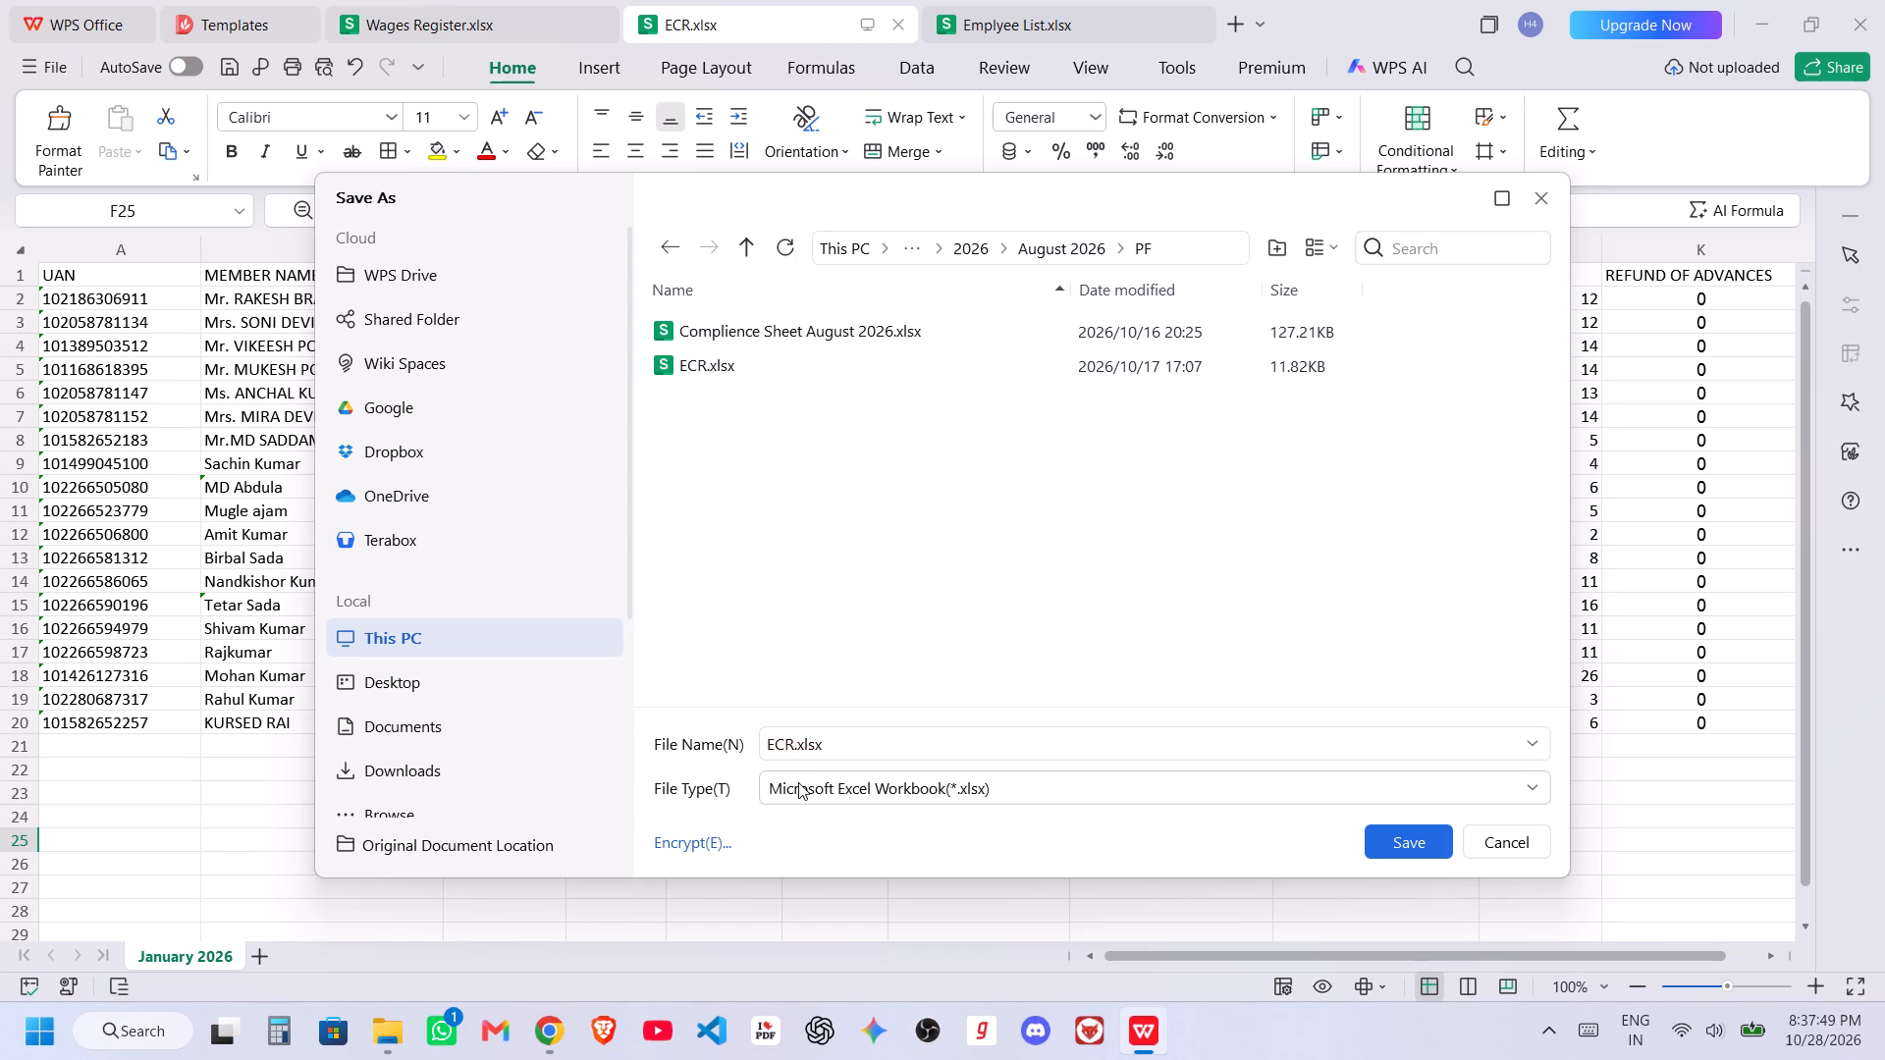
pyautogui.click(929, 237)
pyautogui.click(919, 239)
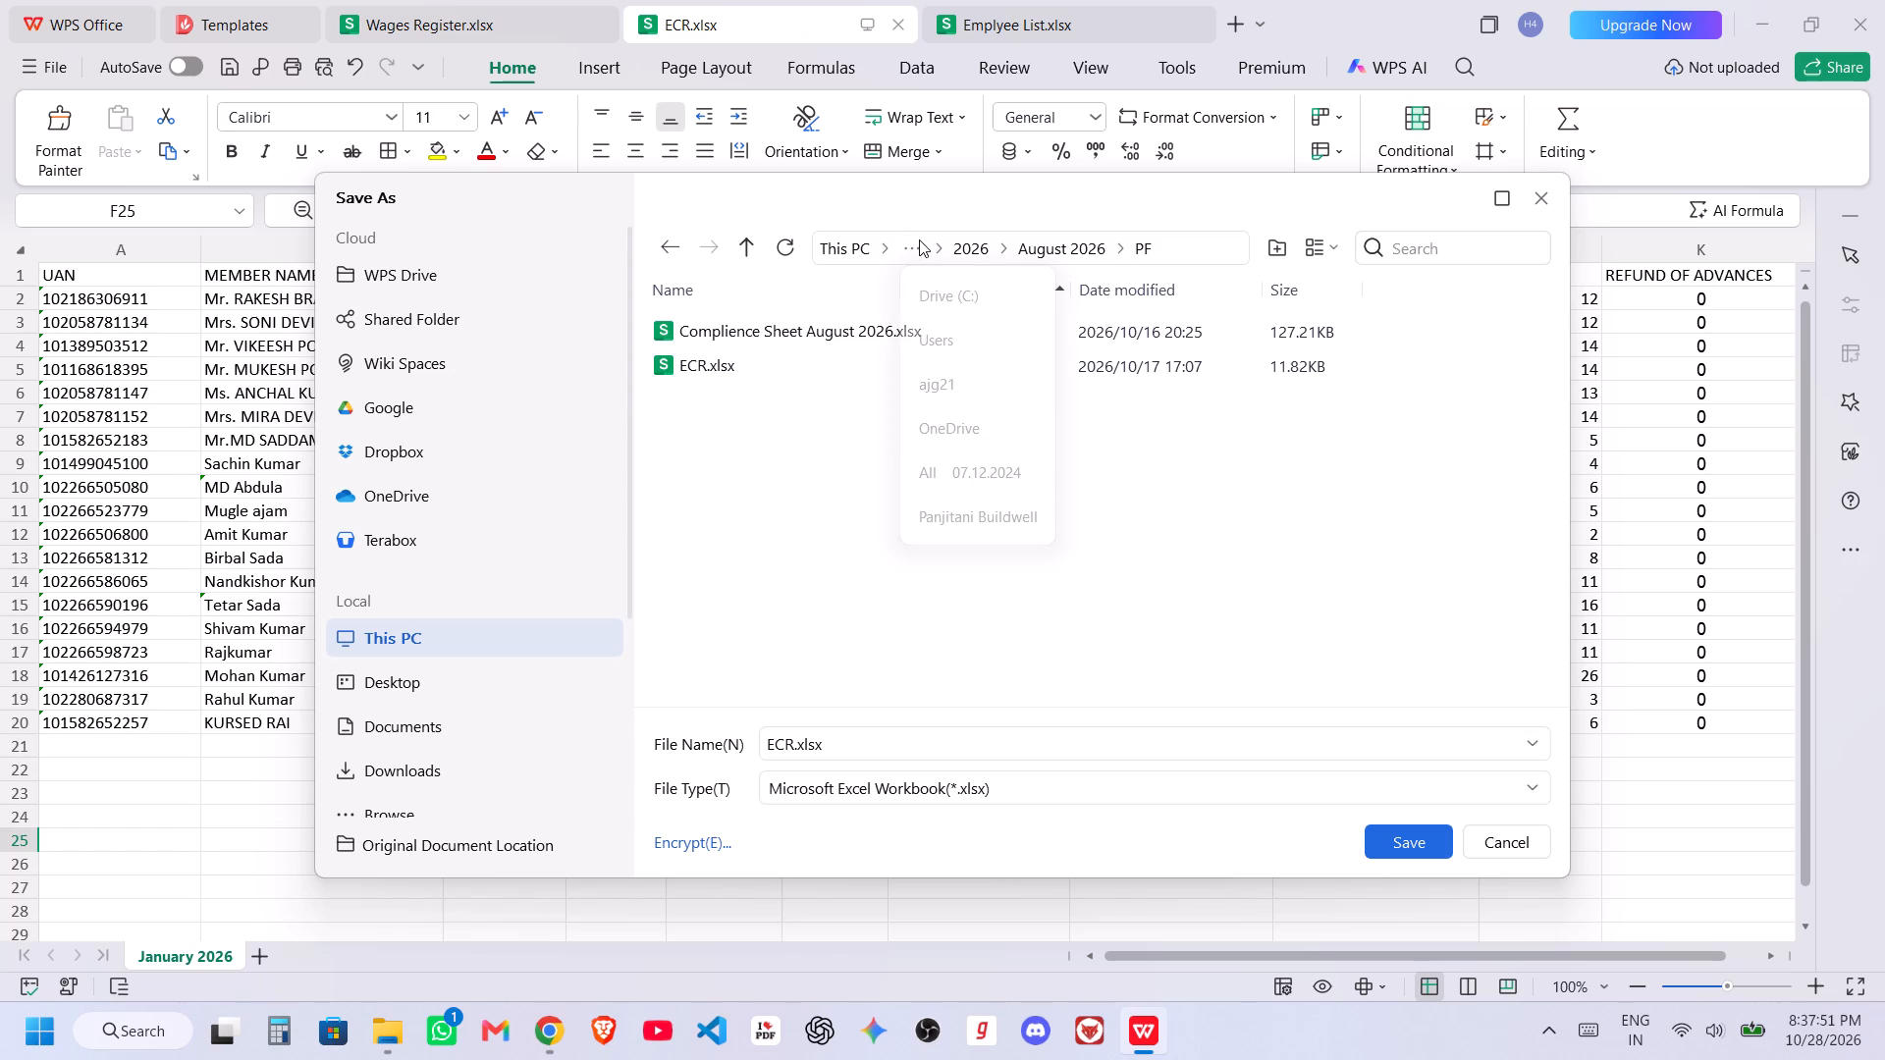
pyautogui.click(954, 487)
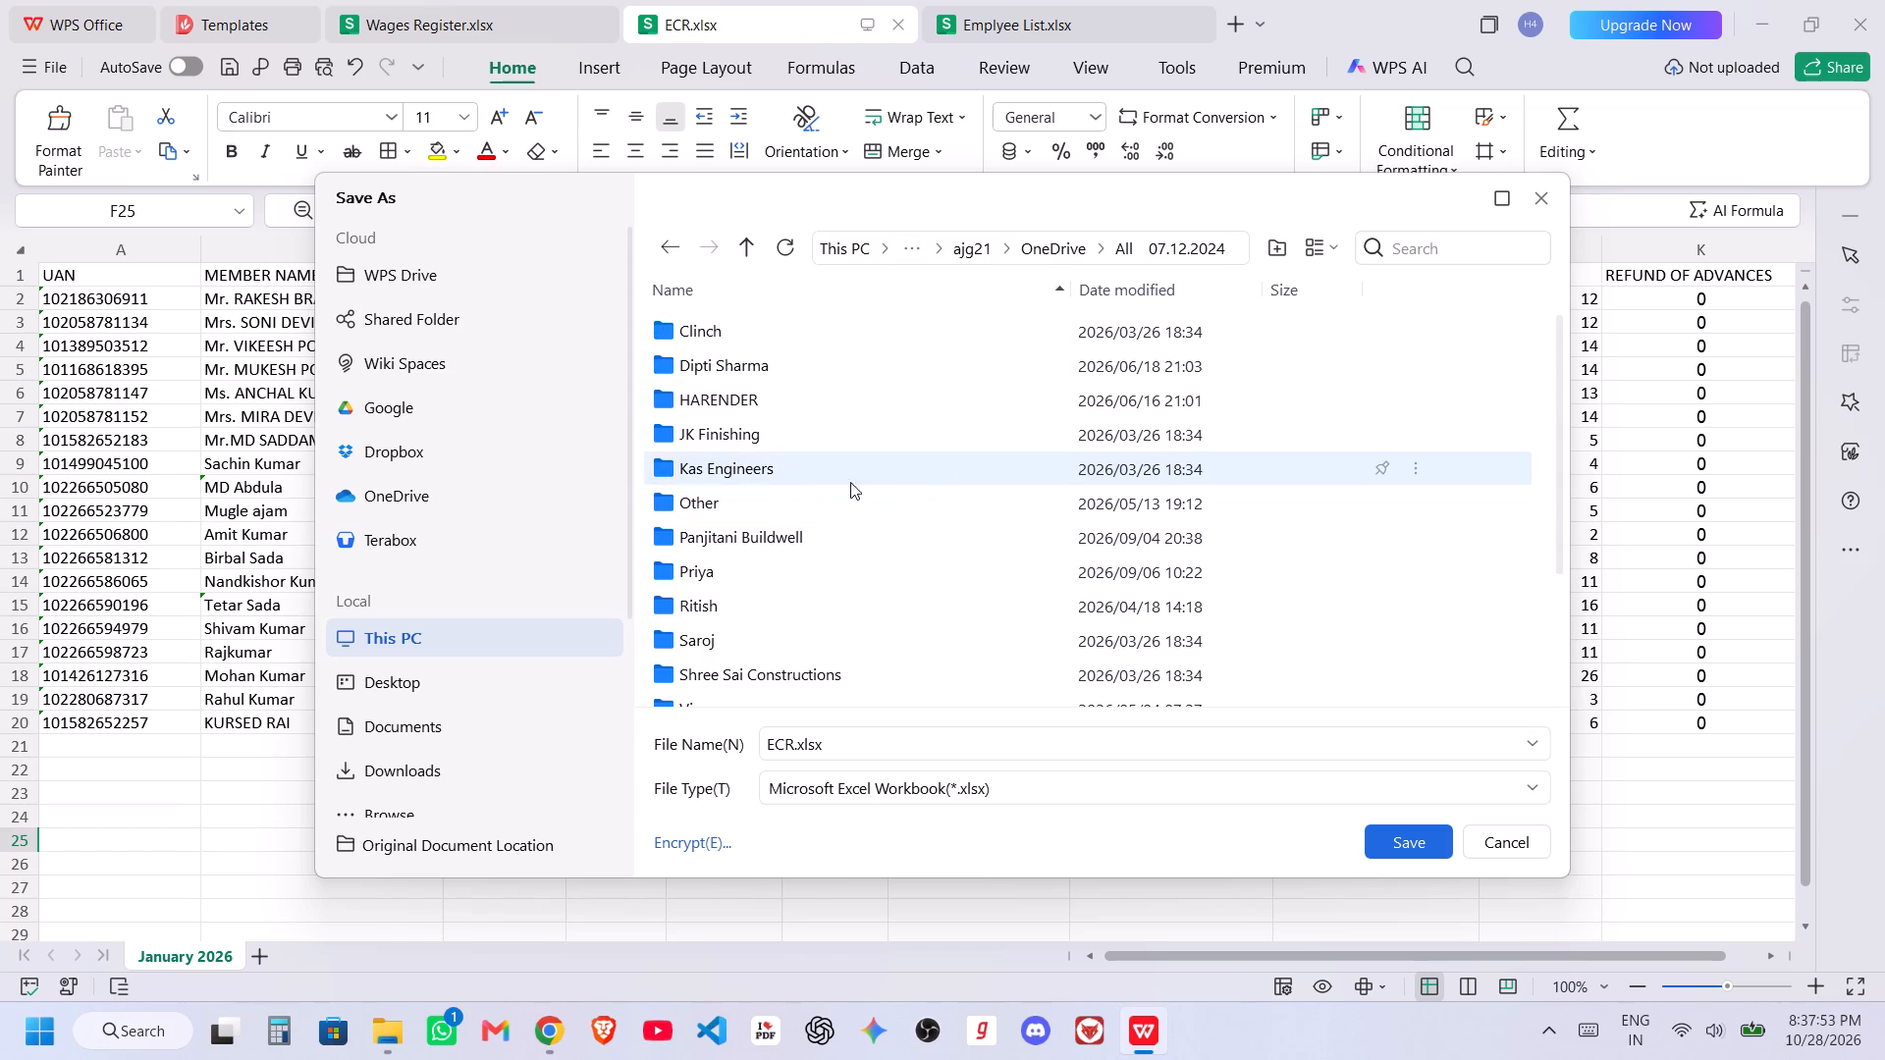
pyautogui.click(703, 576)
pyautogui.doubleClick(705, 600)
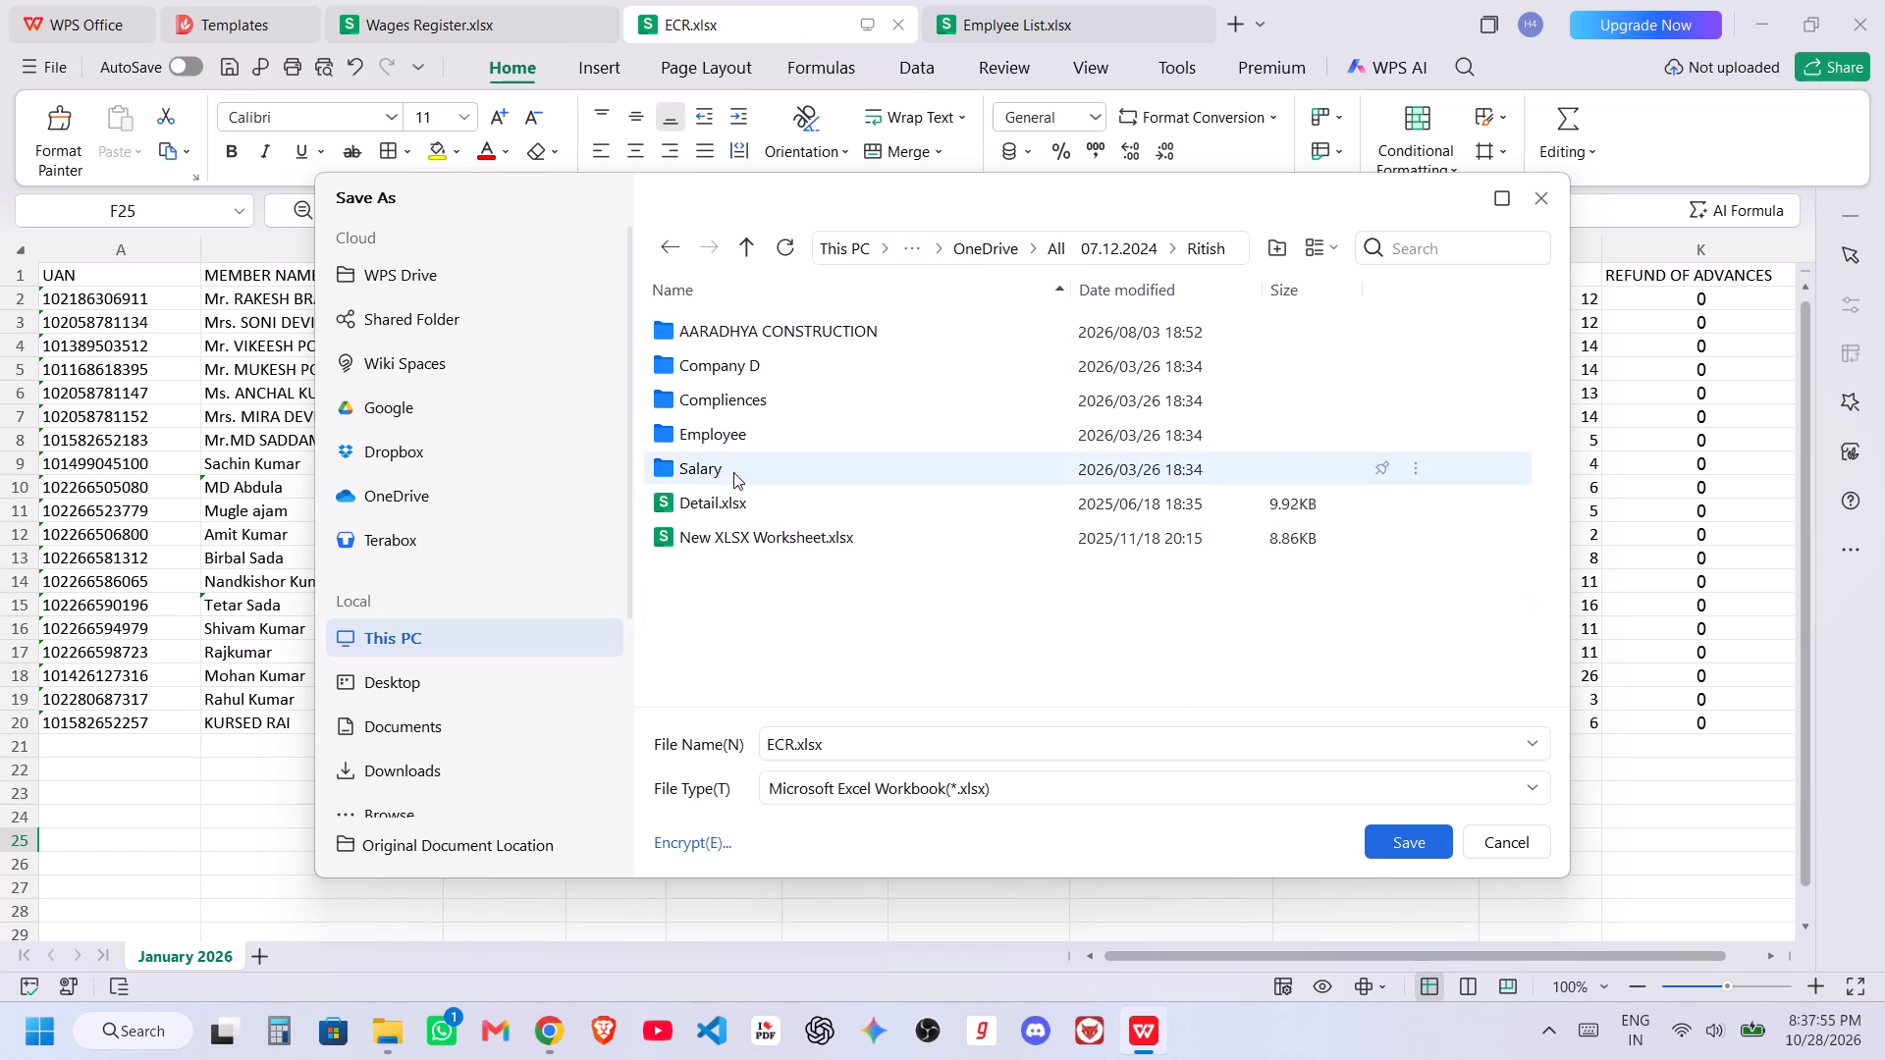
pyautogui.doubleClick(734, 469)
pyautogui.doubleClick(710, 428)
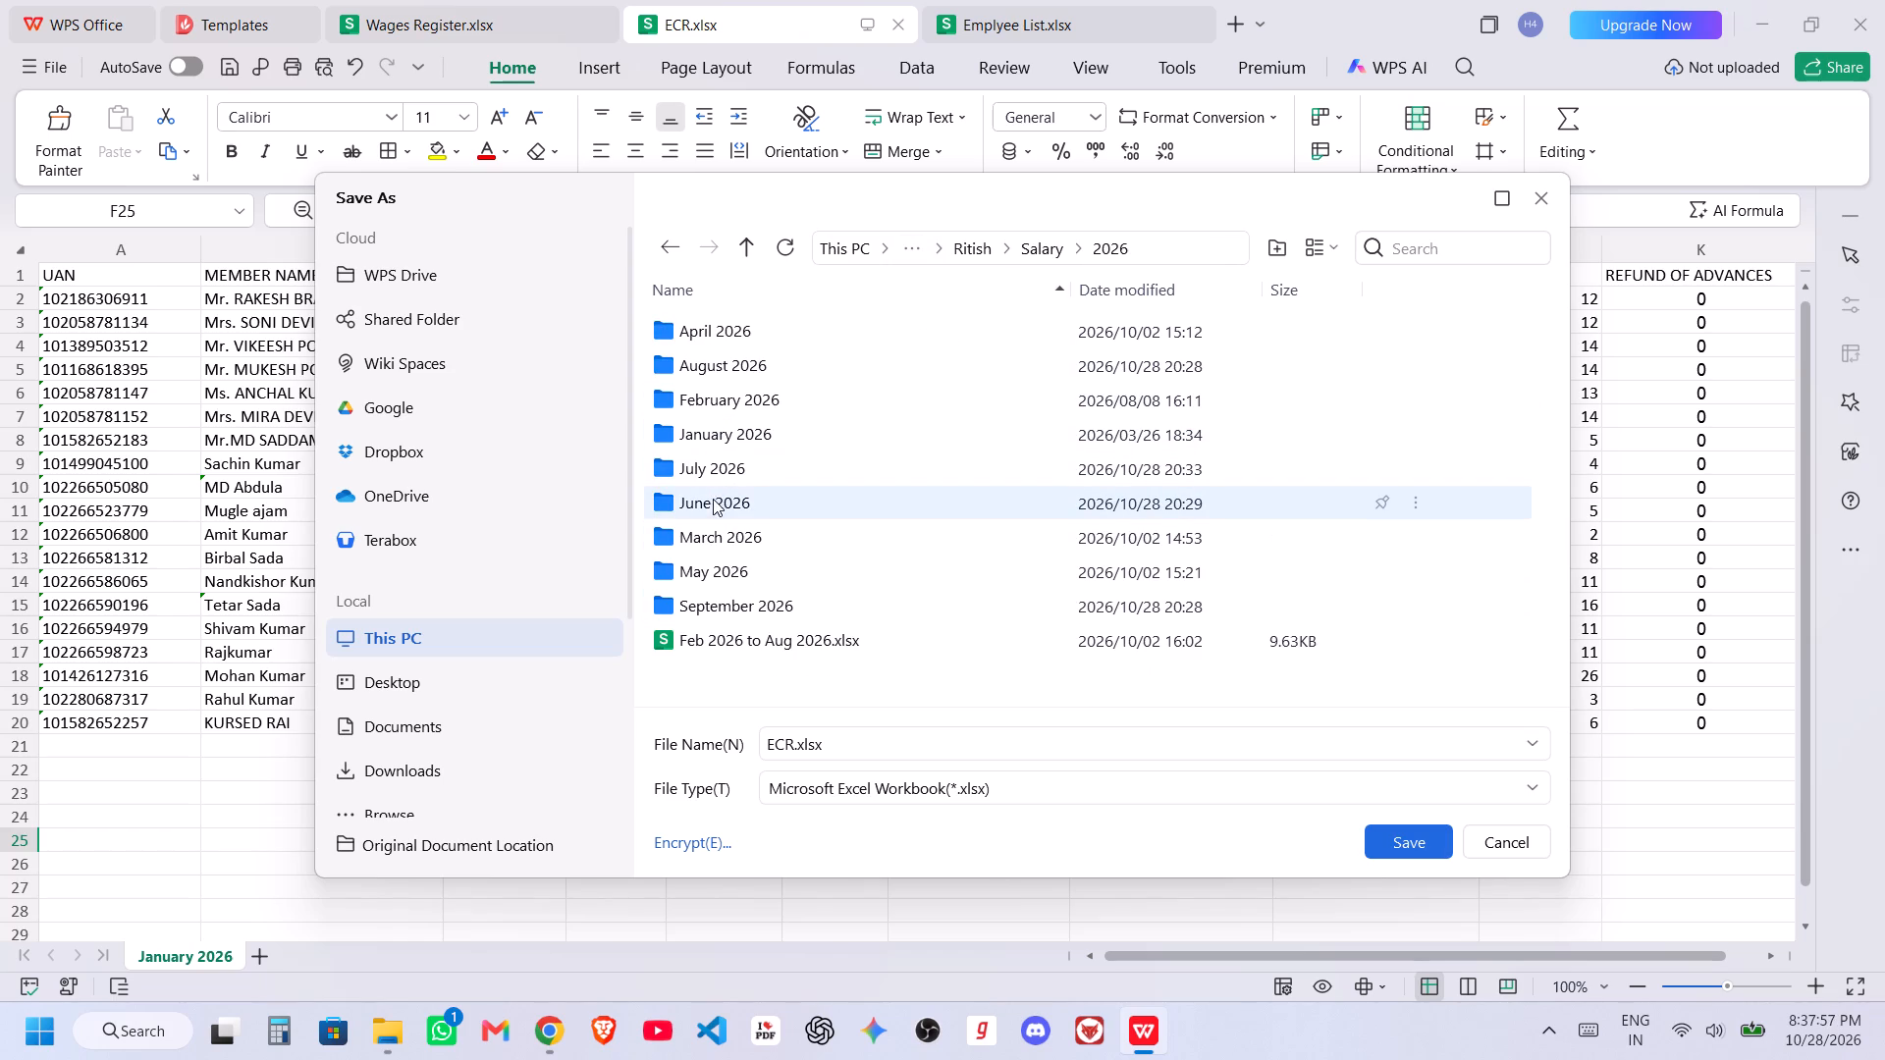
pyautogui.doubleClick(713, 478)
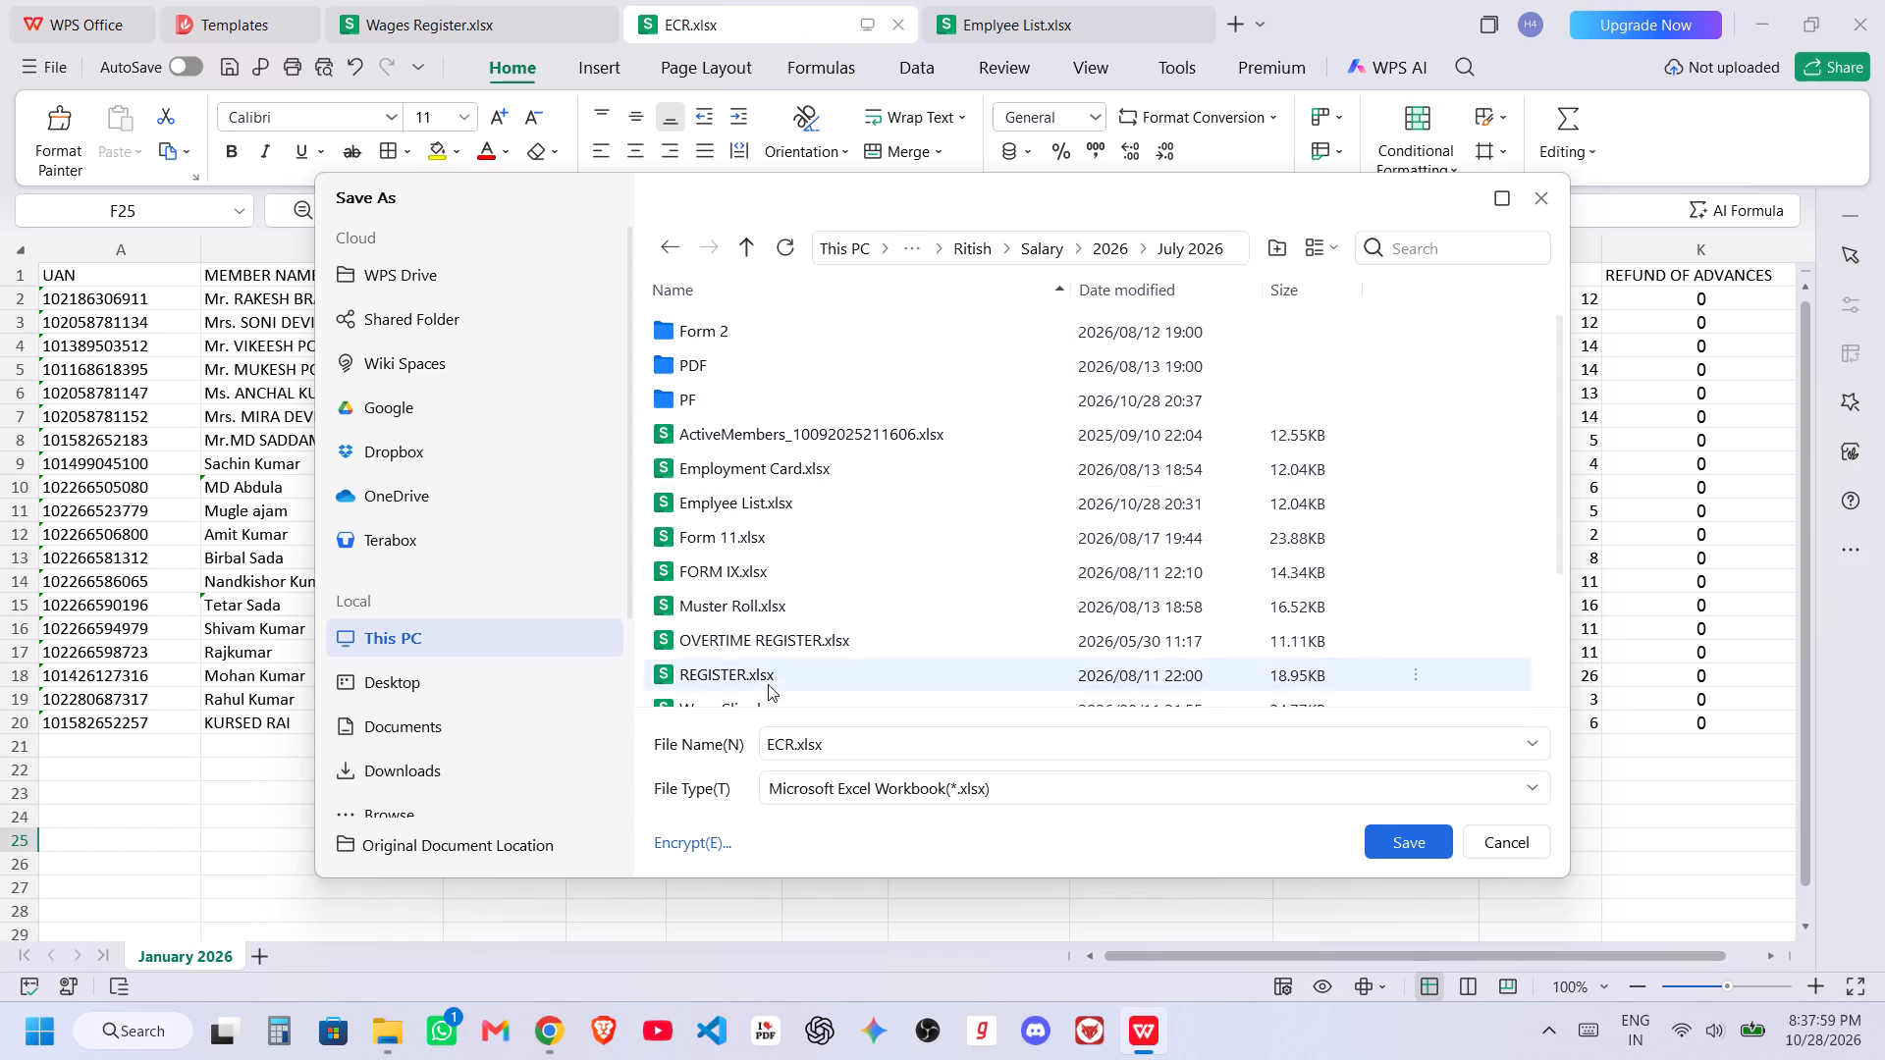
# Save the ECR copy as CSV (Comma delimited), keeping the CSV format rather than xlsx.
pyautogui.click(845, 814)
pyautogui.click(844, 799)
pyautogui.scroll(-3, 831, 749)
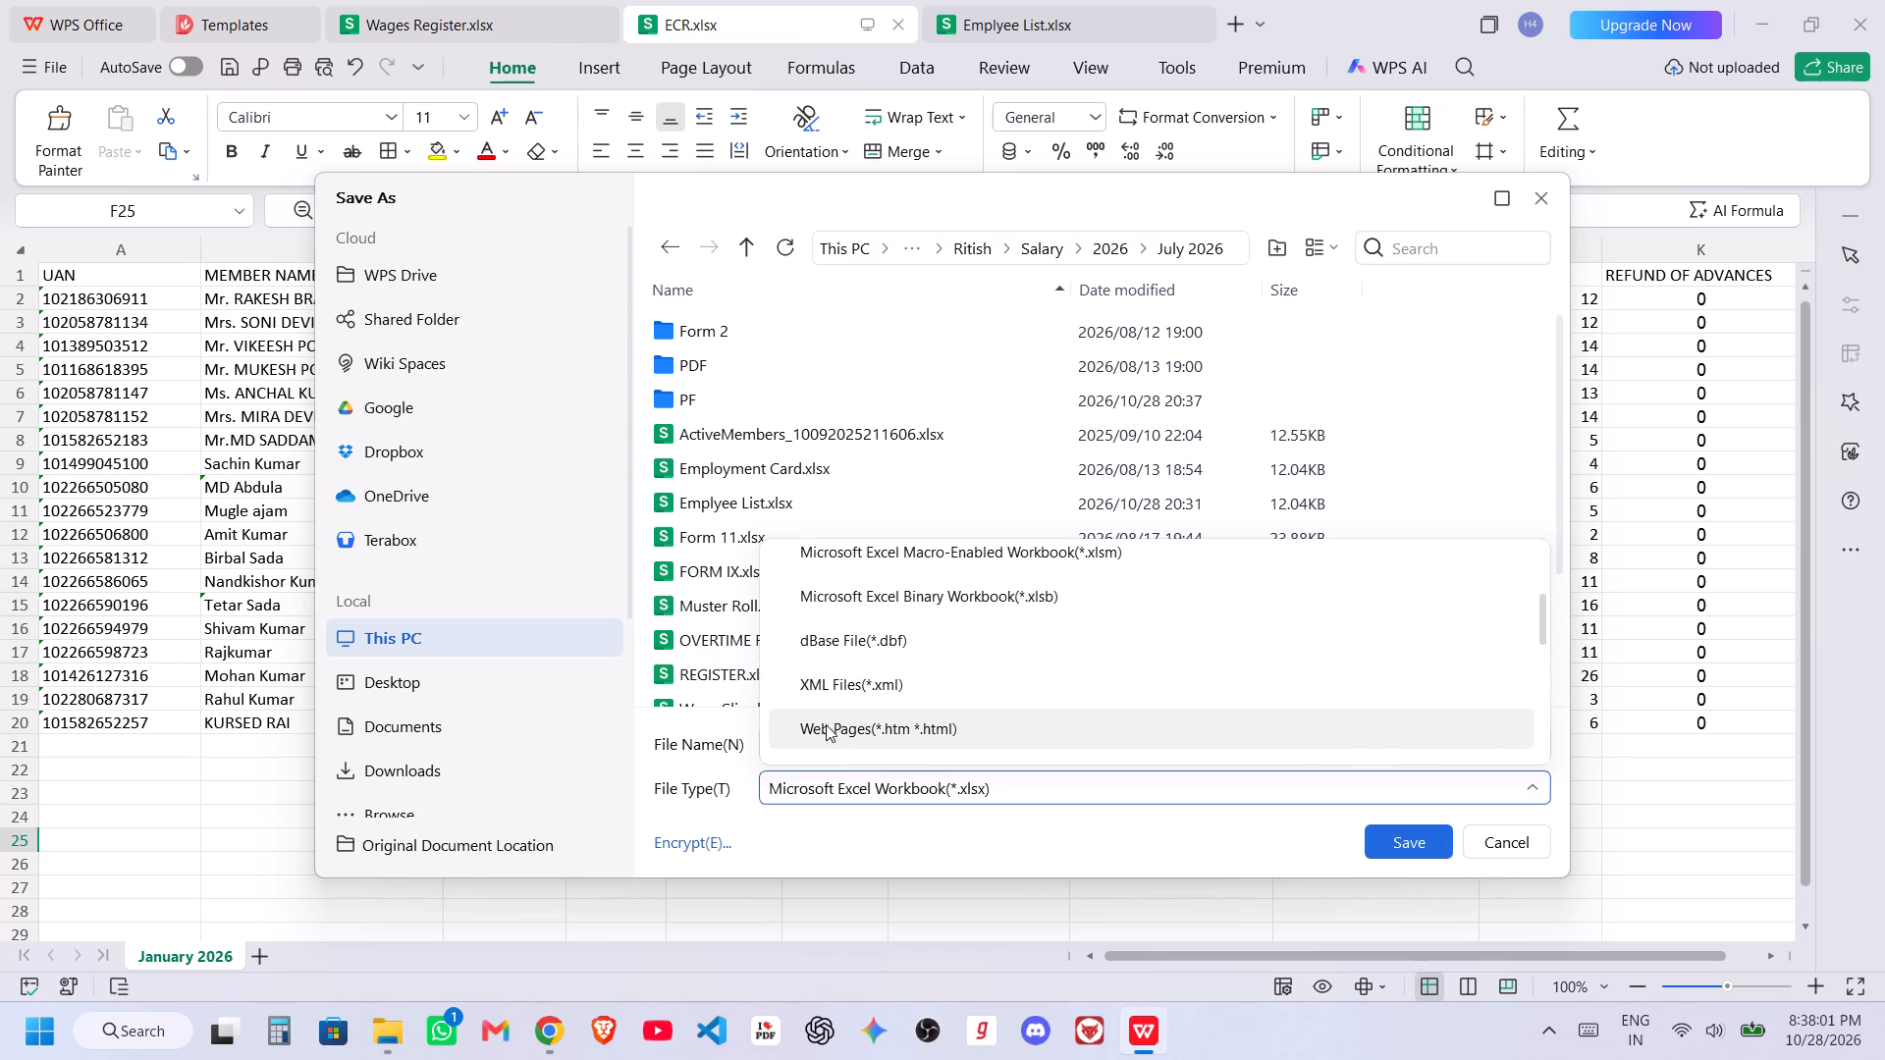
pyautogui.scroll(-2, 828, 709)
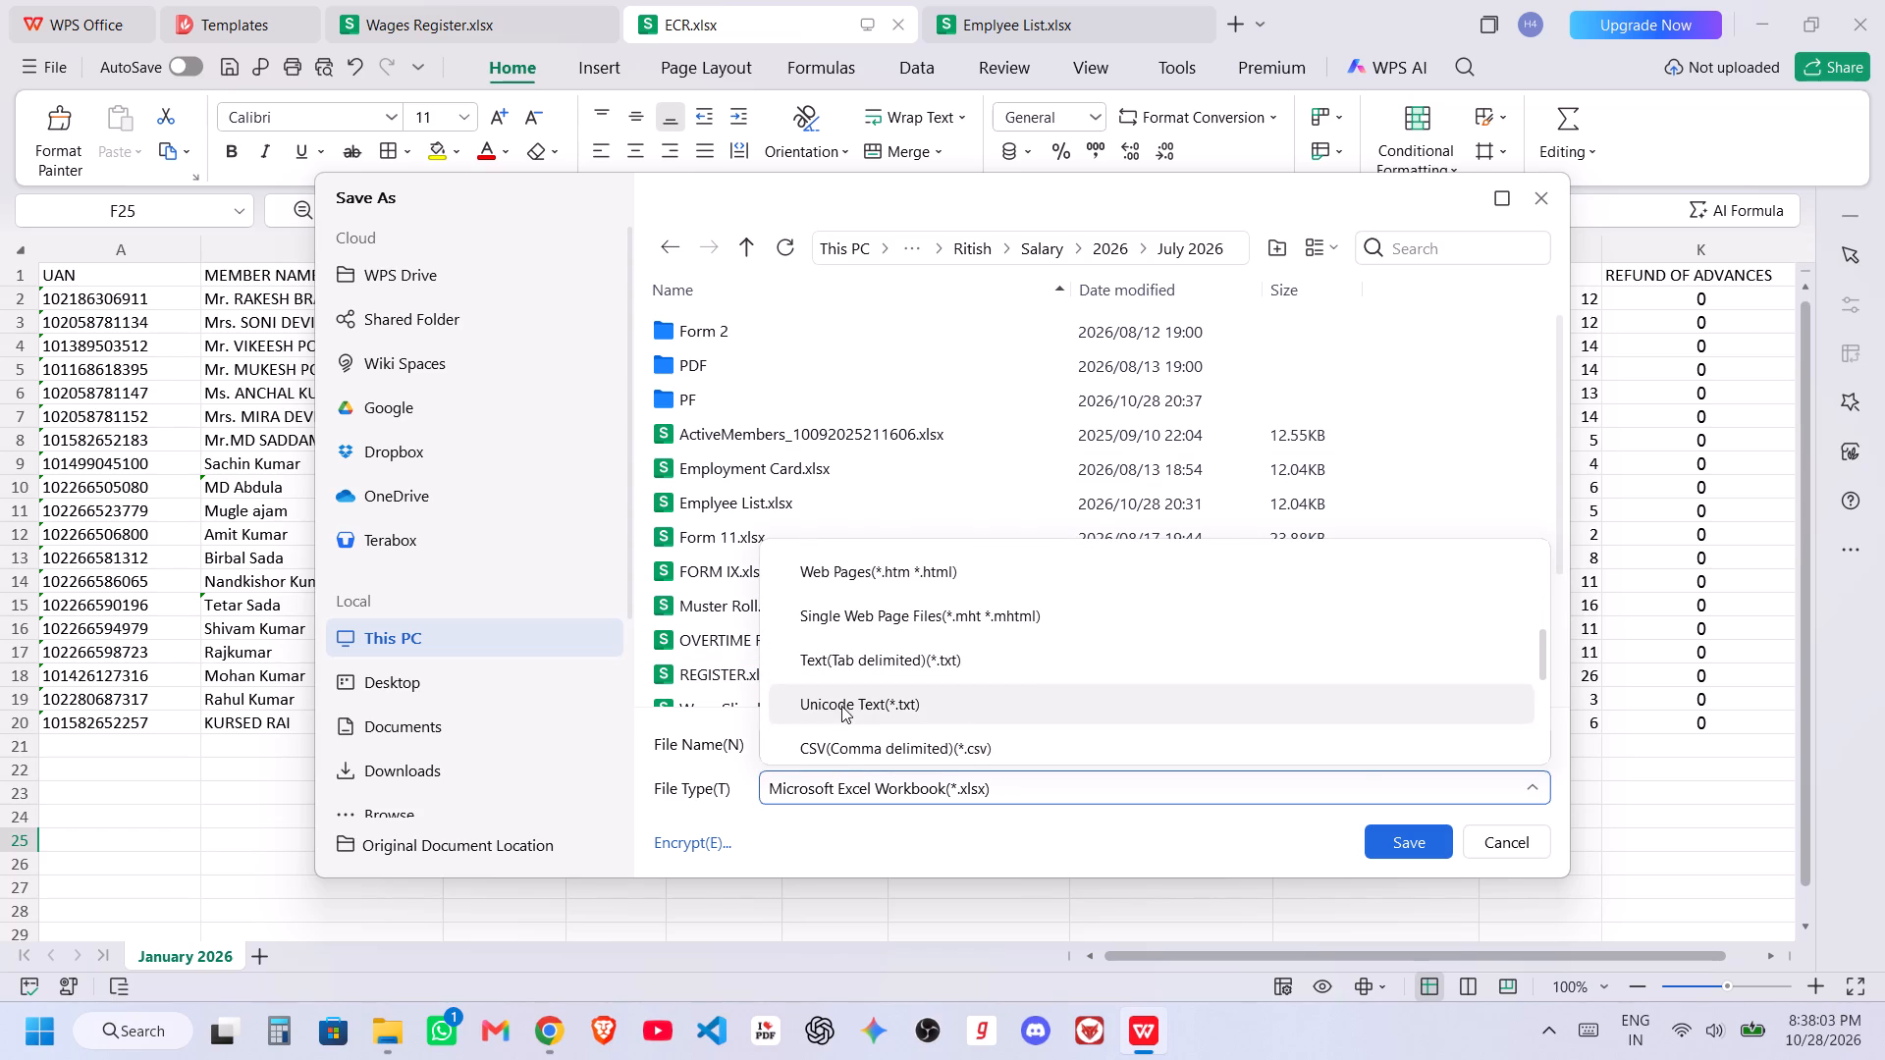
pyautogui.click(852, 746)
pyautogui.click(1382, 838)
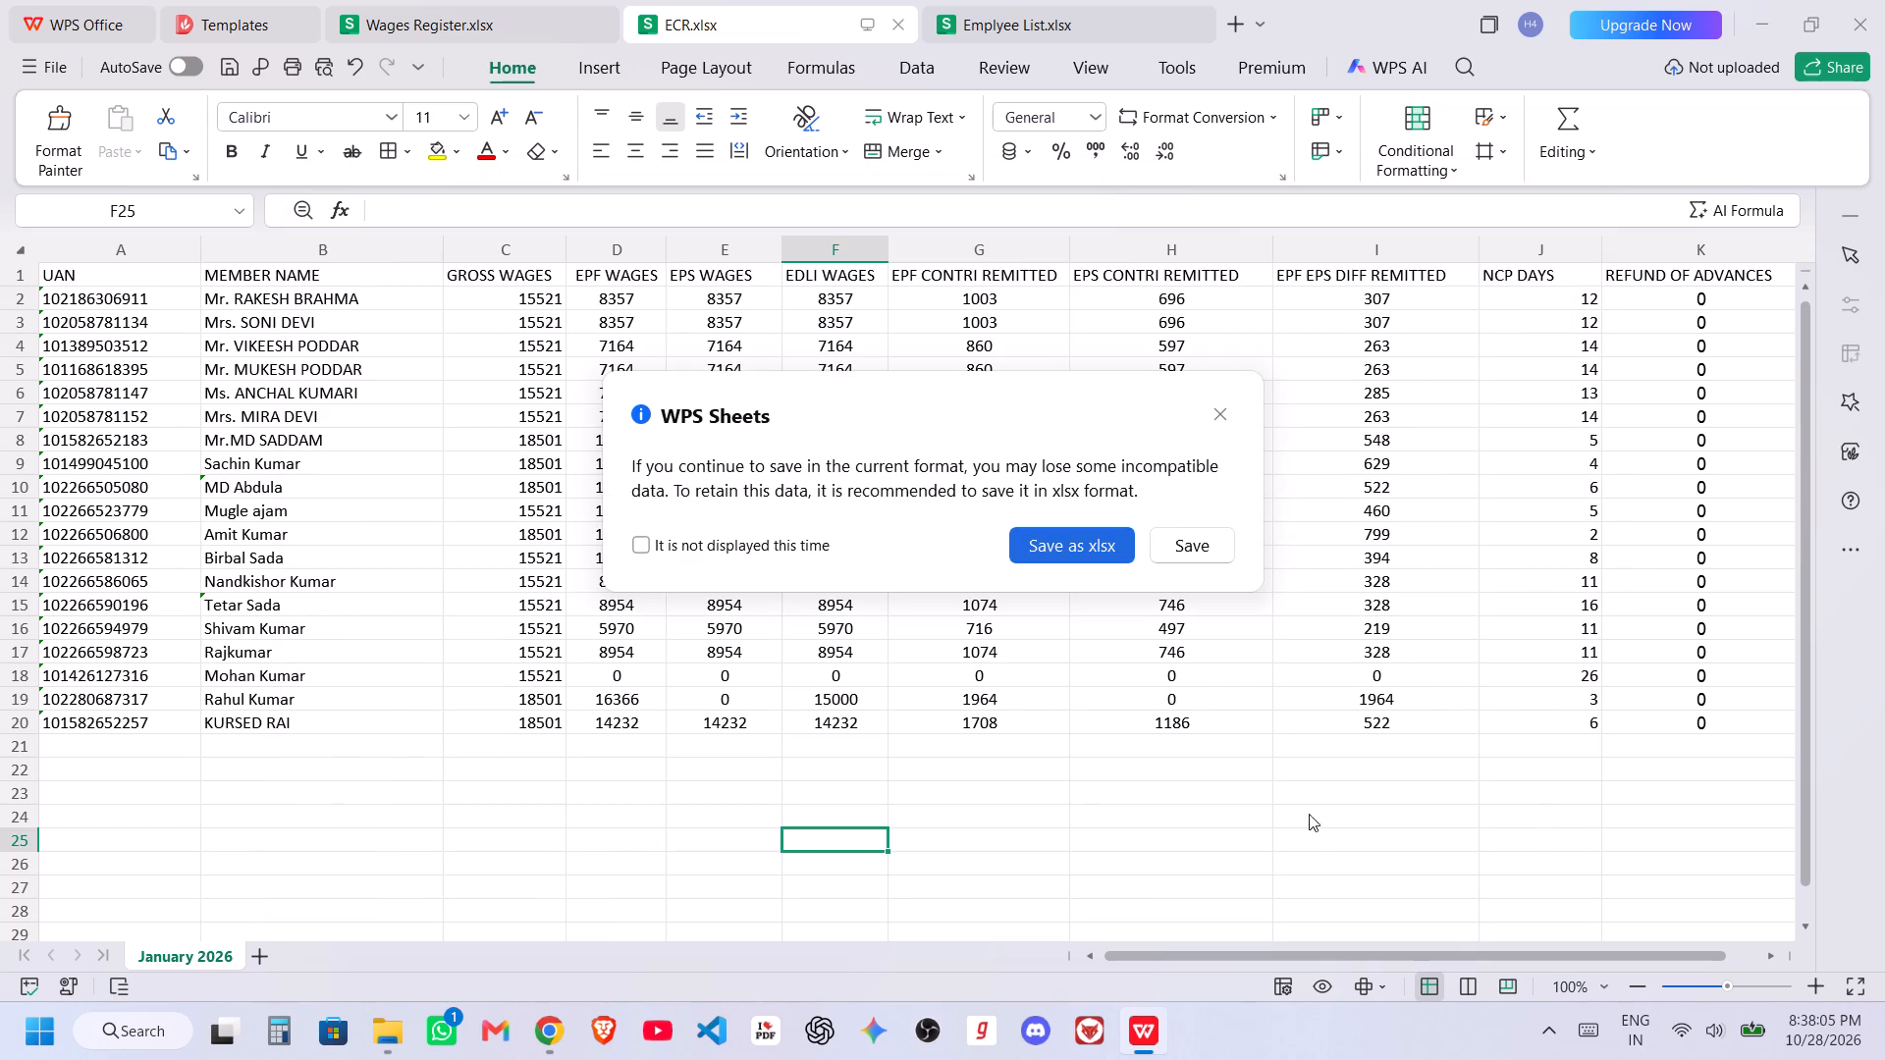
pyautogui.click(1206, 552)
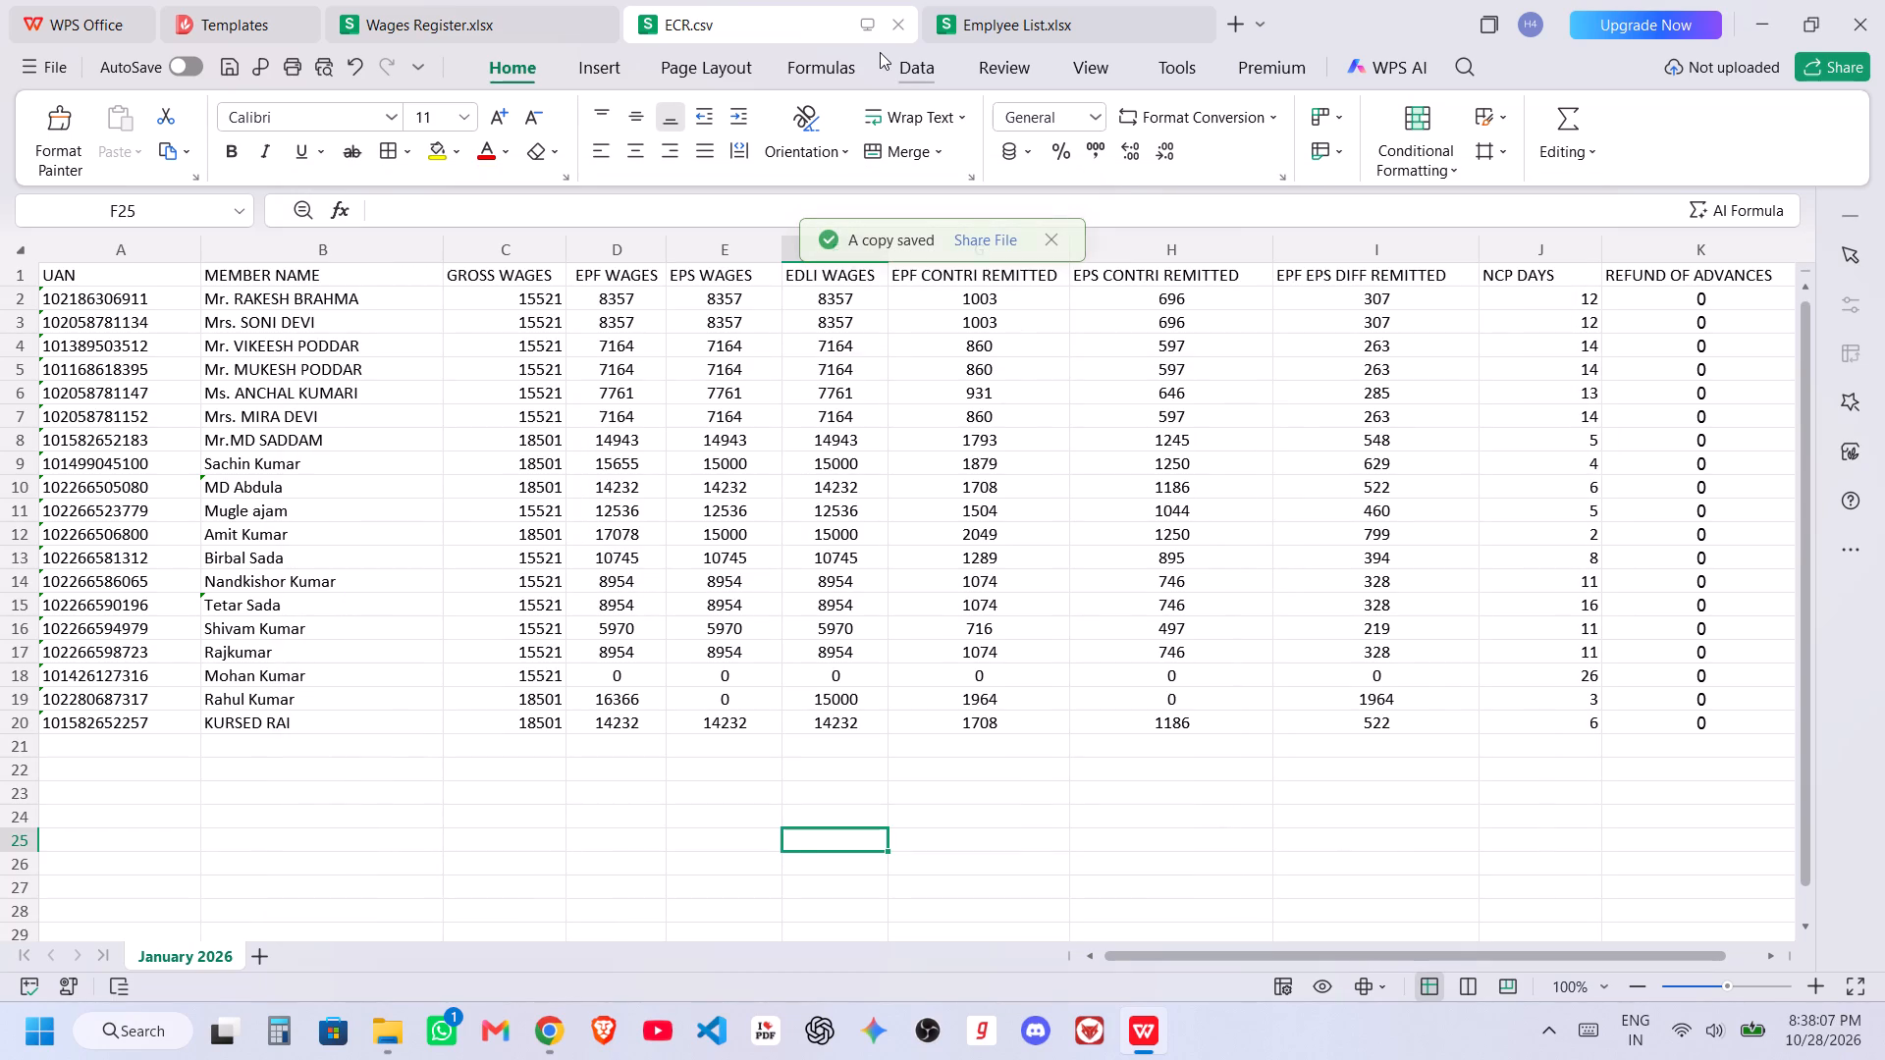
# Close WPS Office and, in File Explorer, move the ECR CSV file from July 2026 into its PF subfolder.
pyautogui.click(1884, 0)
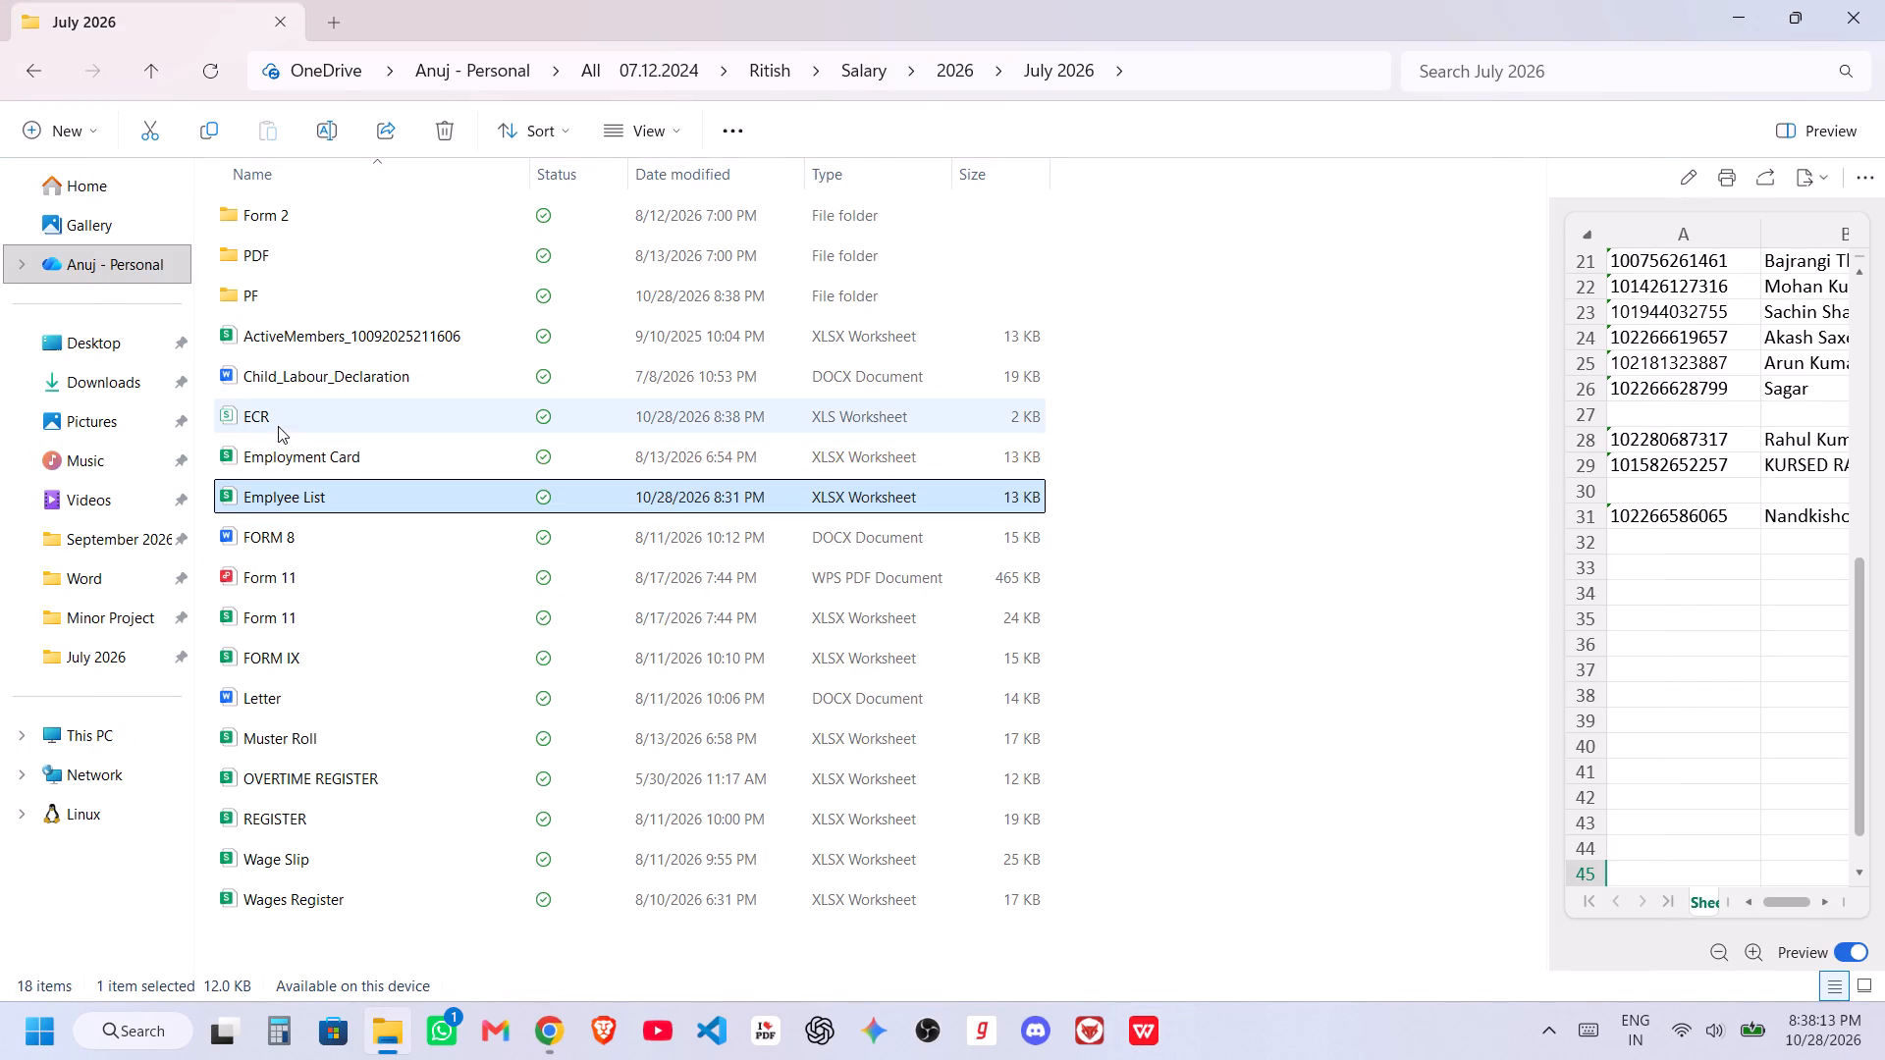
pyautogui.click(278, 426)
pyautogui.moveTo(232, 415); pyautogui.dragTo(355, 266)
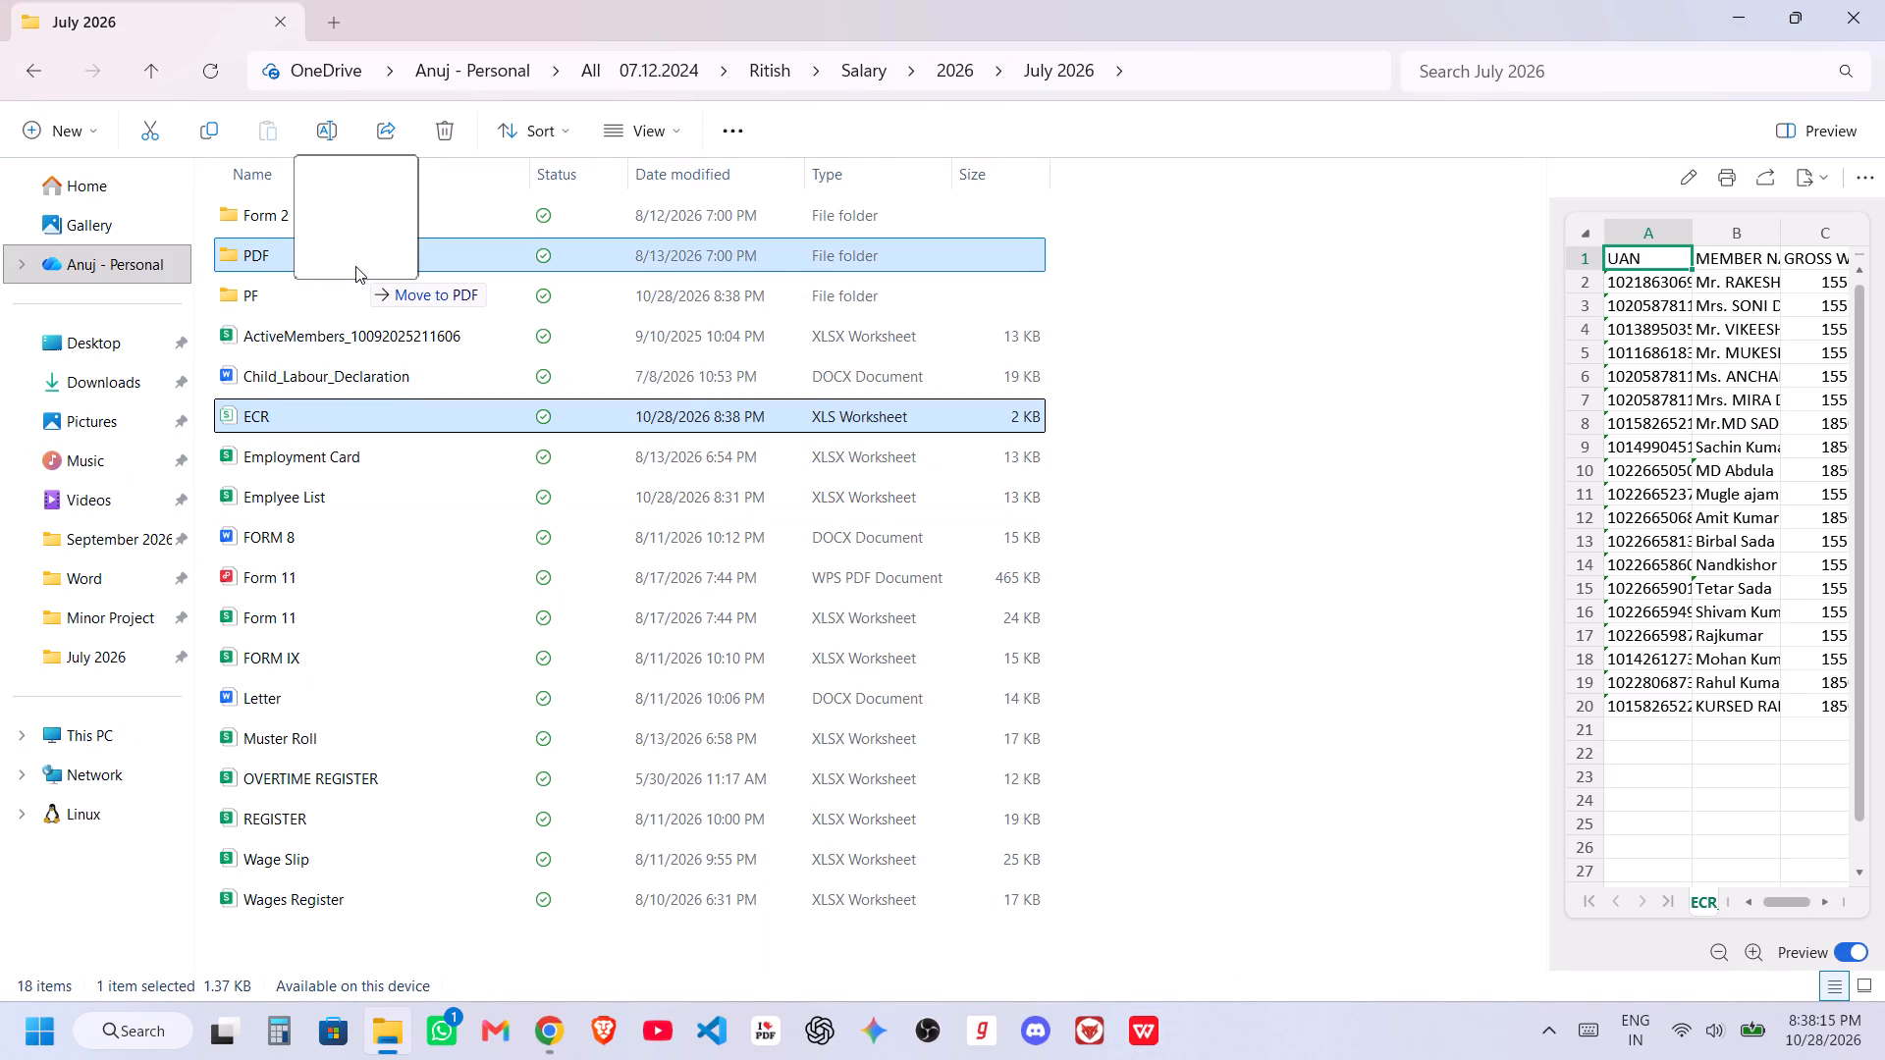
pyautogui.moveTo(355, 266); pyautogui.dragTo(354, 288)
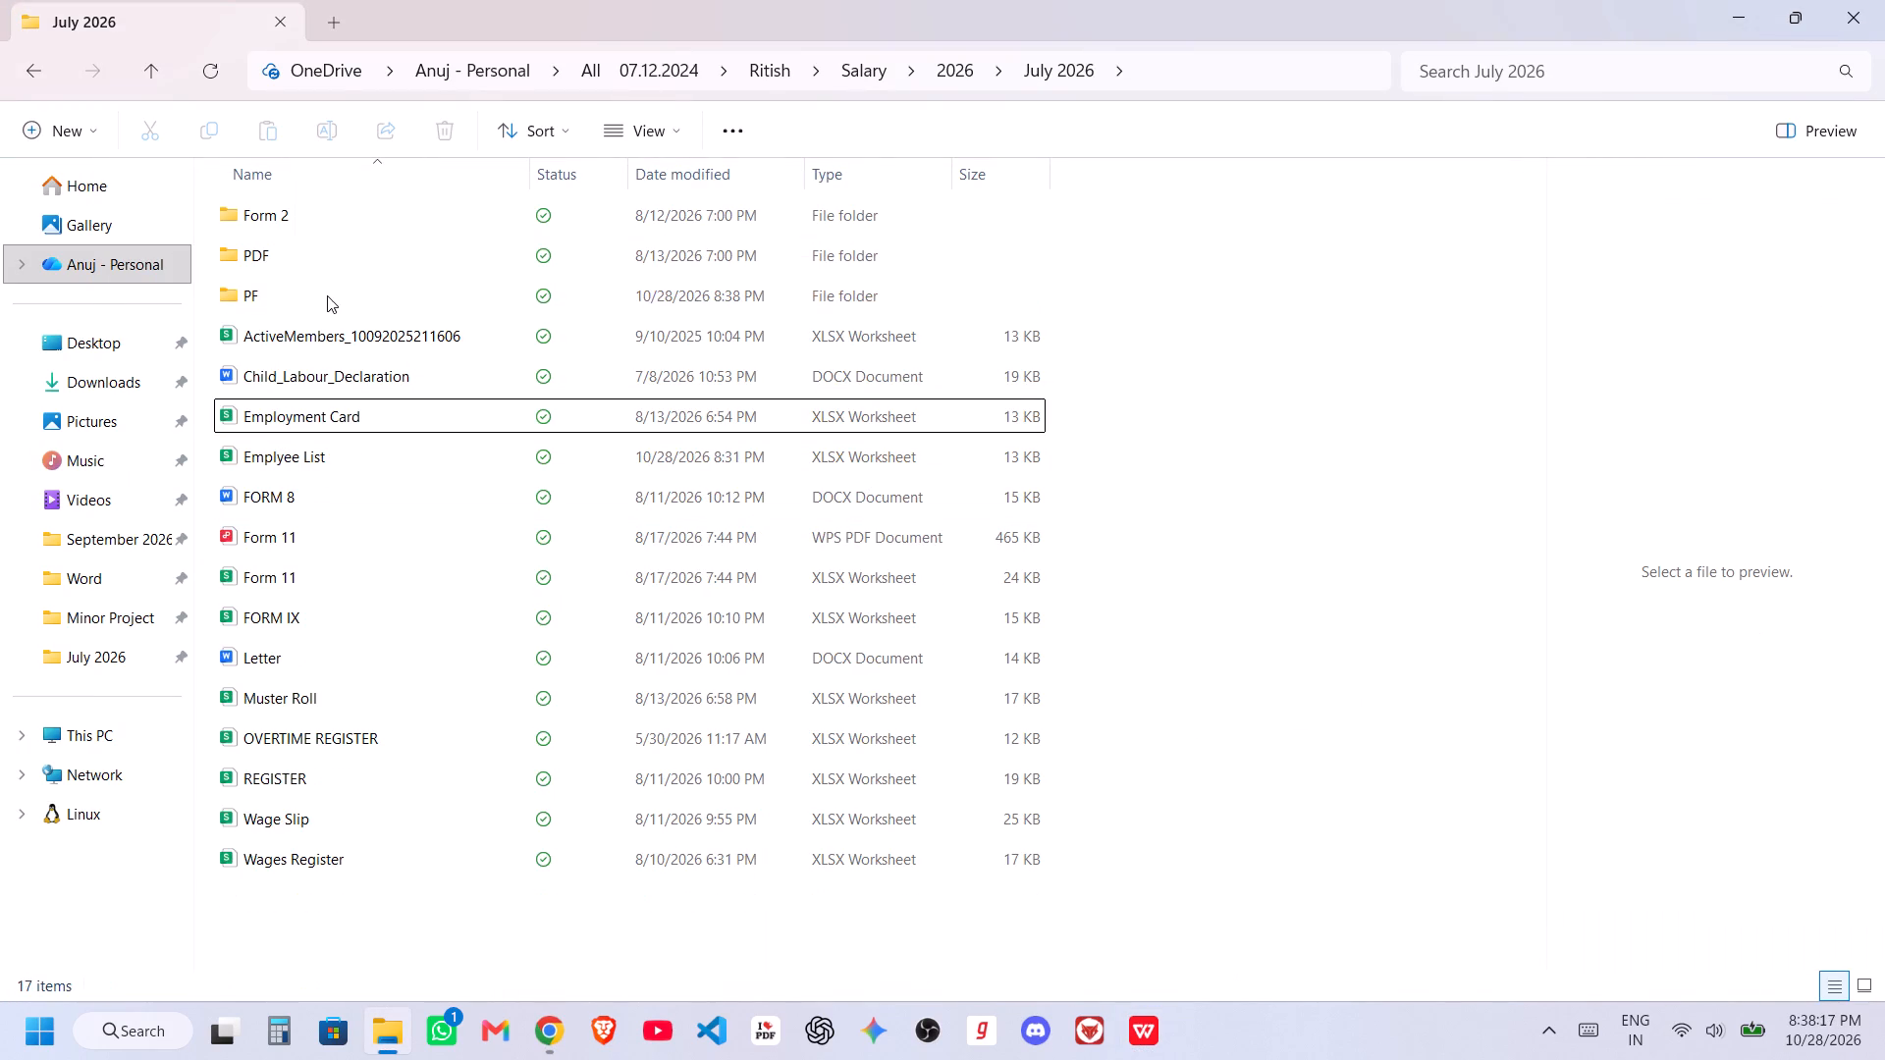
# Go into the PF folder and open the ECR CSV file in Notepad.
pyautogui.doubleClick(327, 295)
pyautogui.click(310, 227)
pyautogui.rightClick(310, 227)
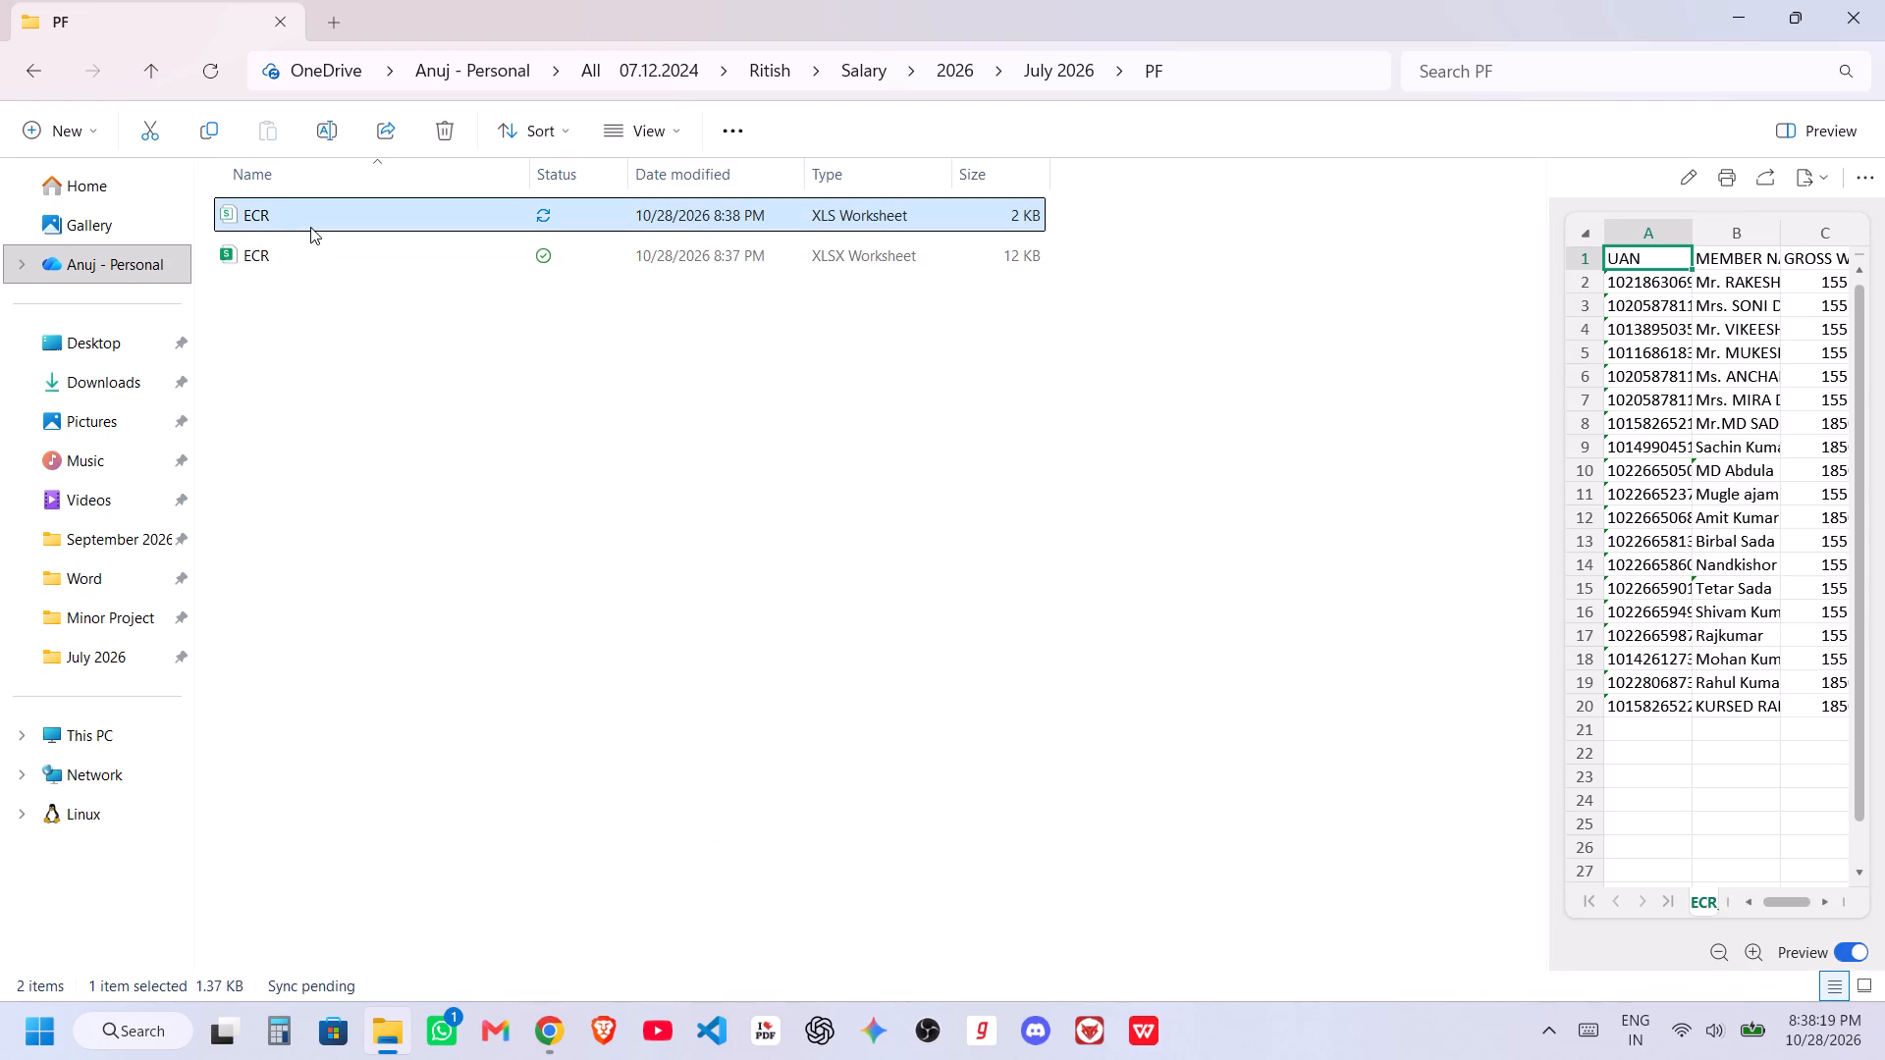
pyautogui.click(745, 162)
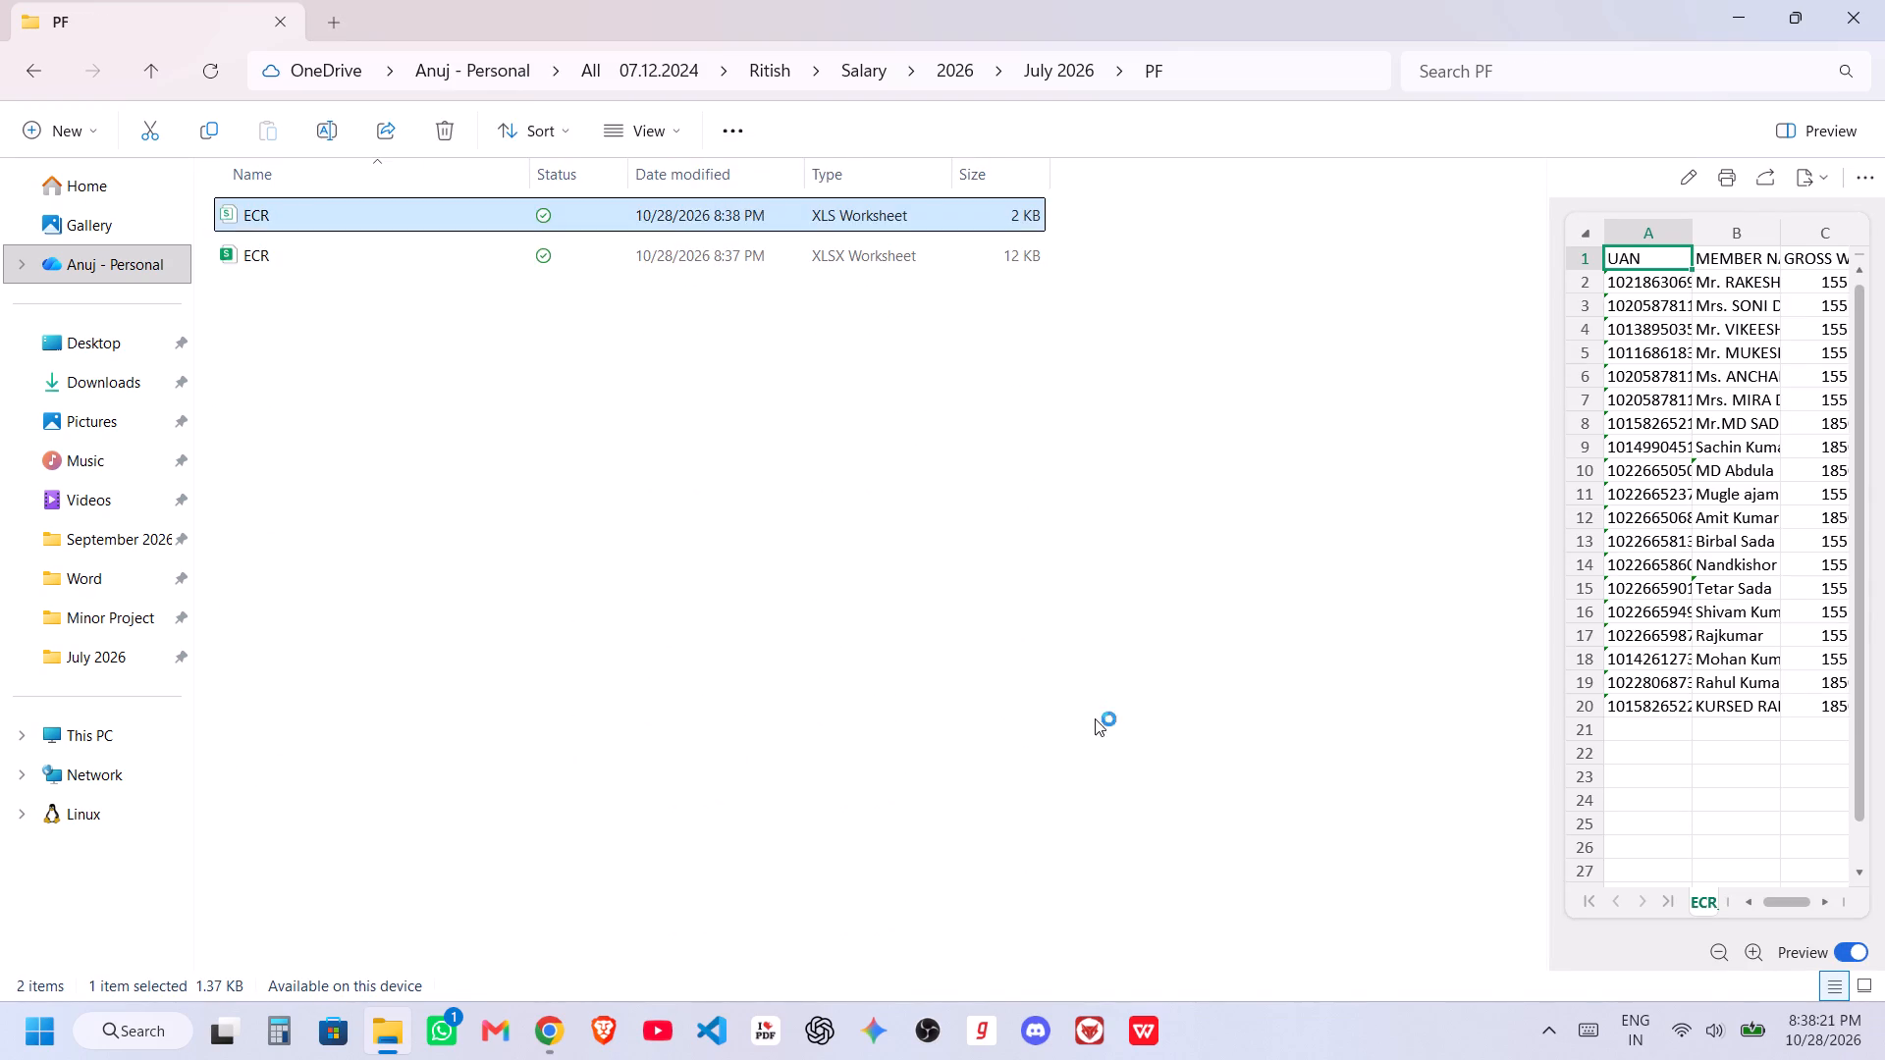
# Delete the column-header line at the beginning of ECR.csv, leaving only the member records.
pyautogui.hotkey('shift', 'Down')
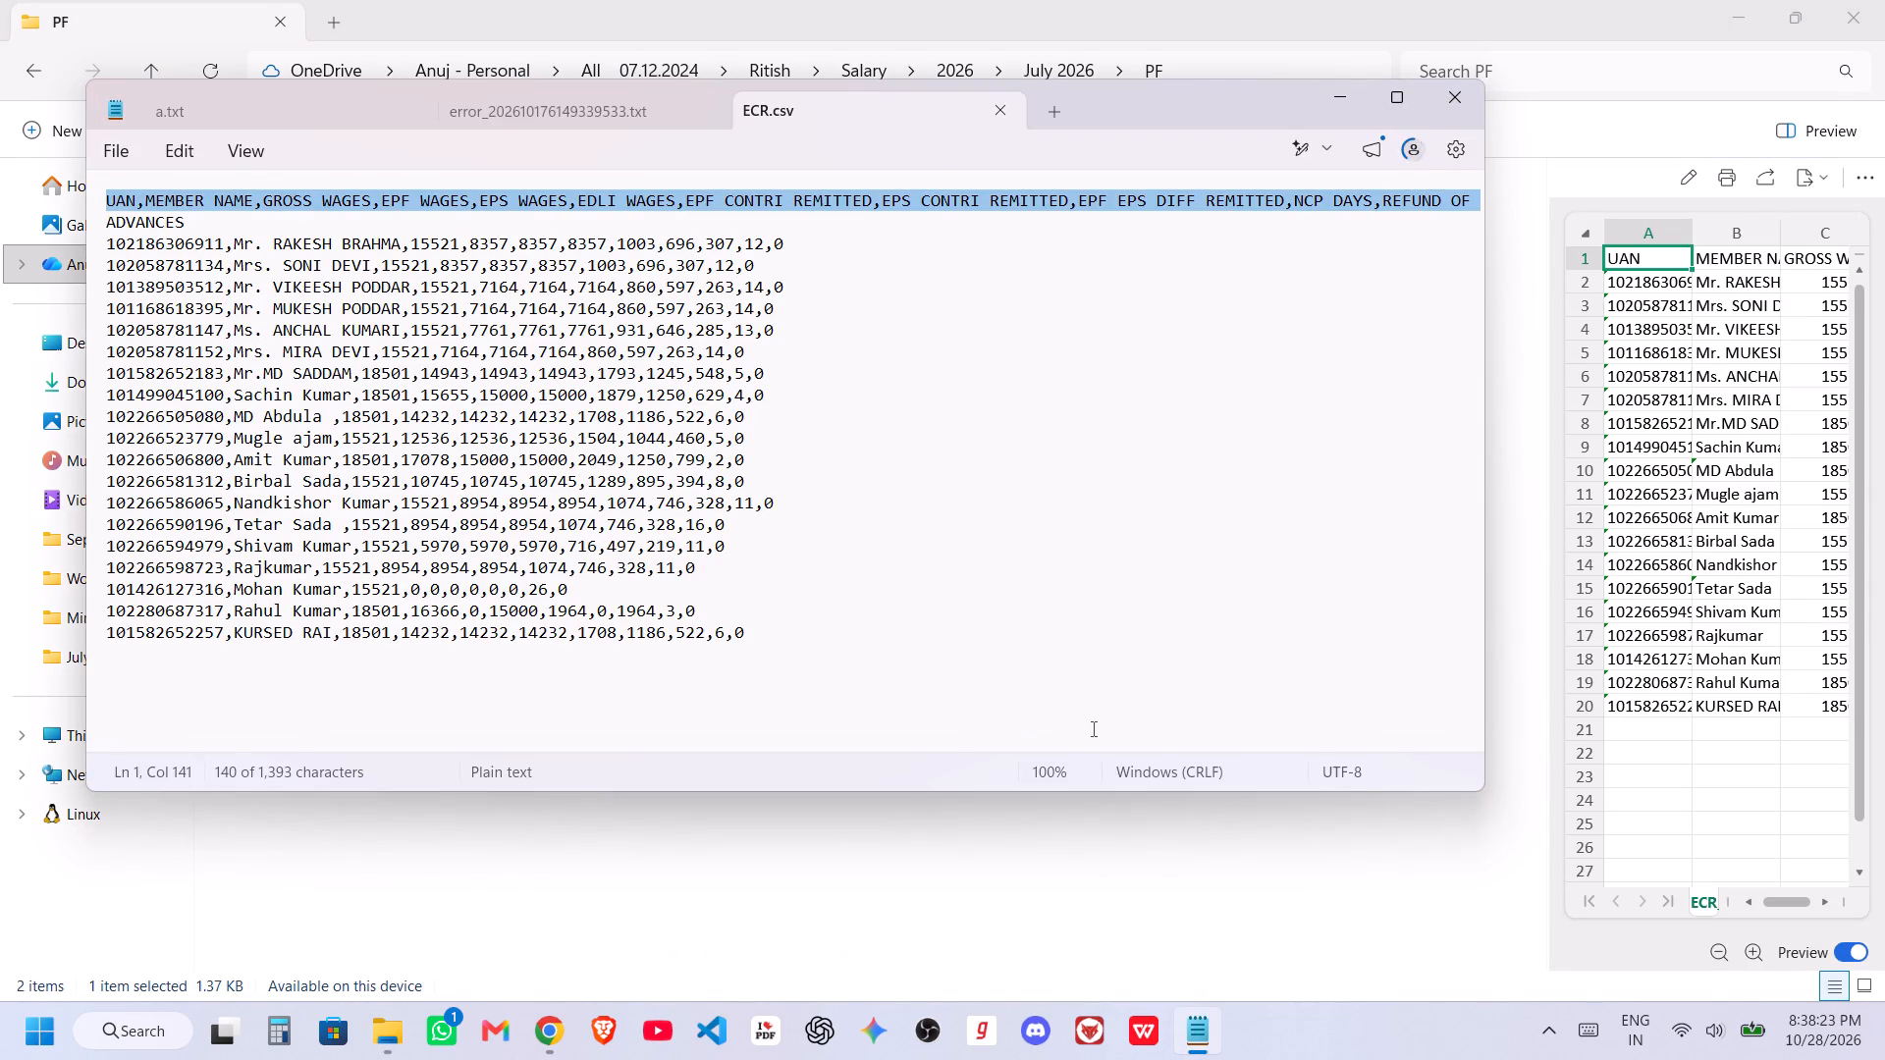
pyautogui.hotkey('shift', 'Down')
pyautogui.press('BackSpace')
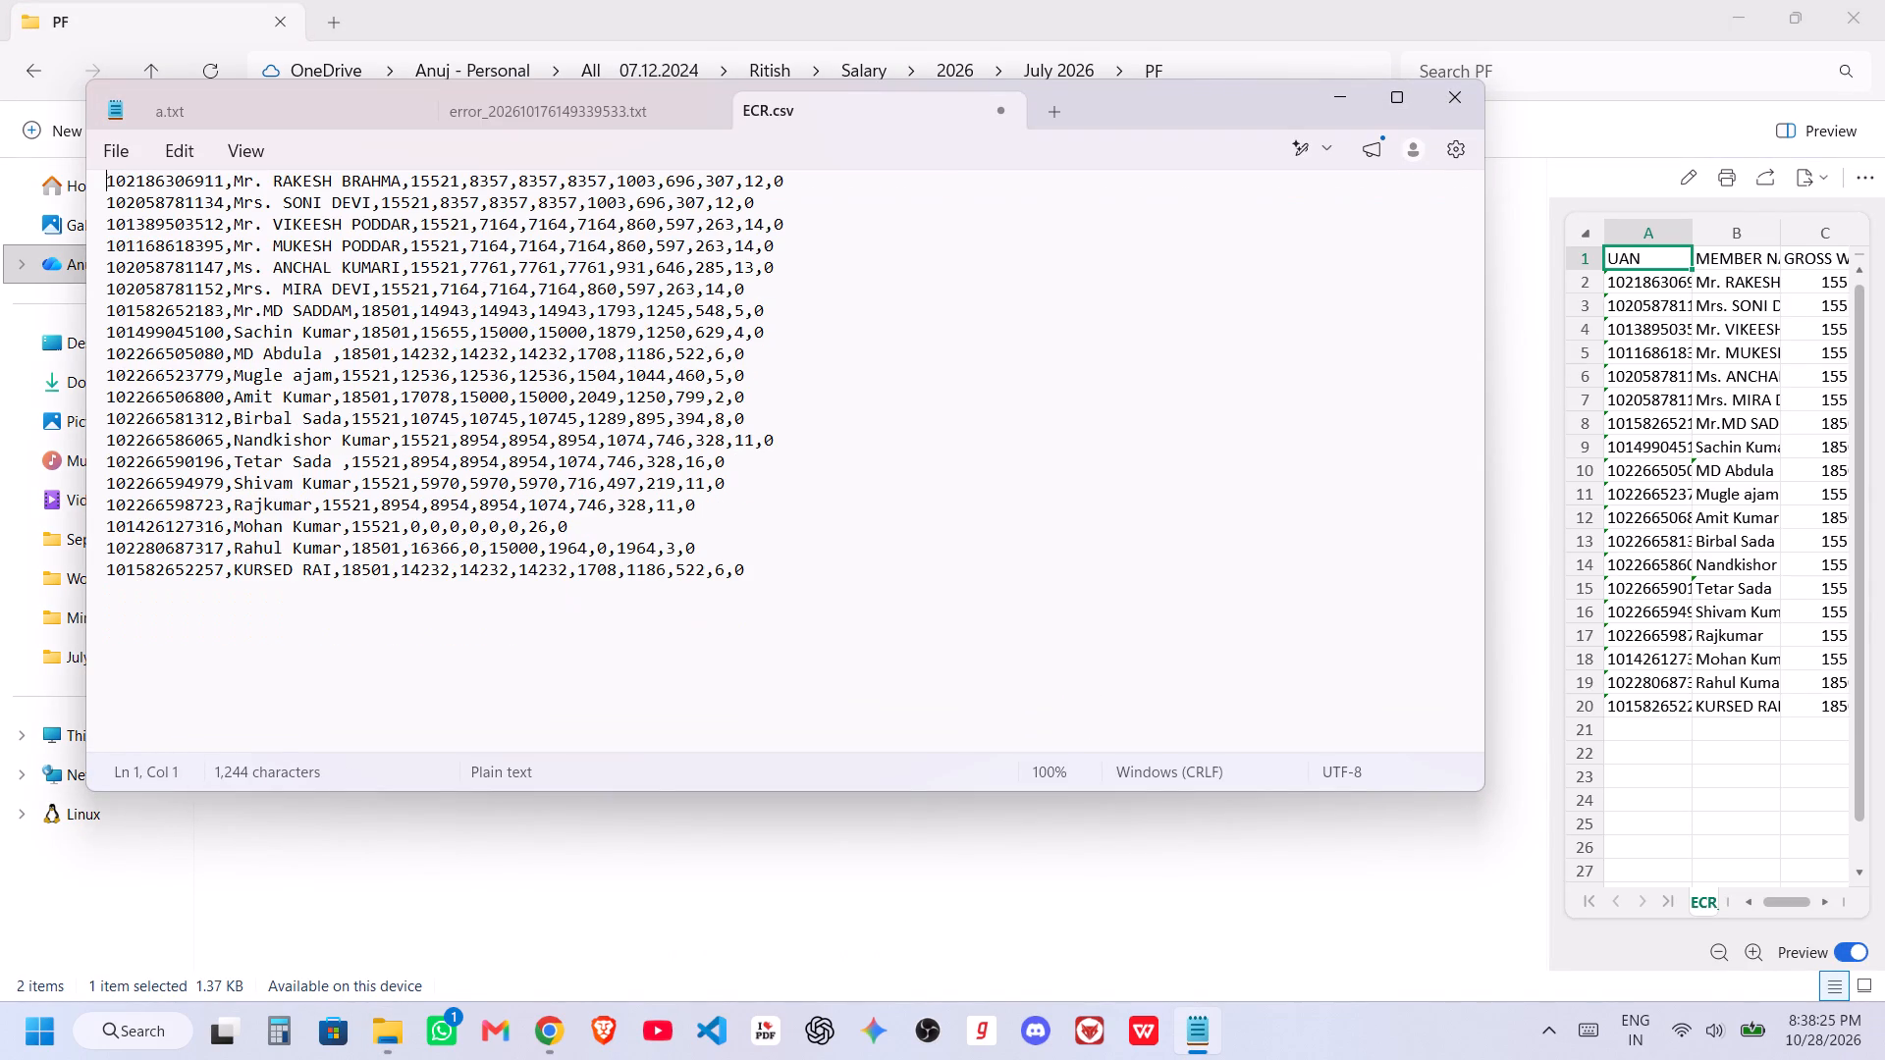
# Replace every comma in ECR.csv with the separator #~#.
pyautogui.hotkey('ctrl', 'h')
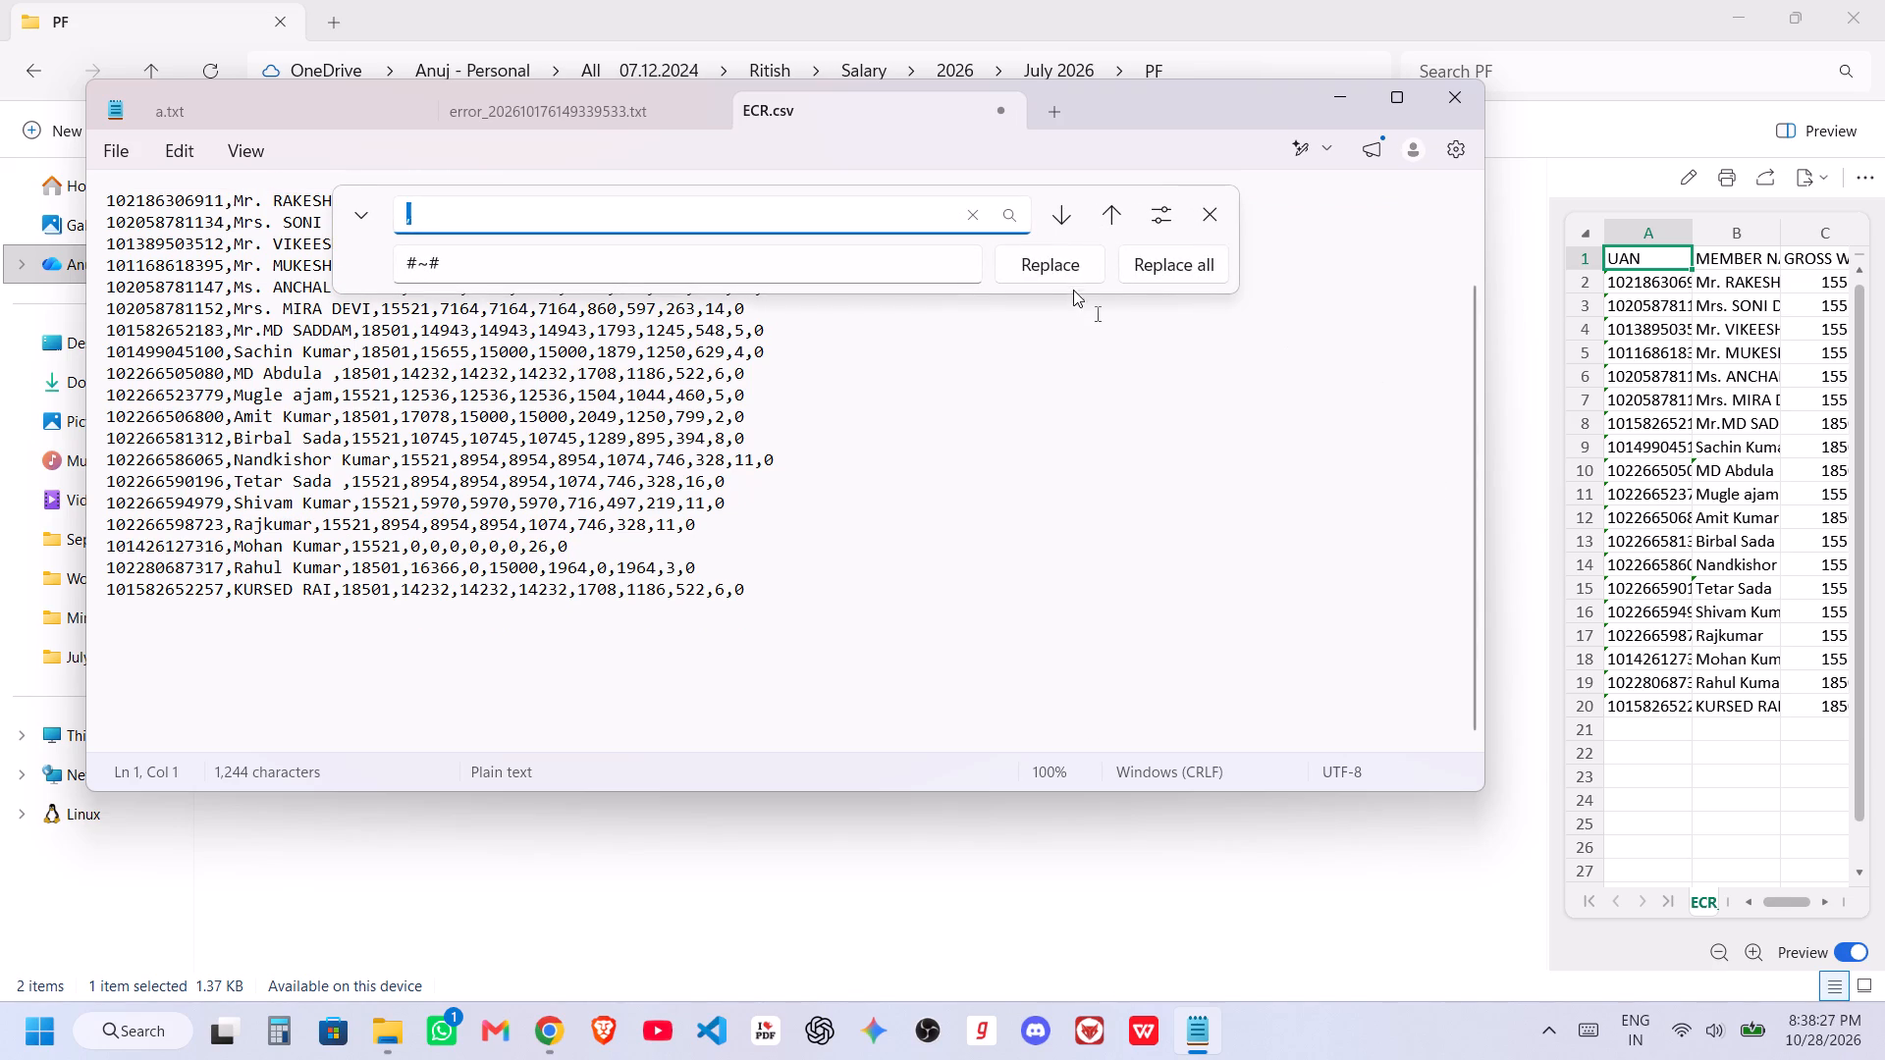
pyautogui.click(1167, 258)
pyautogui.click(1205, 213)
# Close the other open files, a.txt and the error text file, keeping only ECR.csv open.
pyautogui.click(413, 108)
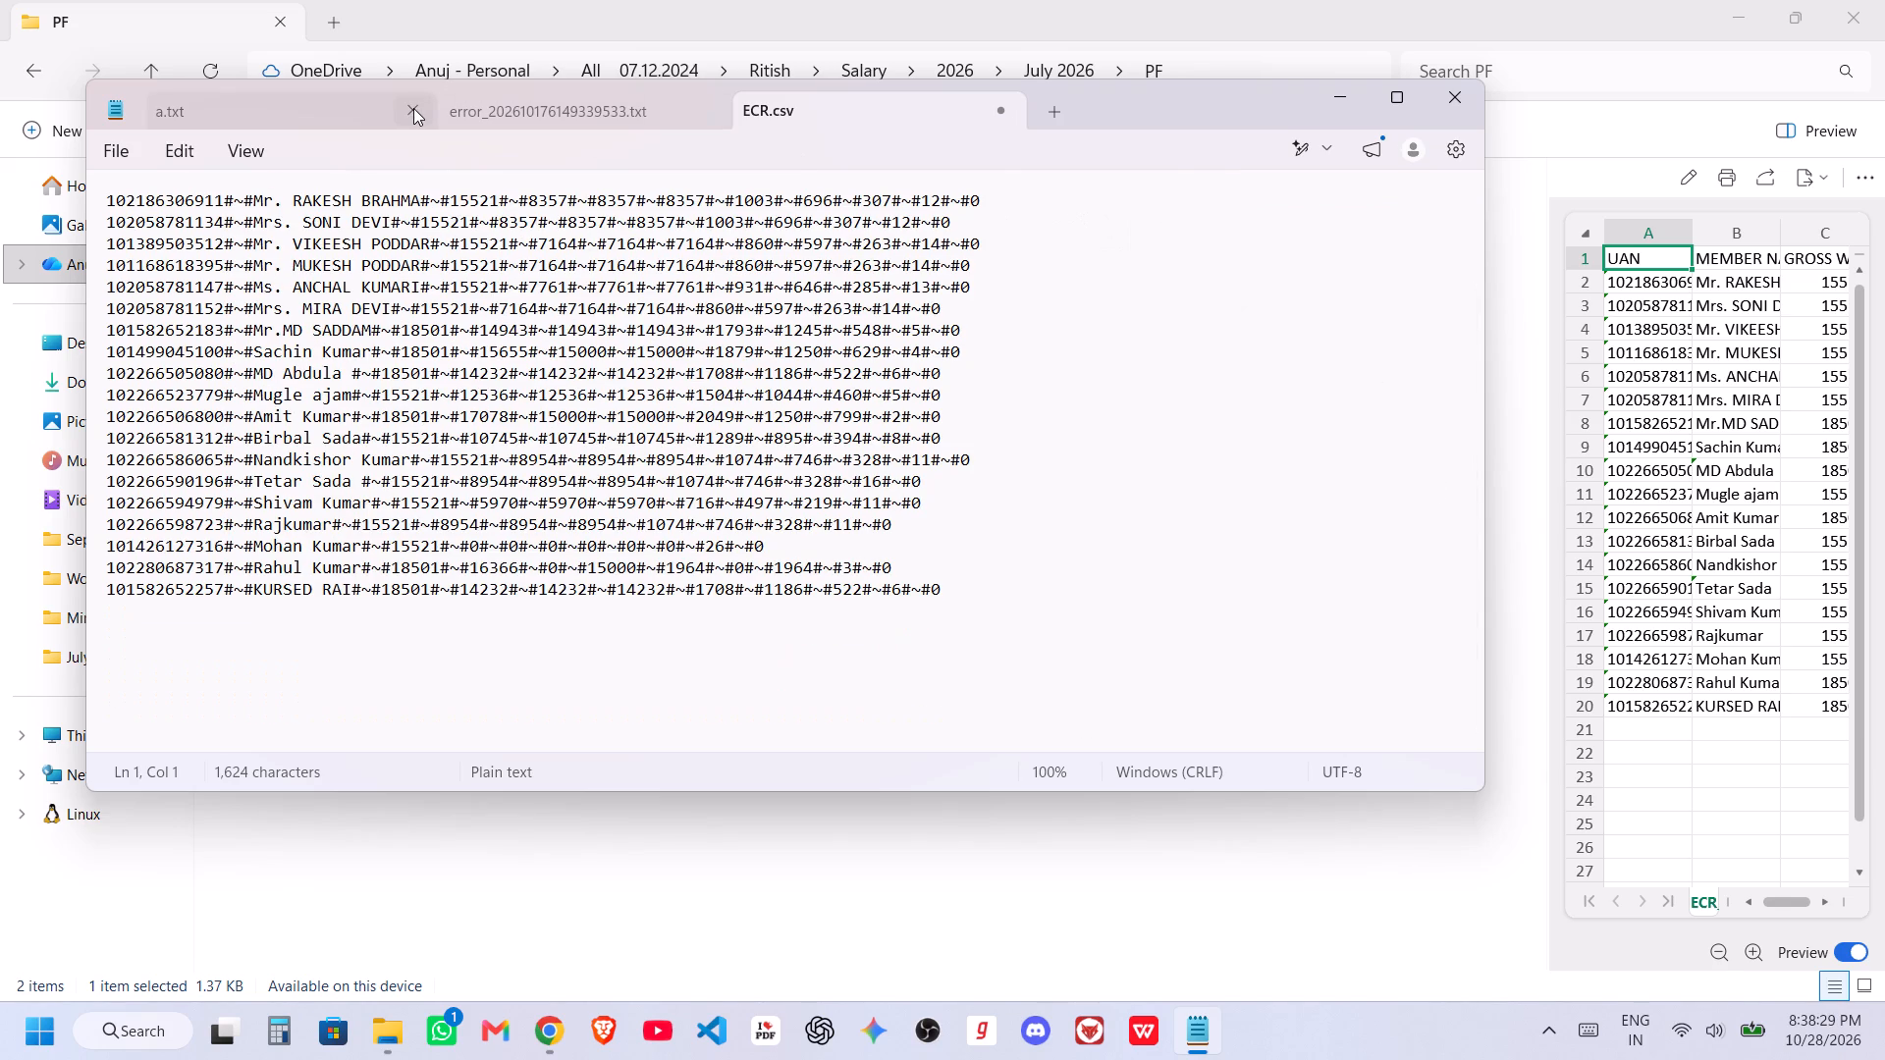
pyautogui.click(413, 108)
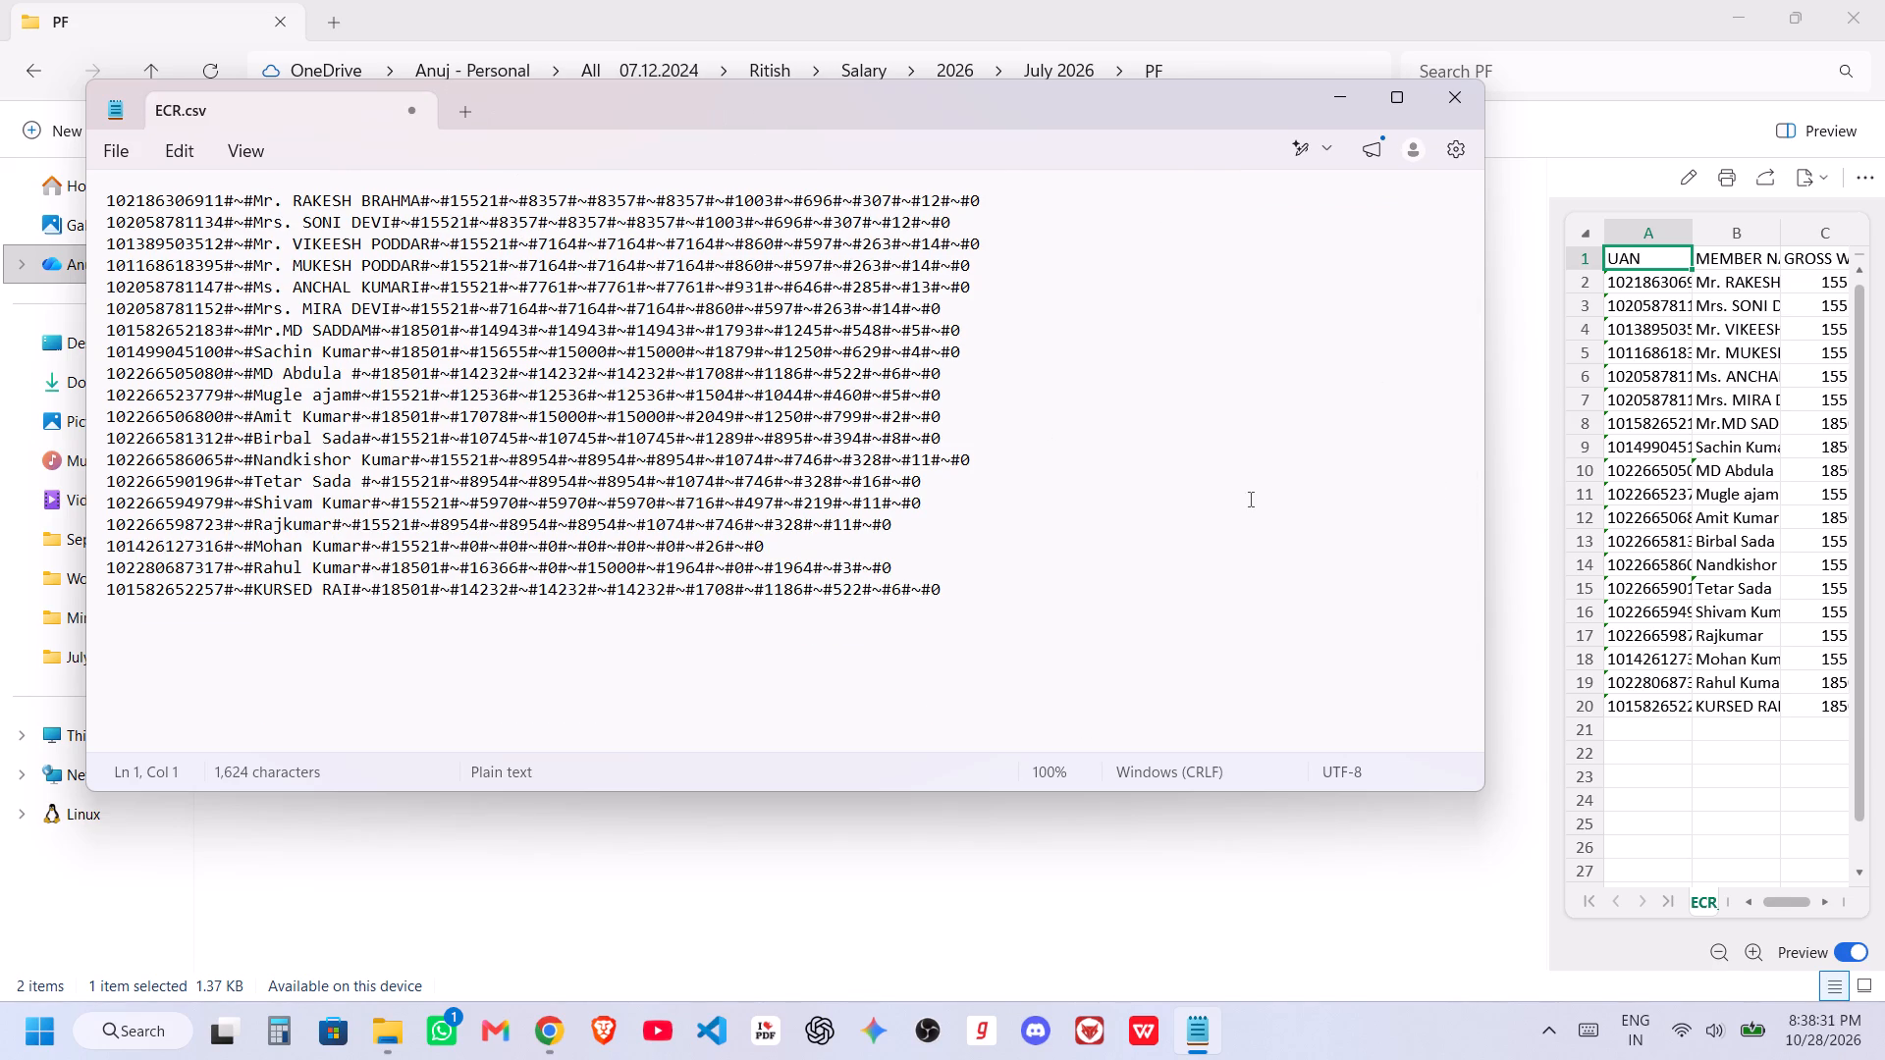
# Save the separated ECR data as a new text document named J in the July 2026 PF folder and close it.
pyautogui.click(1249, 499)
pyautogui.hotkey('ctrl', 'shift', 's')
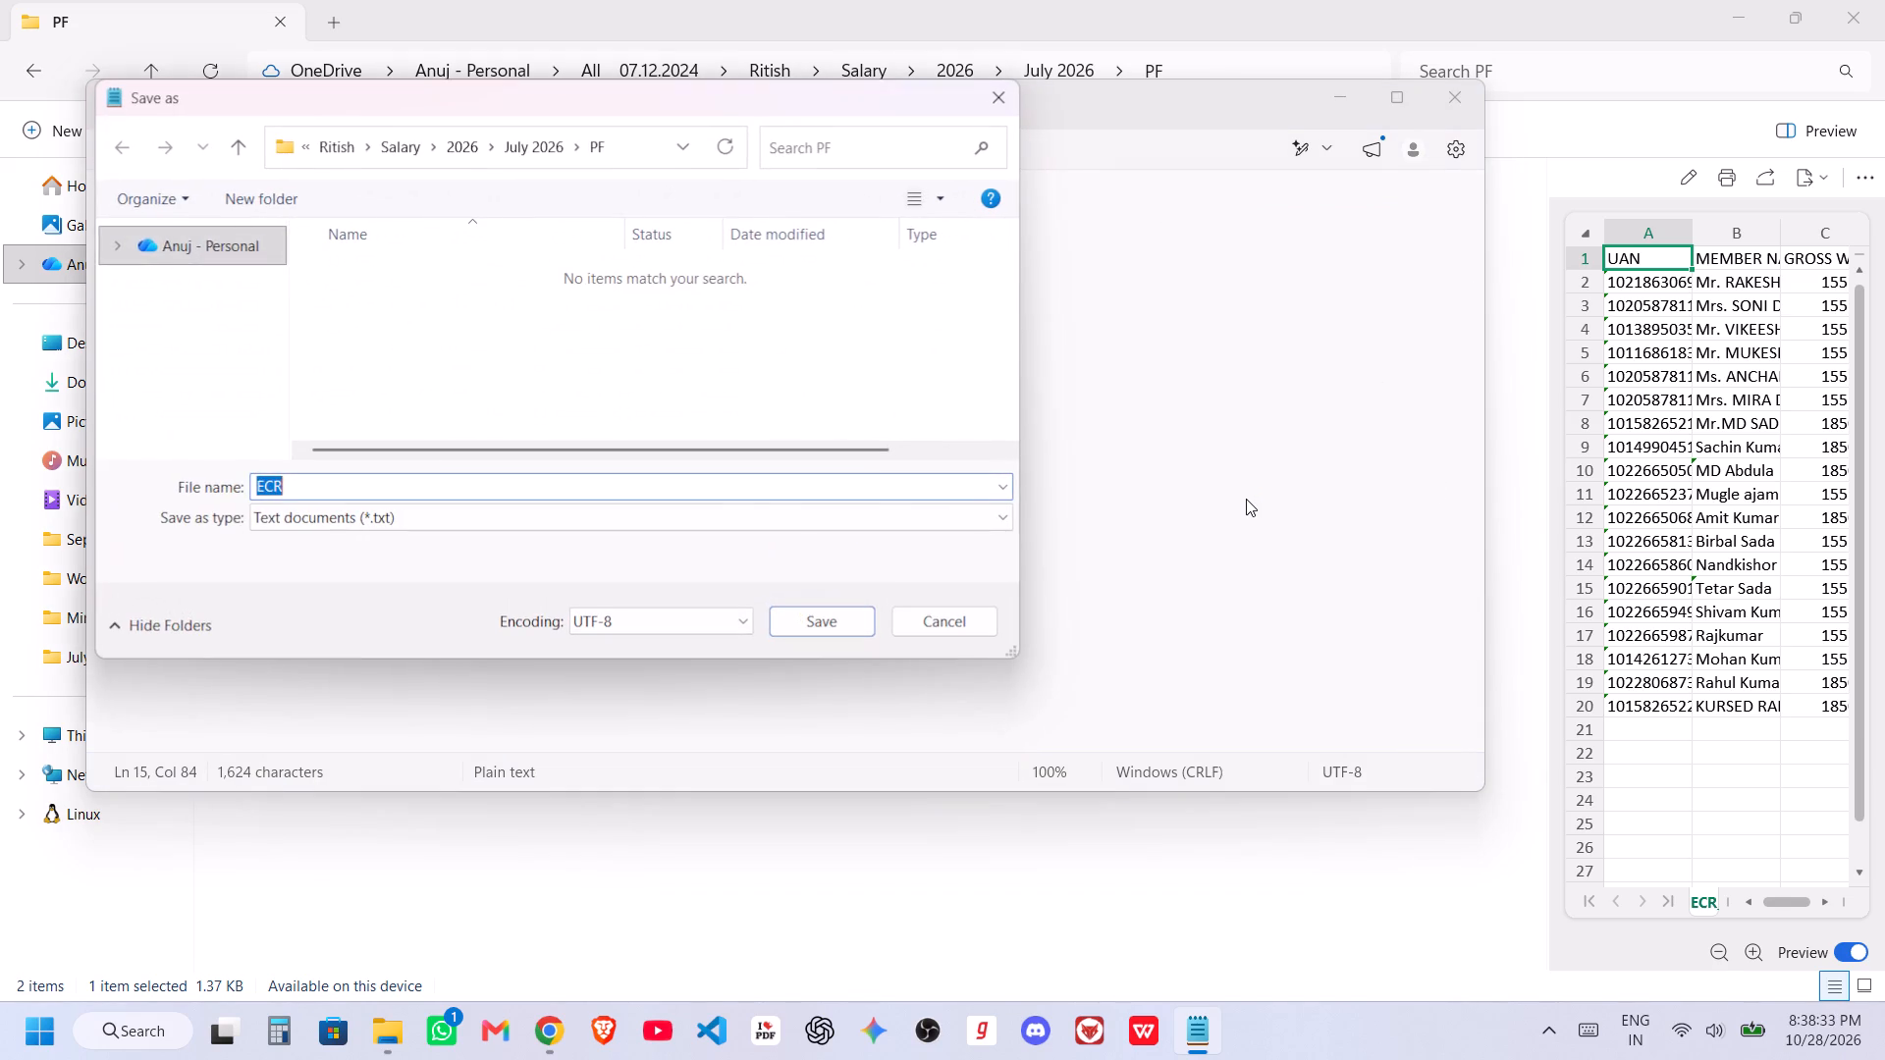
pyautogui.hotkey('shift', 'j')
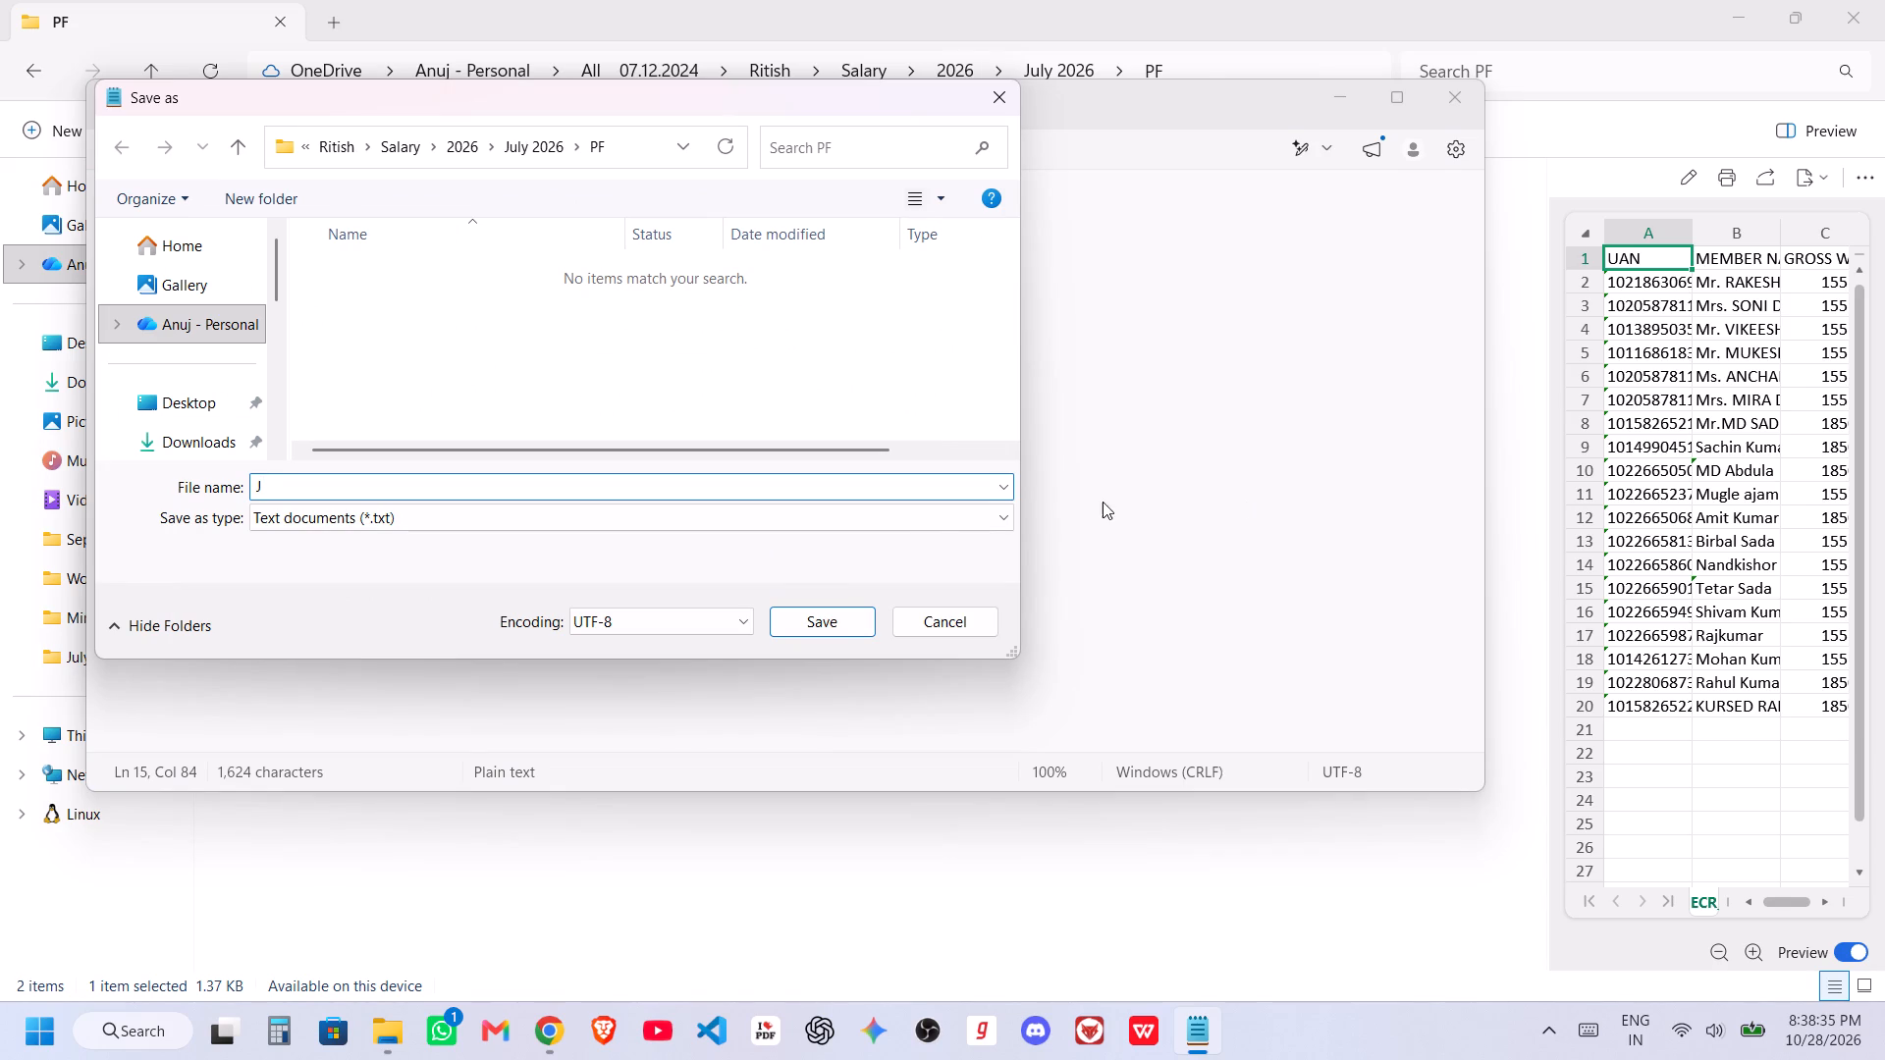
pyautogui.click(834, 631)
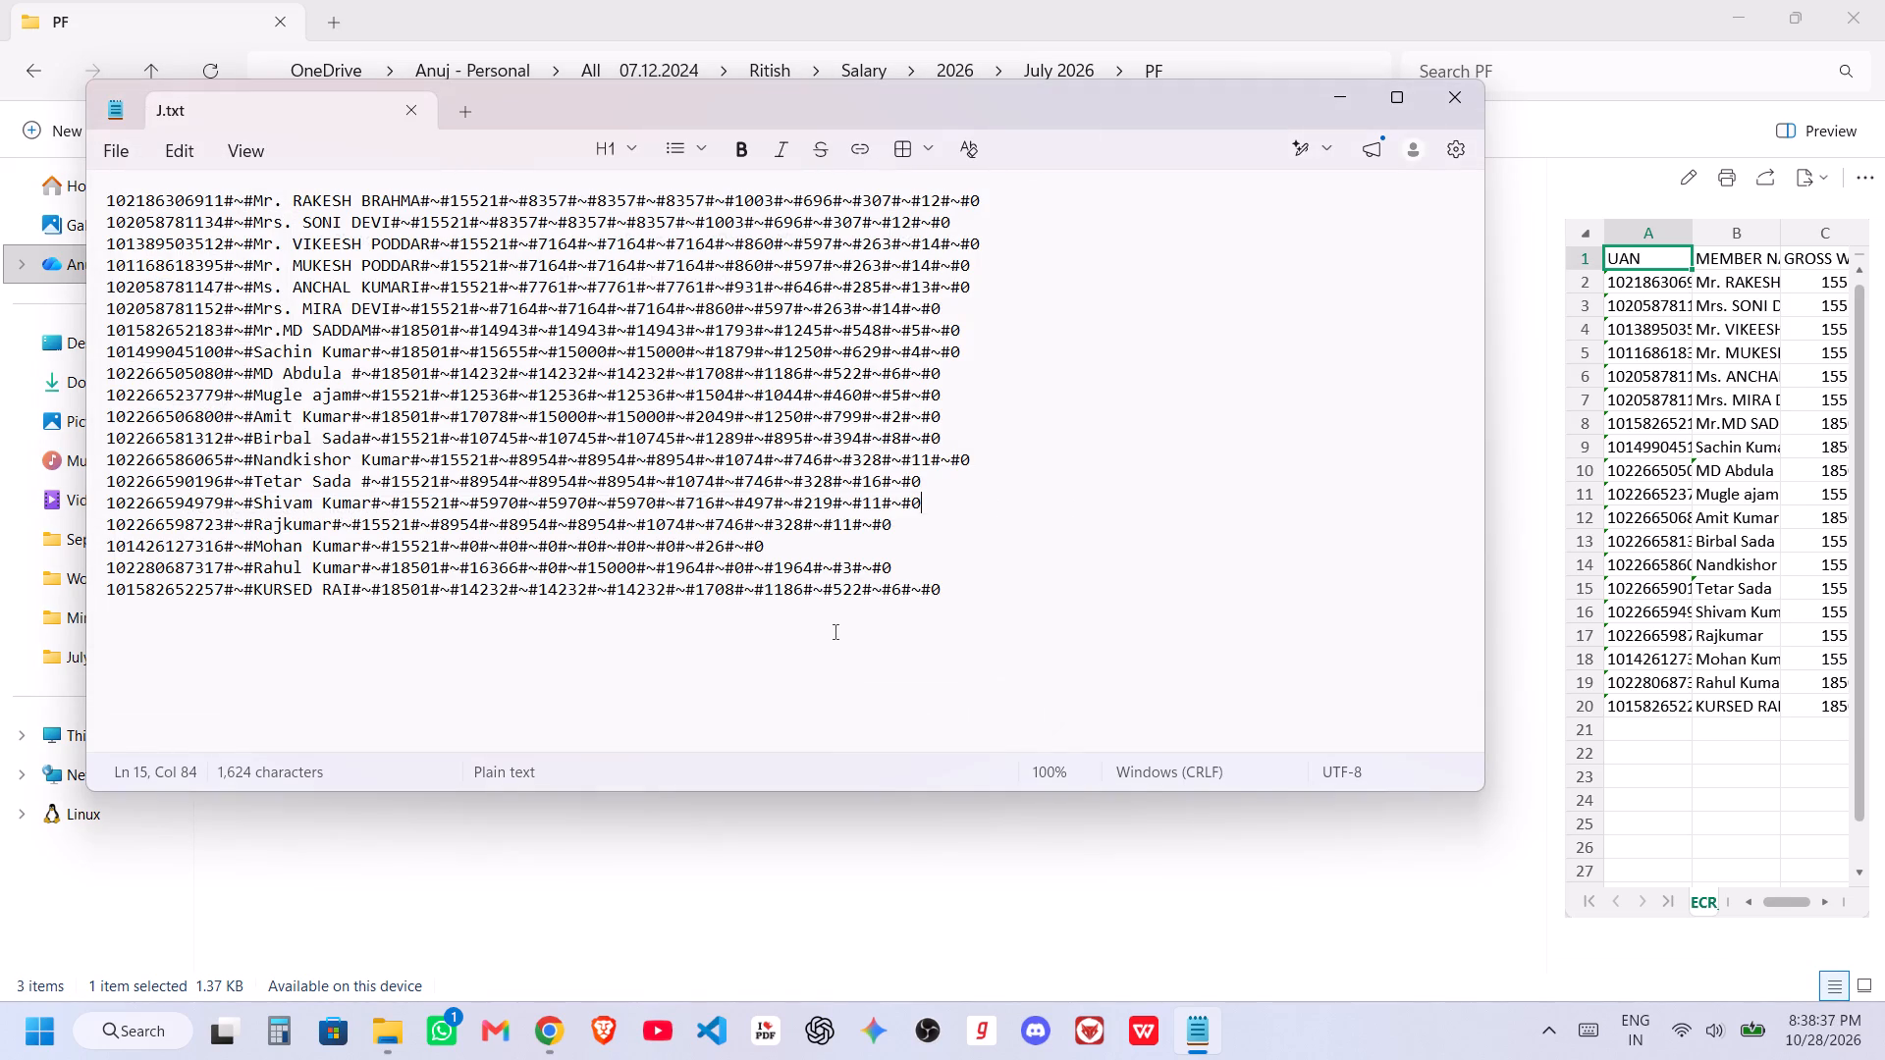
pyautogui.click(1454, 99)
# On the EPFO upload page, choose J.txt from Ritish > Salary > 2026 > July 2026 > PF as the return file.
pyautogui.hotkey('alt', 'Tab')
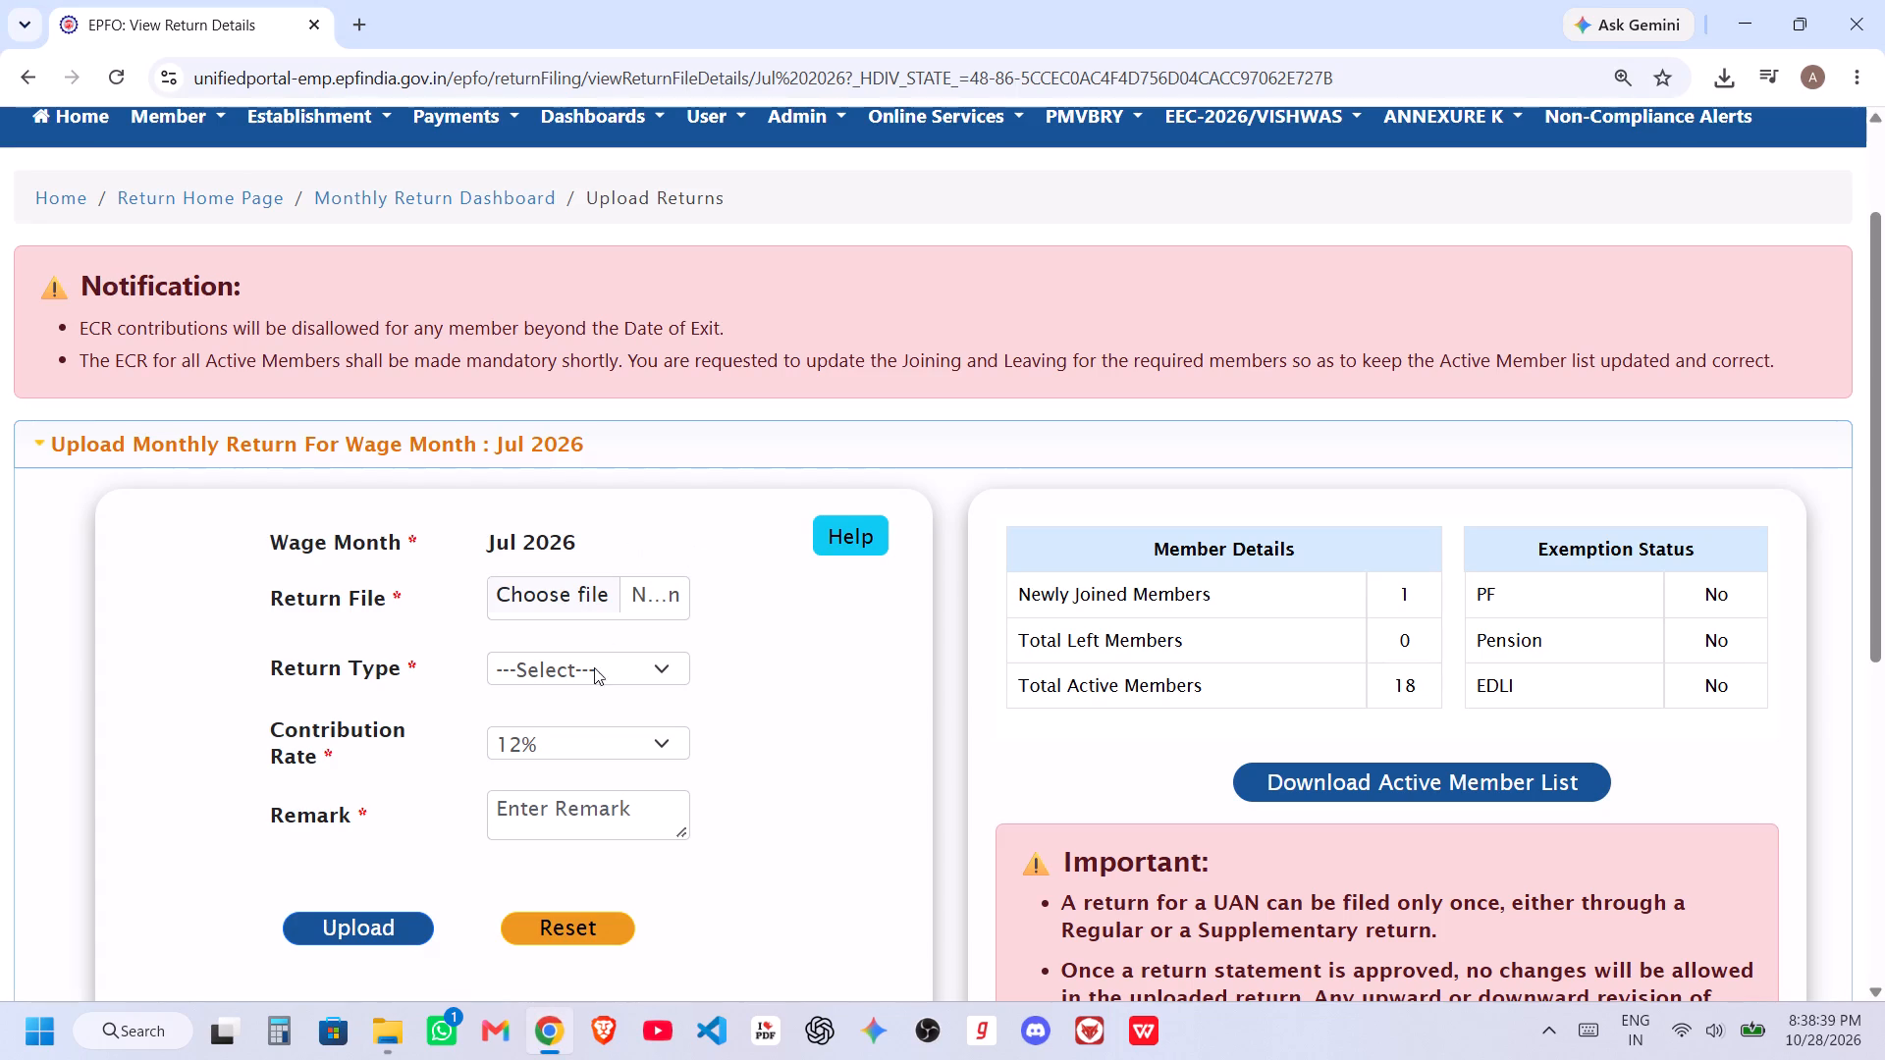
pyautogui.click(592, 605)
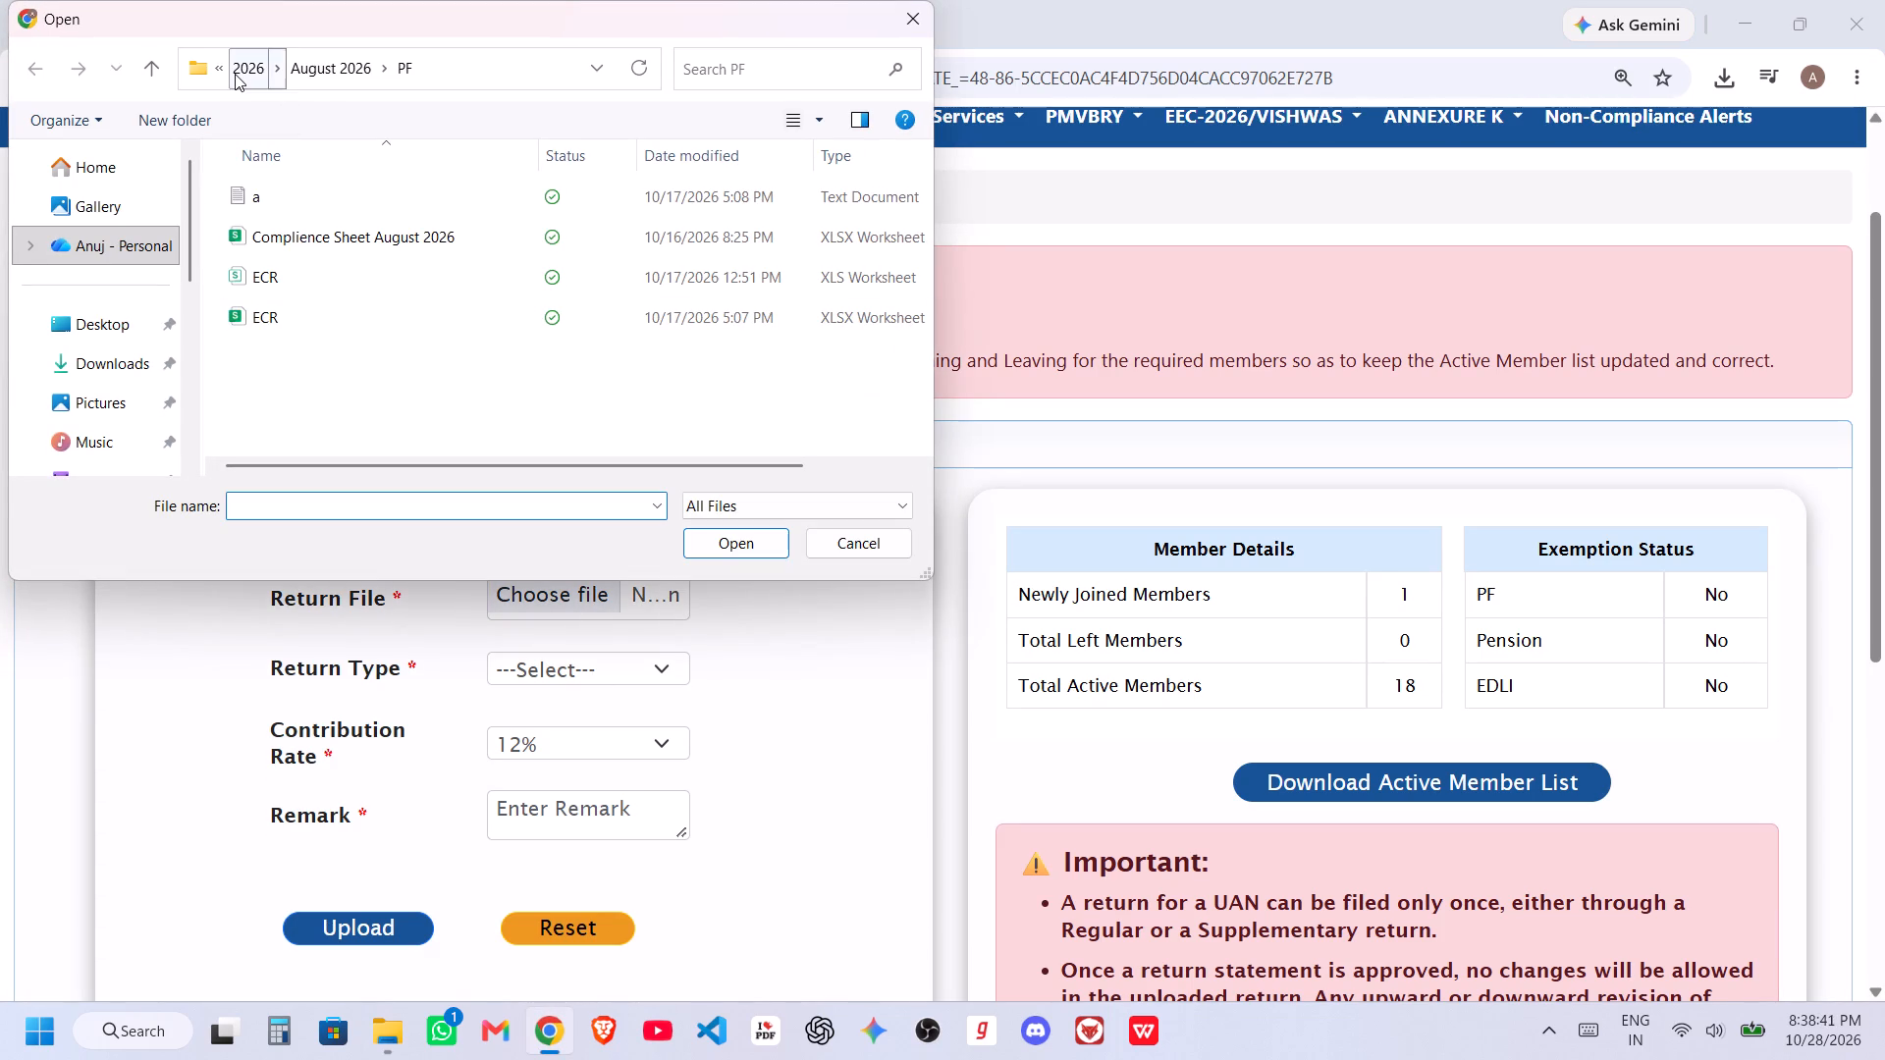
pyautogui.click(222, 71)
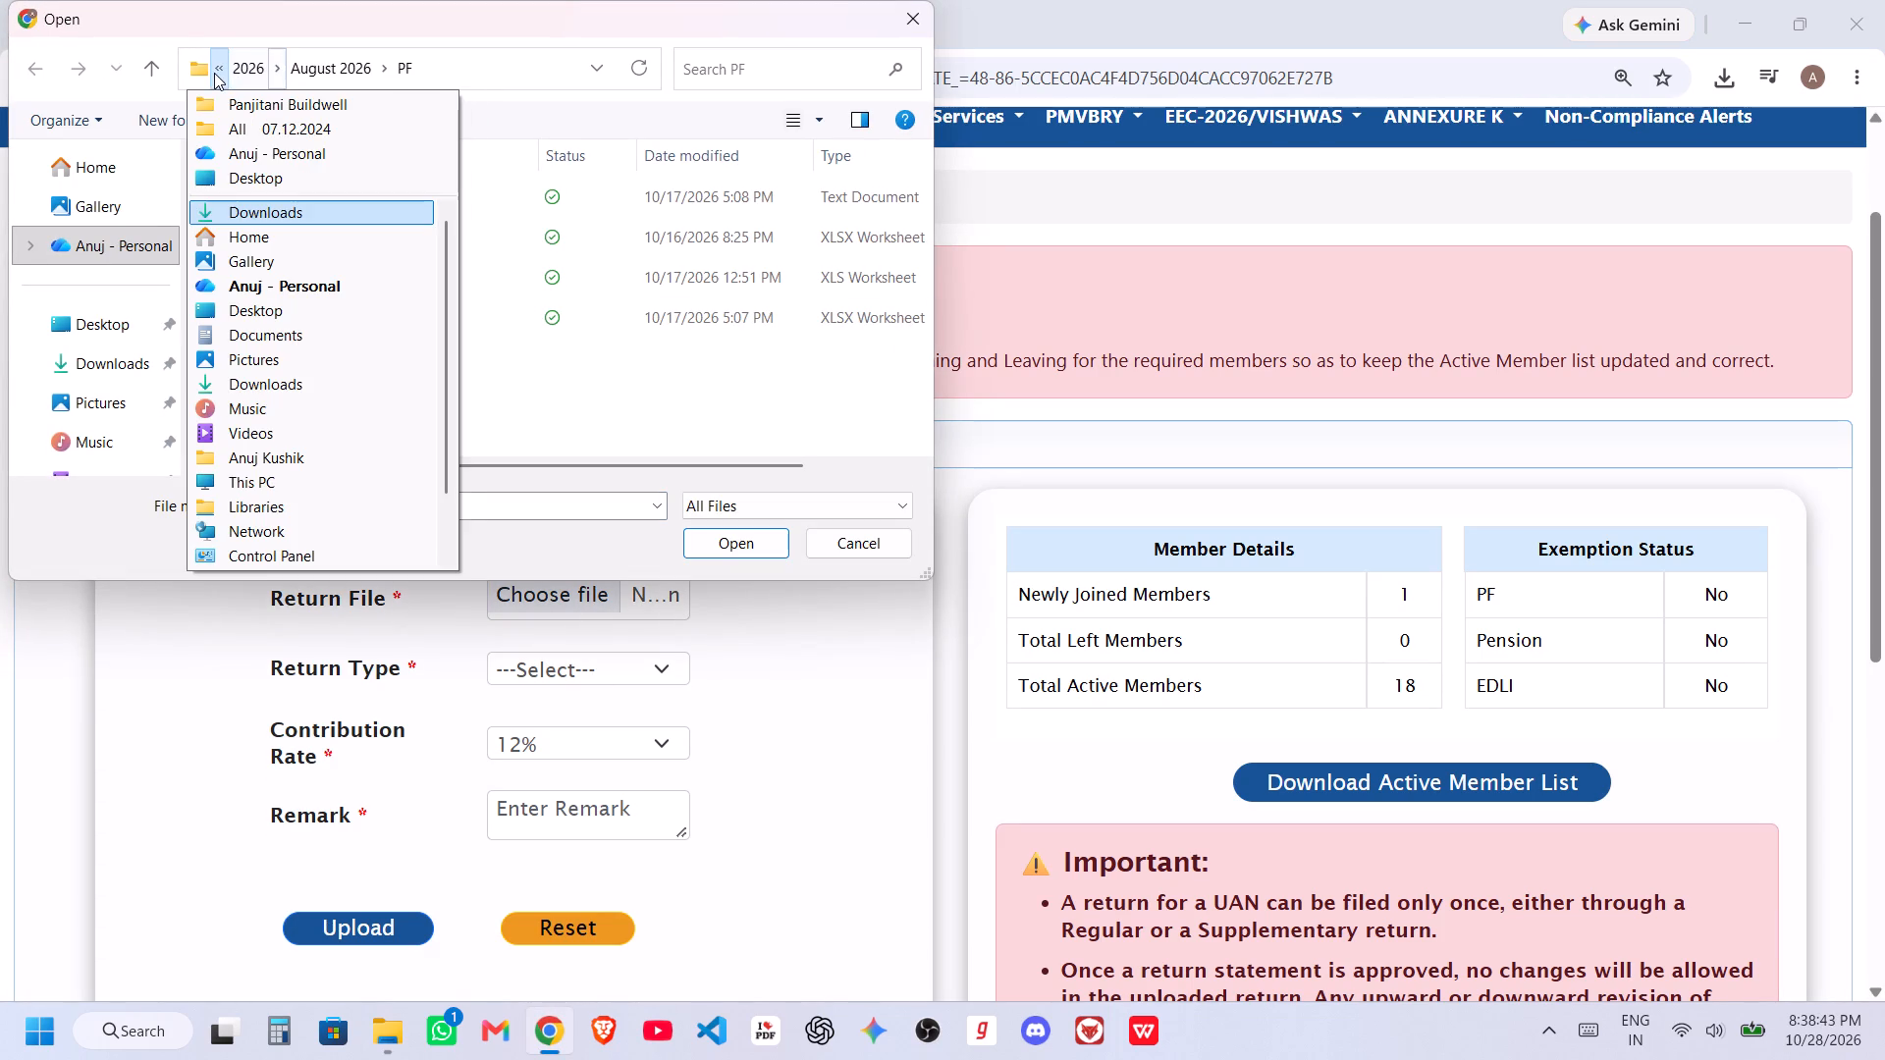
pyautogui.click(257, 134)
pyautogui.scroll(-1, 304, 375)
pyautogui.doubleClick(296, 344)
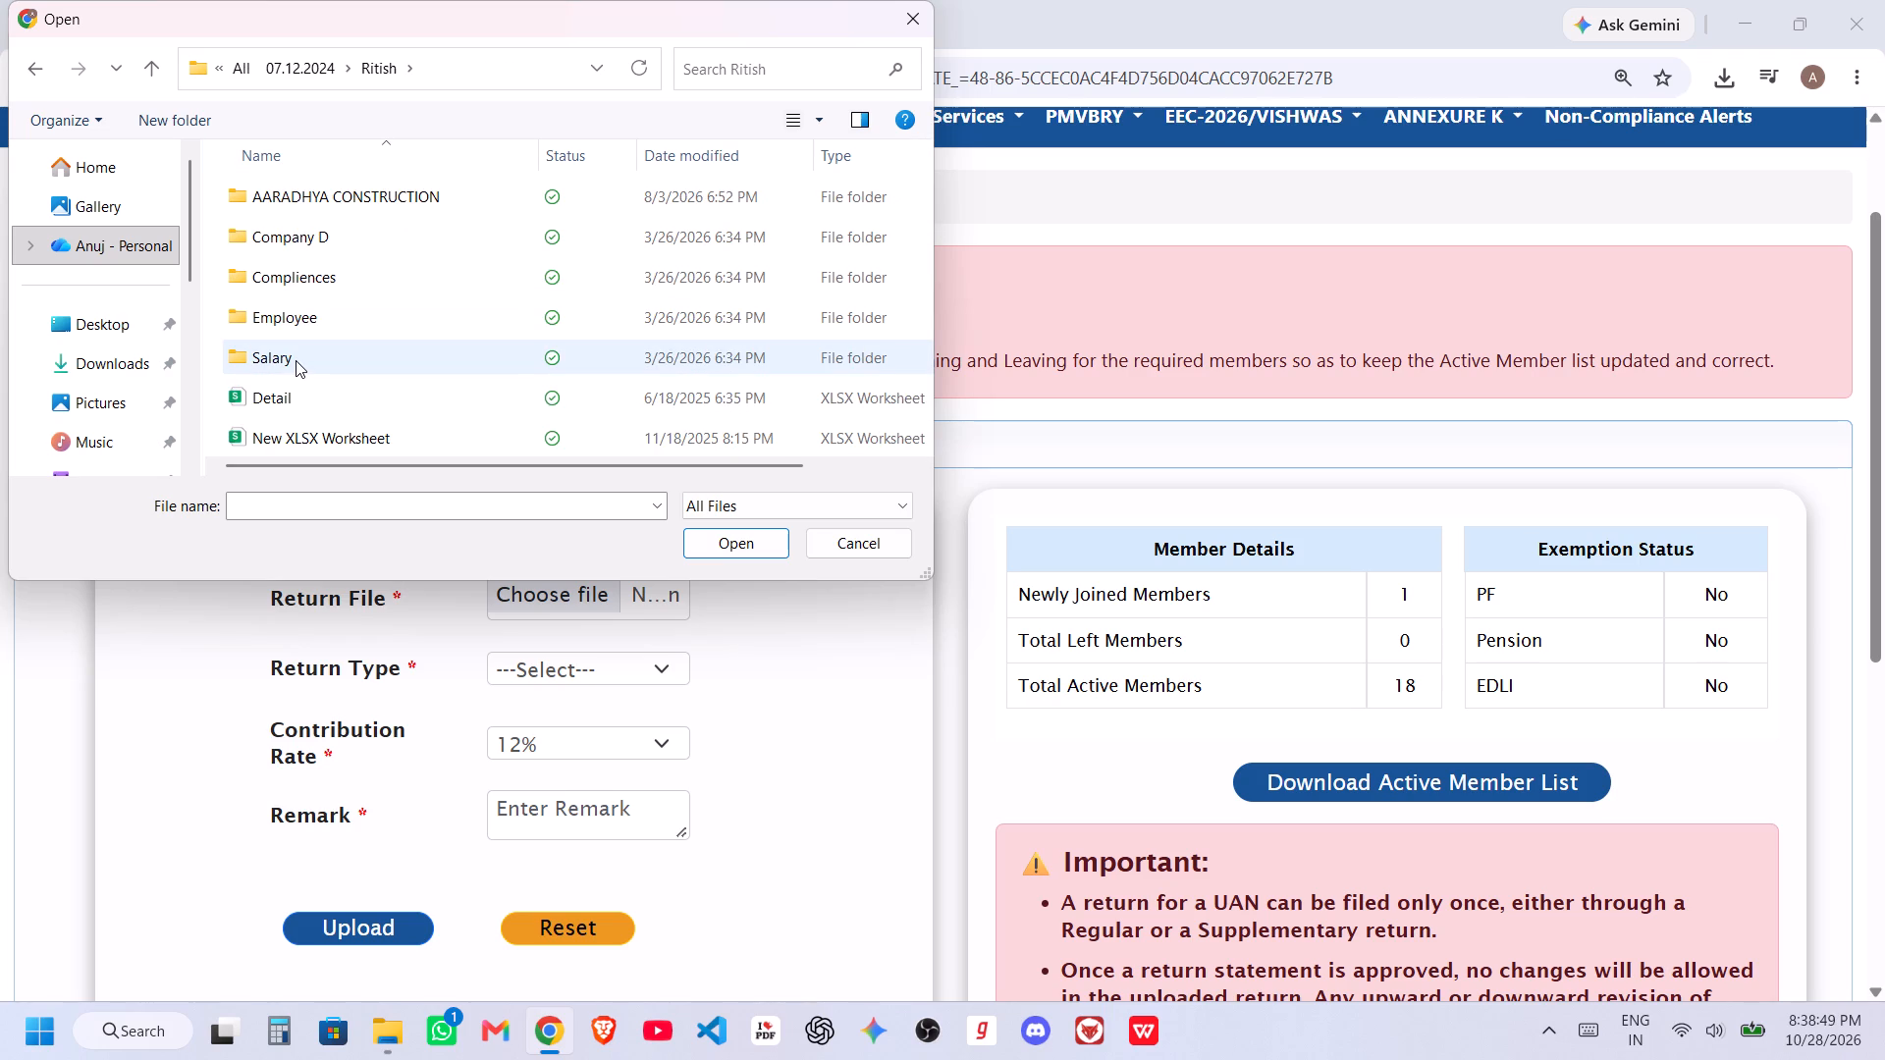
pyautogui.doubleClick(296, 360)
pyautogui.doubleClick(290, 332)
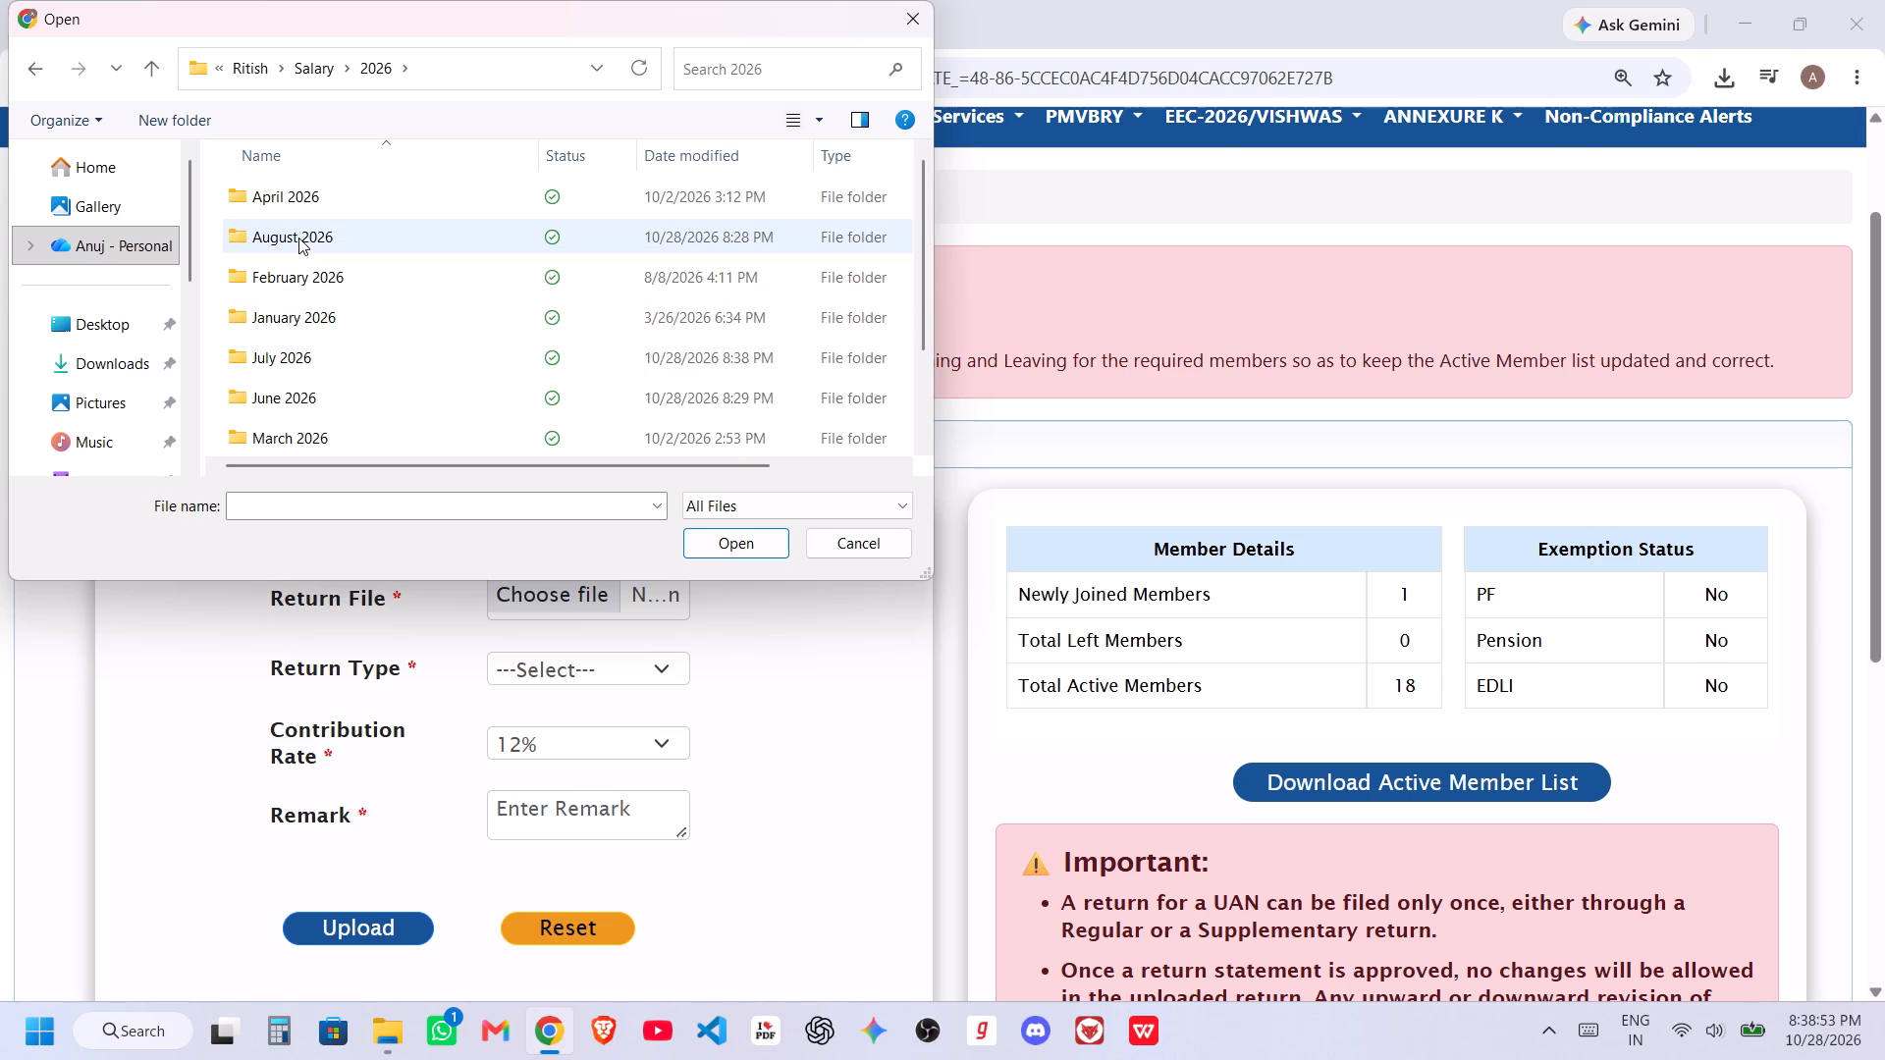
pyautogui.doubleClick(295, 373)
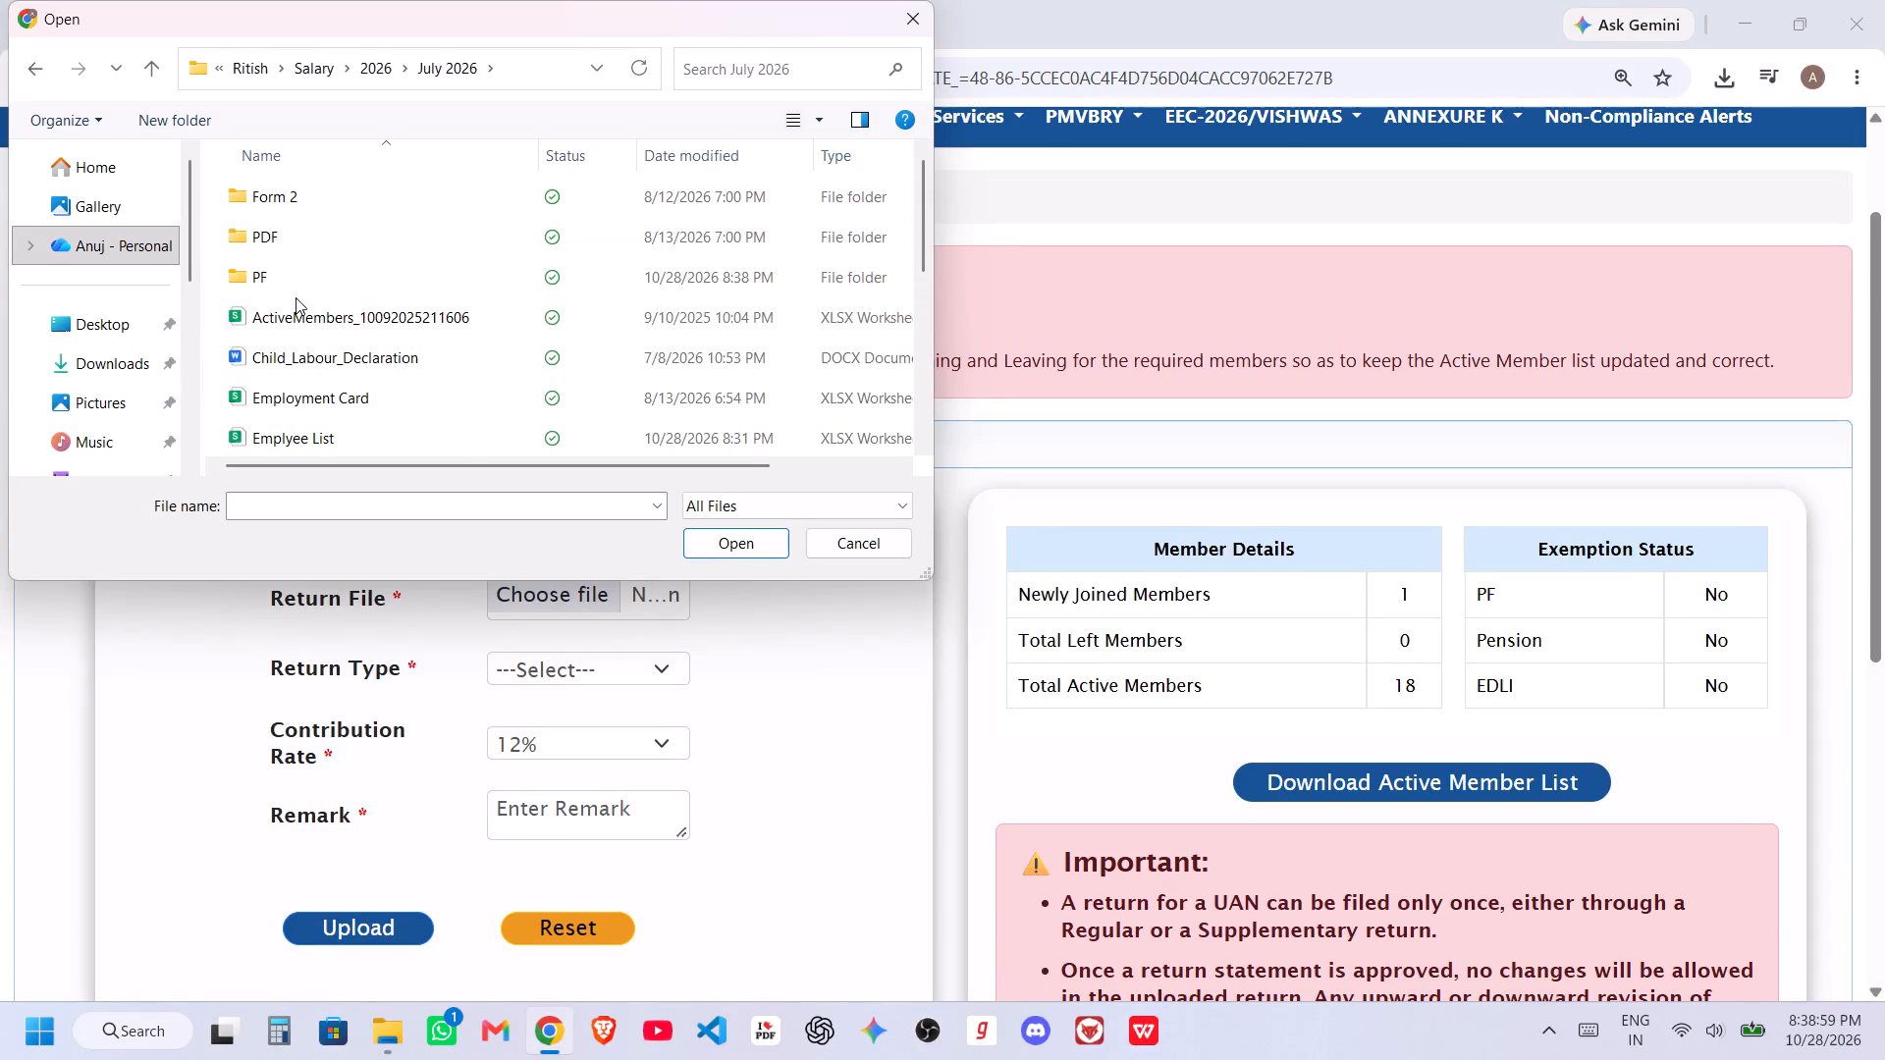
pyautogui.doubleClick(283, 291)
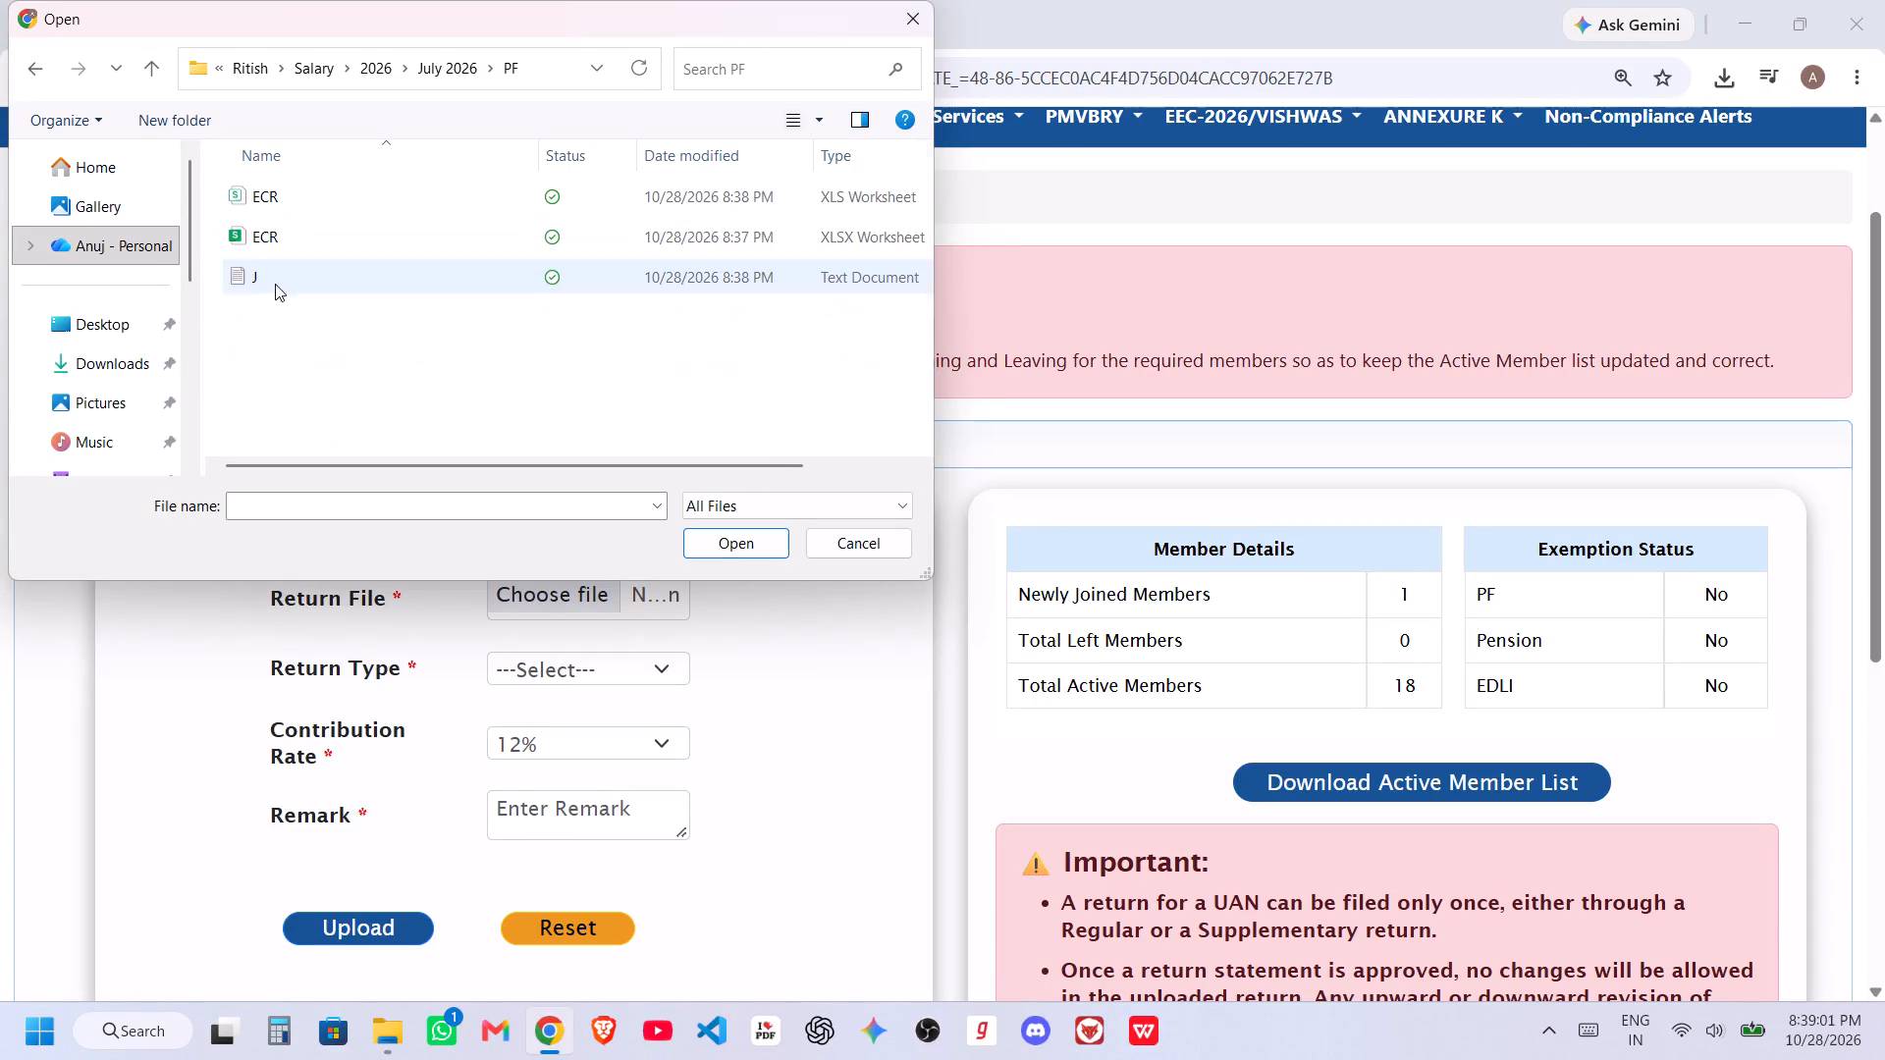
pyautogui.click(279, 292)
pyautogui.click(702, 534)
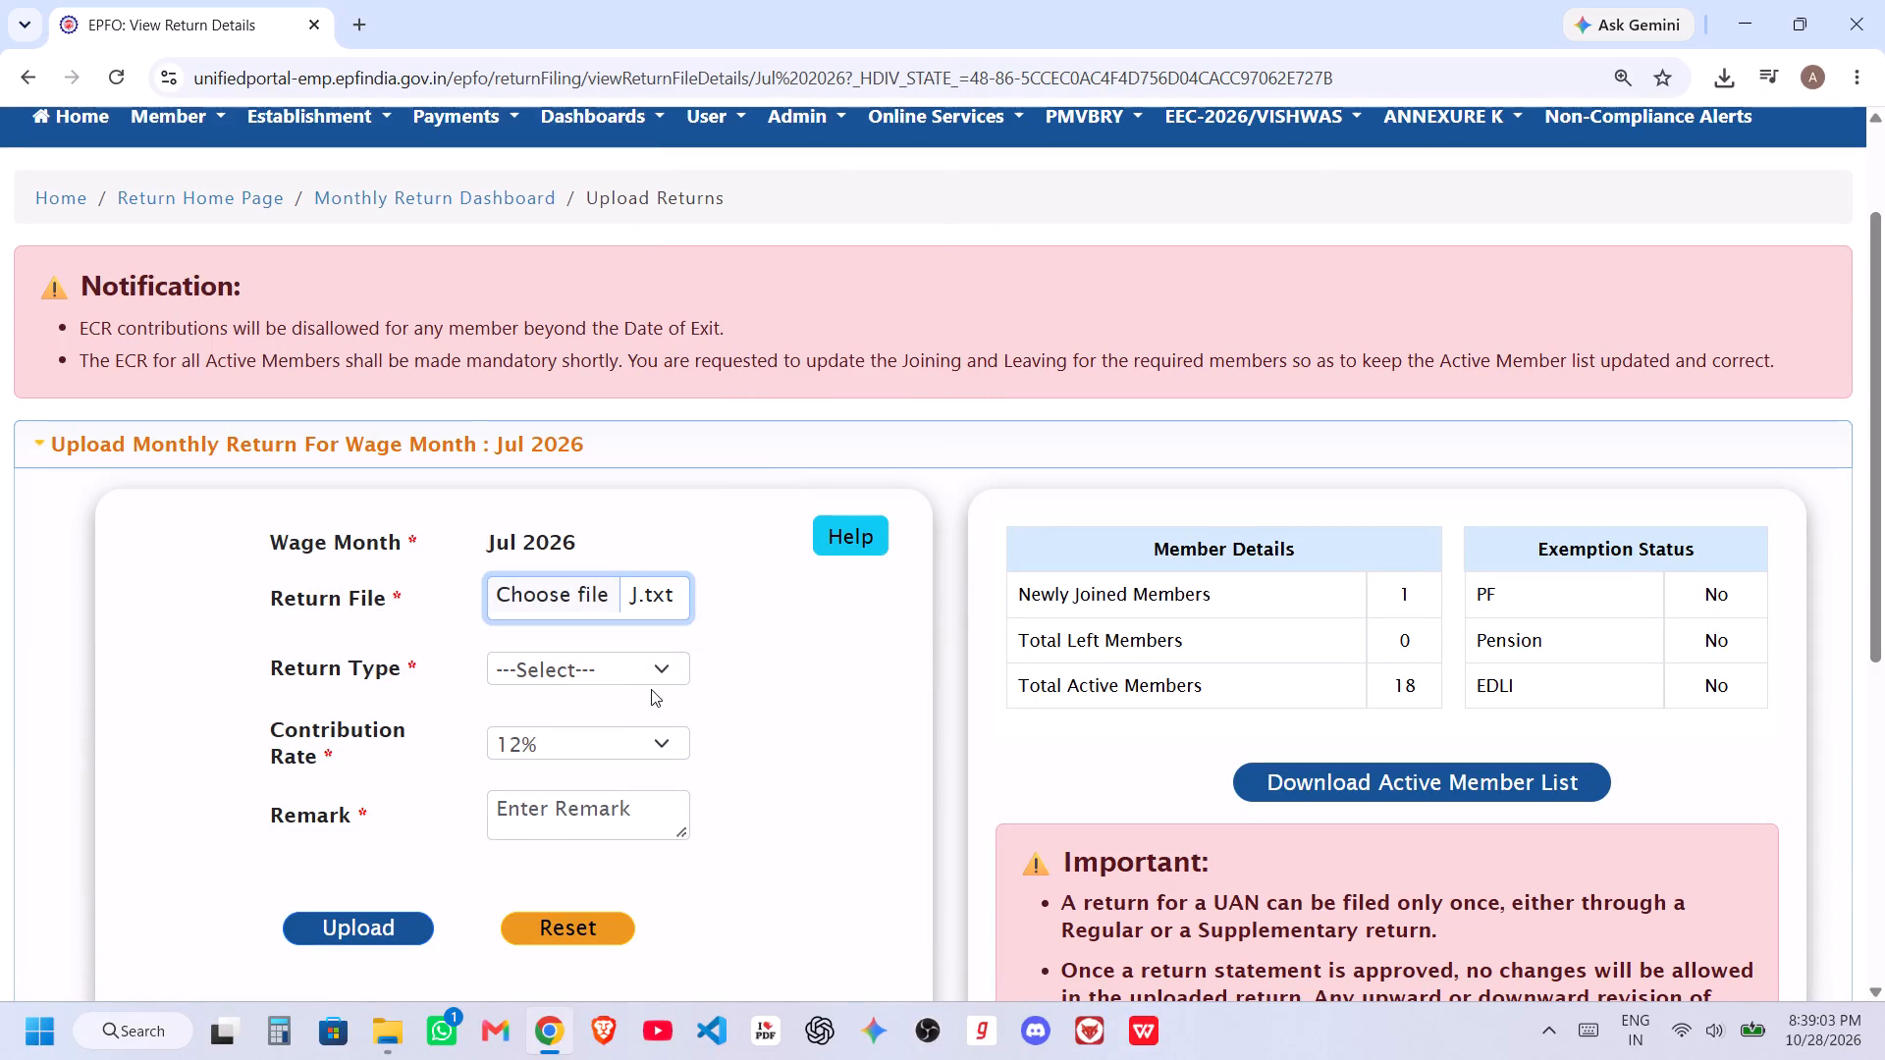
# Set the return type to Revised Return, enter the remark July 2026, and upload the return file, accepting the confirmation.
pyautogui.click(651, 689)
pyautogui.click(646, 679)
pyautogui.click(612, 762)
pyautogui.click(584, 815)
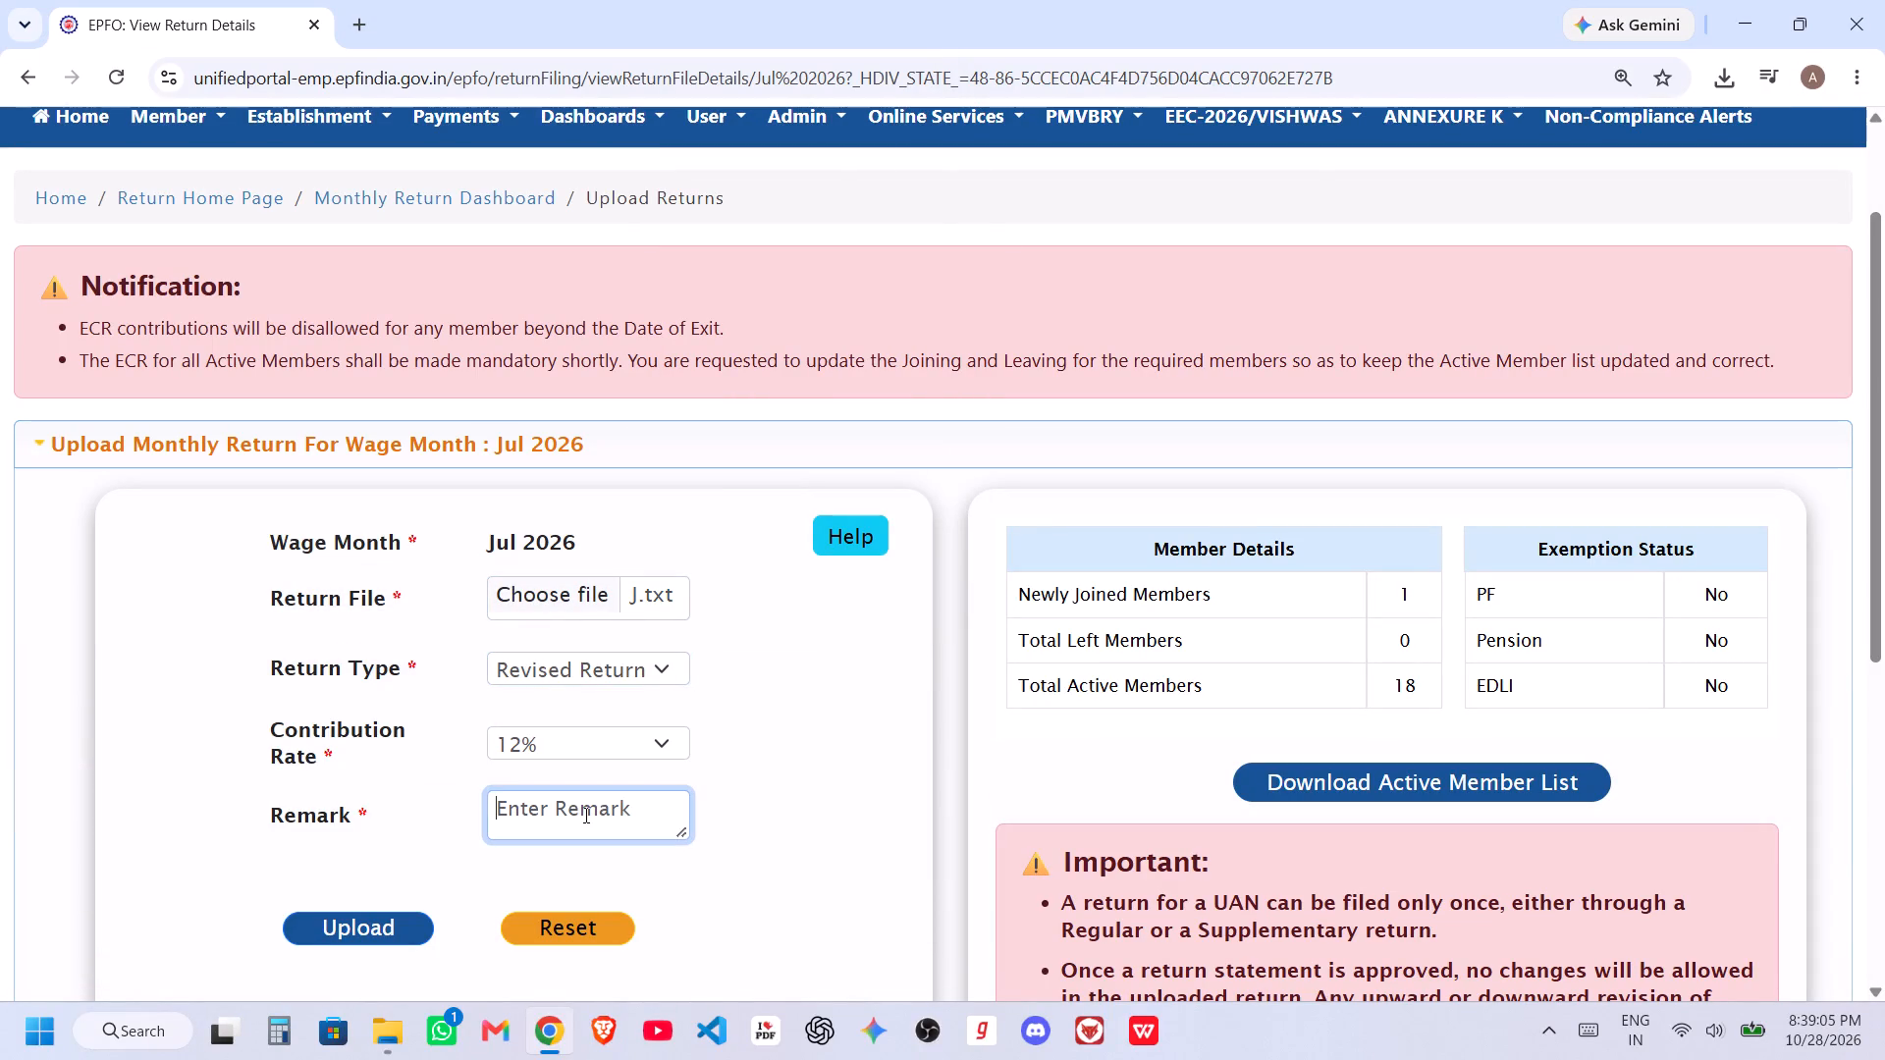
pyautogui.write('Ju')
pyautogui.write('ly 2026')
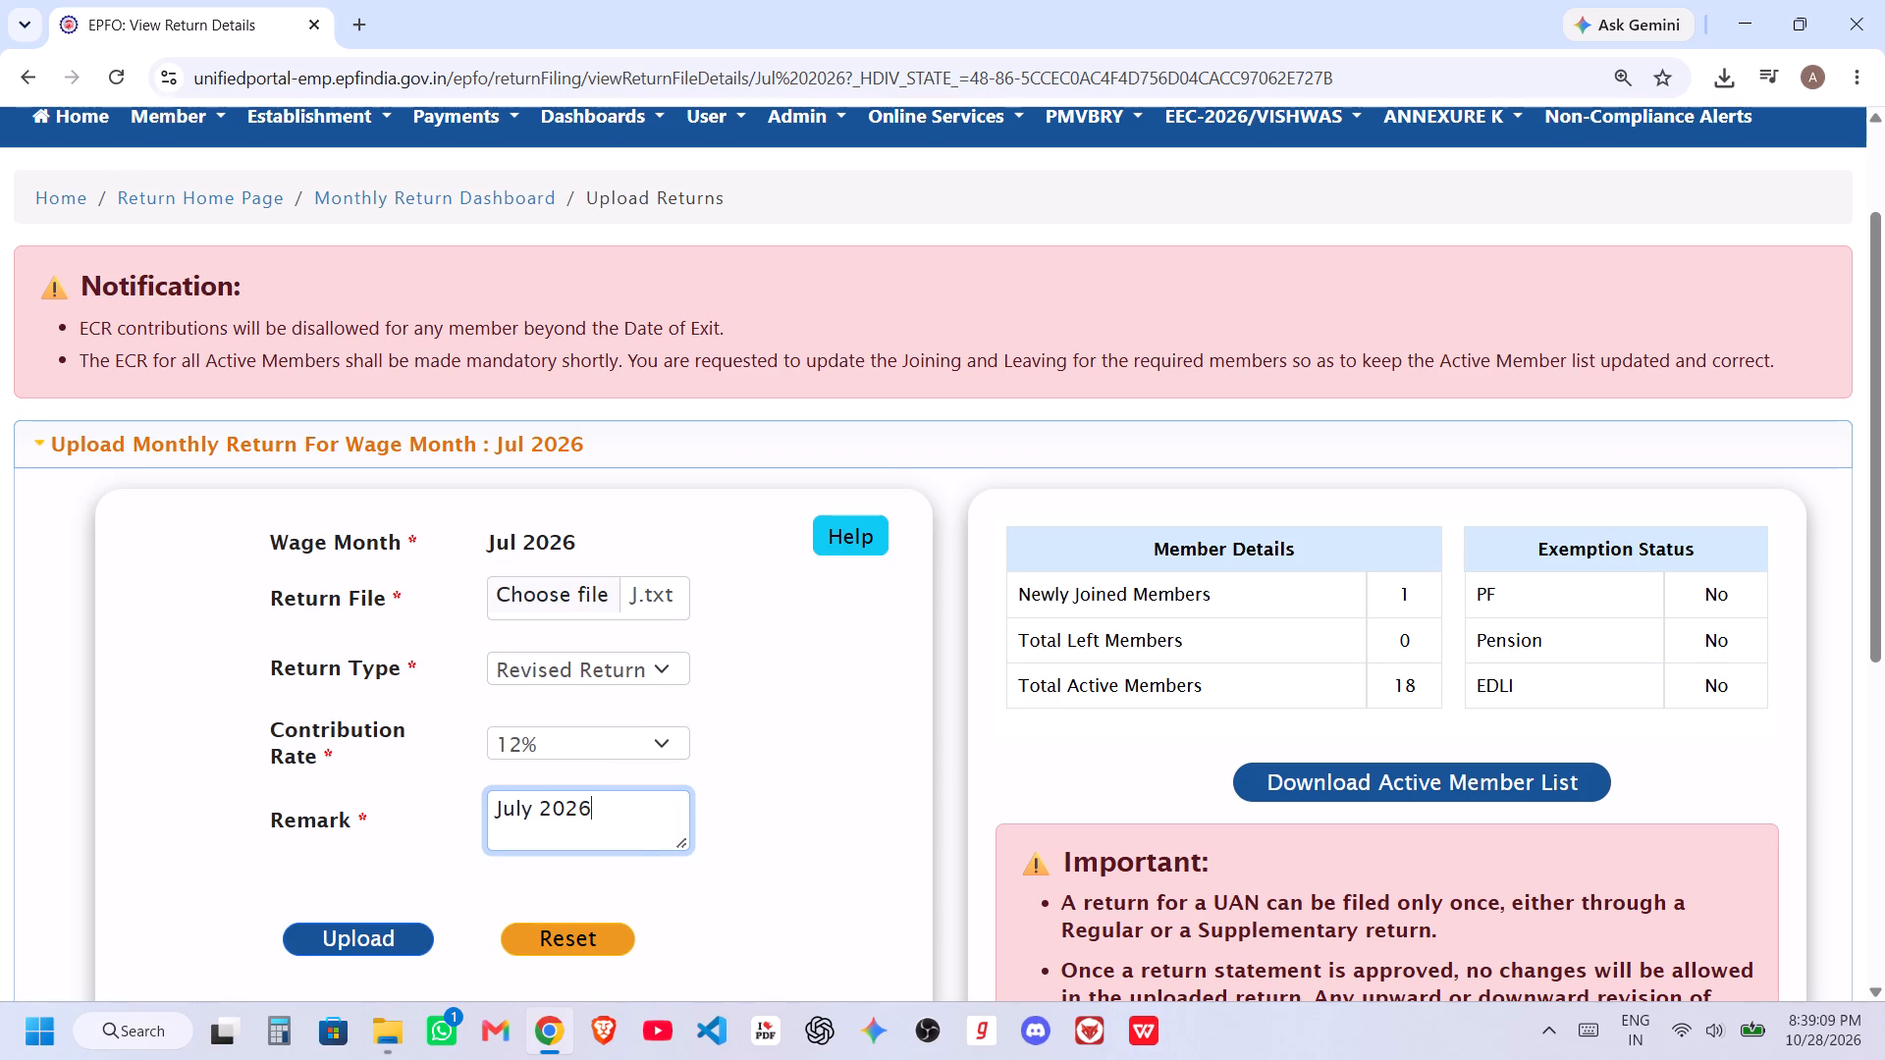
pyautogui.click(781, 869)
pyautogui.scroll(-2, 769, 853)
pyautogui.click(350, 617)
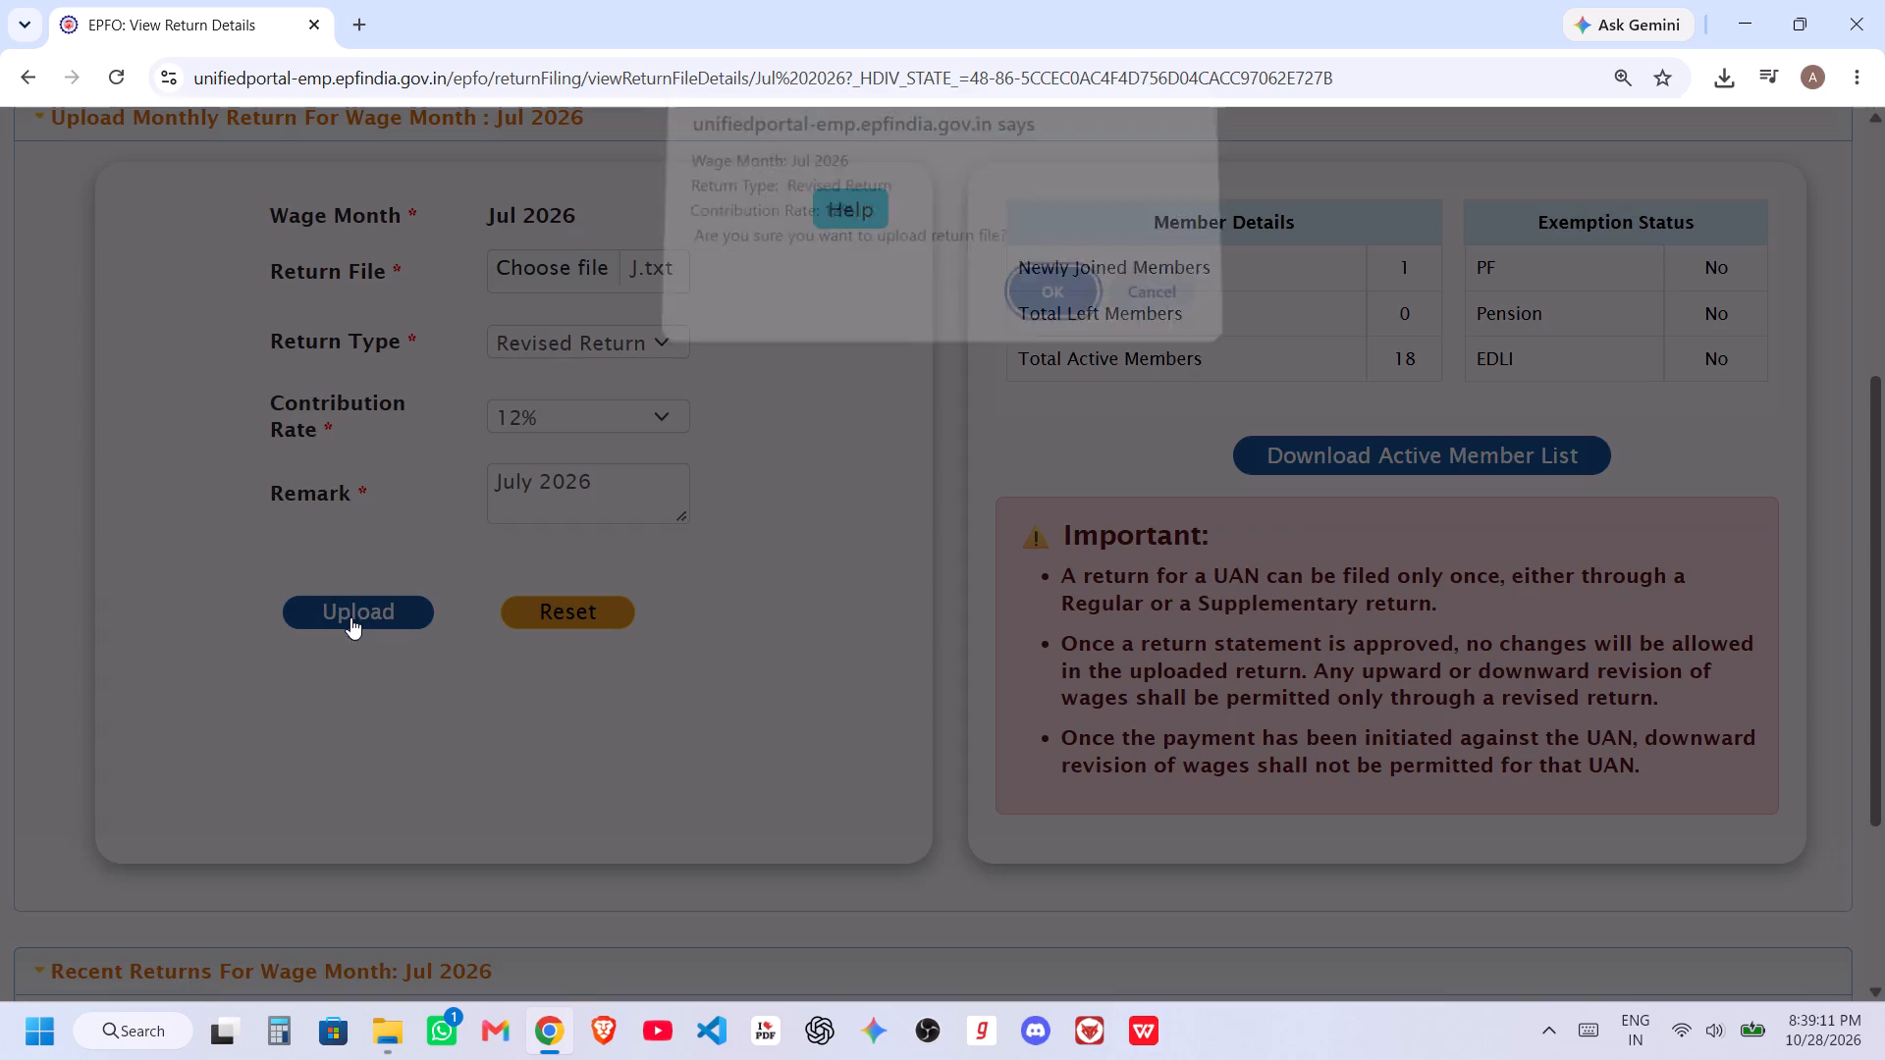
pyautogui.click(1044, 303)
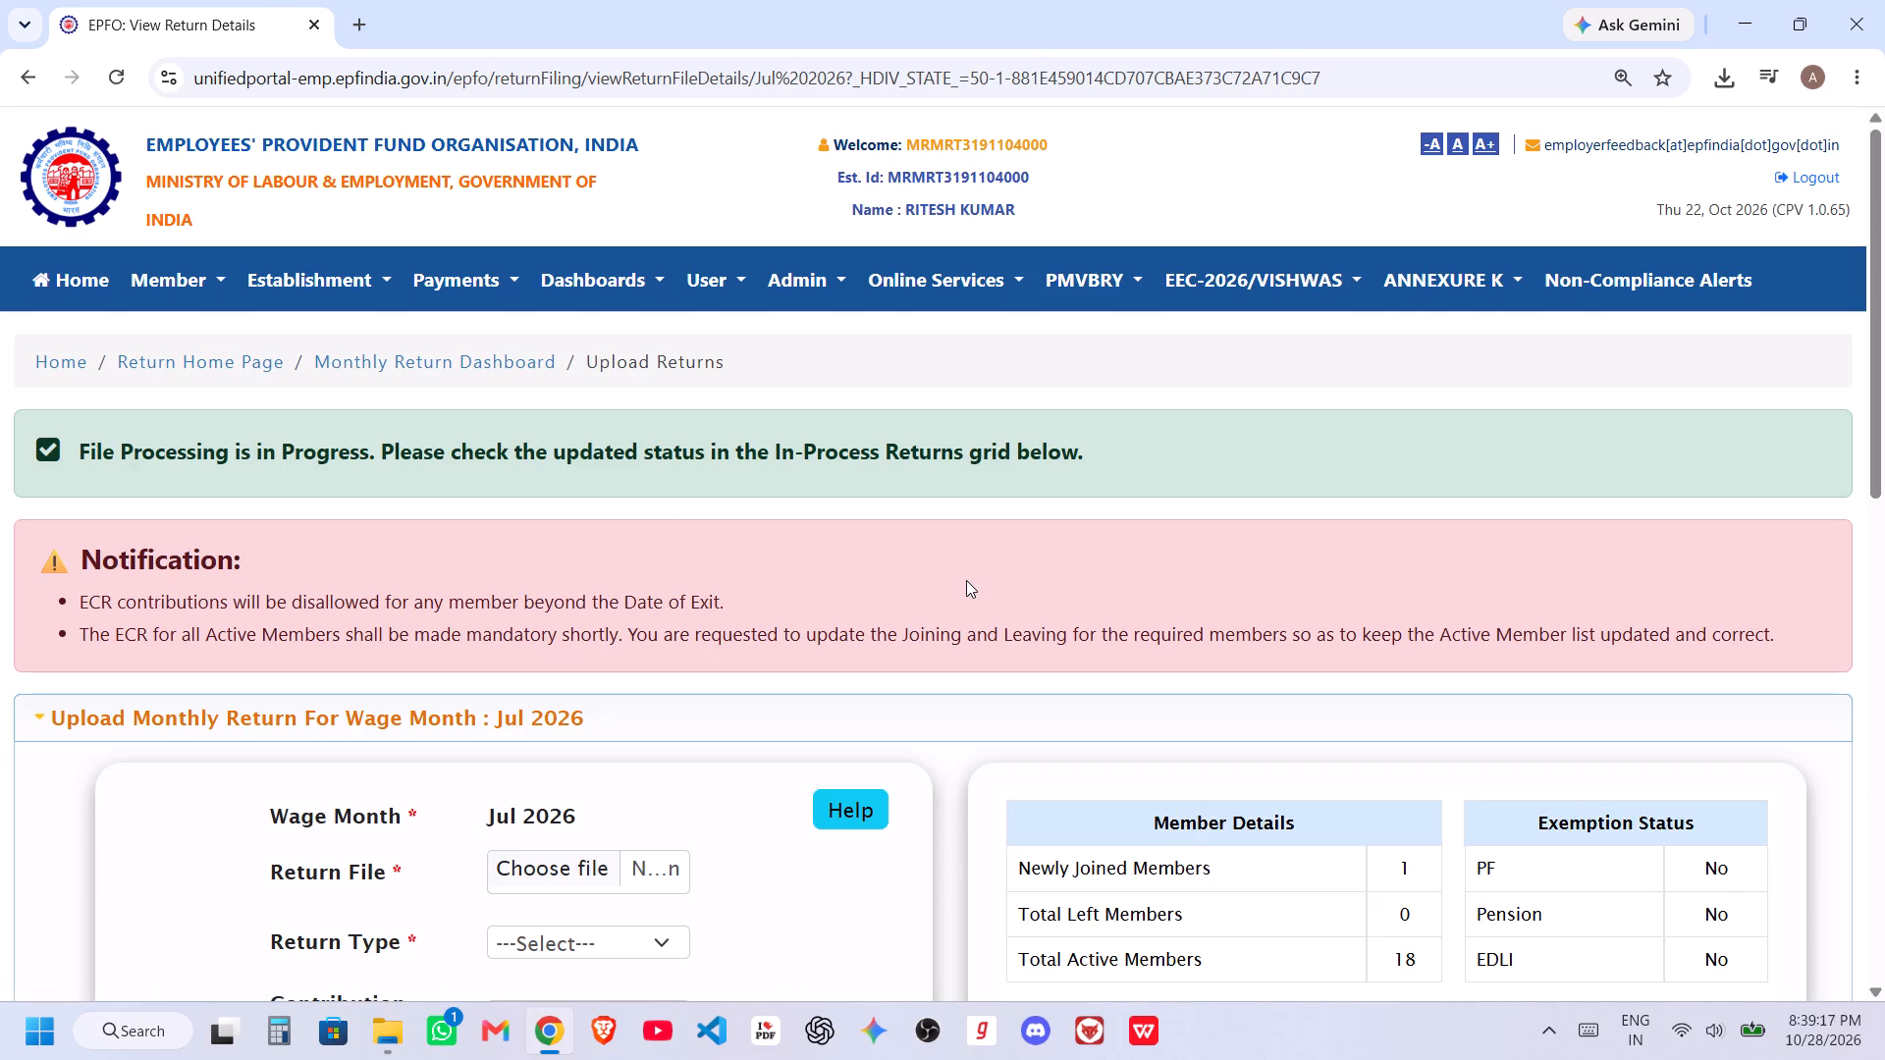
# Check the uploaded return's status in the In-Process Returns grid and read the notification about contributions beyond the date of exit.
pyautogui.scroll(-6, 966, 580)
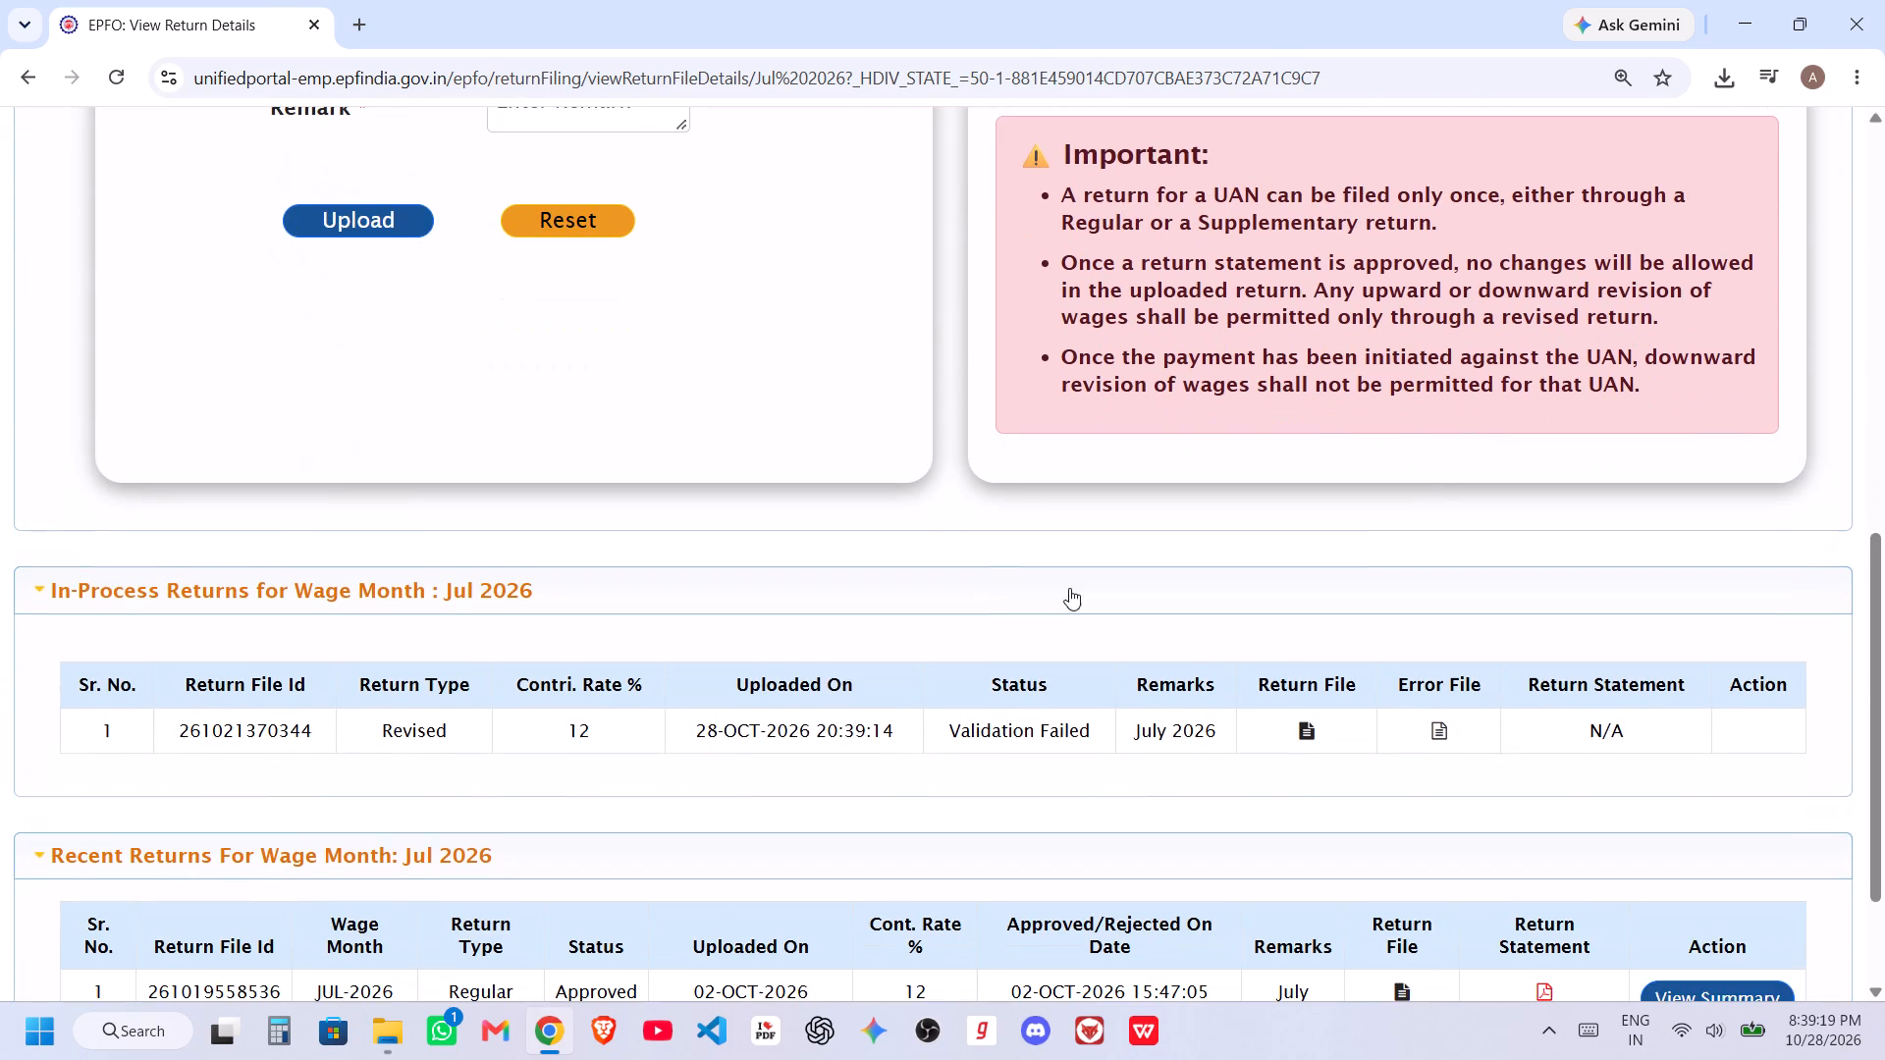
pyautogui.scroll(-2, 1448, 726)
pyautogui.scroll(4, 1448, 726)
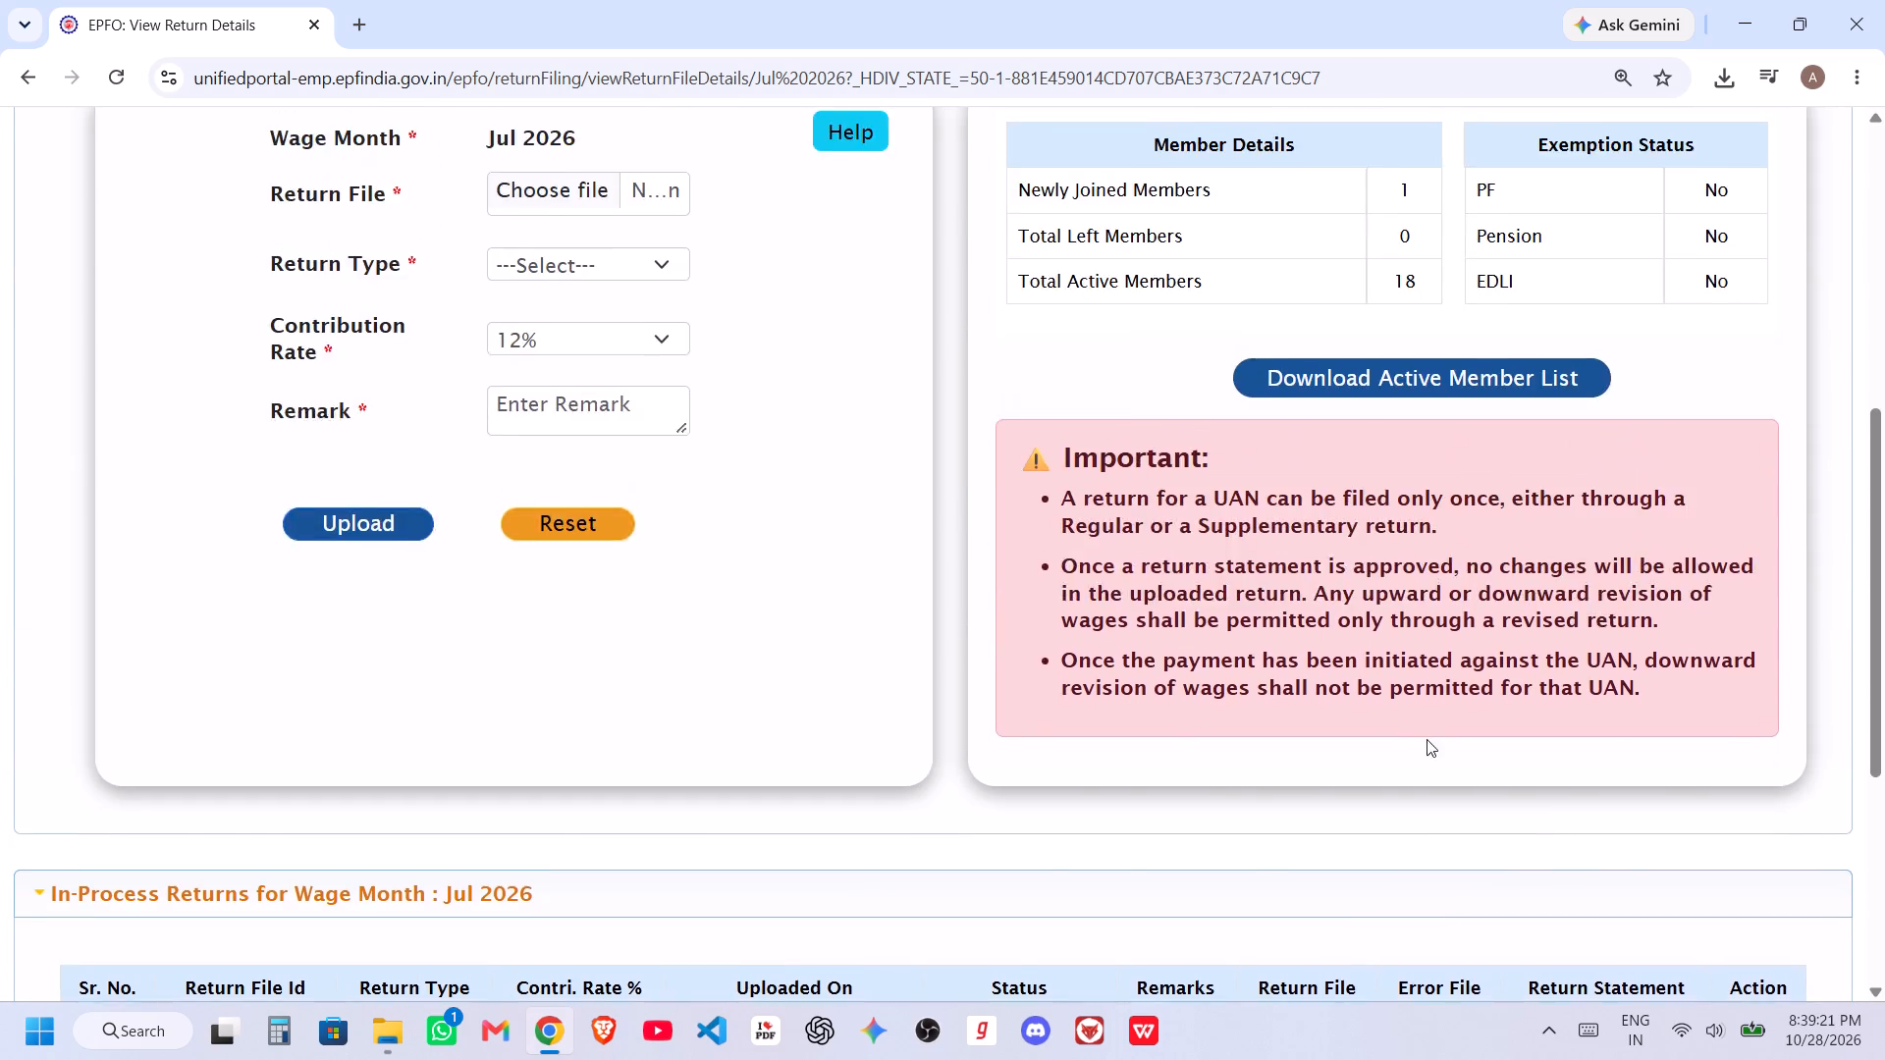
pyautogui.scroll(2, 1427, 739)
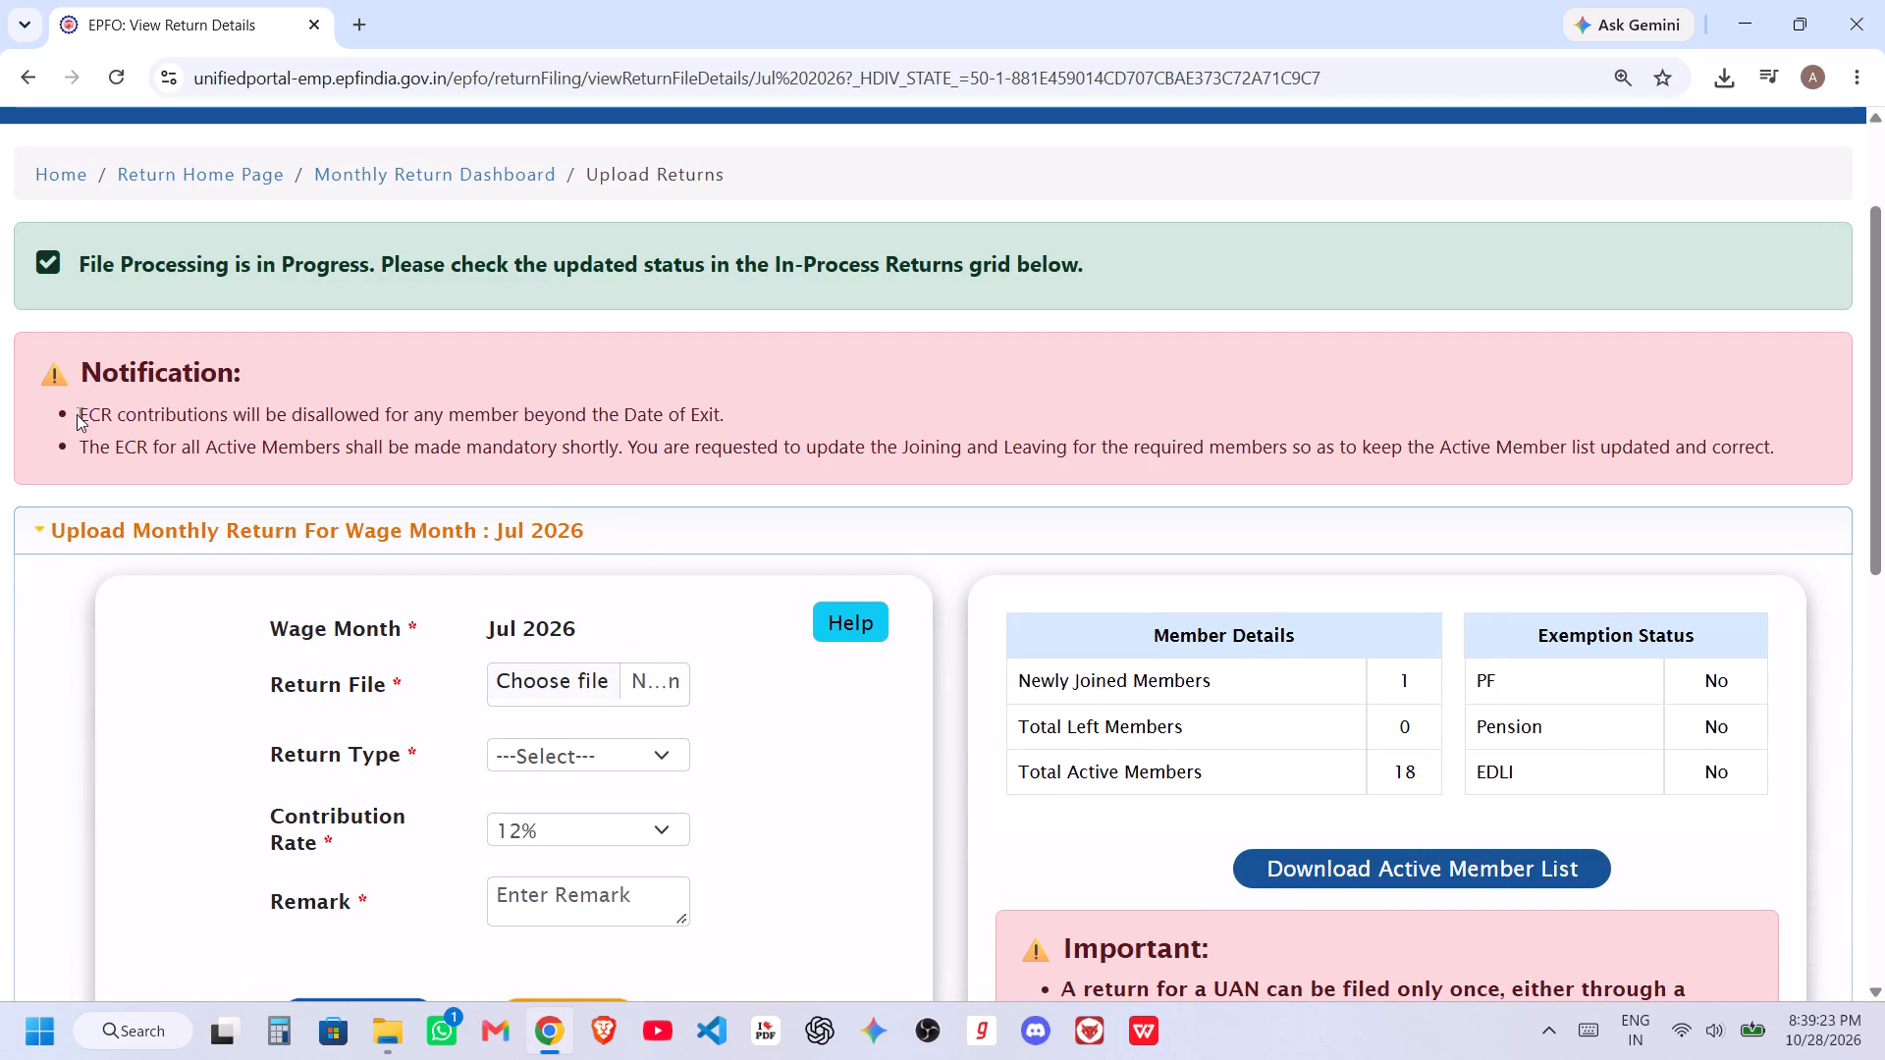
pyautogui.moveTo(77, 414); pyautogui.dragTo(805, 406)
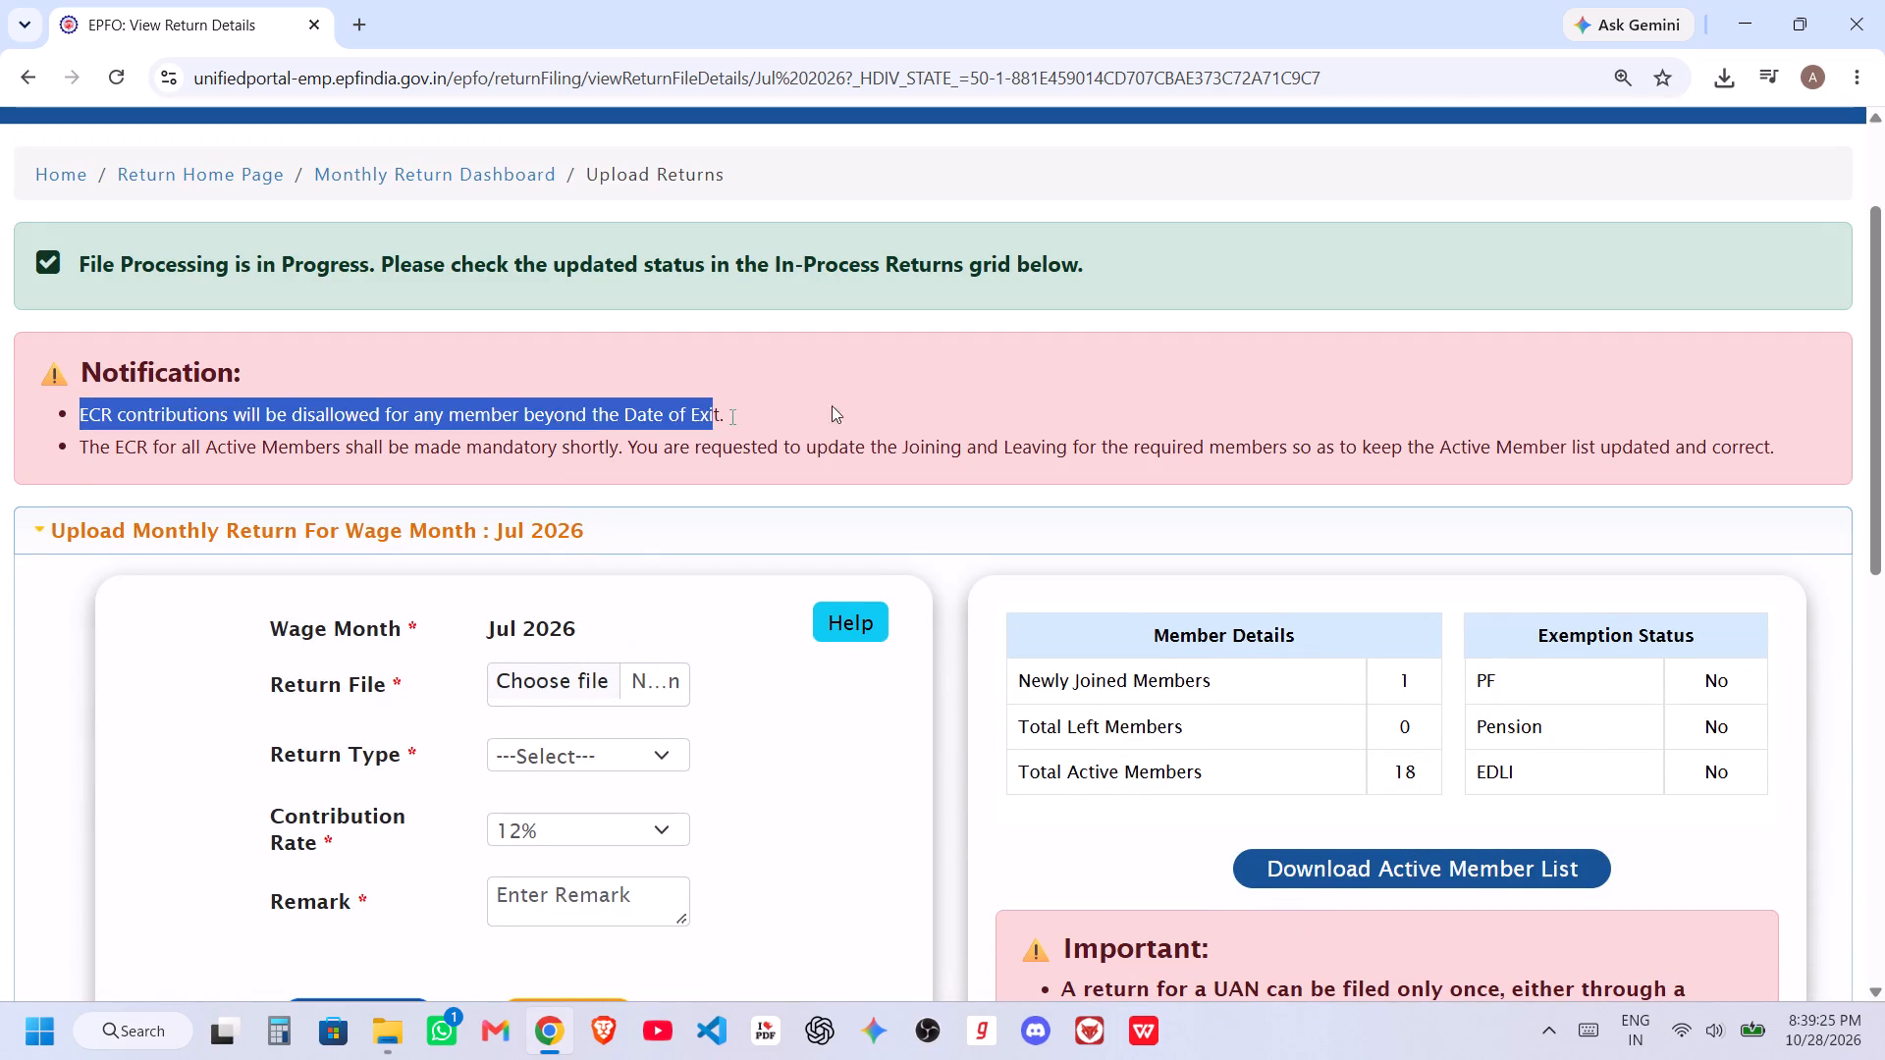
pyautogui.click(852, 403)
pyautogui.scroll(-2, 882, 407)
pyautogui.scroll(-3, 1371, 727)
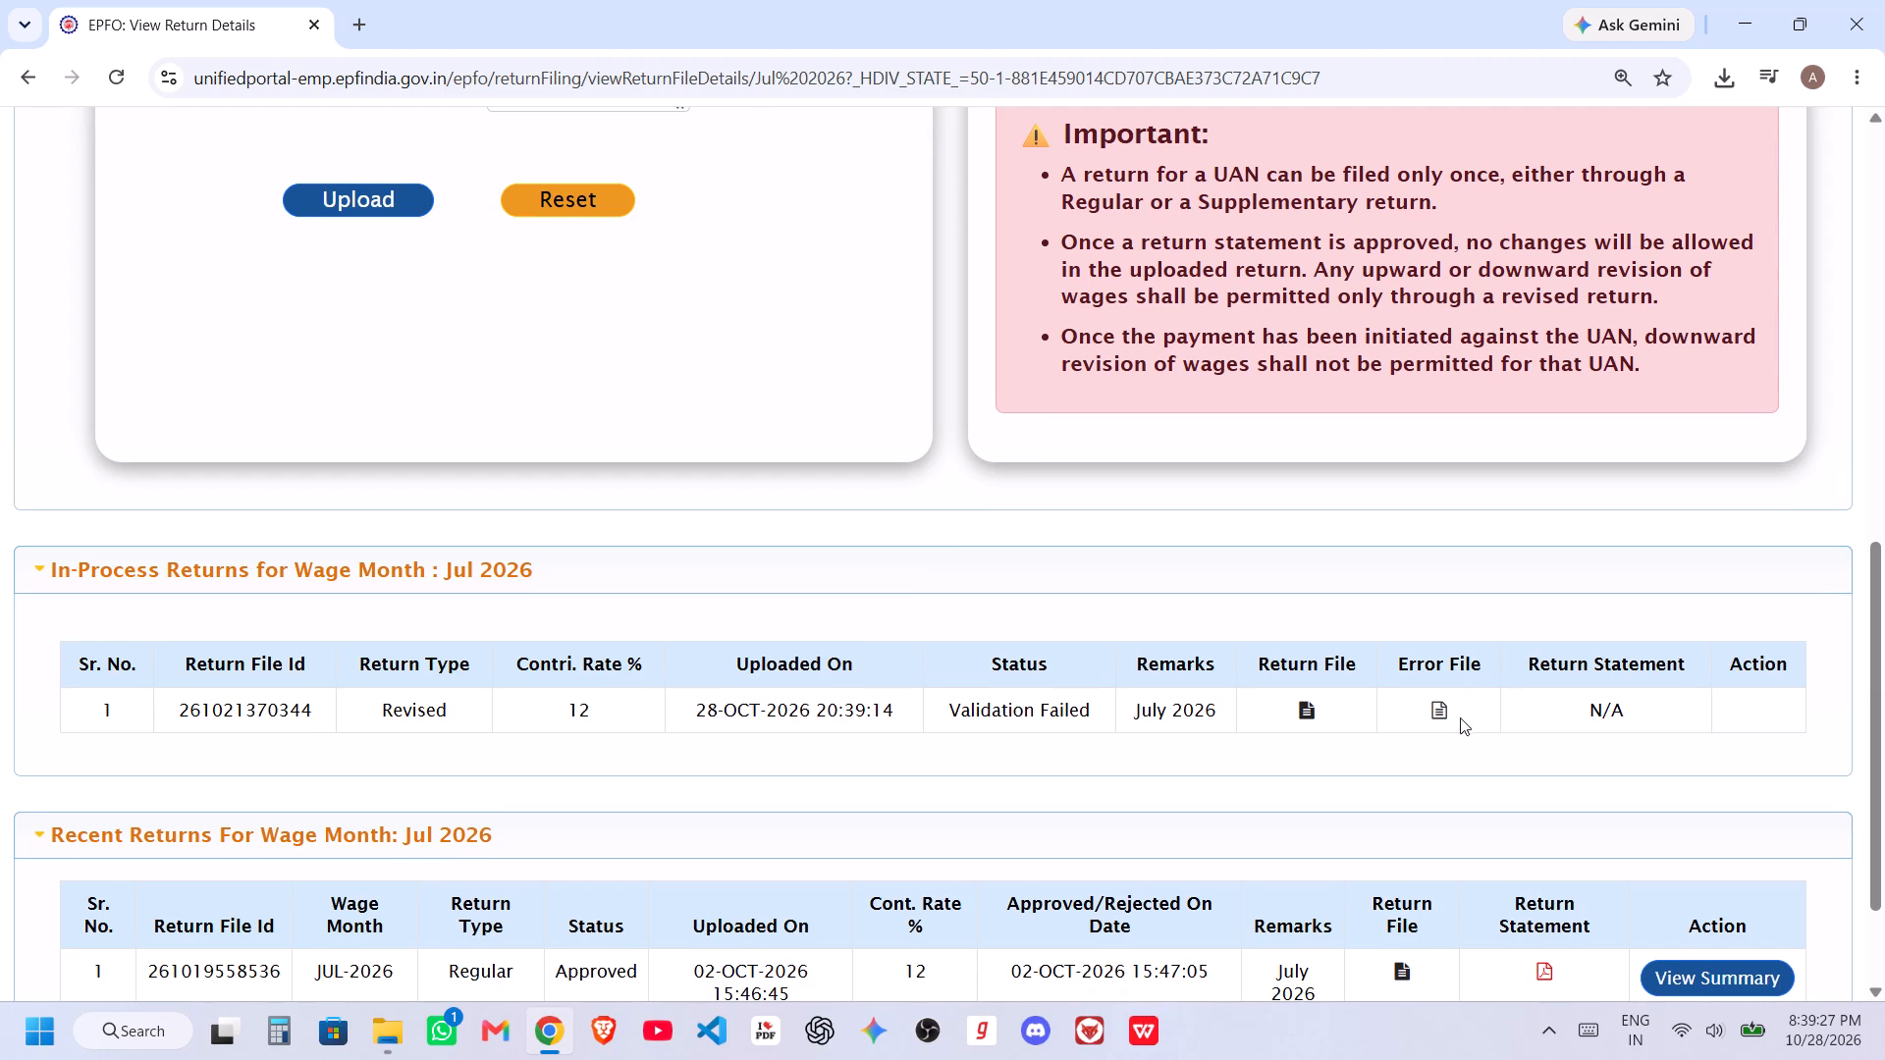
# Download the error file of the in-process Jul 2026 return, read its error lines, and close it.
pyautogui.click(1442, 710)
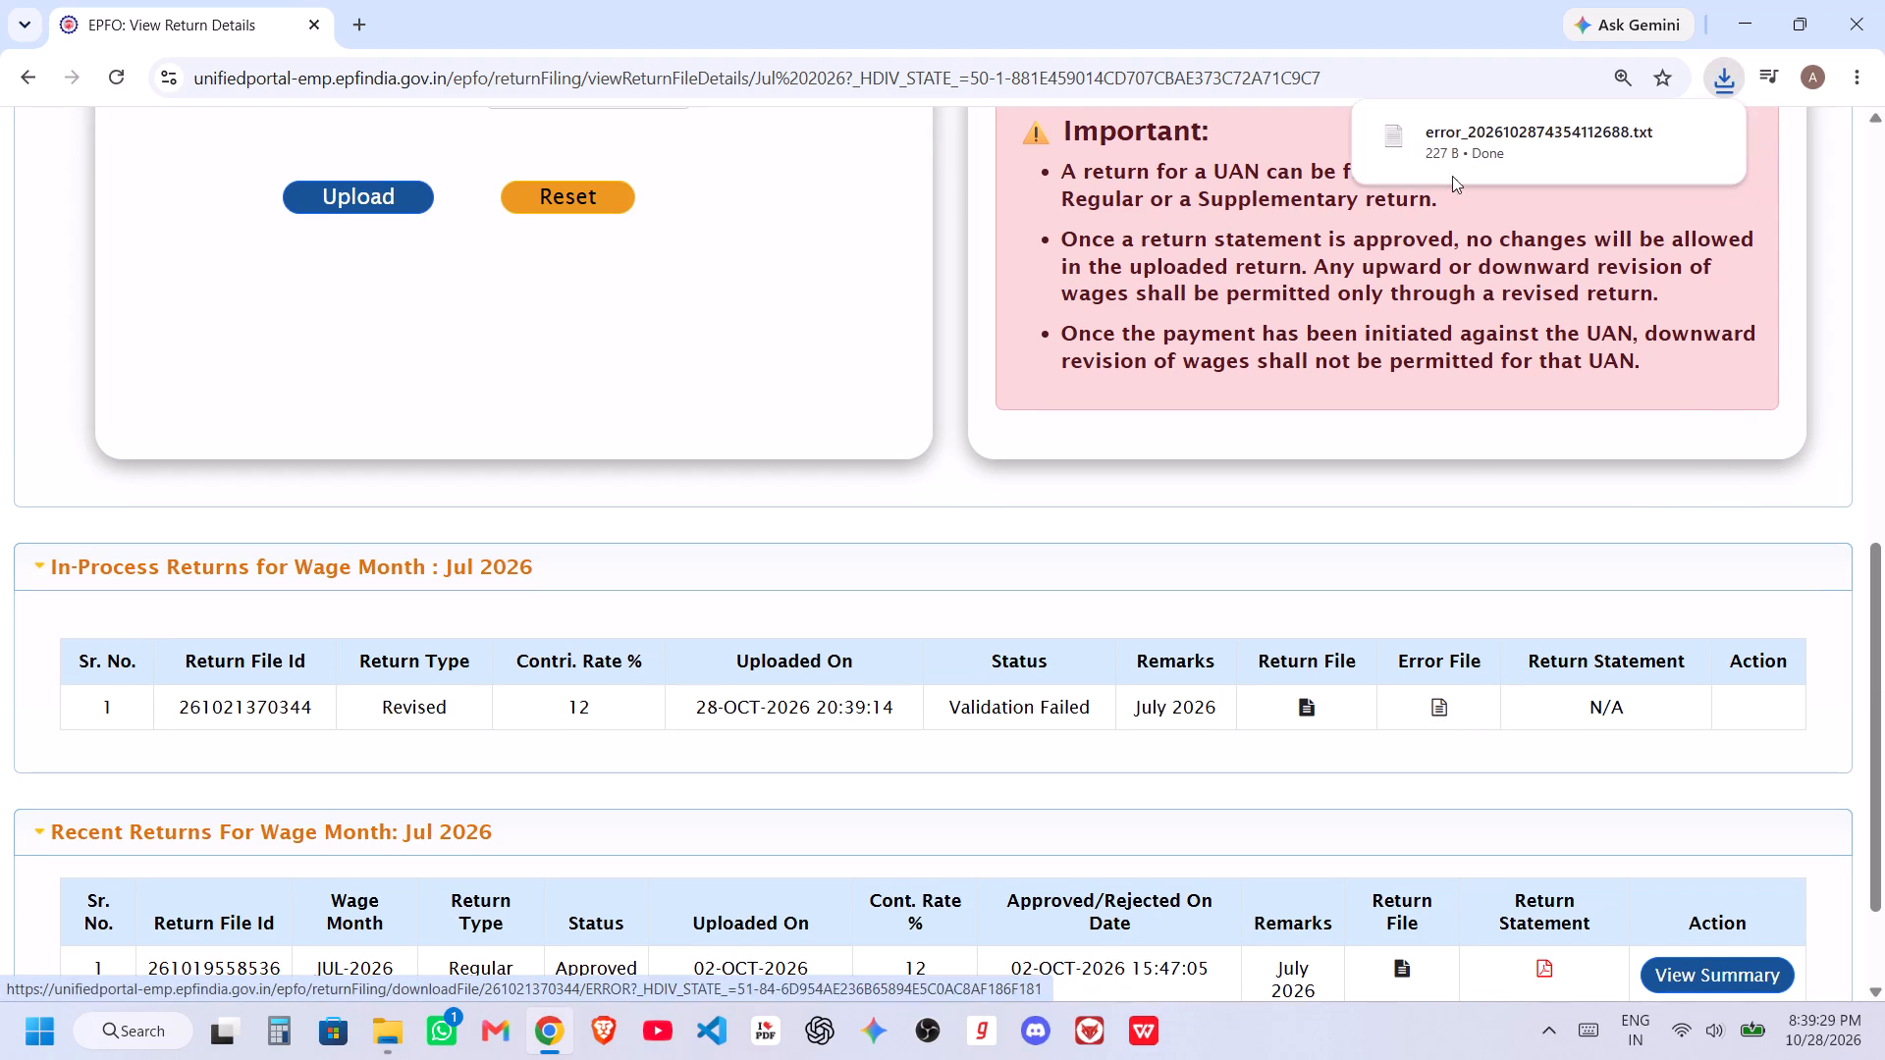
pyautogui.click(1451, 118)
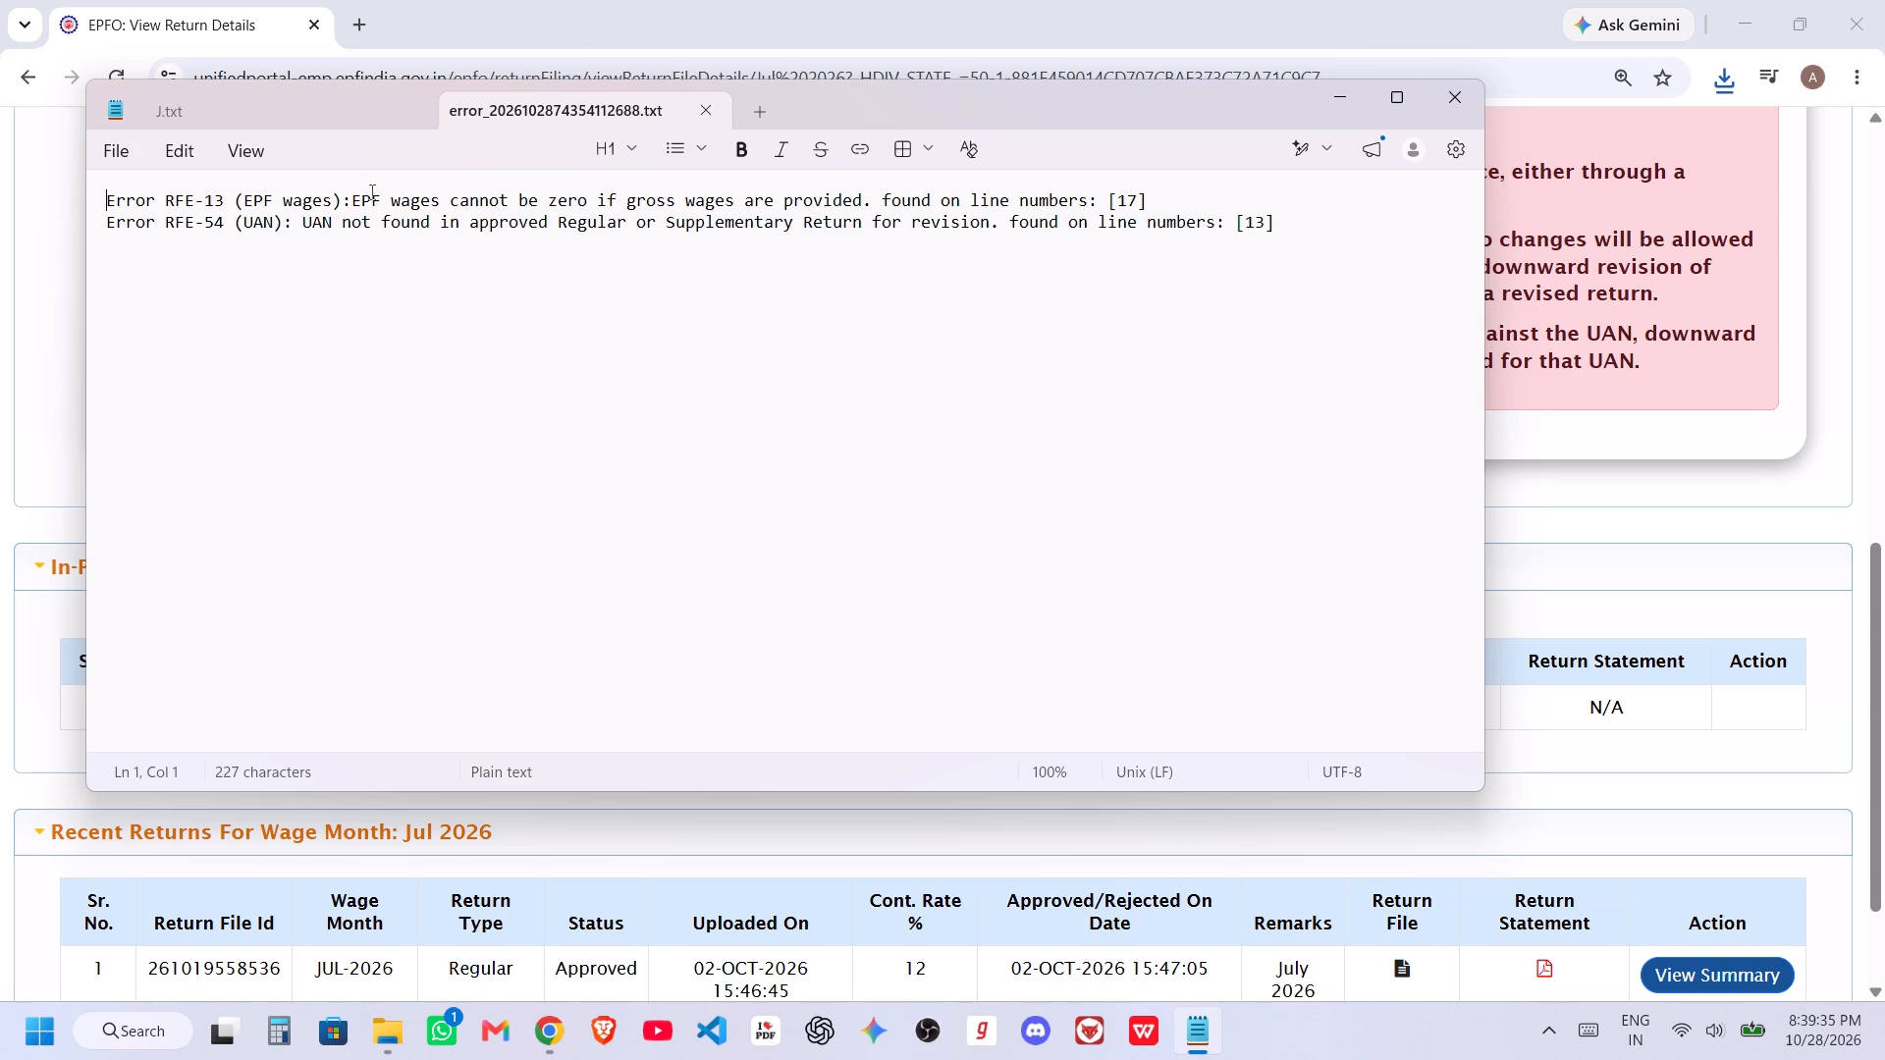
pyautogui.moveTo(354, 191); pyautogui.dragTo(652, 187)
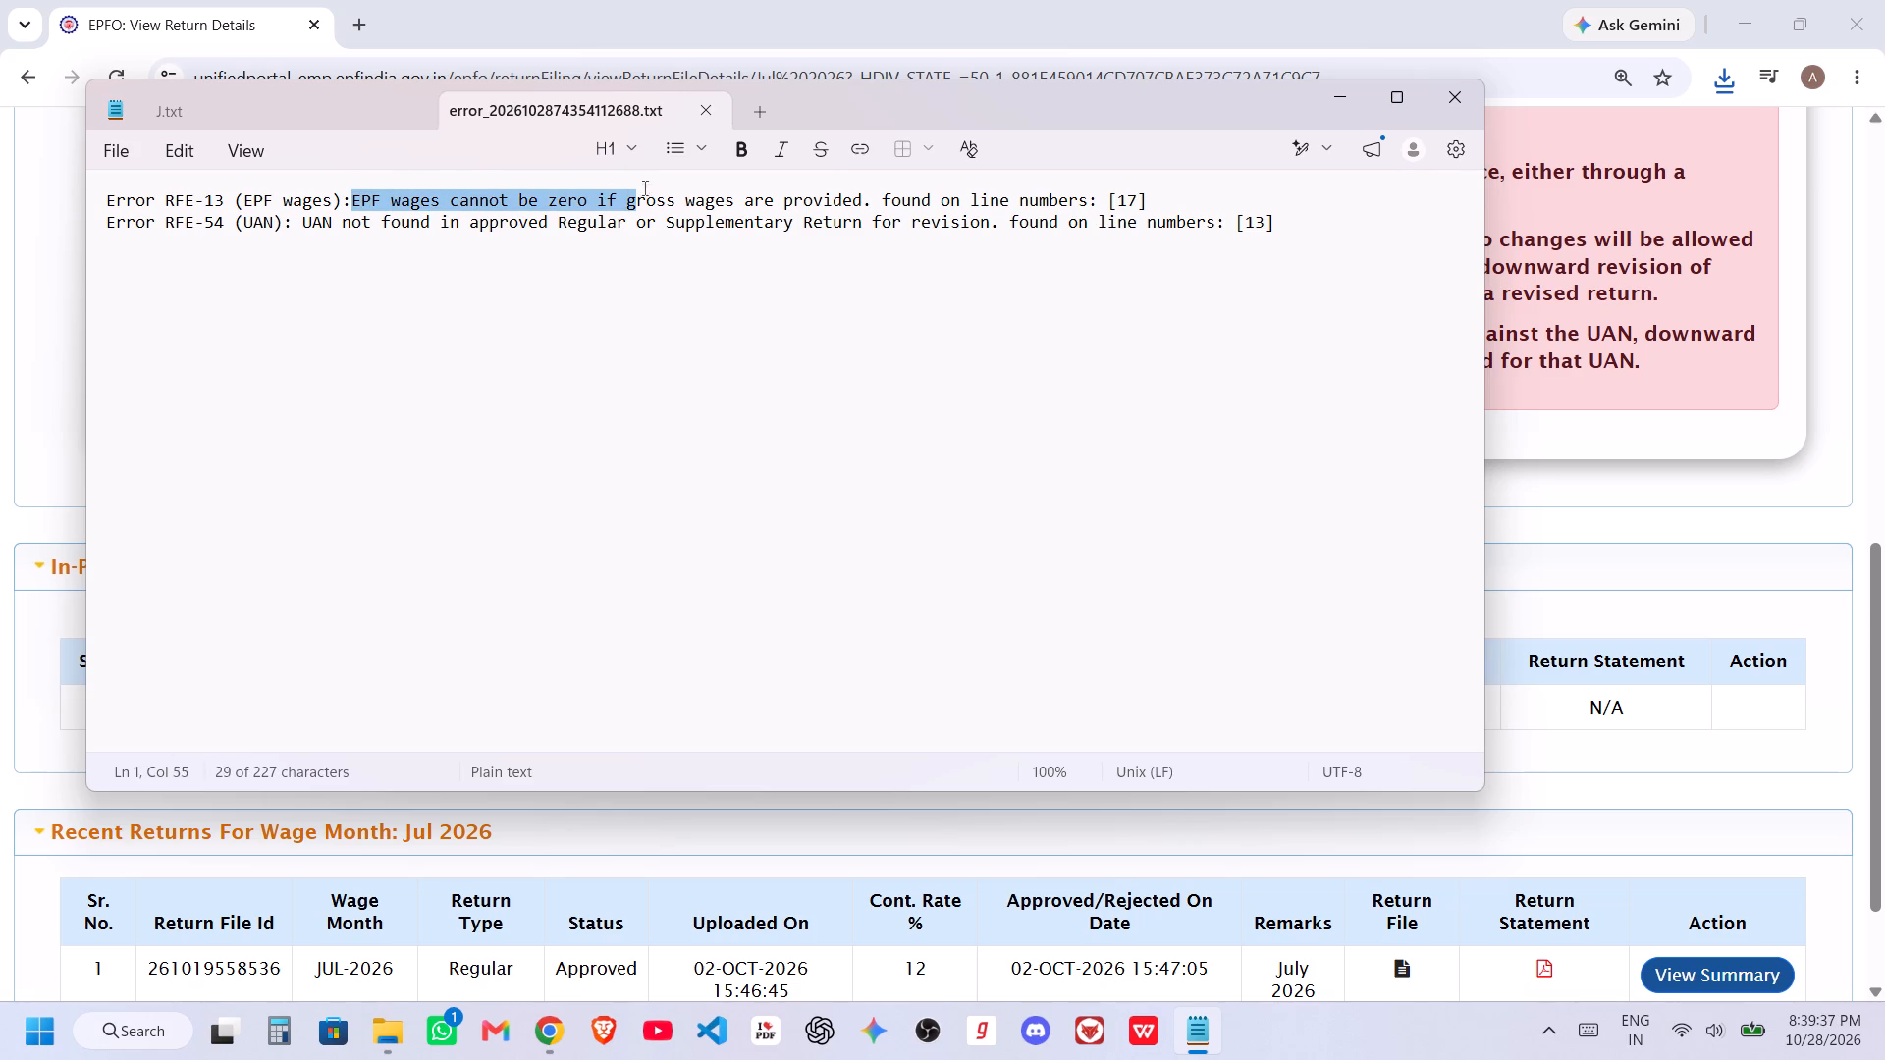
pyautogui.moveTo(652, 187); pyautogui.dragTo(1083, 194)
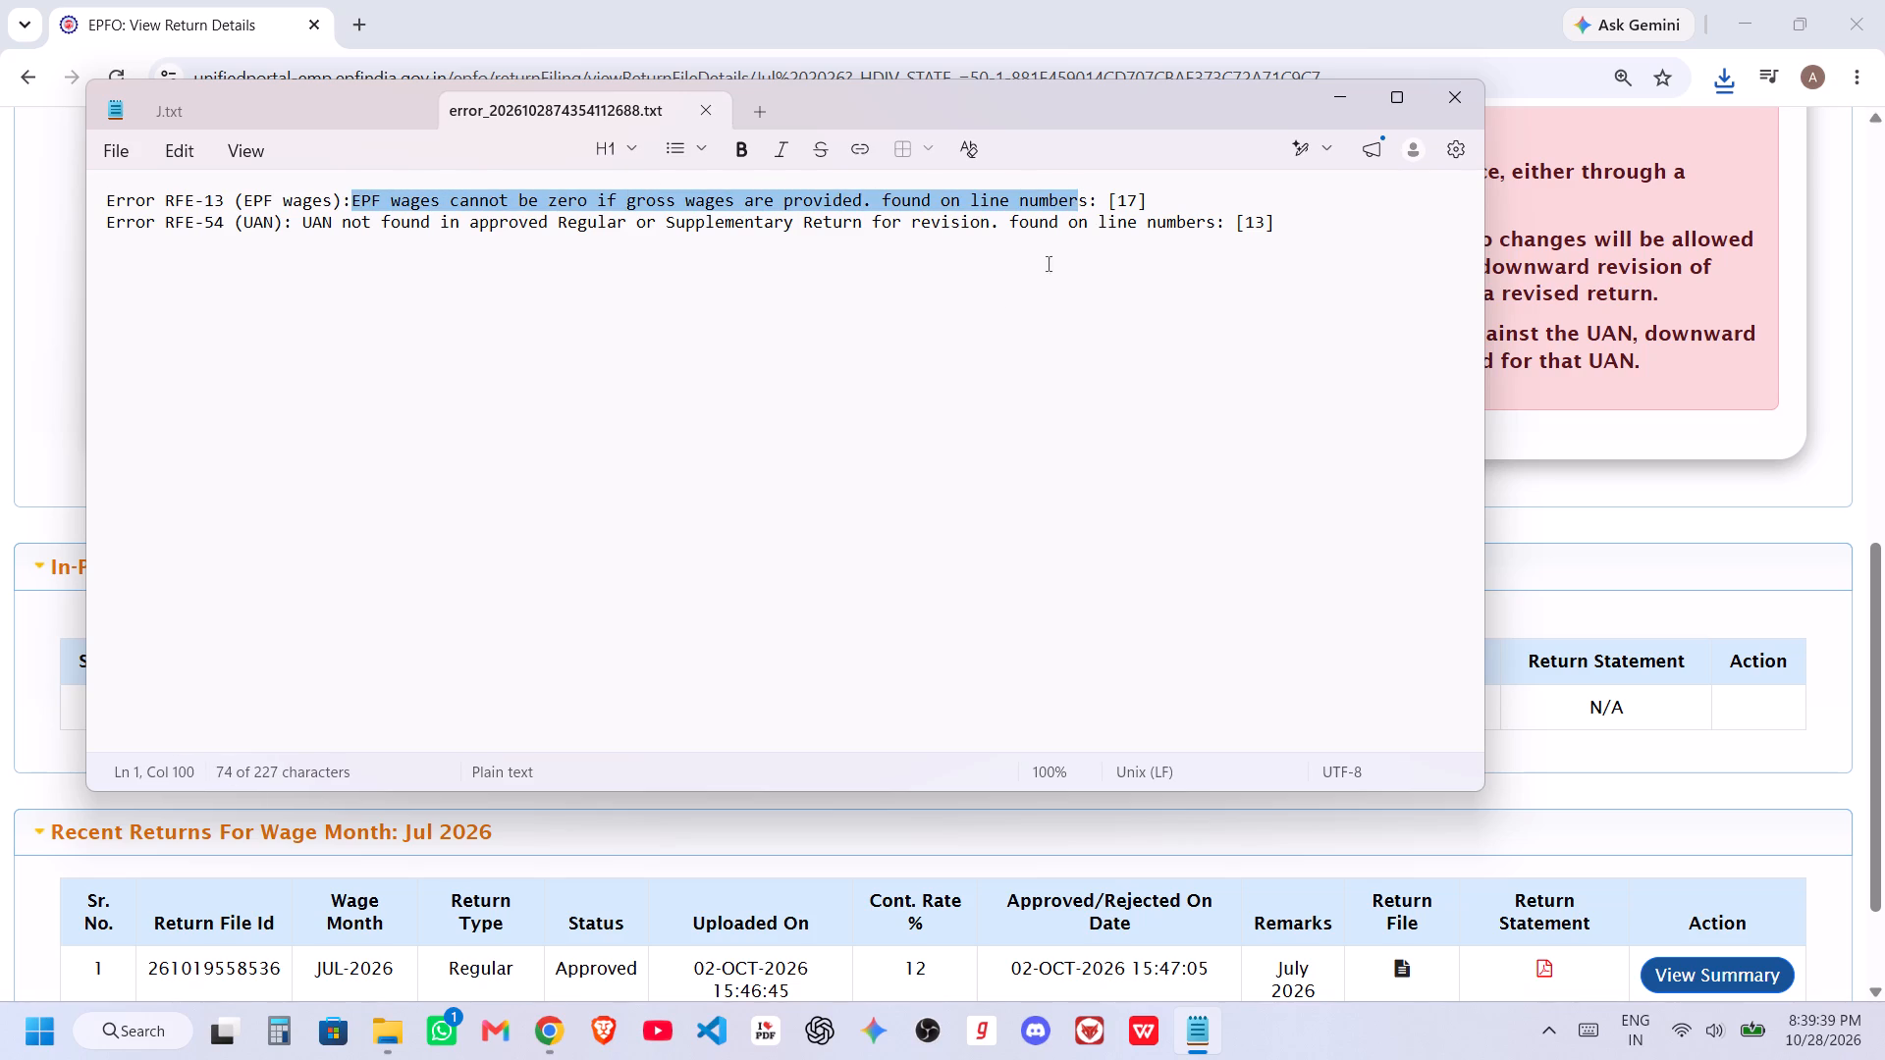
pyautogui.click(996, 305)
pyautogui.click(441, 251)
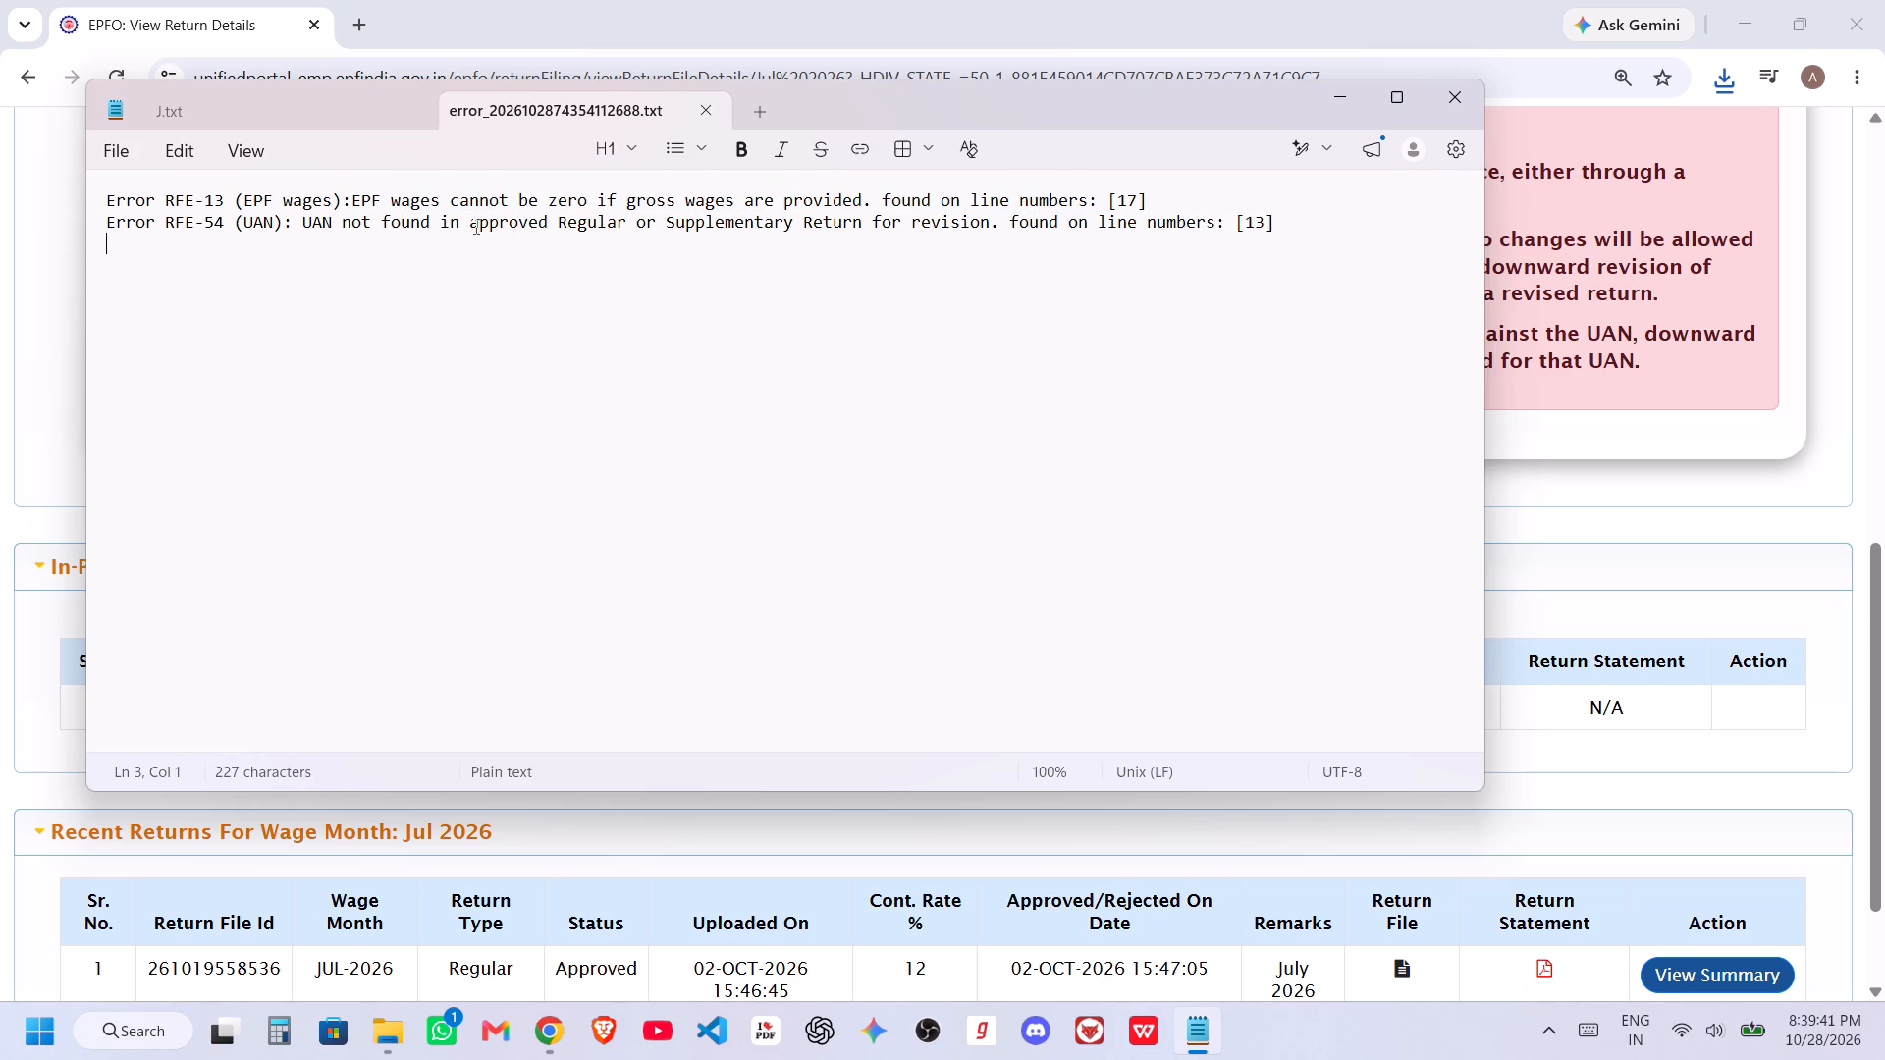
pyautogui.moveTo(474, 226); pyautogui.dragTo(960, 227)
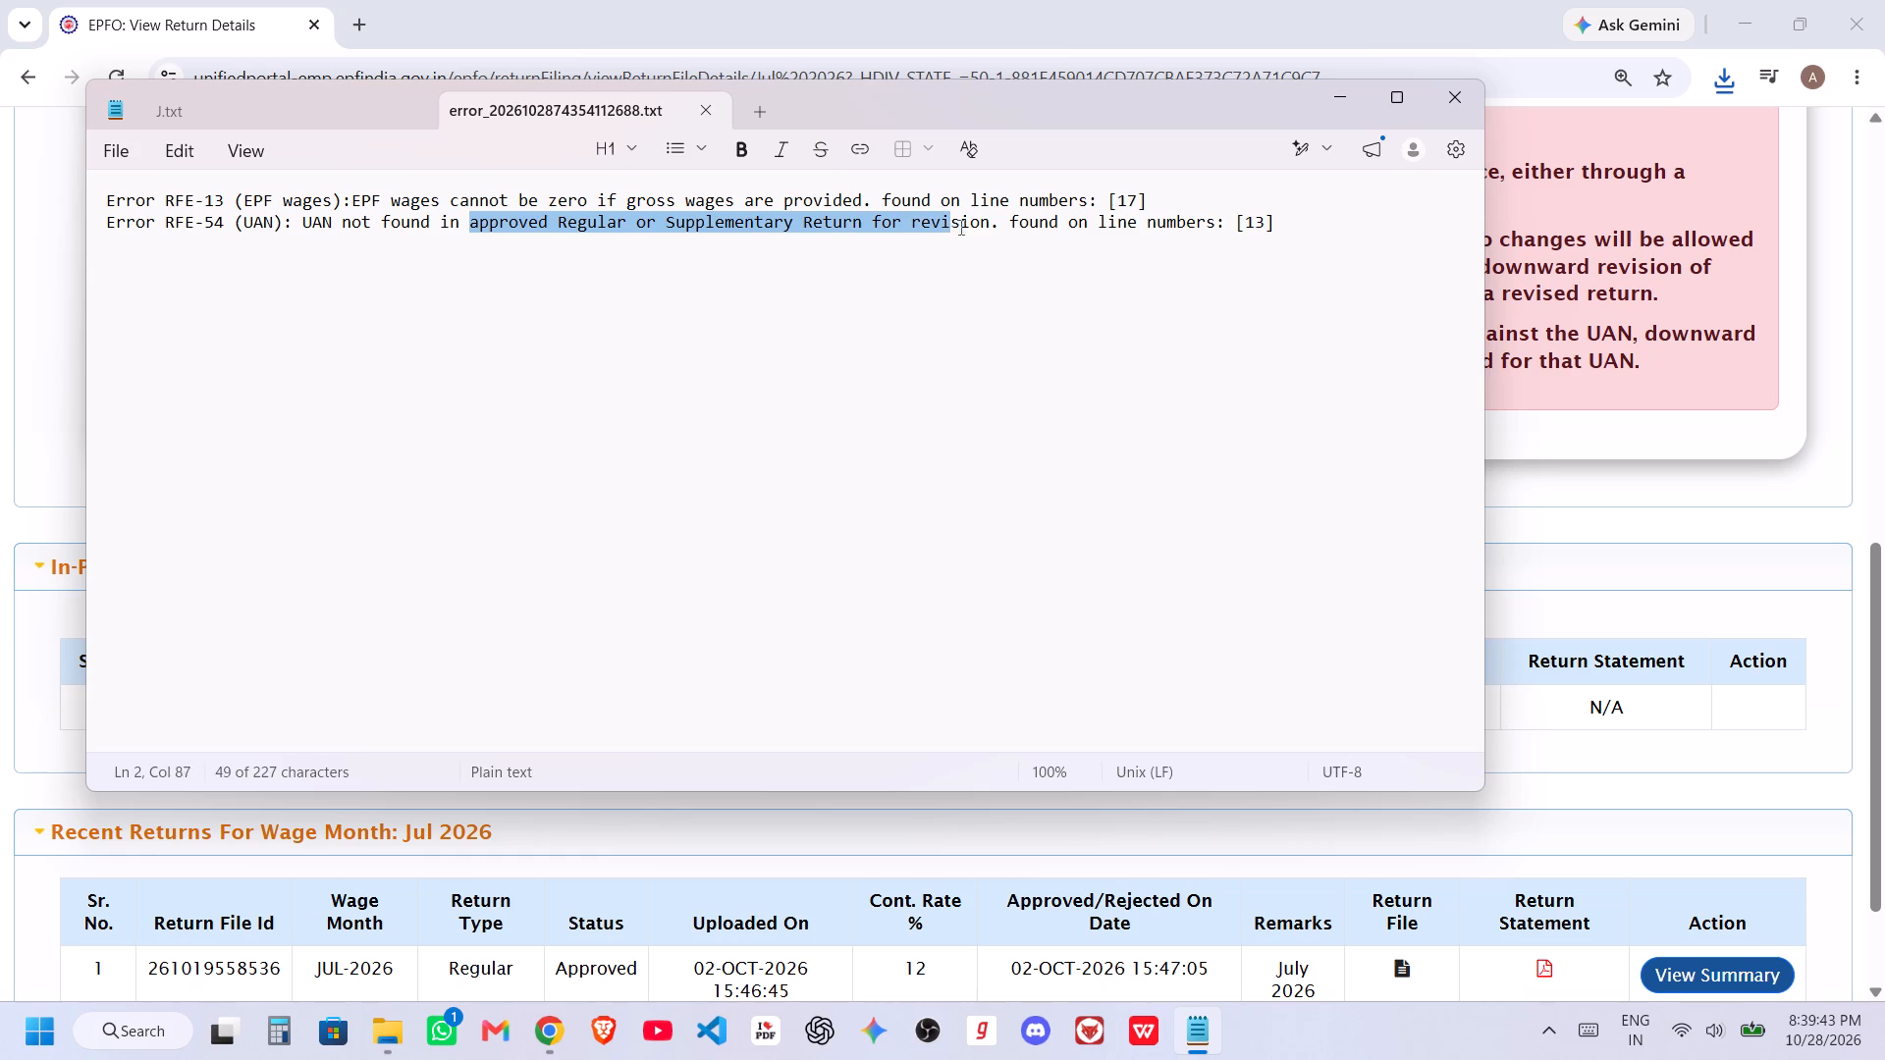
pyautogui.moveTo(960, 227); pyautogui.dragTo(982, 228)
pyautogui.click(980, 253)
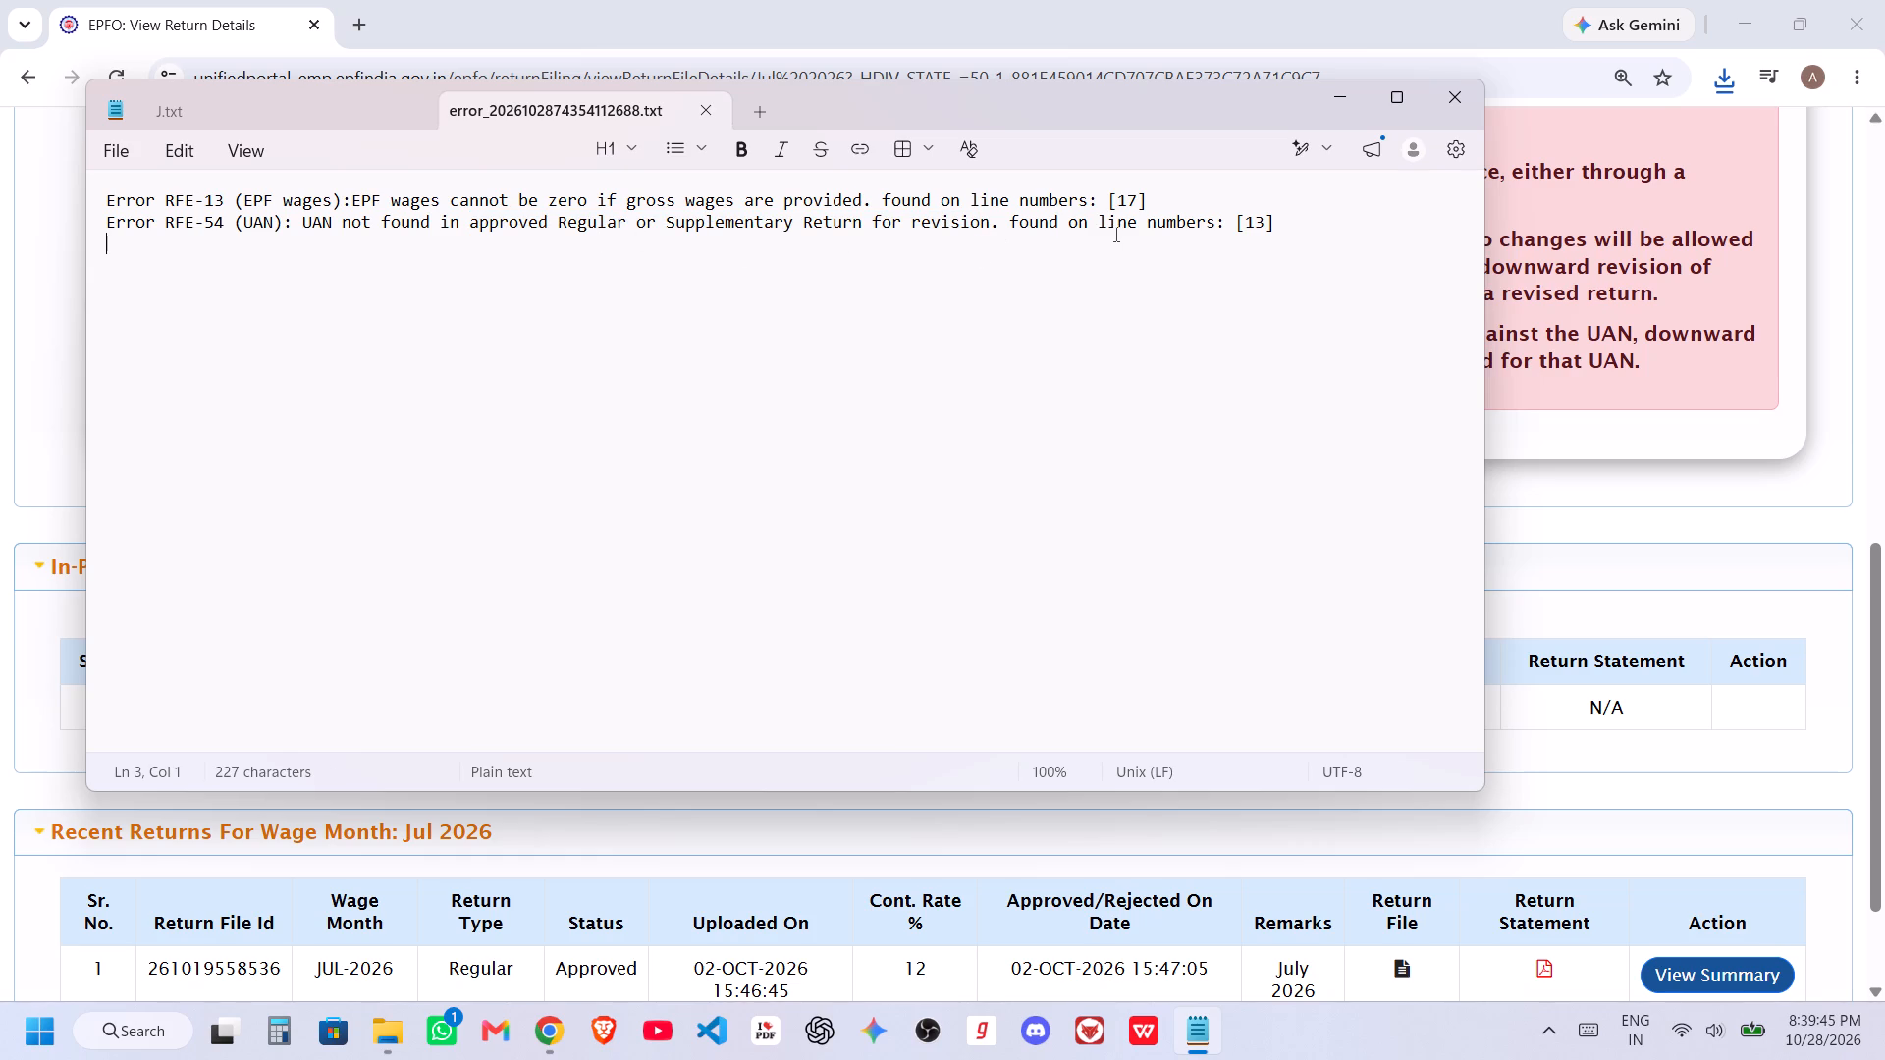
pyautogui.click(1453, 97)
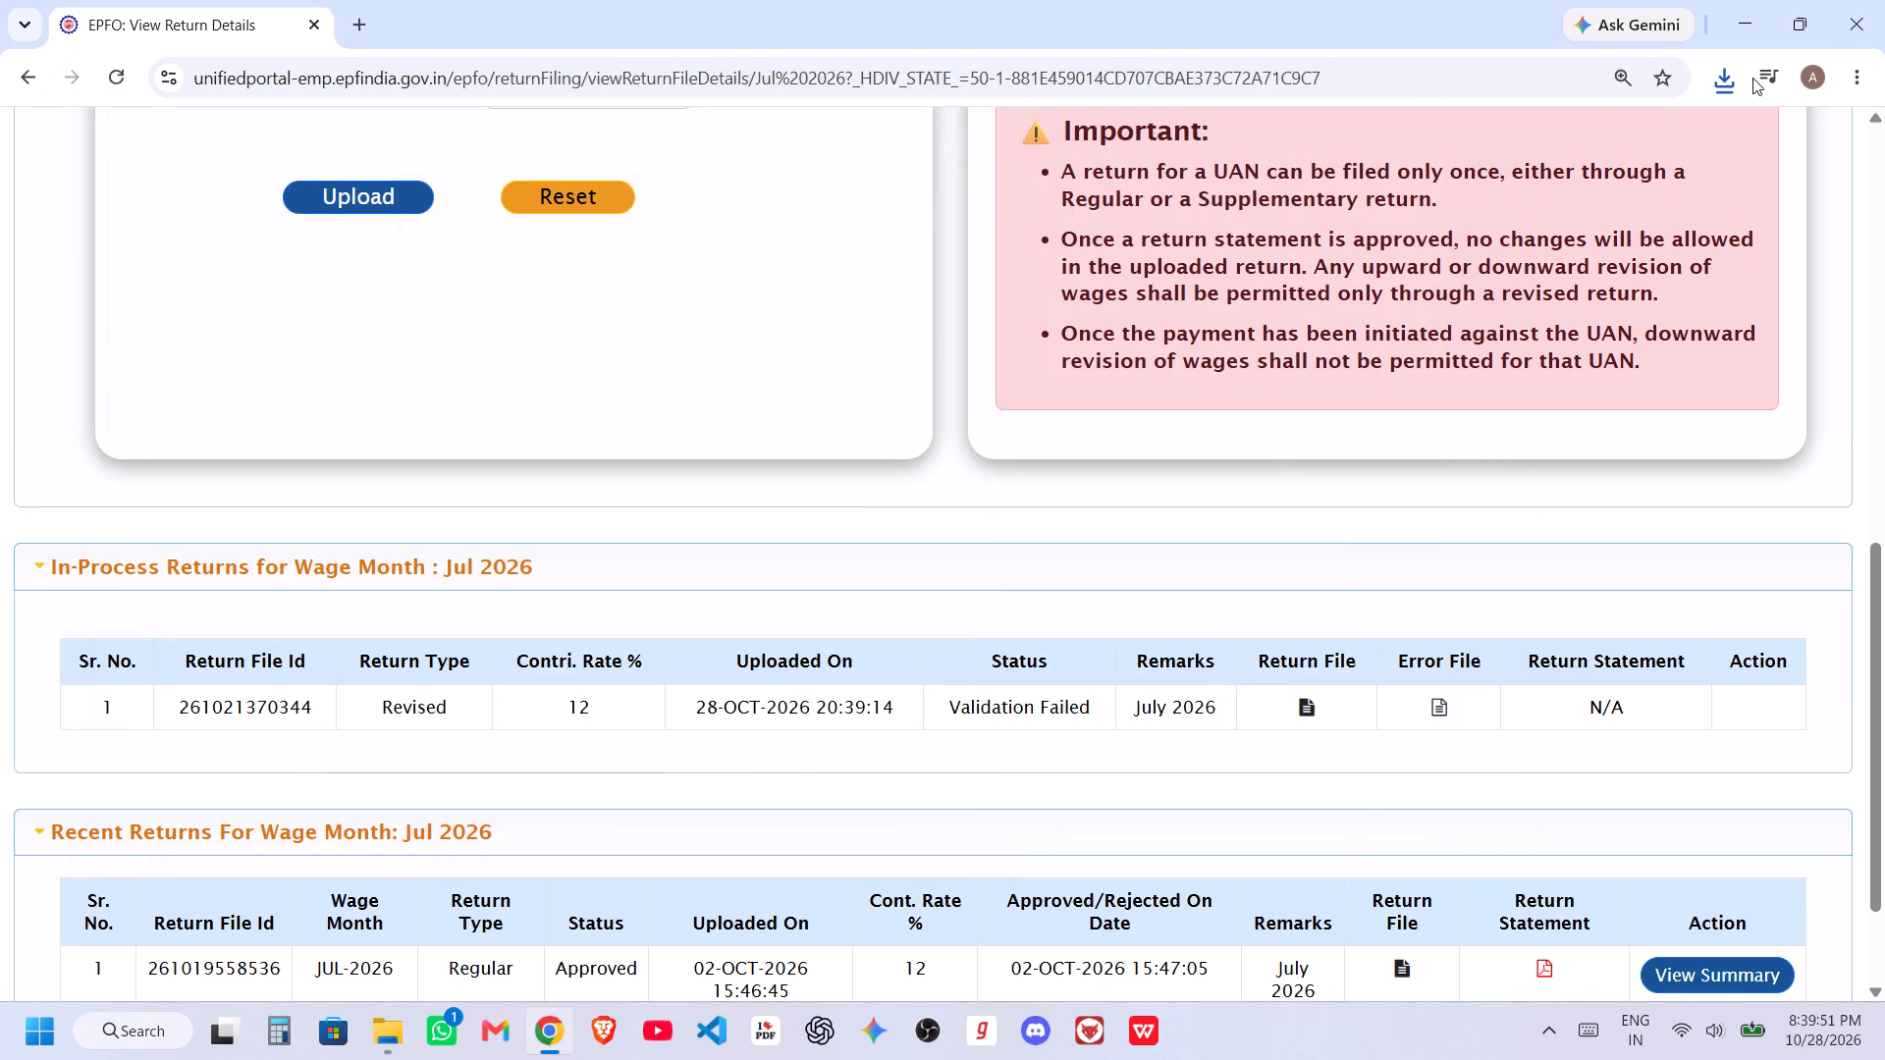
# Duplicate the J text file within the July 2026 PF folder and open the copy in Notepad.
pyautogui.click(1750, 37)
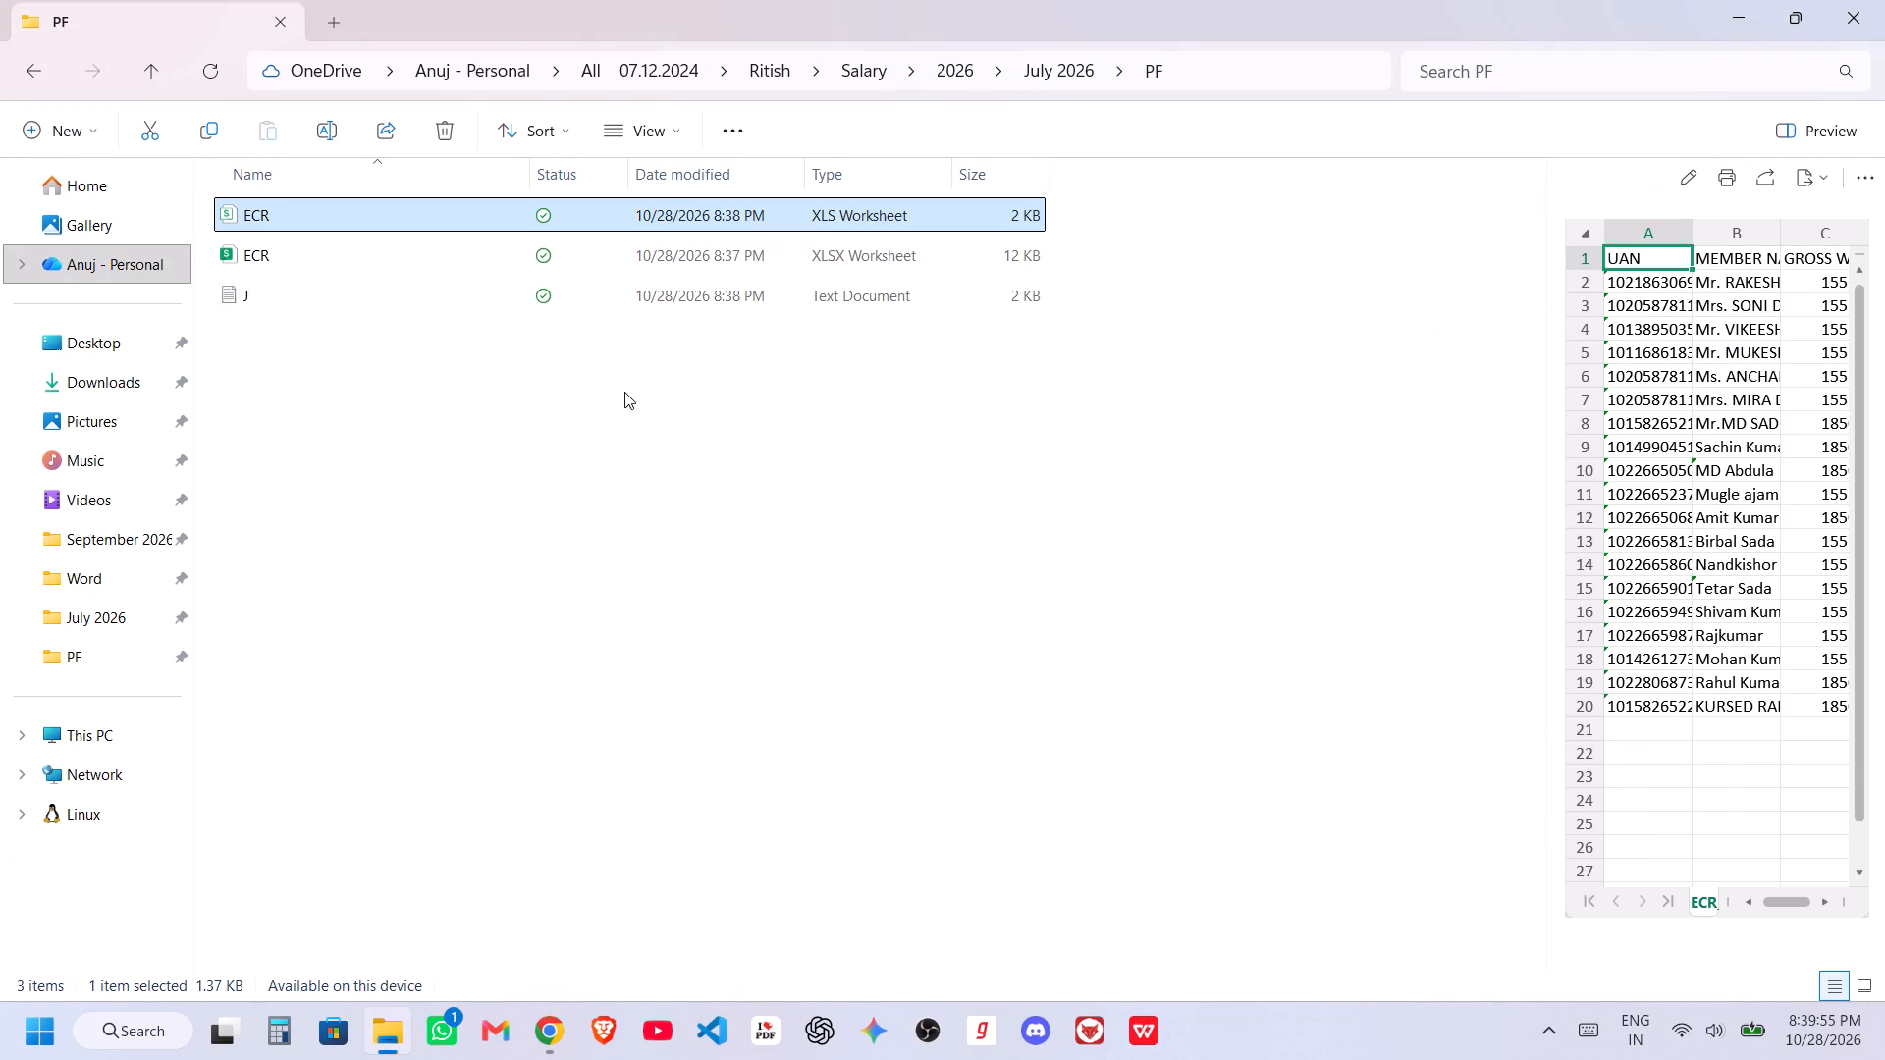
pyautogui.click(601, 267)
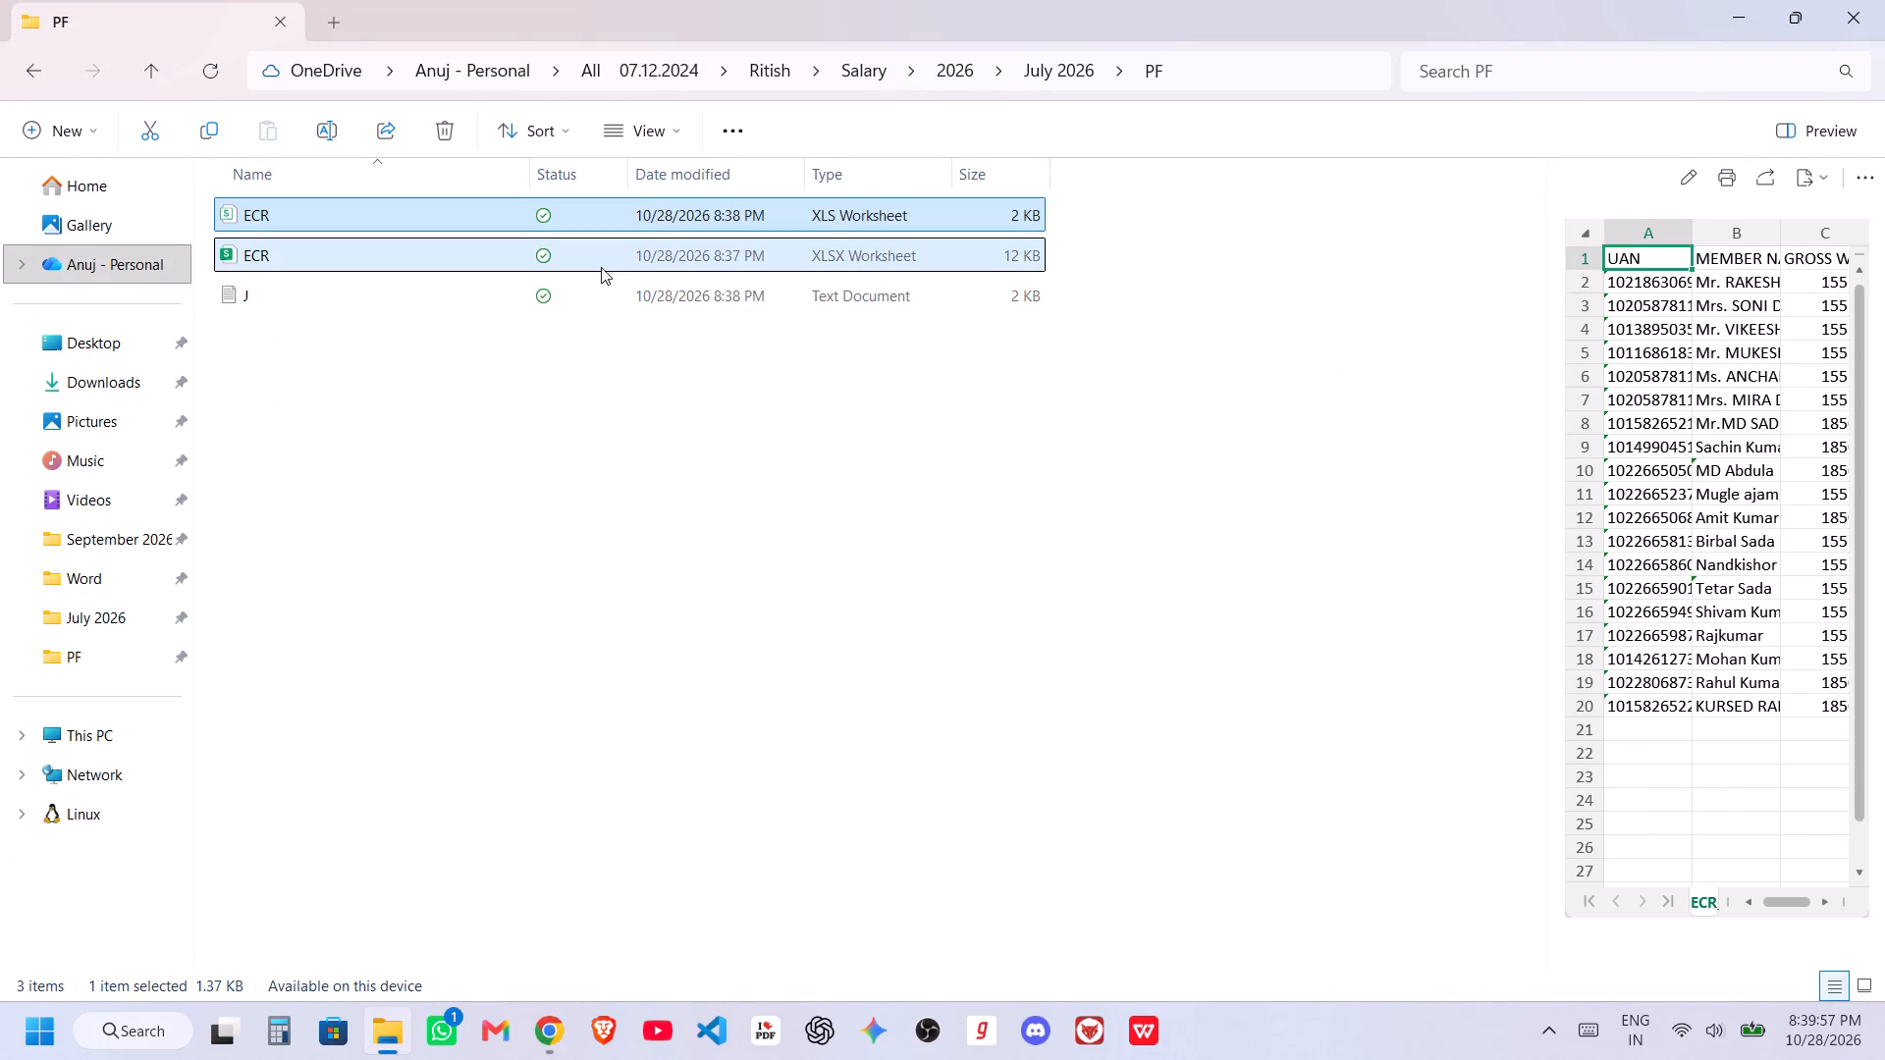
pyautogui.click(589, 424)
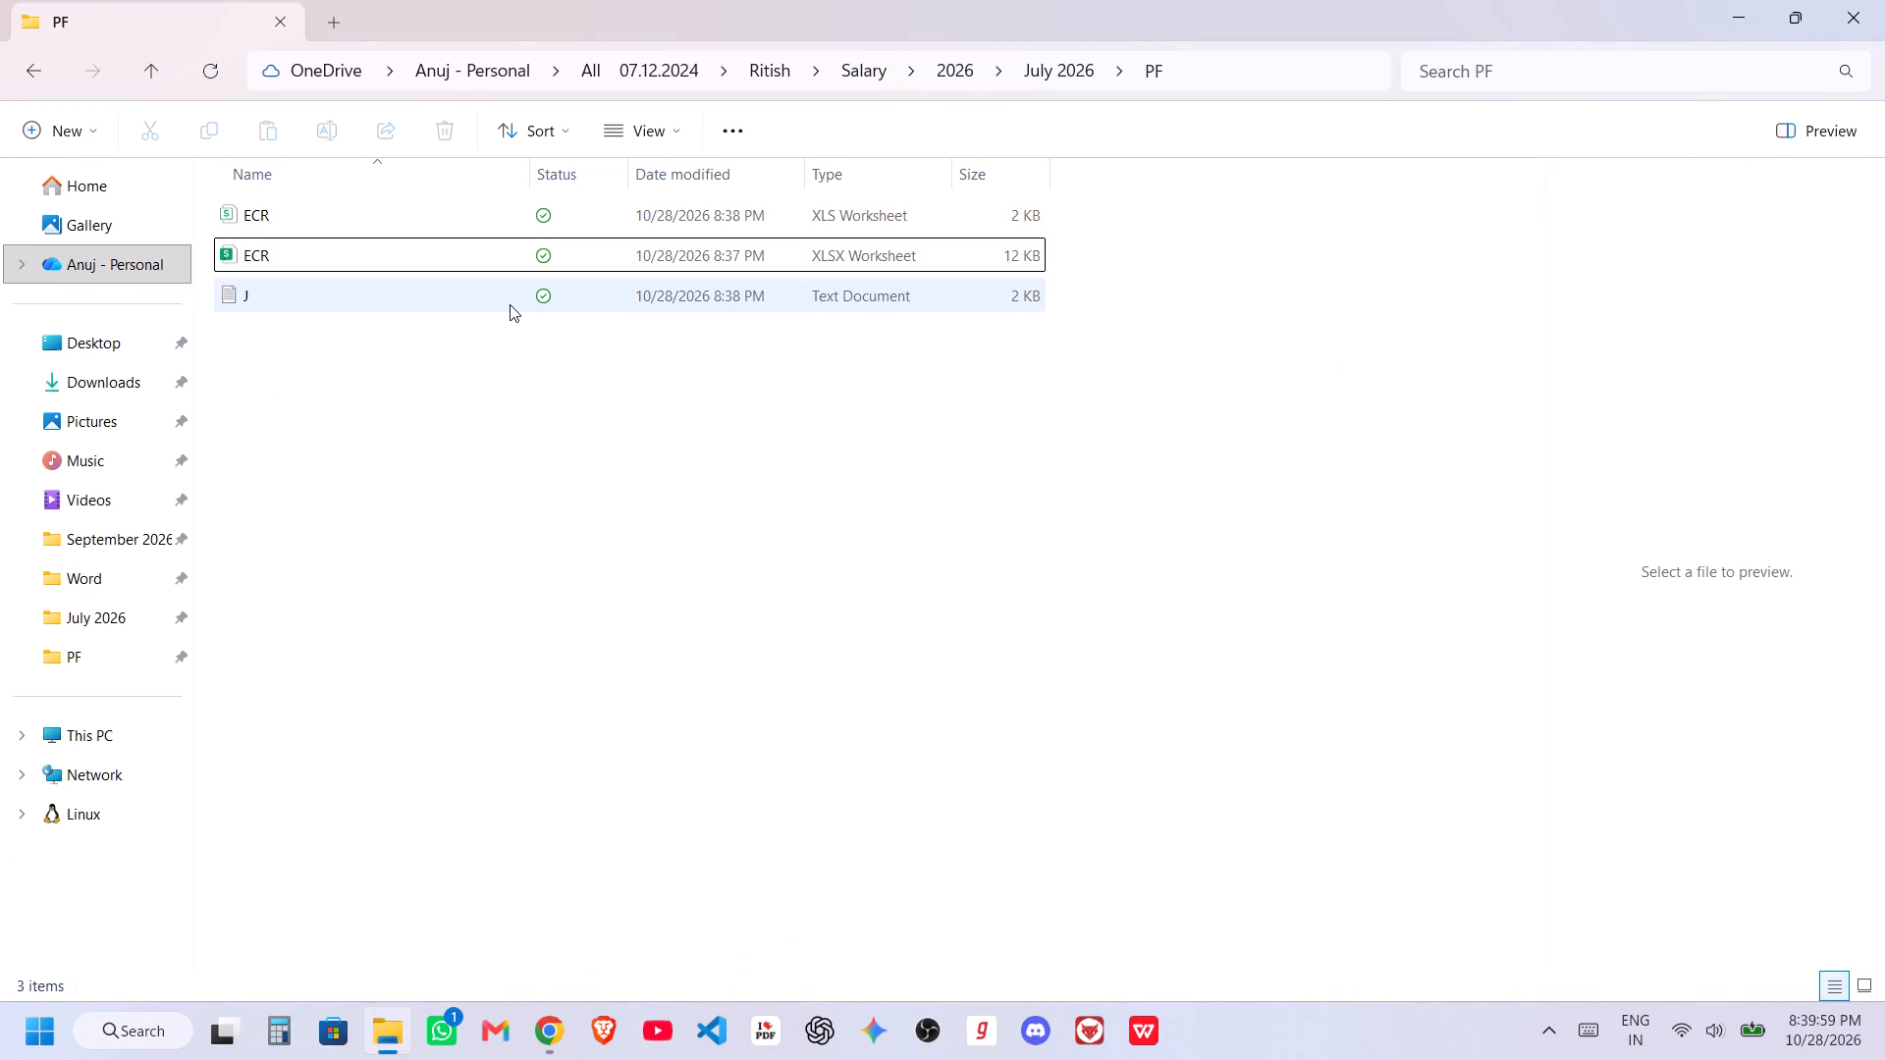
pyautogui.click(510, 304)
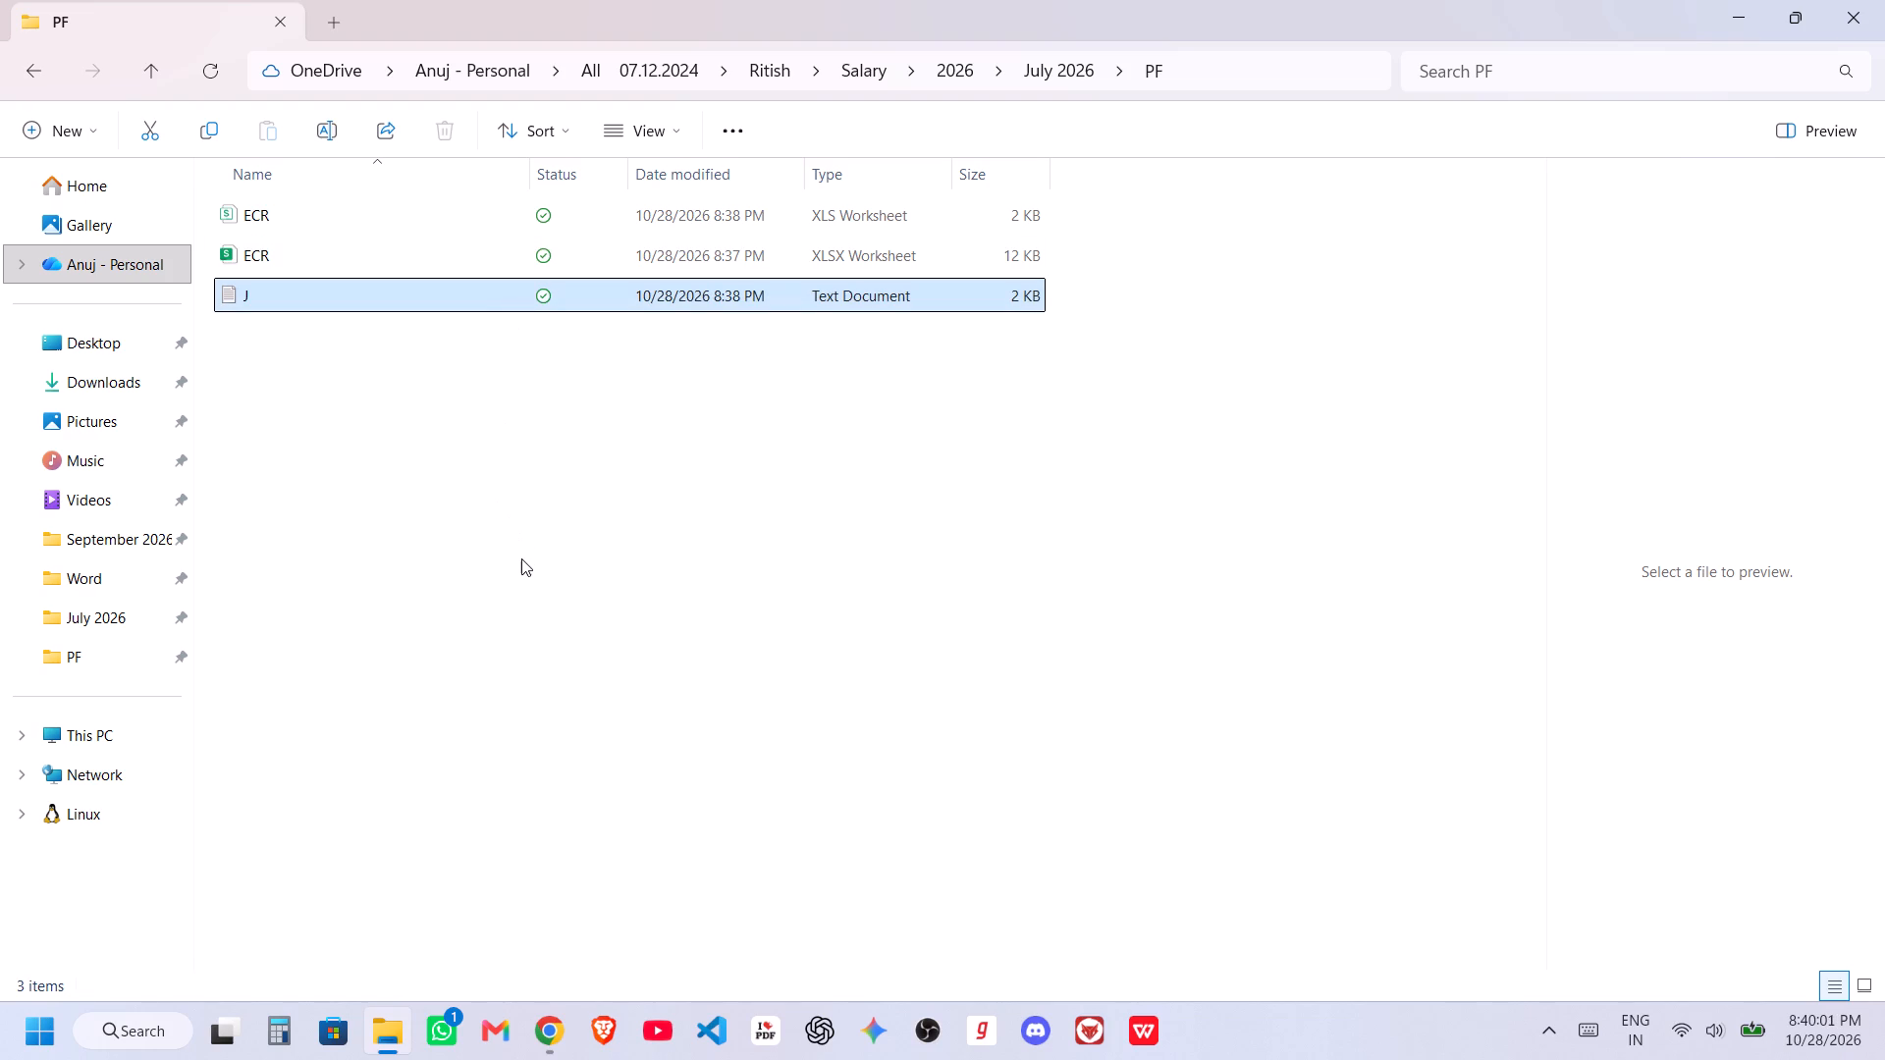
pyautogui.hotkey('ctrl', 'c')
pyautogui.click(526, 541)
pyautogui.hotkey('ctrl', 'v')
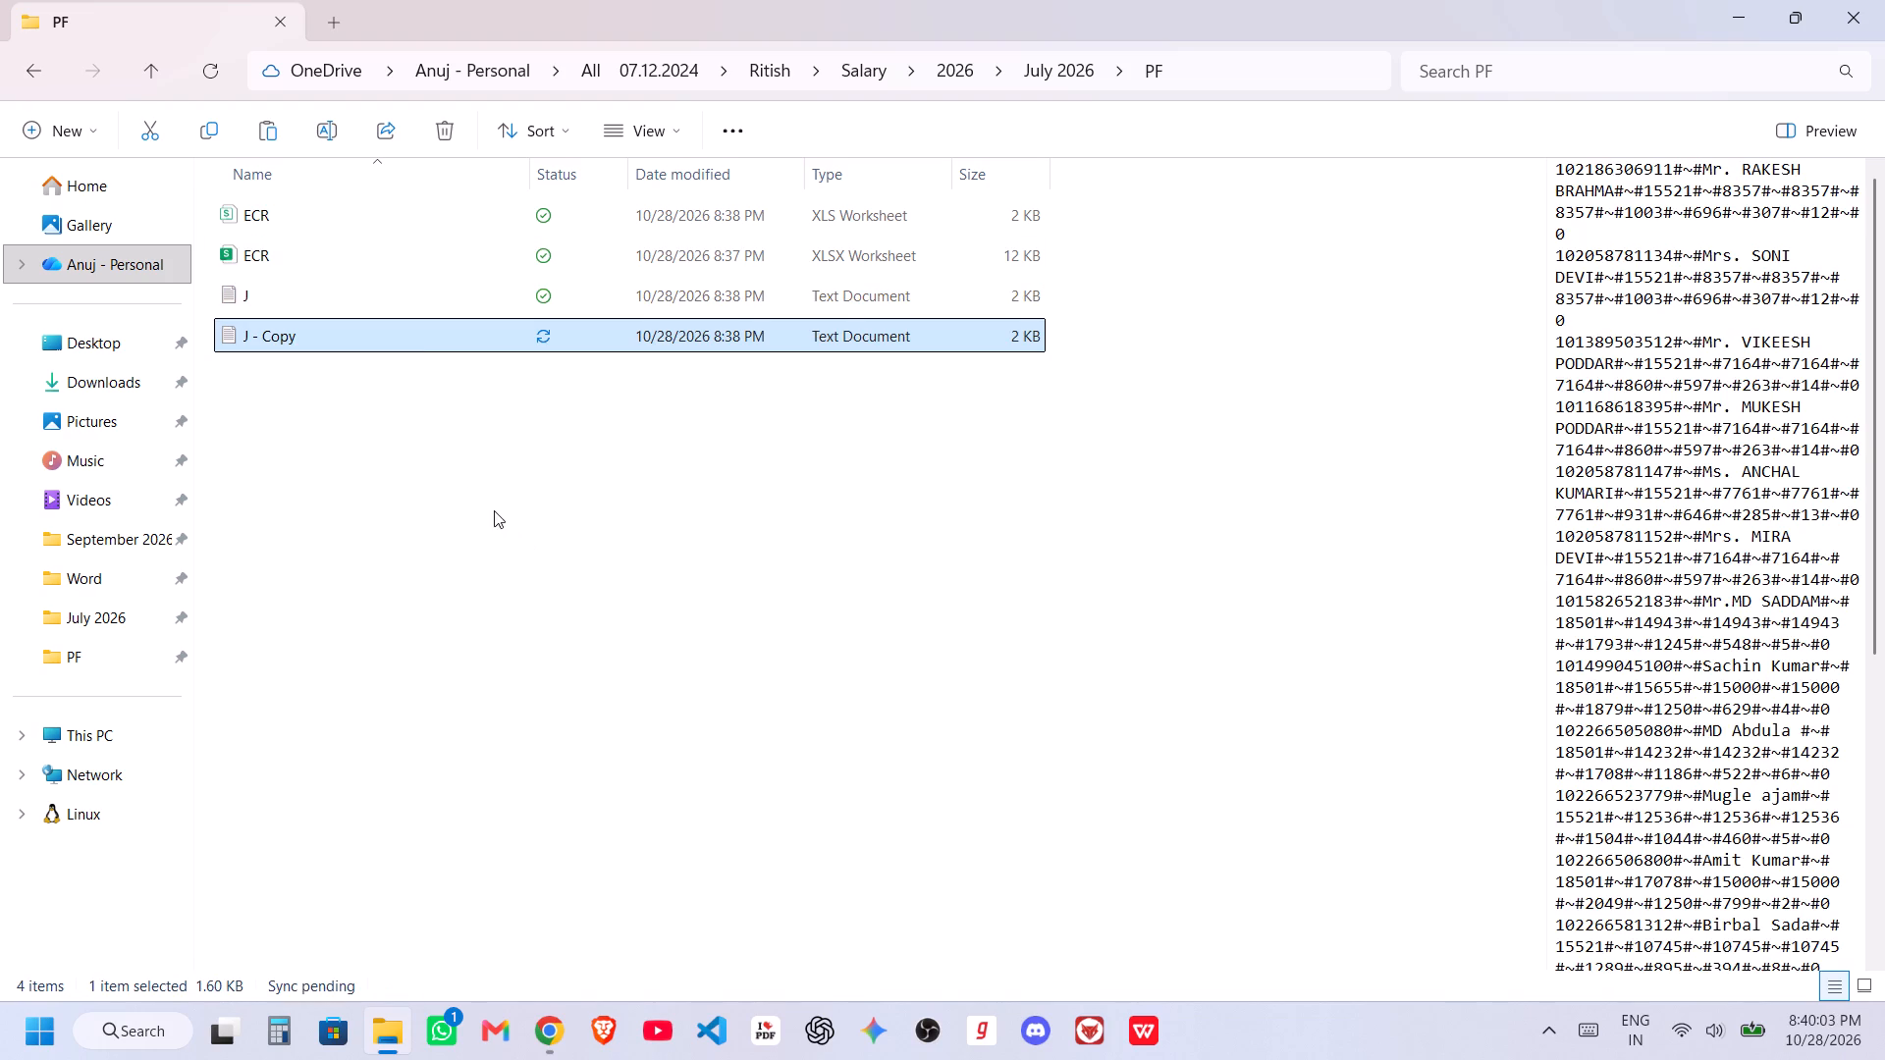
pyautogui.press('Return')
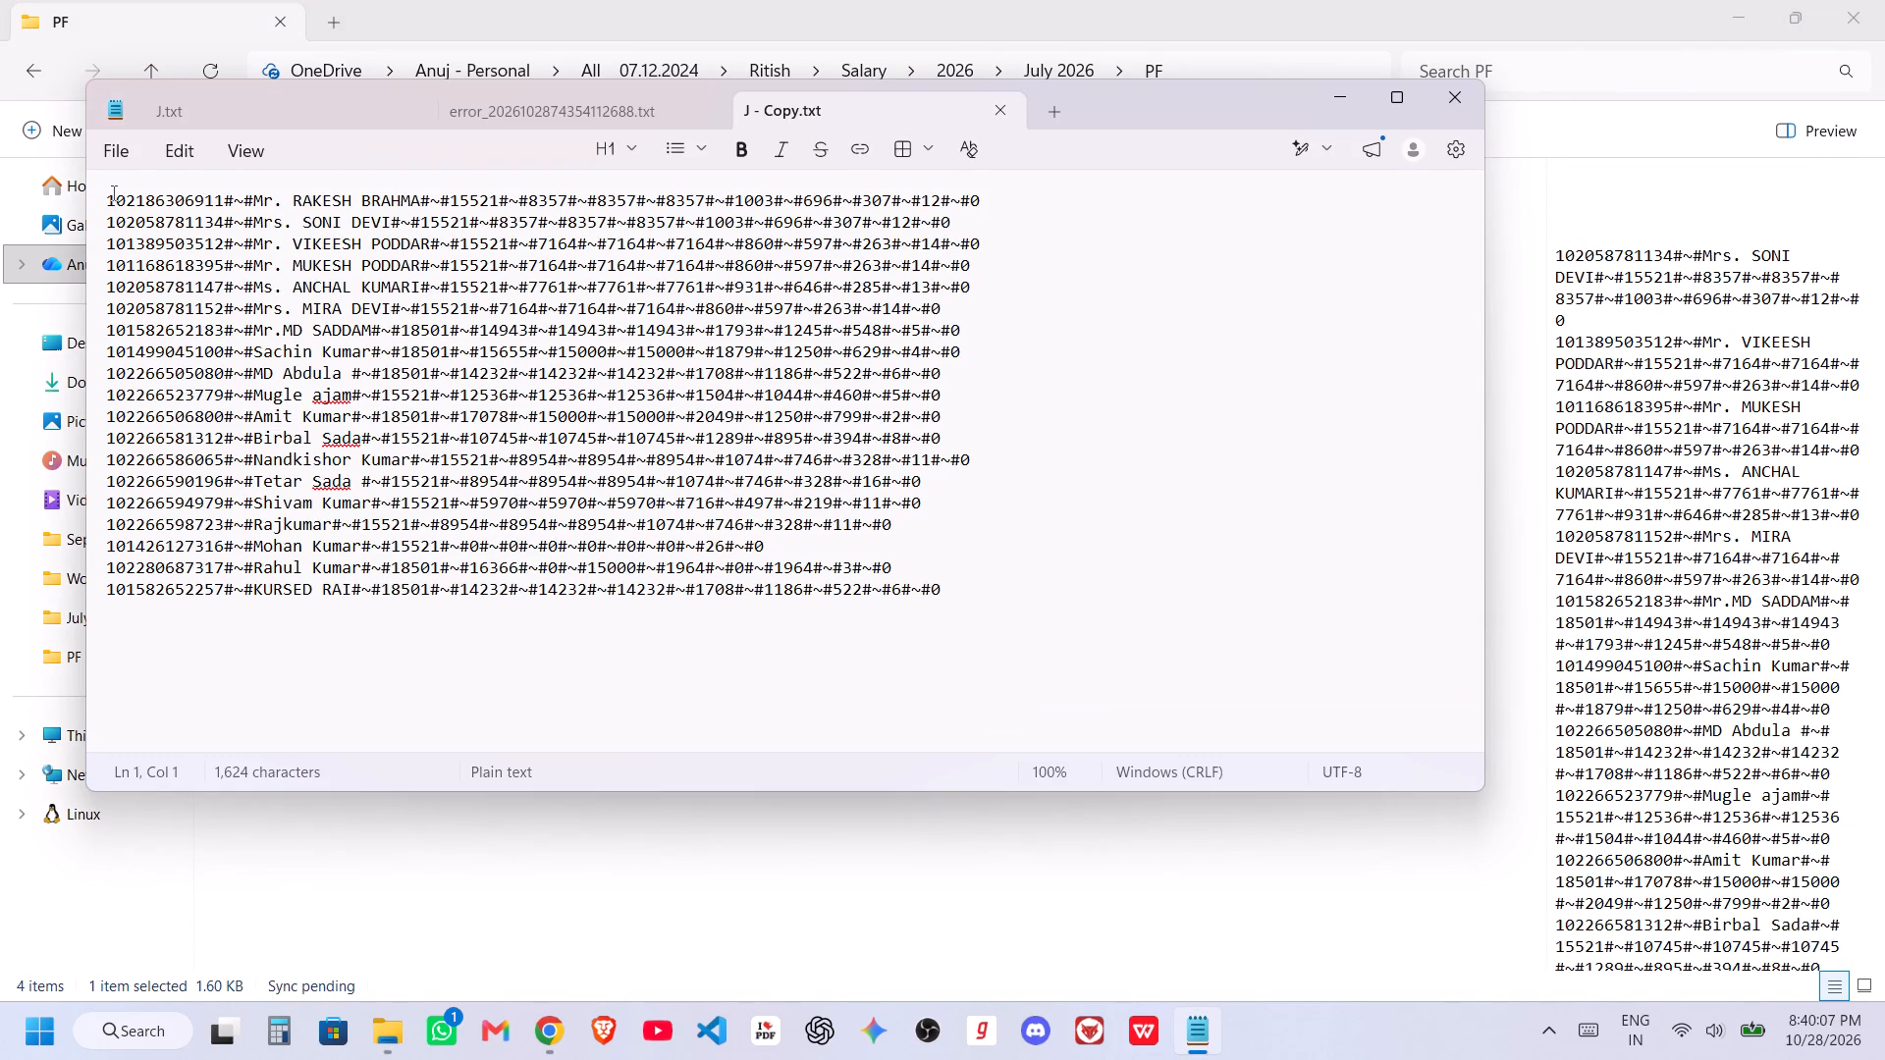
# Delete every record except the thirteenth from J - Copy.txt, remove the trailing blank line, and save and close the file.
pyautogui.moveTo(108, 193); pyautogui.dragTo(552, 367)
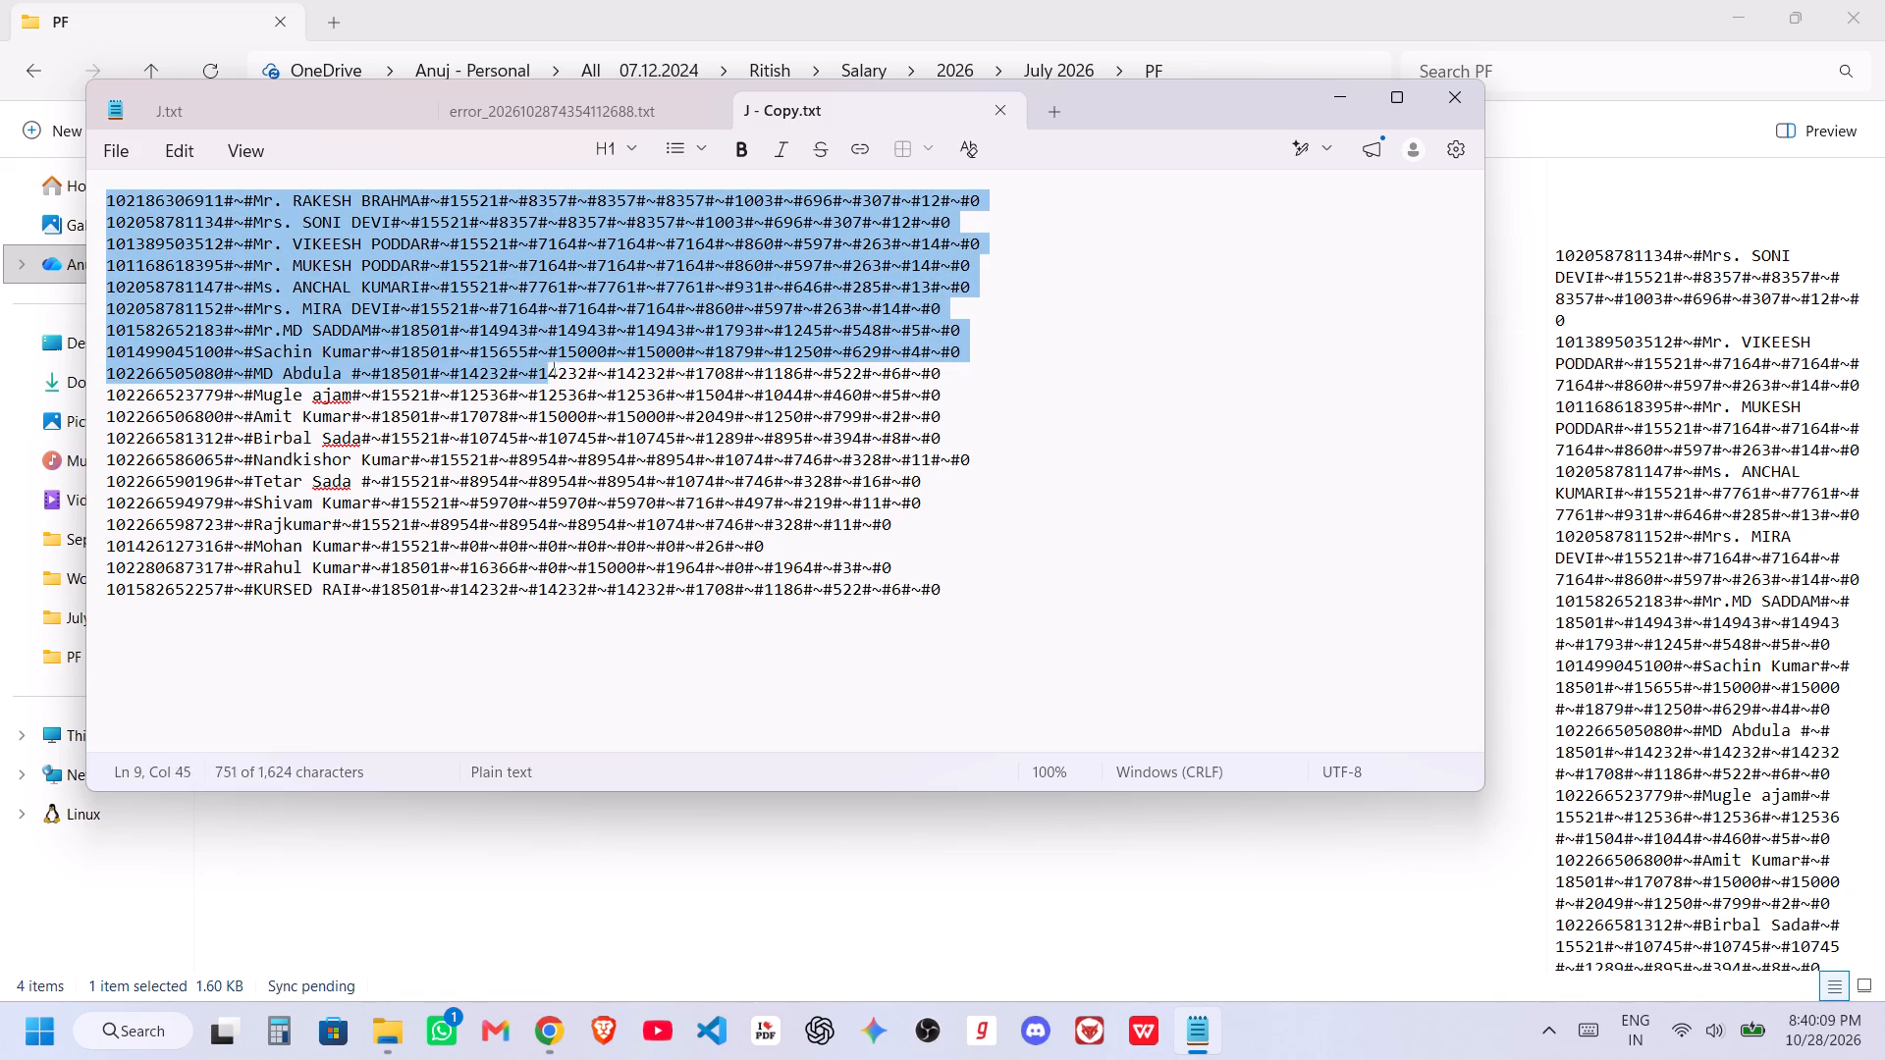
pyautogui.moveTo(552, 367); pyautogui.dragTo(1072, 301)
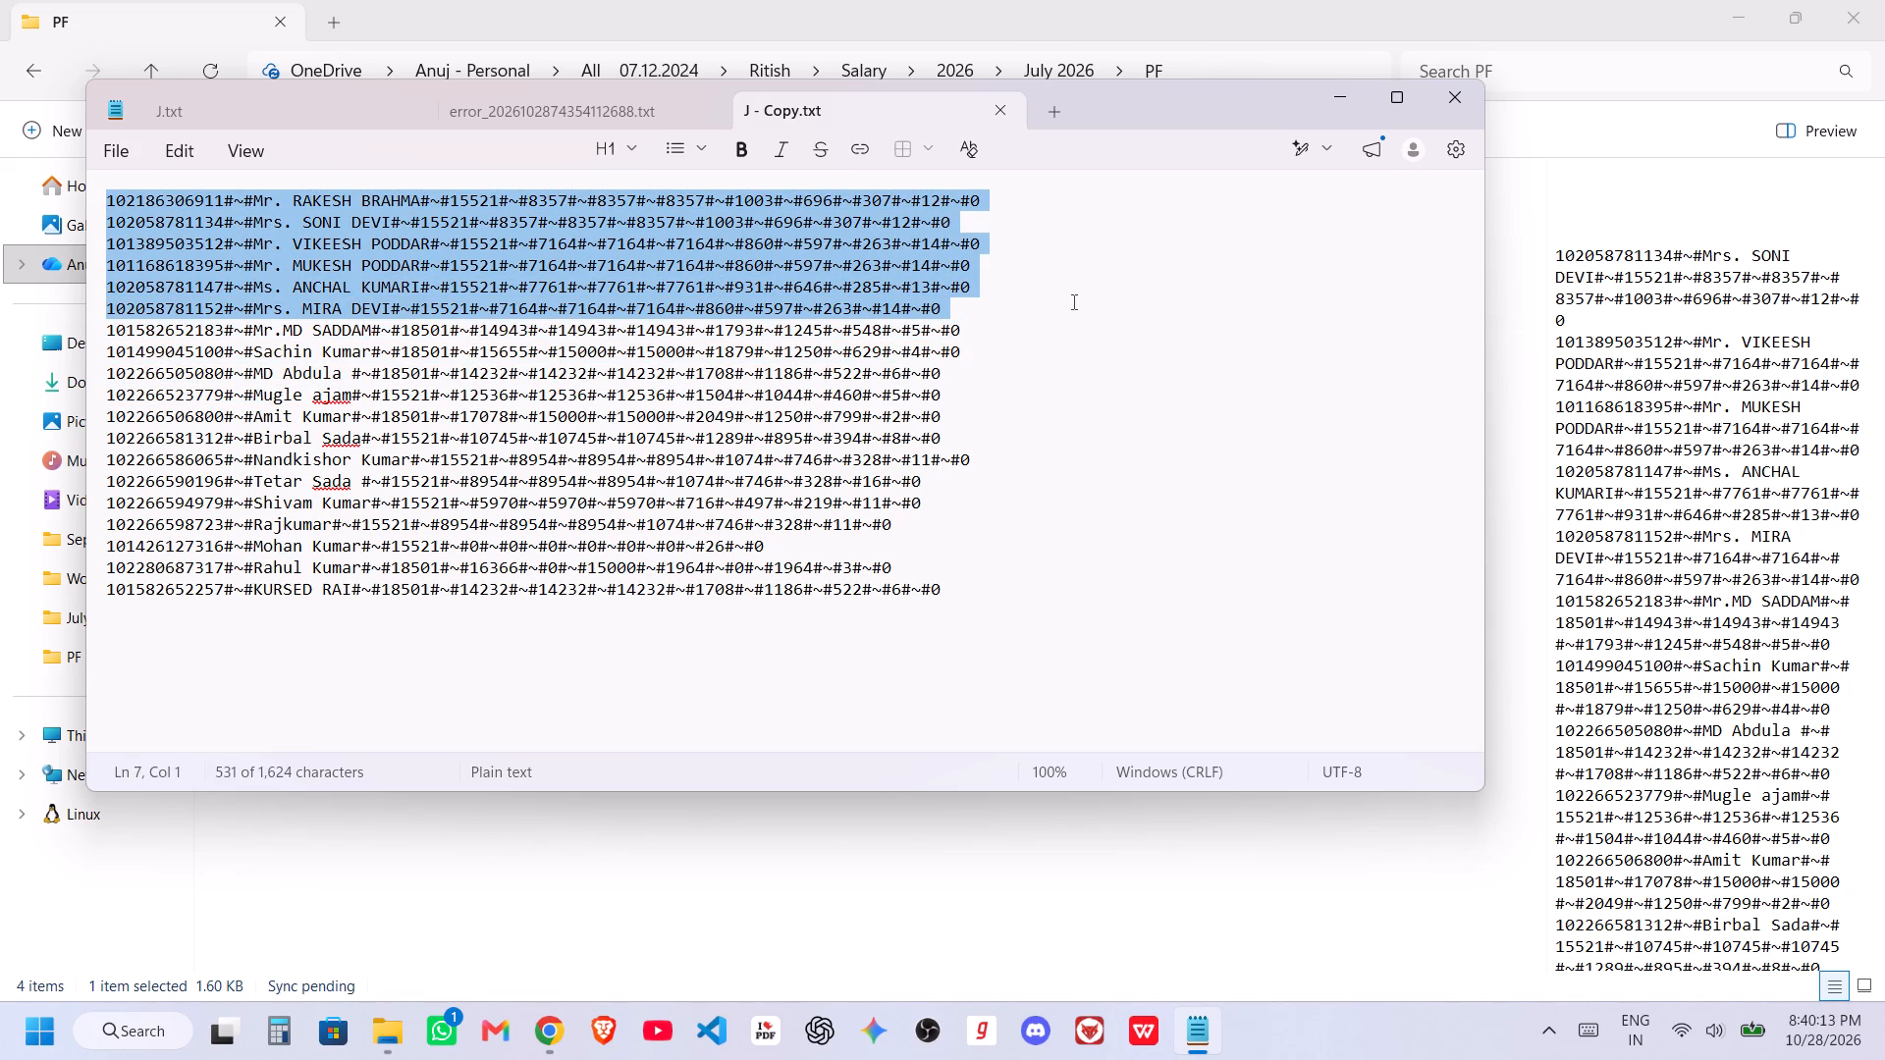
pyautogui.moveTo(1072, 301); pyautogui.dragTo(1117, 439)
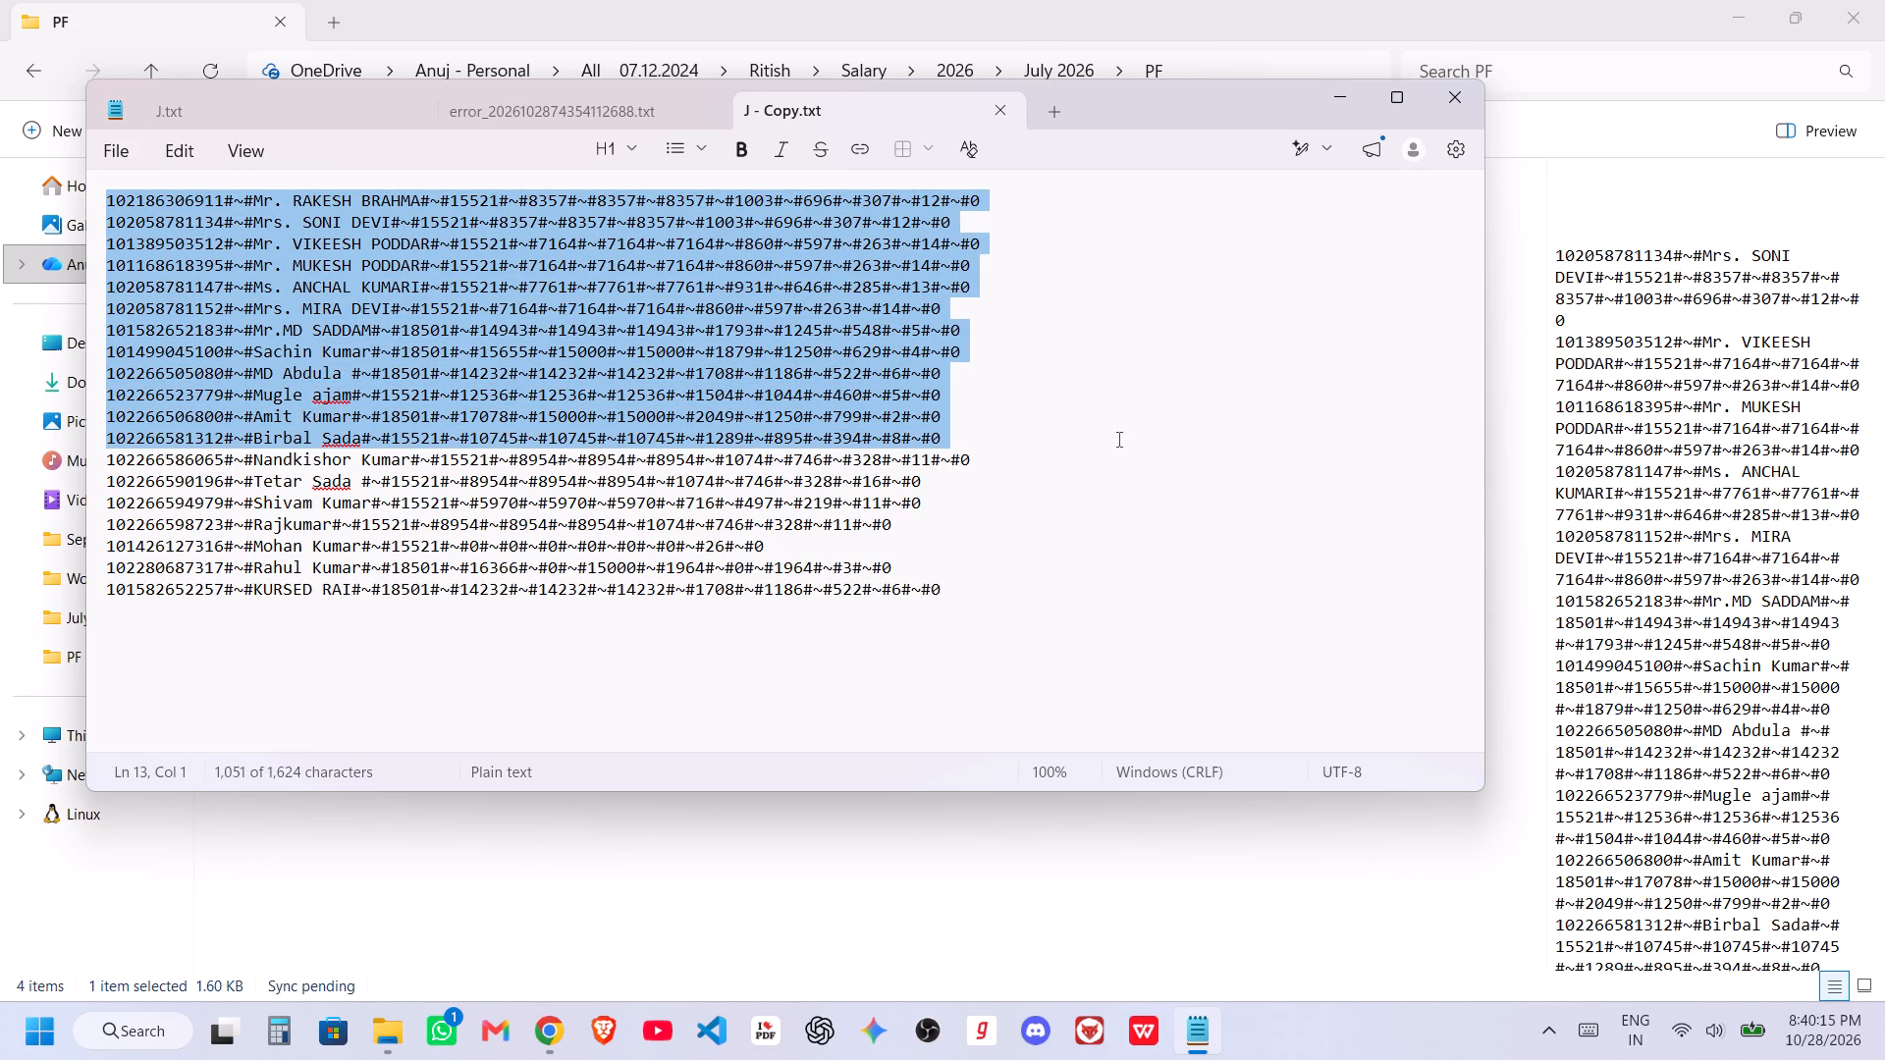
pyautogui.moveTo(1117, 439); pyautogui.dragTo(1117, 440)
pyautogui.press('Delete')
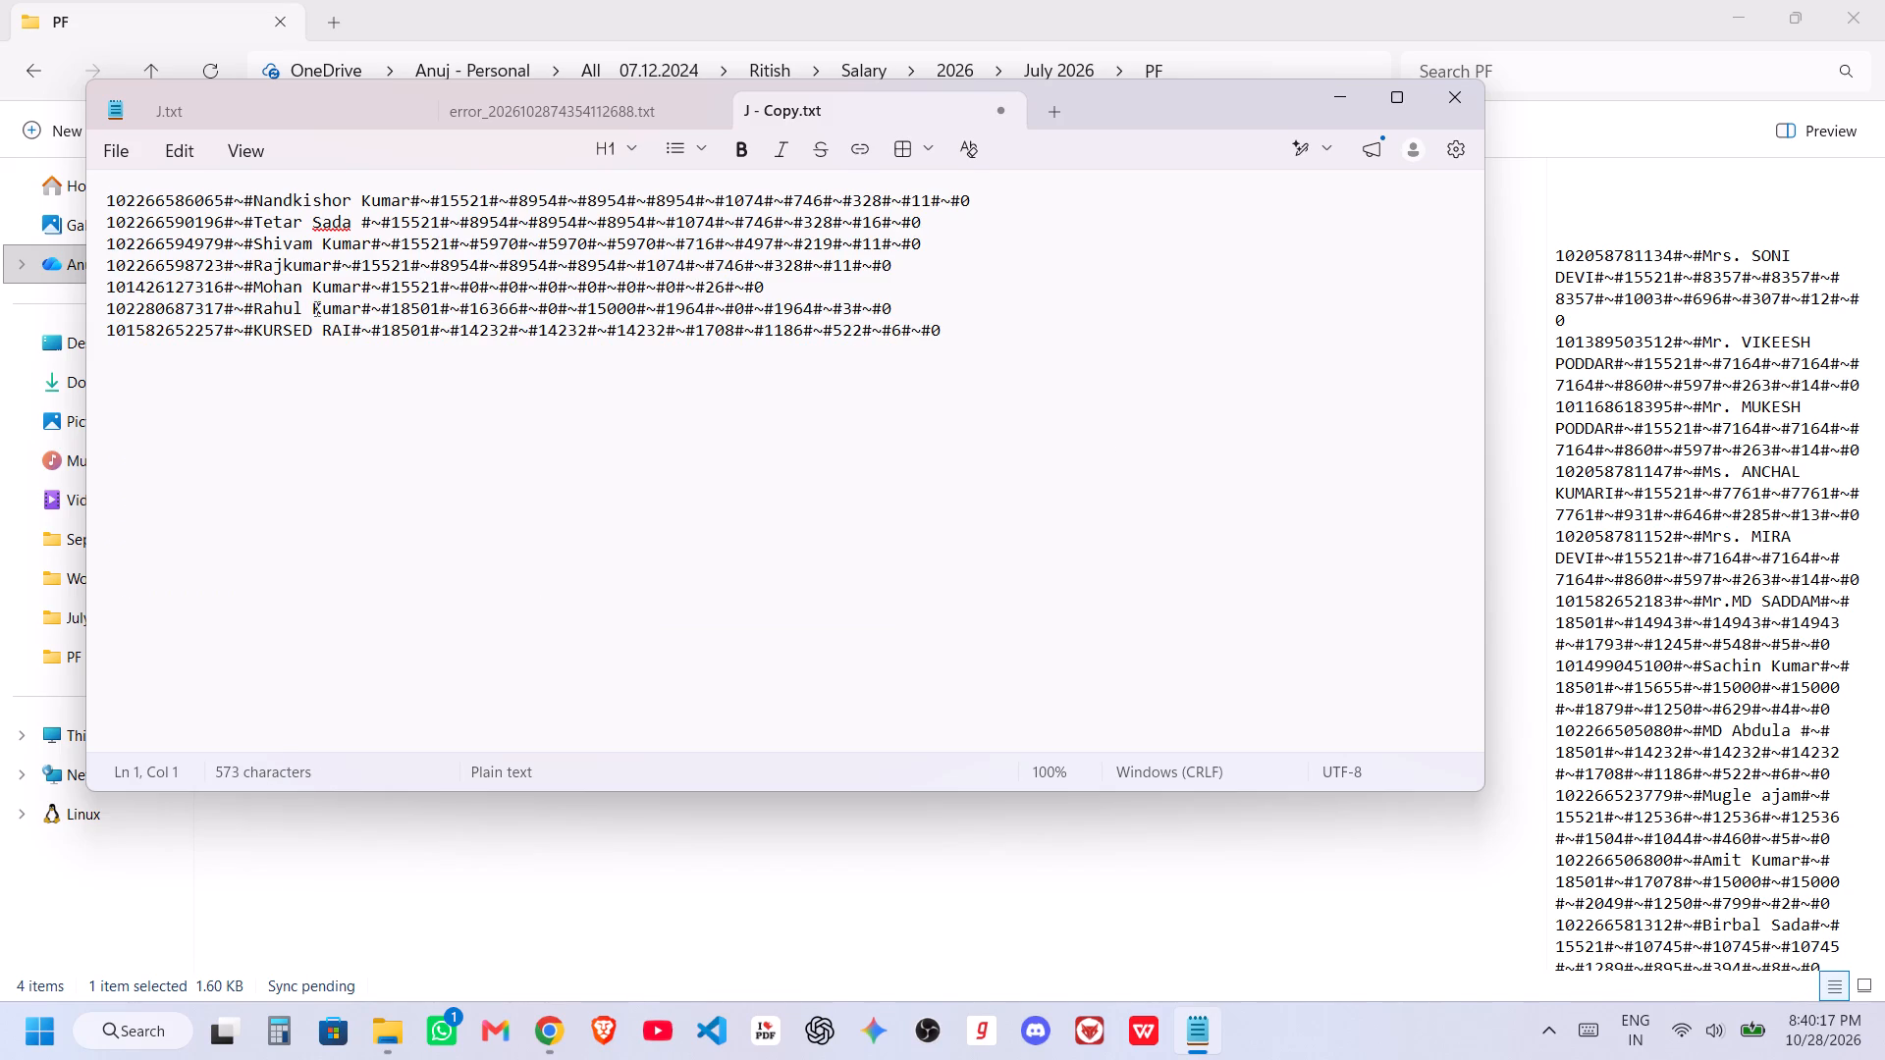
pyautogui.moveTo(107, 225); pyautogui.dragTo(231, 239)
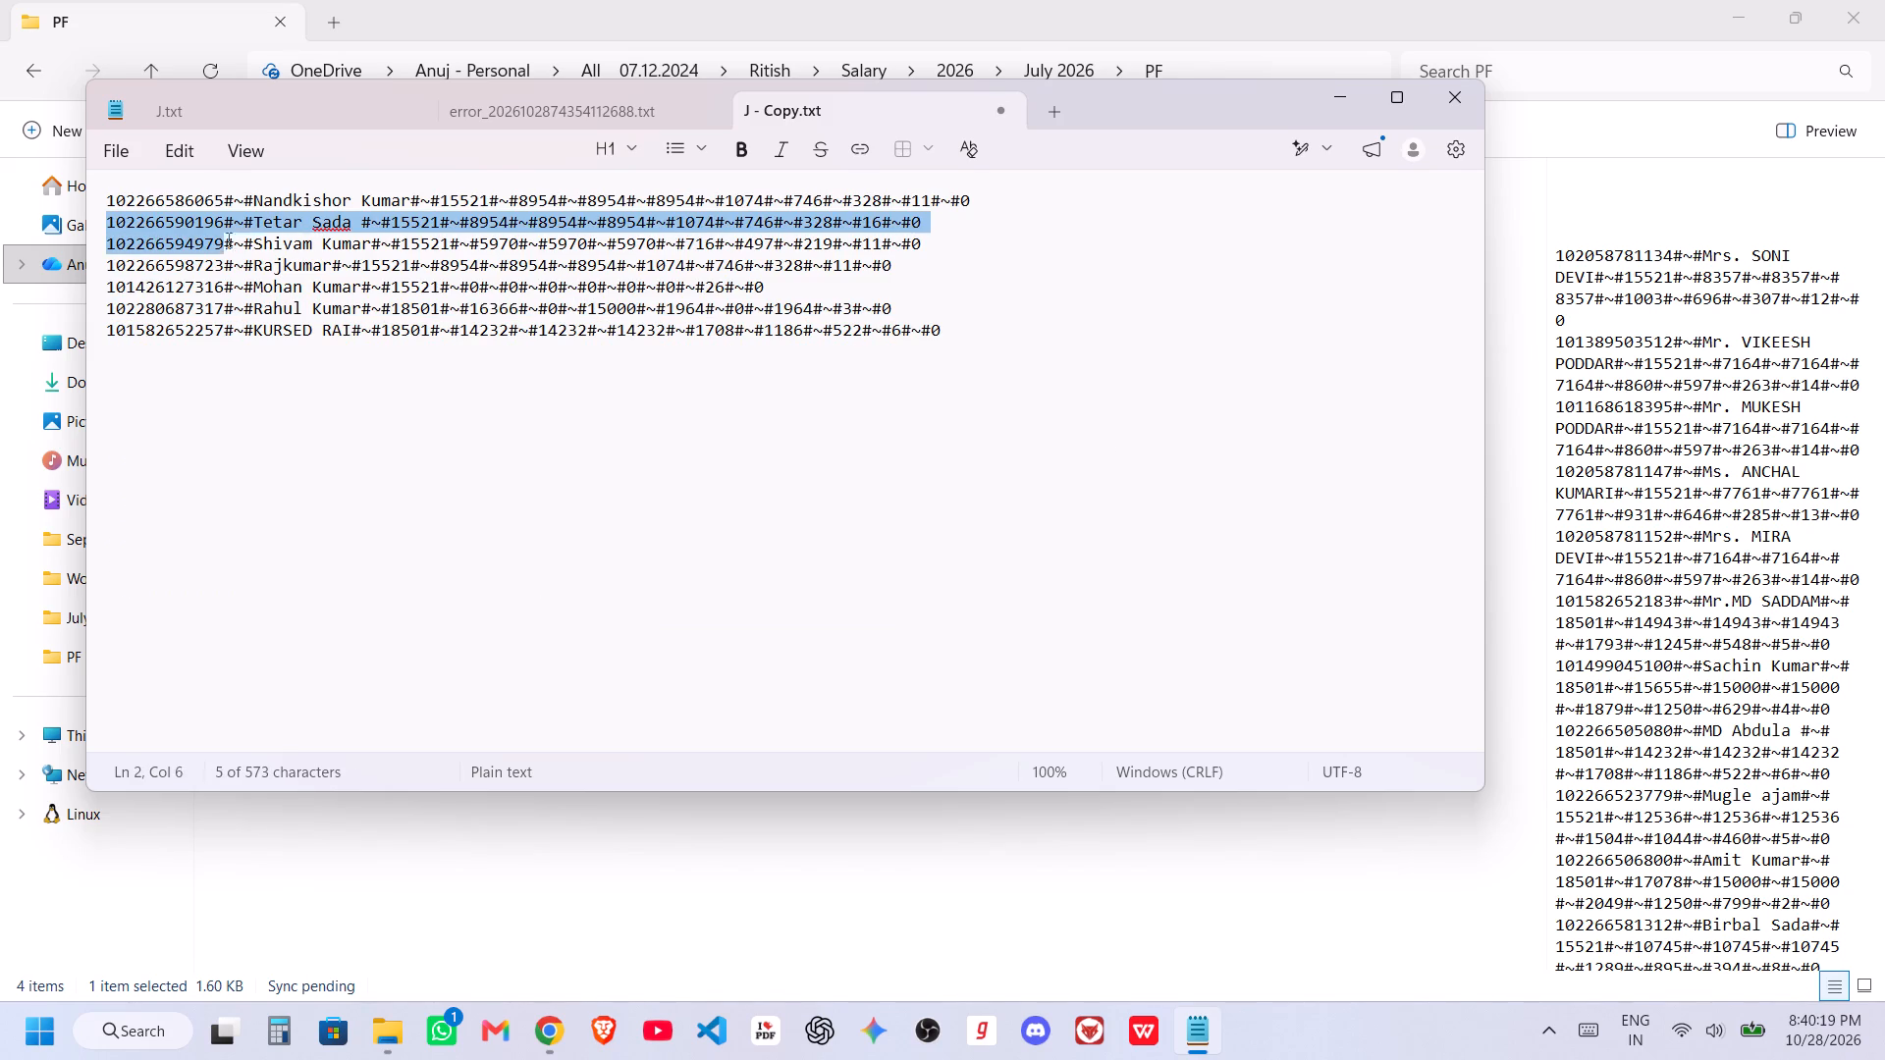
pyautogui.moveTo(231, 239); pyautogui.dragTo(1022, 342)
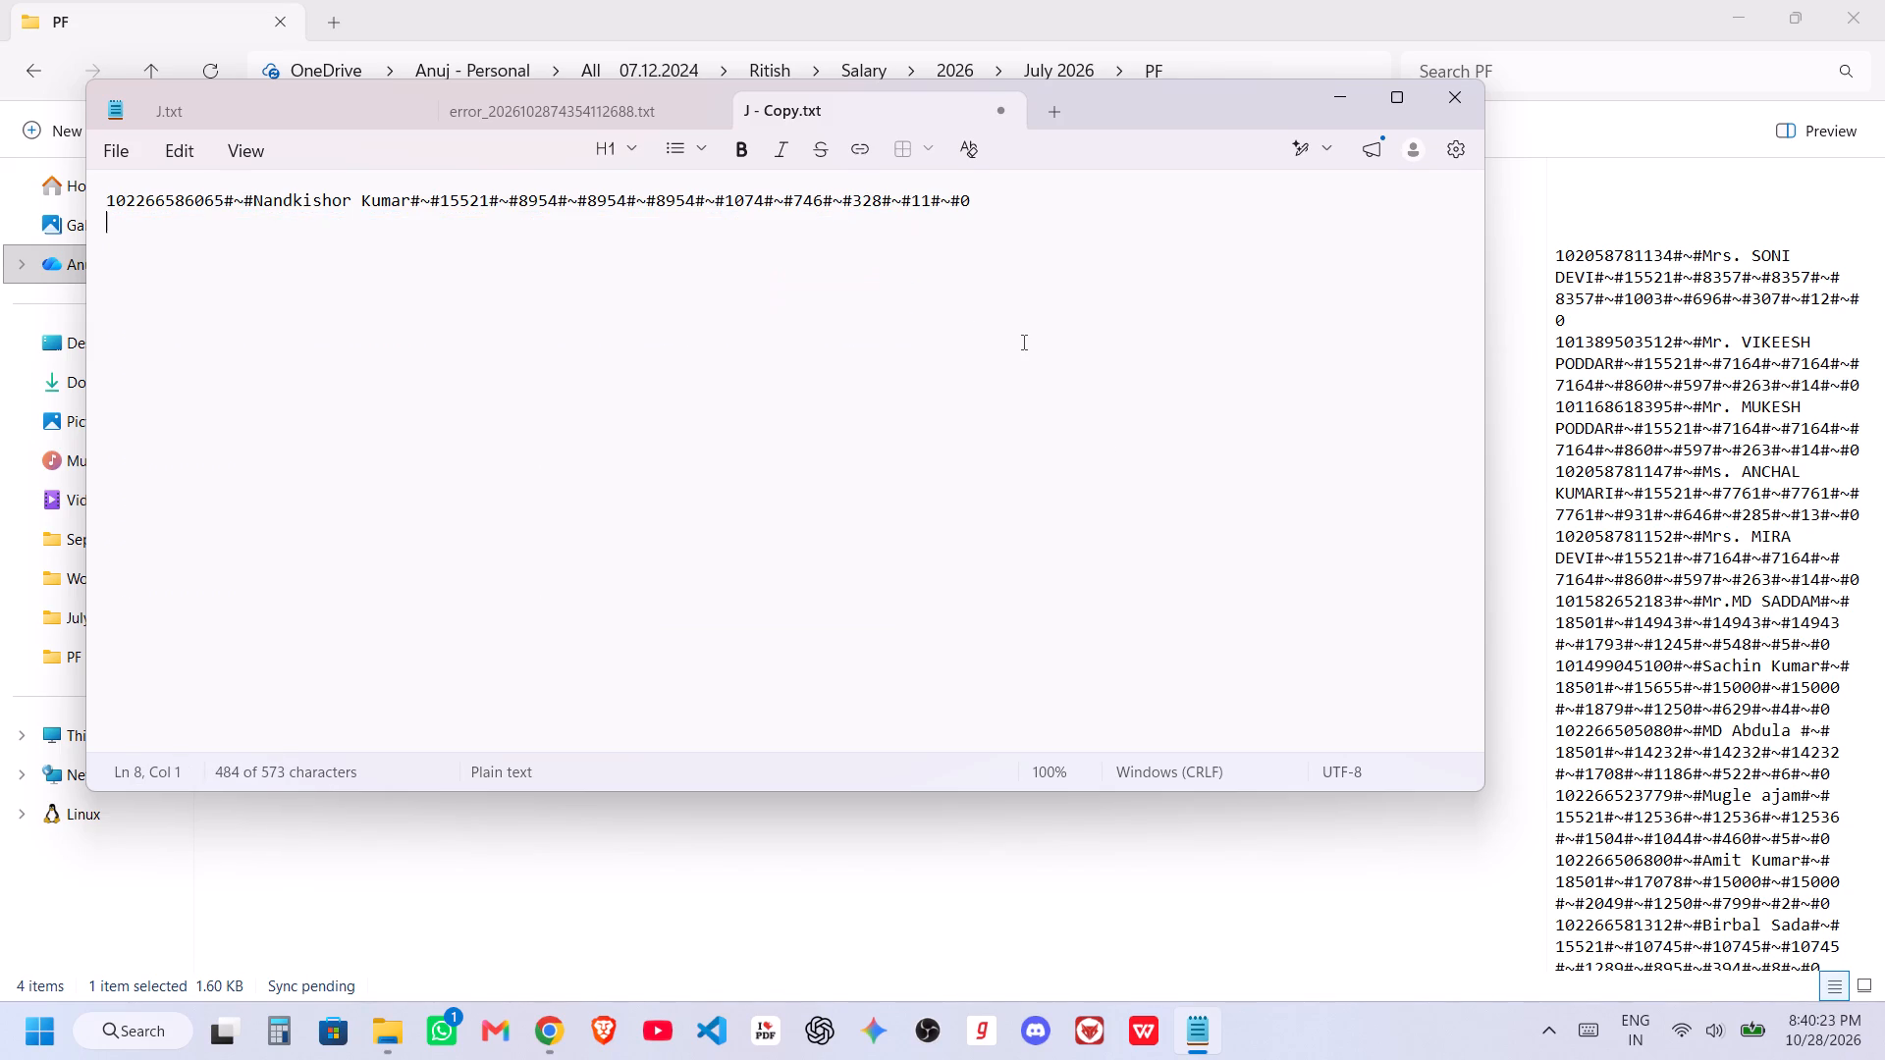
pyautogui.press('Delete')
pyautogui.press('BackSpace')
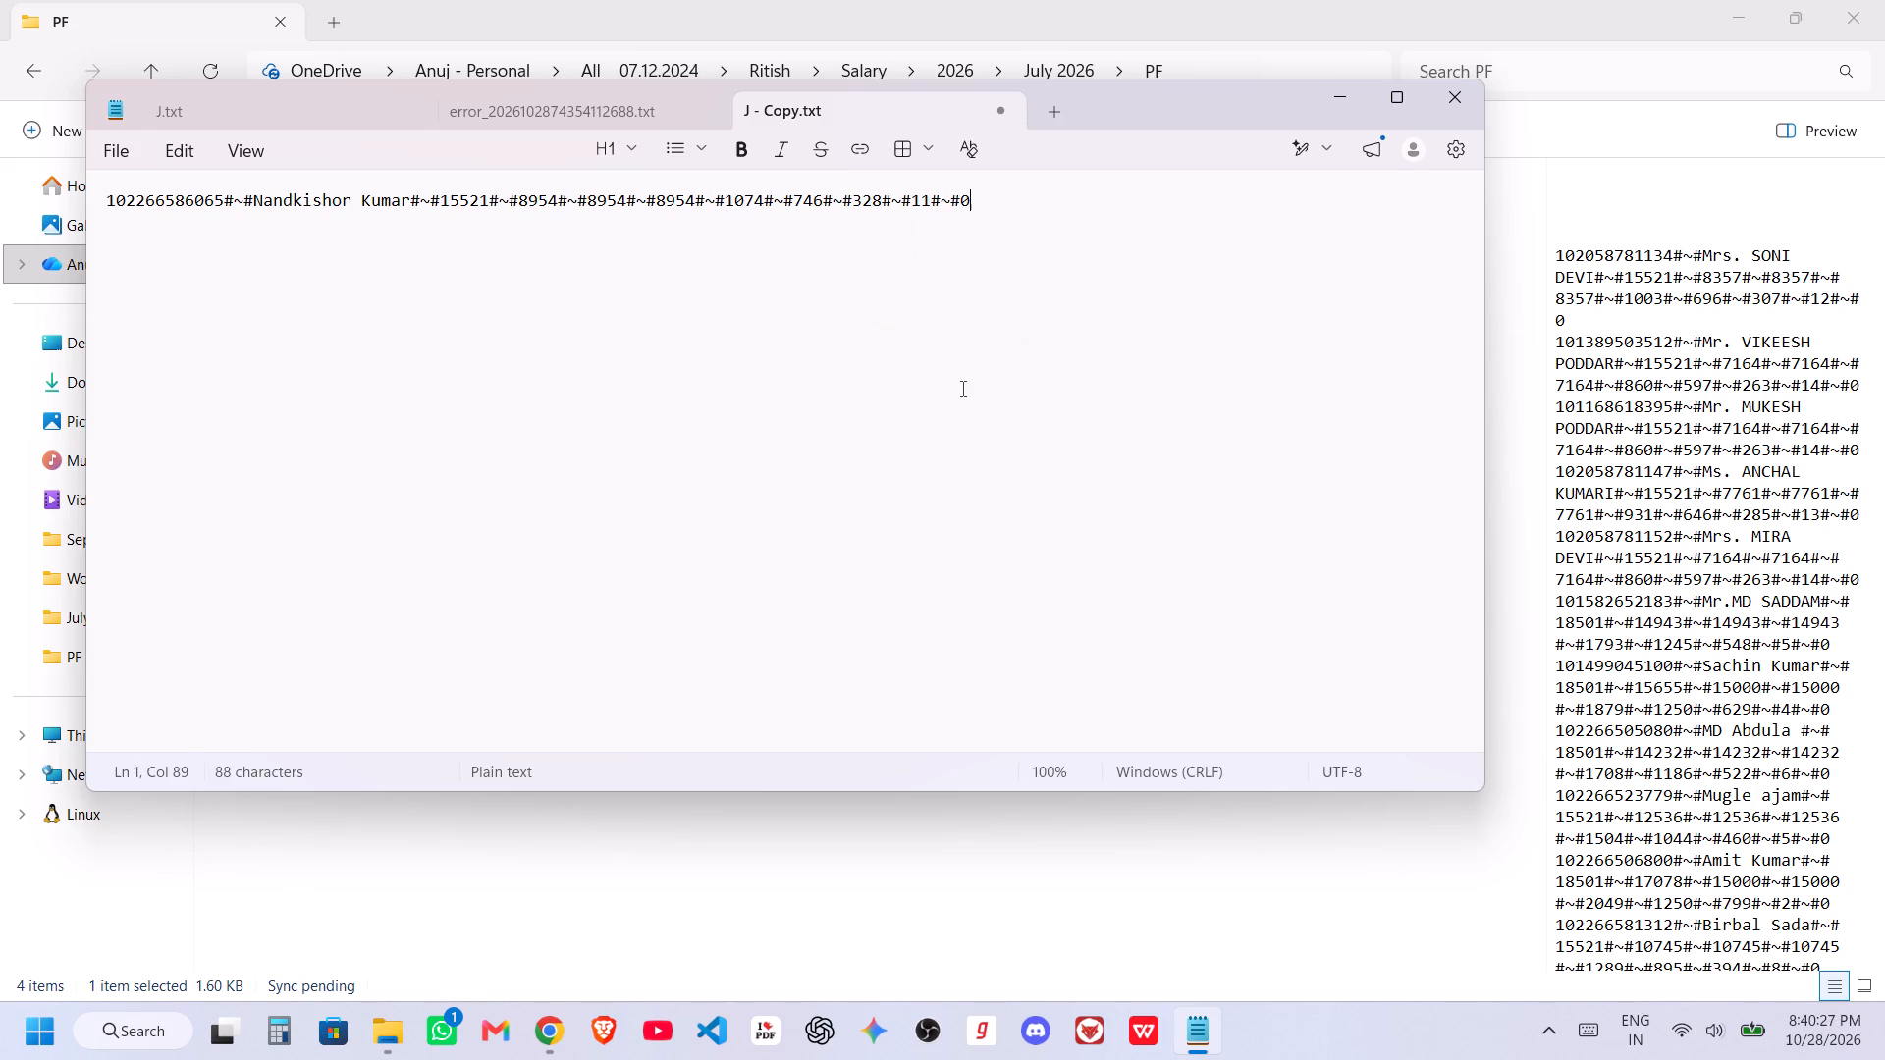
pyautogui.hotkey('ctrl', 's')
pyautogui.click(1444, 100)
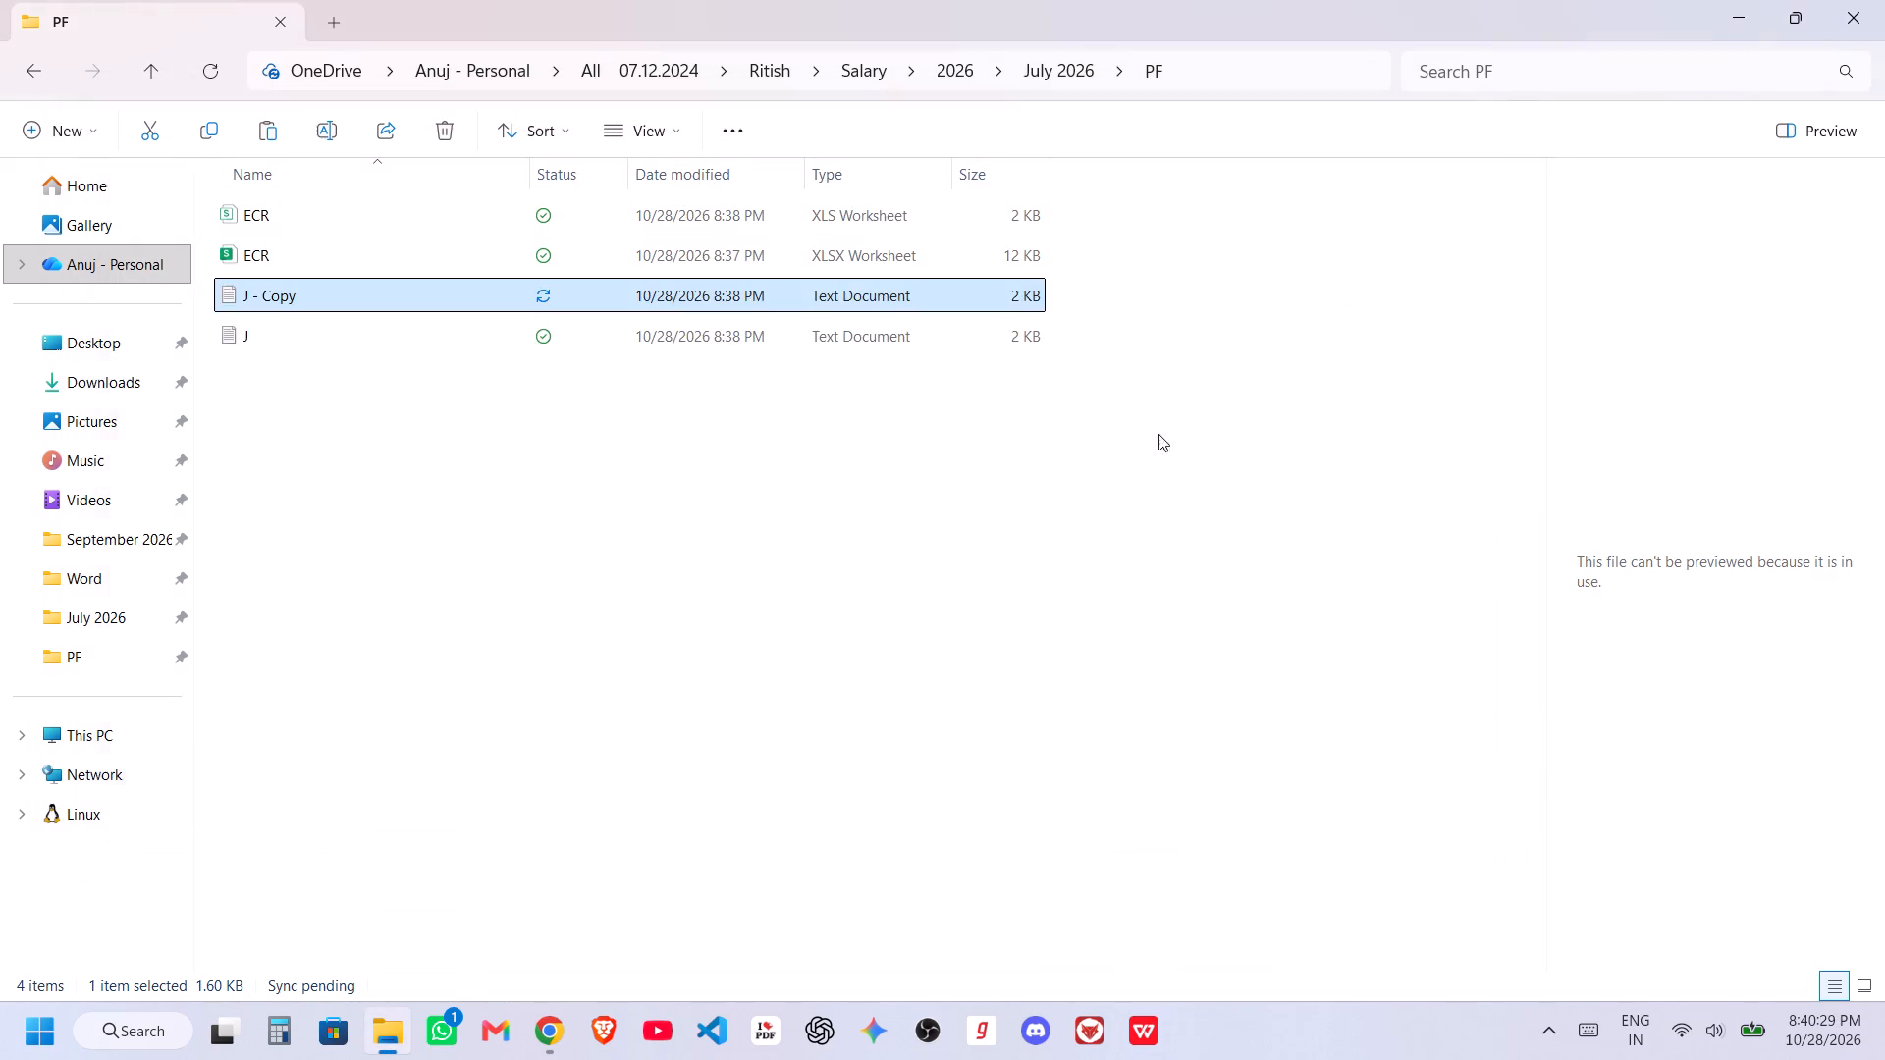
# Try to upload the J - Copy file for Jul 2026 as a Supplementary Return with the remark July 2026.
pyautogui.hotkey('alt', 'Tab')
pyautogui.scroll(2, 670, 452)
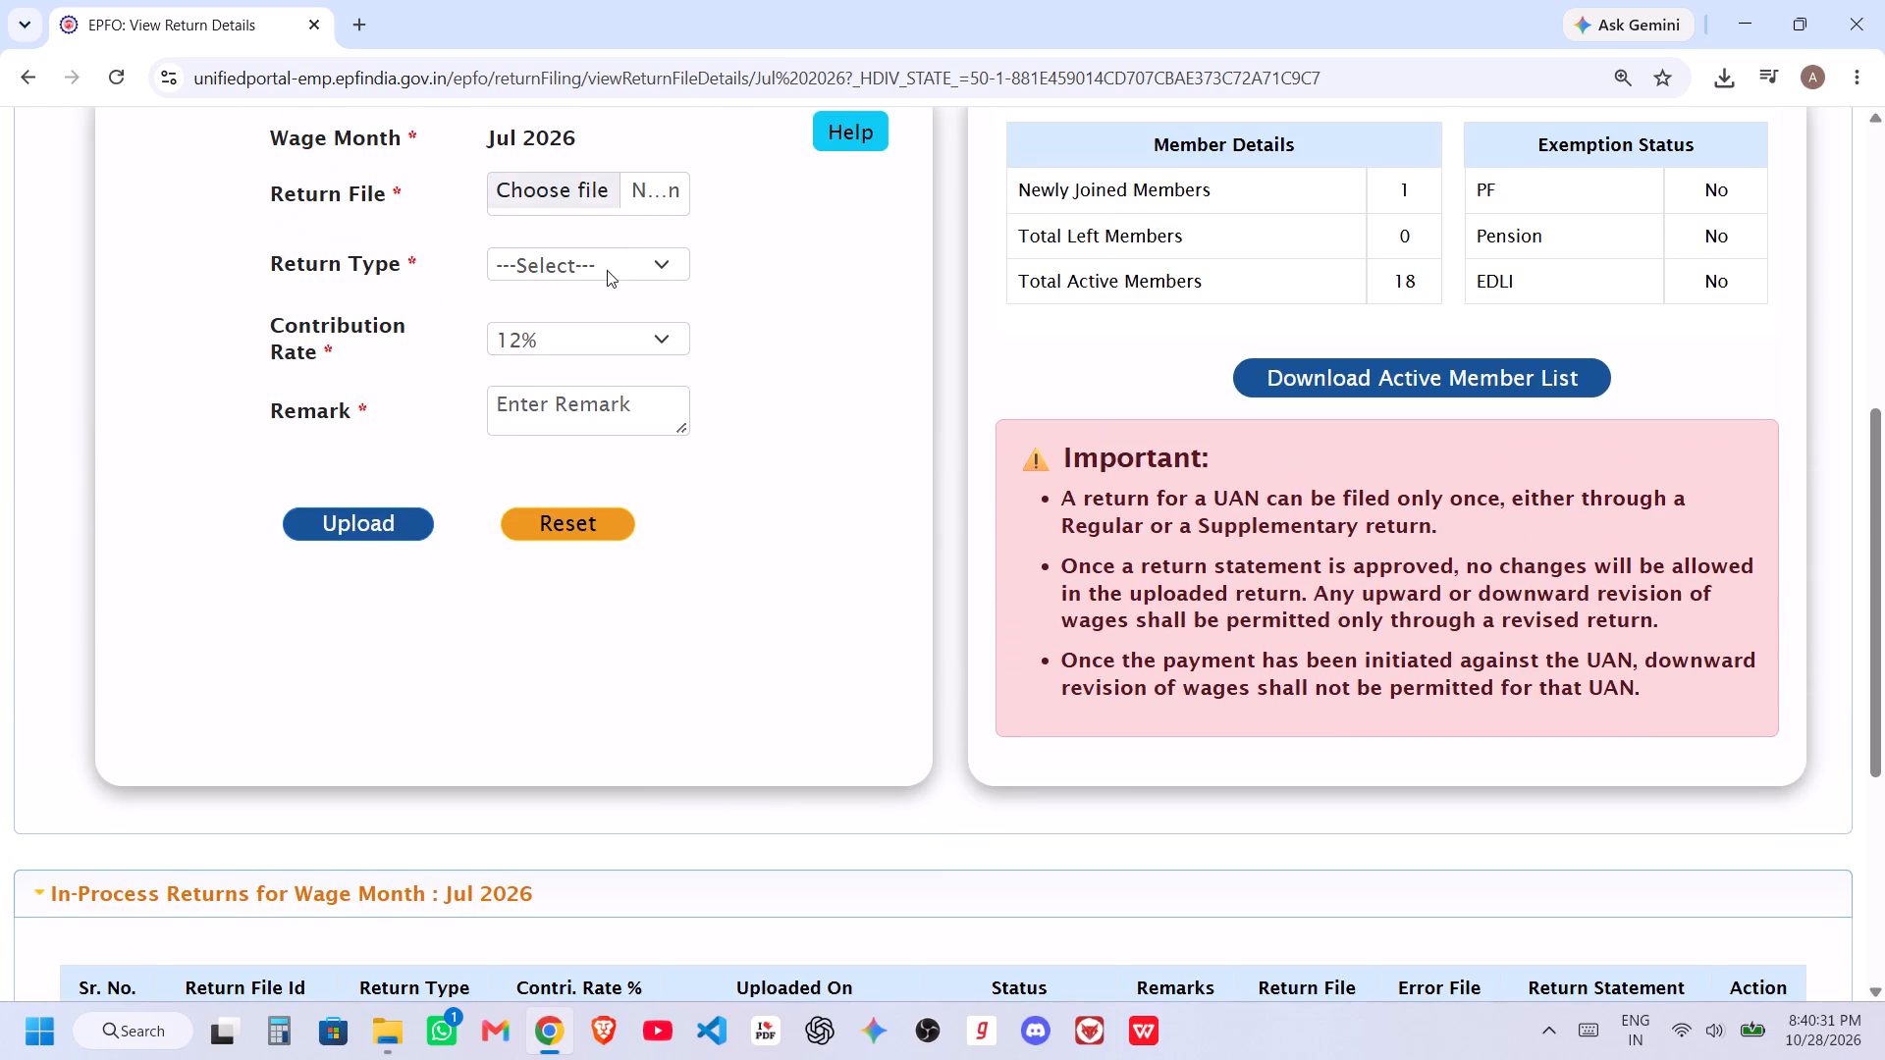
pyautogui.click(613, 195)
pyautogui.click(387, 284)
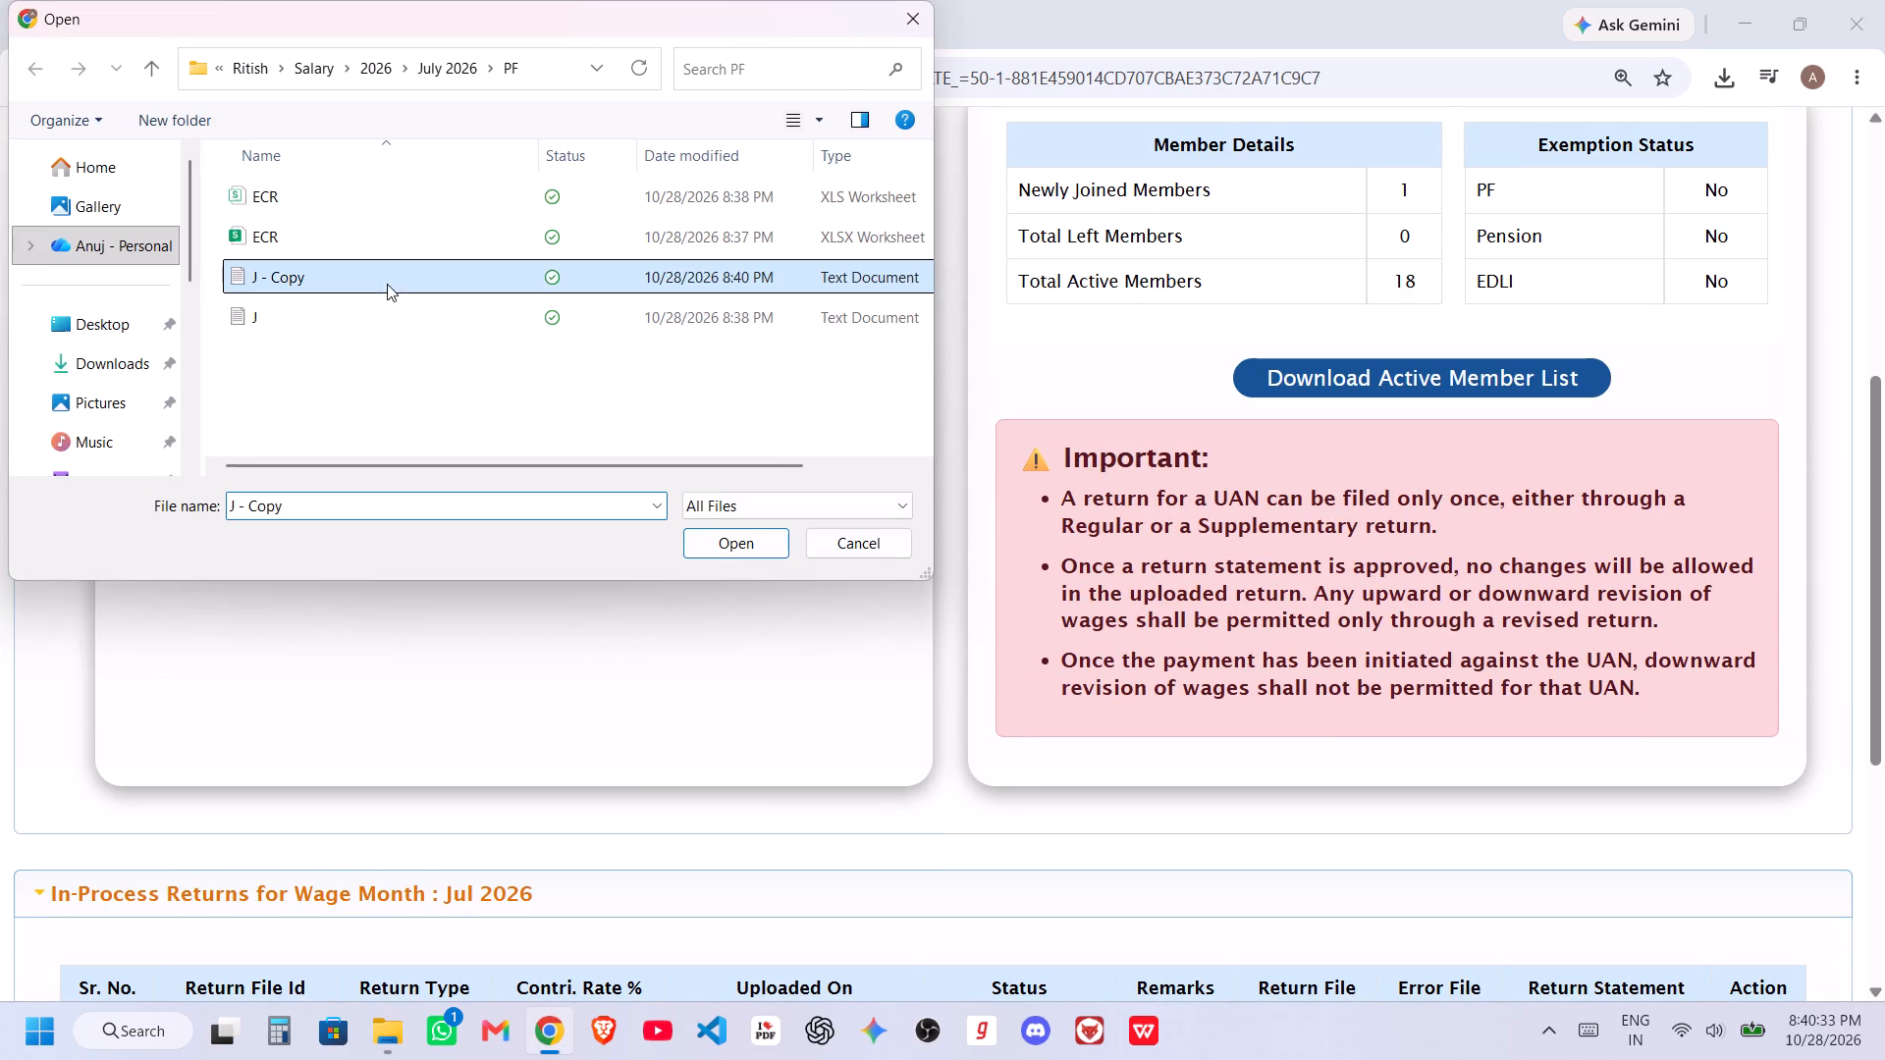
pyautogui.click(713, 541)
pyautogui.click(552, 270)
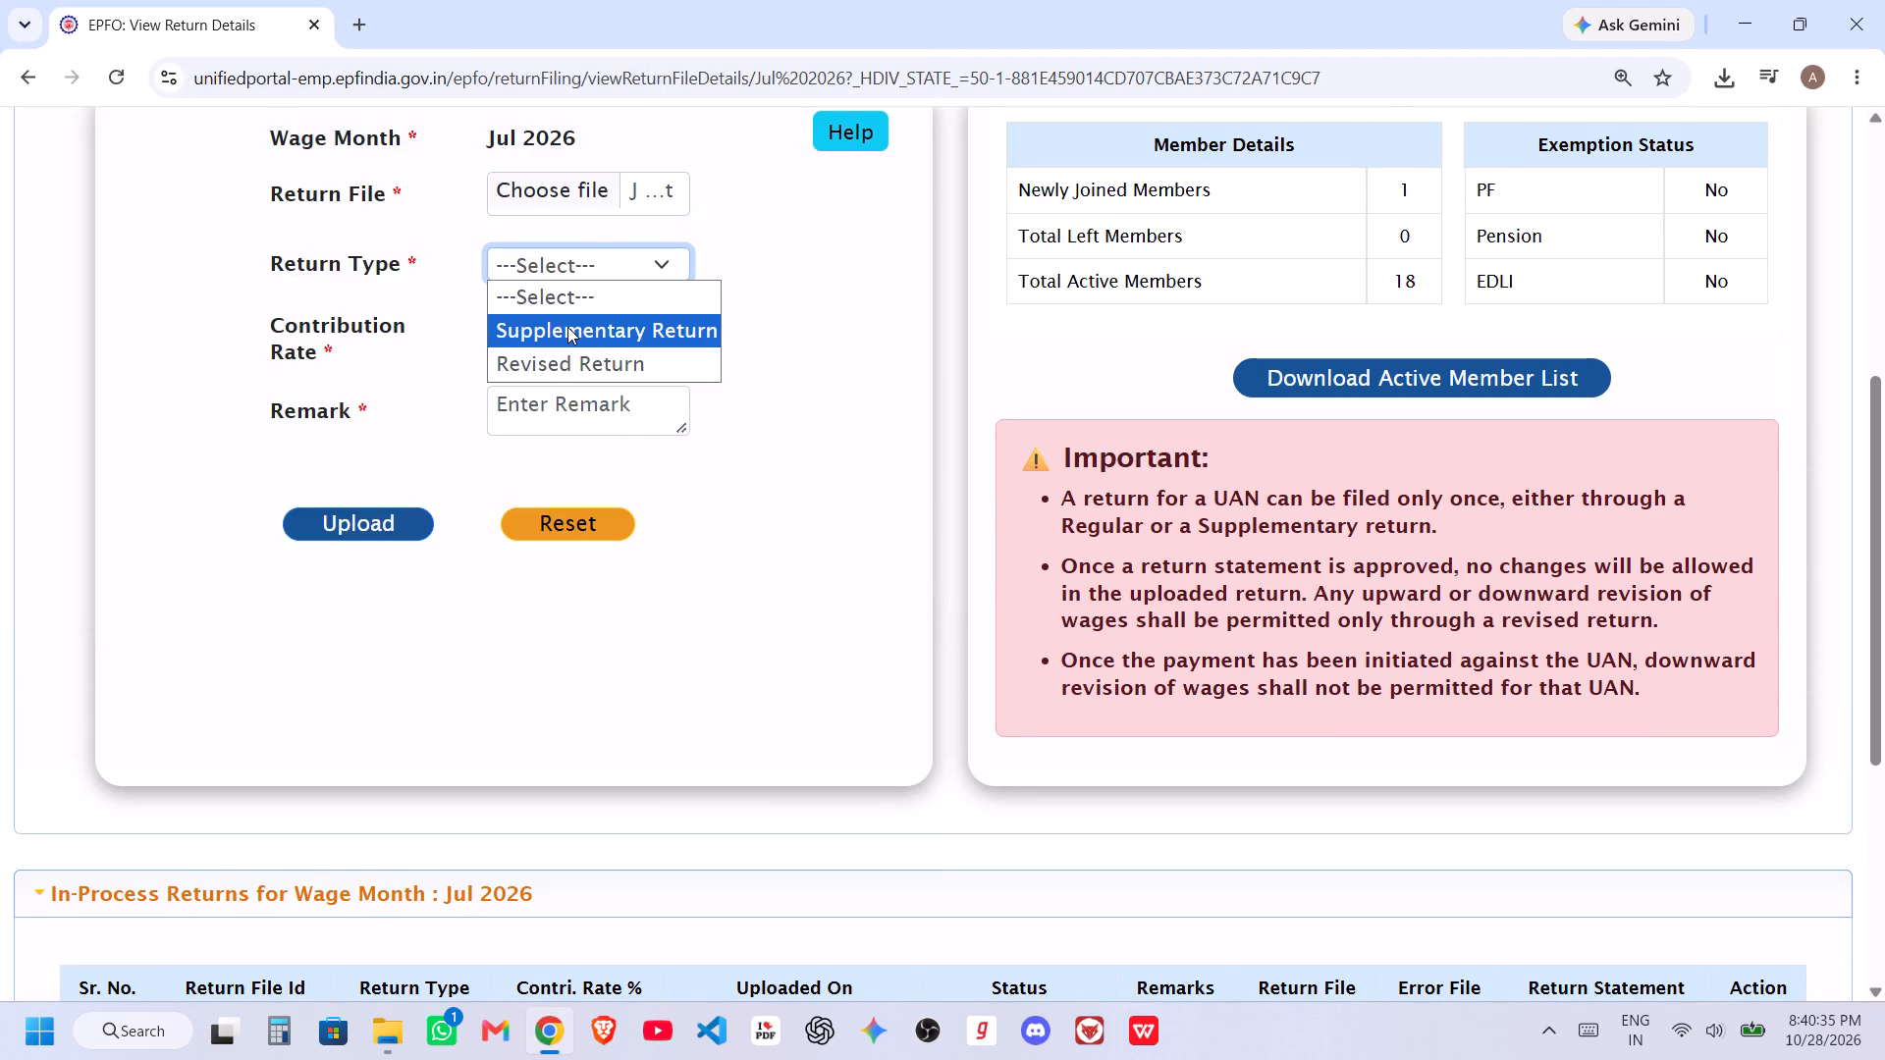
pyautogui.click(567, 327)
pyautogui.click(582, 402)
pyautogui.write('July 2026')
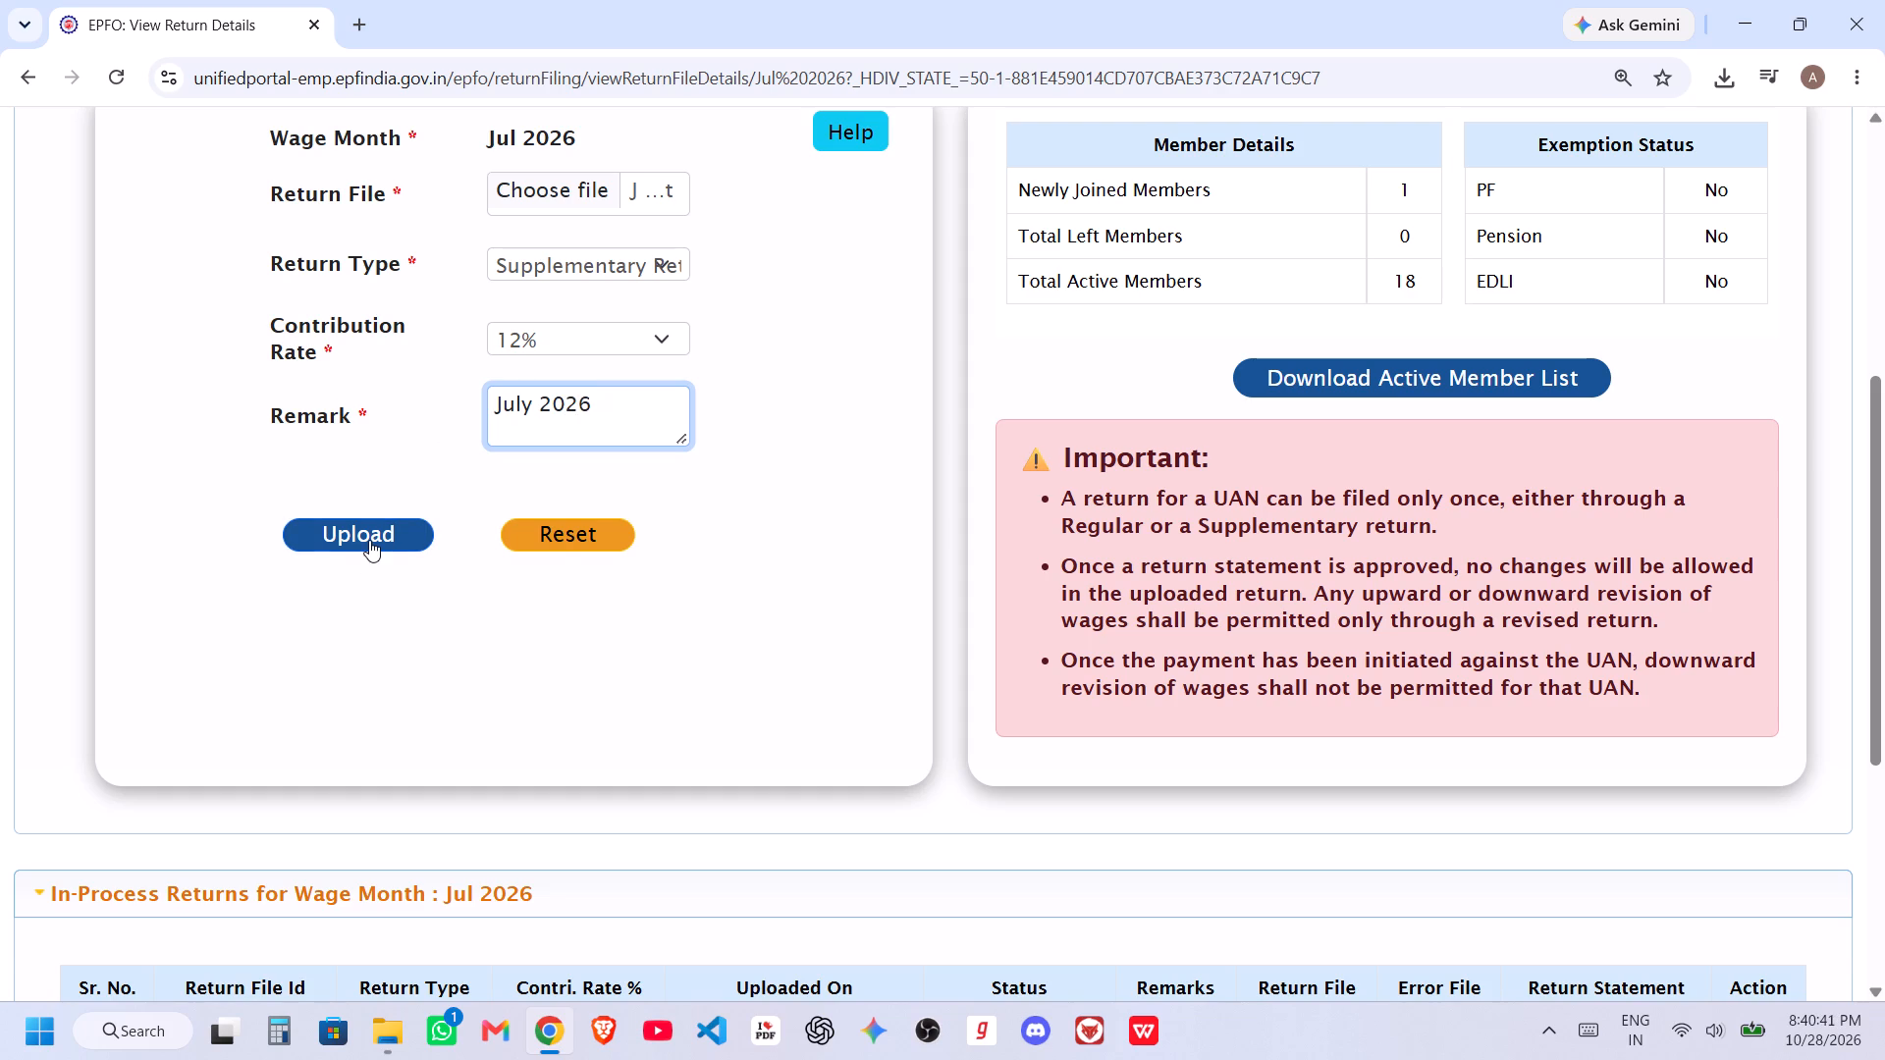
pyautogui.click(369, 539)
pyautogui.scroll(1, 607, 335)
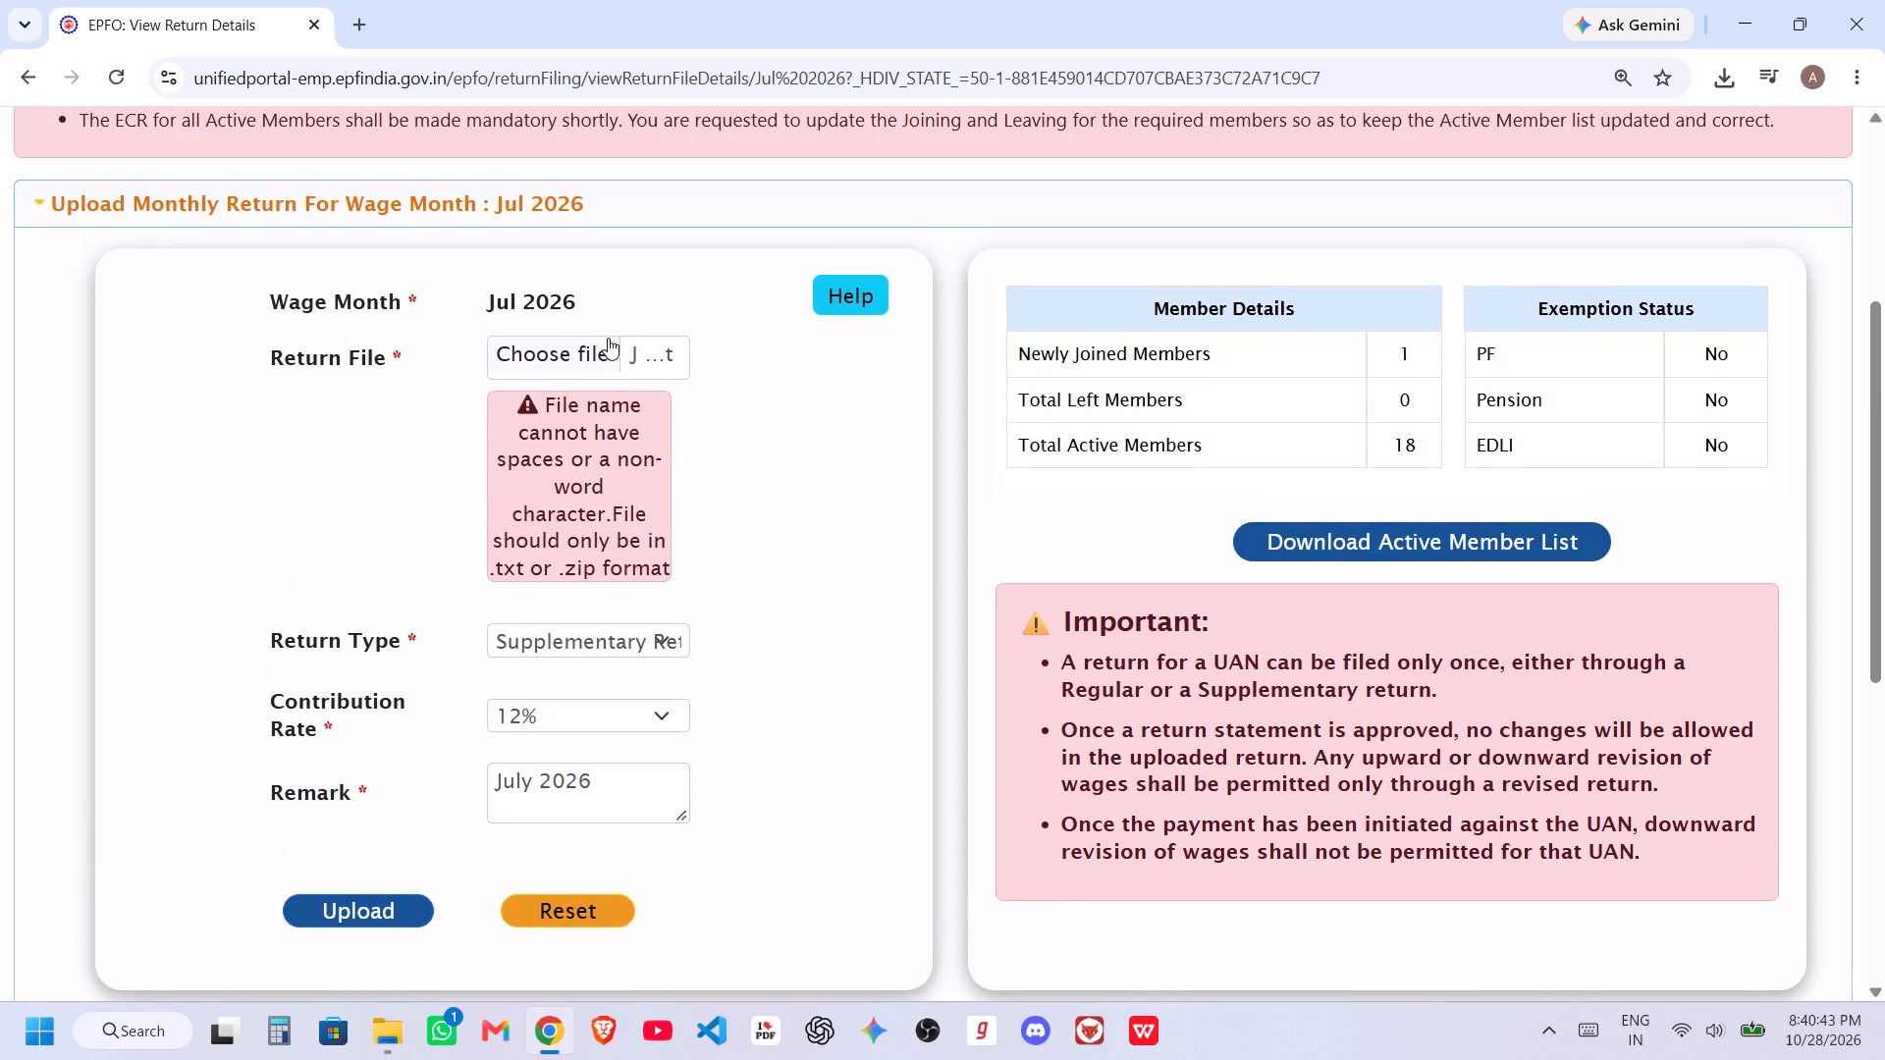
# Rename the J - Copy text file in the PF folder as Na.
pyautogui.hotkey('alt', 'Tab')
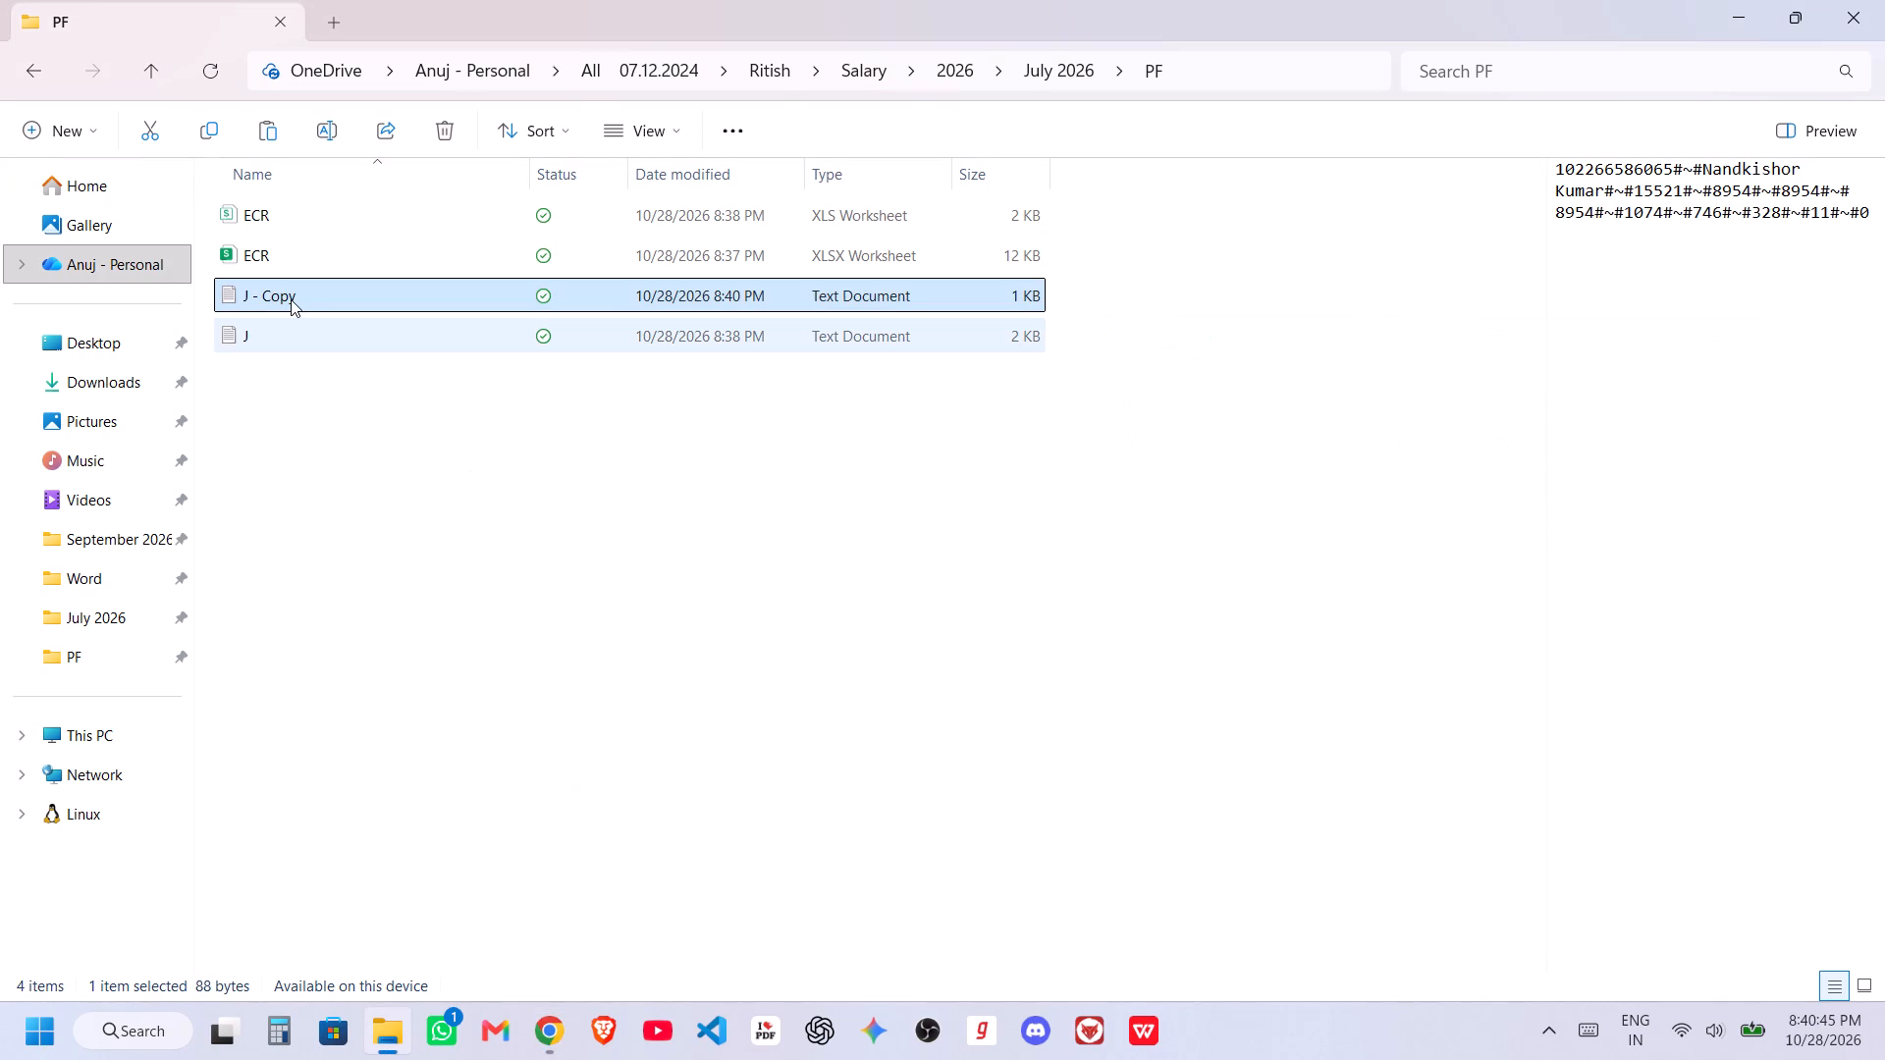
pyautogui.press('F2')
pyautogui.click(310, 298)
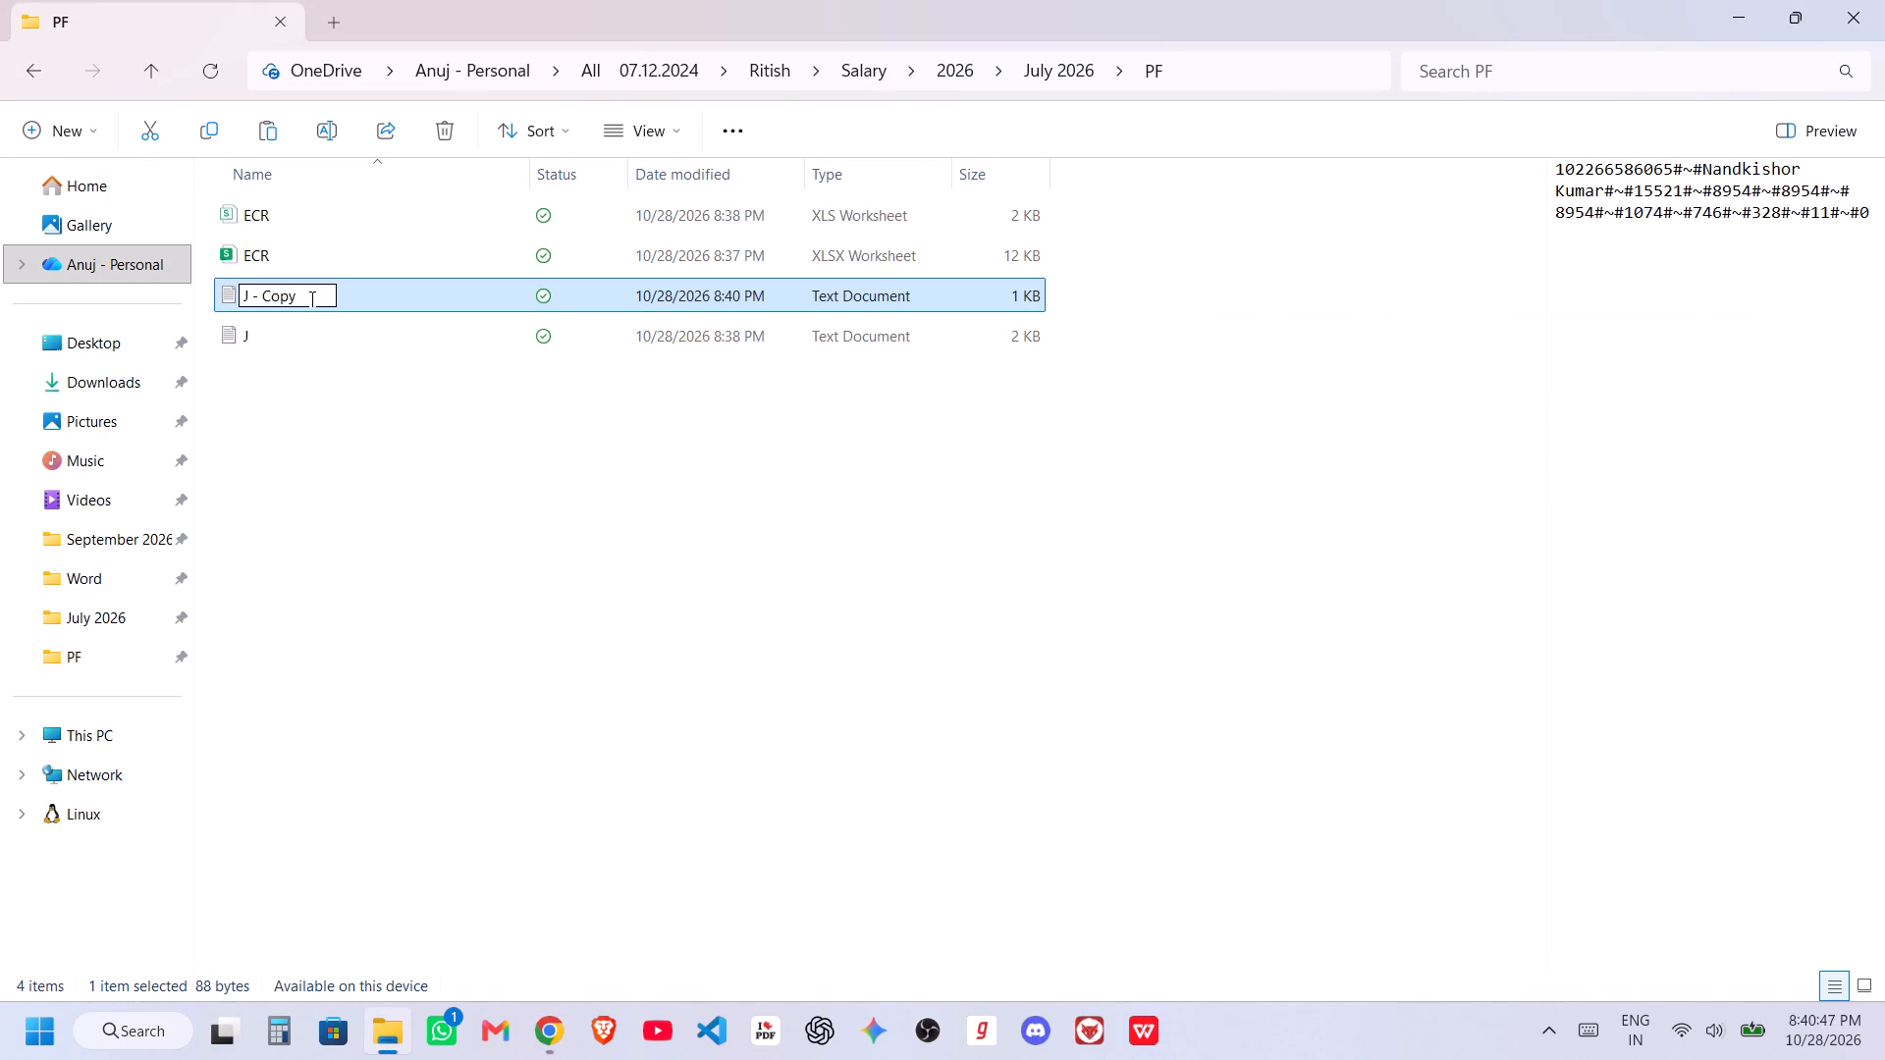
pyautogui.hotkey('ctrl', 'a')
pyautogui.write('Na')
pyautogui.press('Return')
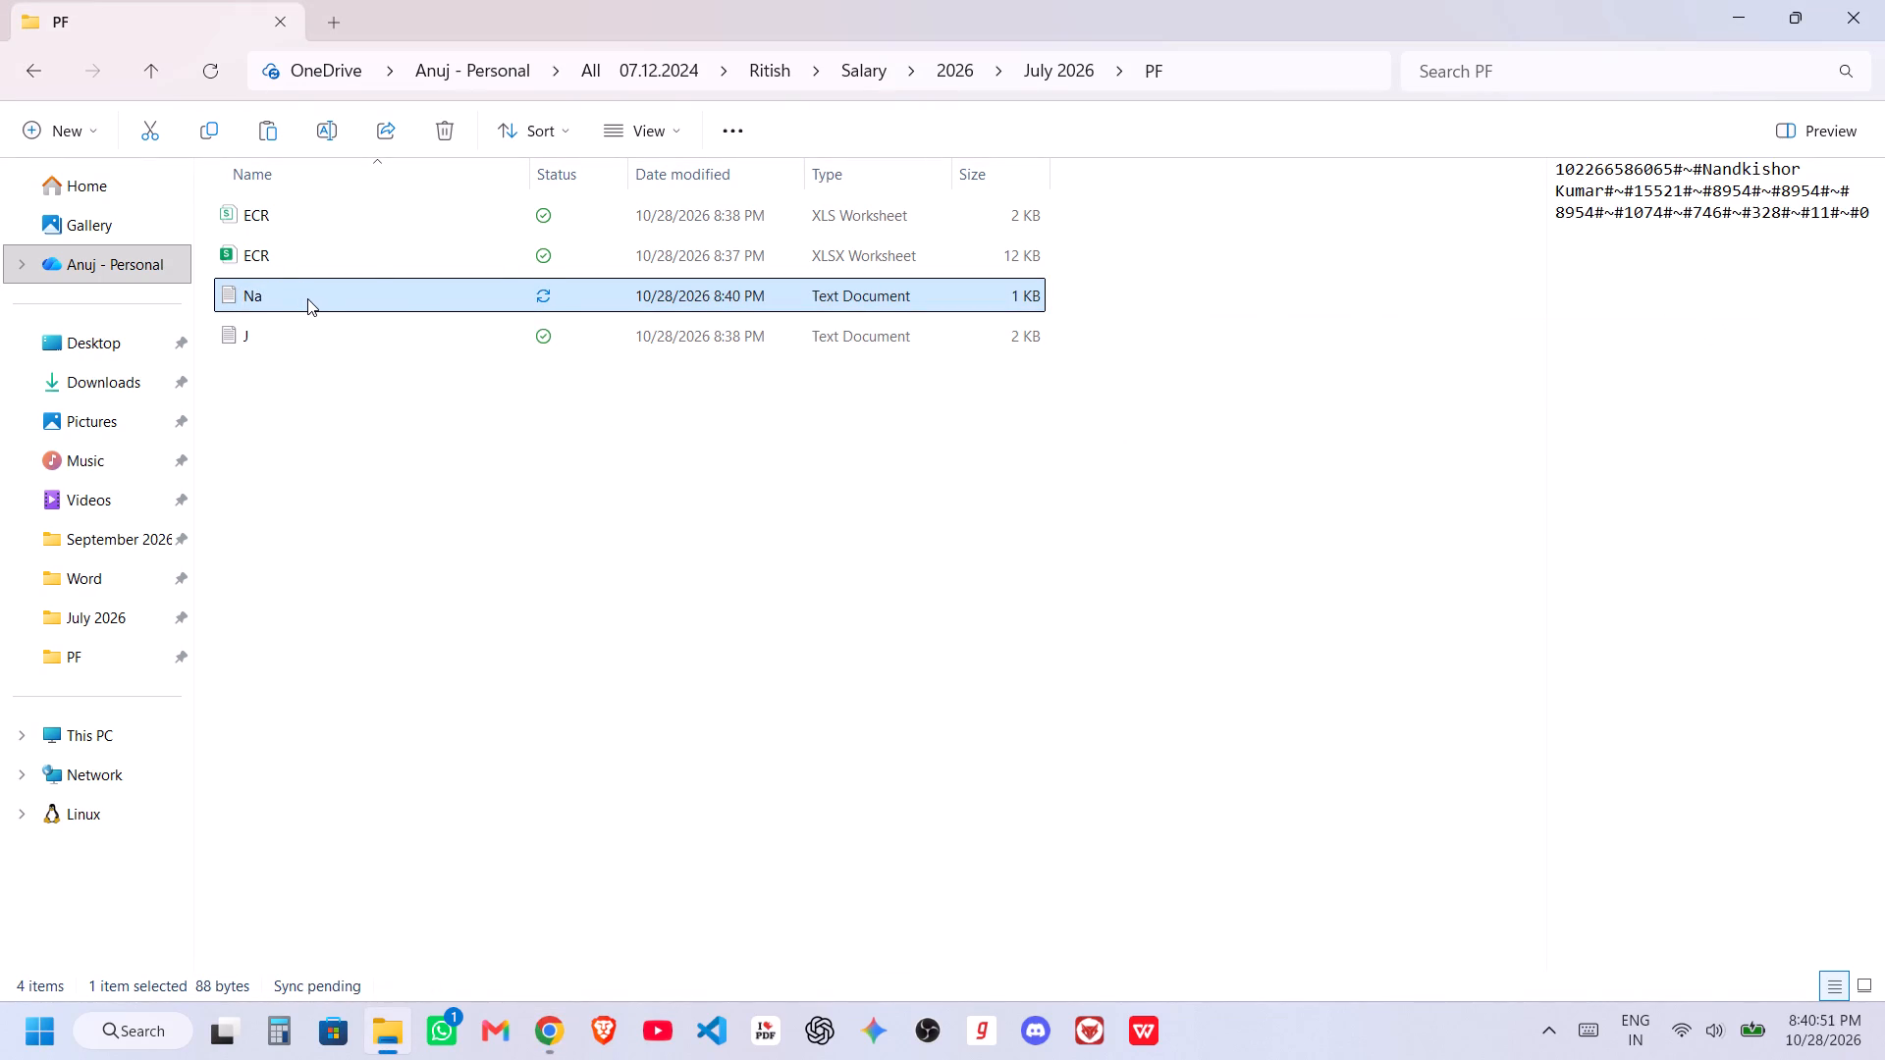
# Choose the Na file as the return file and upload the supplementary return, accepting the confirmation.
pyautogui.hotkey('alt', 'Tab')
pyautogui.click(551, 356)
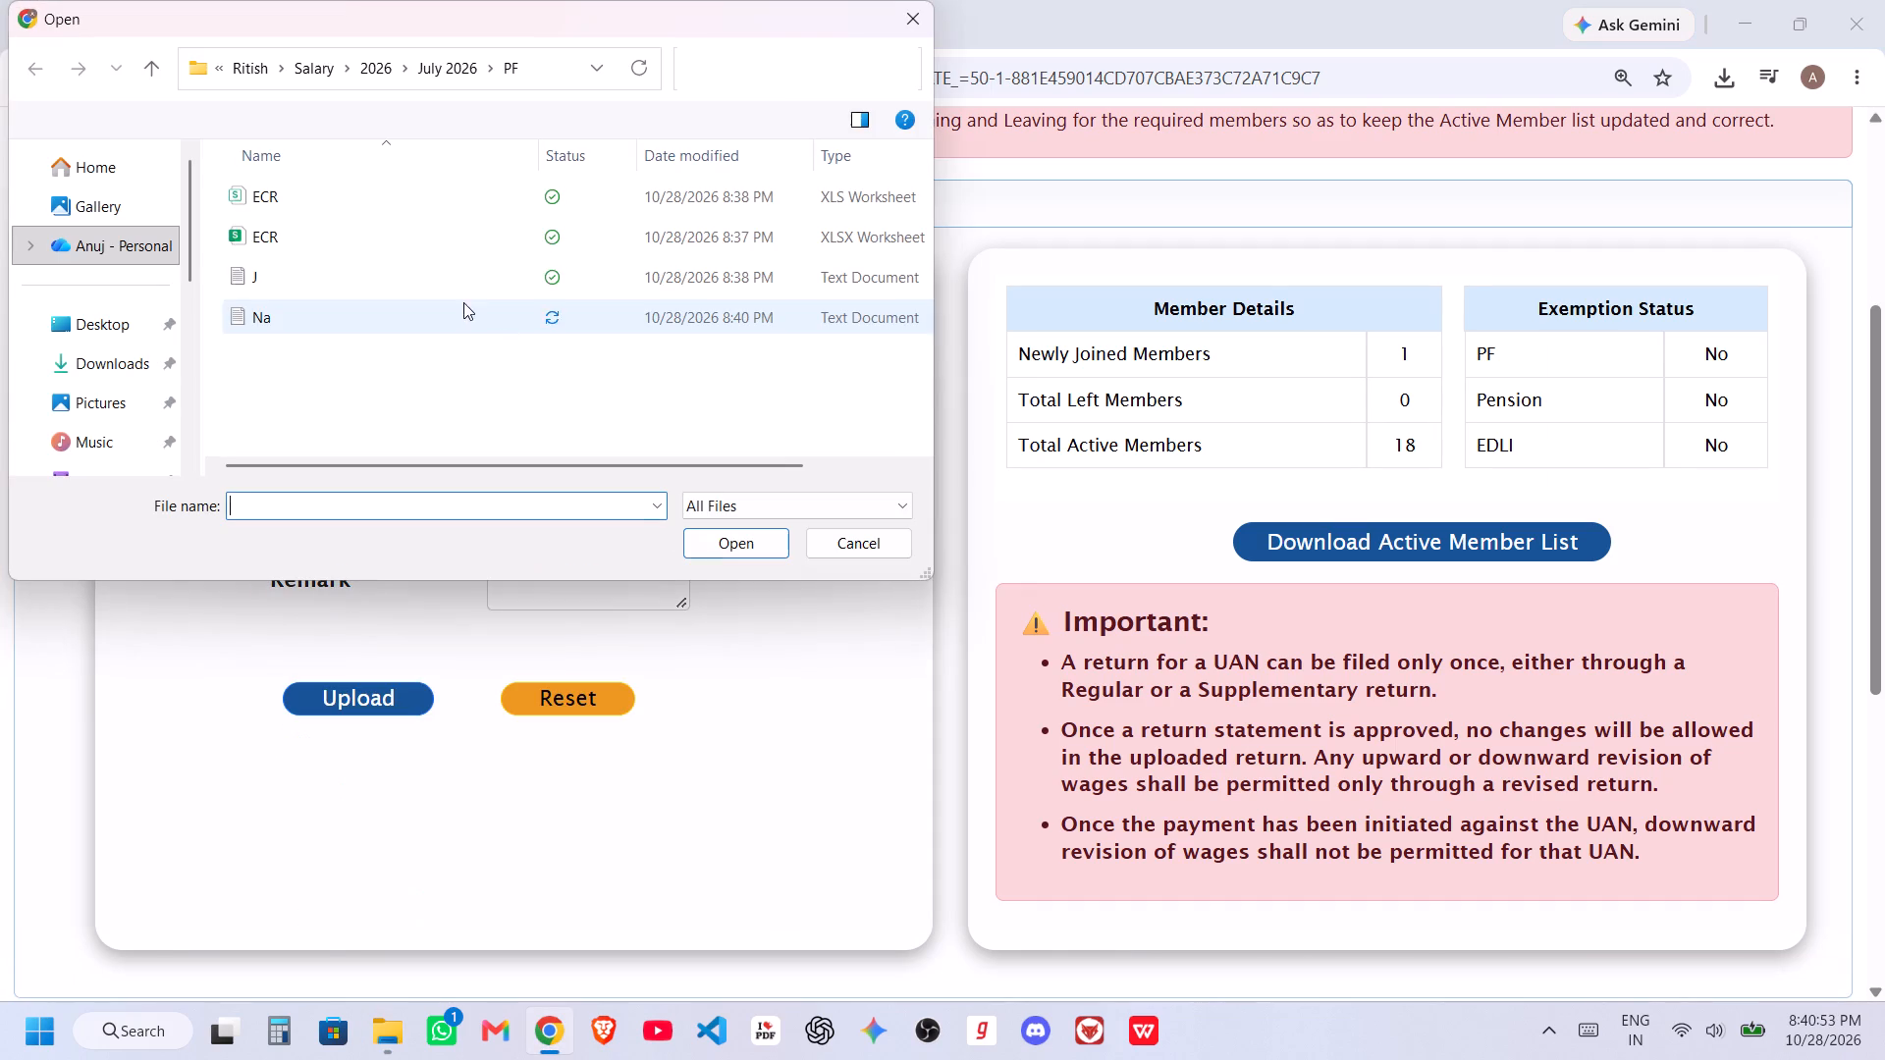
pyautogui.click(370, 328)
pyautogui.click(732, 540)
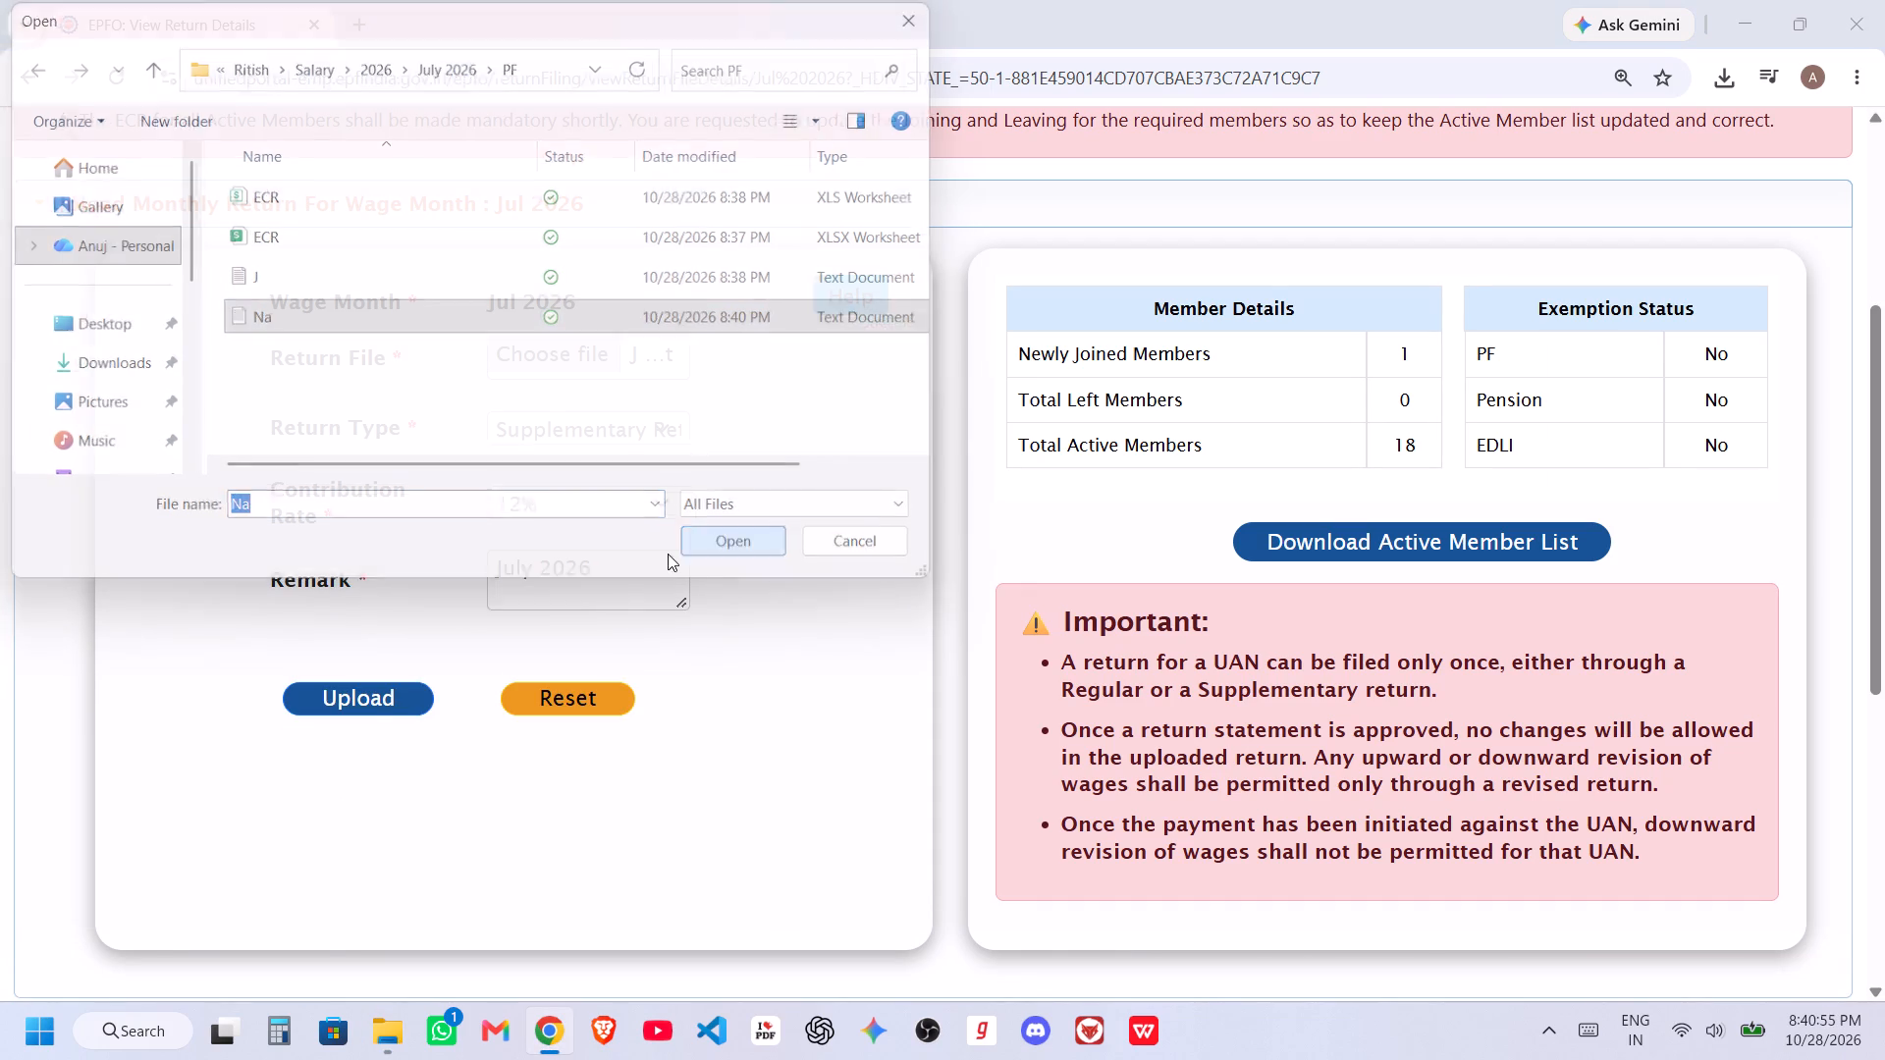
pyautogui.click(375, 700)
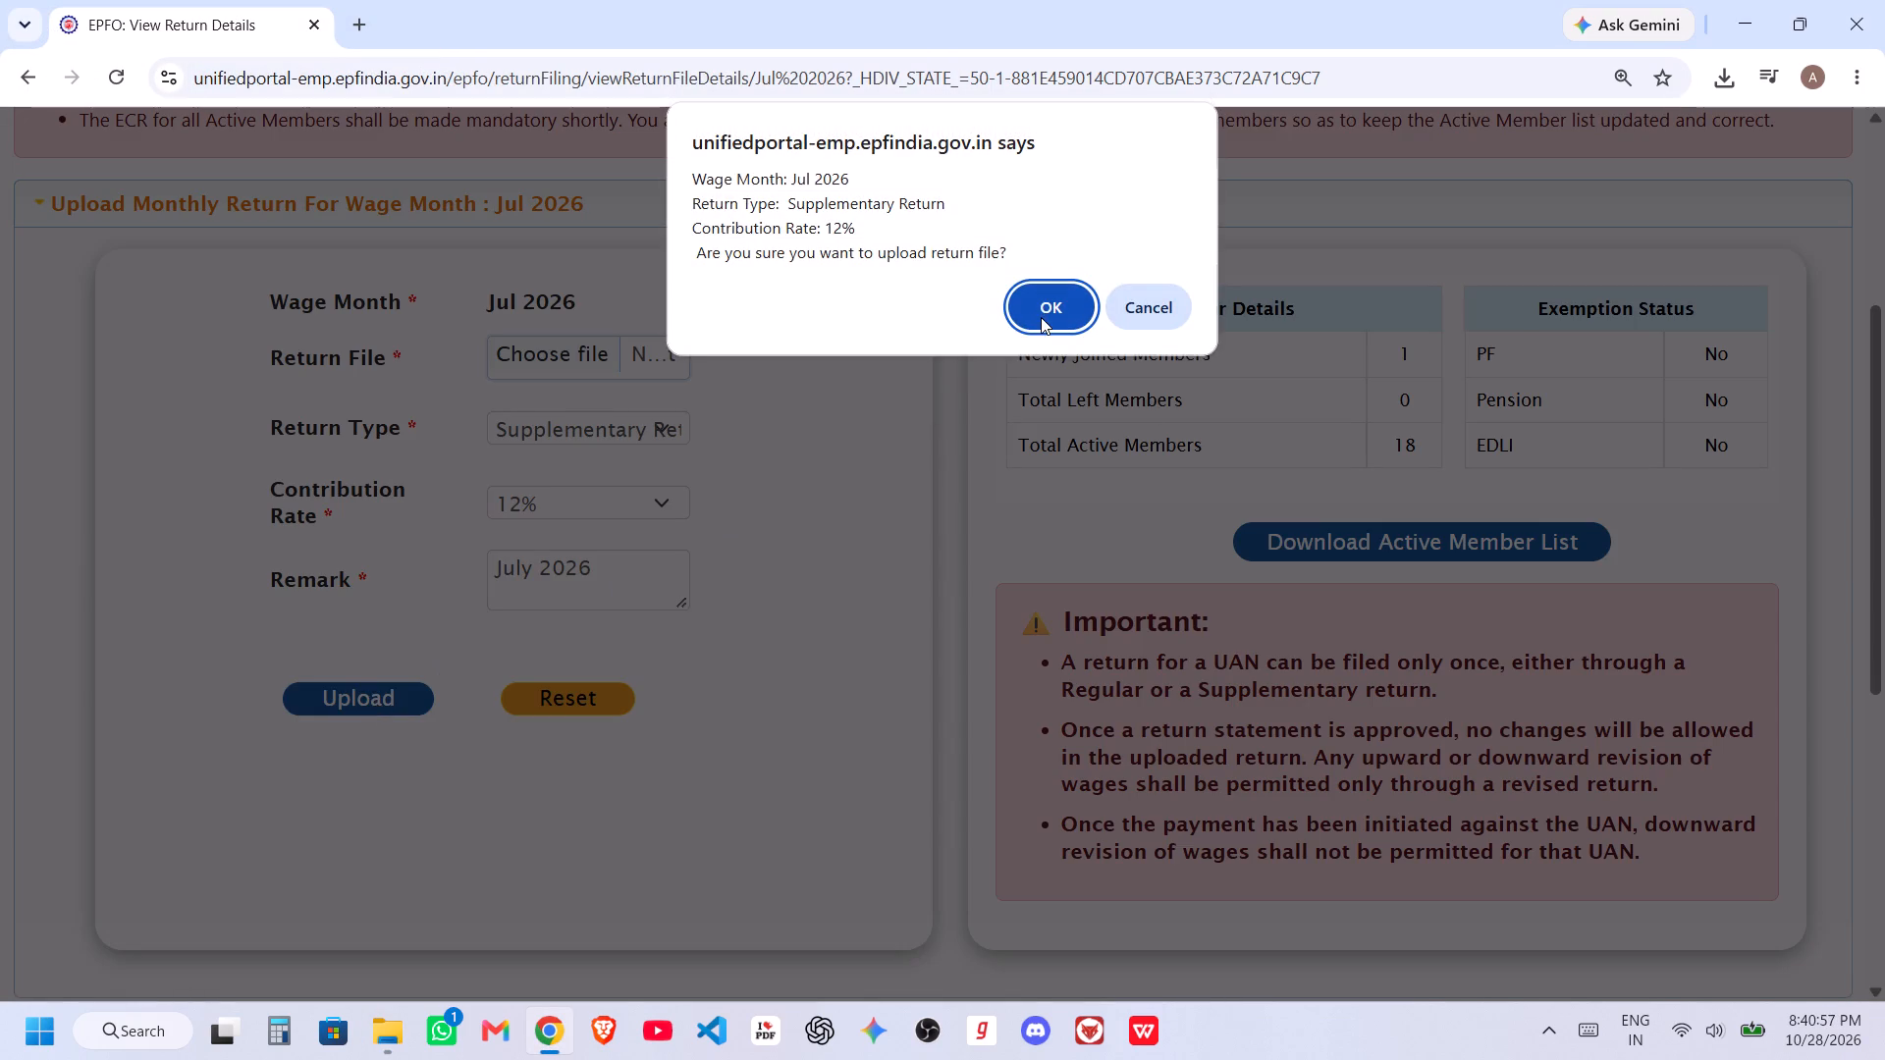
pyautogui.click(1041, 317)
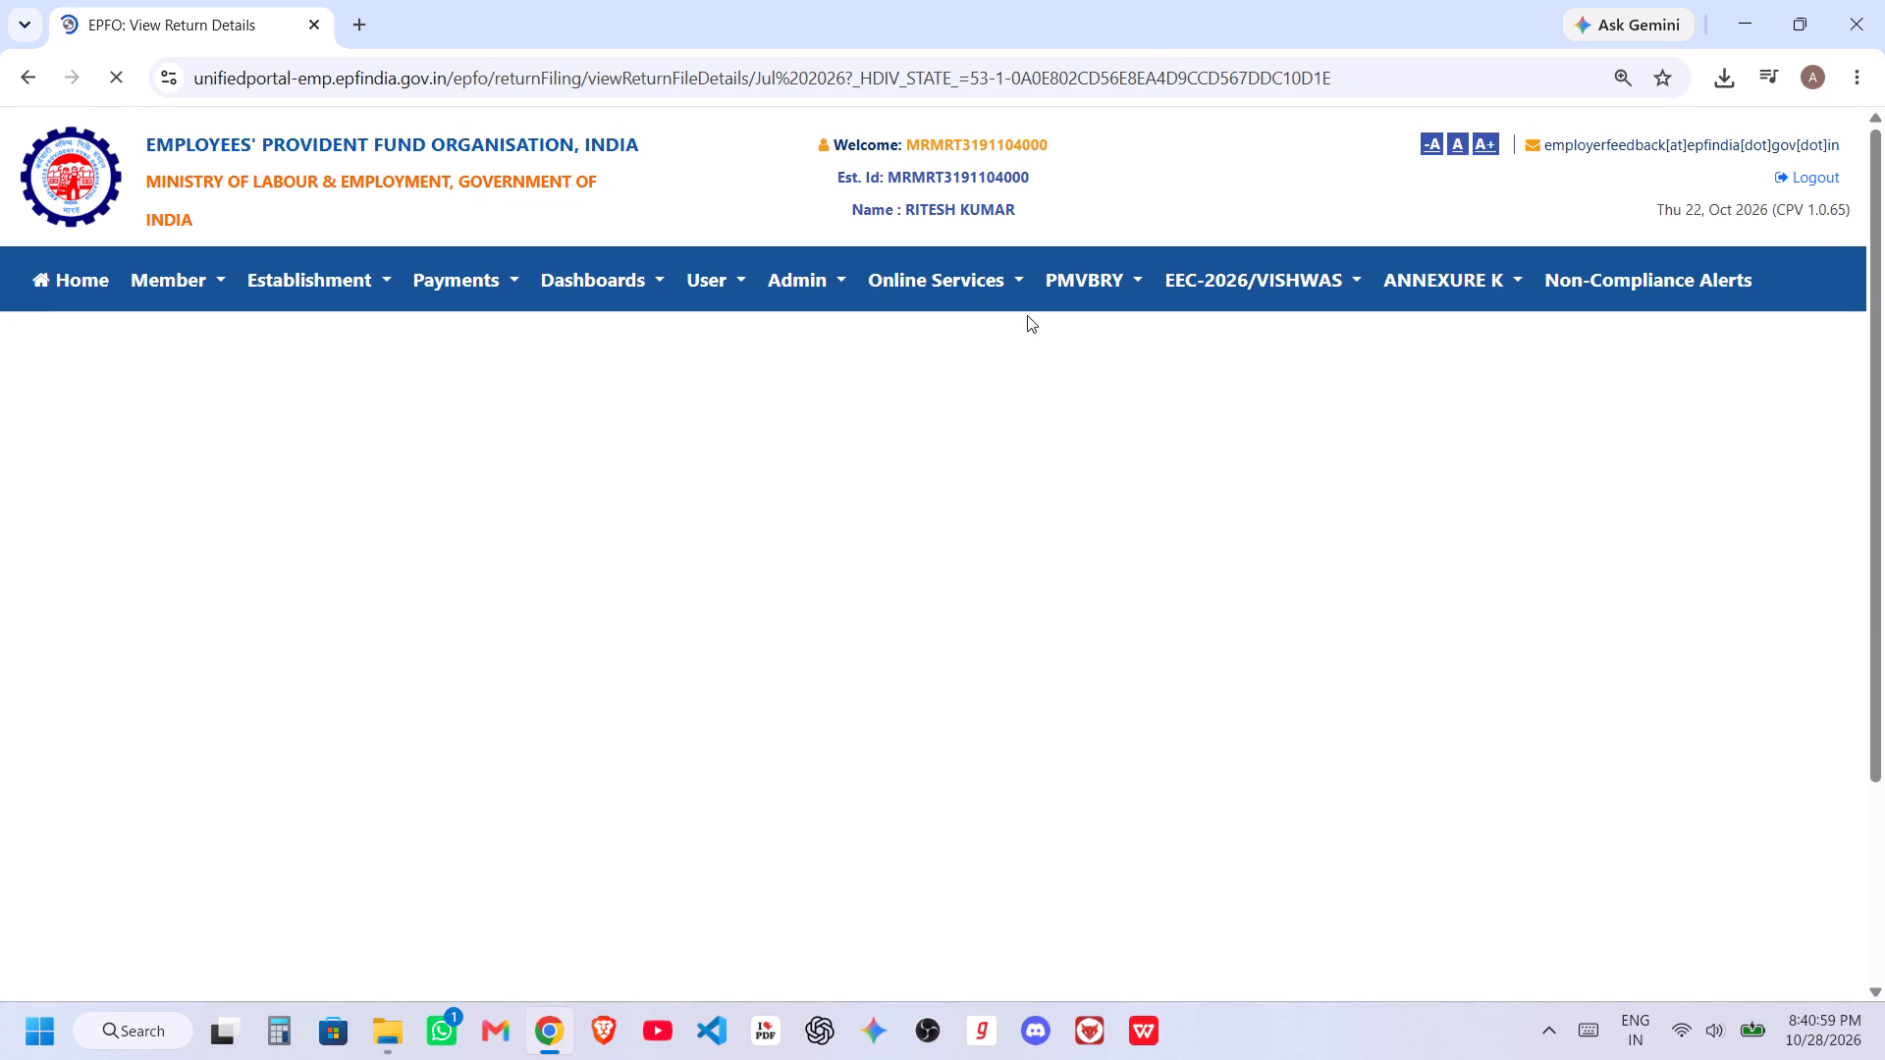
# Download the supplementary return's statement from the In-Process Returns grid, review its contribution and member details, and close it.
pyautogui.scroll(-1, 1001, 356)
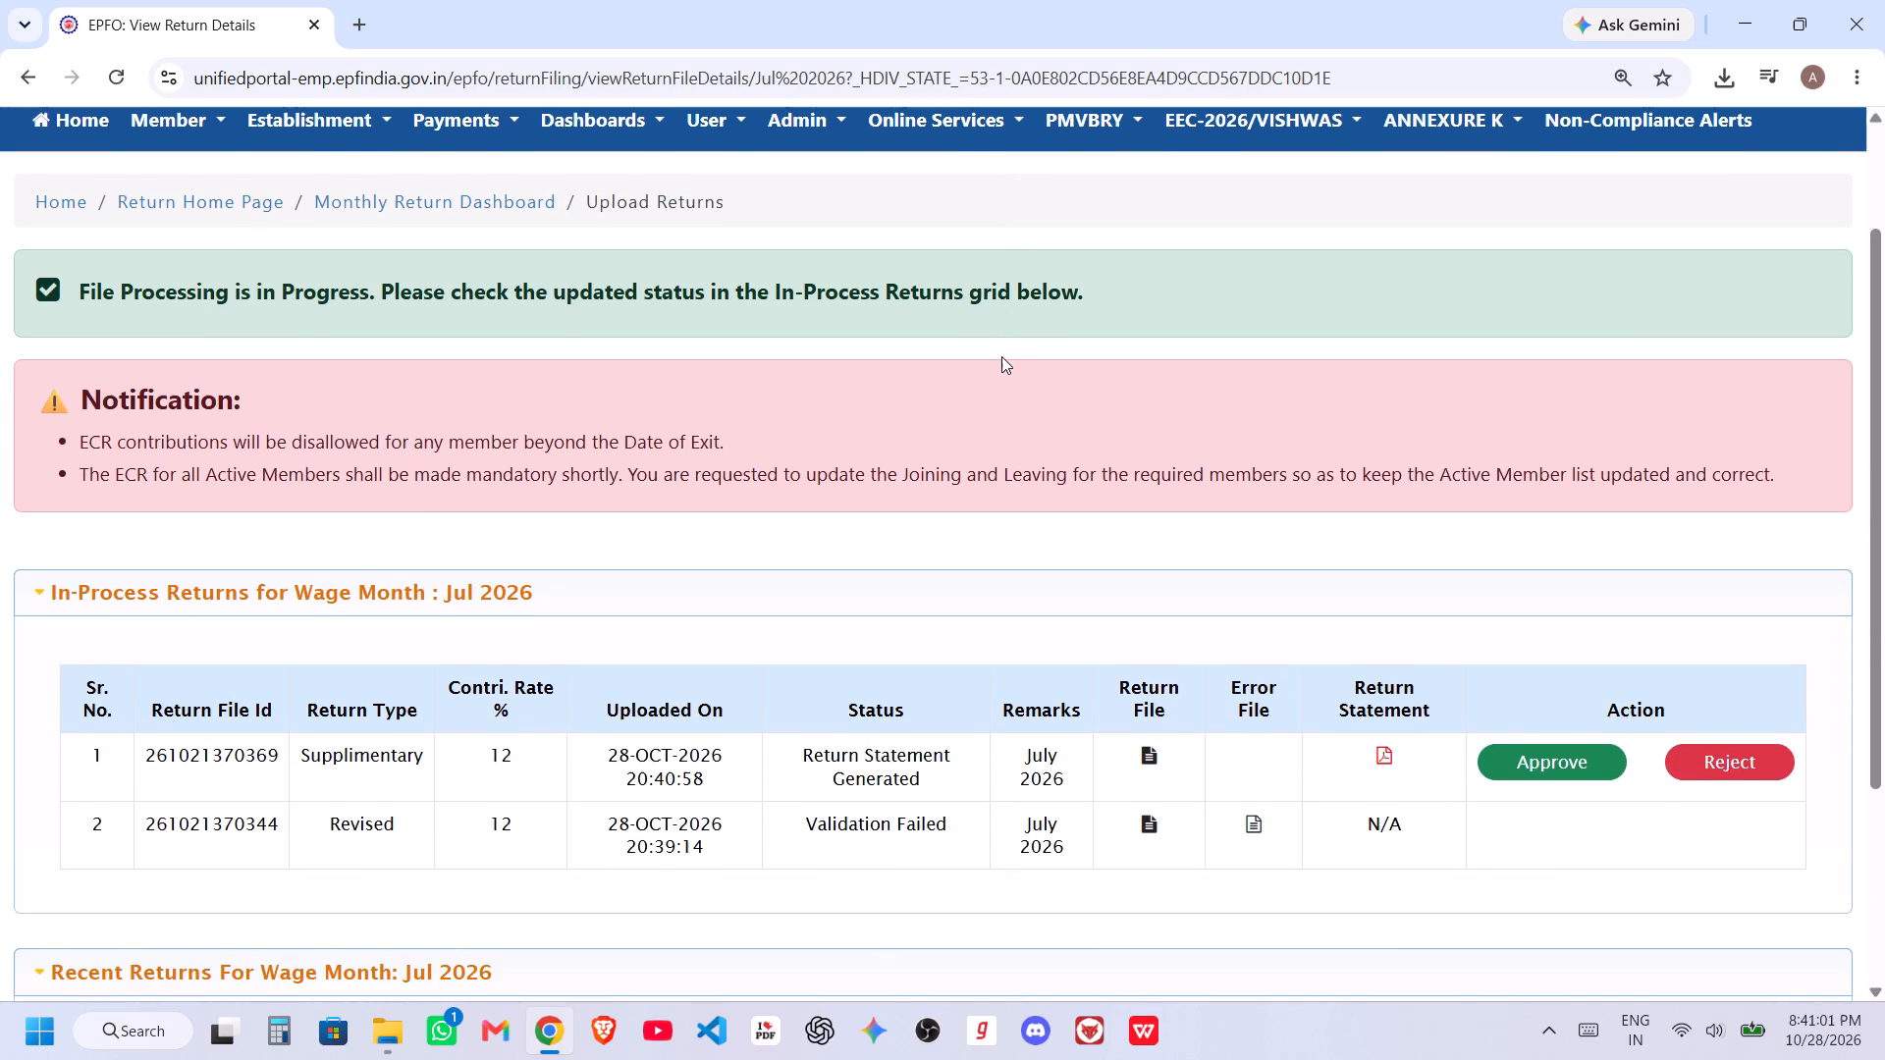
pyautogui.scroll(-1, 1001, 357)
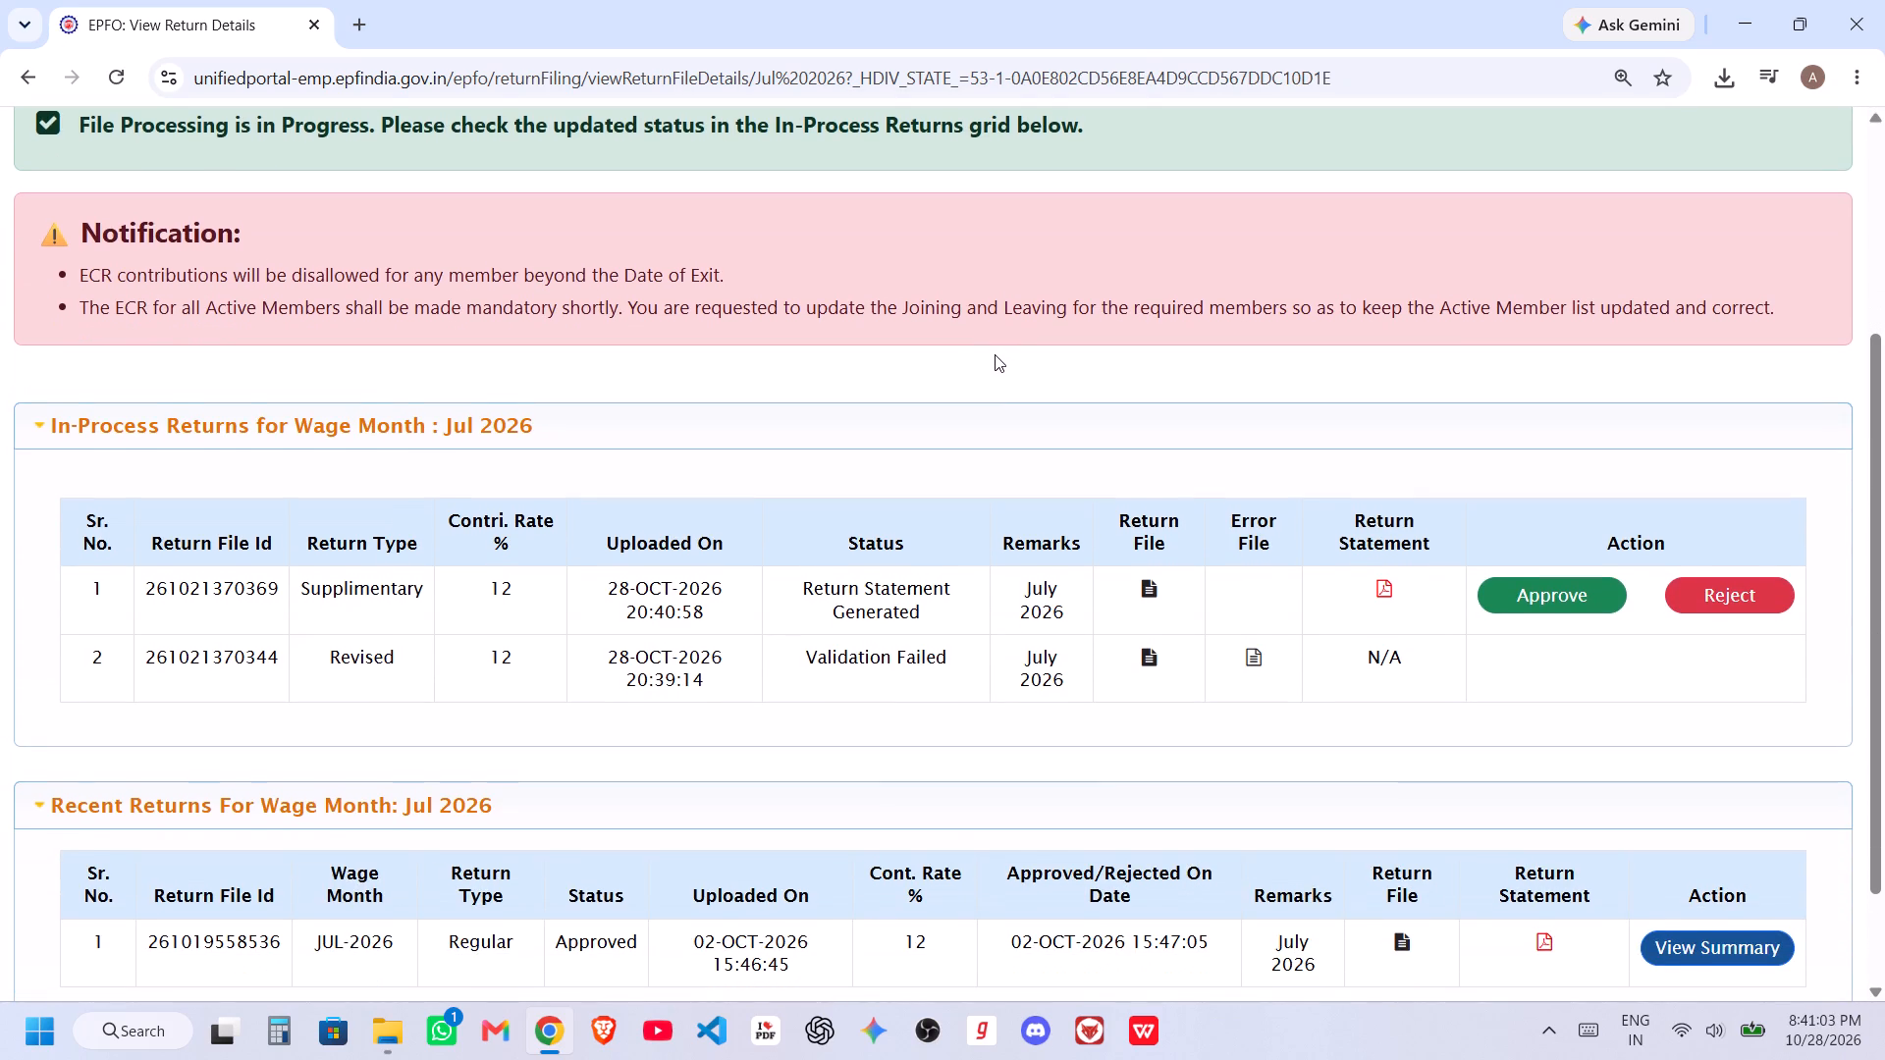
pyautogui.scroll(-1, 995, 353)
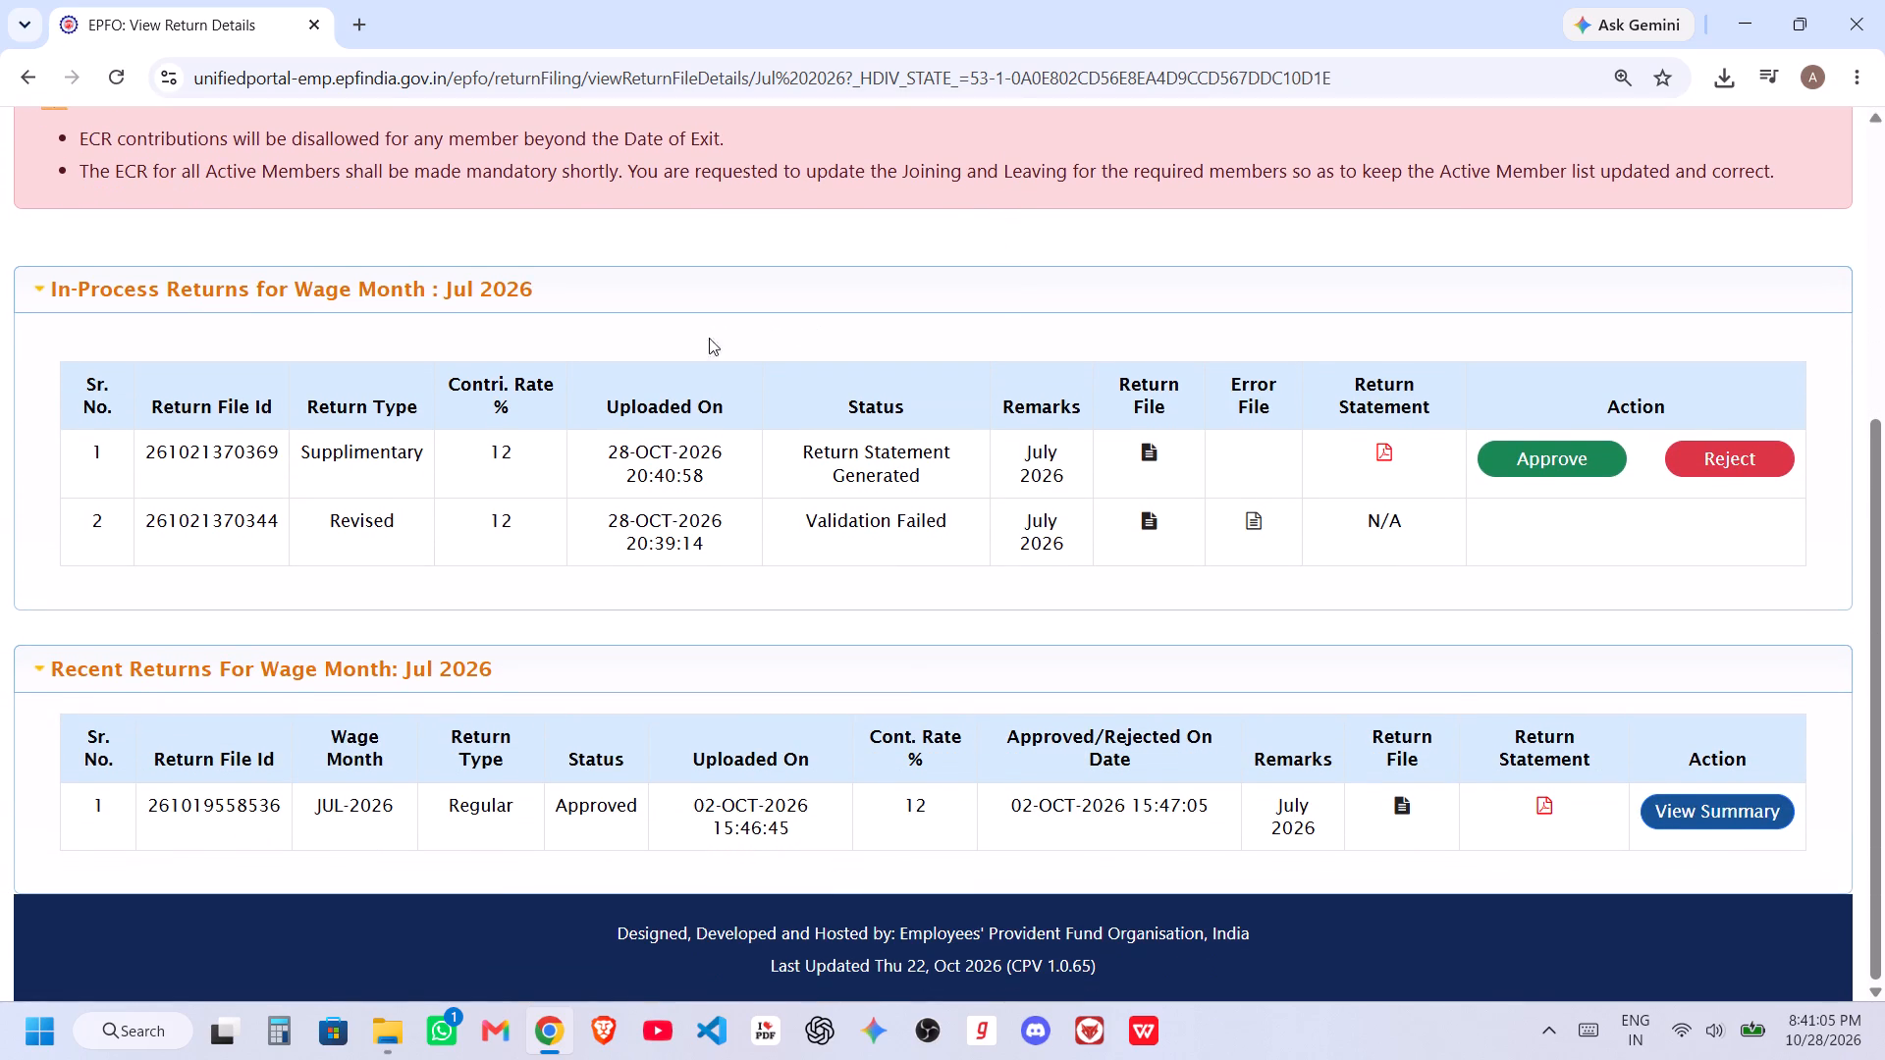
pyautogui.click(1388, 452)
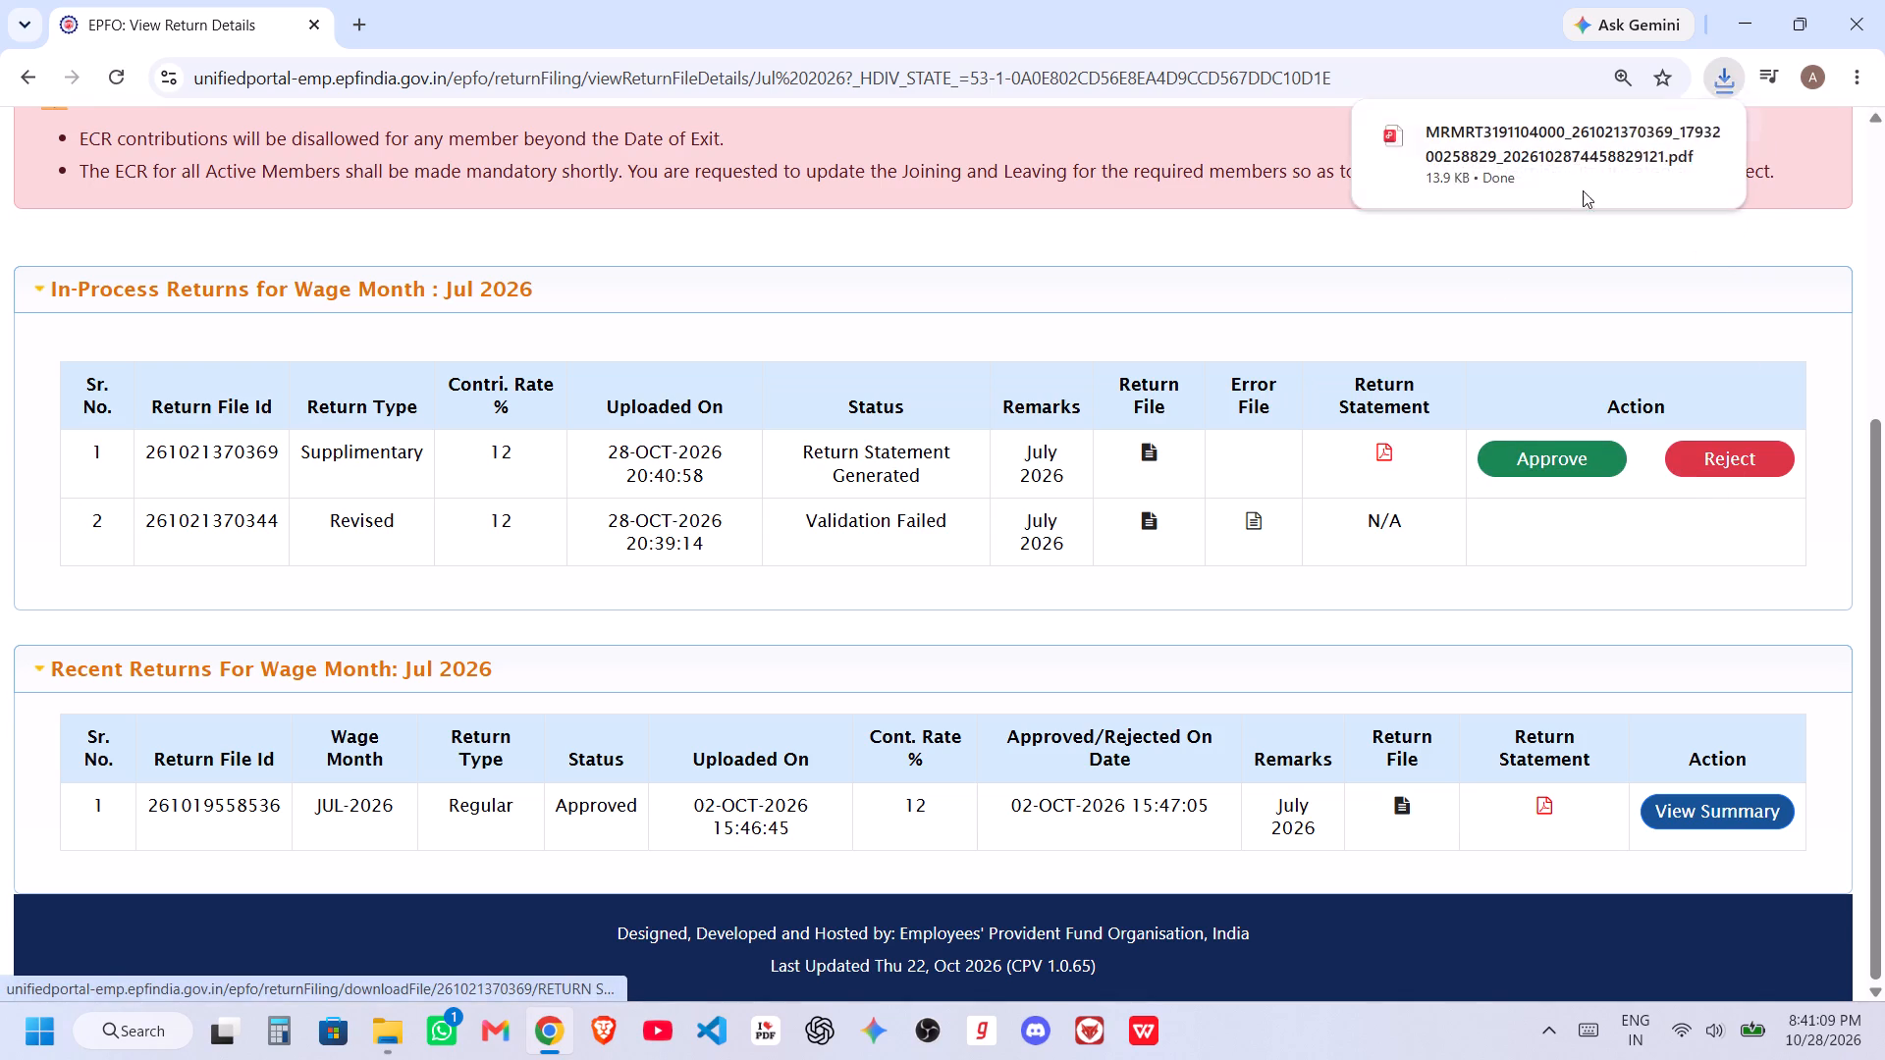
pyautogui.click(1570, 151)
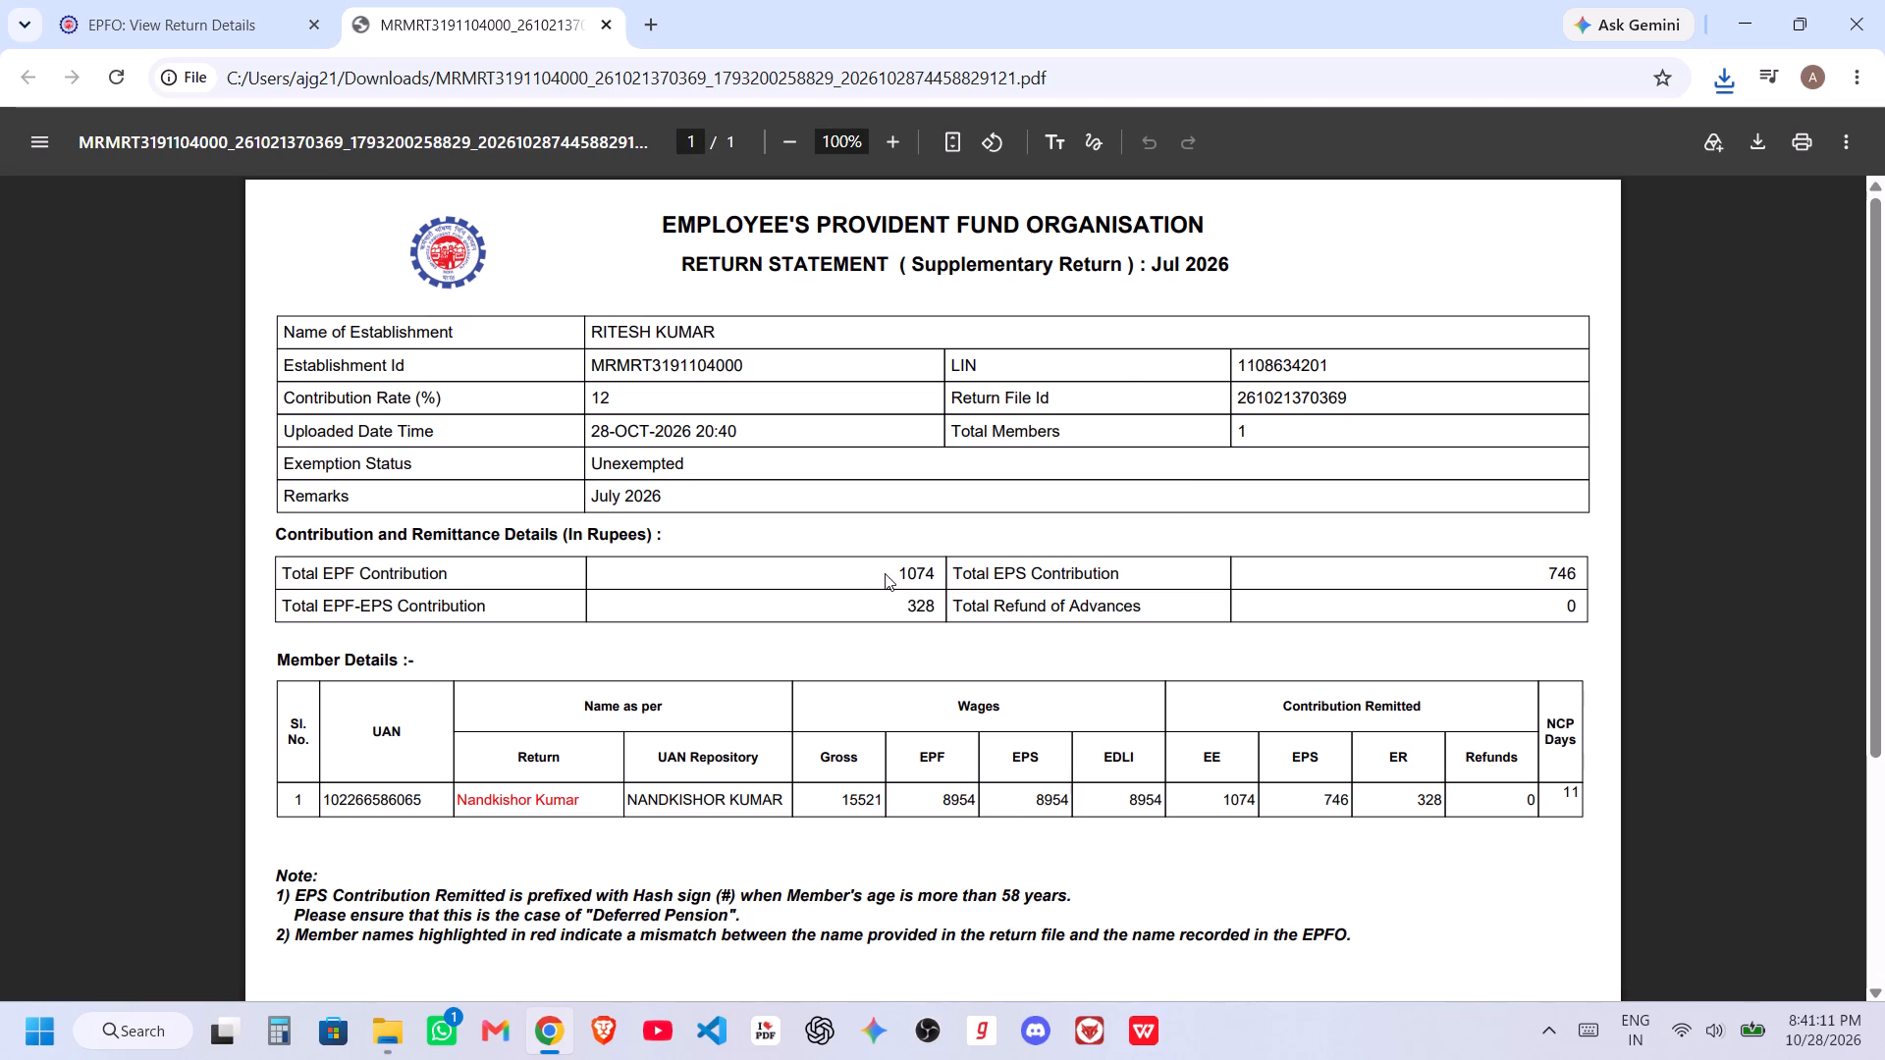
pyautogui.click(615, 16)
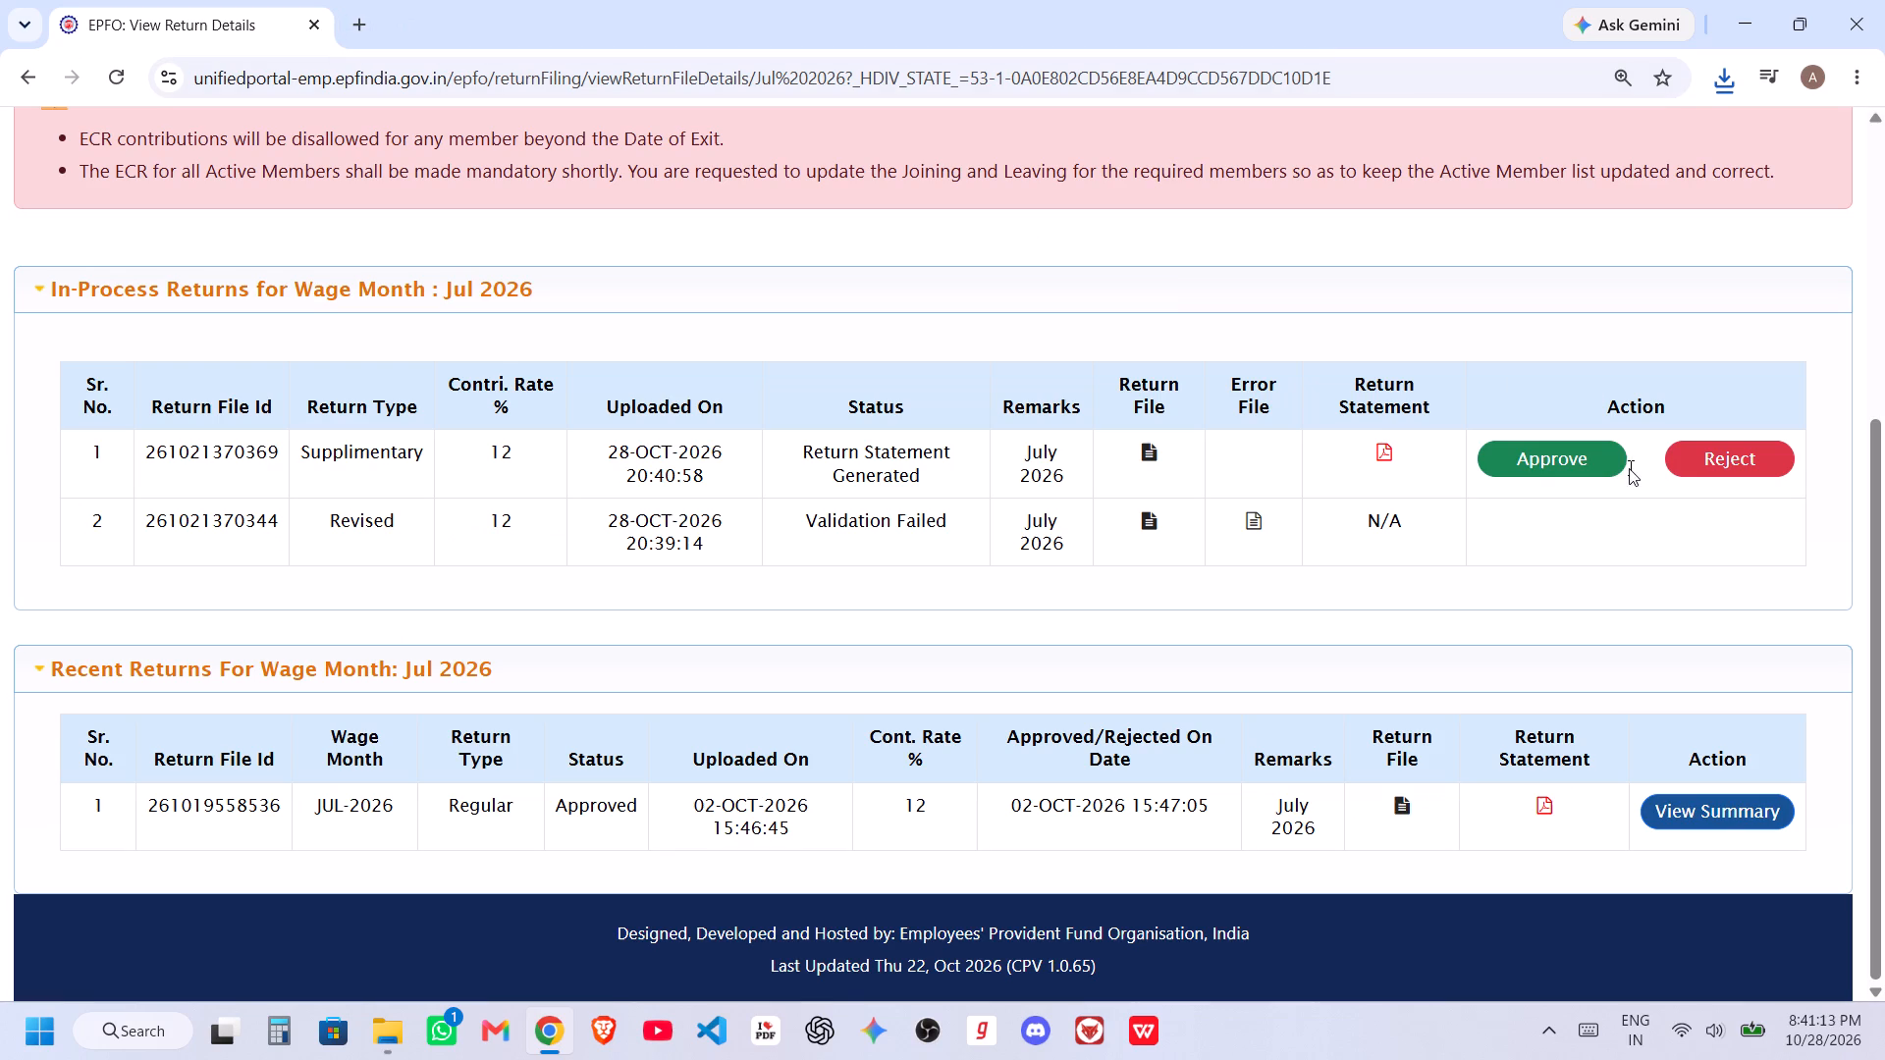
# Approve the in-process supplementary return for Jul 2026 and accept the confirmation.
pyautogui.click(1629, 468)
pyautogui.click(1592, 458)
pyautogui.click(1071, 314)
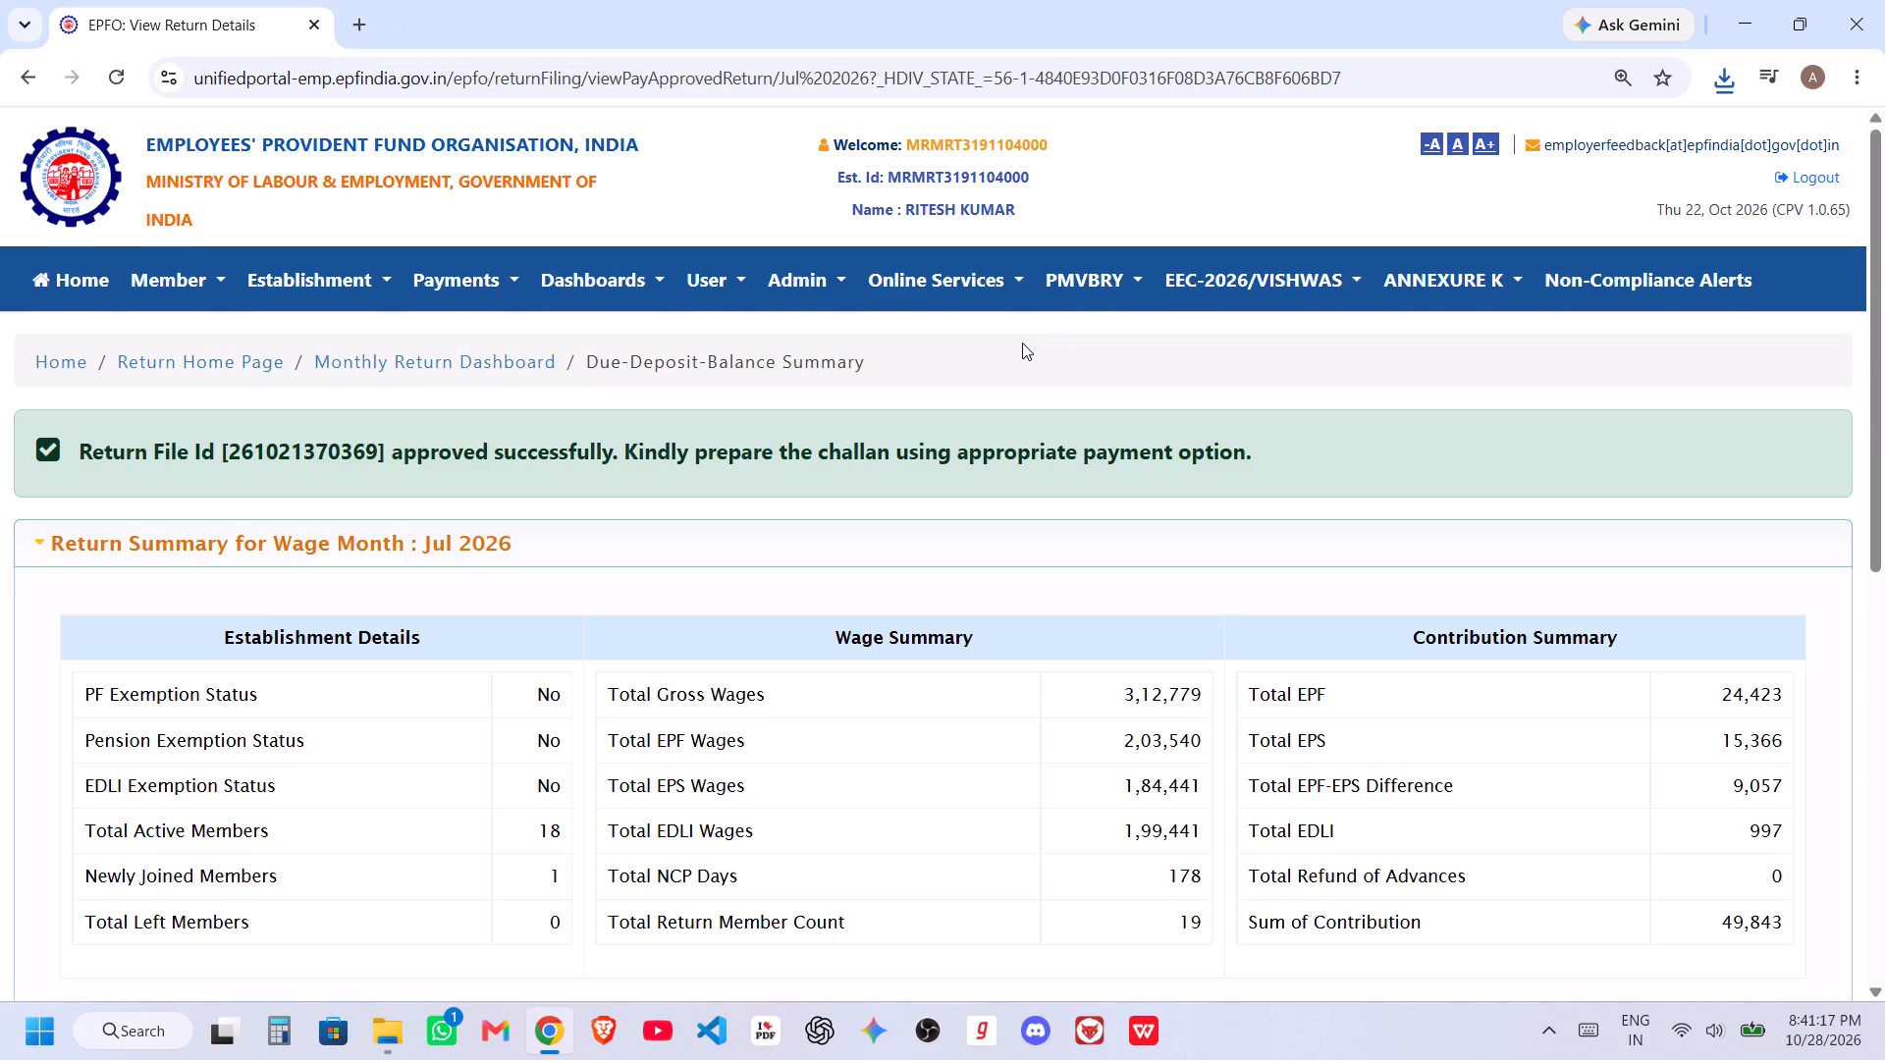
# Go back to the Monthly Return Dashboard and open the Jul 2026 return upload page.
pyautogui.scroll(-3, 1020, 343)
pyautogui.scroll(3, 1020, 343)
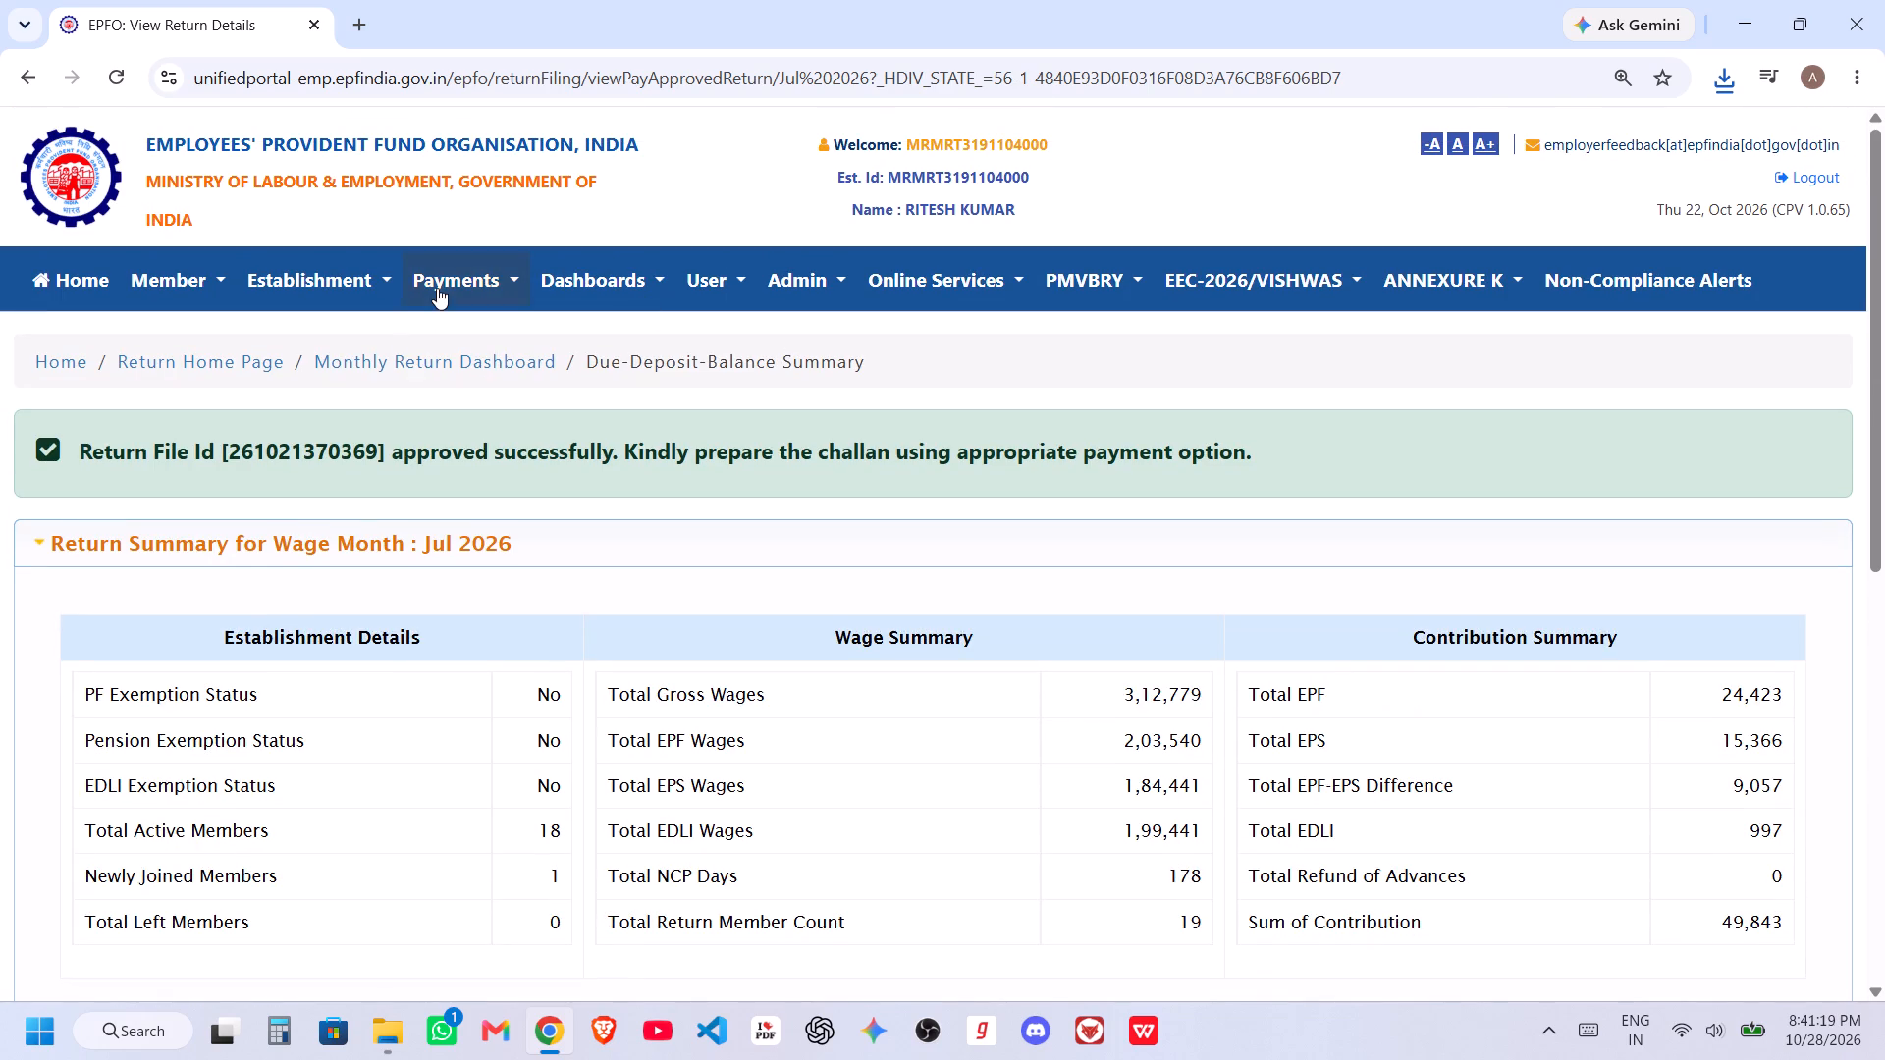
pyautogui.click(415, 359)
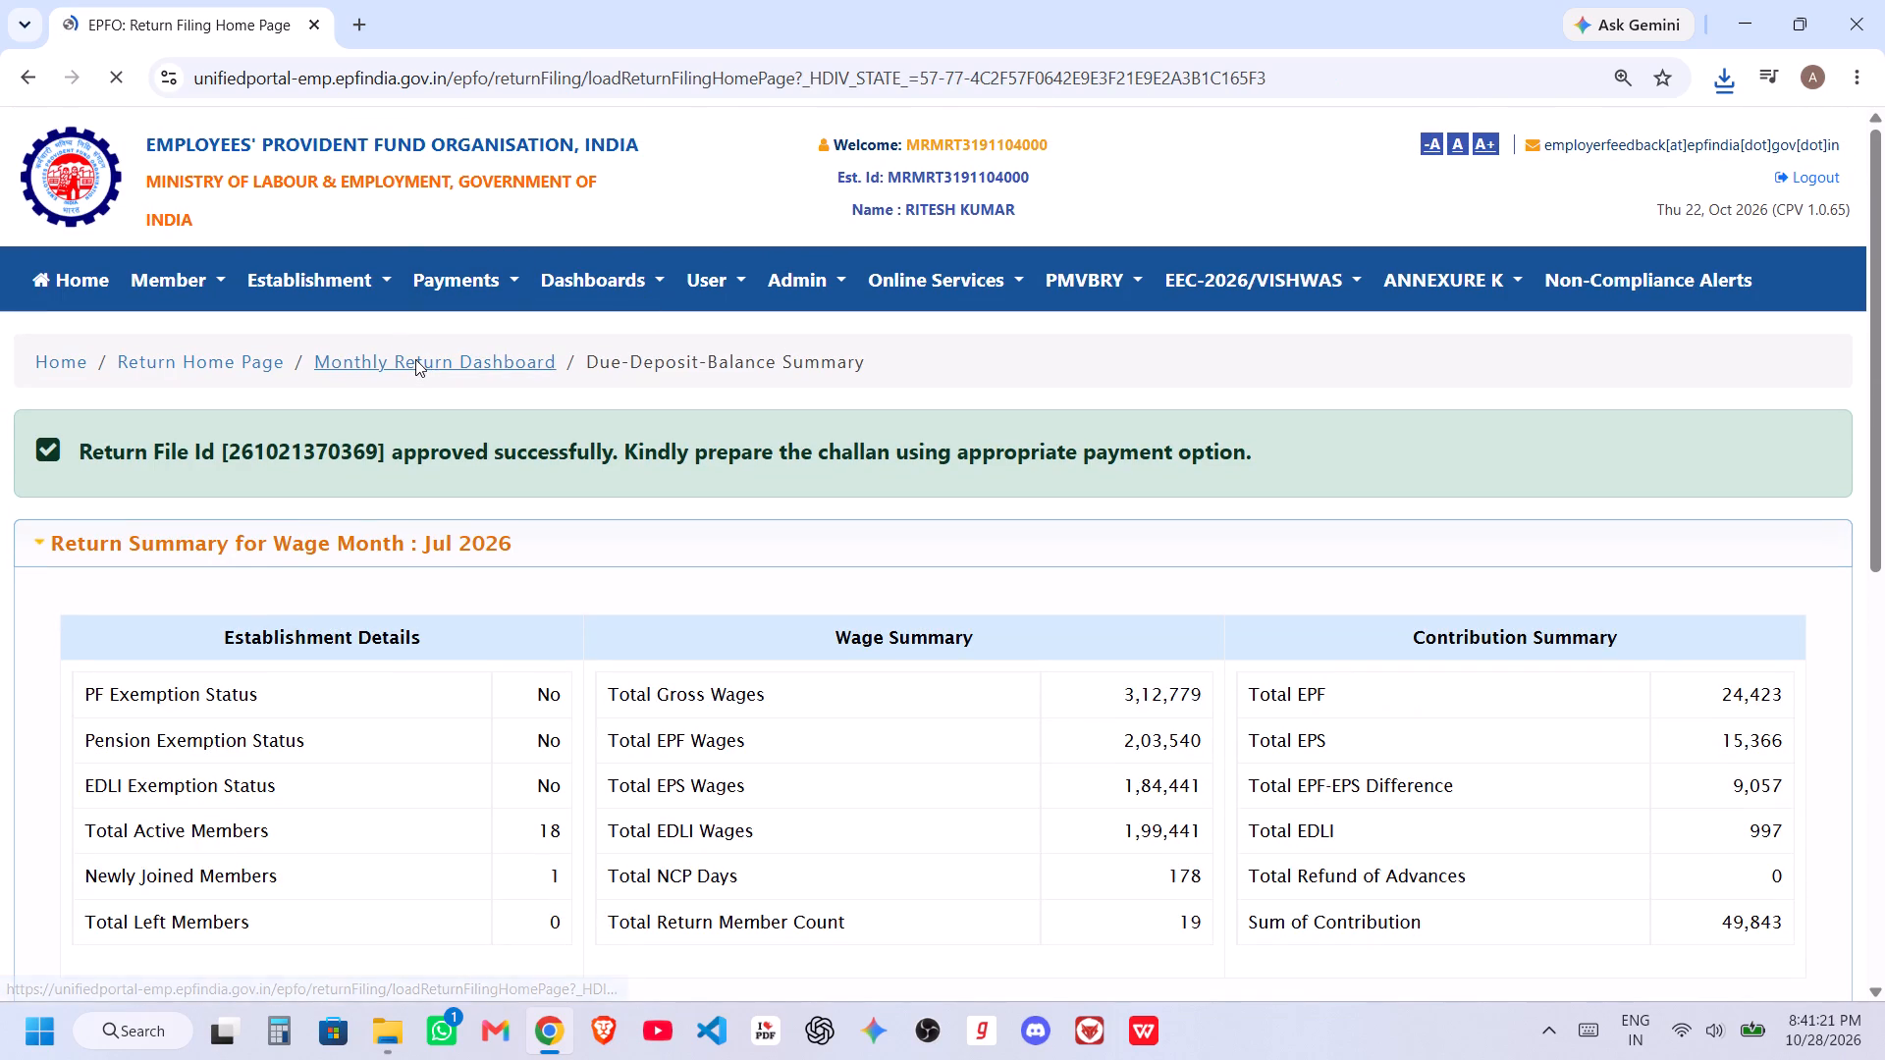
pyautogui.scroll(-2, 1437, 655)
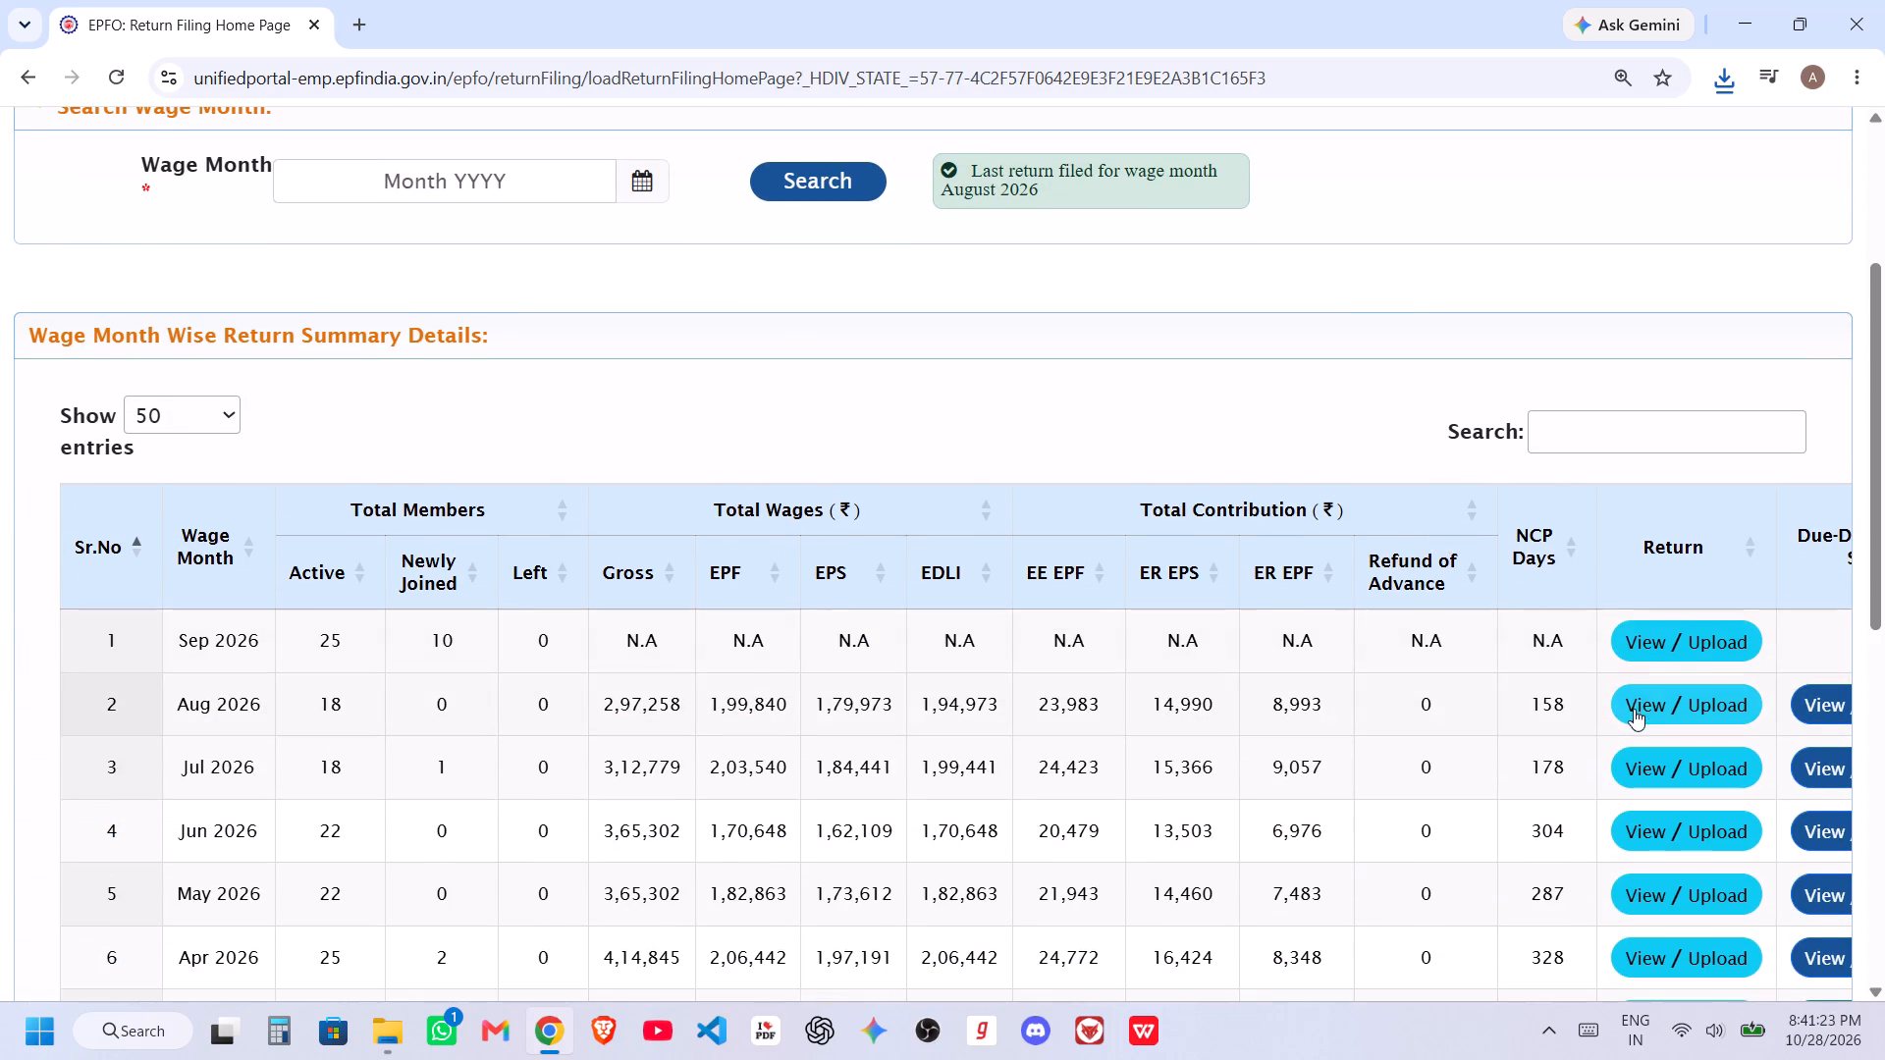
pyautogui.click(1631, 773)
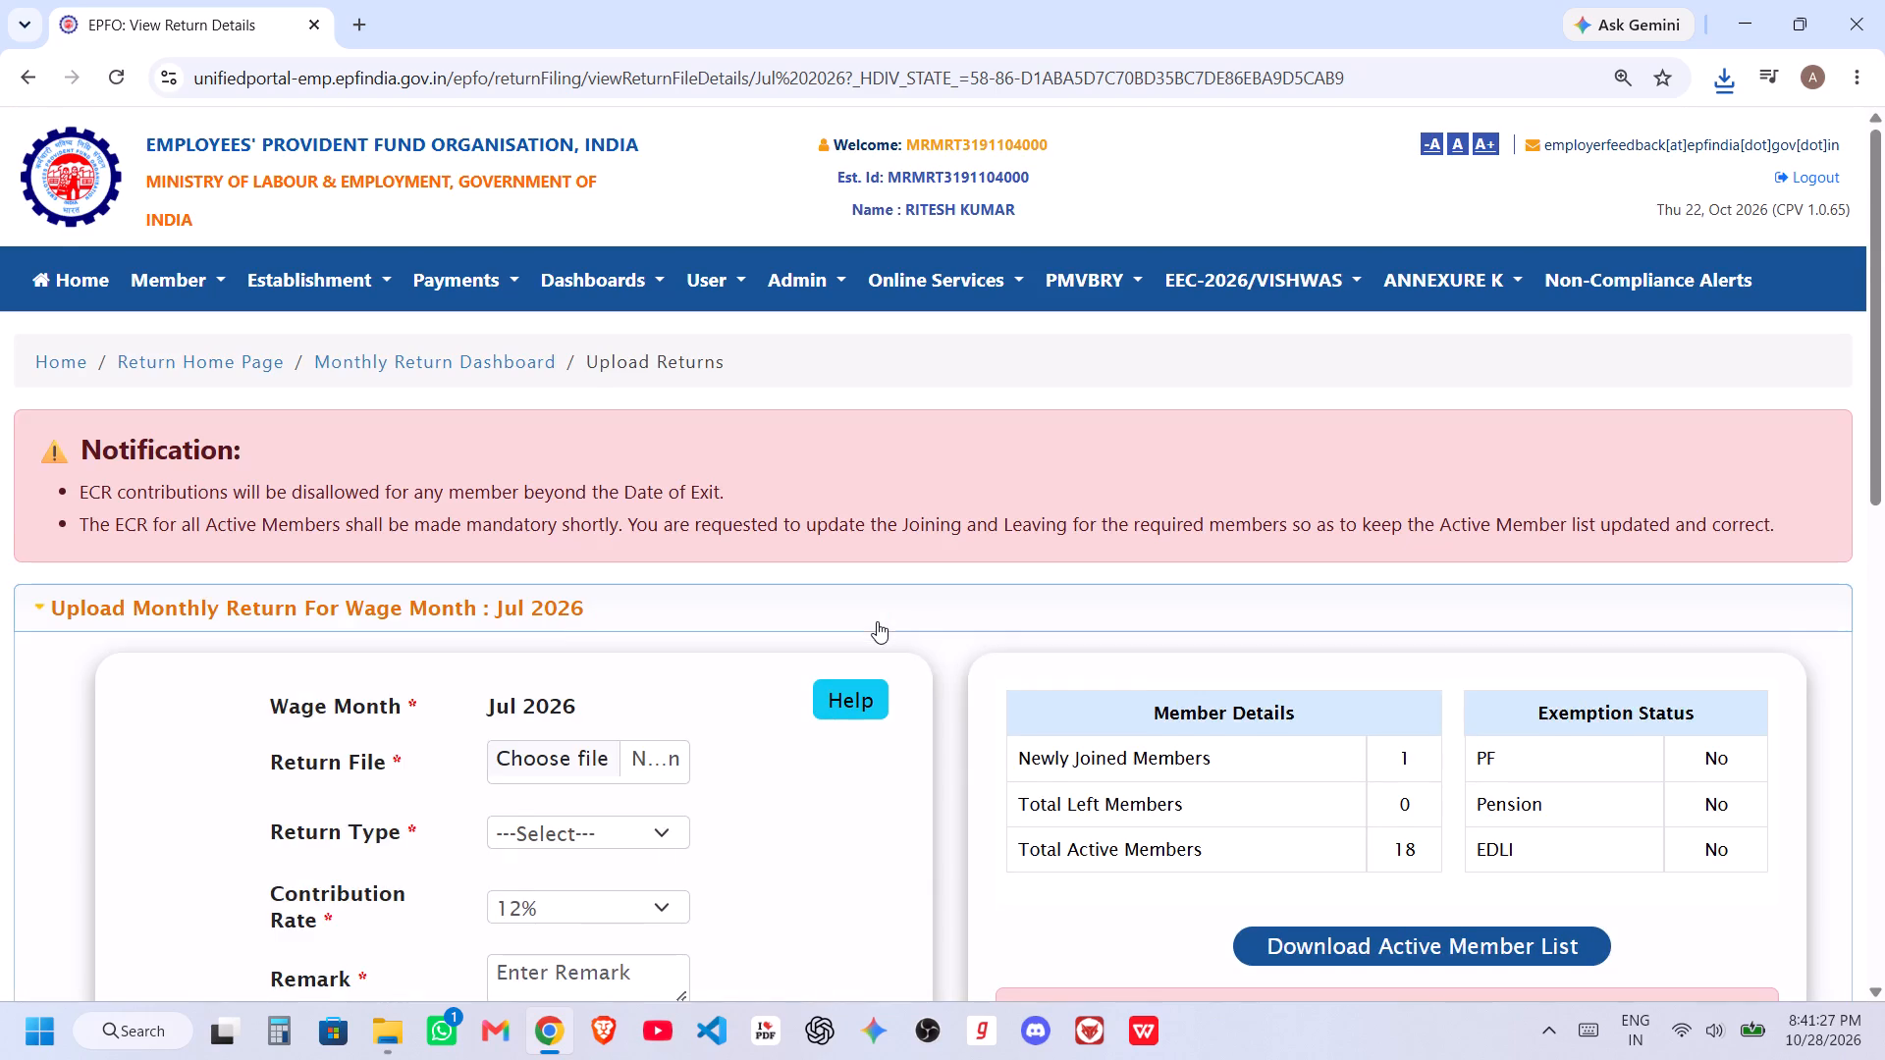
pyautogui.scroll(-2, 877, 621)
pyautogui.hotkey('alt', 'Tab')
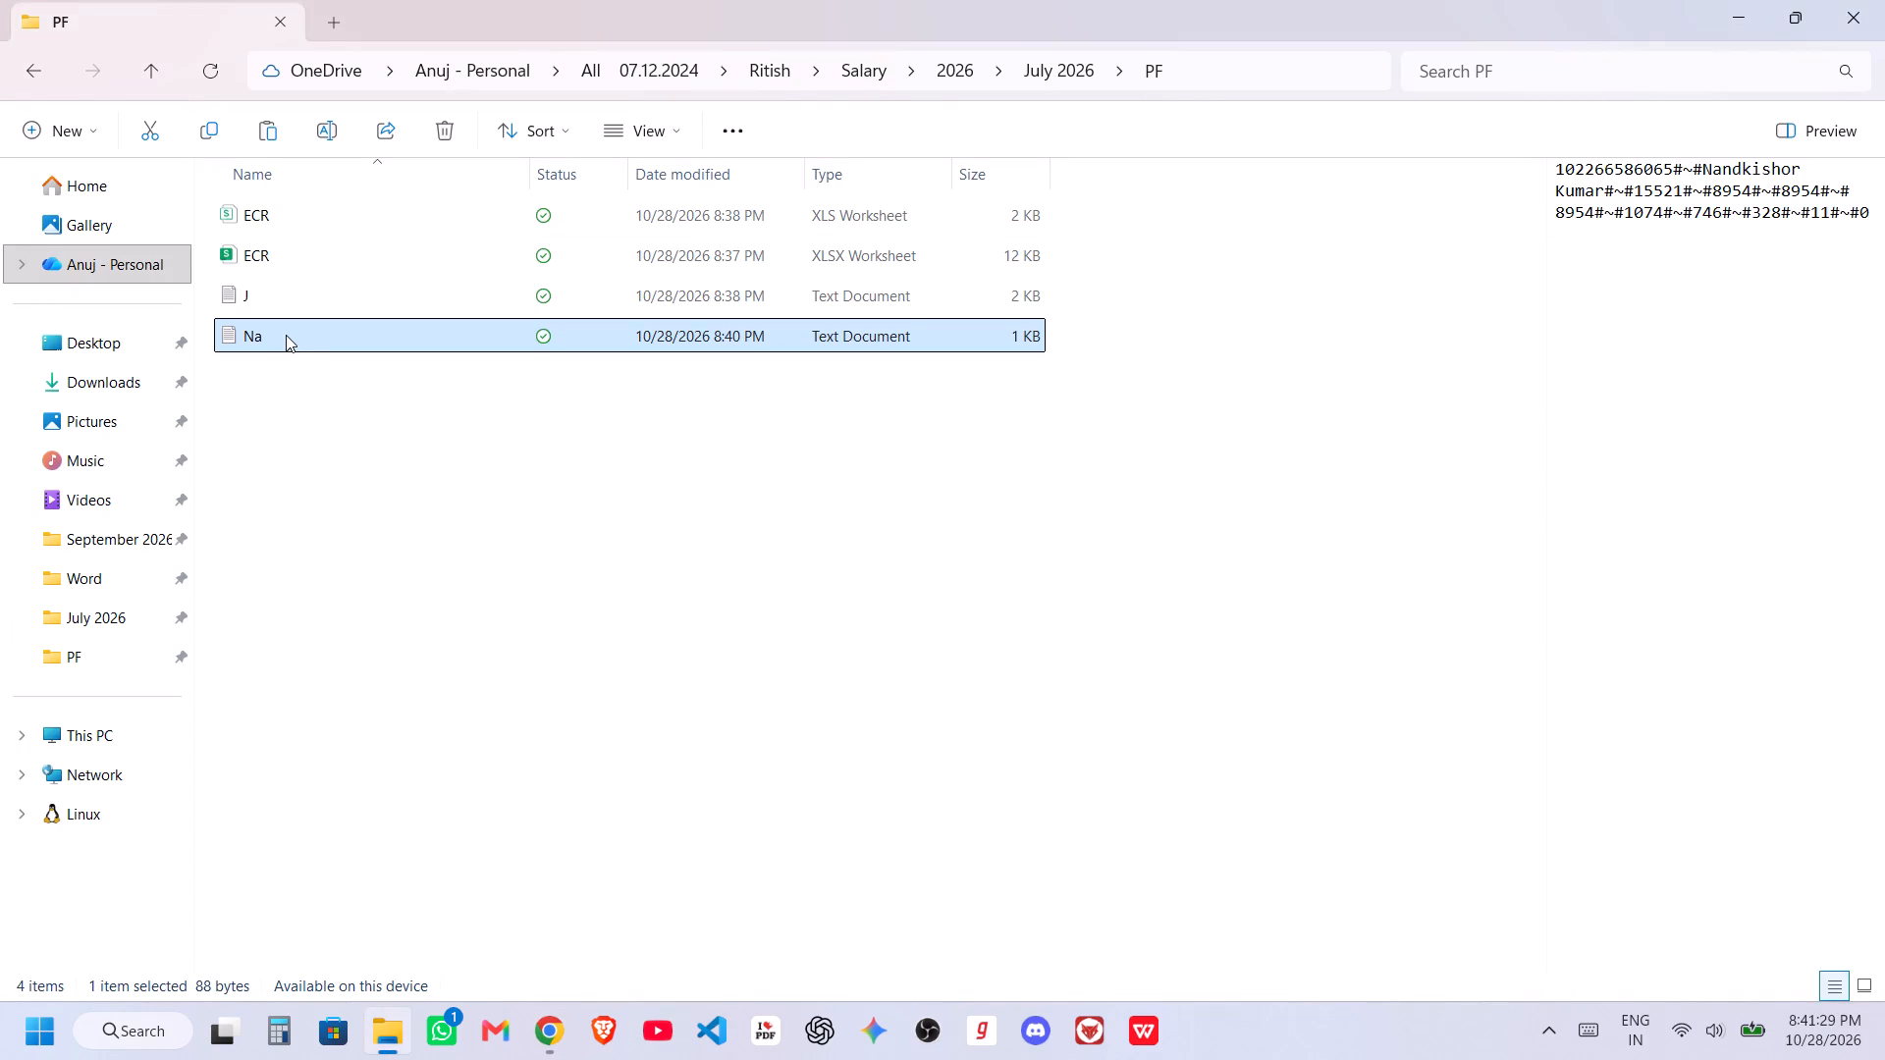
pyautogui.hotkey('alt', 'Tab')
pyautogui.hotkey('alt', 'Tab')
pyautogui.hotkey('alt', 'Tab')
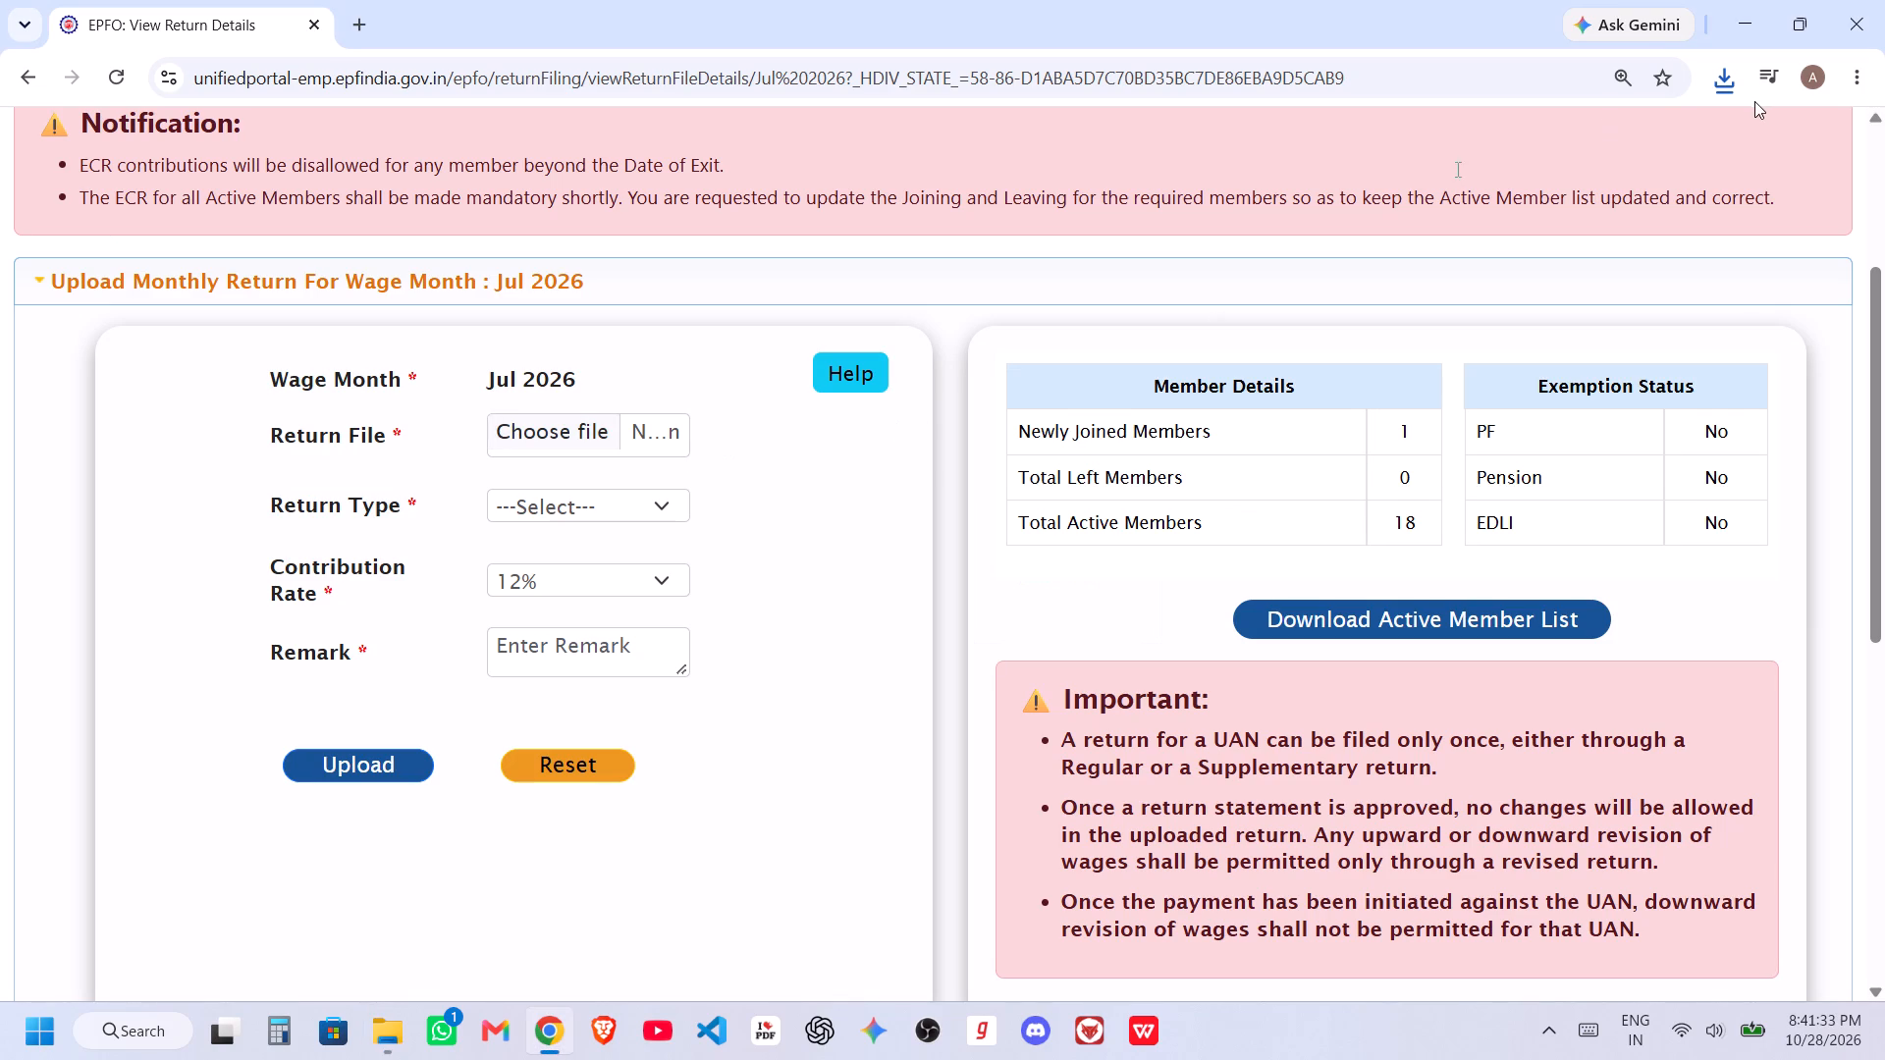
# Reopen the downloaded error file of the failed revised return to read its error lines.
pyautogui.click(1726, 86)
pyautogui.click(1485, 273)
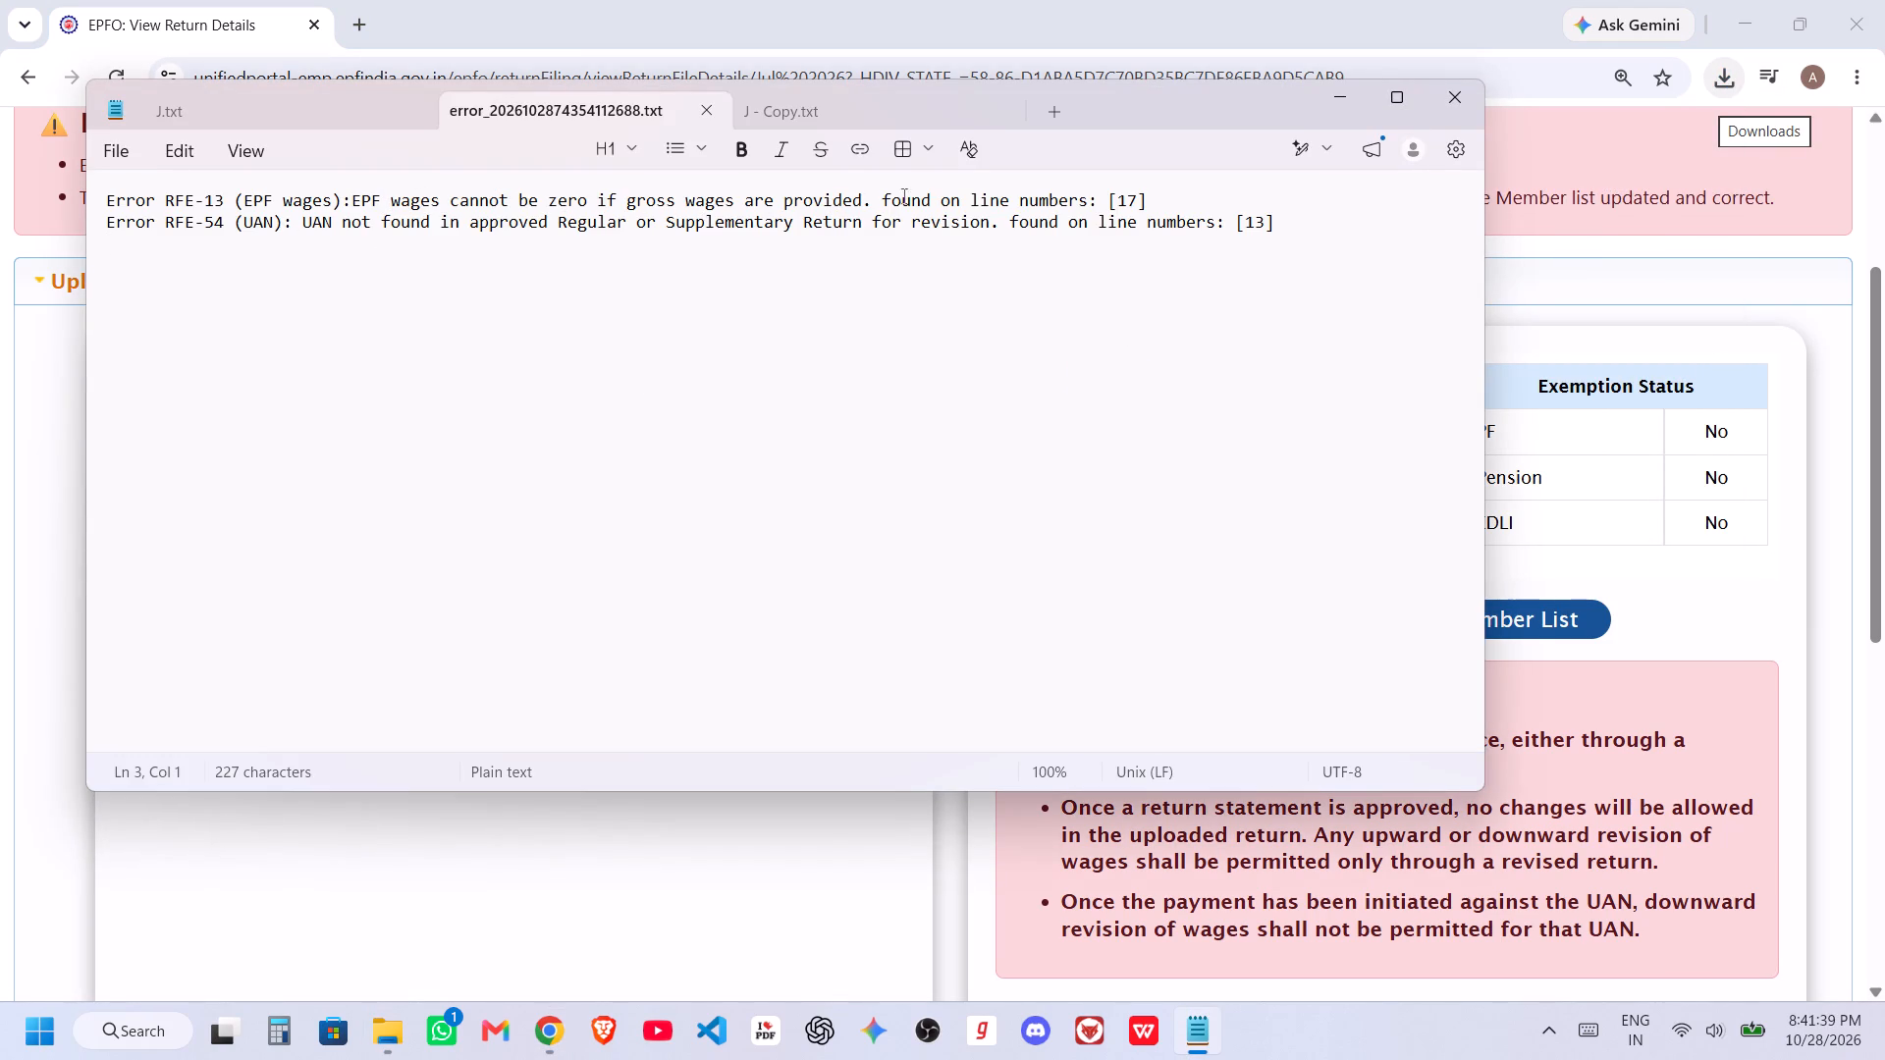
# Close the error file, set the gross wages on line 17 of J.txt to 0, save the file and close it.
pyautogui.click(1470, 105)
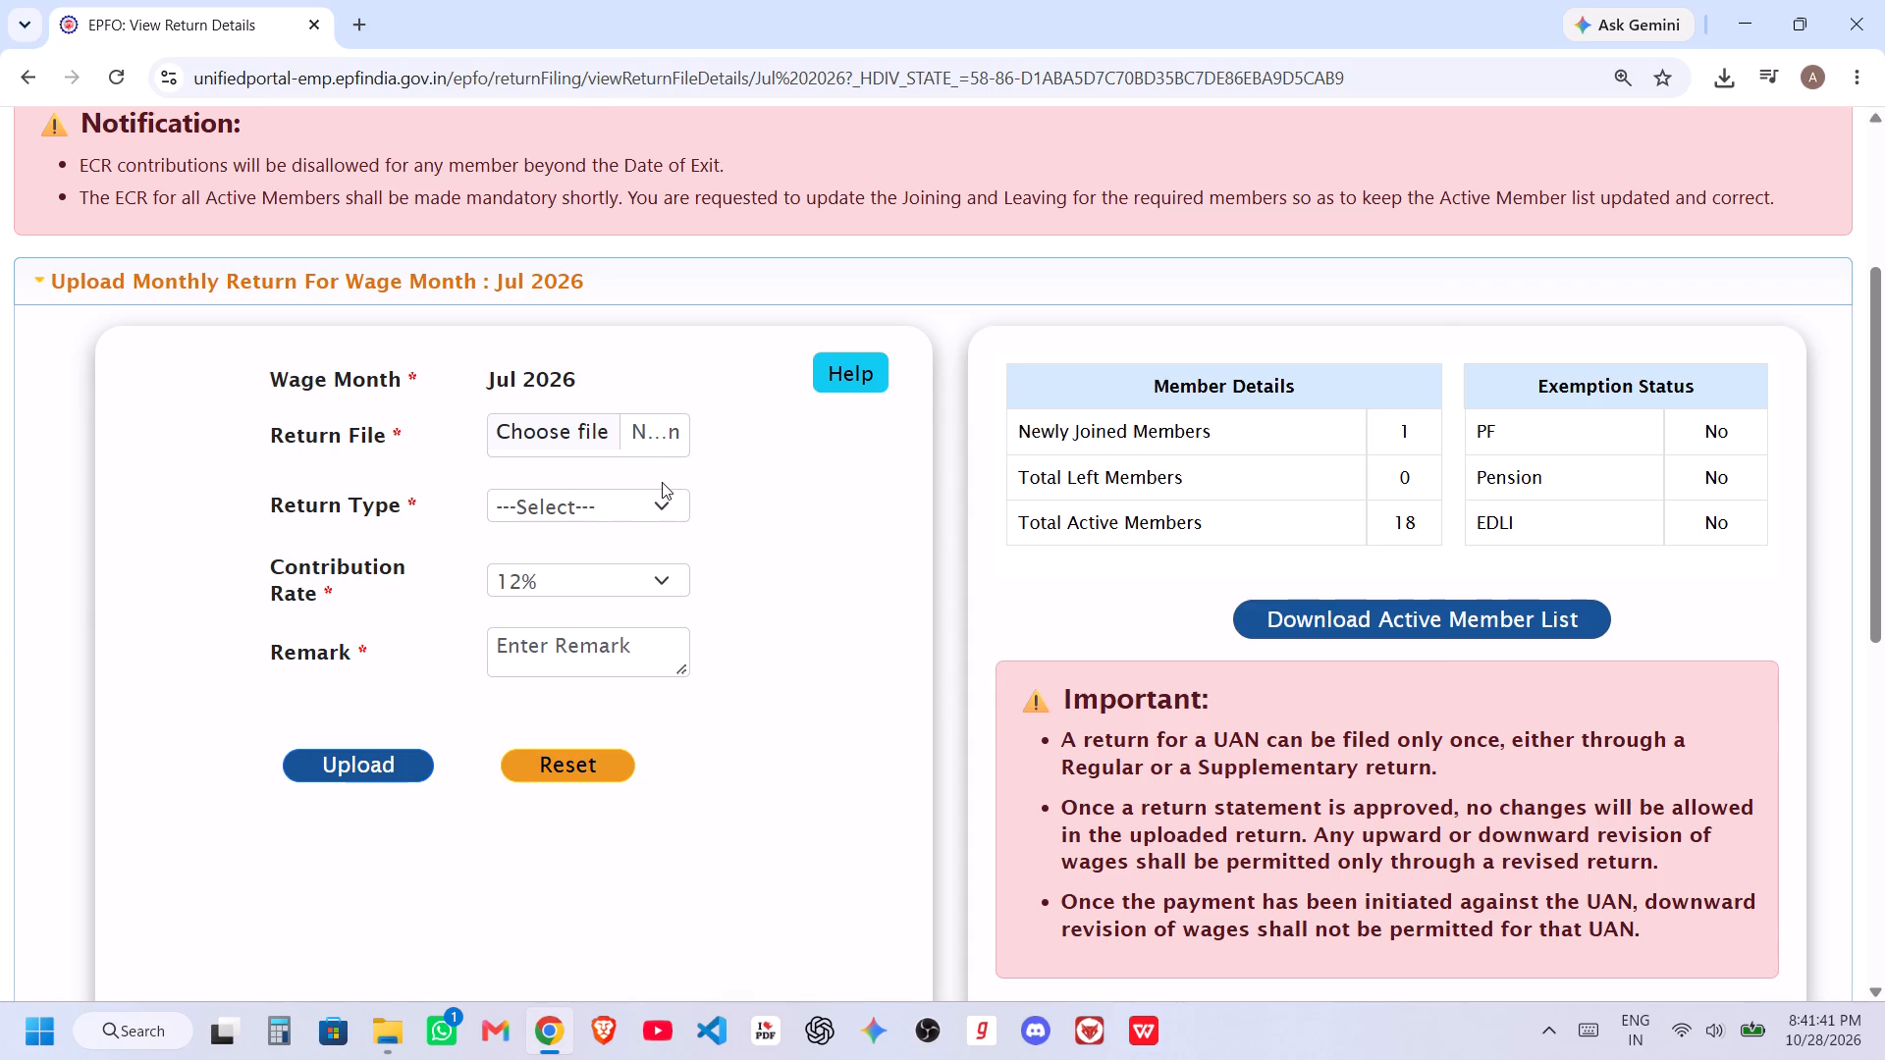
pyautogui.hotkey('alt', 'Tab')
pyautogui.doubleClick(310, 299)
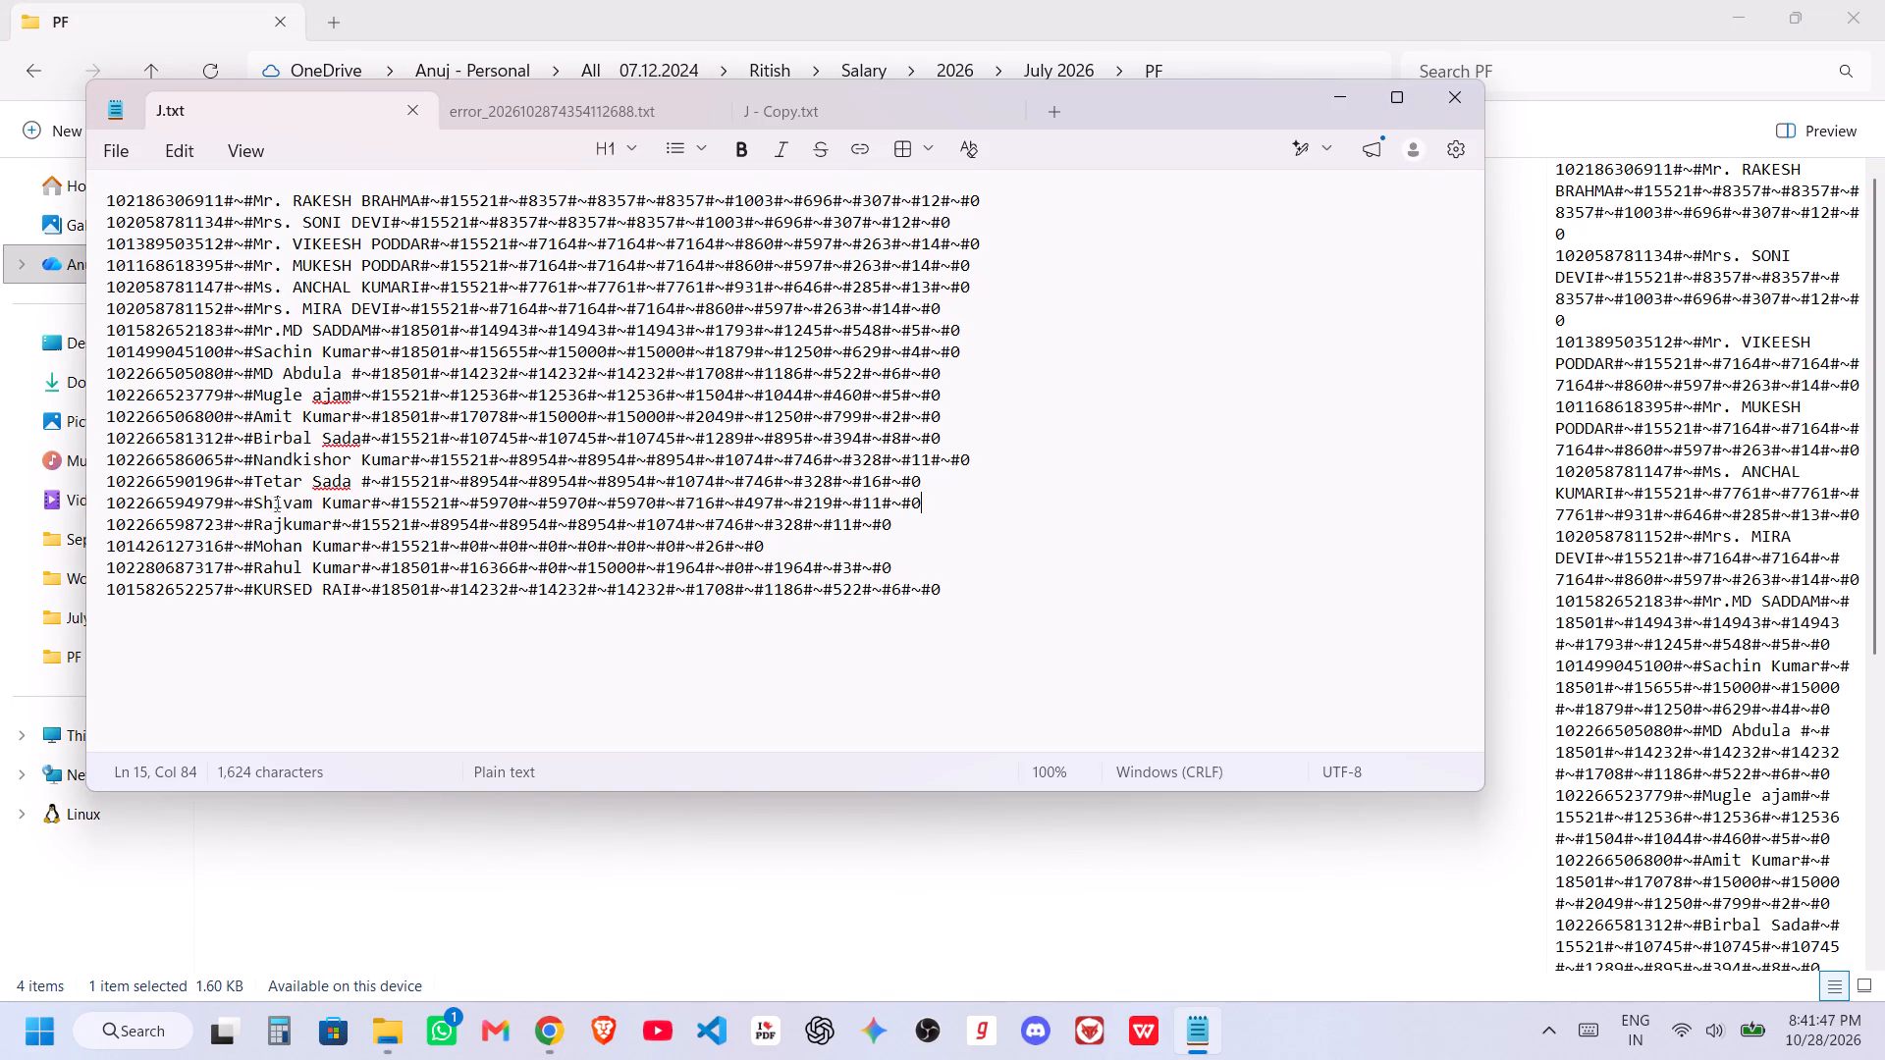
pyautogui.doubleClick(407, 542)
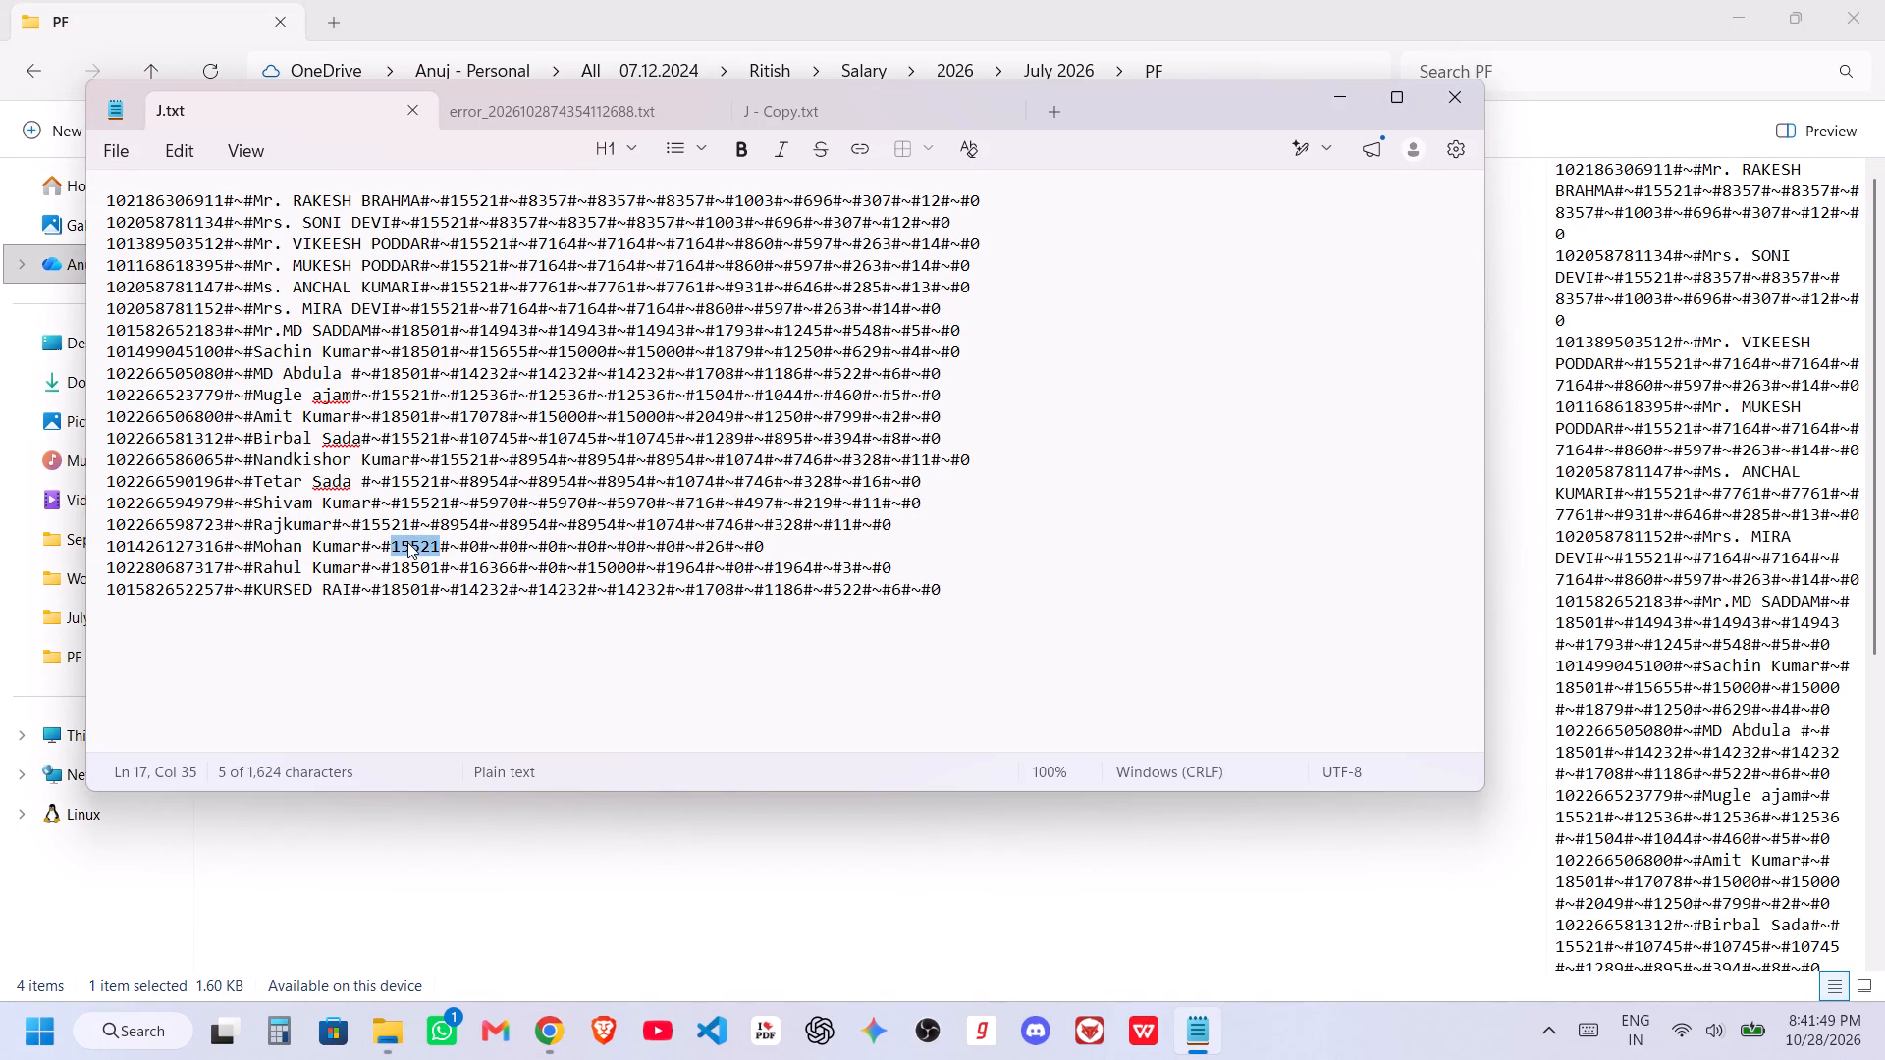
pyautogui.press('0')
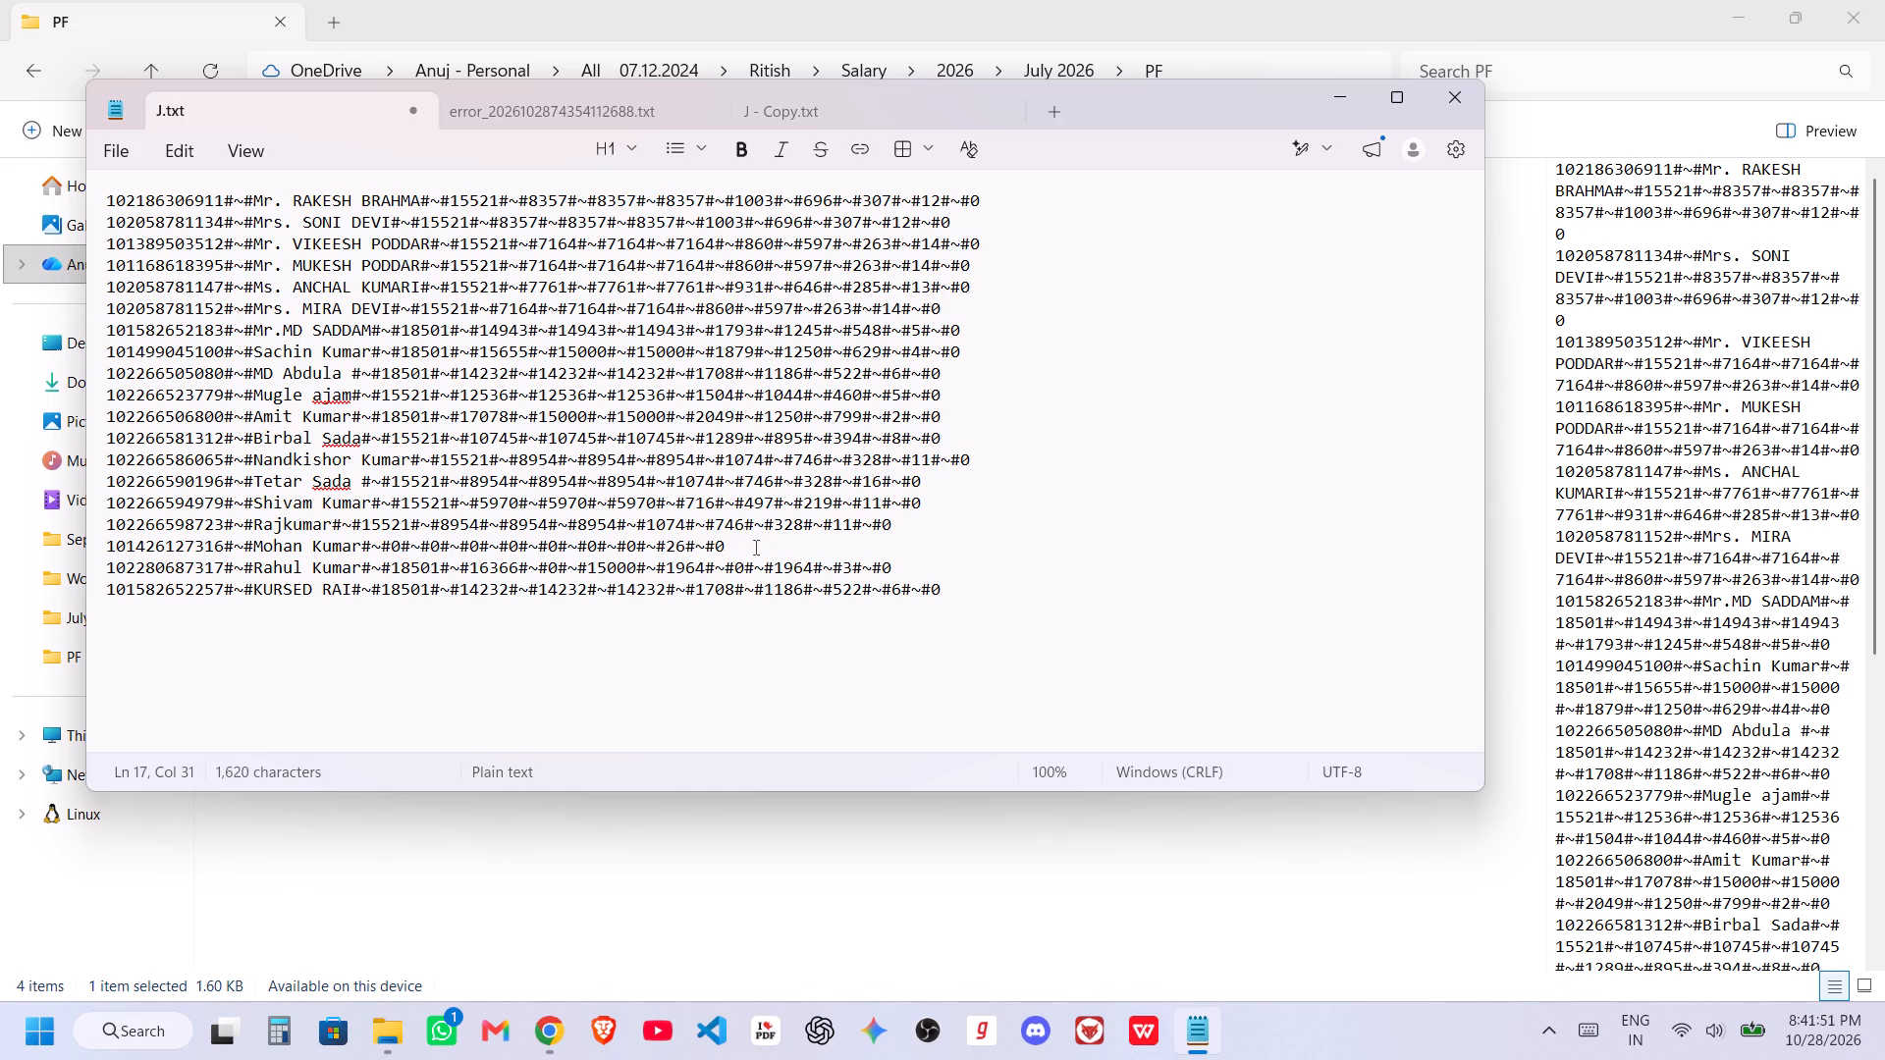
pyautogui.click(751, 543)
pyautogui.hotkey('ctrl', 's')
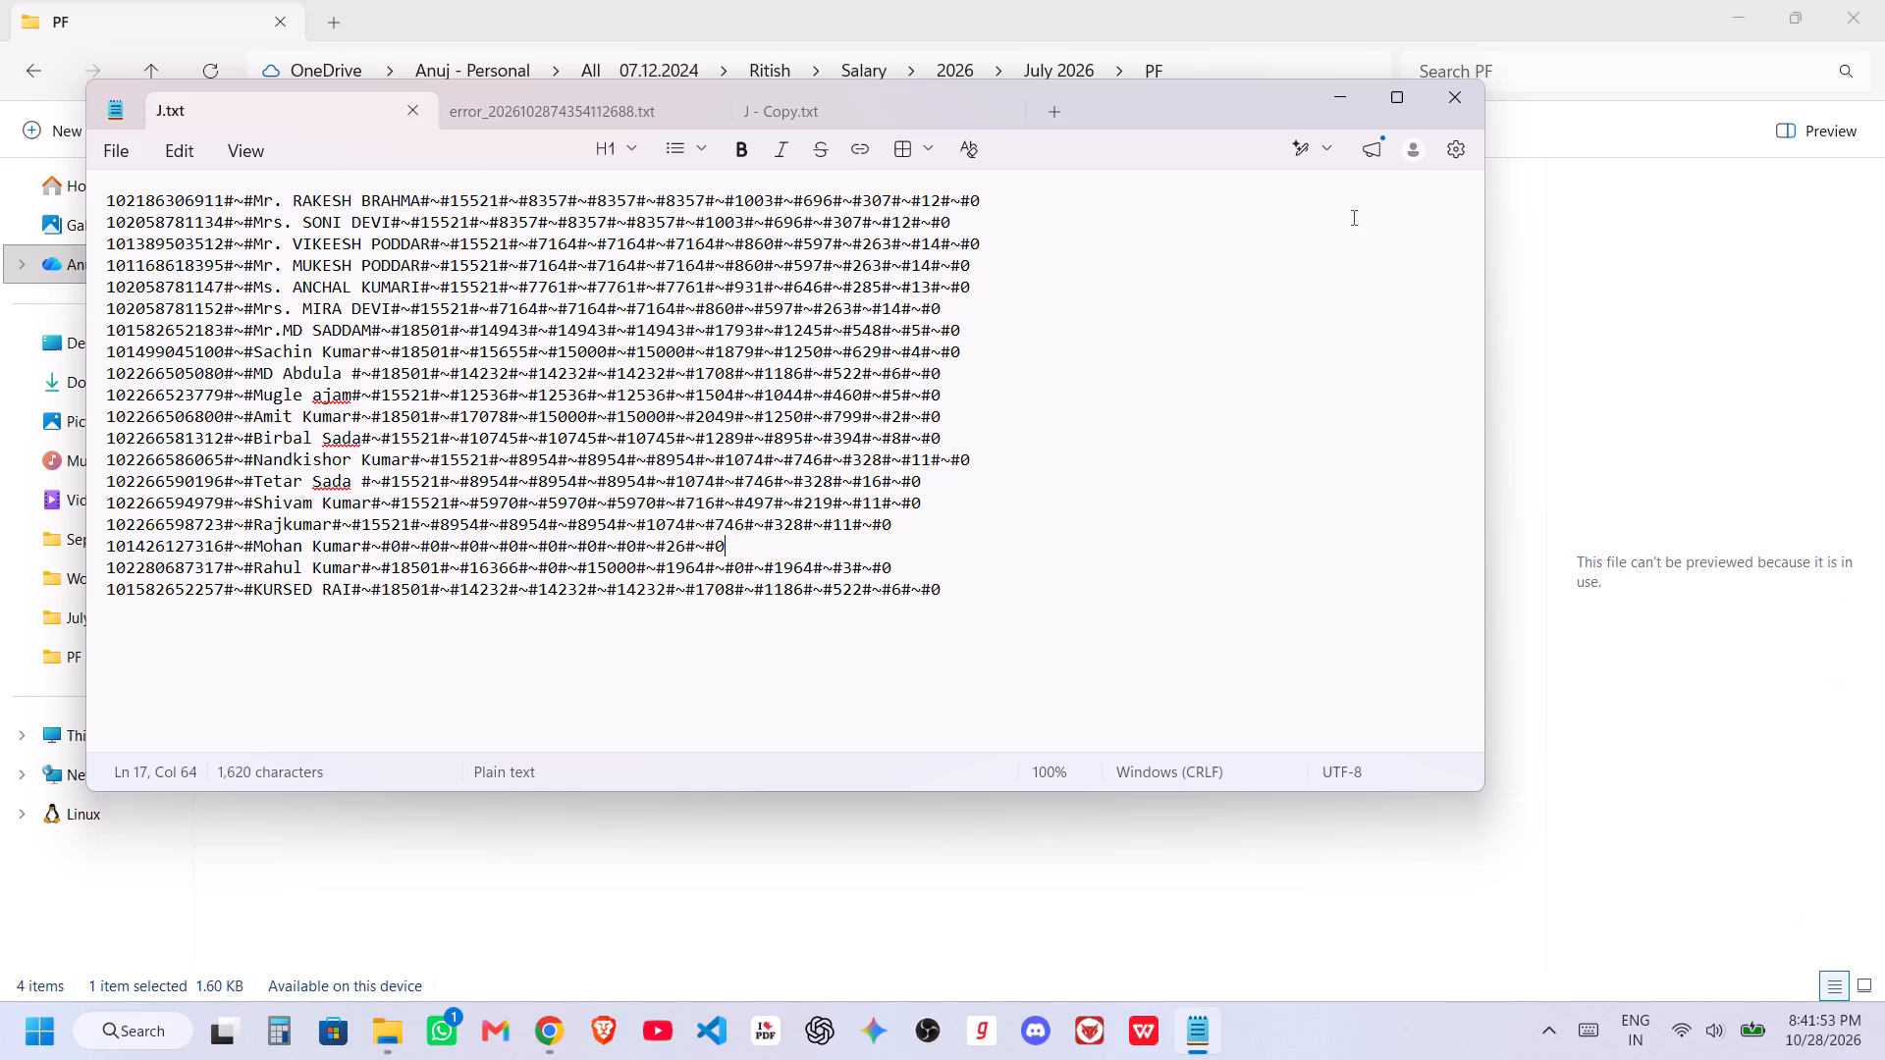
pyautogui.click(1475, 107)
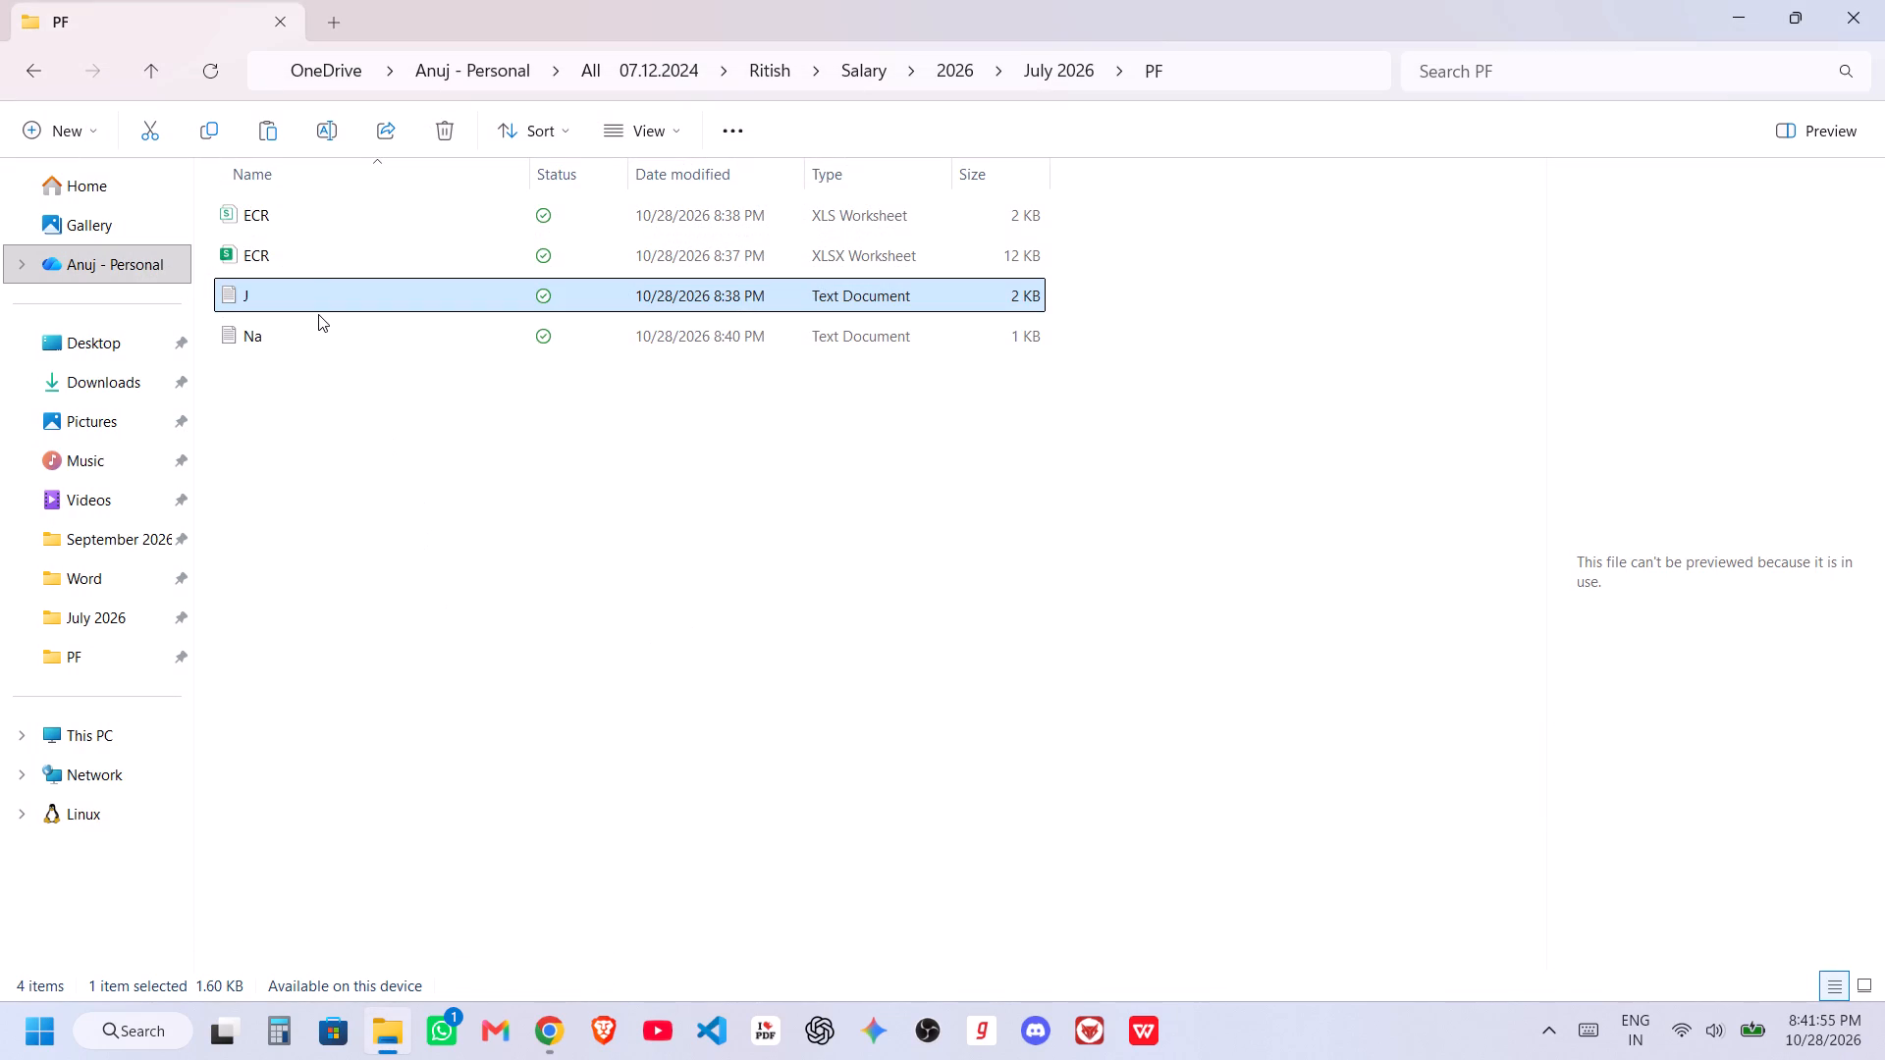
# In ECR.xlsx, set the gross wages in row 18 to 0, then save and close the workbook.
pyautogui.doubleClick(337, 253)
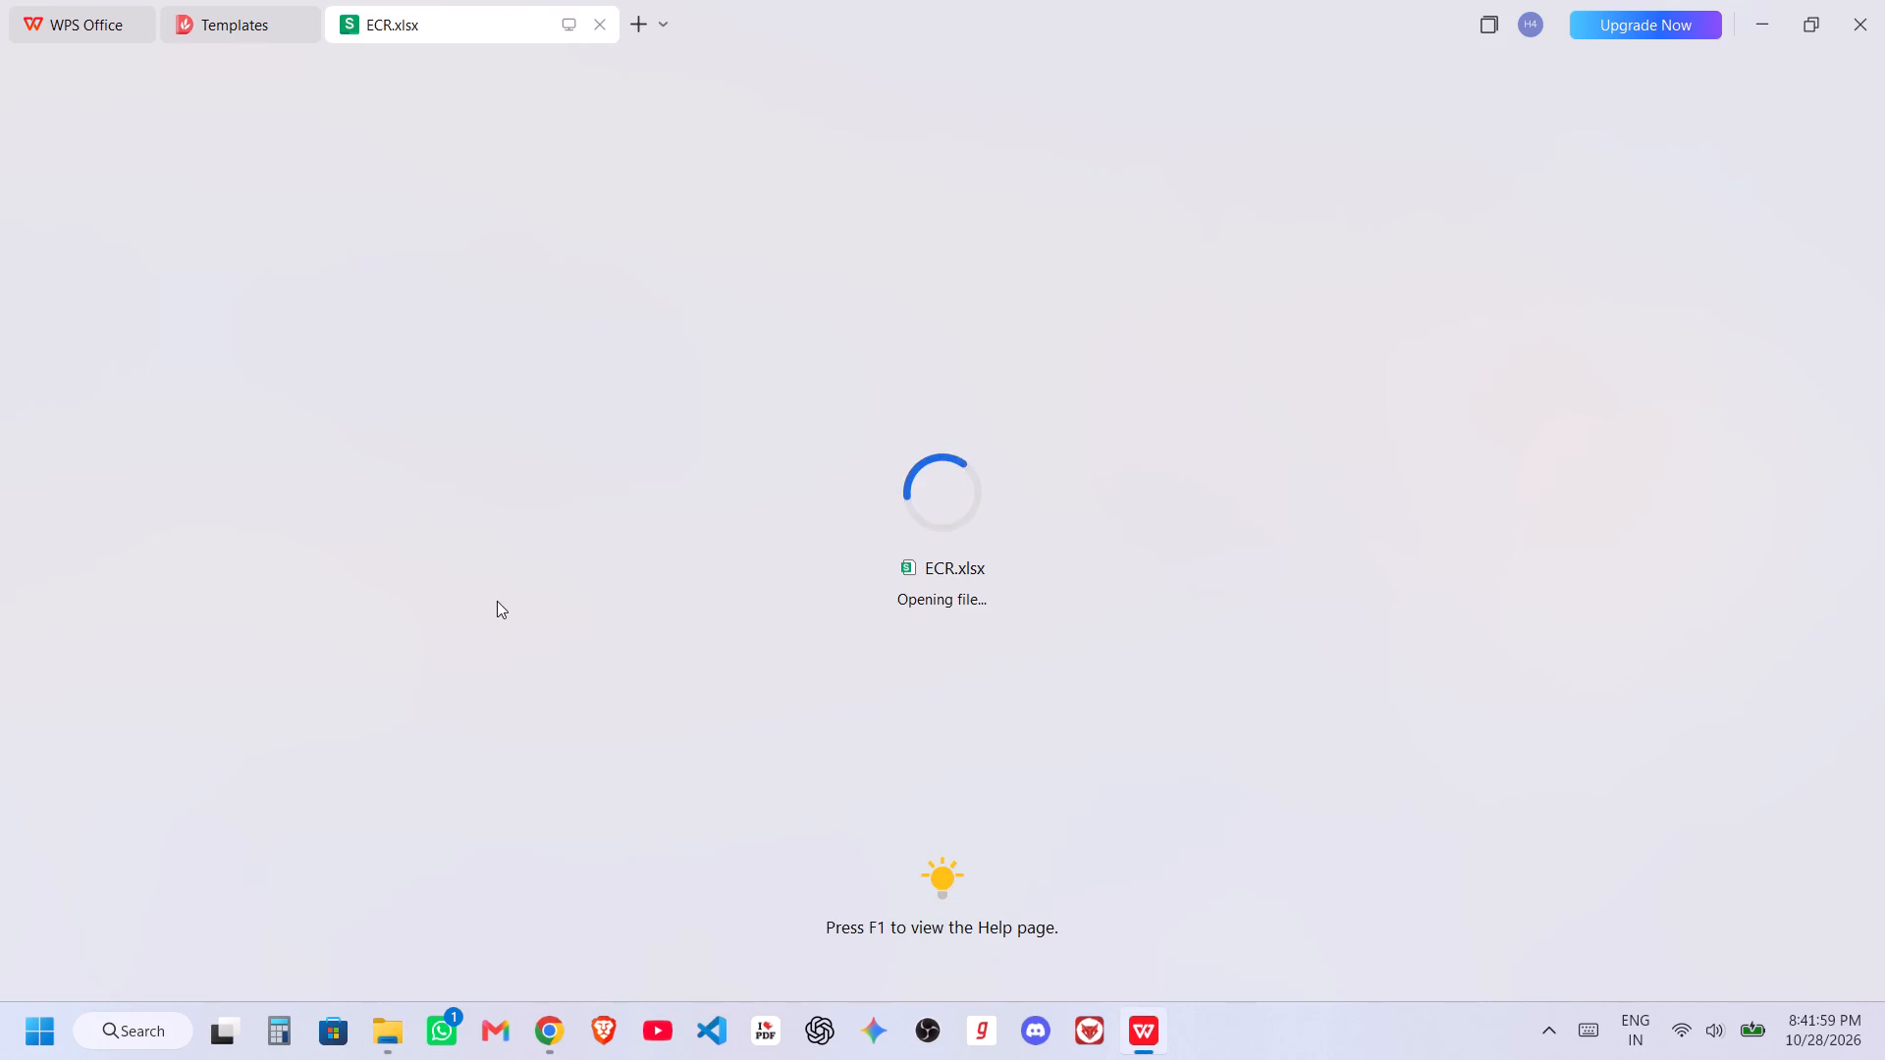
pyautogui.hscroll(17, 168, 691)
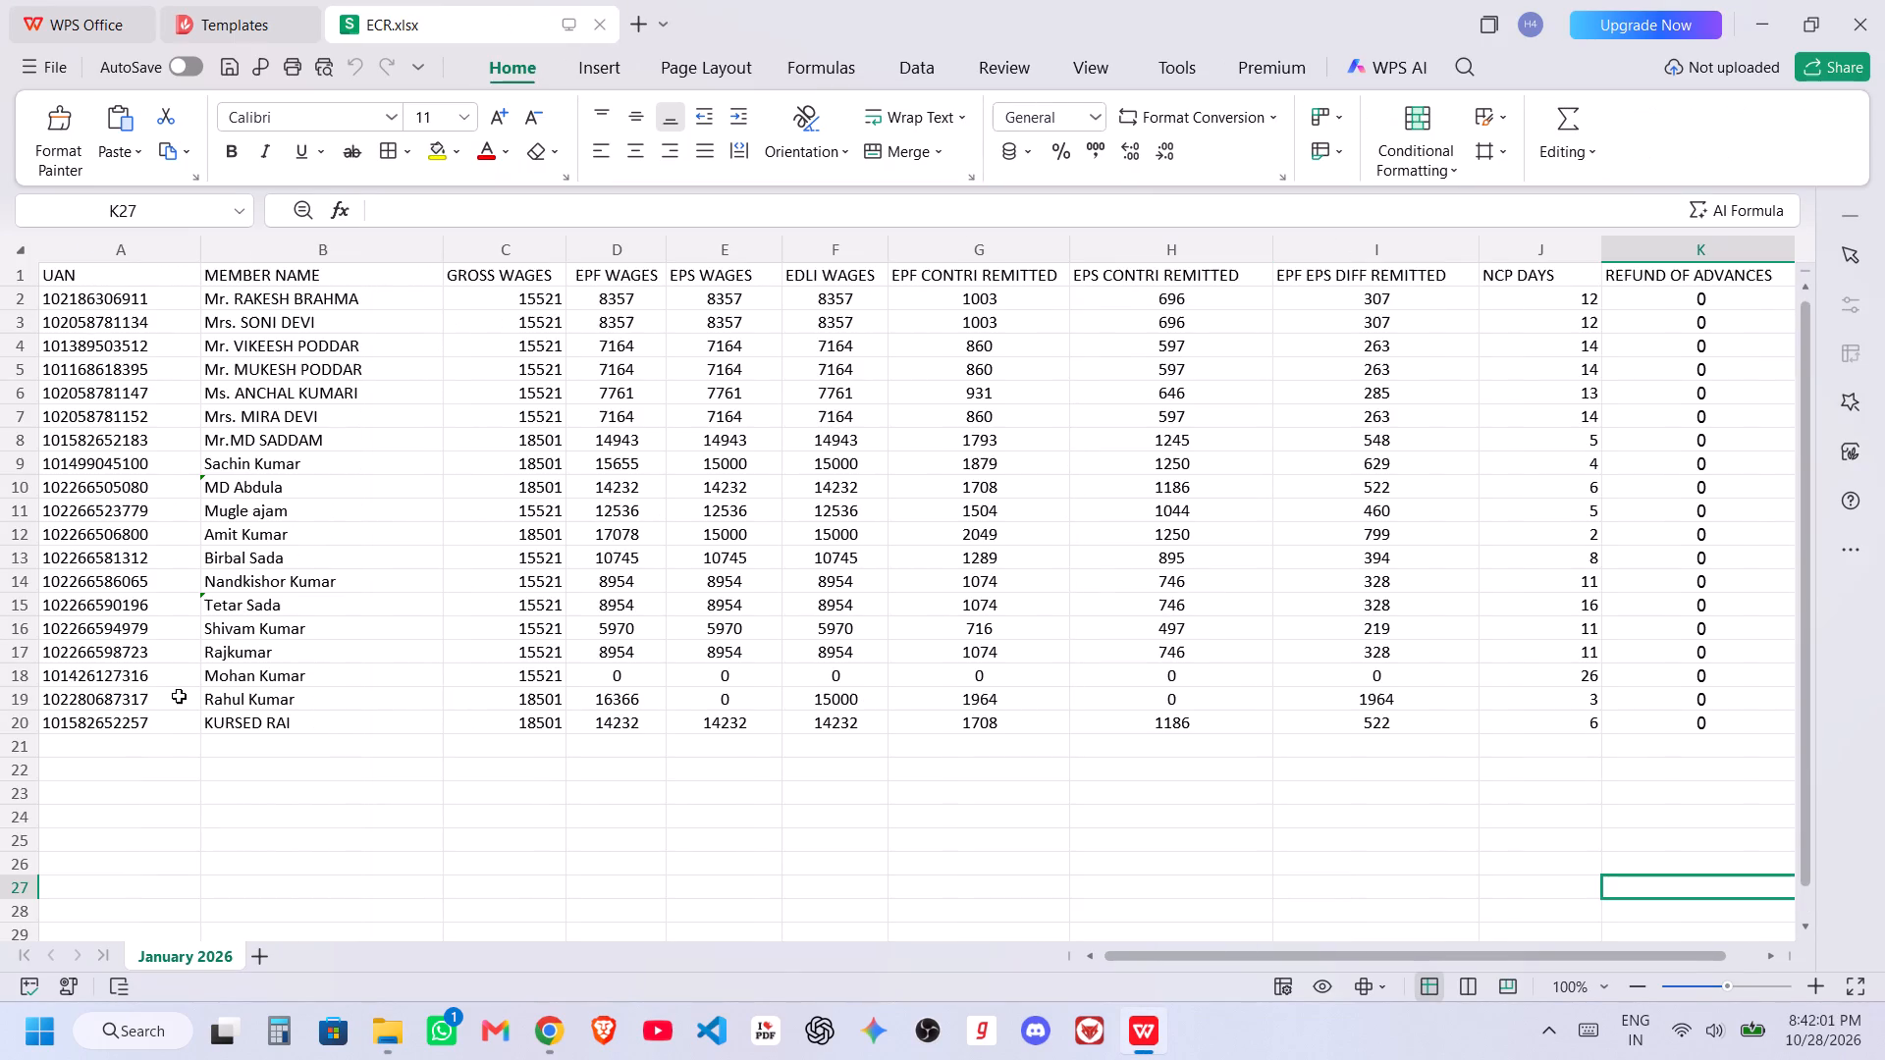
pyautogui.click(540, 675)
pyautogui.press('0')
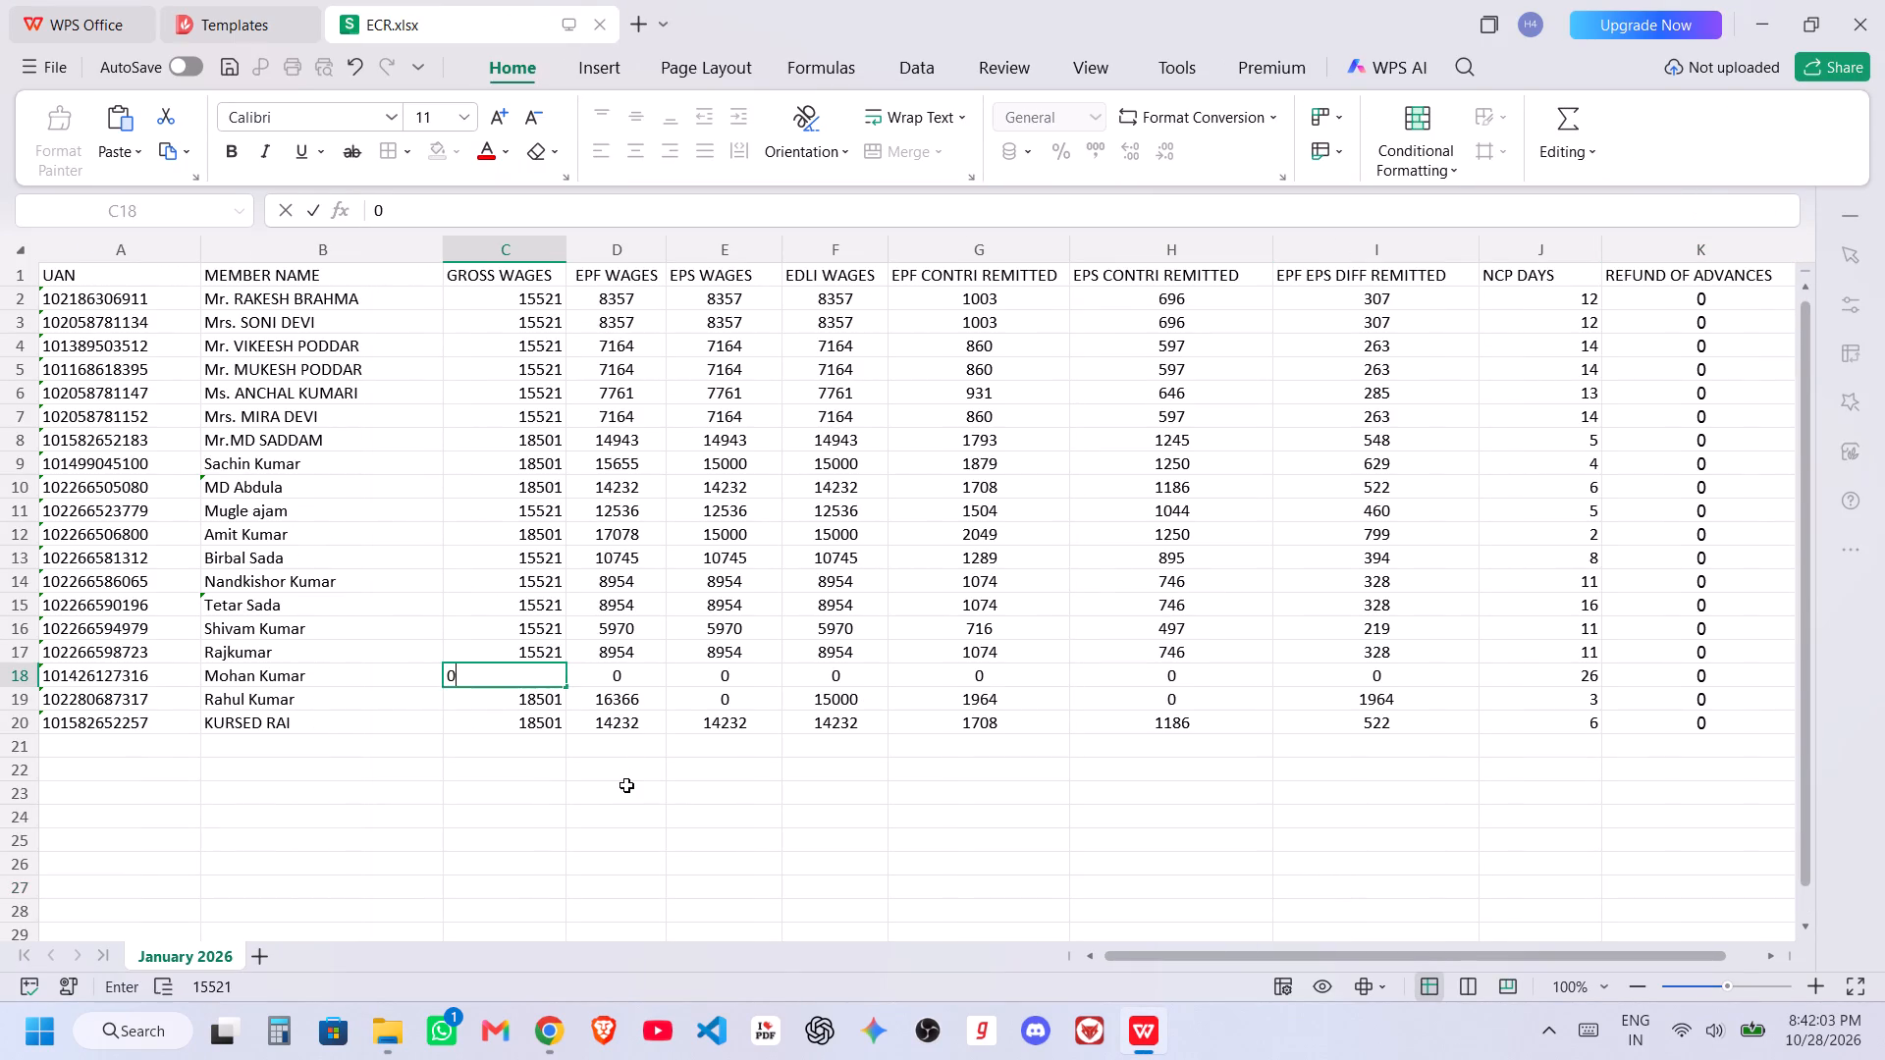
pyautogui.click(626, 785)
pyautogui.hotkey('ctrl', 's')
pyautogui.click(1884, 0)
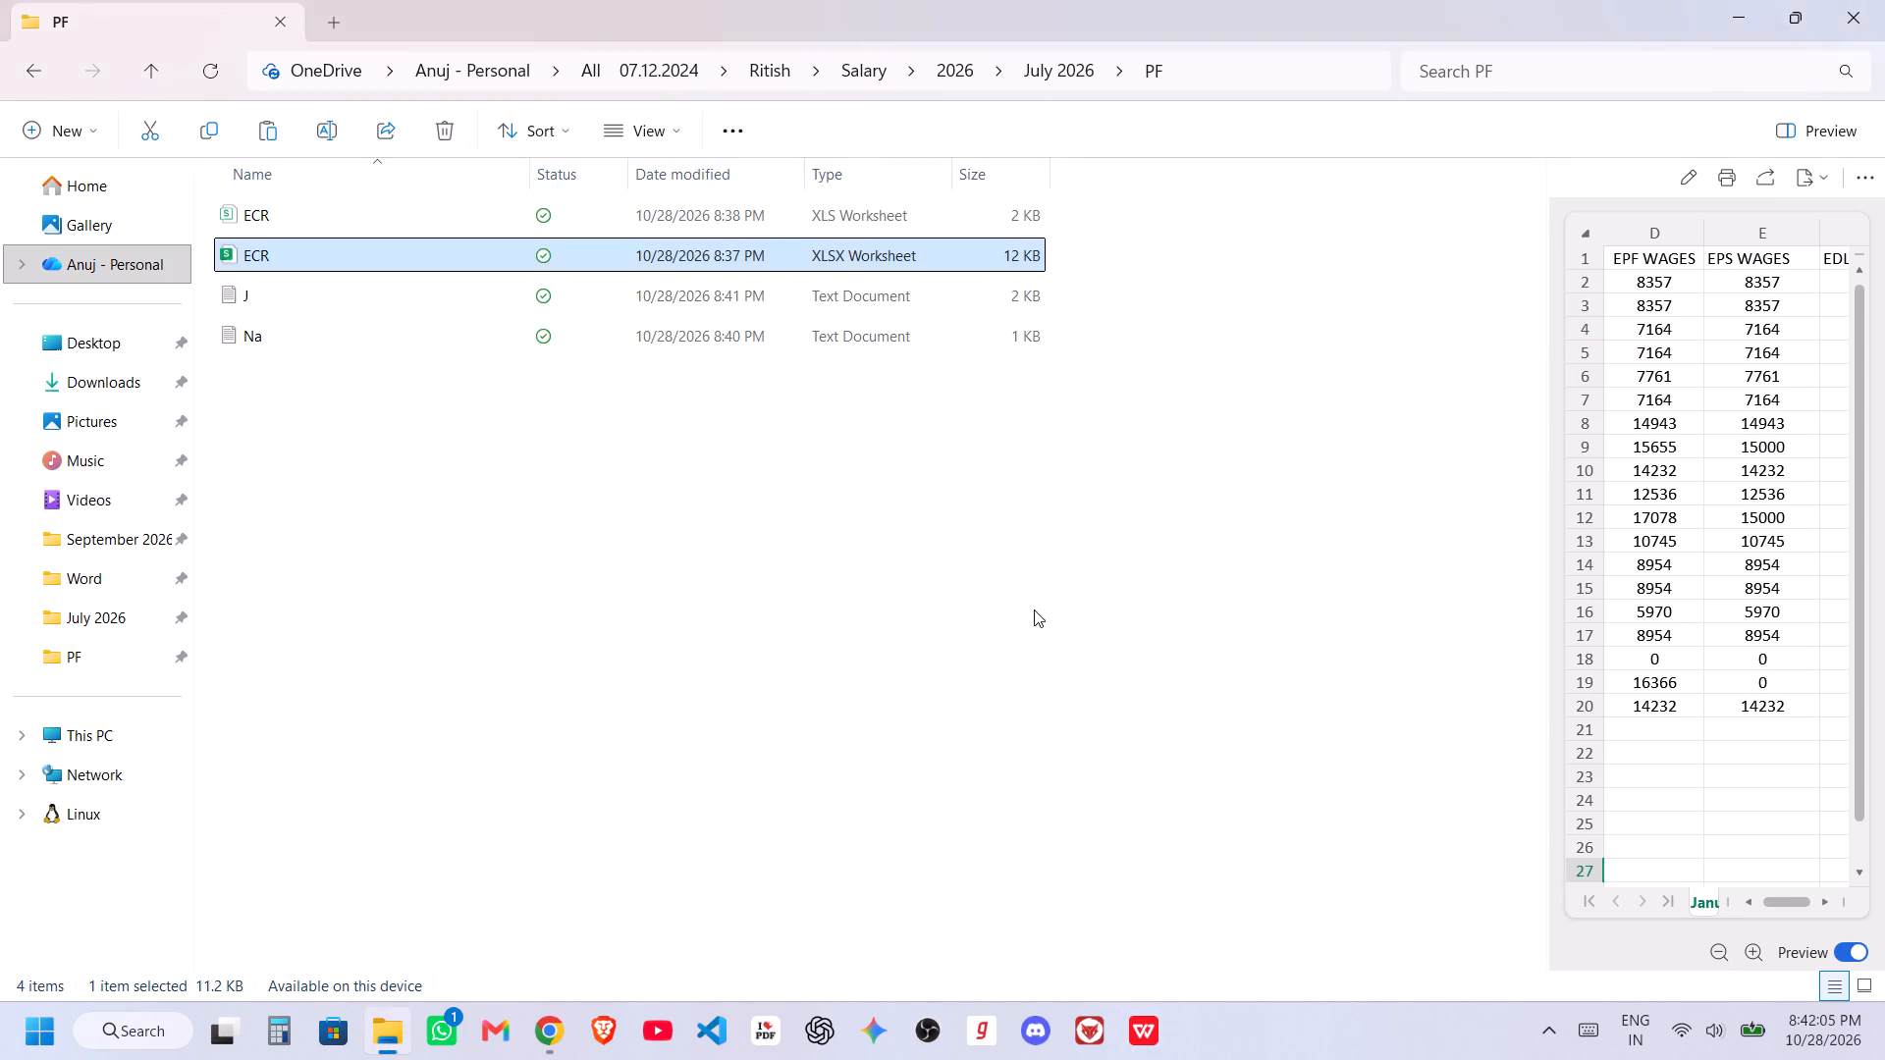
# In the EPFO portal, upload J.txt as a Revised Return for Jul 2026 with the remark "July 2026" and accept the confirmation.
pyautogui.hotkey('alt', 'Tab')
pyautogui.click(541, 434)
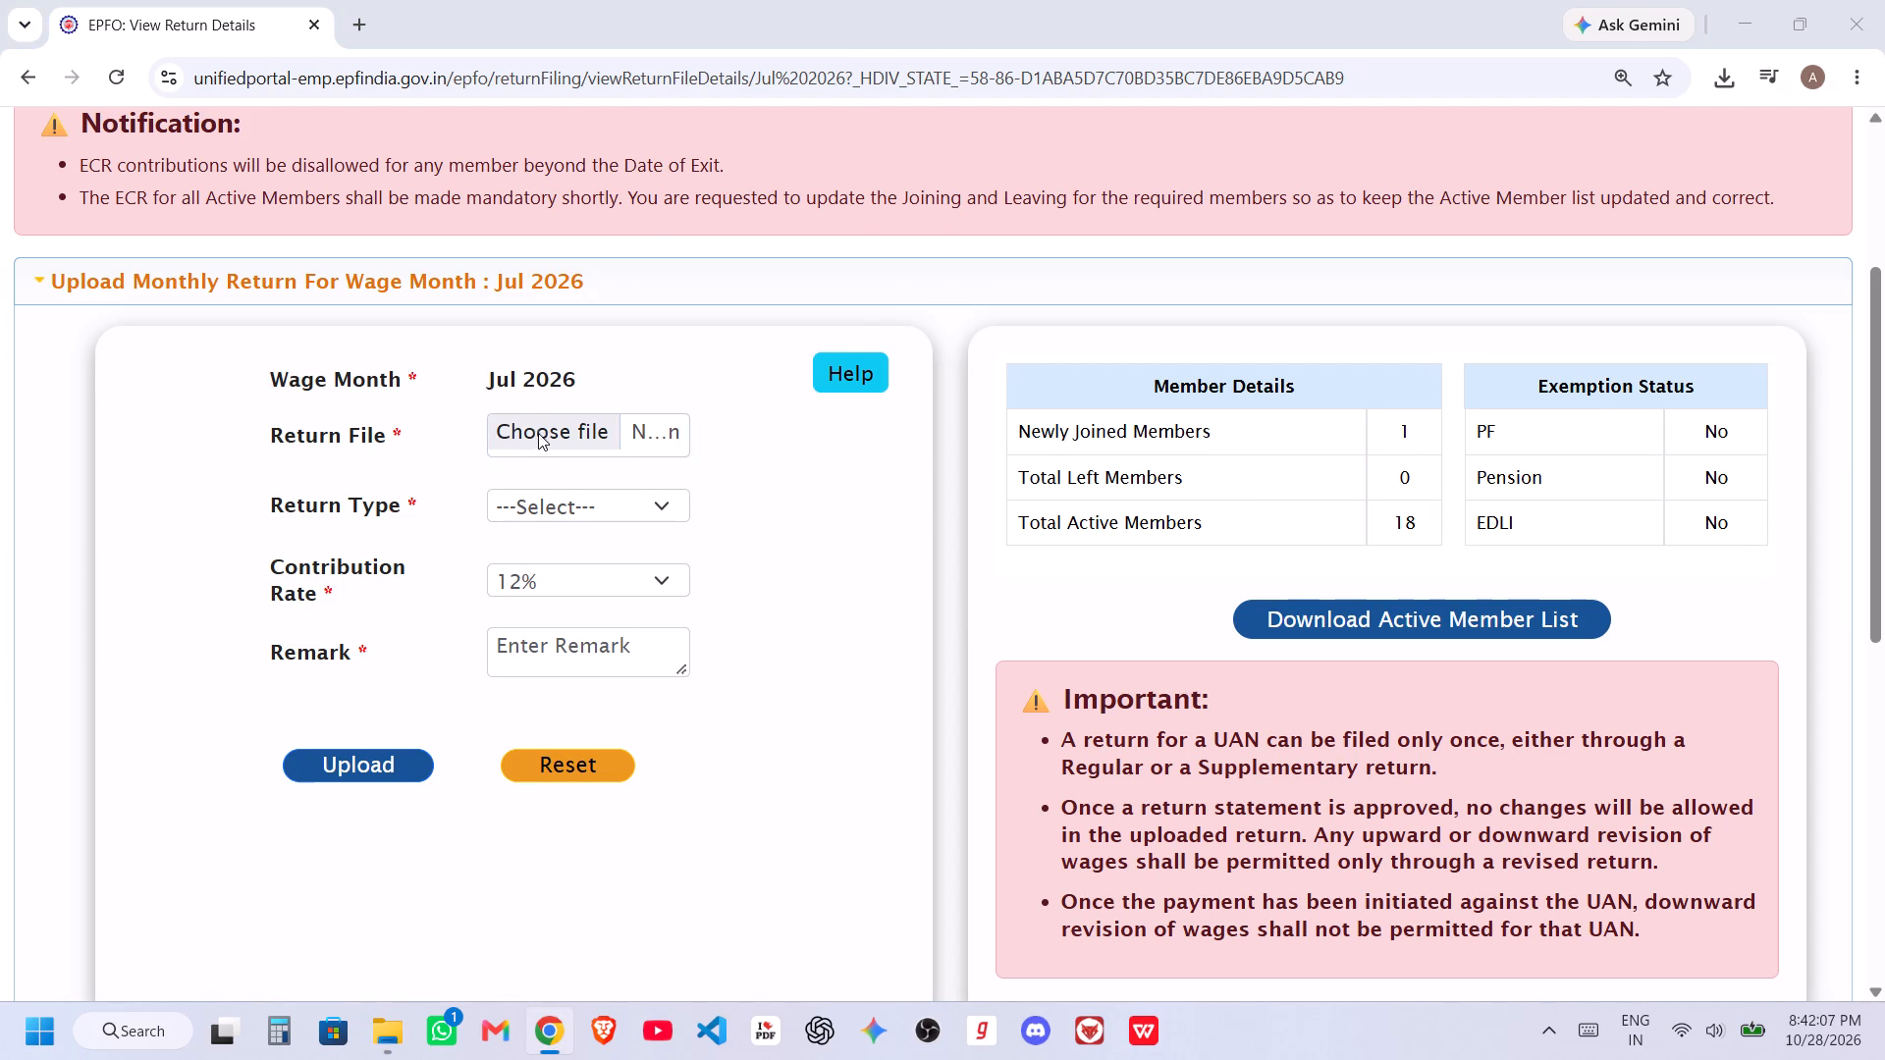
pyautogui.click(270, 291)
pyautogui.click(725, 544)
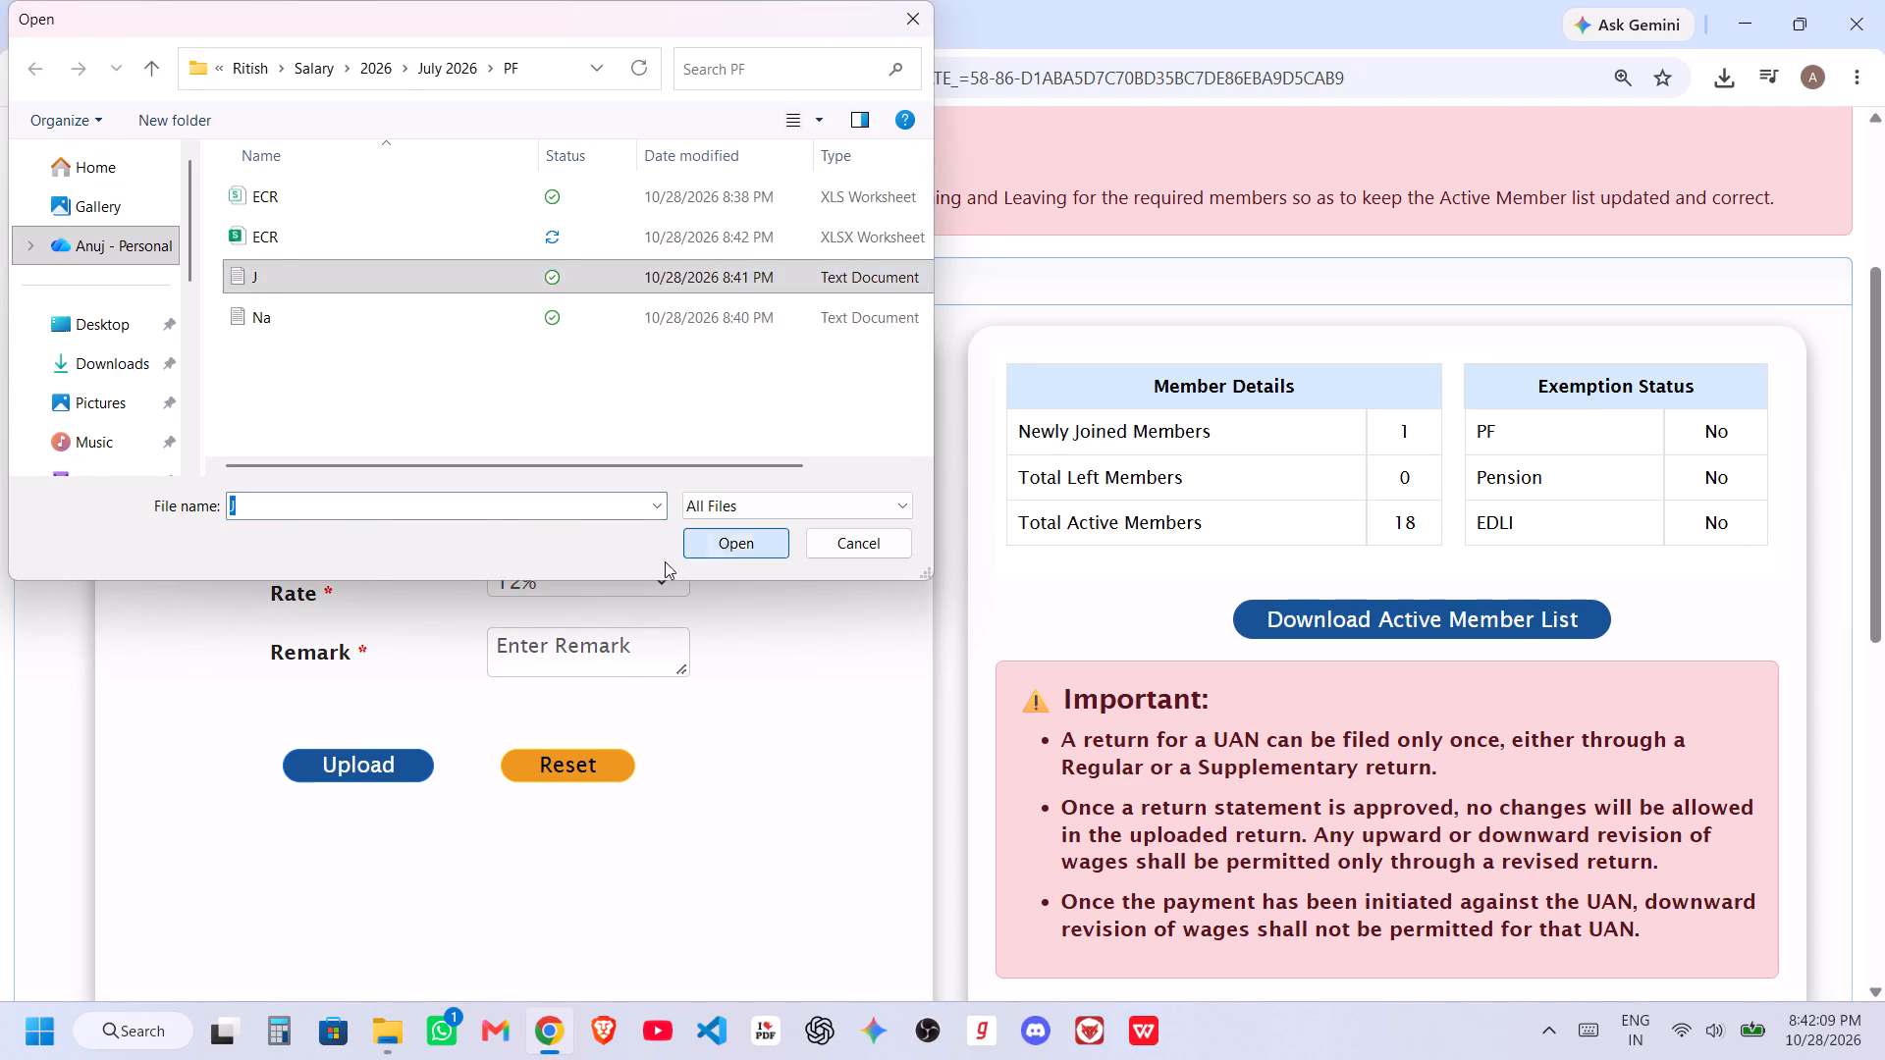
pyautogui.click(577, 506)
pyautogui.click(563, 595)
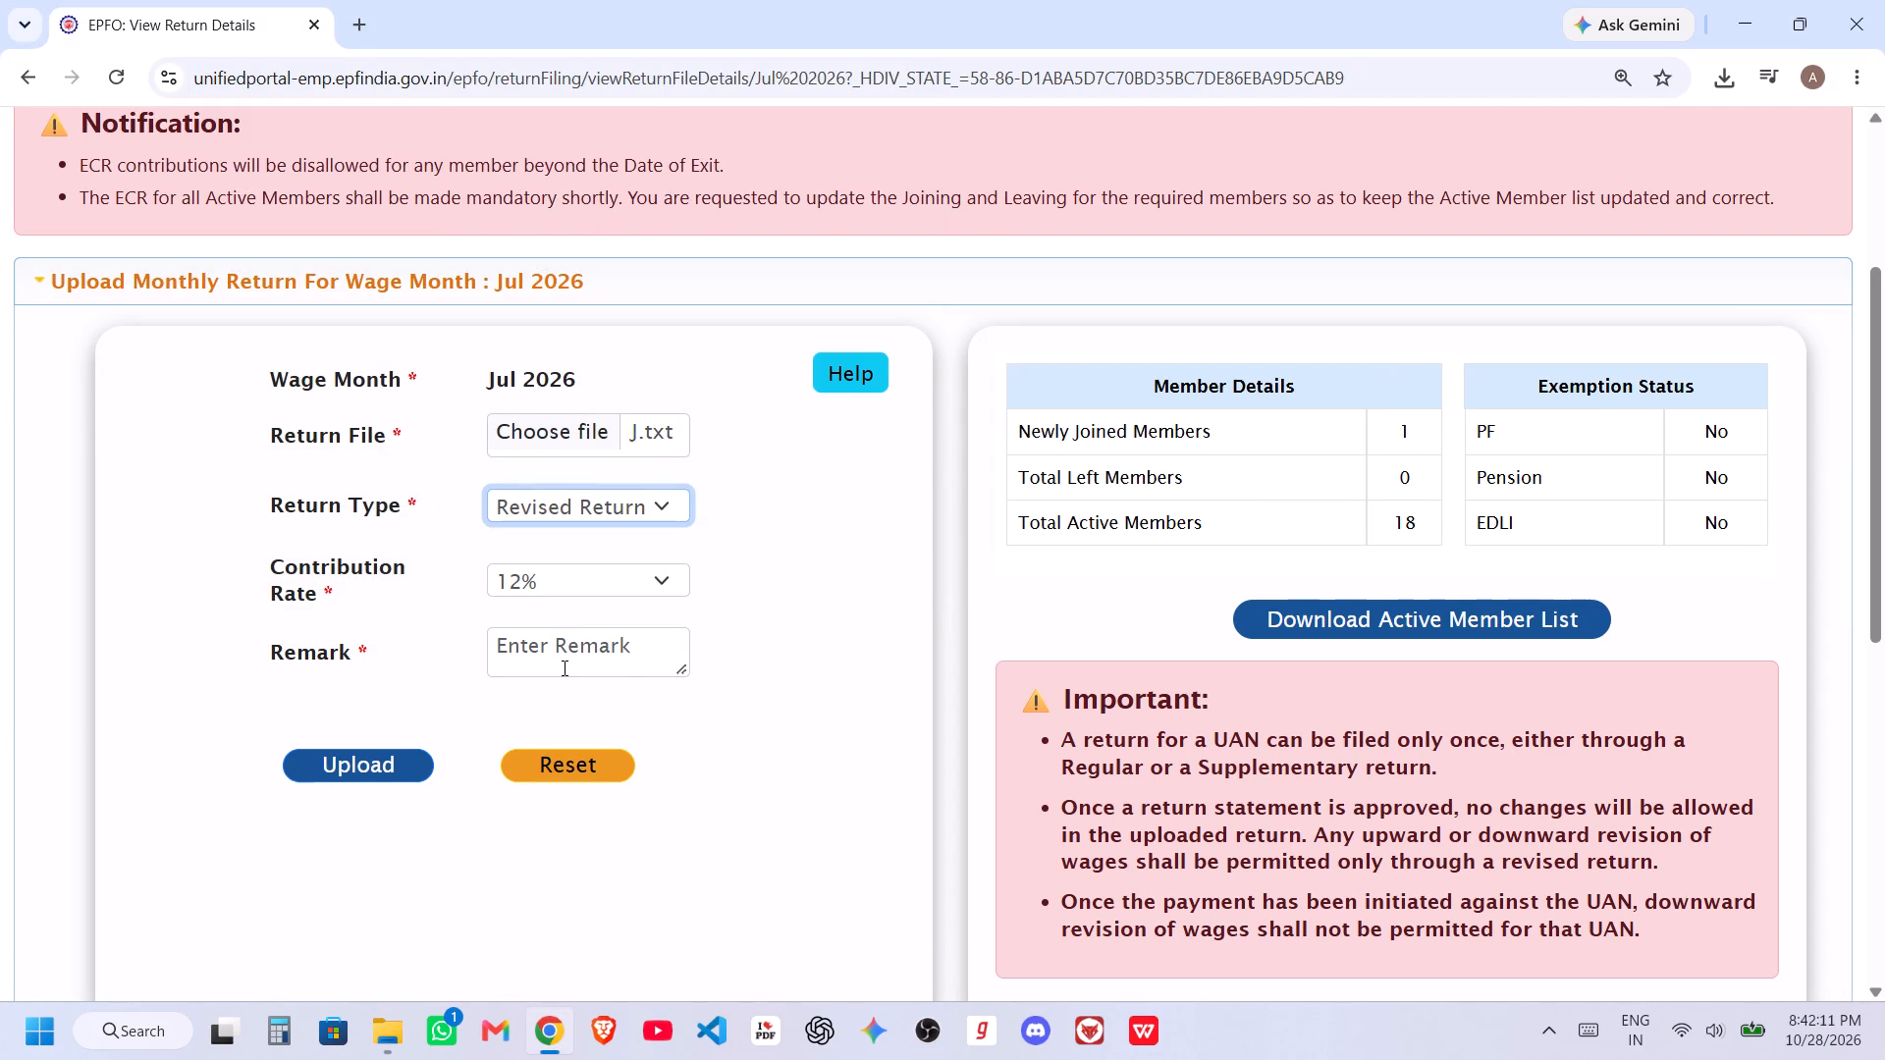
pyautogui.click(563, 670)
pyautogui.write('July 2026')
pyautogui.click(401, 784)
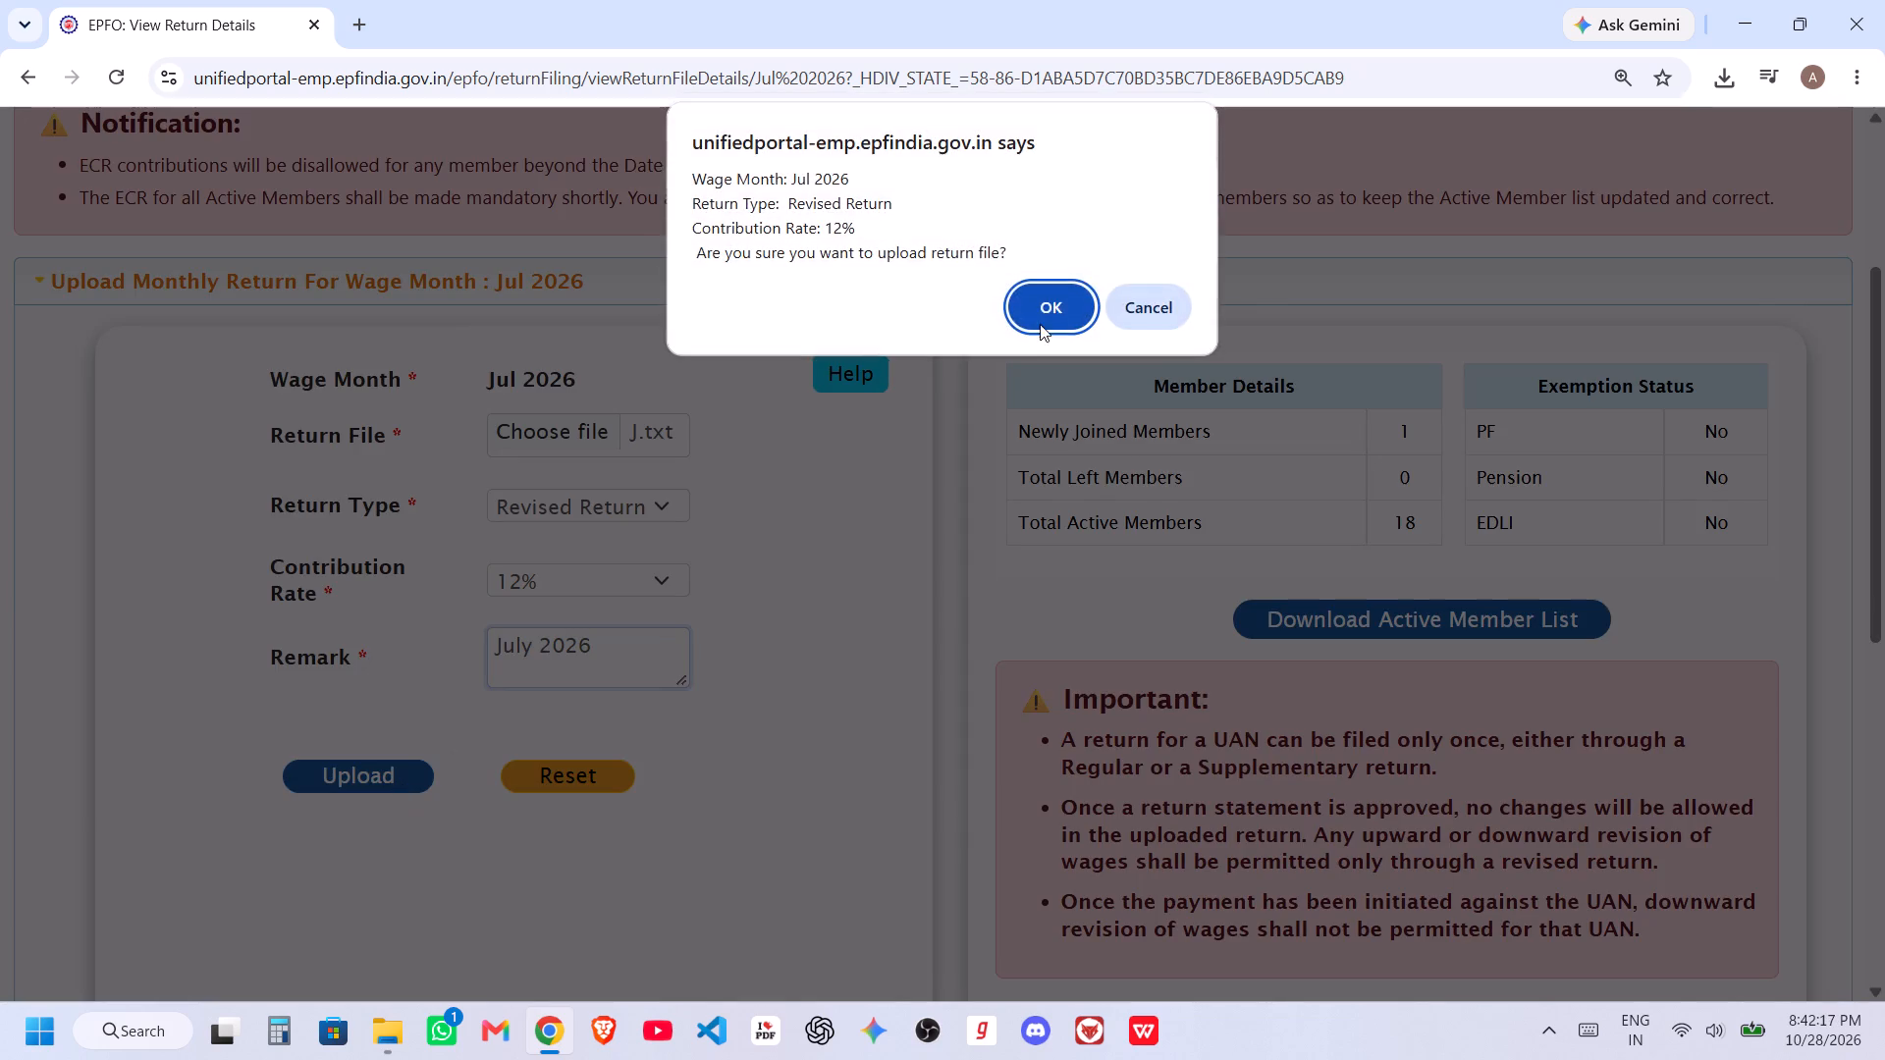
pyautogui.click(1044, 308)
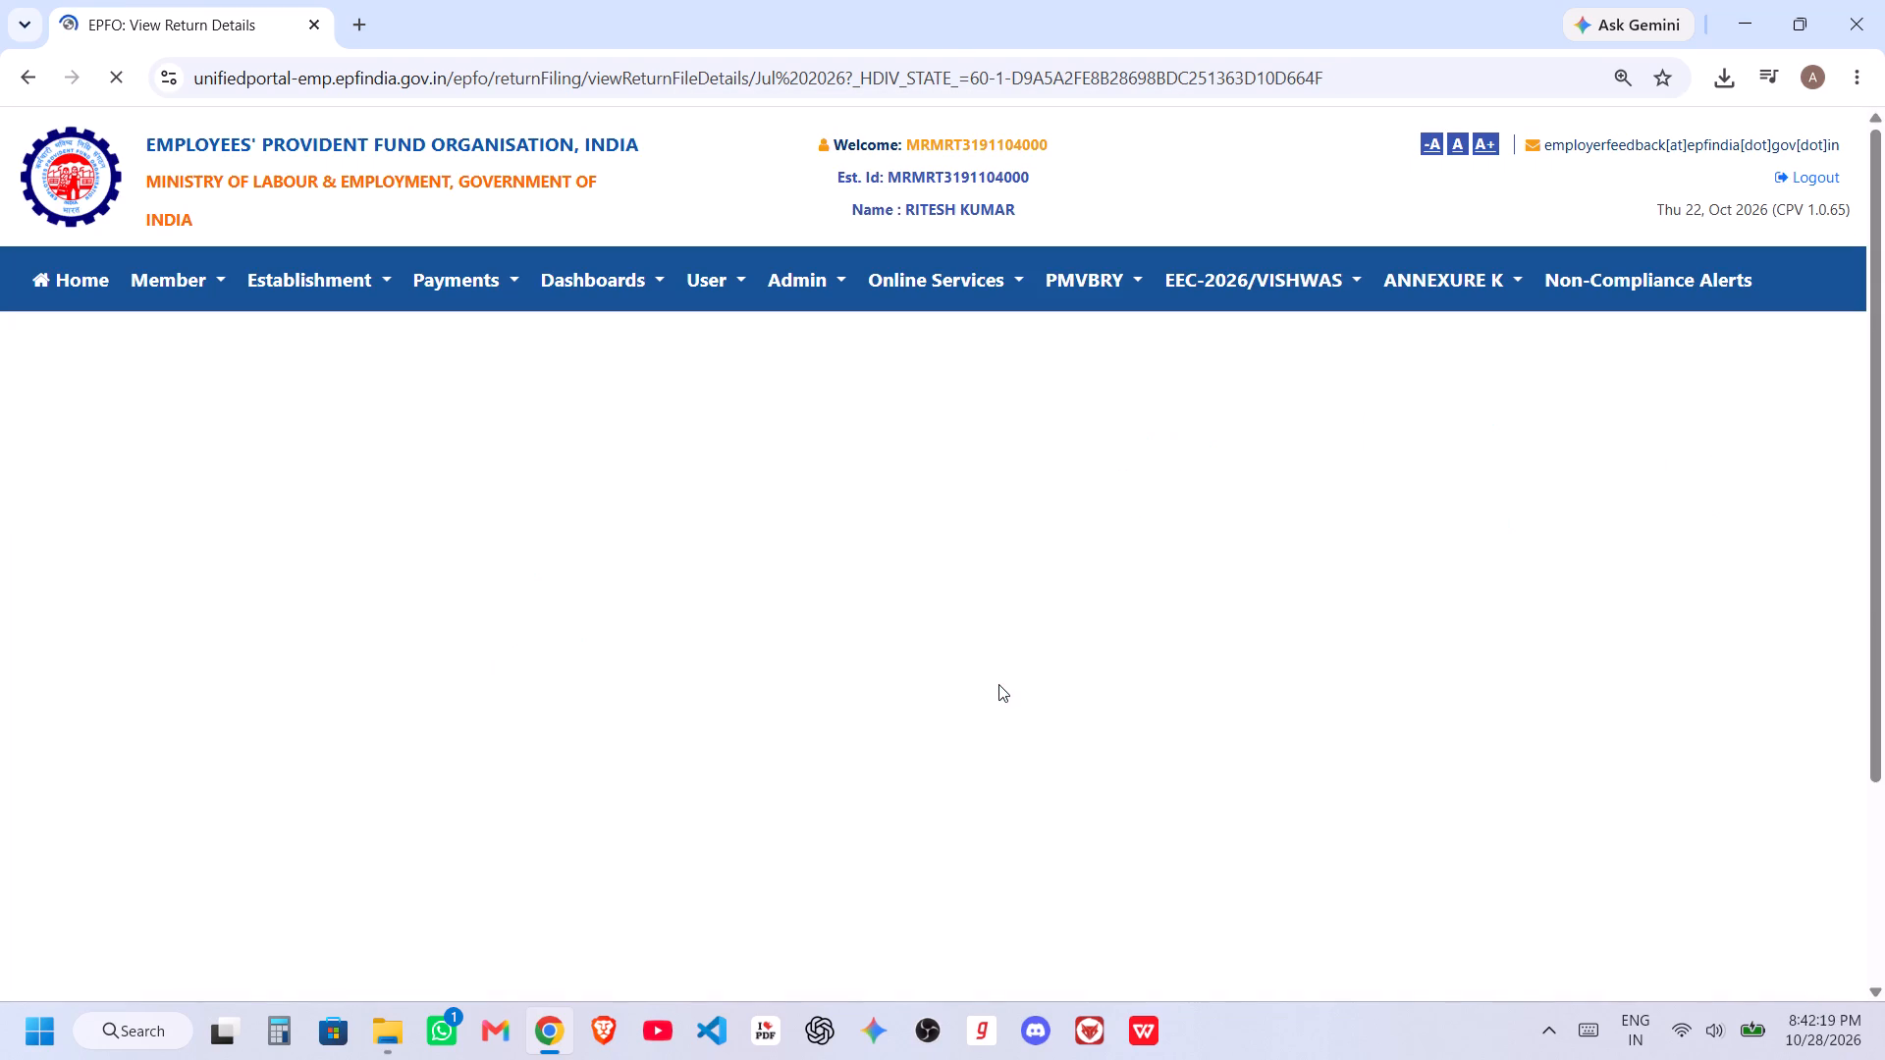
# Download the new revised return's statement and check its contribution totals against the EPF, EPS and difference columns in ECR.xlsx.
pyautogui.scroll(-1, 1166, 628)
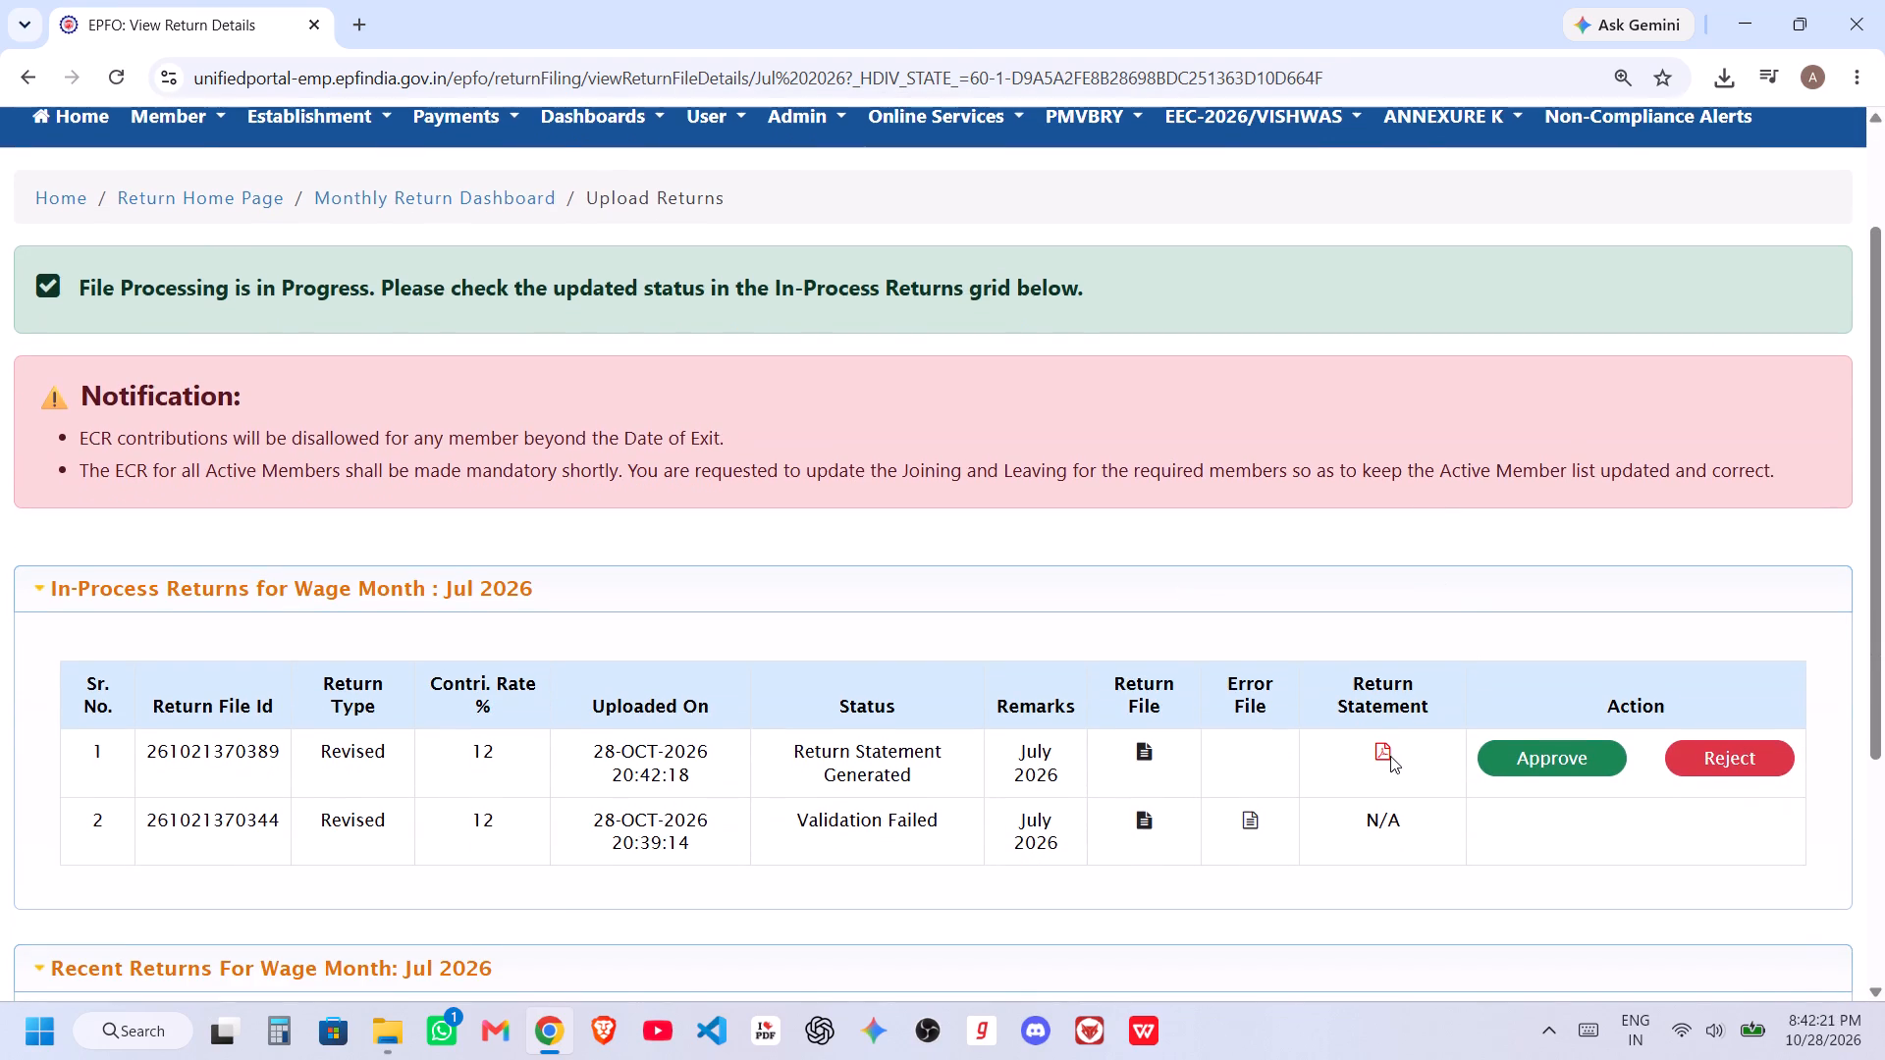
pyautogui.click(1388, 756)
pyautogui.click(1440, 151)
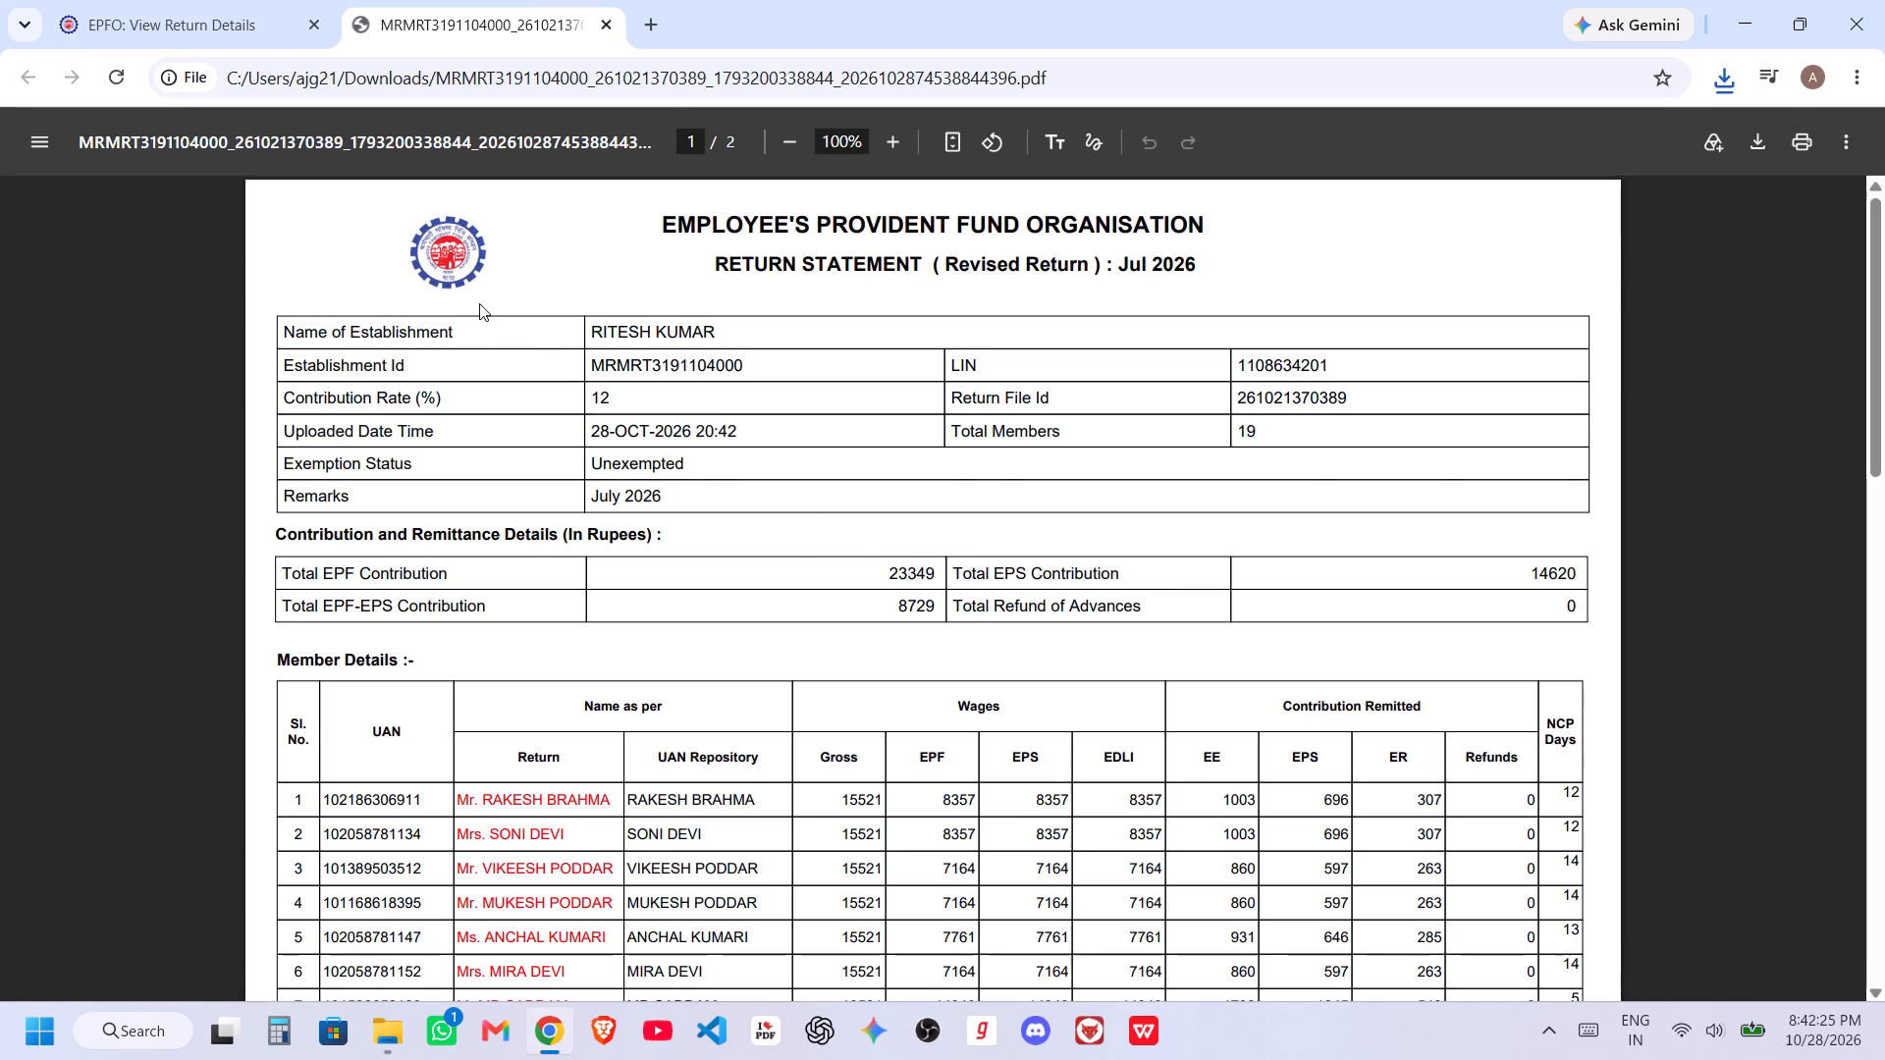
pyautogui.hotkey('alt', 'Tab')
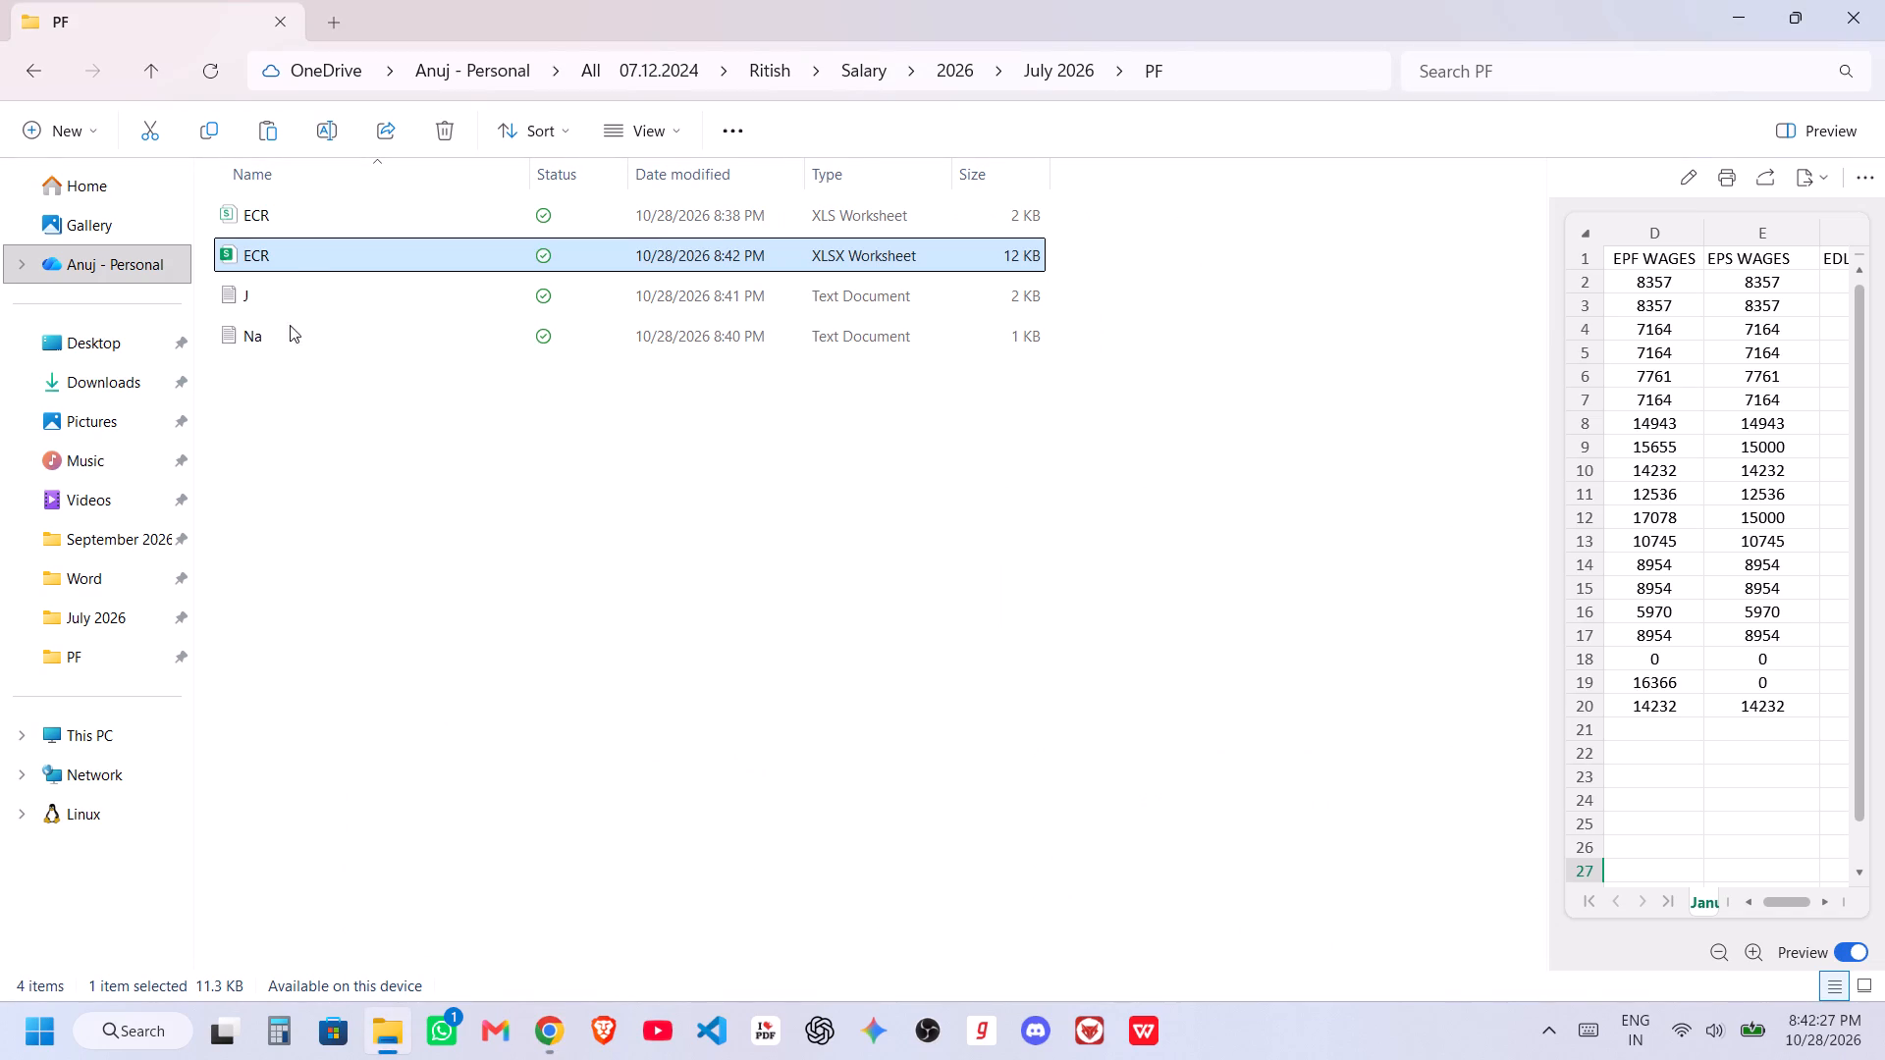
pyautogui.doubleClick(291, 262)
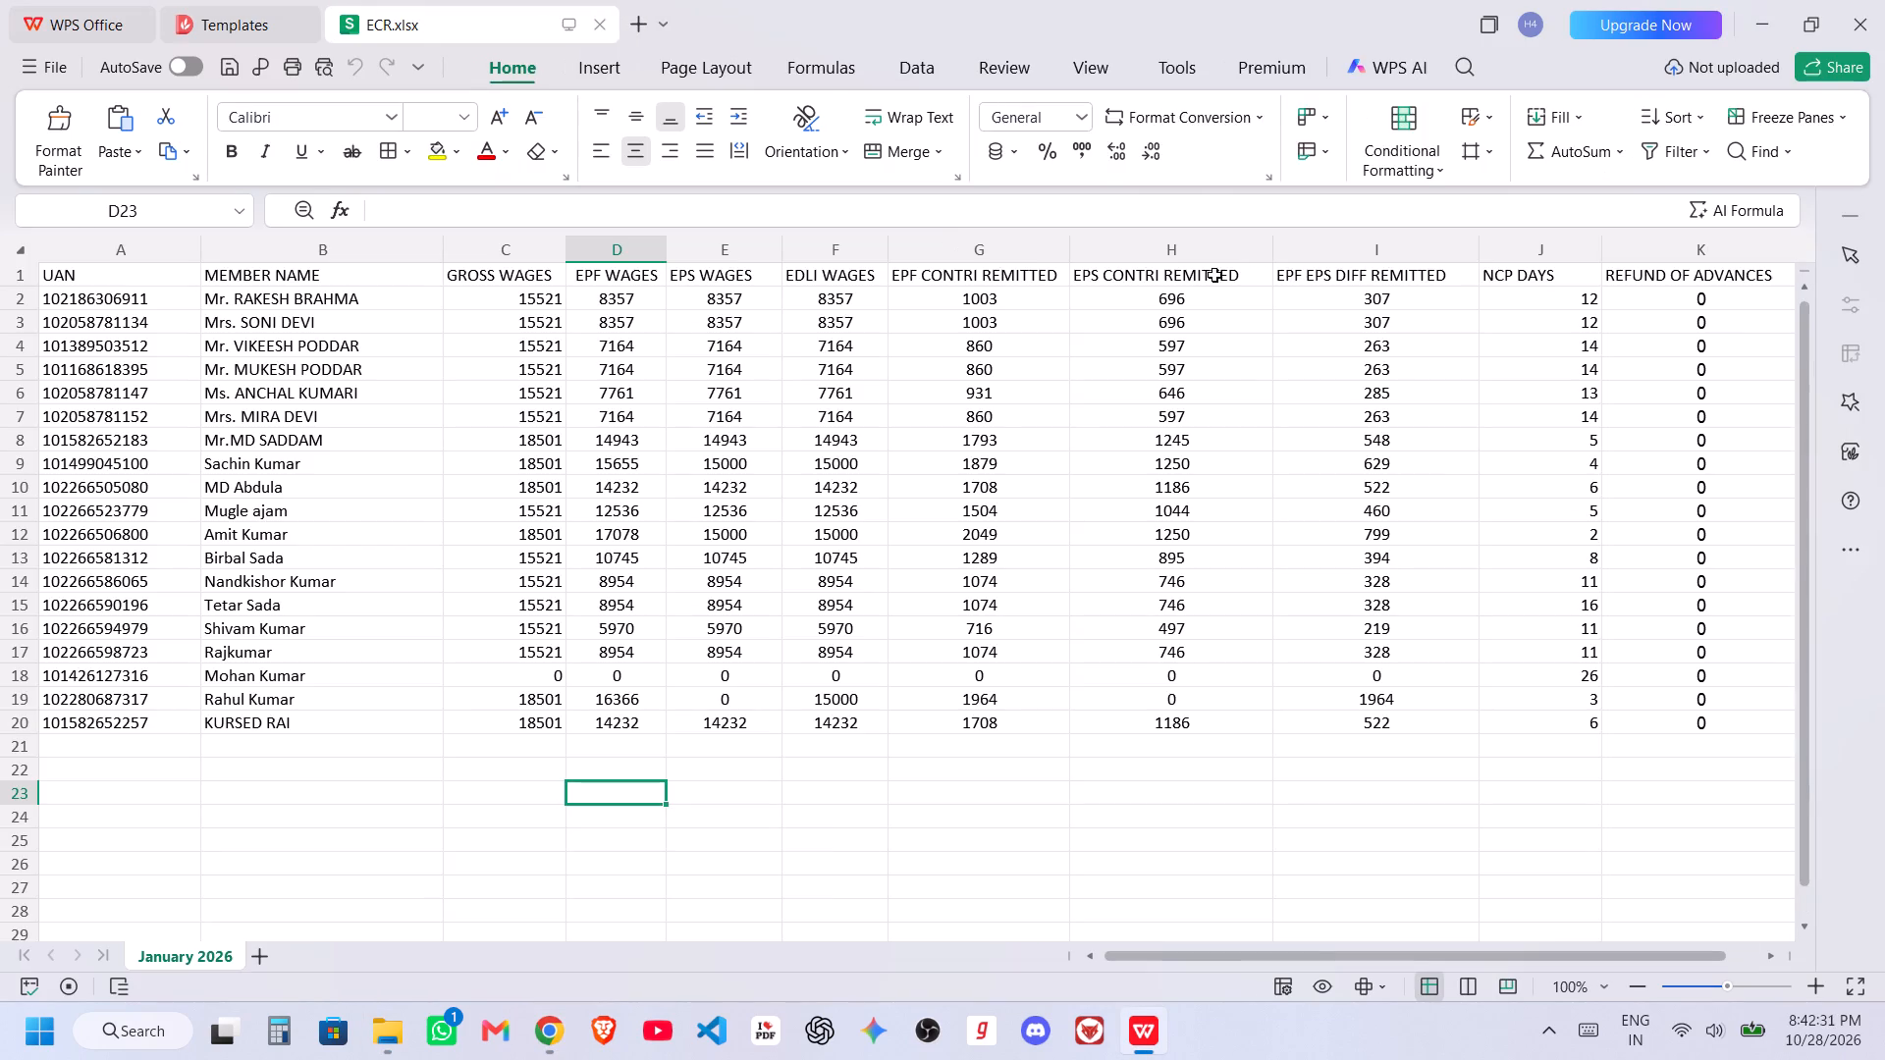
pyautogui.moveTo(1380, 250); pyautogui.dragTo(1191, 243)
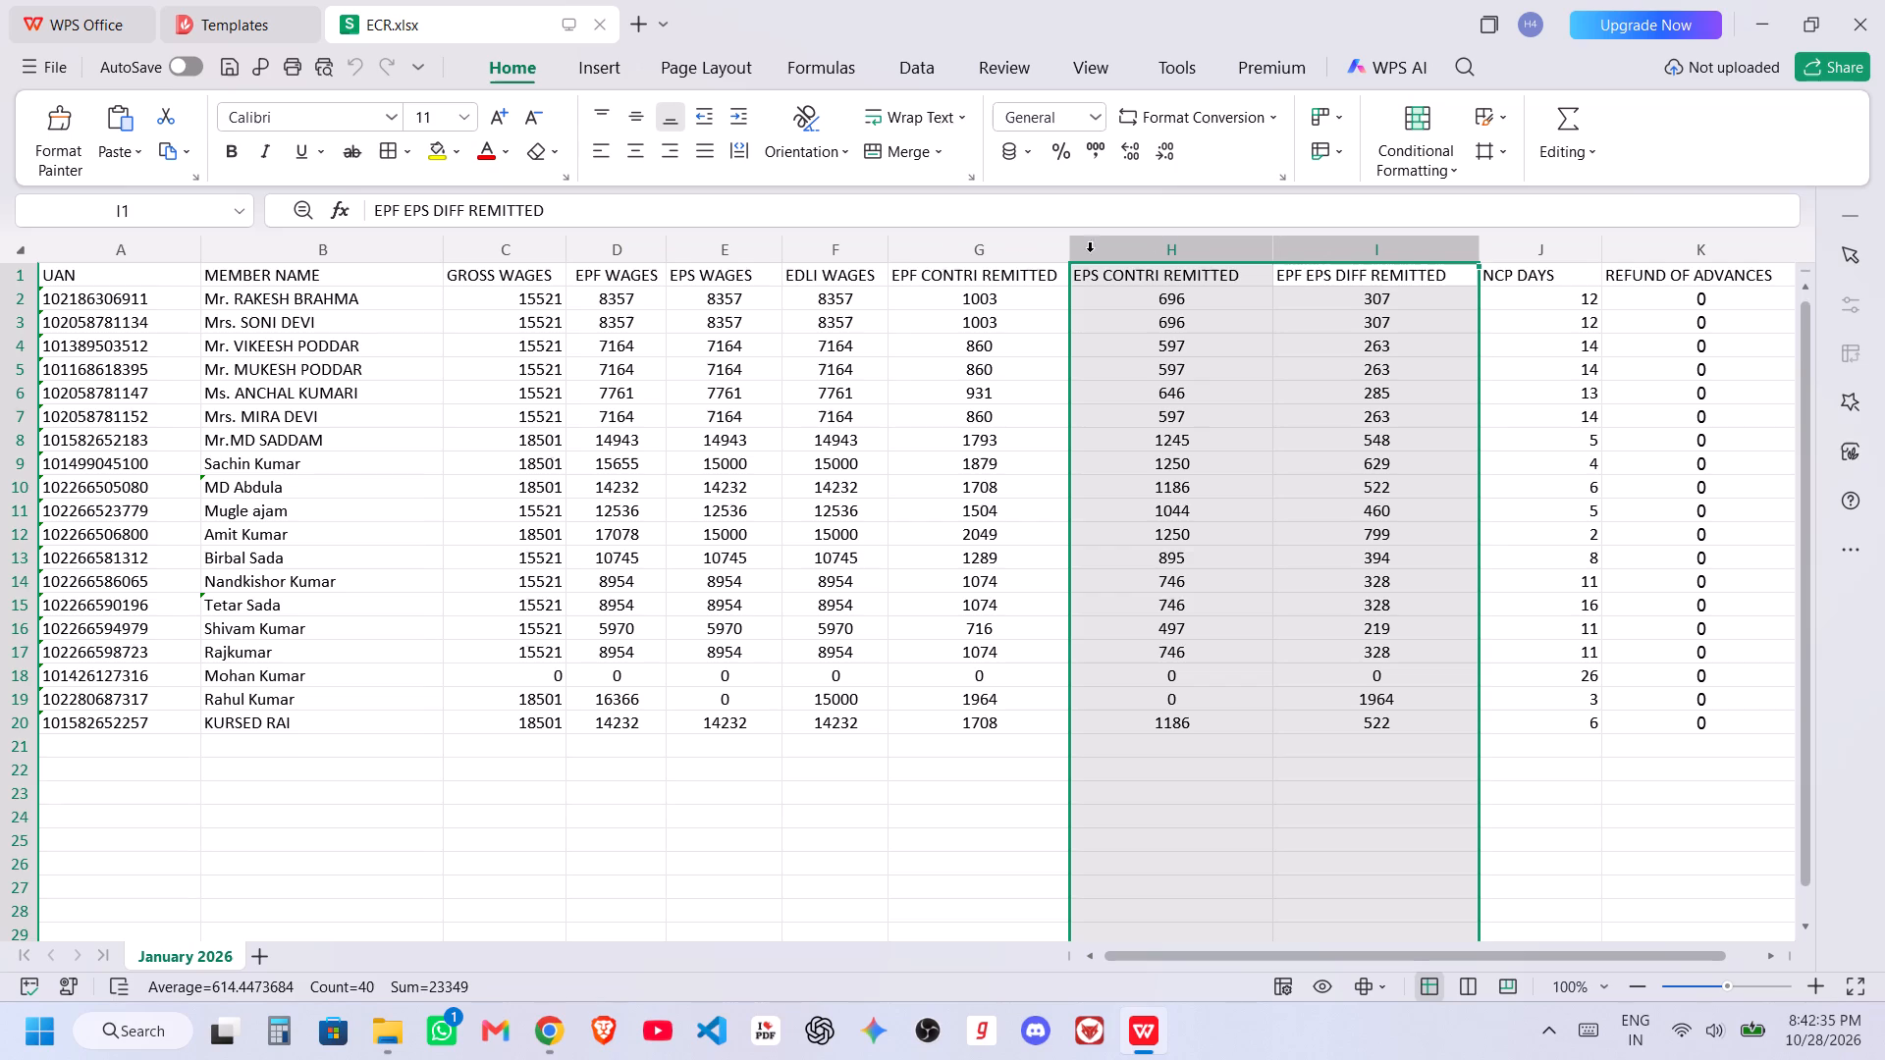
pyautogui.click(930, 238)
pyautogui.click(667, 796)
pyautogui.hotkey('alt', 'Tab')
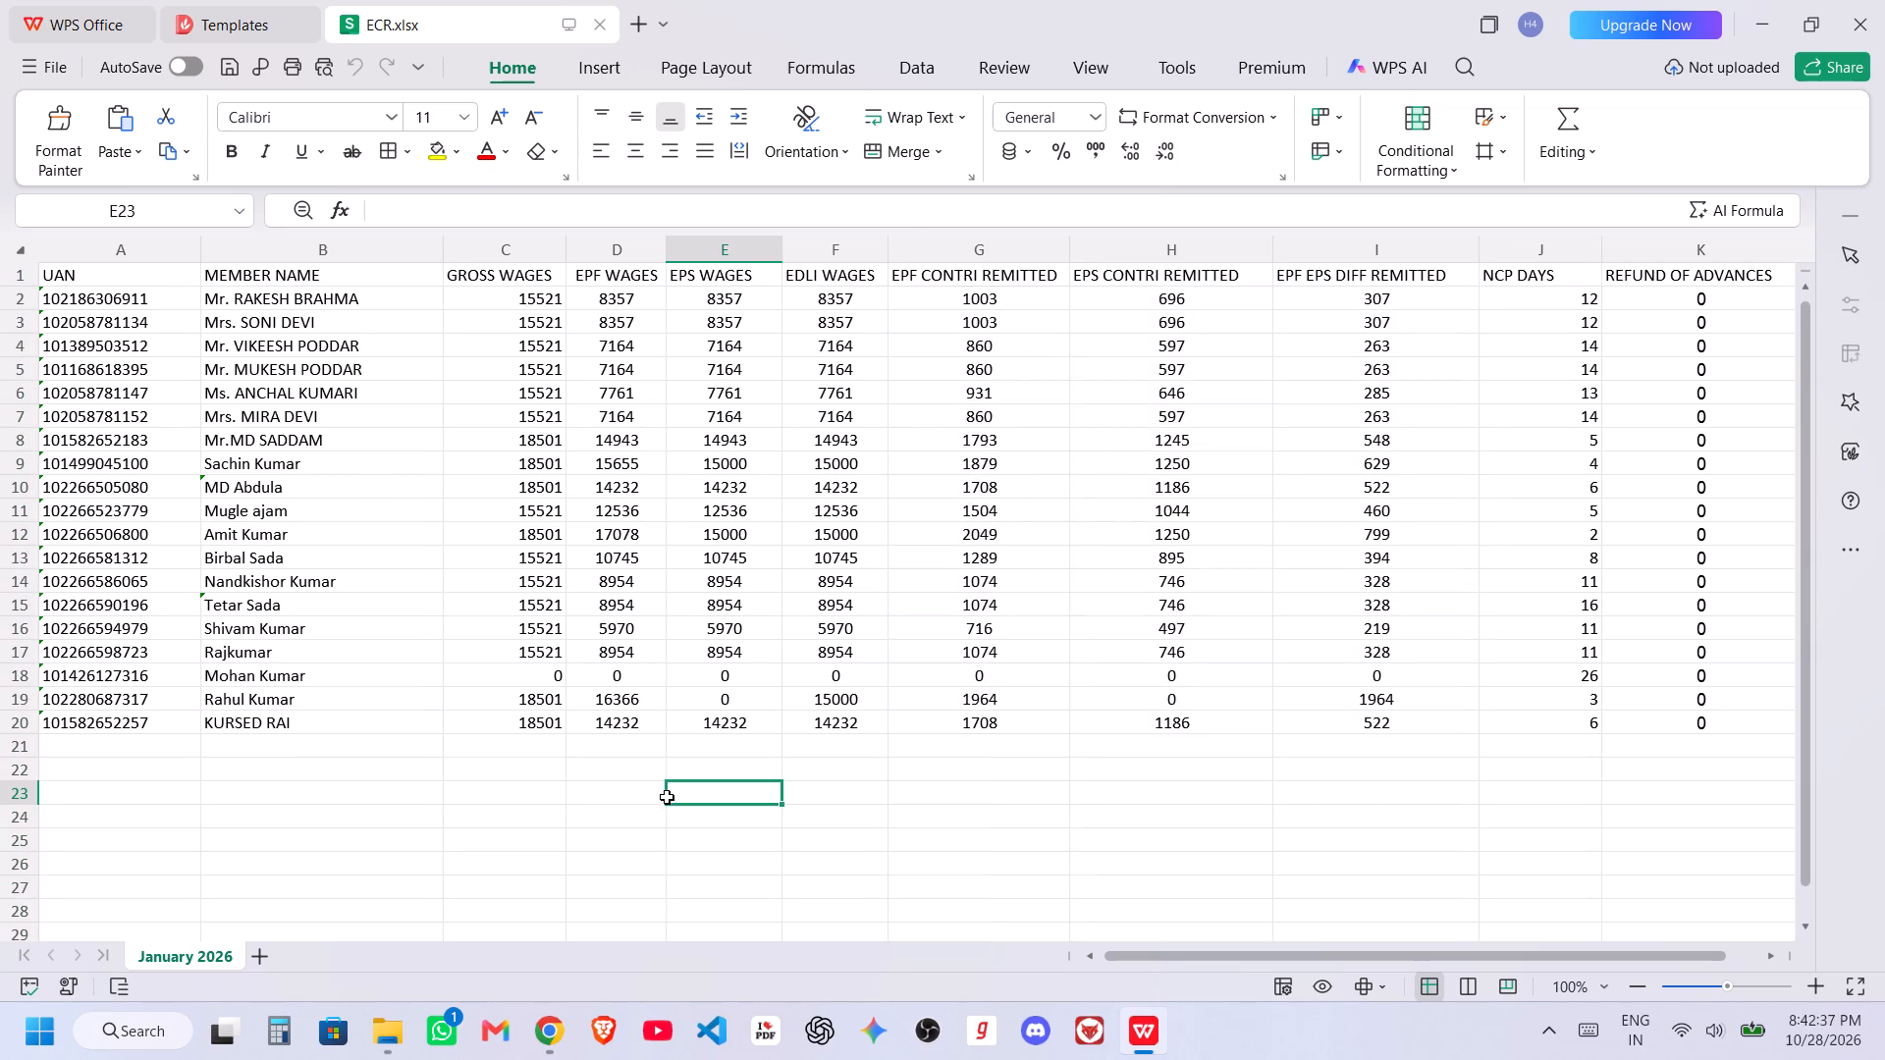
# Open the Wages Register from the July 2026 folder, compare its totals with the return statement, and close the statement.
pyautogui.hotkey('alt', 'Tab')
pyautogui.hotkey('alt', 'Tab')
pyautogui.hotkey('alt', 'Tab')
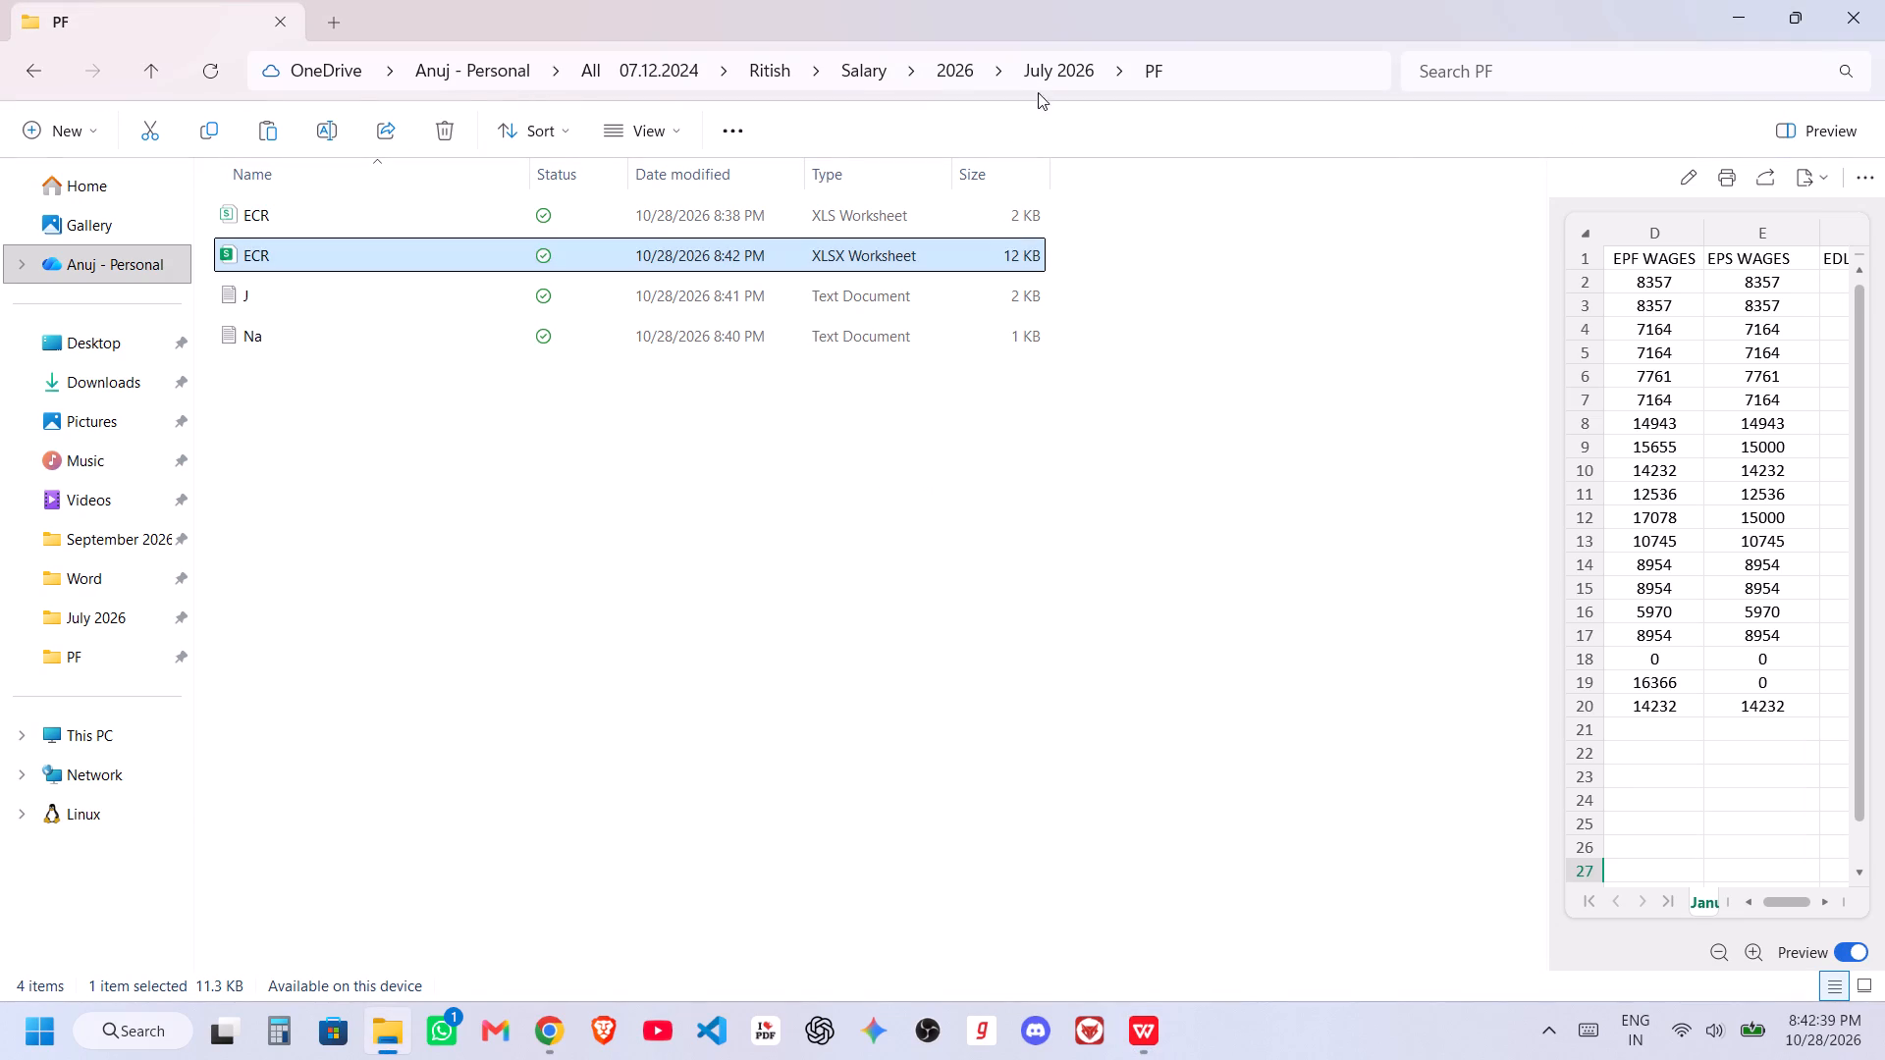
pyautogui.click(1040, 86)
pyautogui.click(1051, 538)
pyautogui.click(1075, 79)
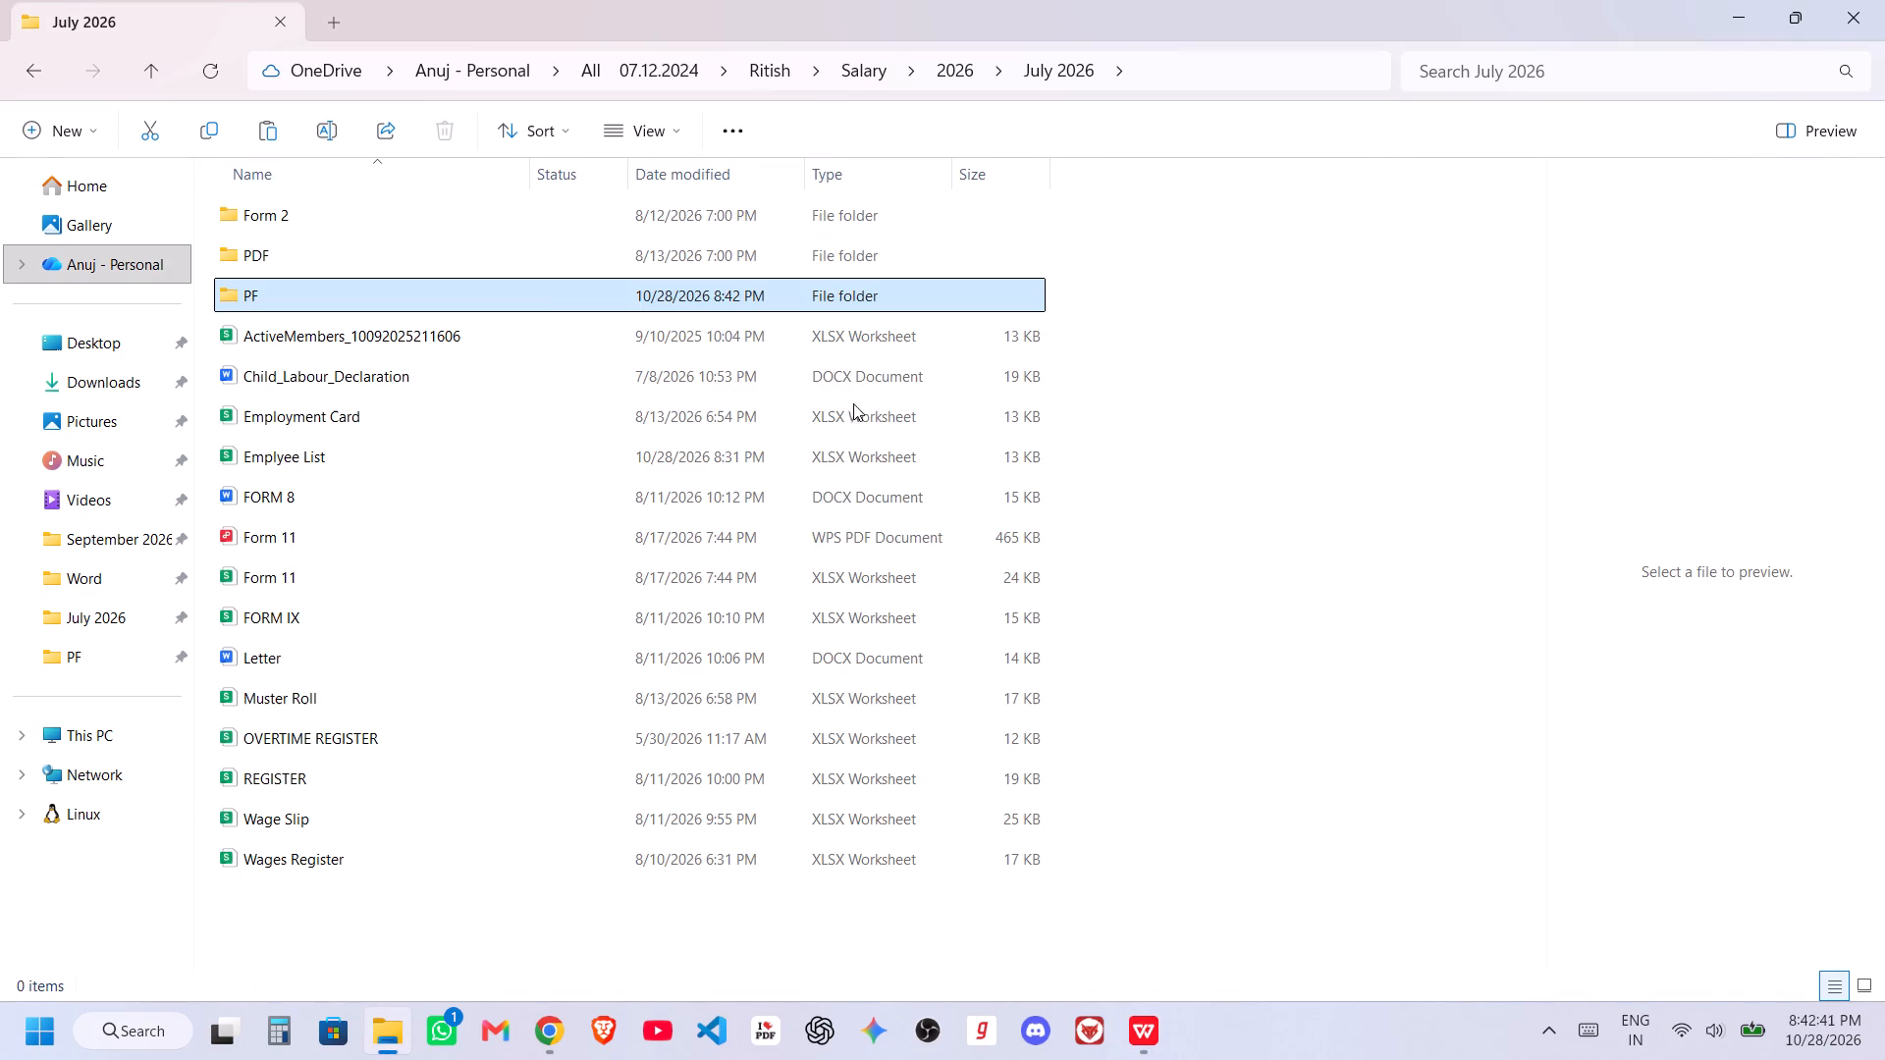
pyautogui.doubleClick(328, 852)
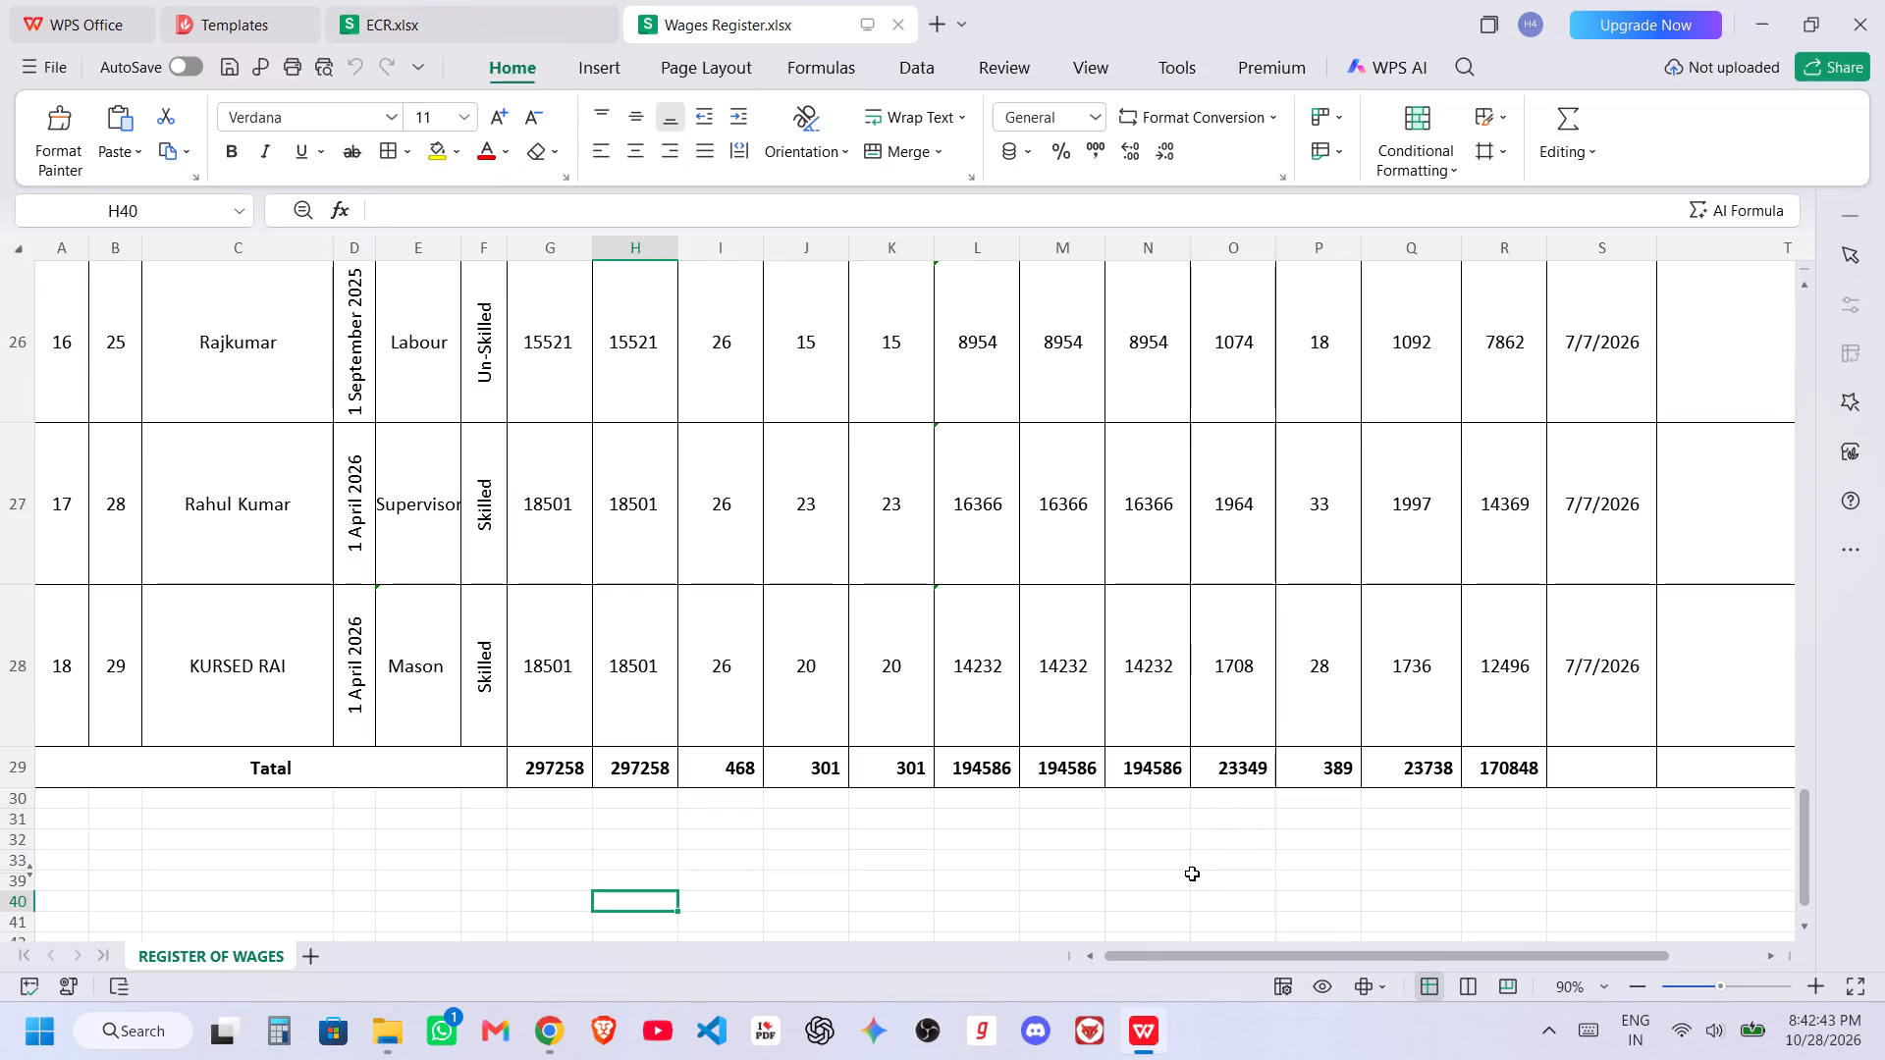
pyautogui.hotkey('alt', 'Tab')
pyautogui.hotkey('alt', 'Tab')
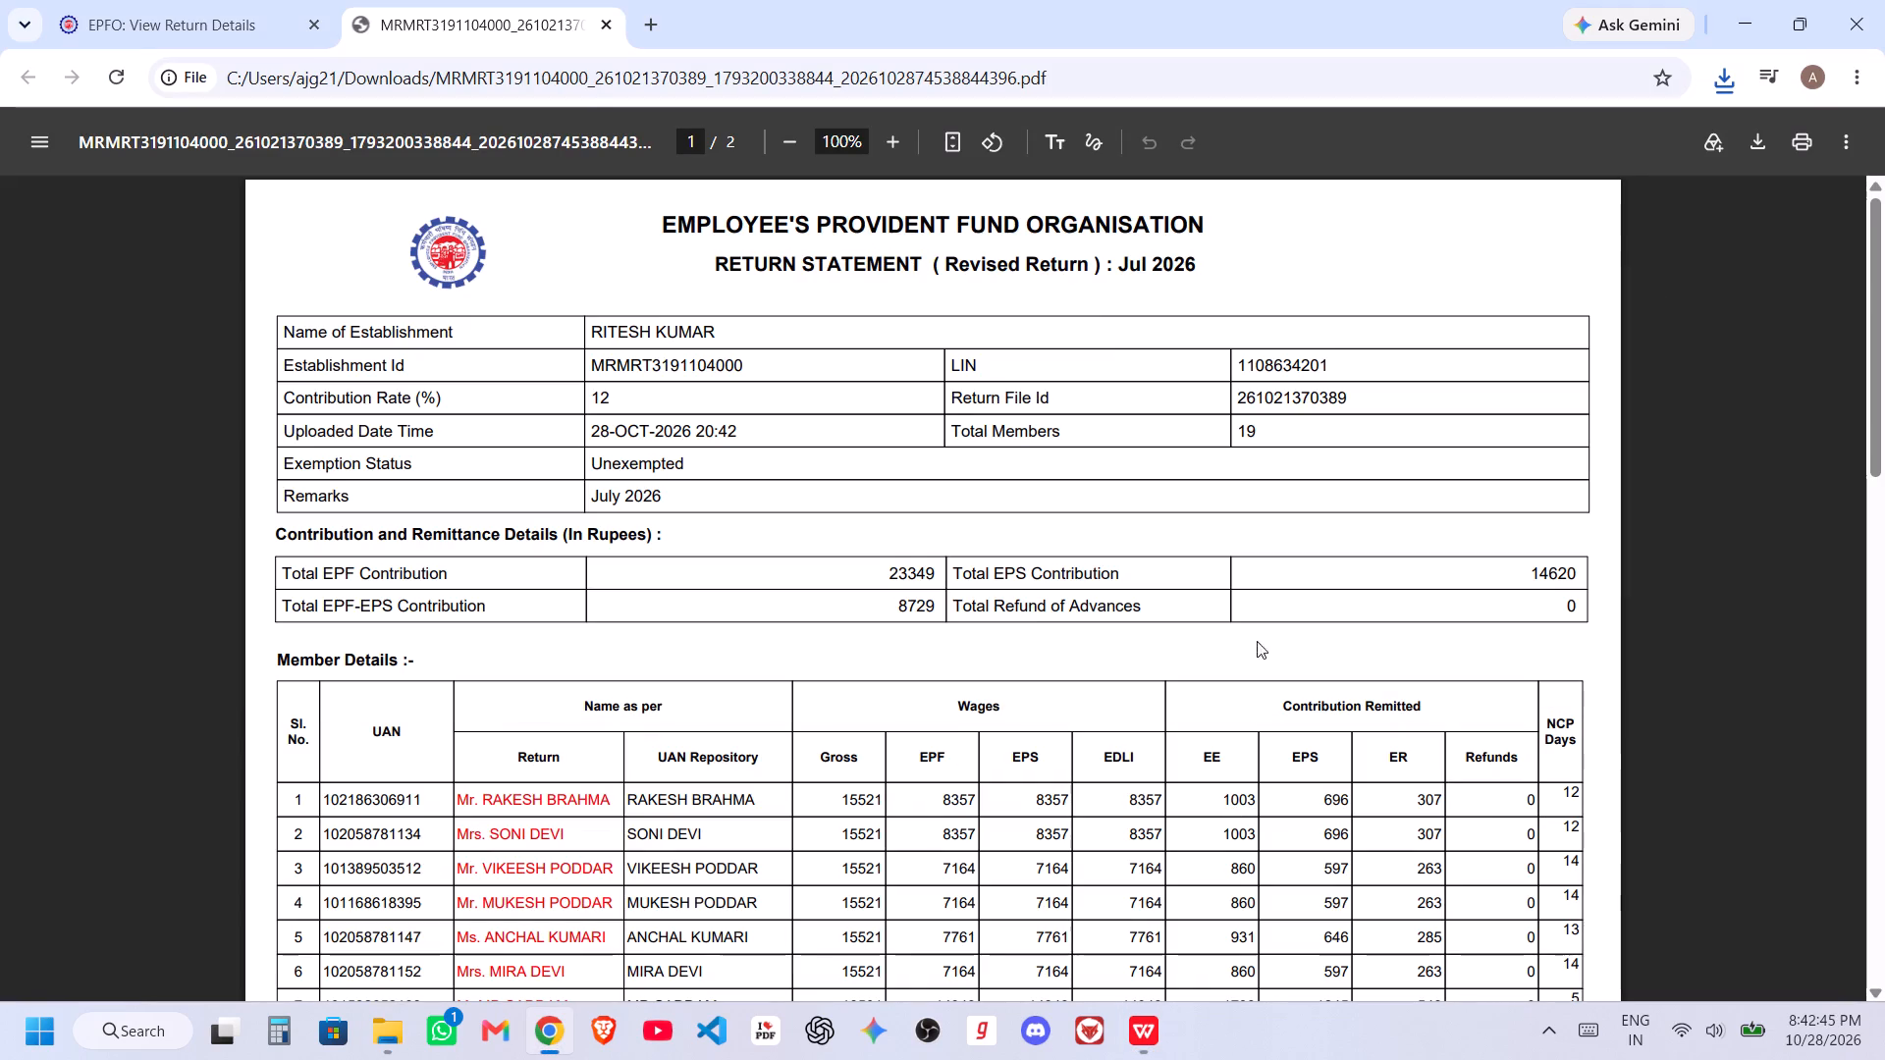
pyautogui.click(609, 17)
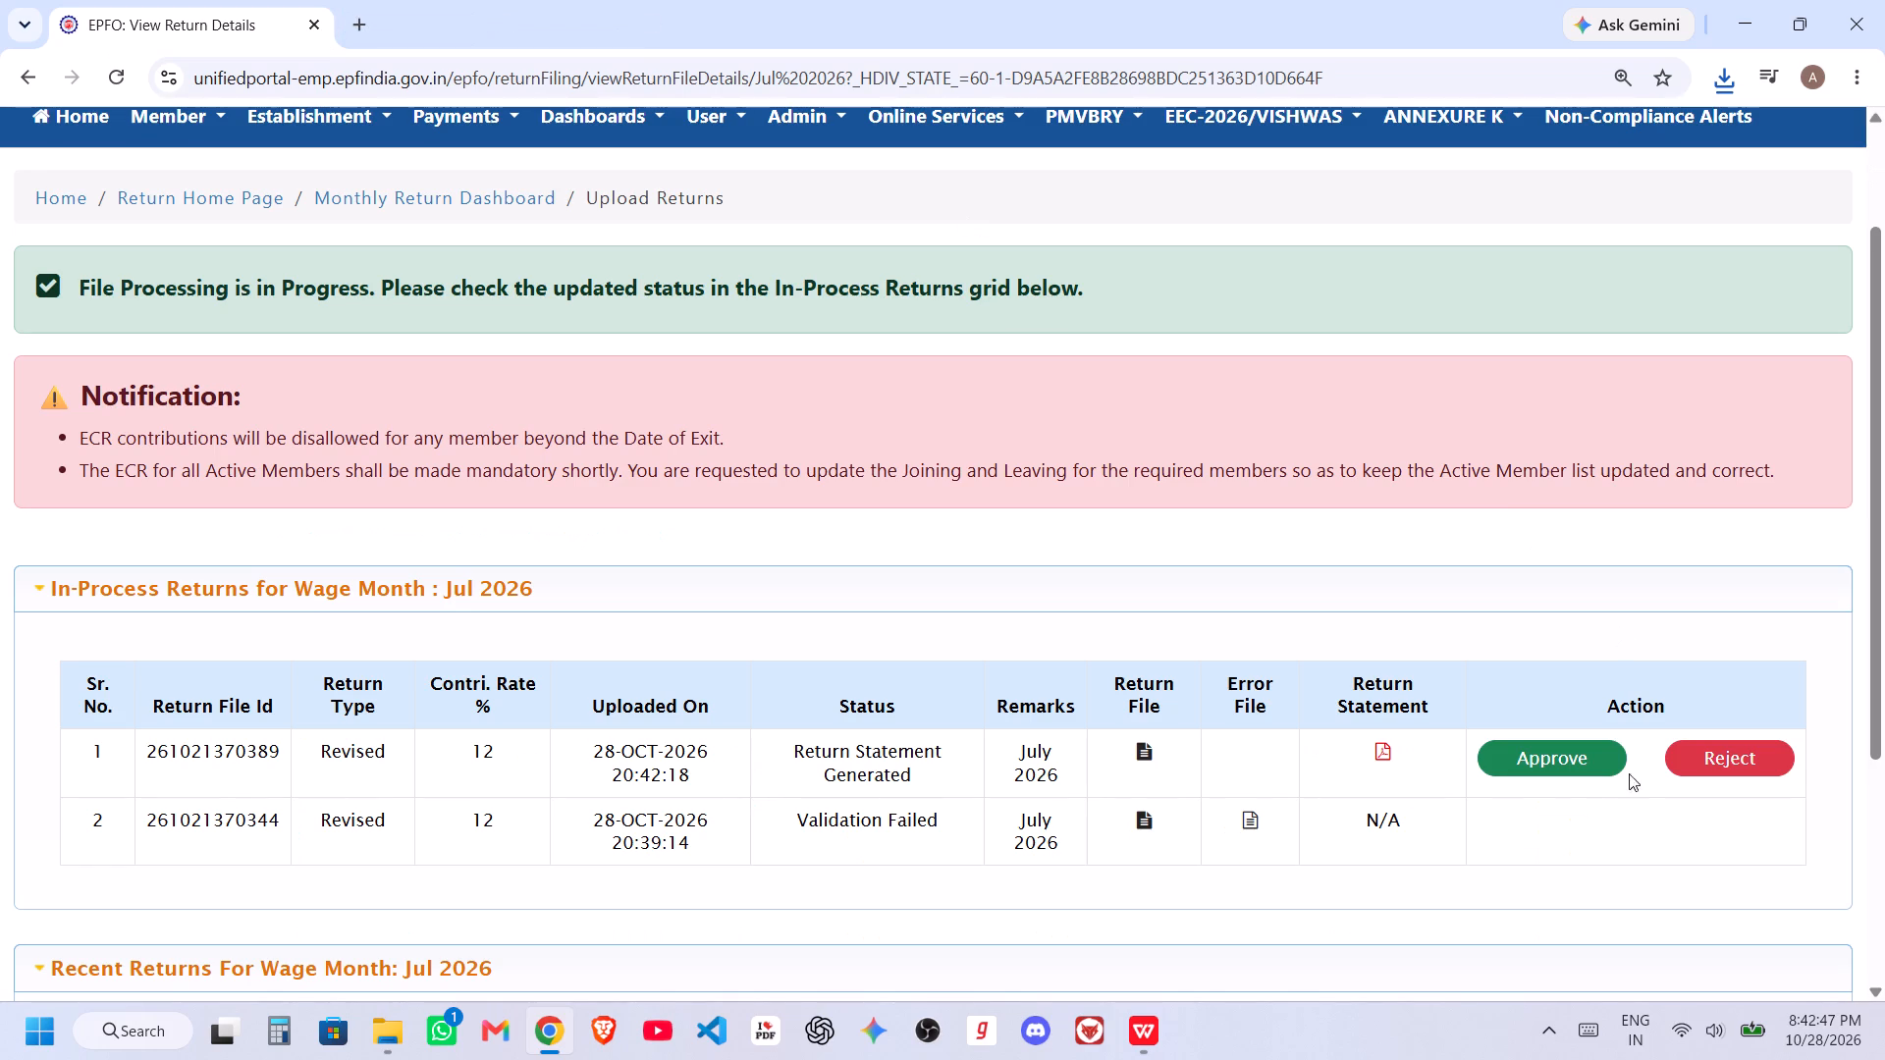
# Approve the in-process revised return for Jul 2026 and accept the confirmation.
pyautogui.click(1565, 756)
pyautogui.click(1034, 310)
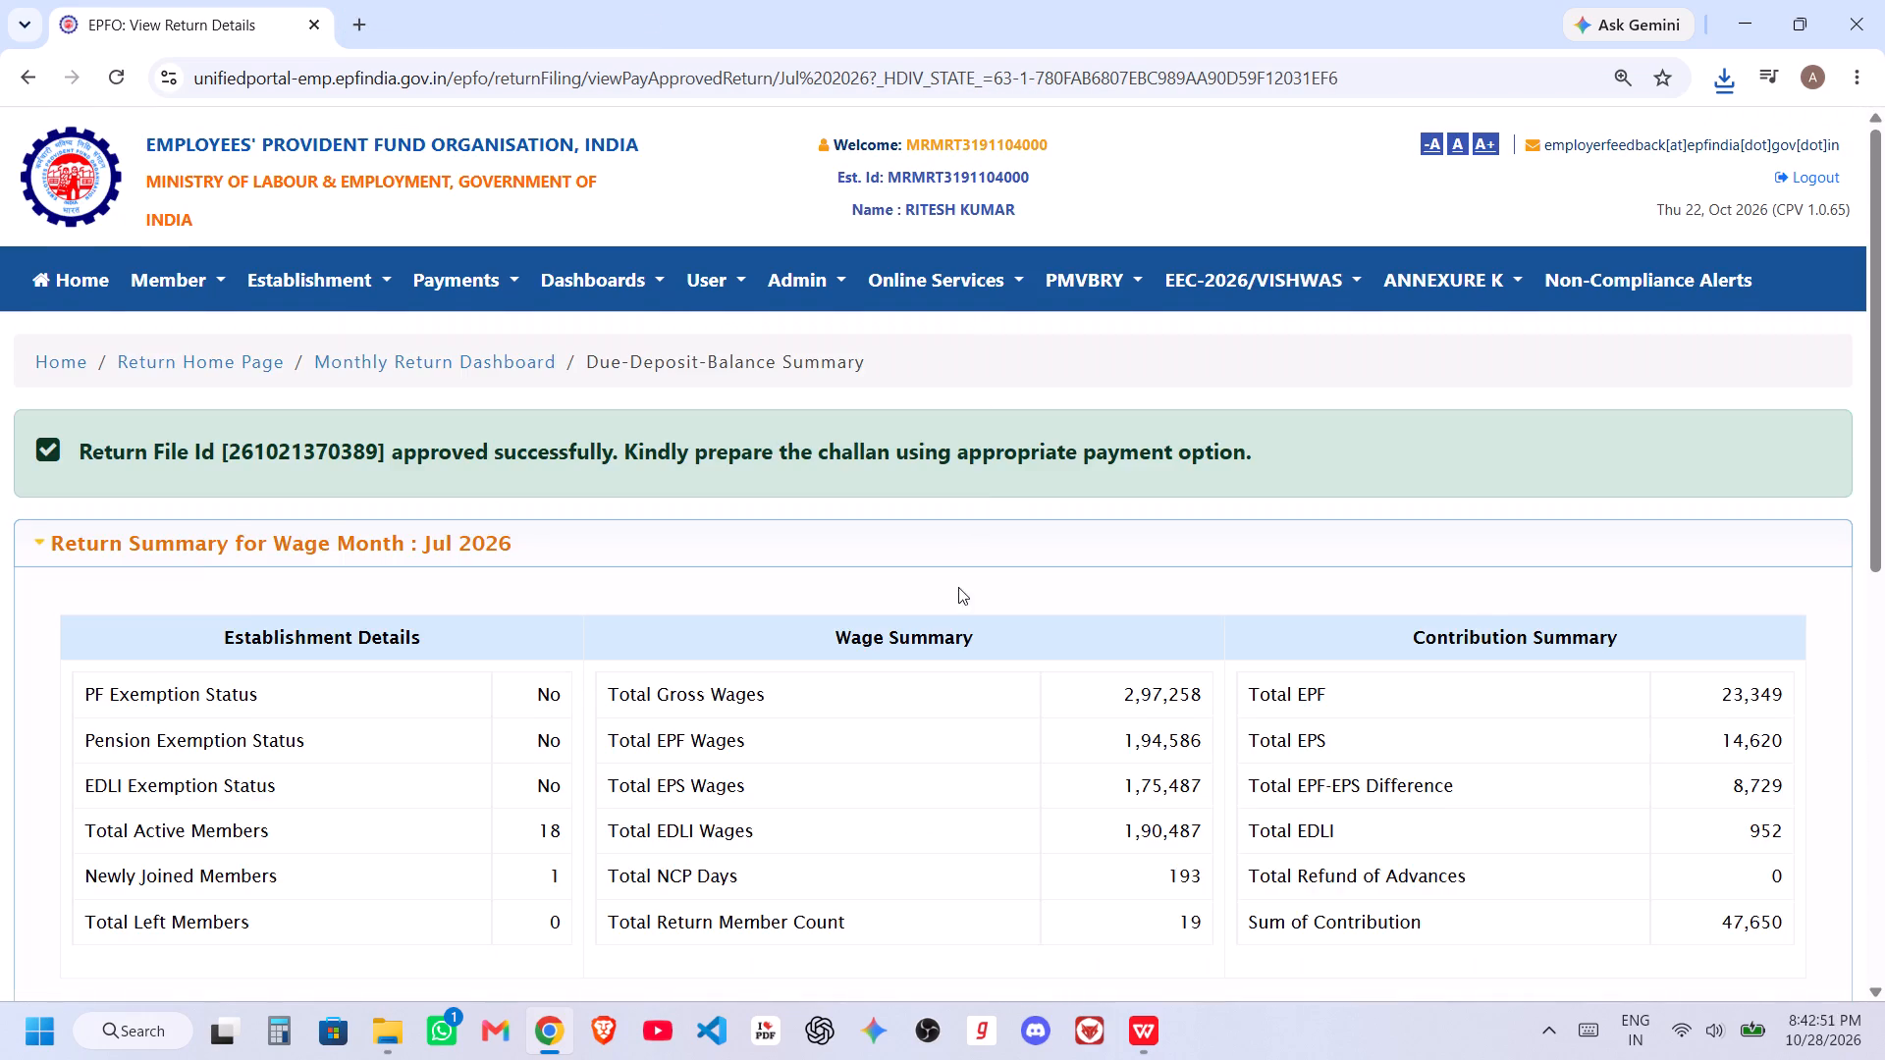
# Choose full payment for the Jul 2026 dues, prepare the challan, finalize it and accept the confirmation.
pyautogui.scroll(-4, 958, 594)
pyautogui.click(661, 651)
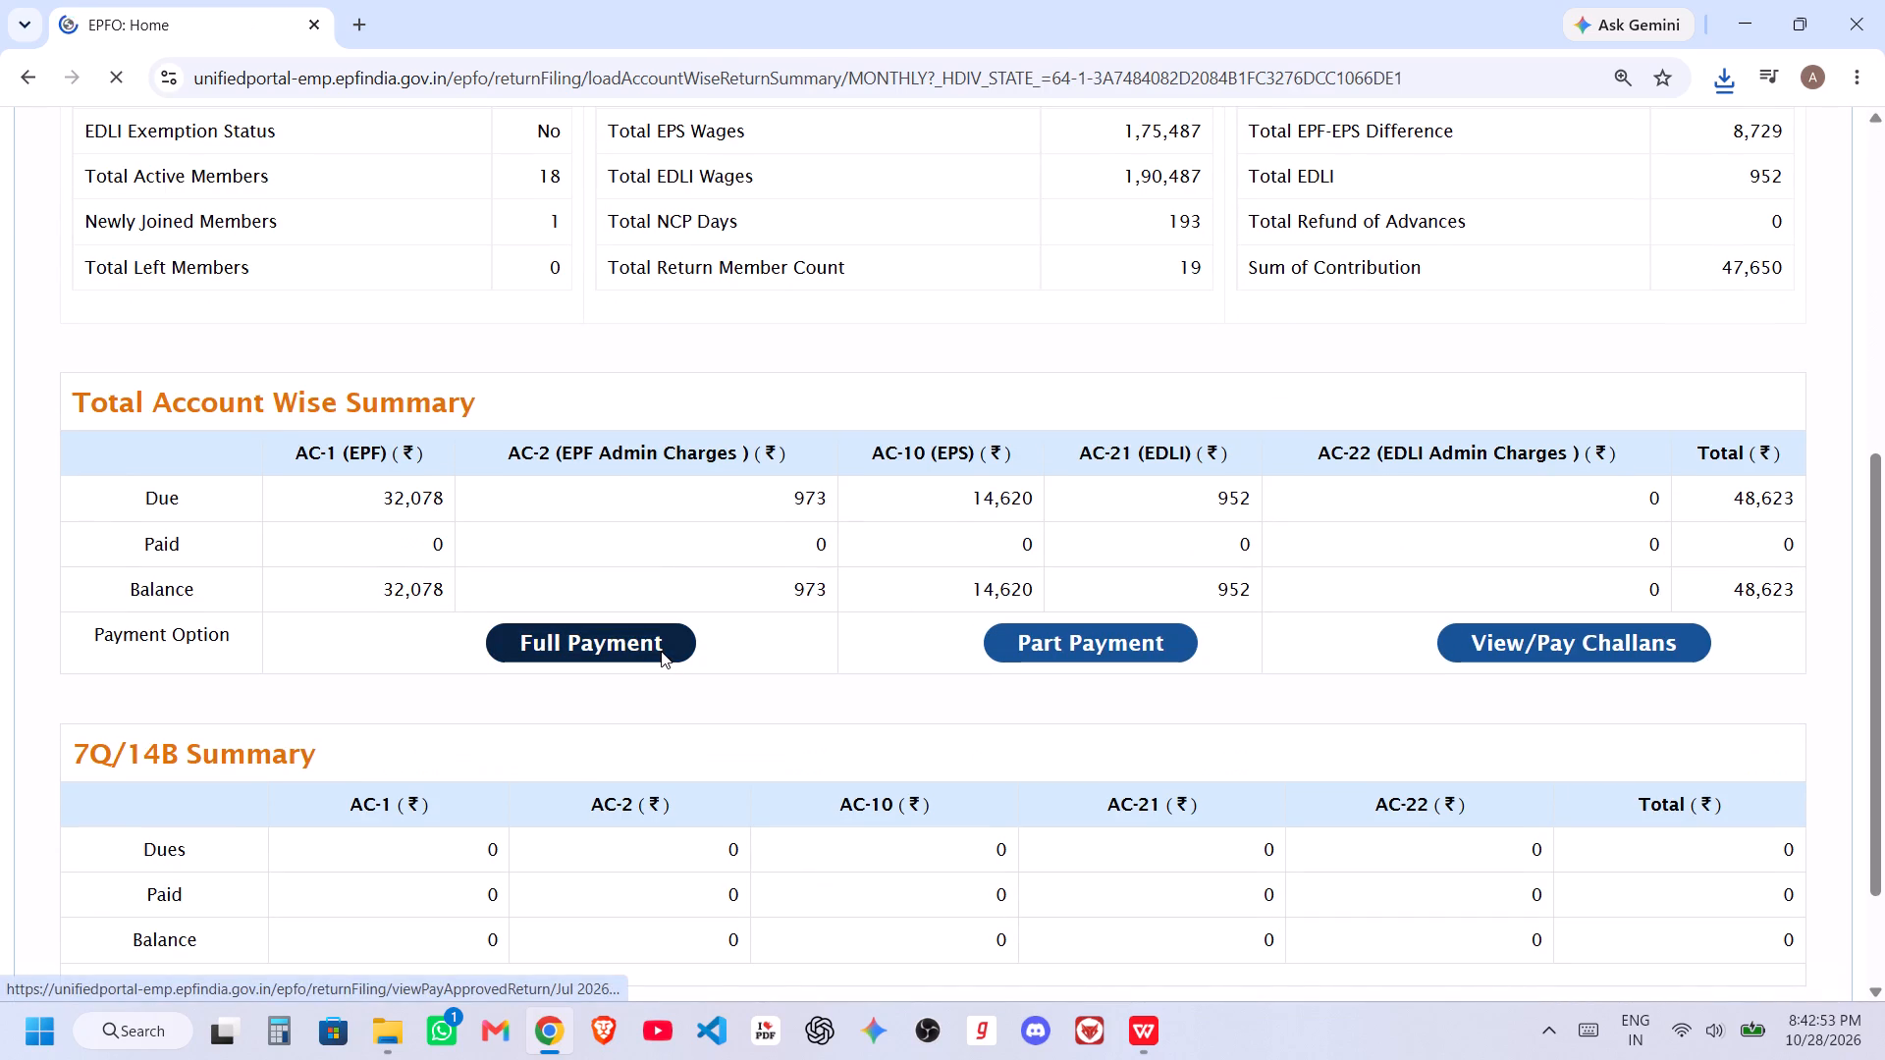
pyautogui.scroll(-3, 1202, 664)
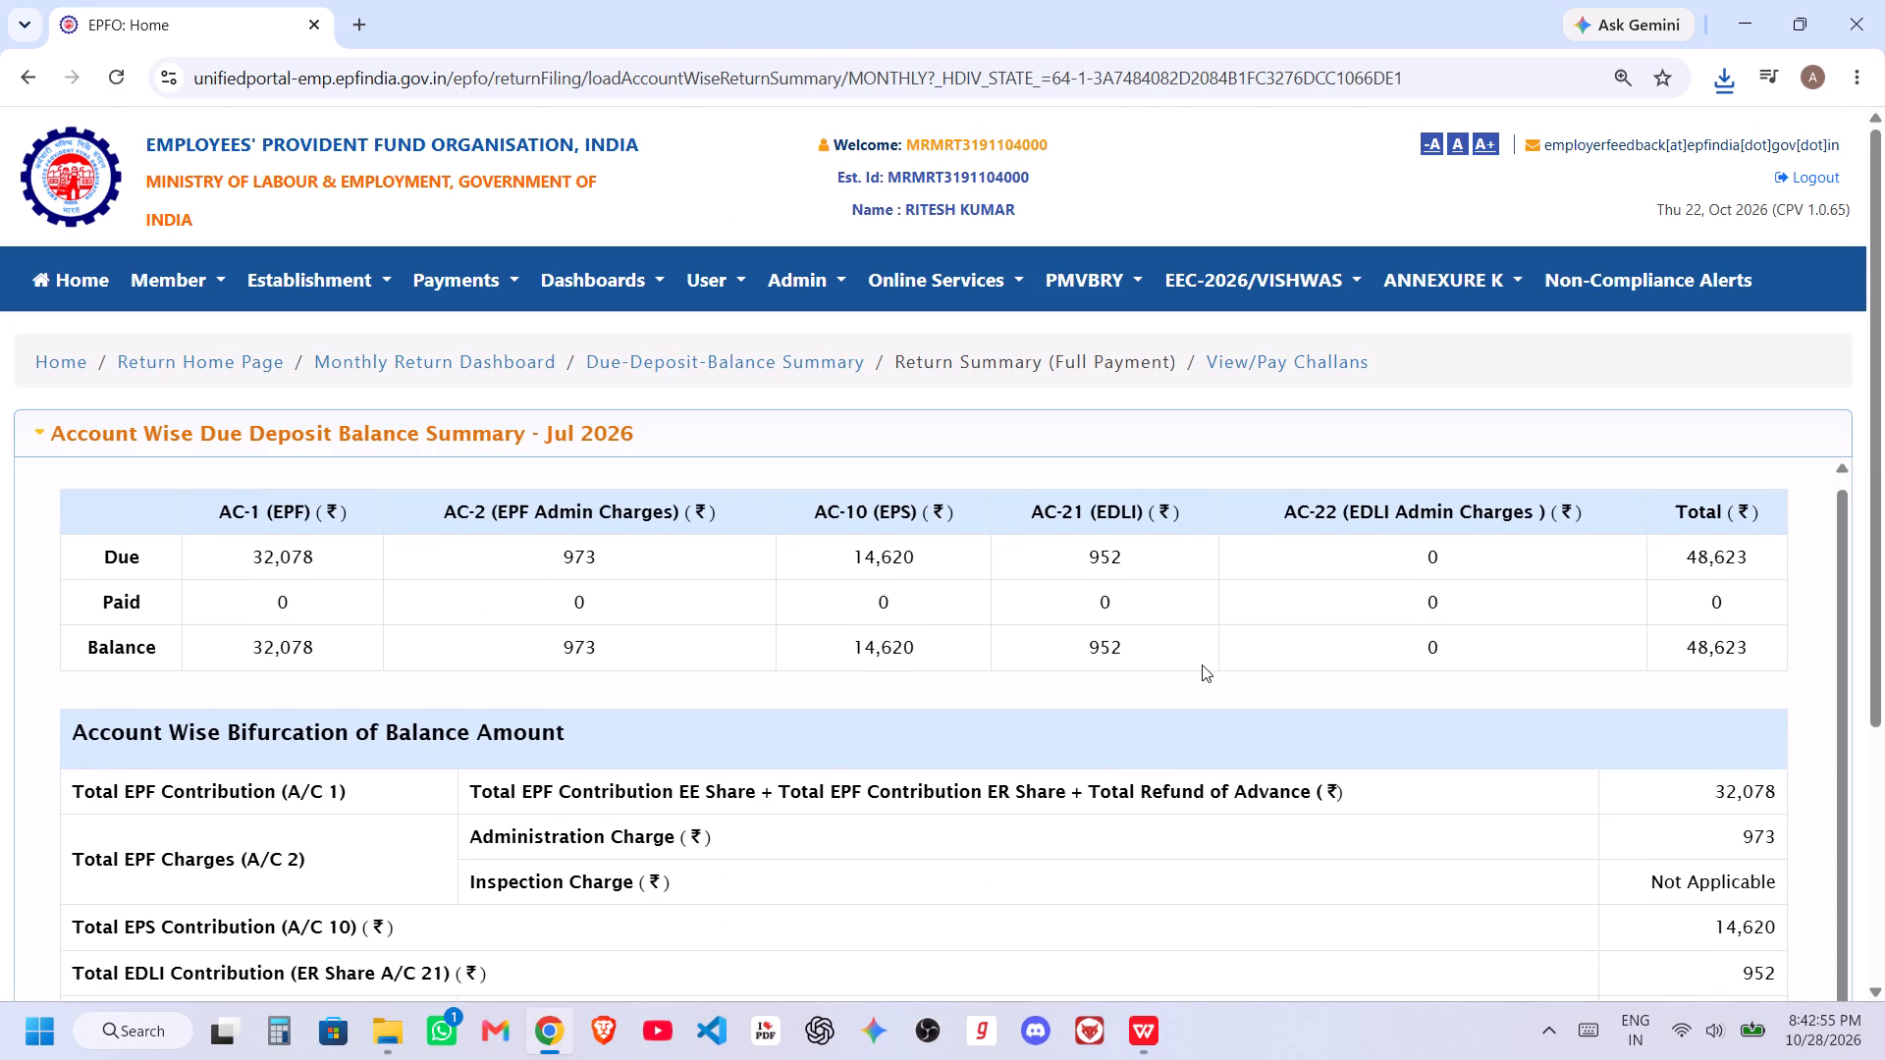
pyautogui.scroll(-3, 1202, 664)
pyautogui.scroll(-3, 988, 693)
pyautogui.click(935, 790)
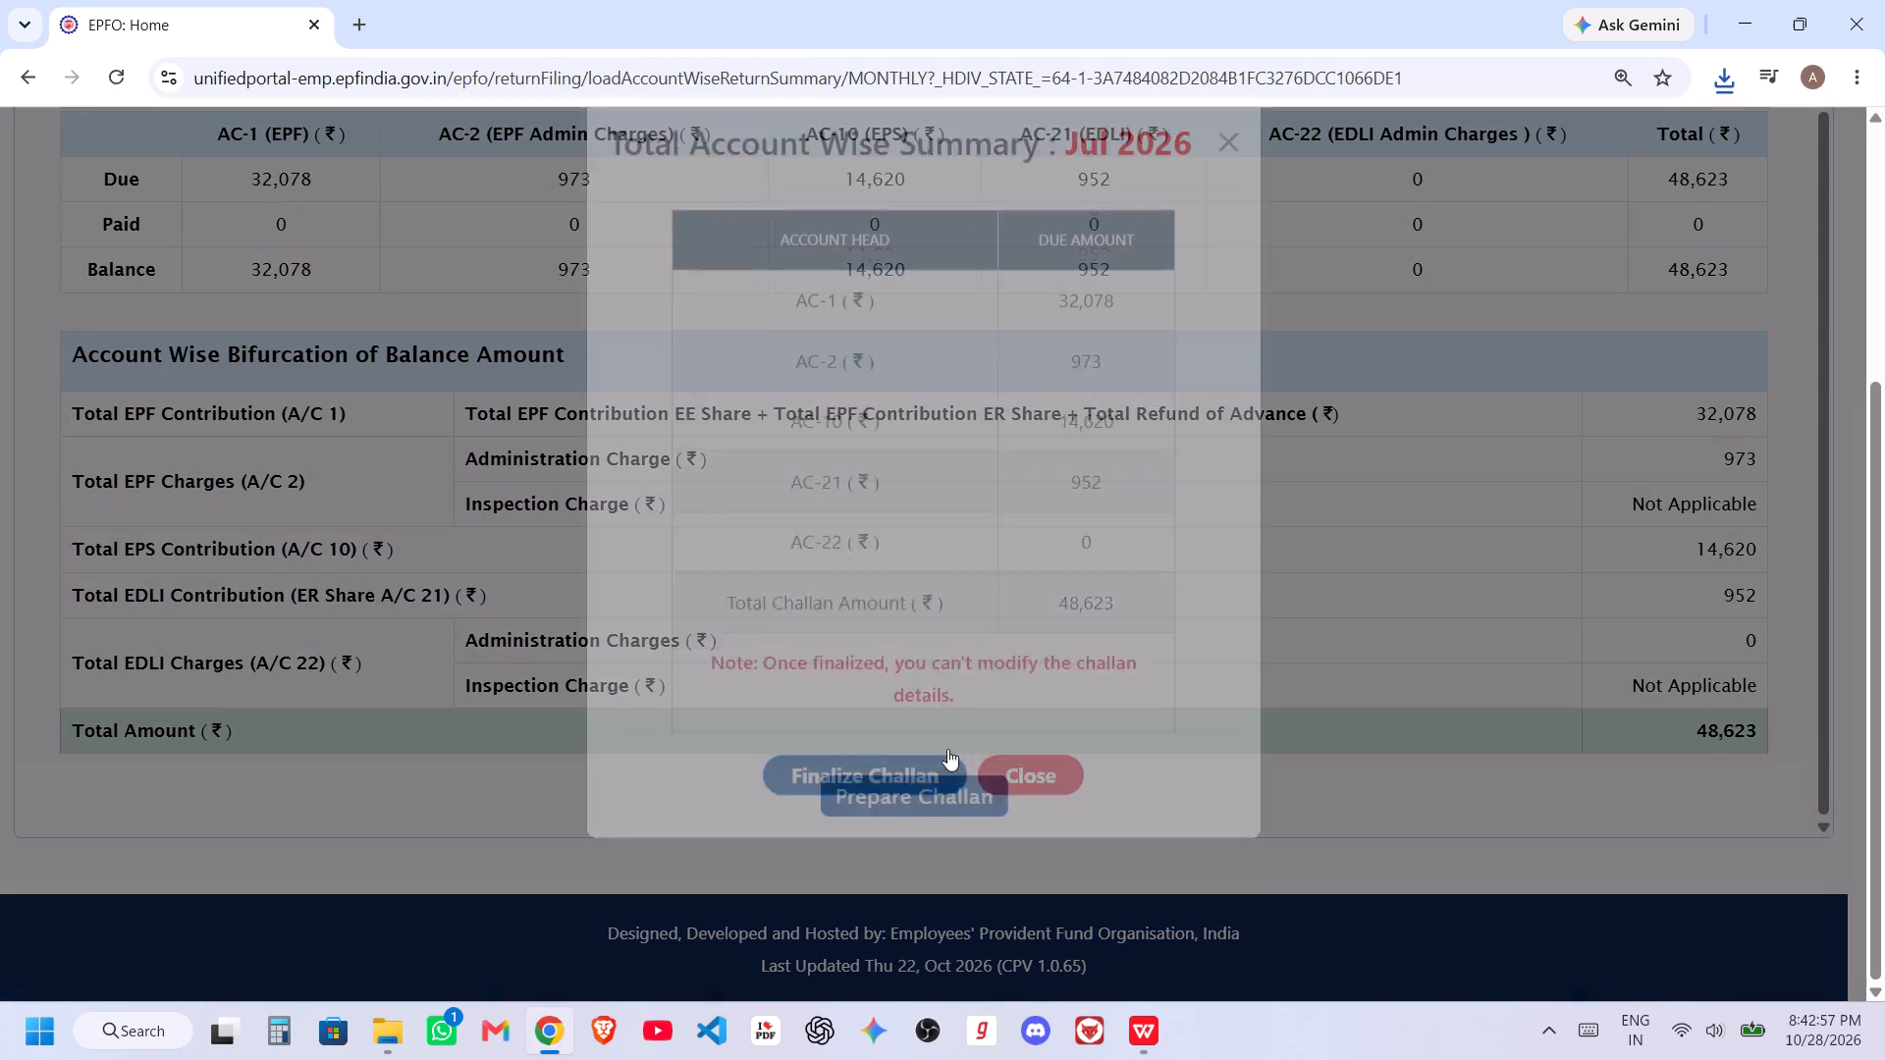
pyautogui.click(879, 826)
pyautogui.click(1066, 265)
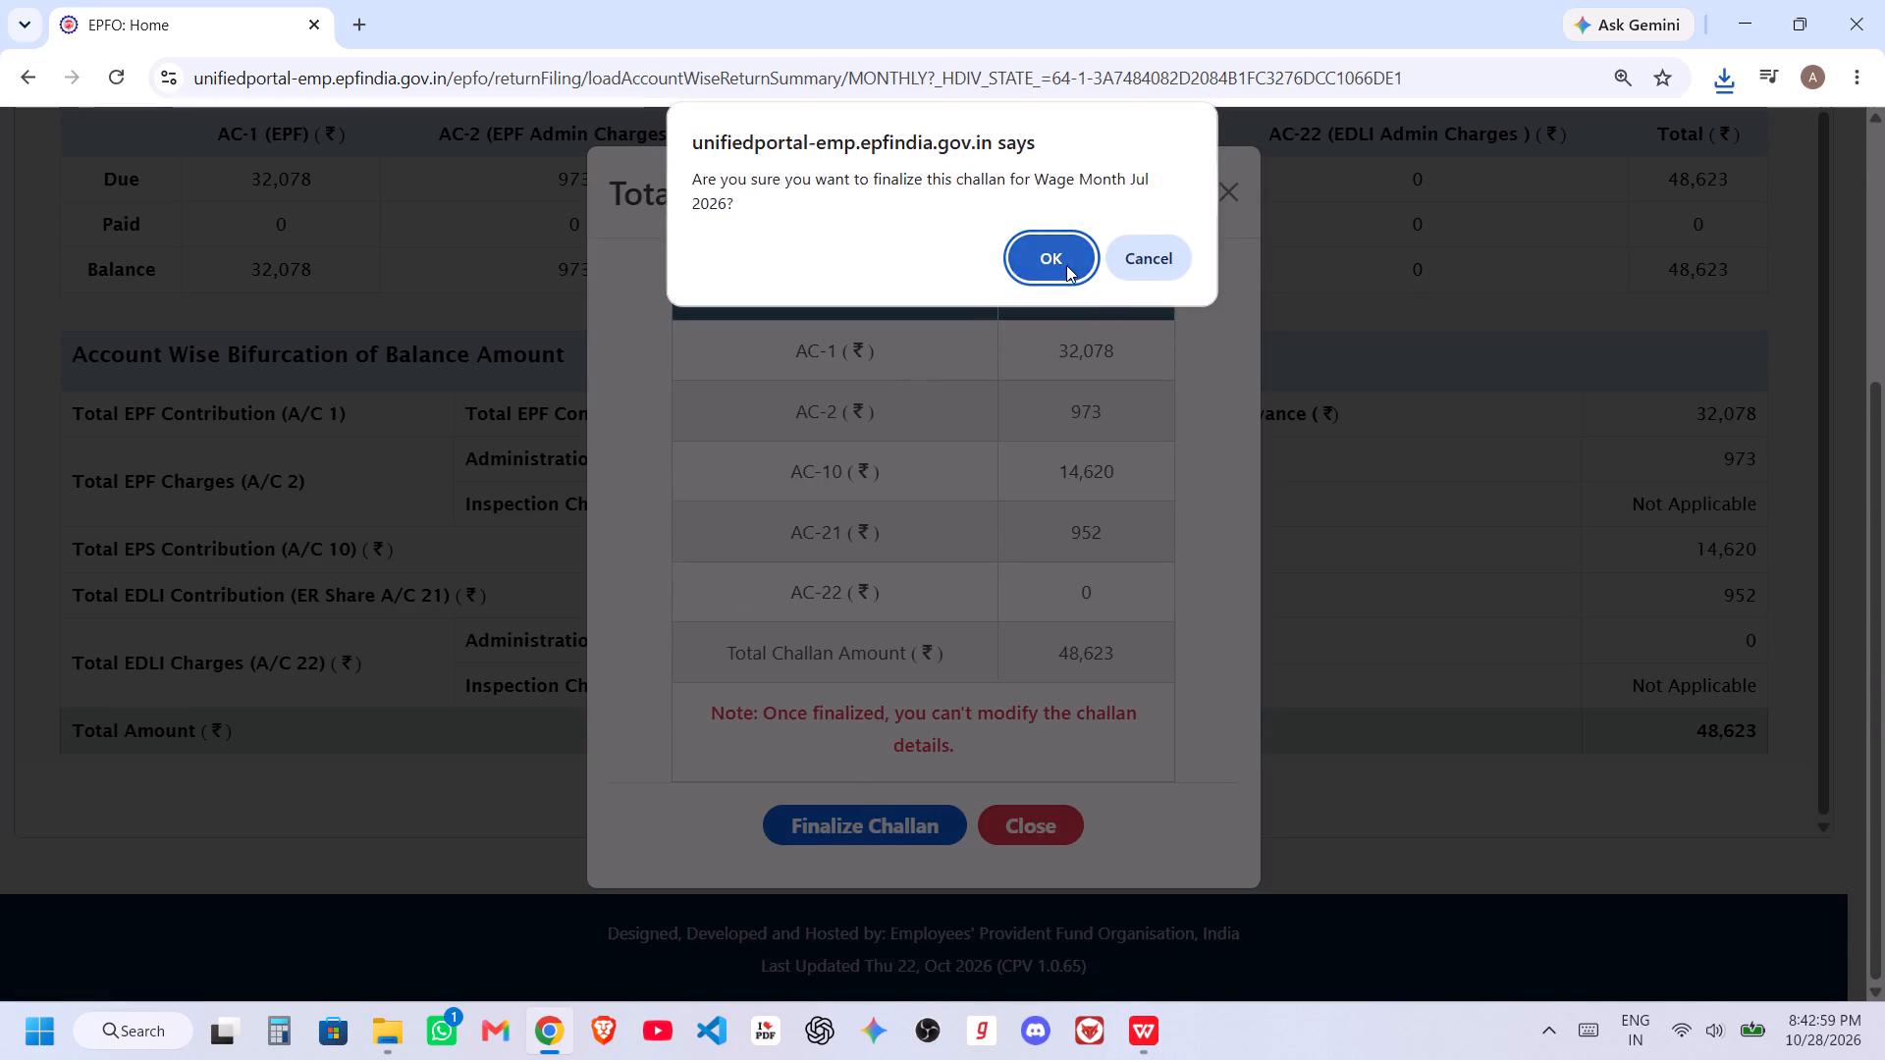
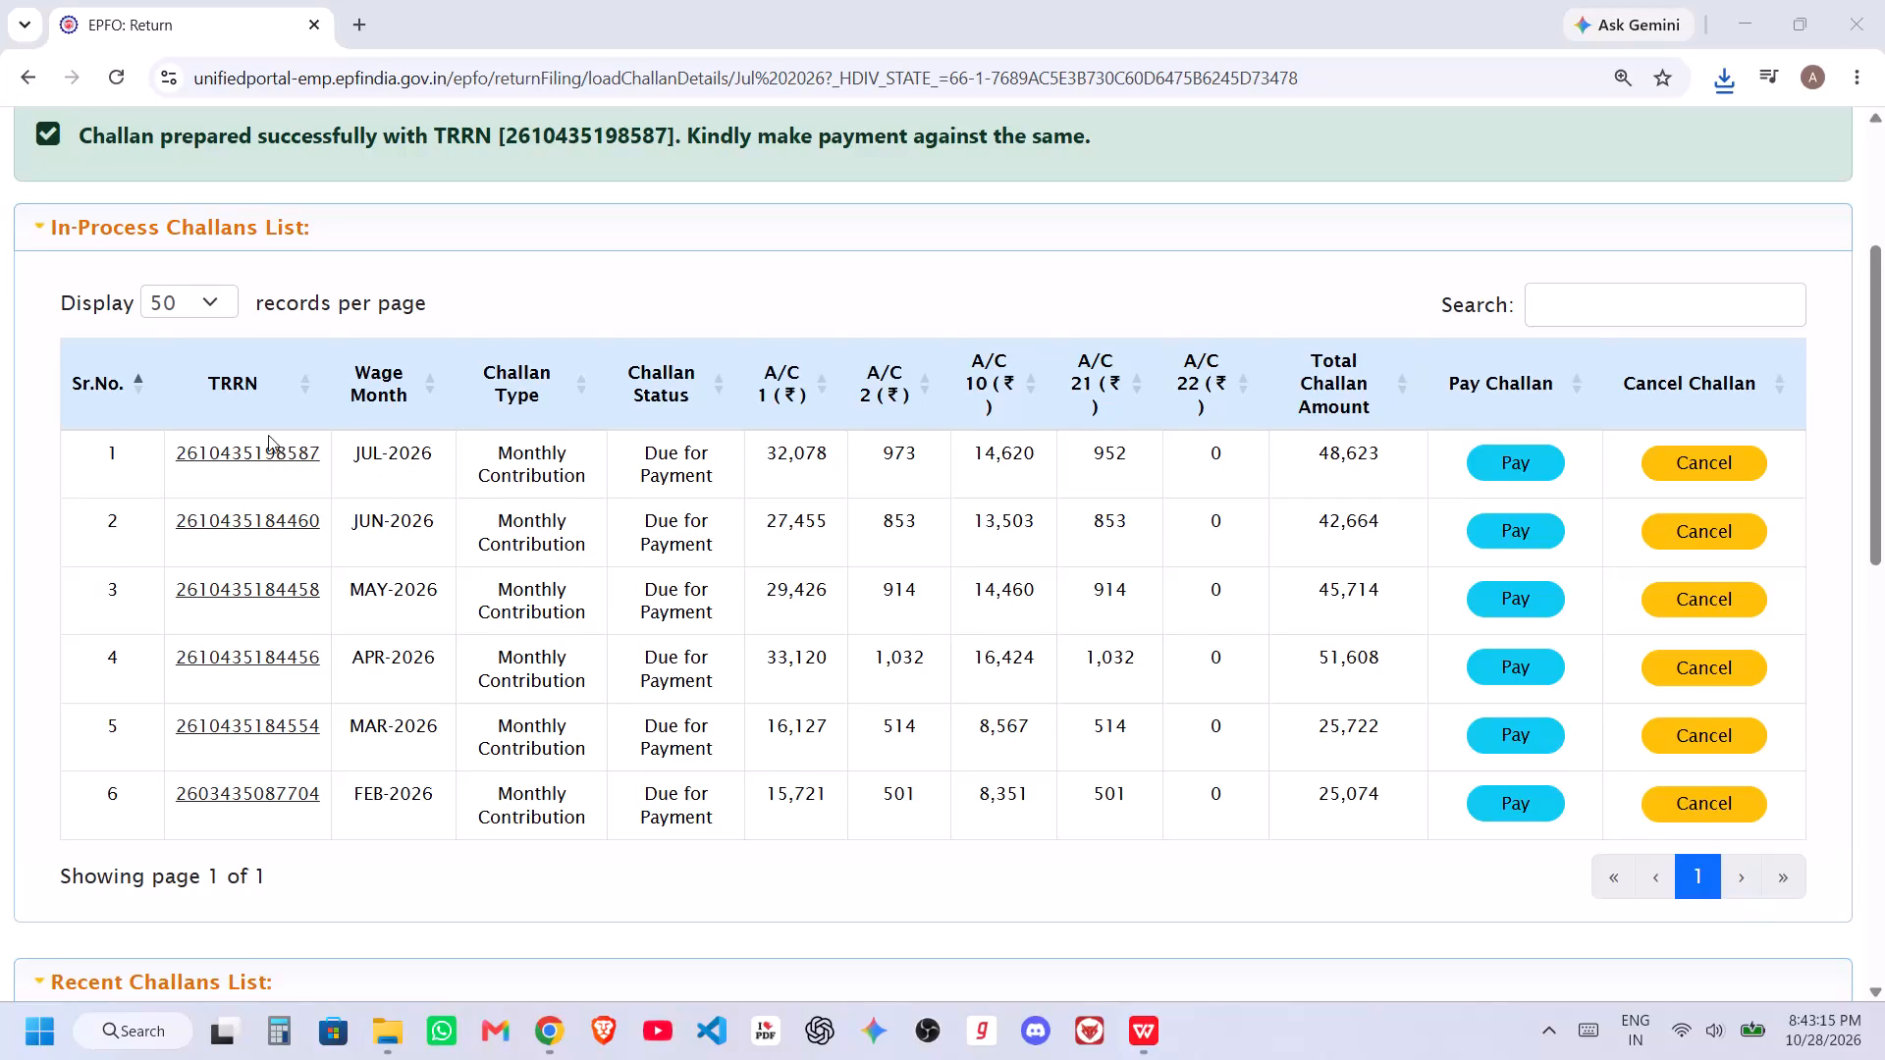
# Return to the Monthly Return Dashboard on the EPFO portal.
pyautogui.scroll(1, 268, 434)
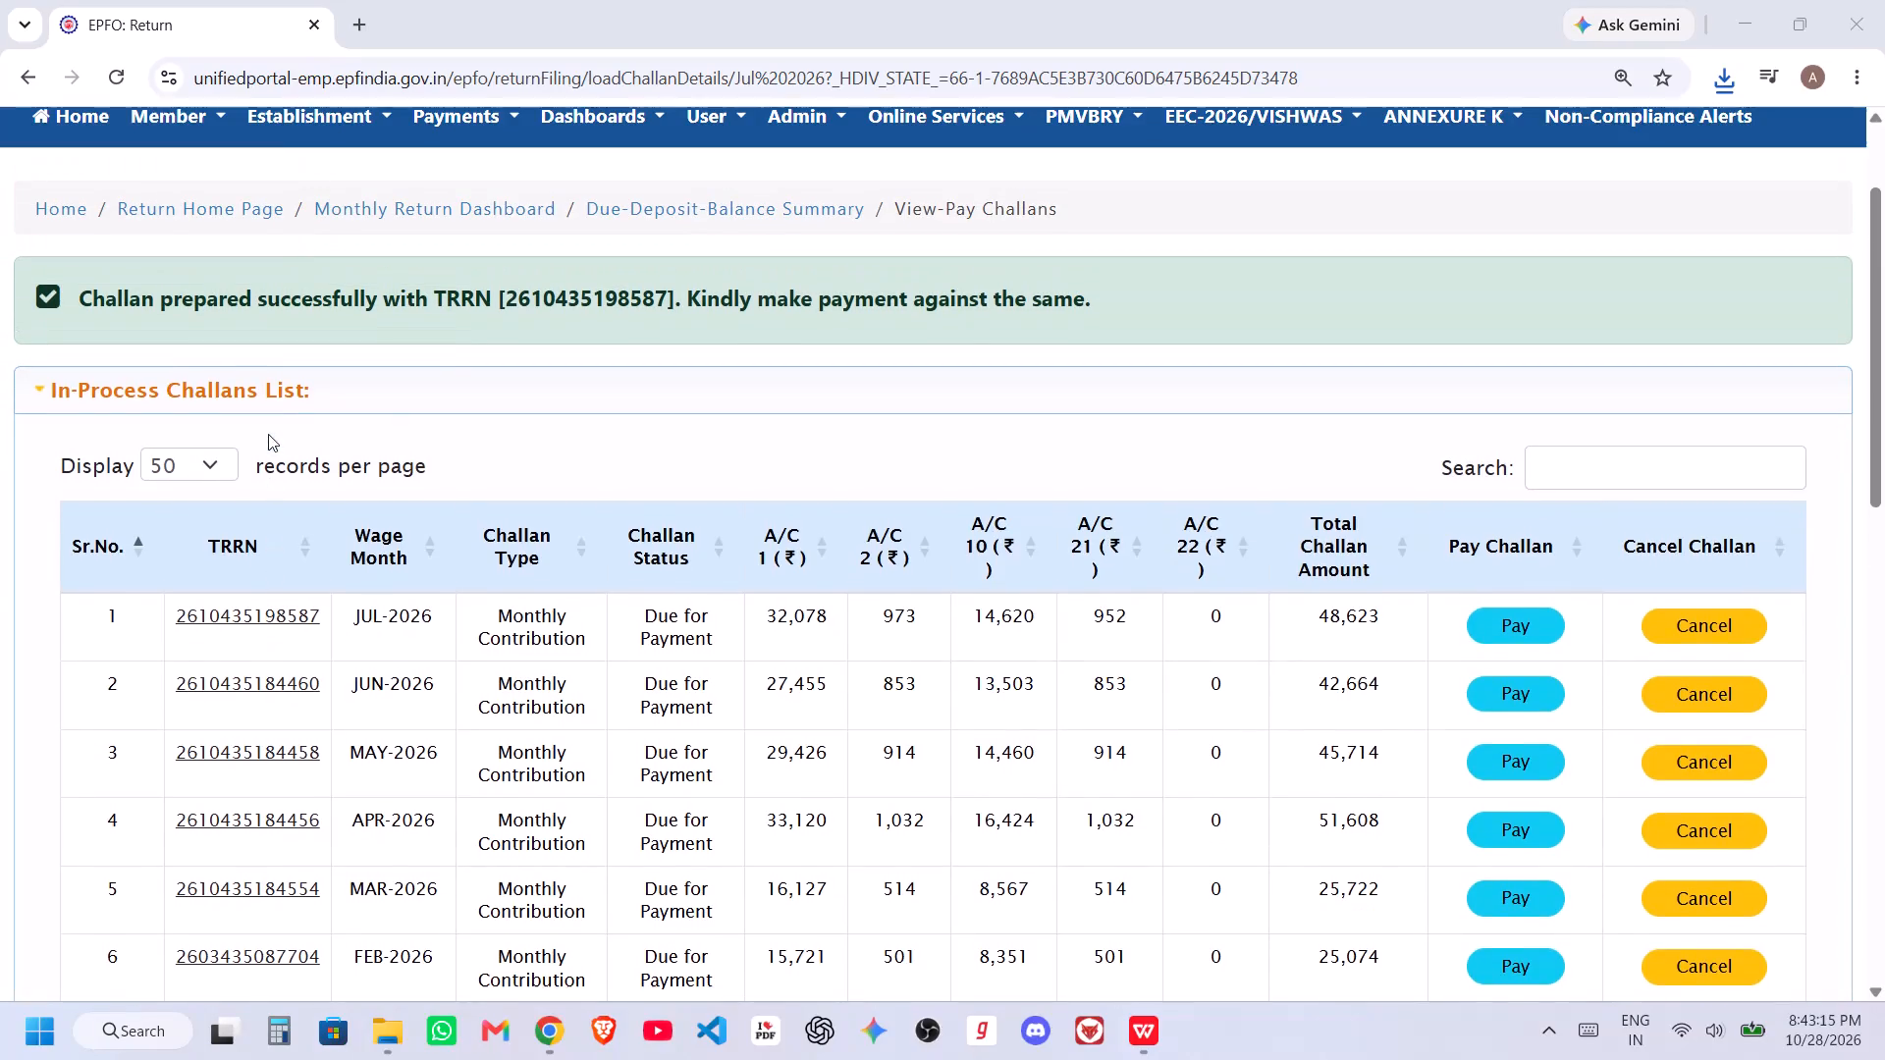
pyautogui.scroll(2, 295, 296)
pyautogui.scroll(1, 158, 399)
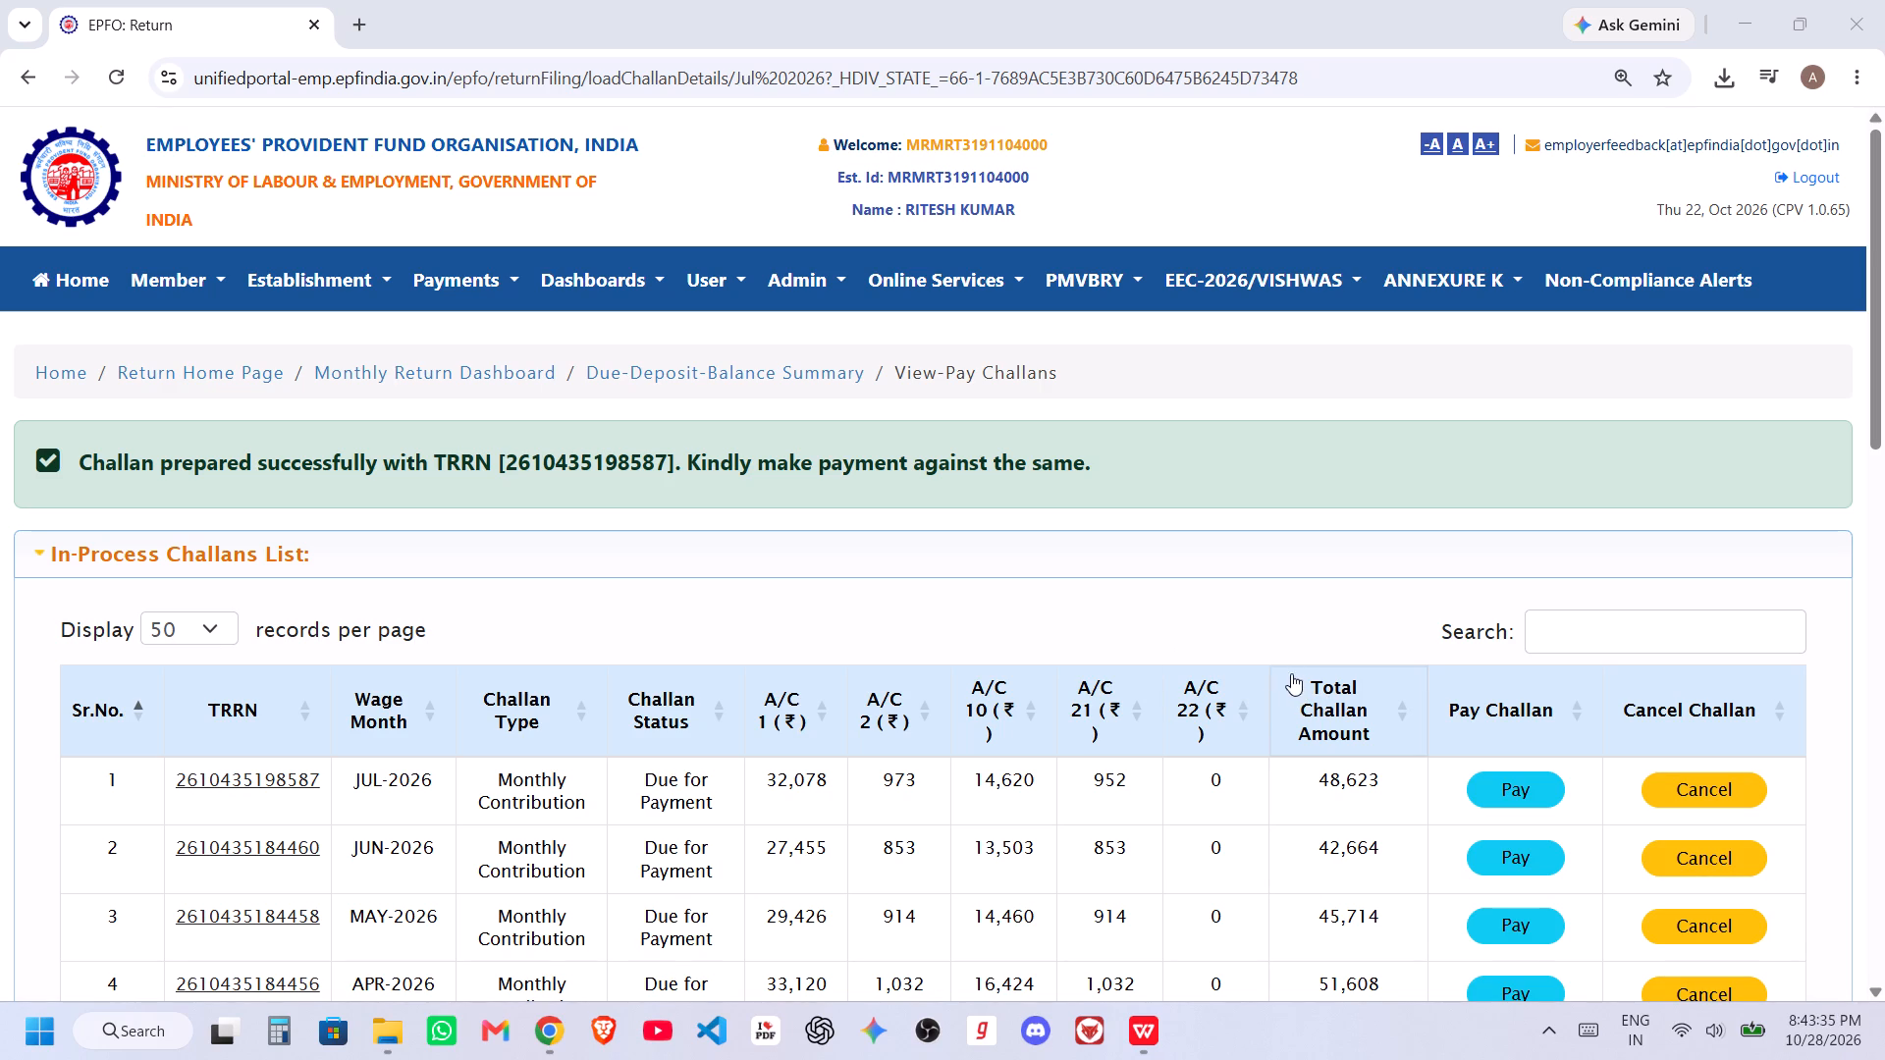
pyautogui.click(449, 379)
# Switch to WPS Office and close the window holding the July ECR and Wages Register workbooks.
pyautogui.hotkey('alt', 'Tab')
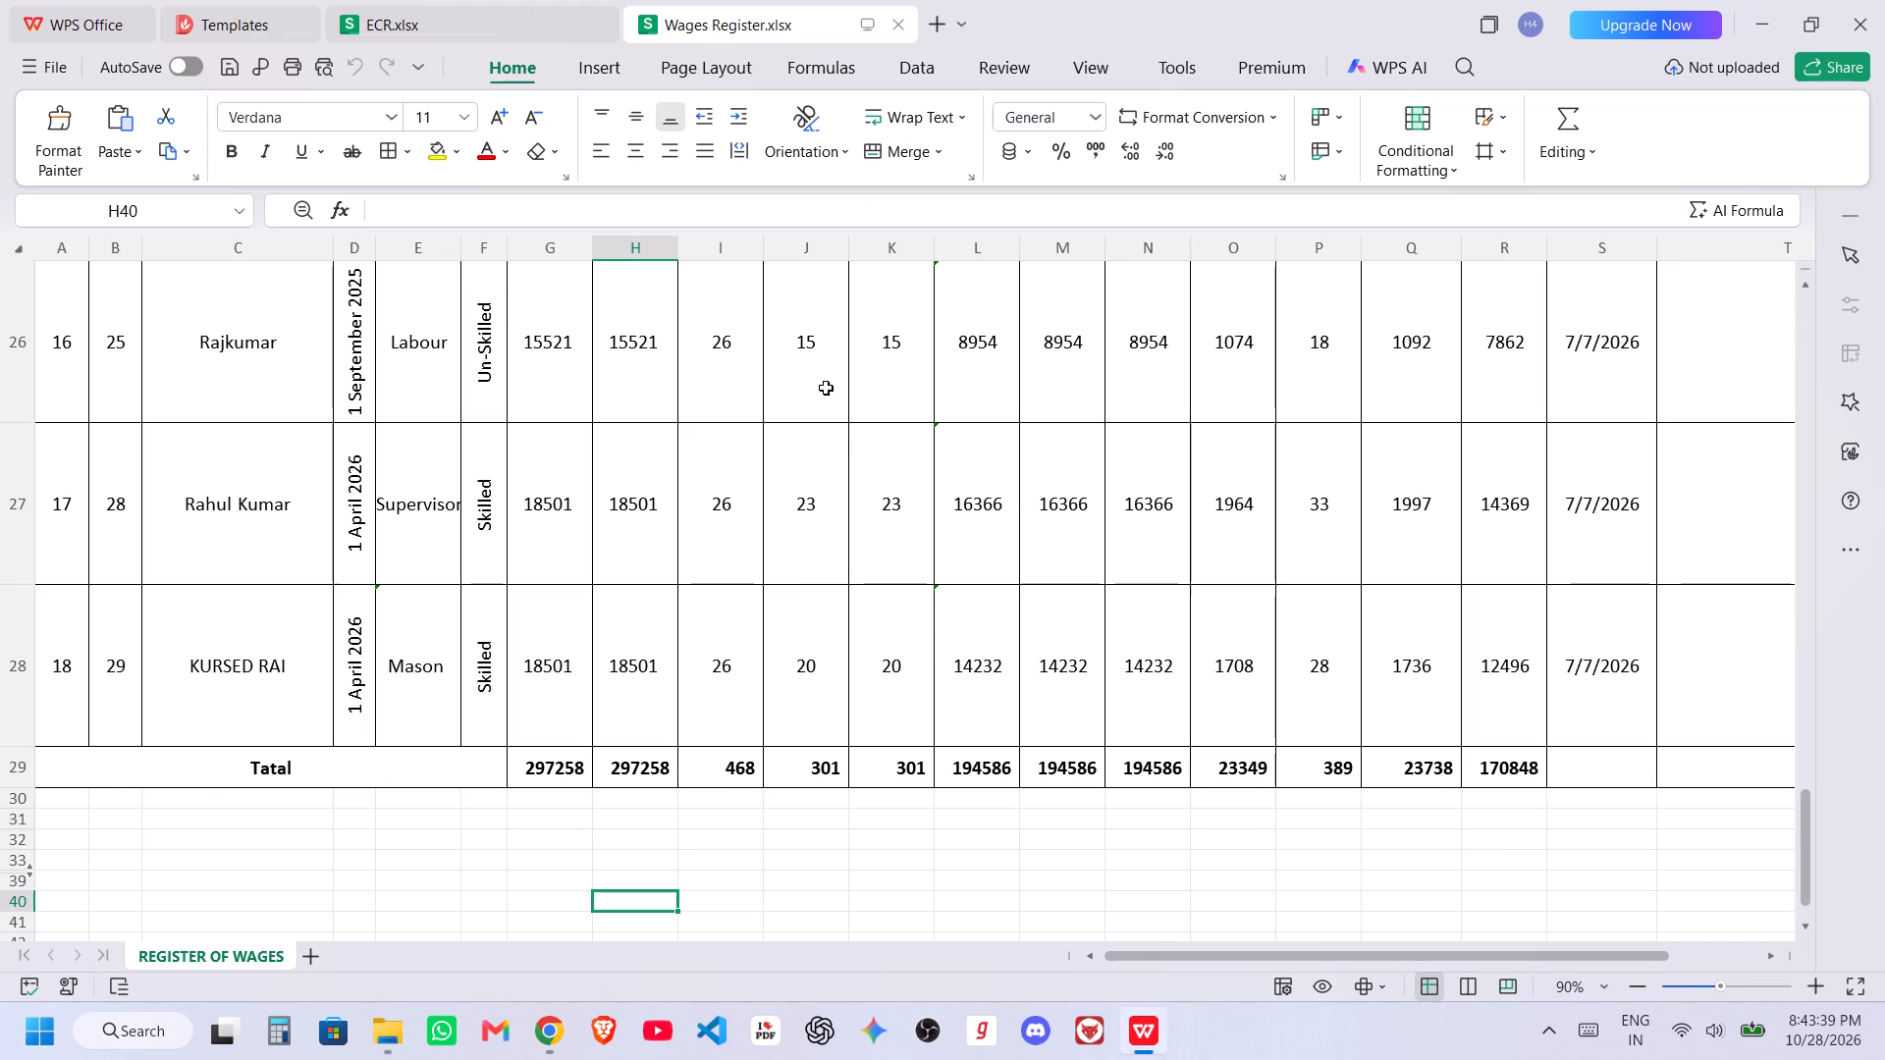
pyautogui.click(1884, 0)
# Open the Wages Register workbook from the August 2026 folder in File Explorer.
pyautogui.hotkey('alt', 'Tab')
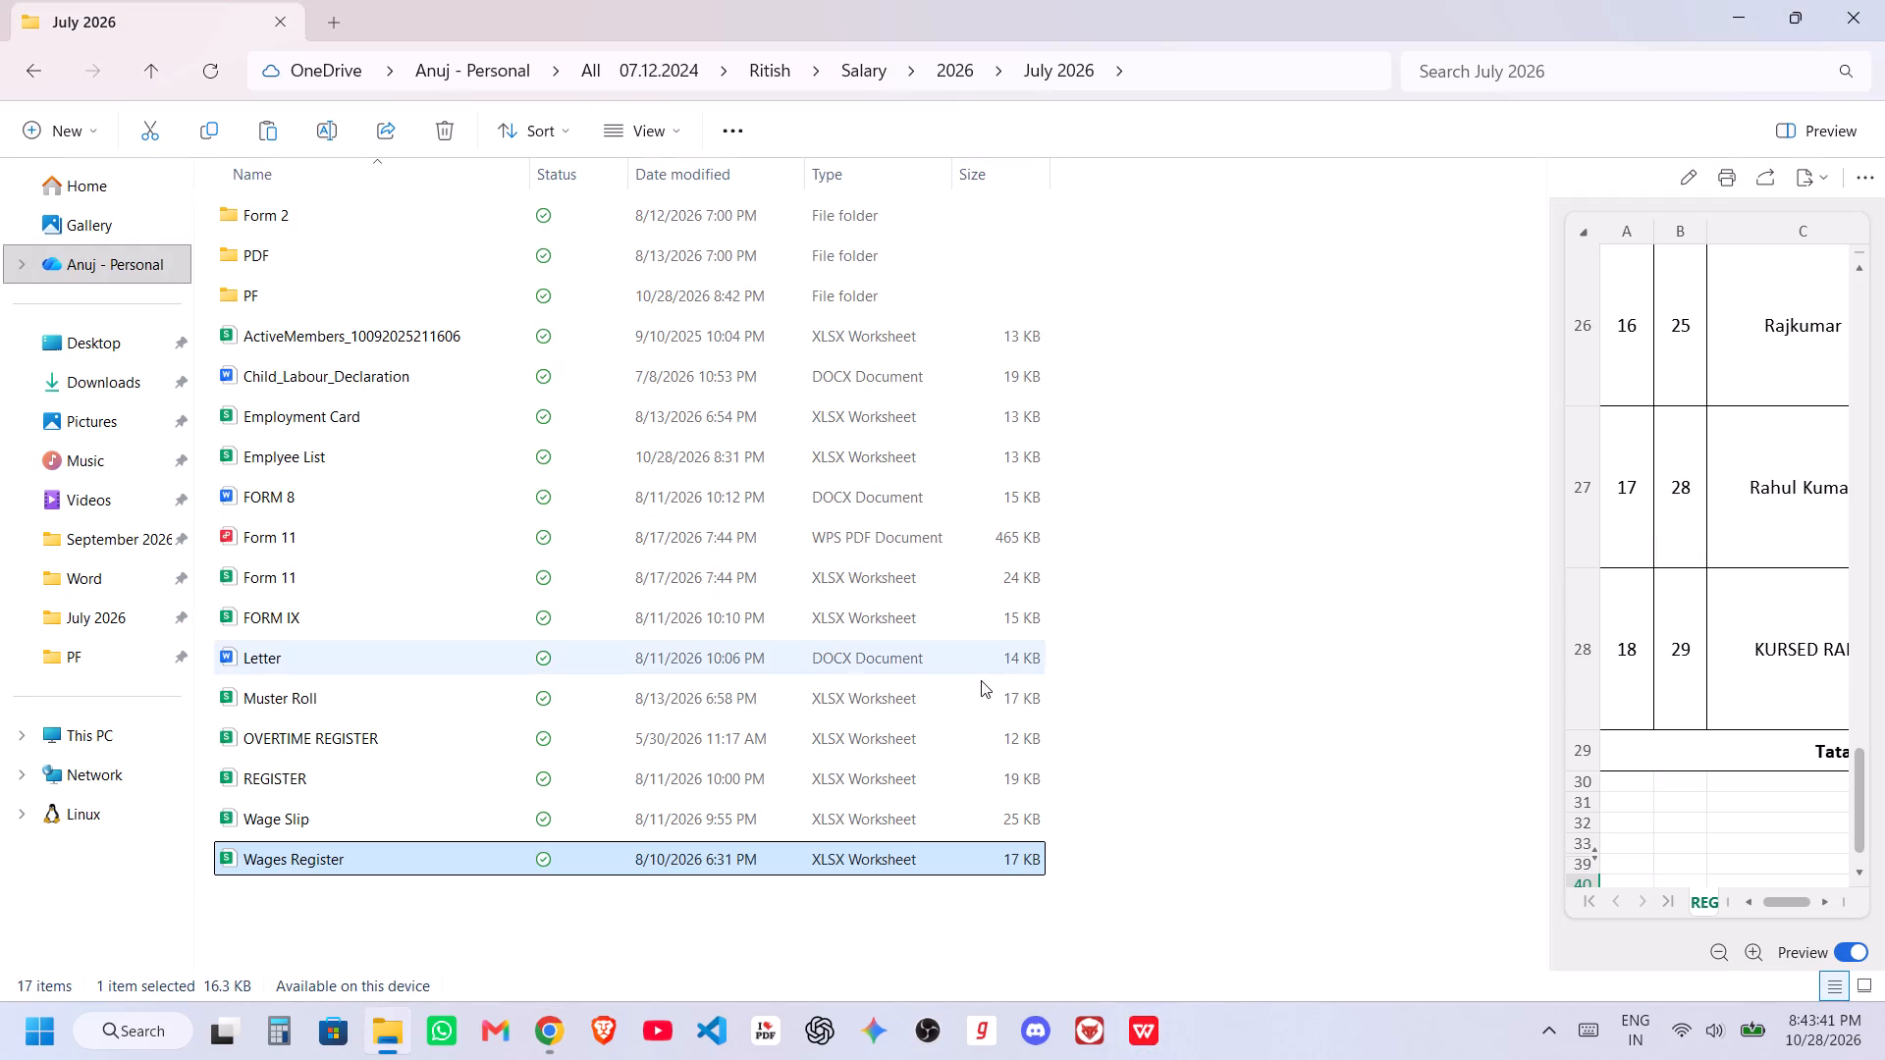
pyautogui.click(940, 66)
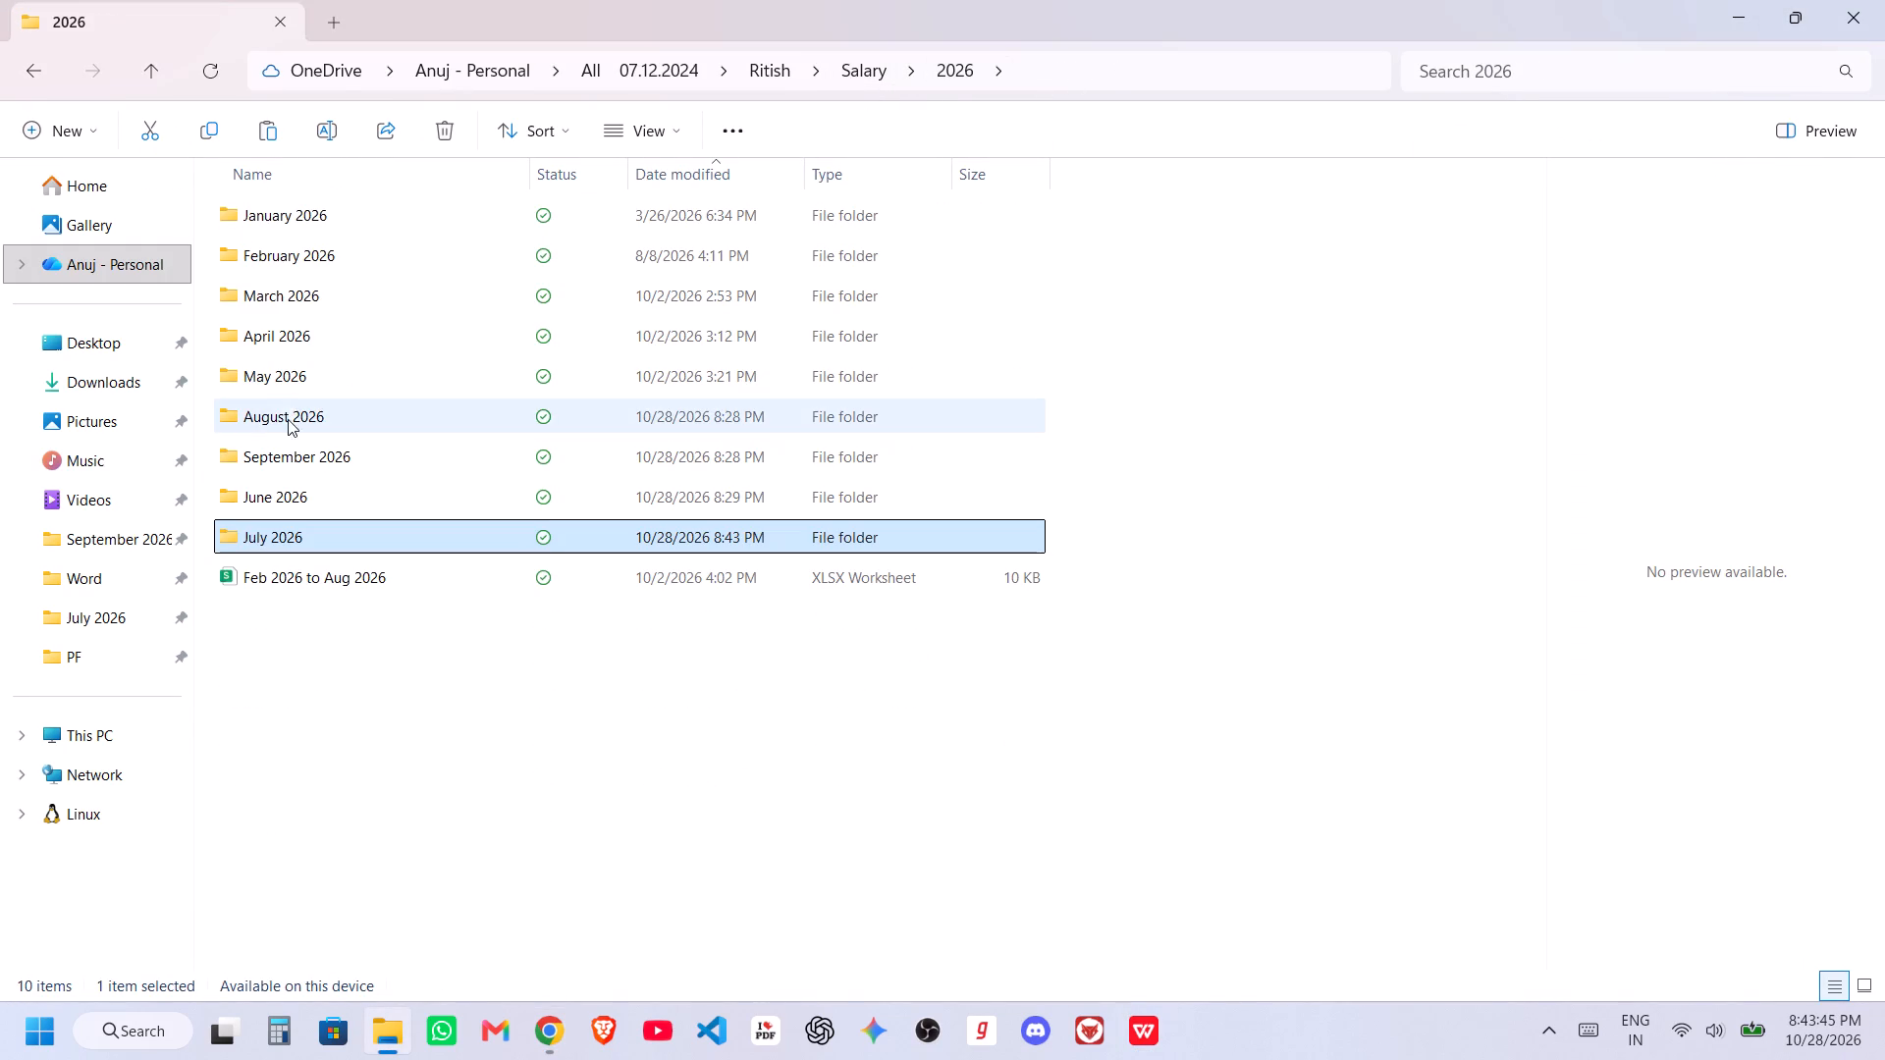
pyautogui.doubleClick(287, 409)
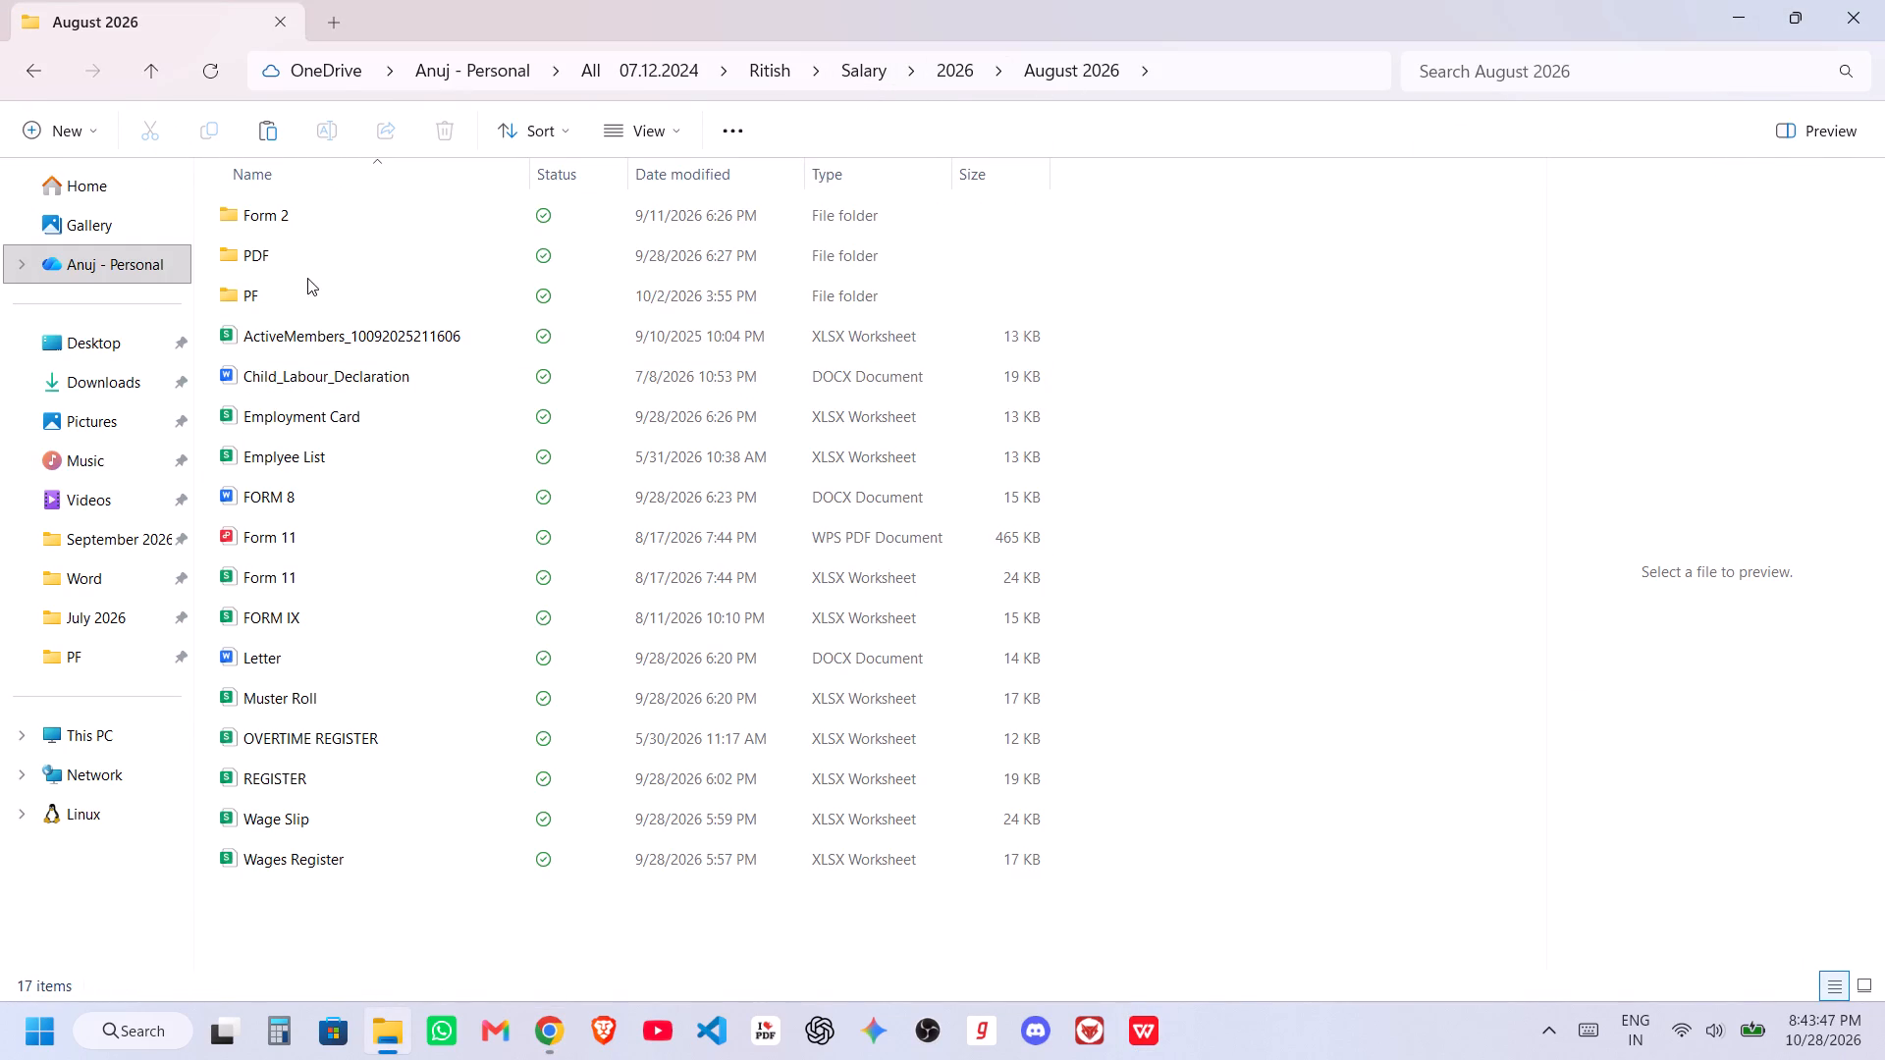
pyautogui.doubleClick(282, 843)
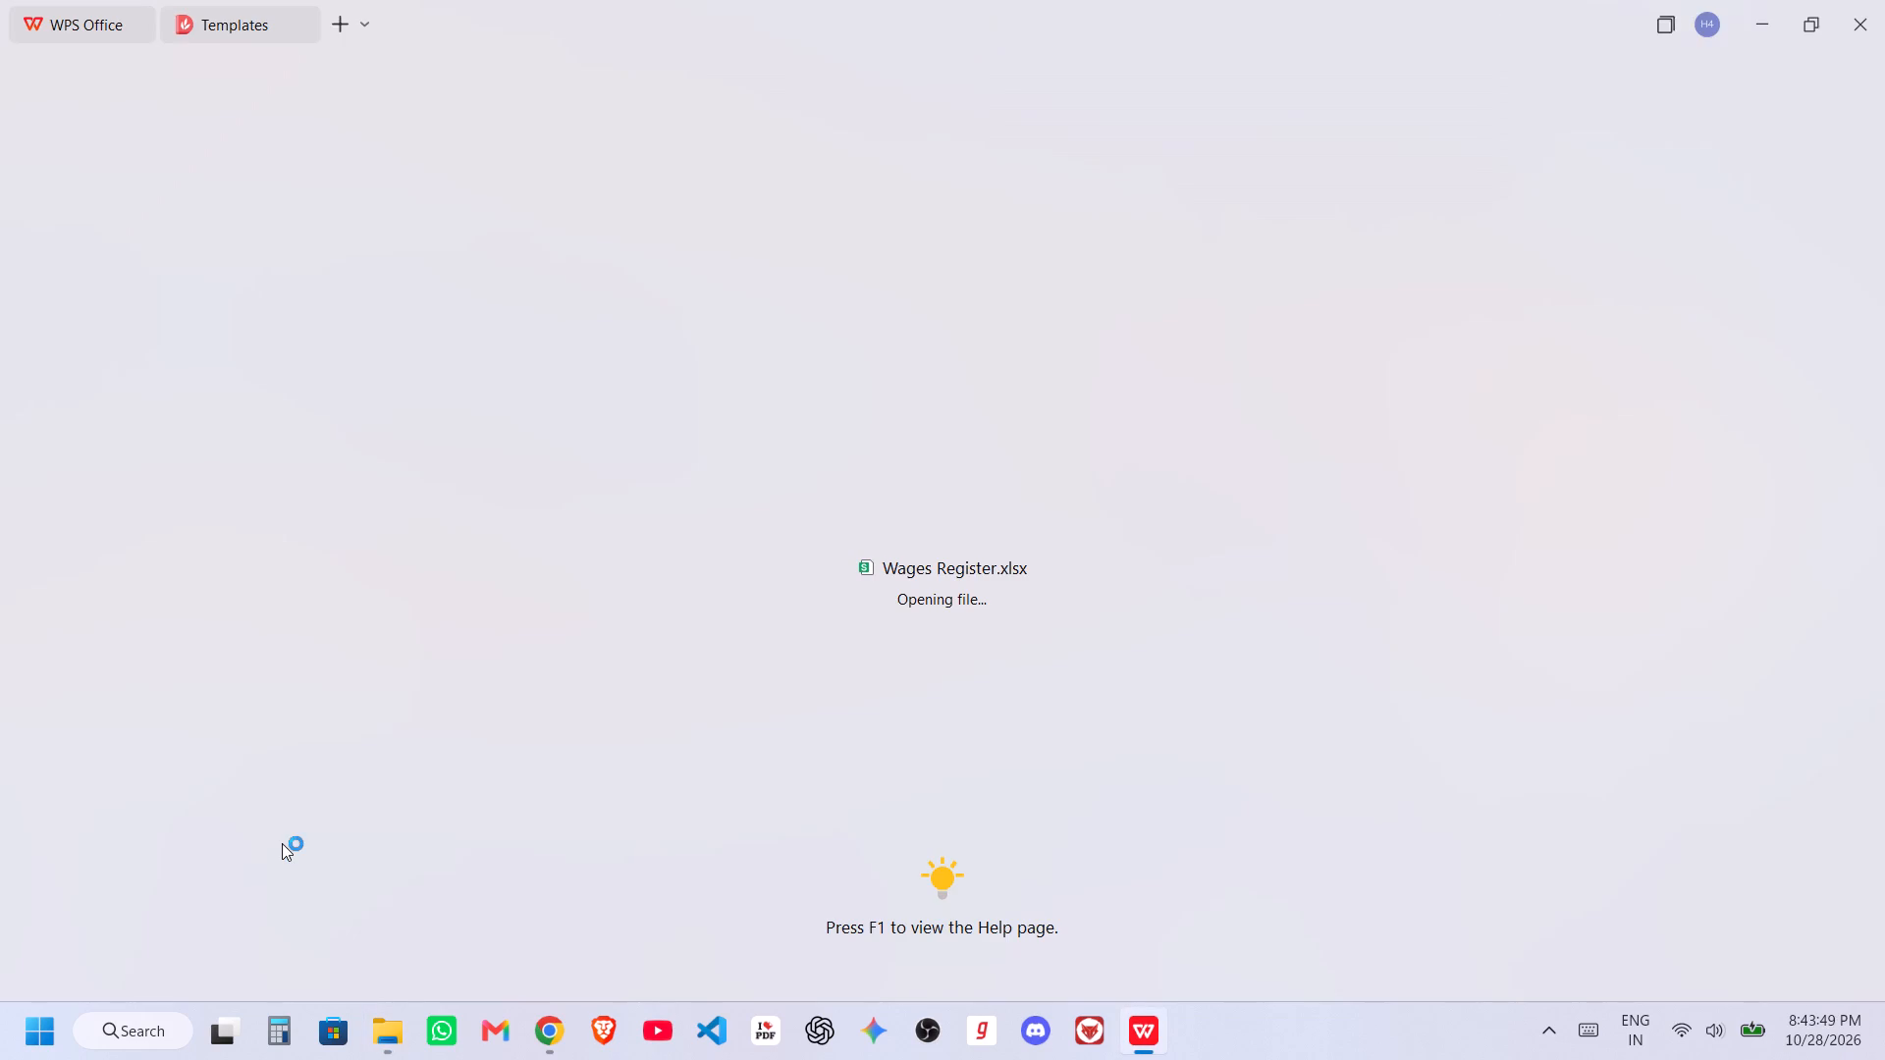
# Delete the text file A and the XLS version of ECR from the August 2026 PF folder.
pyautogui.hotkey('alt', 'Tab')
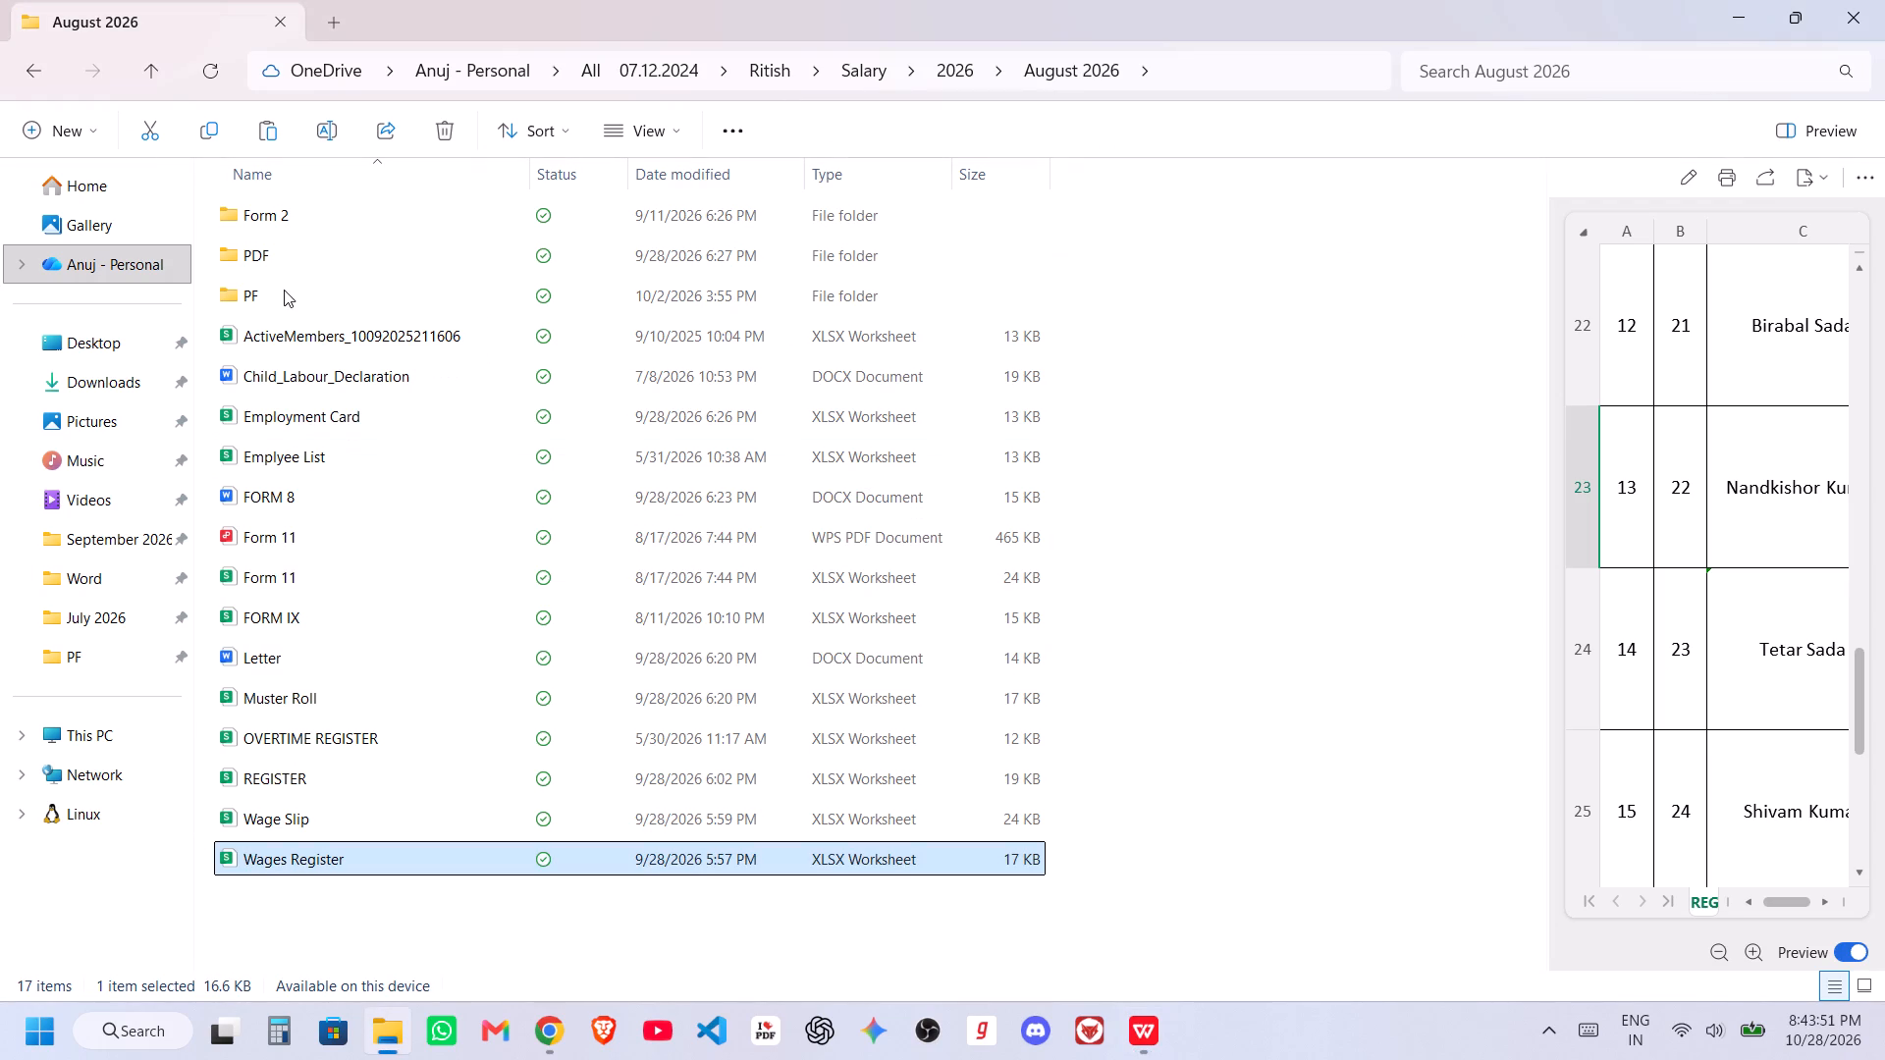
pyautogui.doubleClick(284, 283)
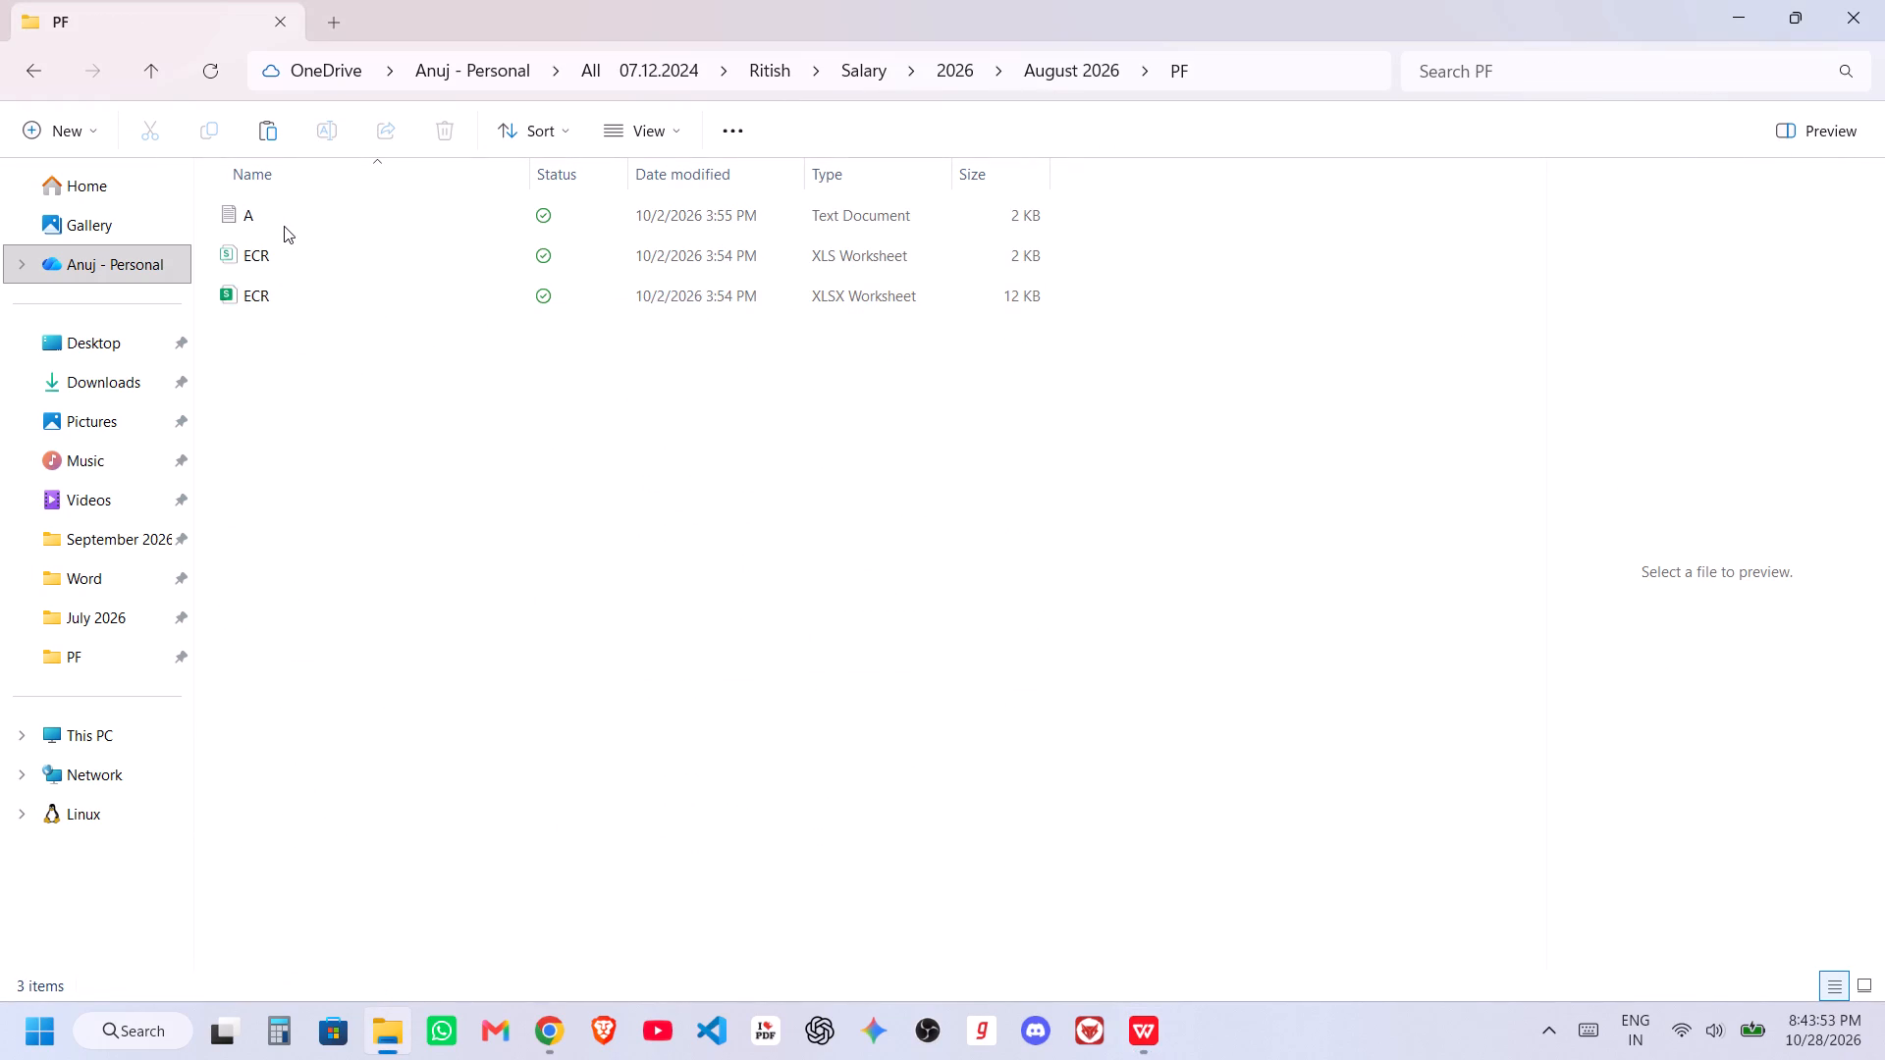
pyautogui.click(284, 226)
pyautogui.press('Delete')
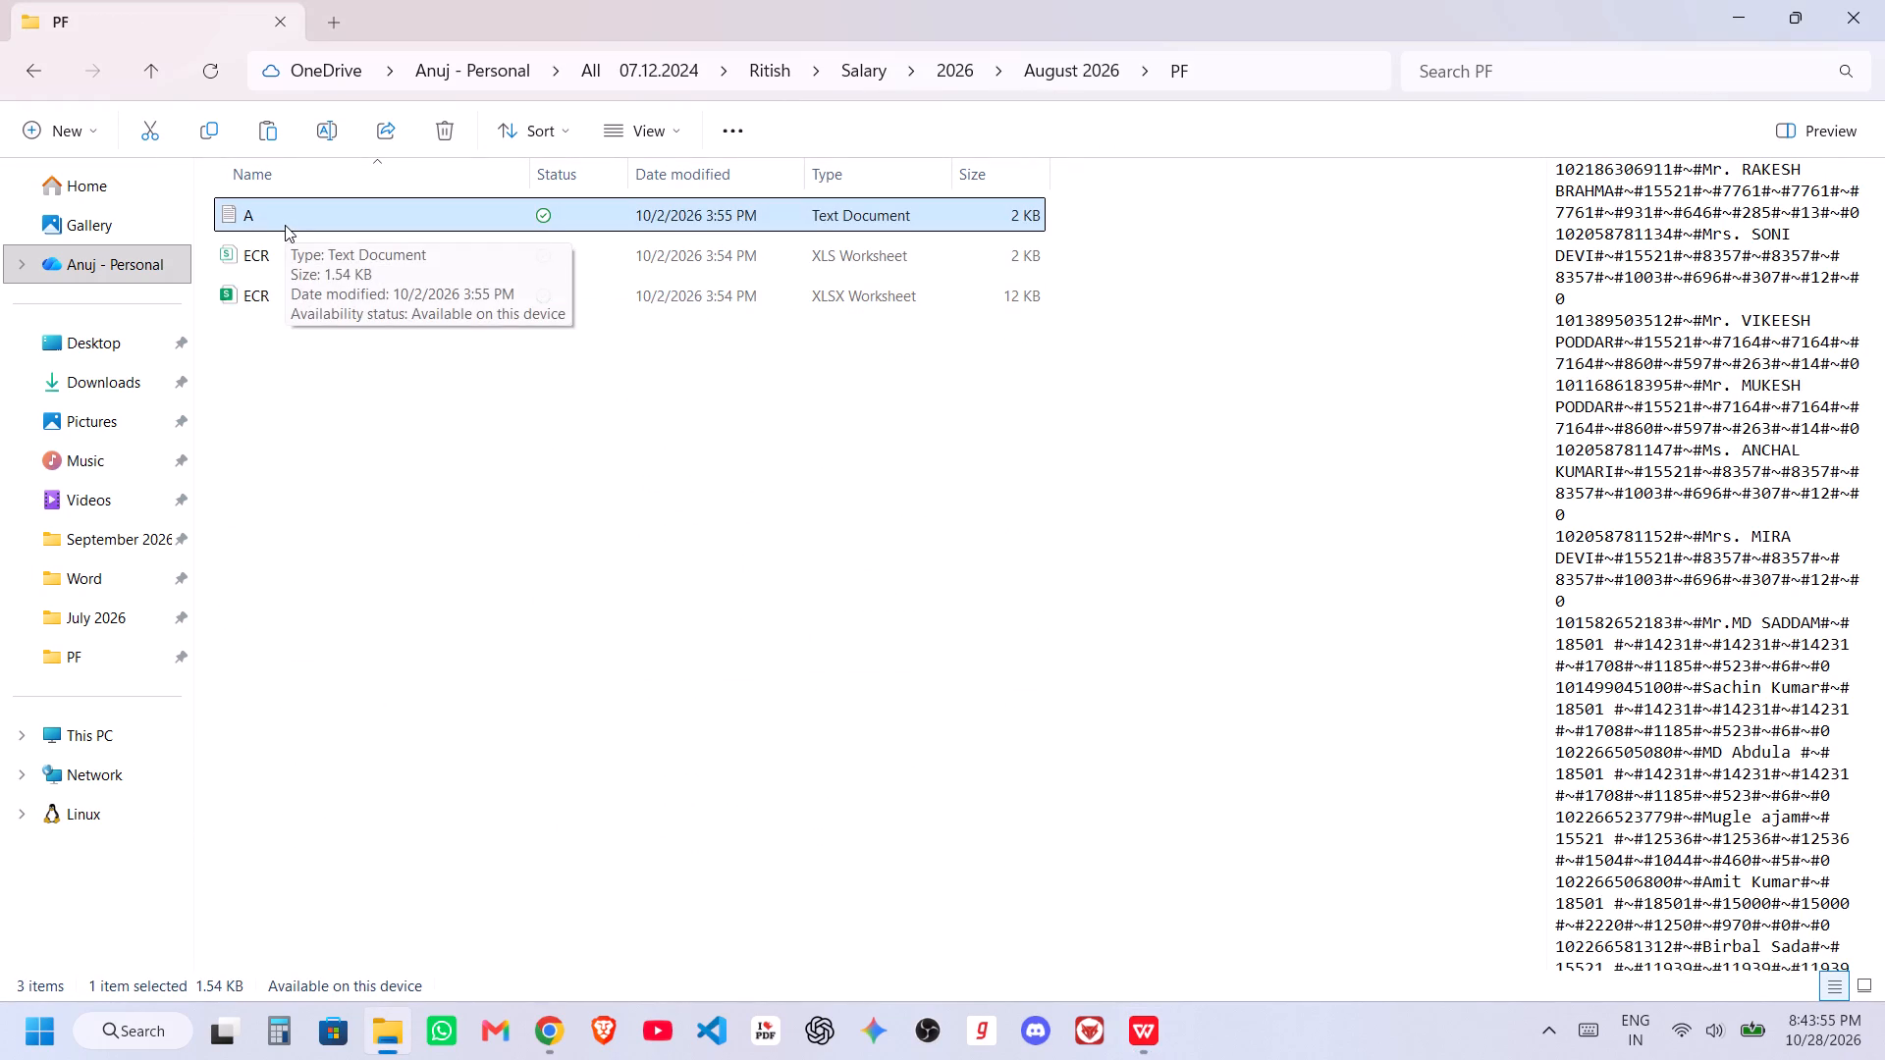
pyautogui.click(284, 211)
pyautogui.press('Delete')
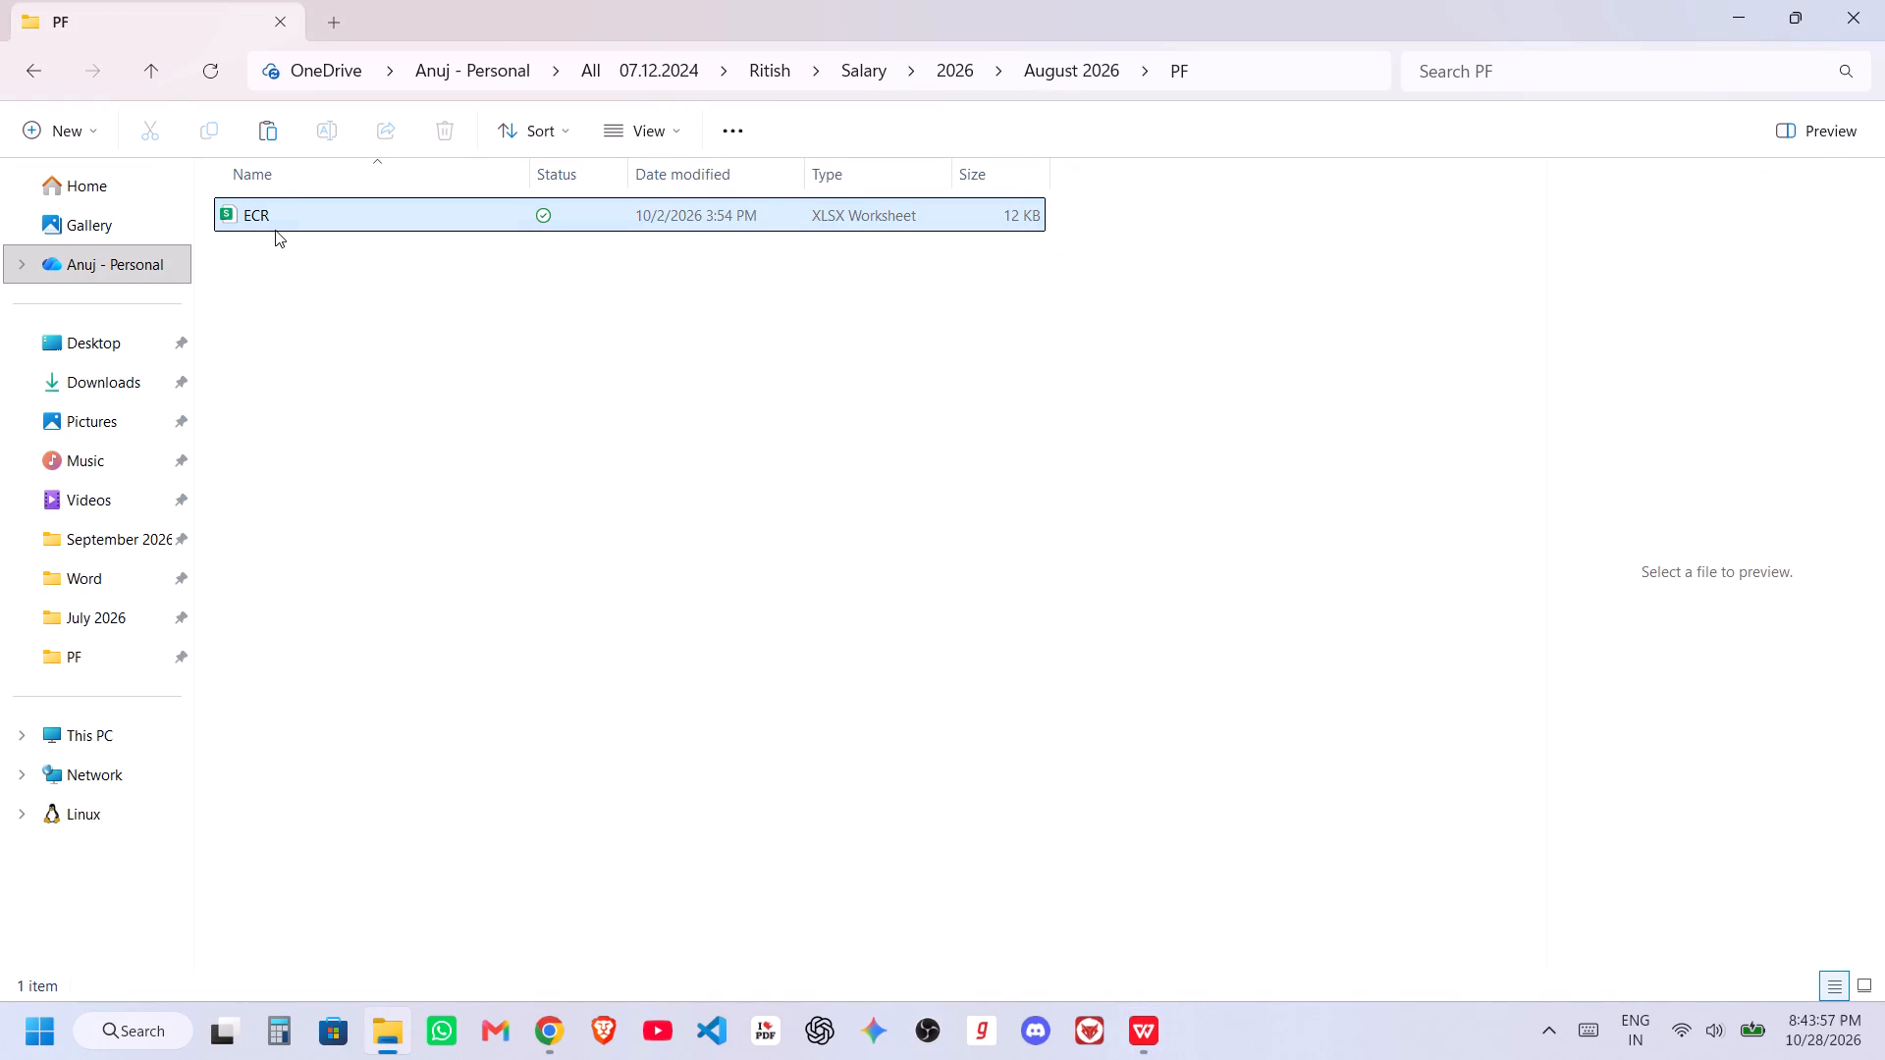
# Open August's ECR.xlsx and set the EPF wages and gross wages in row 17 to 0.
pyautogui.doubleClick(275, 223)
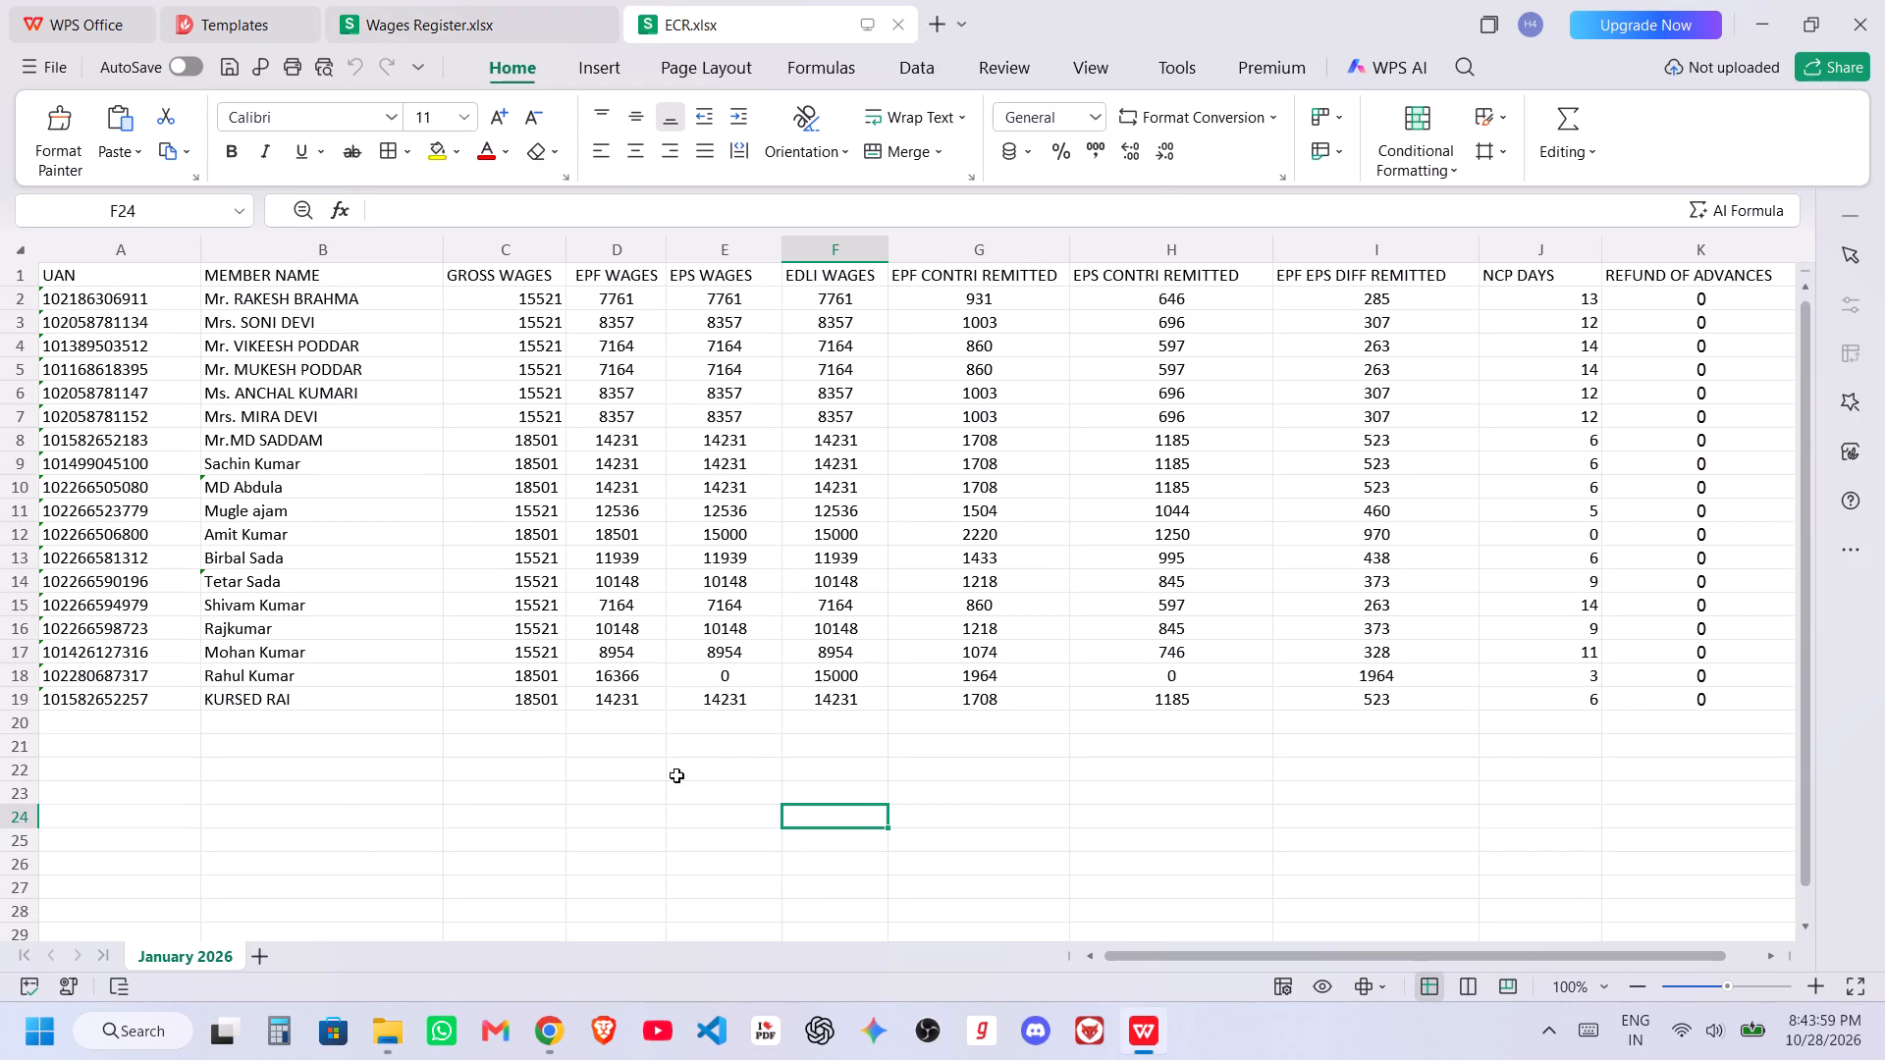
pyautogui.scroll(2, 306, 806)
pyautogui.click(617, 651)
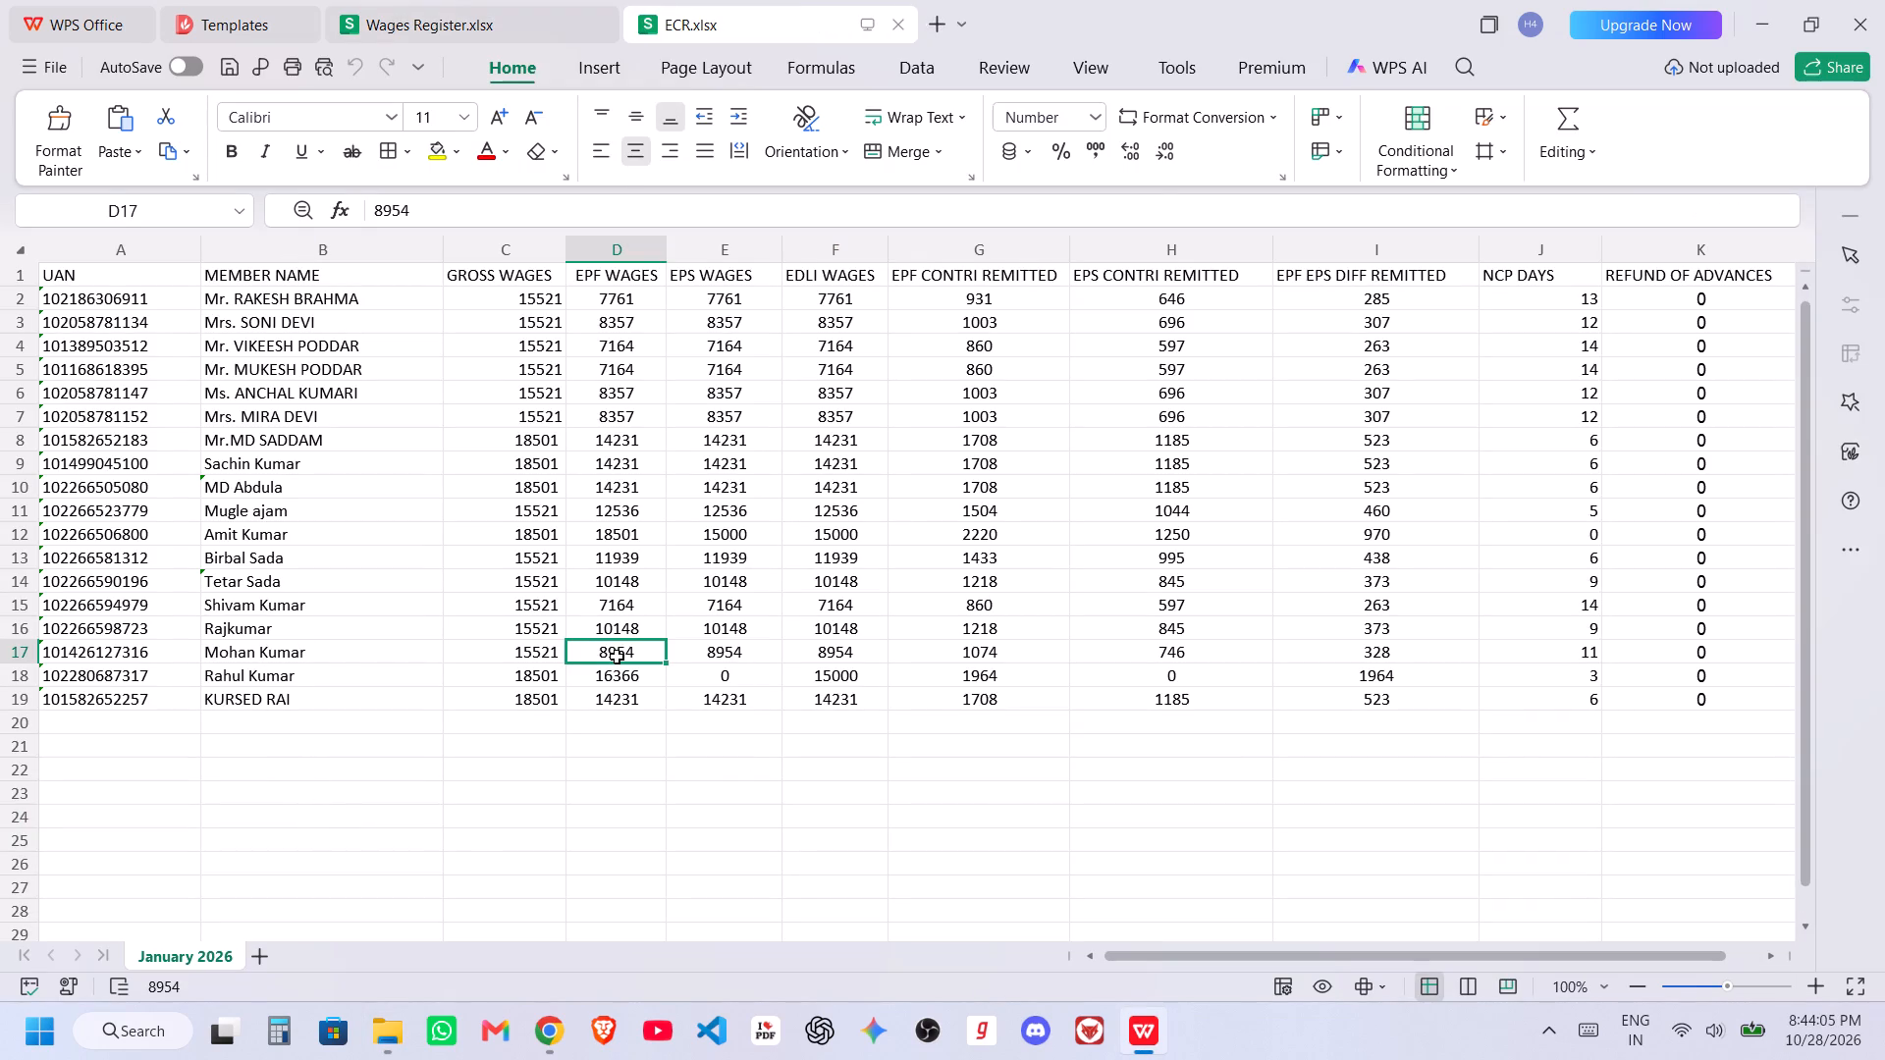
pyautogui.press('0')
pyautogui.click(640, 778)
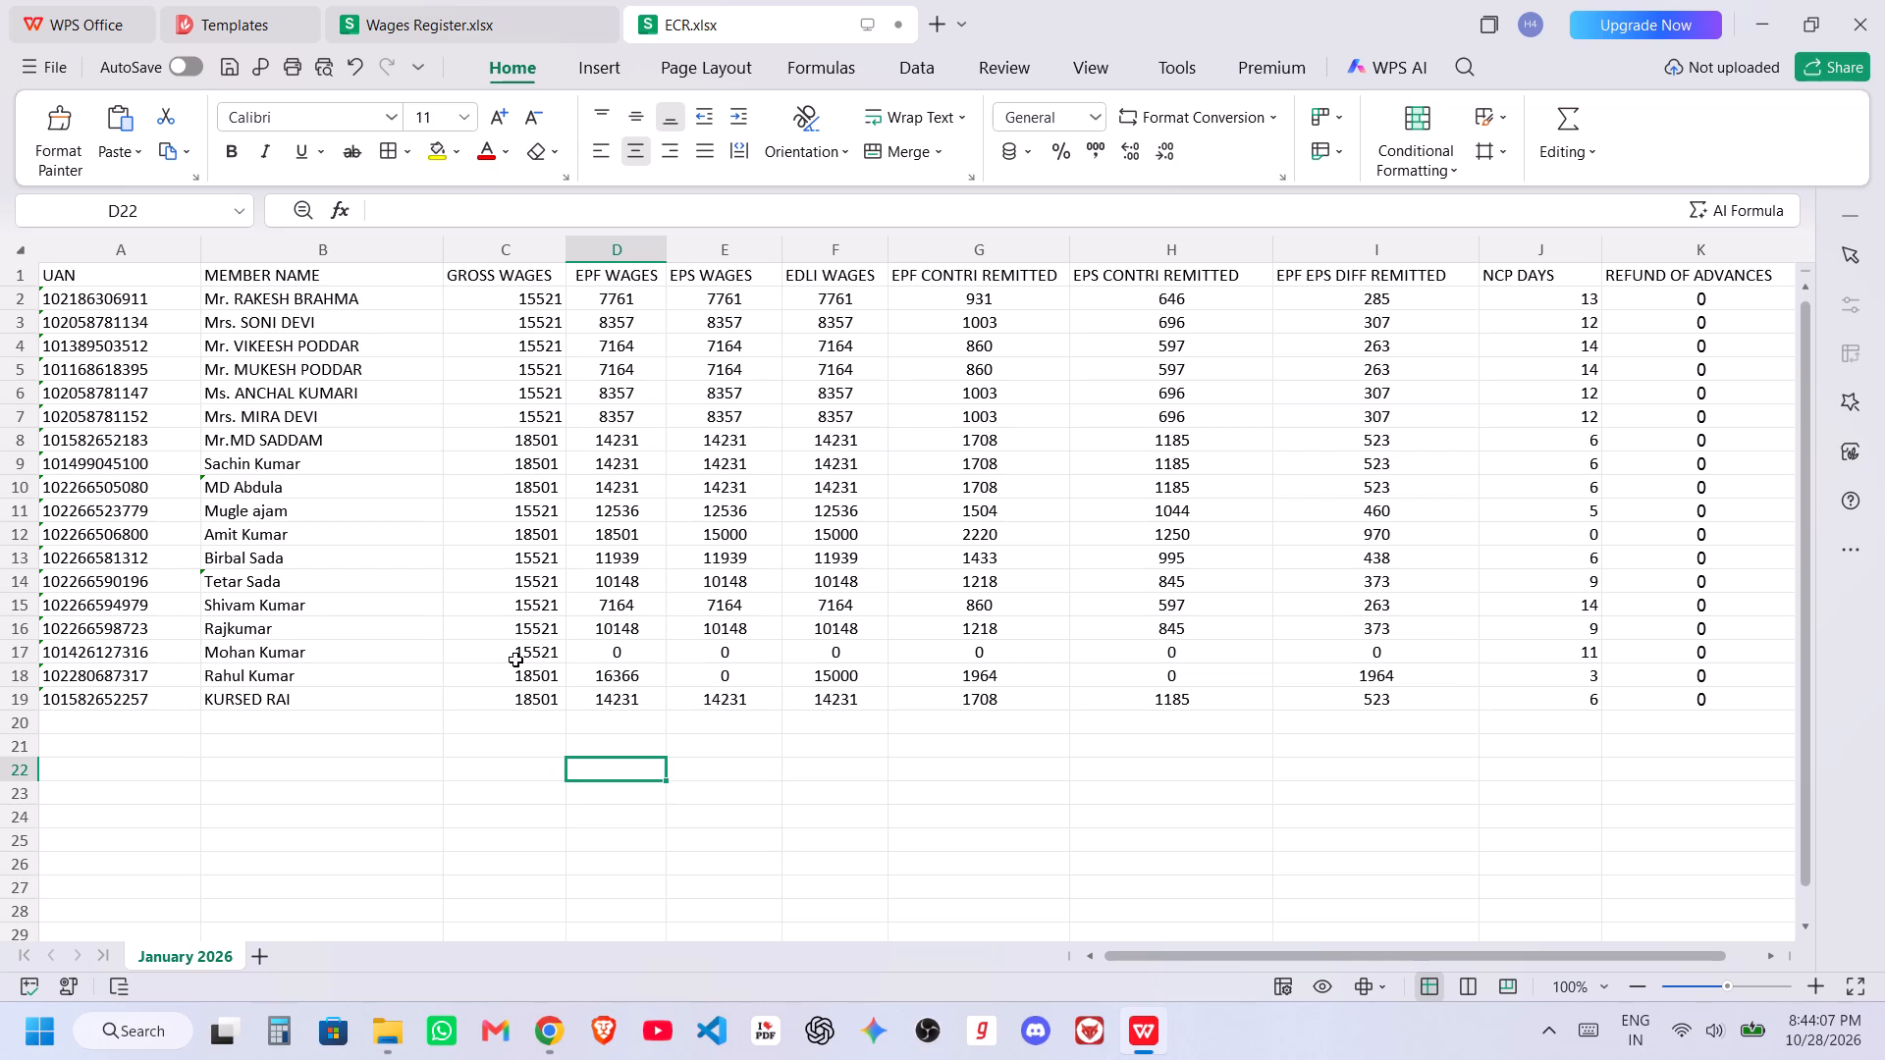
pyautogui.click(513, 657)
pyautogui.press('0')
pyautogui.click(544, 758)
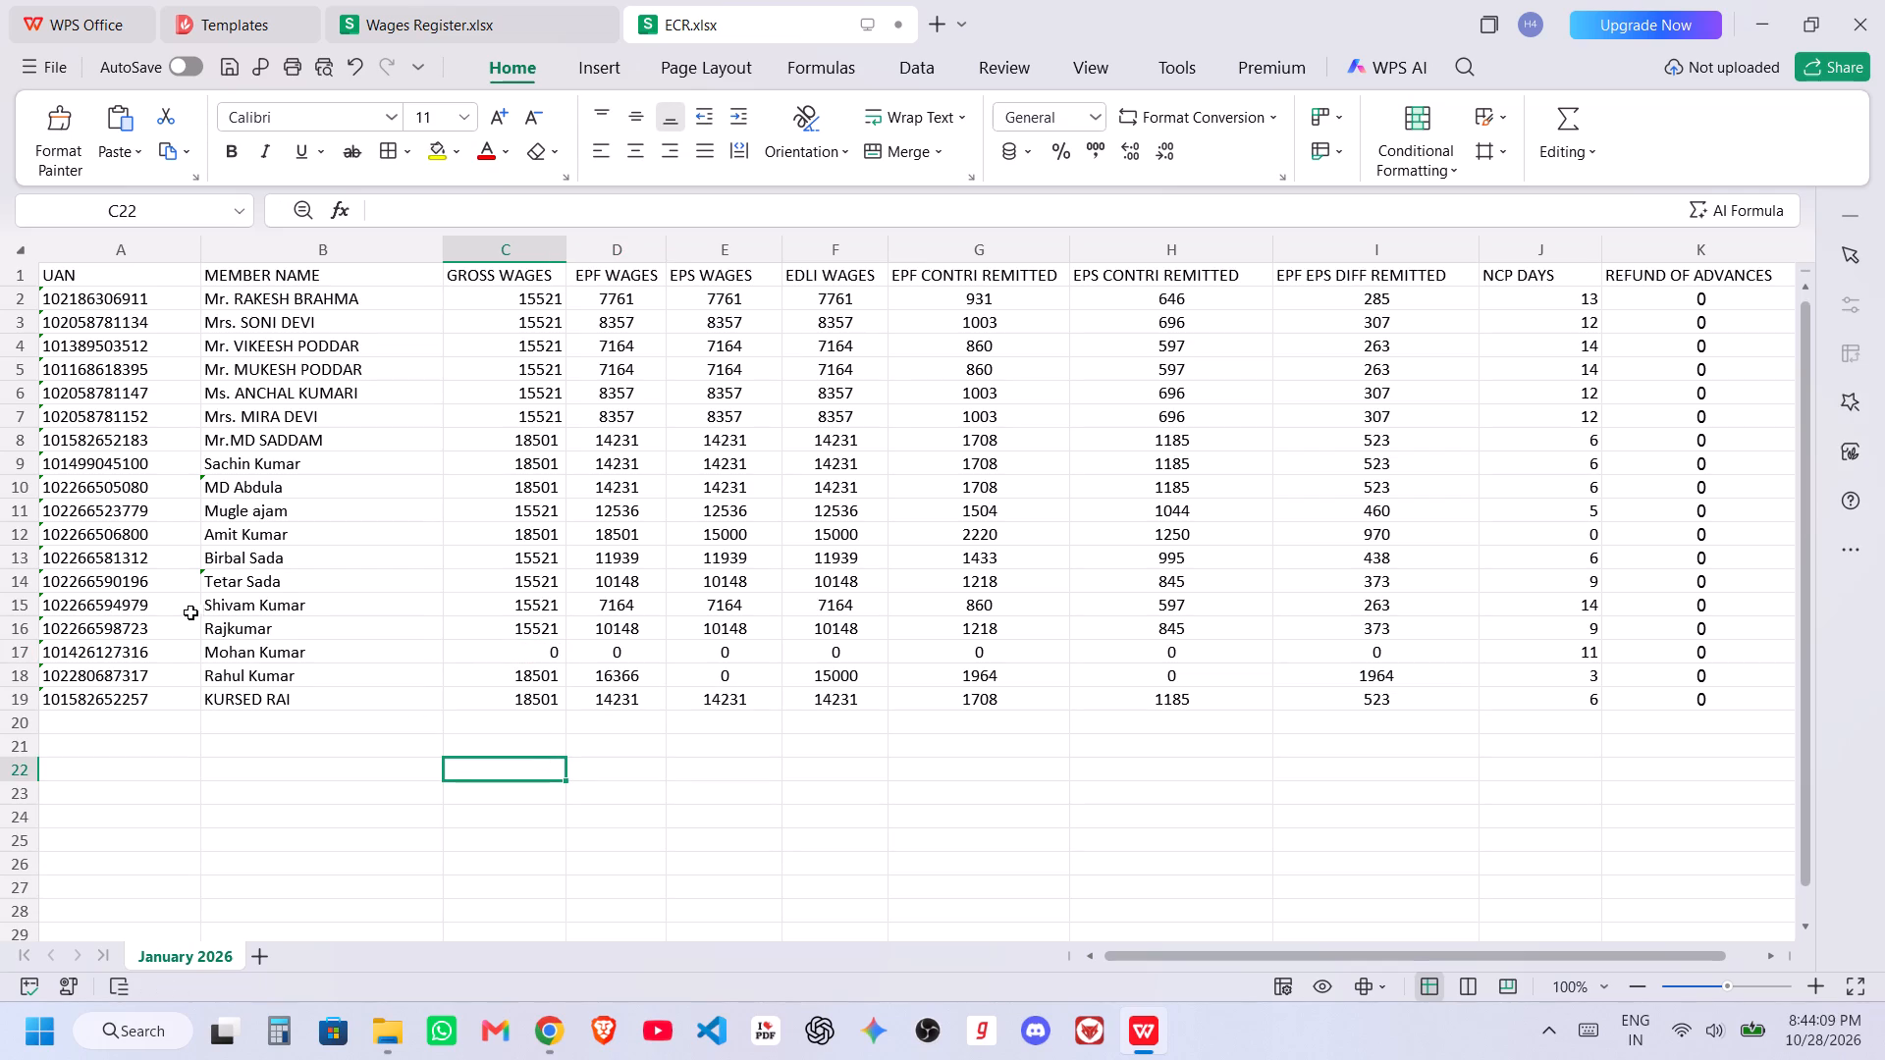
# Insert a blank row above row 14 in August's ECR.xlsx.
pyautogui.click(19, 582)
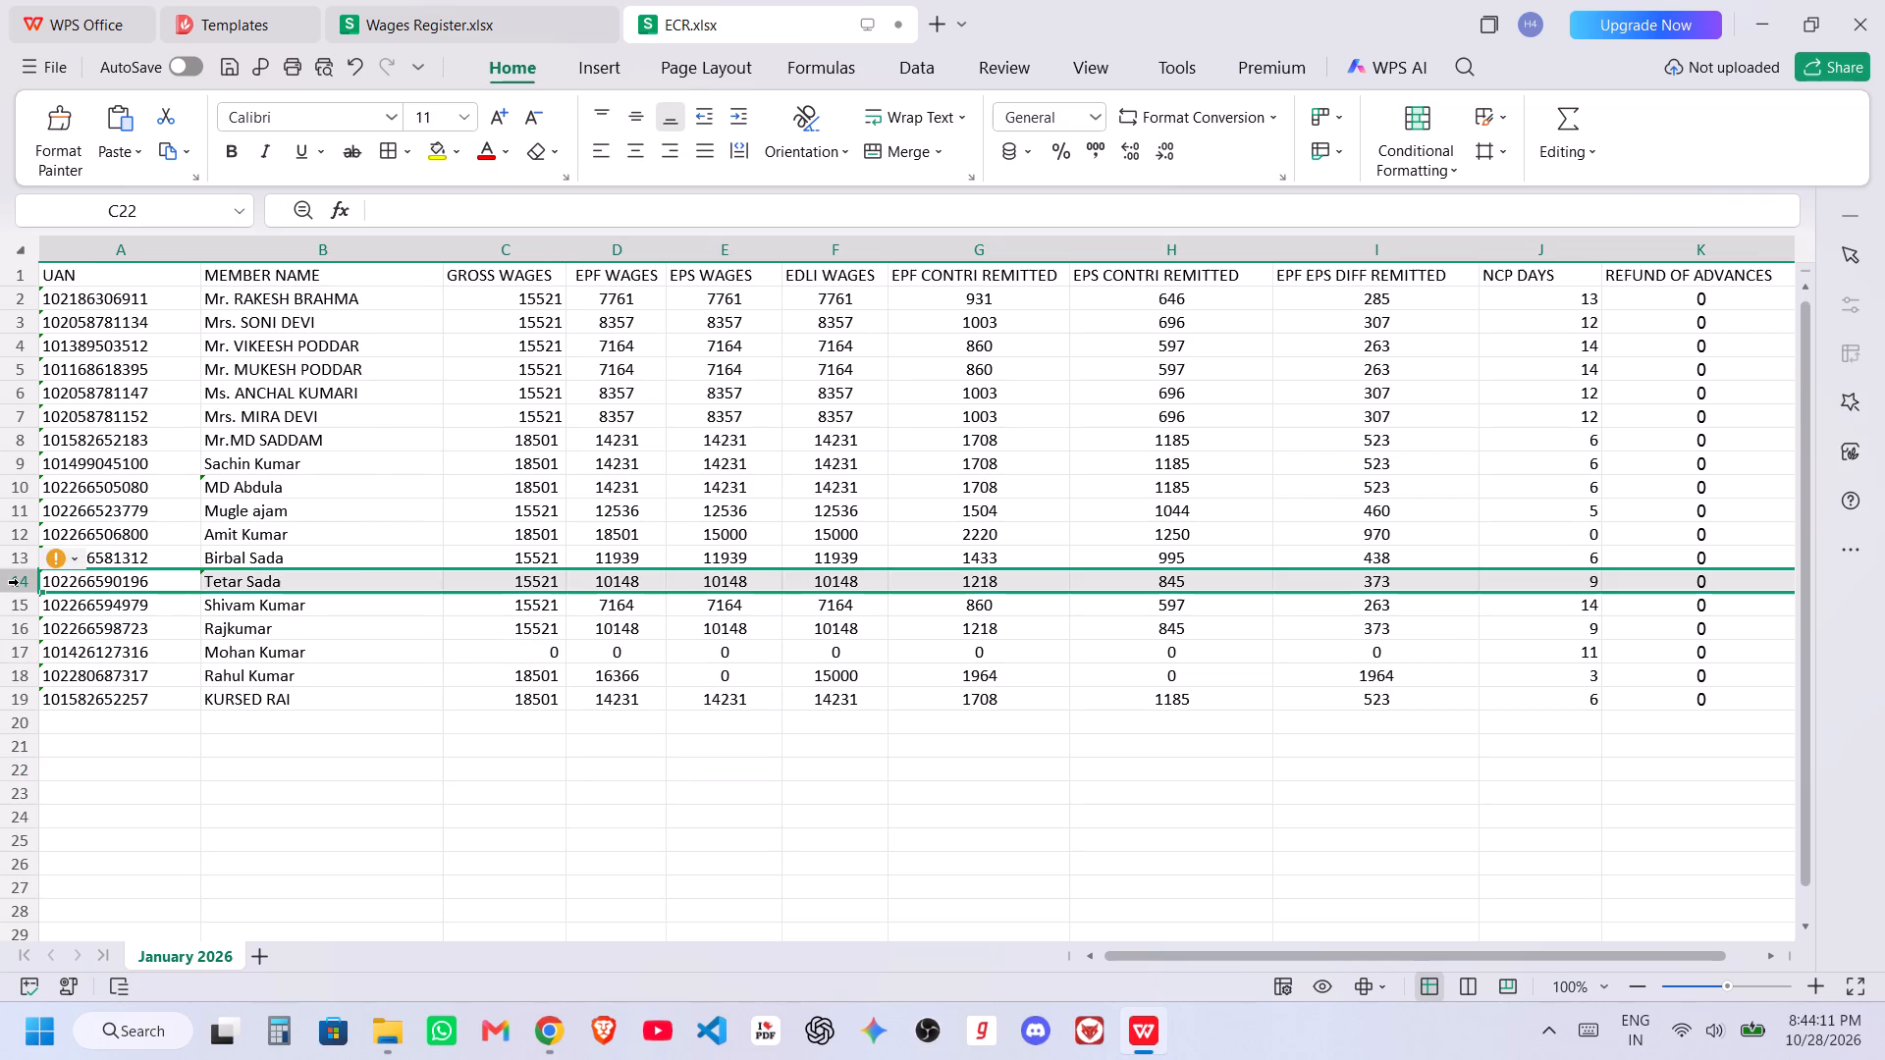
pyautogui.rightClick(19, 582)
pyautogui.click(81, 211)
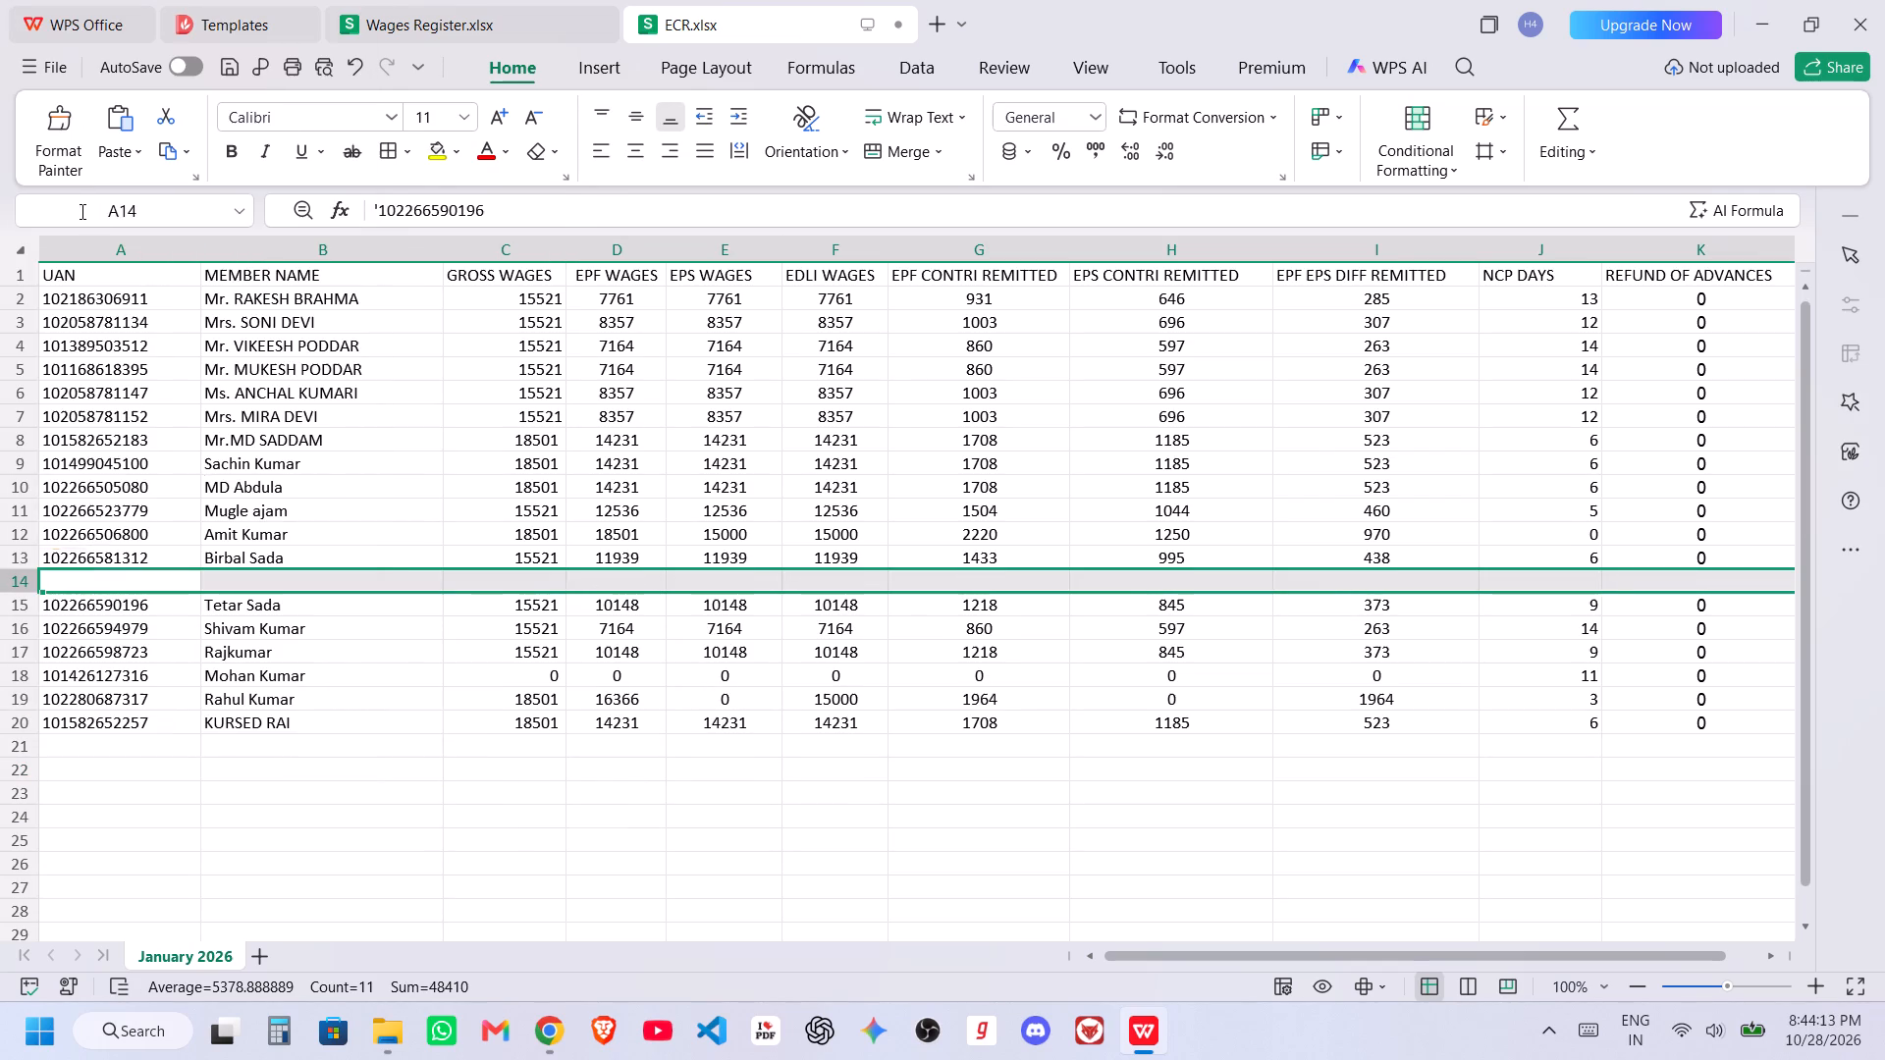
pyautogui.click(553, 828)
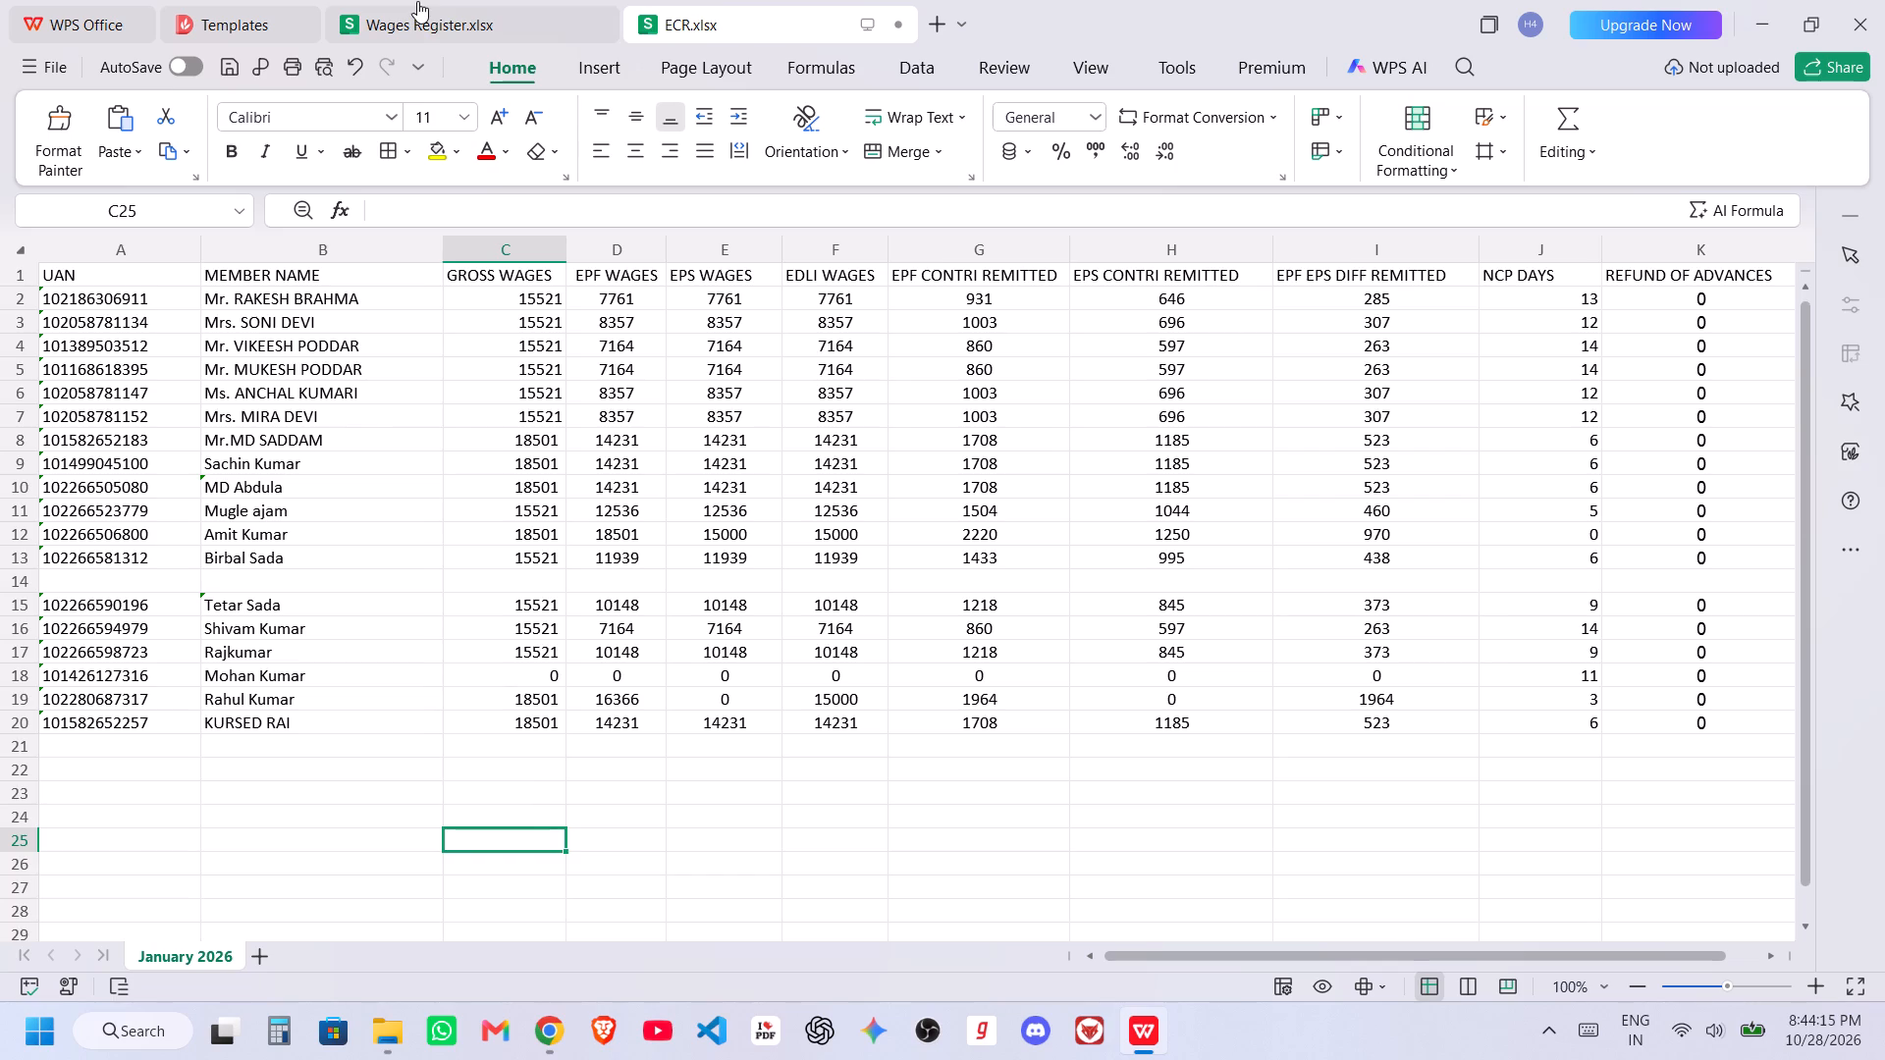
# Check serial number 13 in the August Wages Register to identify the member missing from the ECR.
pyautogui.click(417, 0)
pyautogui.click(281, 522)
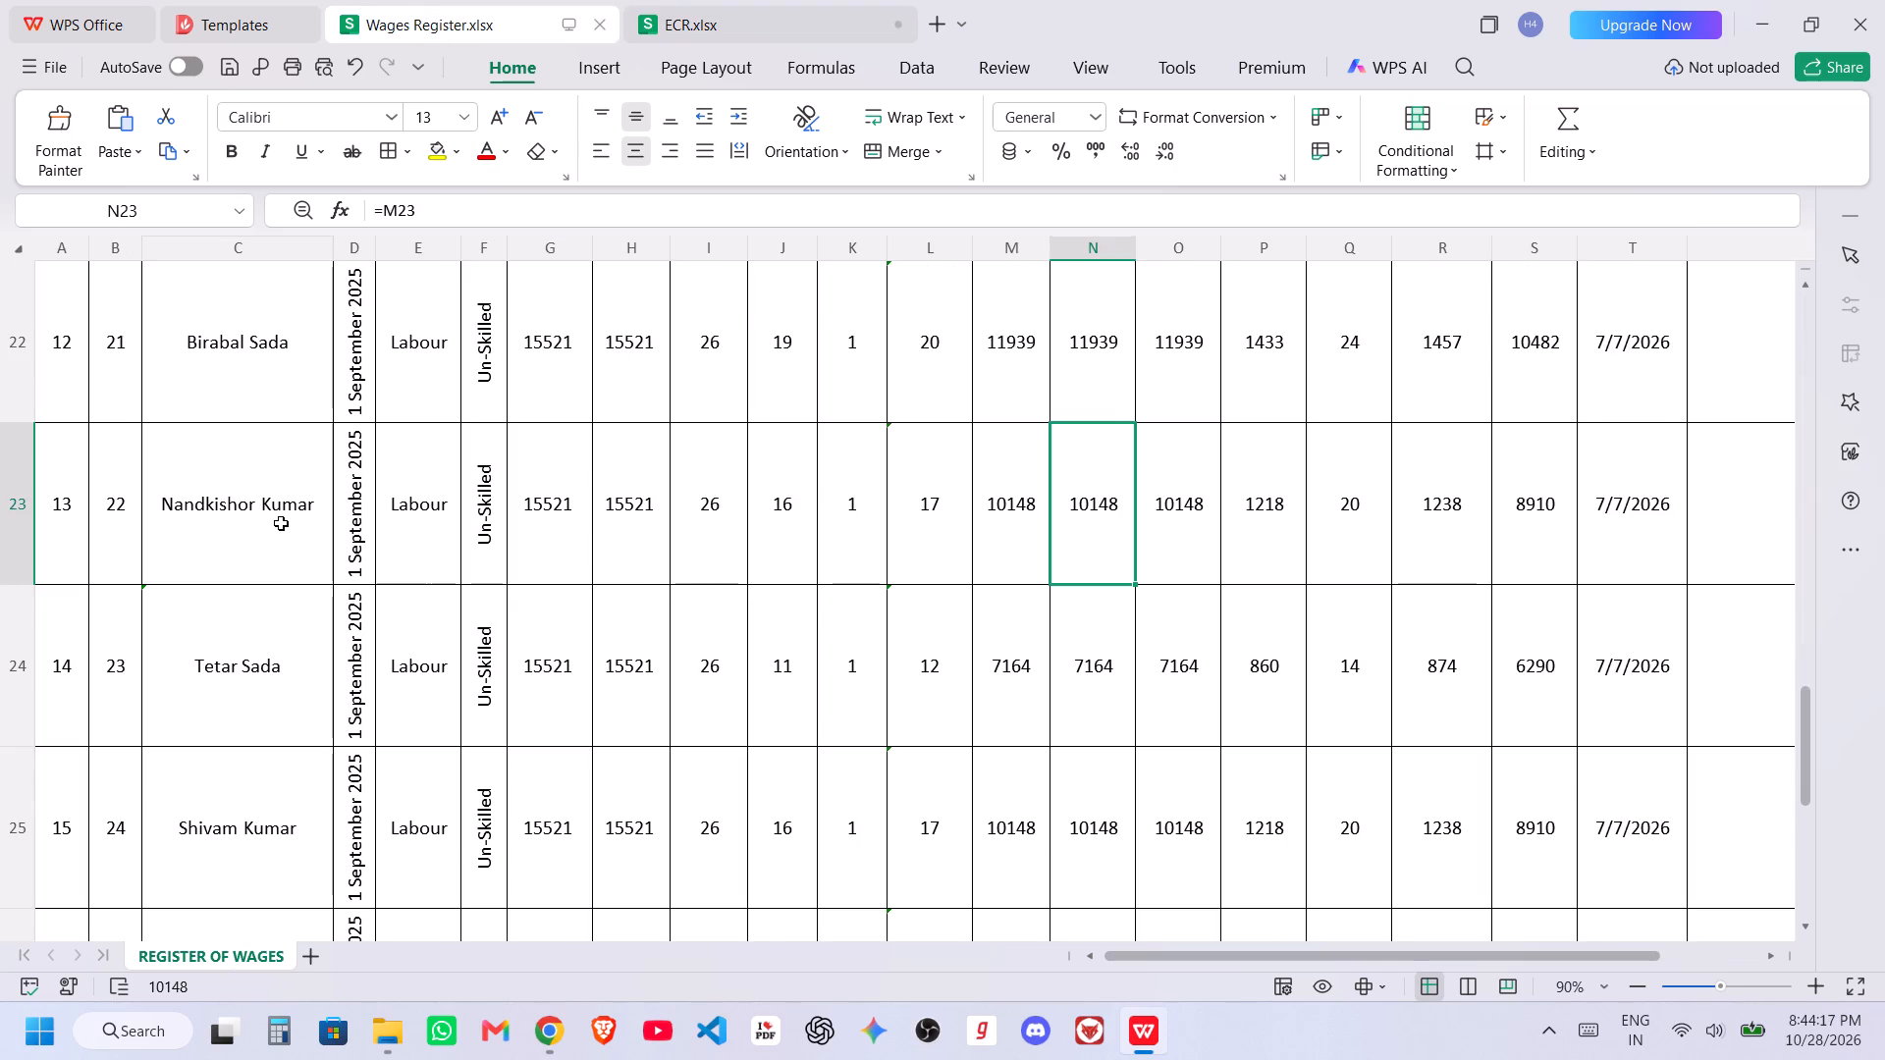
pyautogui.hotkey('alt', 'Tab')
pyautogui.hotkey('alt', 'Tab')
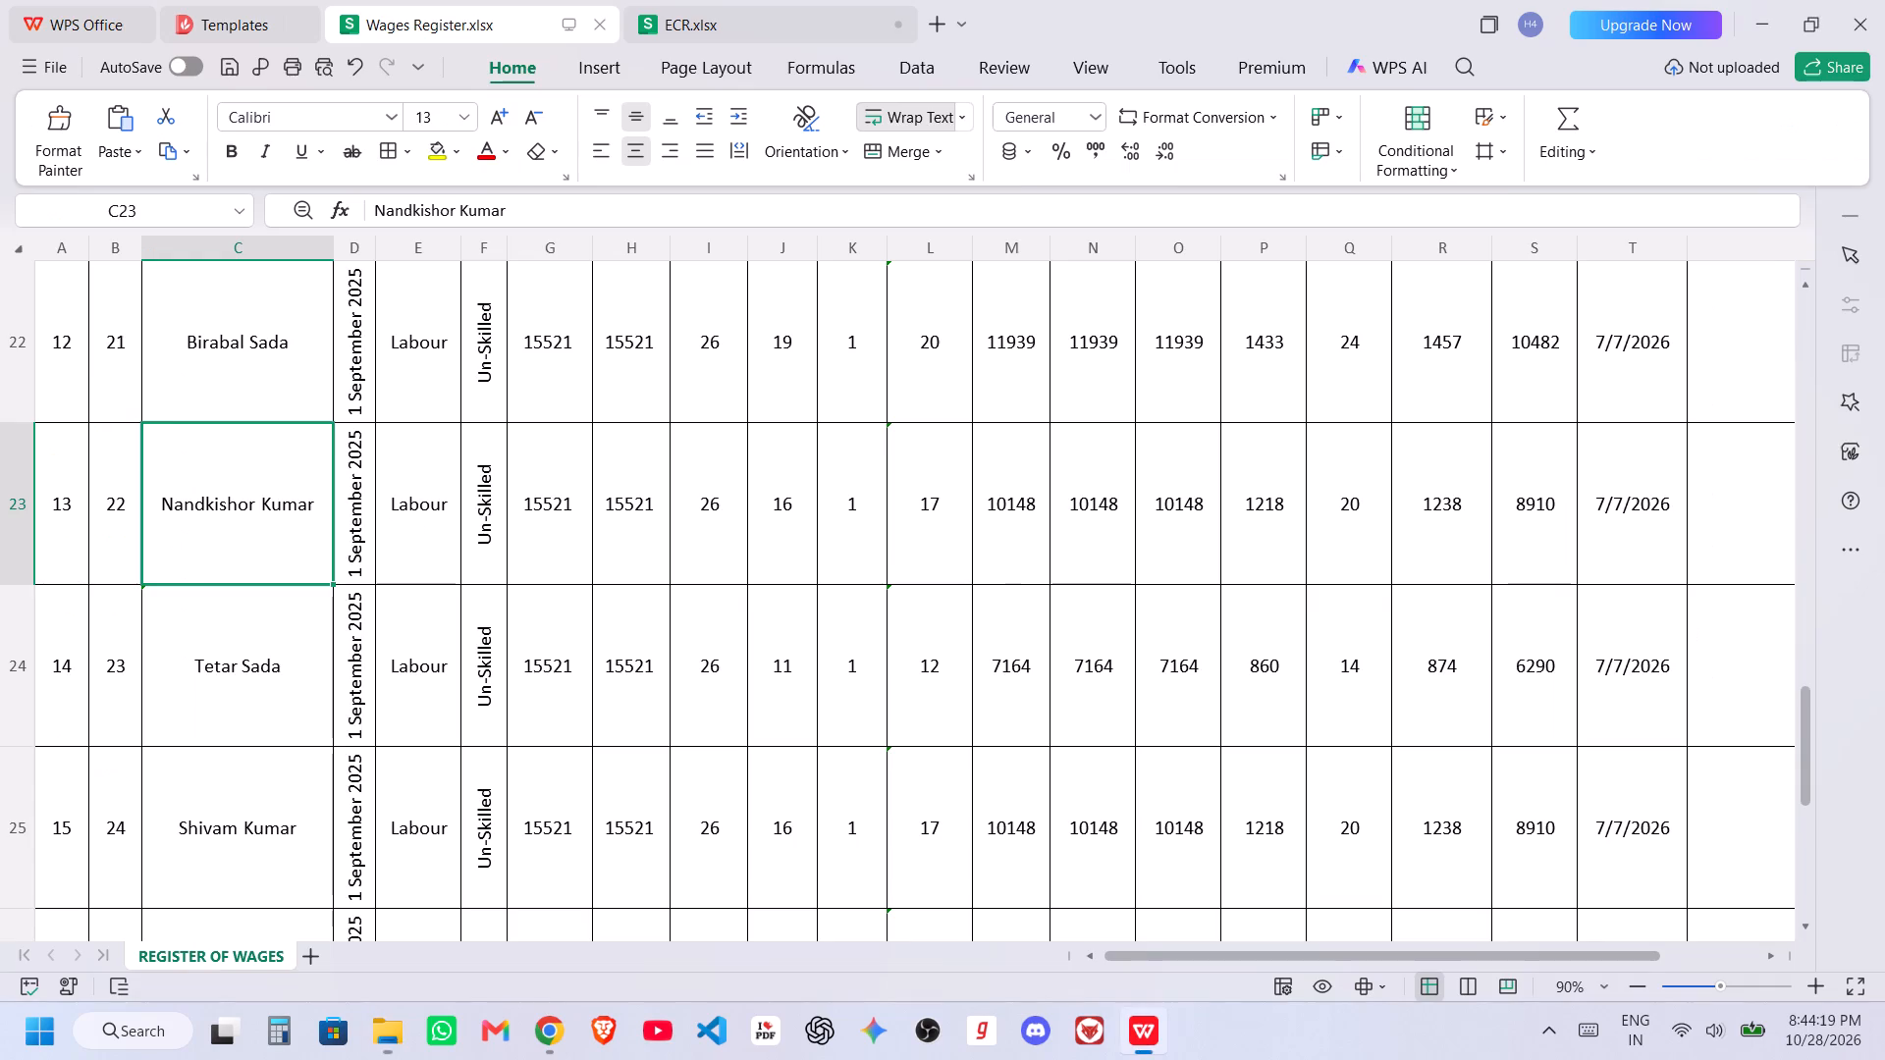
# Open ECR.xlsx from the PF folder of July 2026.
pyautogui.hotkey('alt', 'Tab')
pyautogui.click(964, 63)
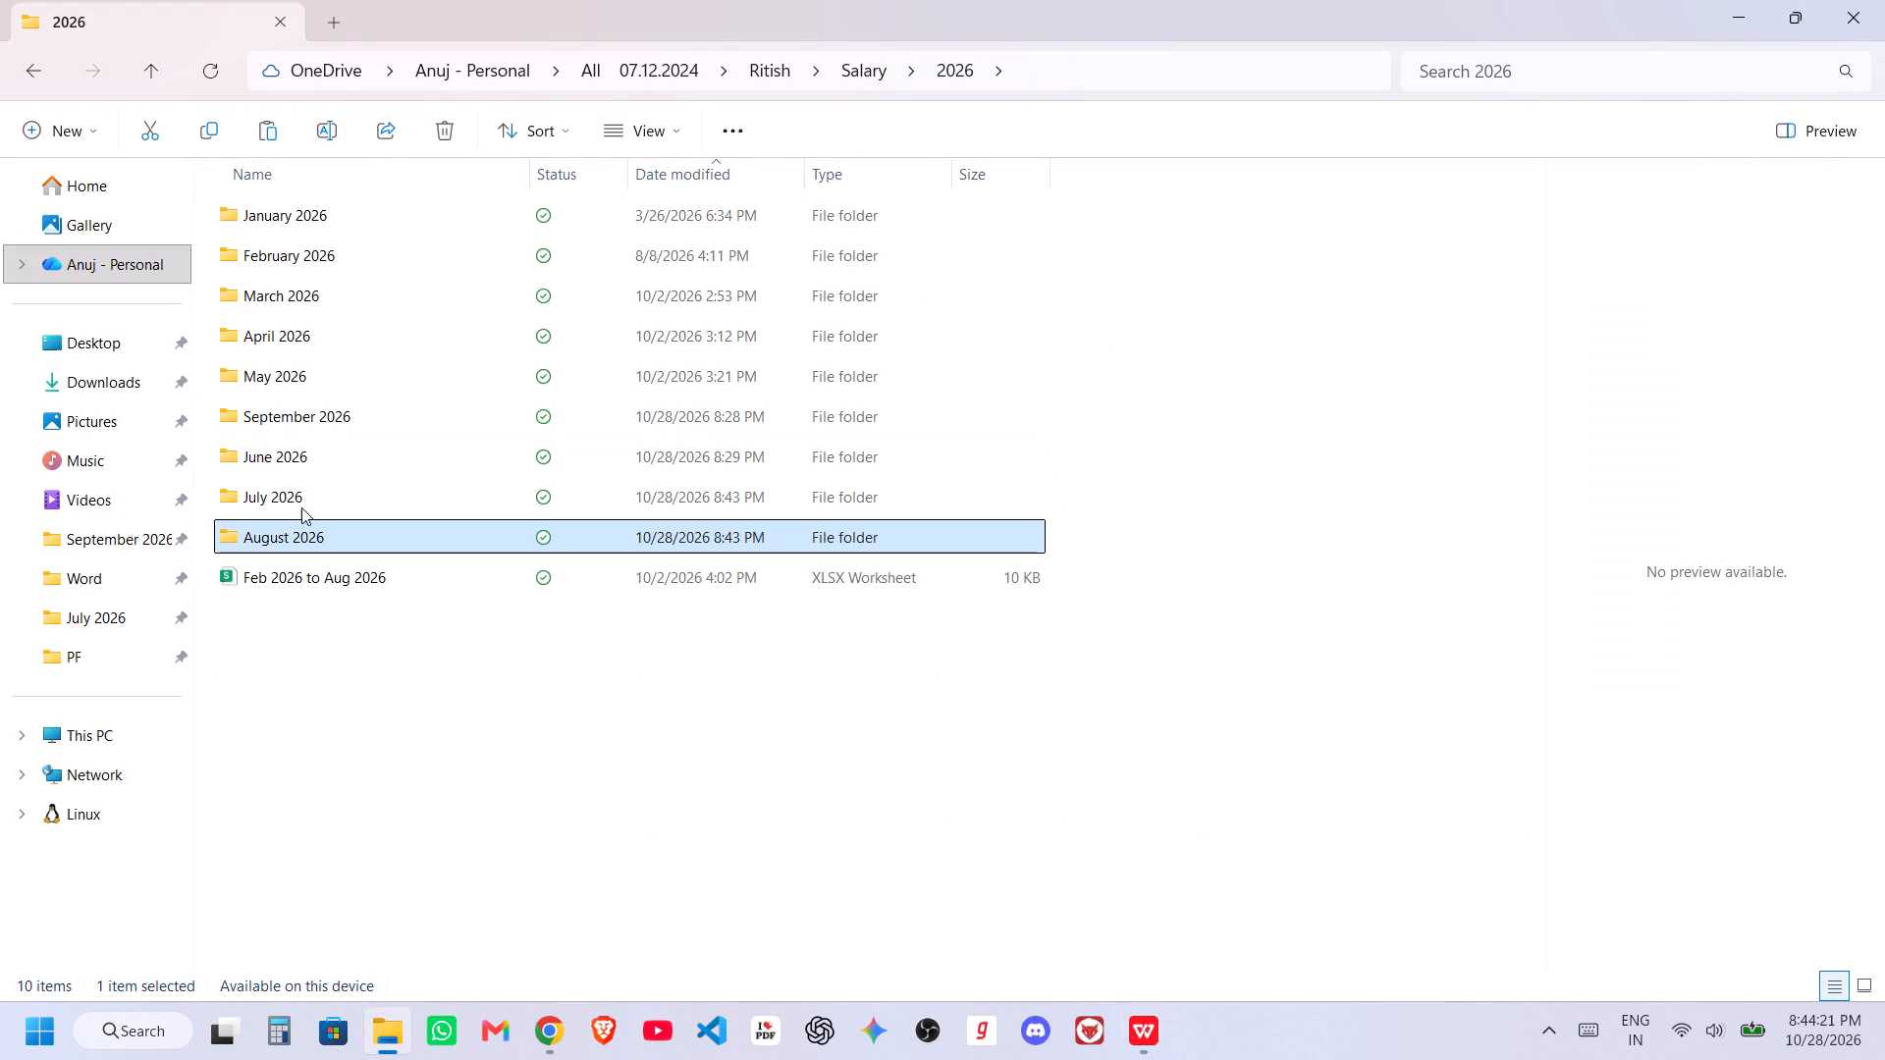
pyautogui.doubleClick(290, 498)
pyautogui.click(288, 282)
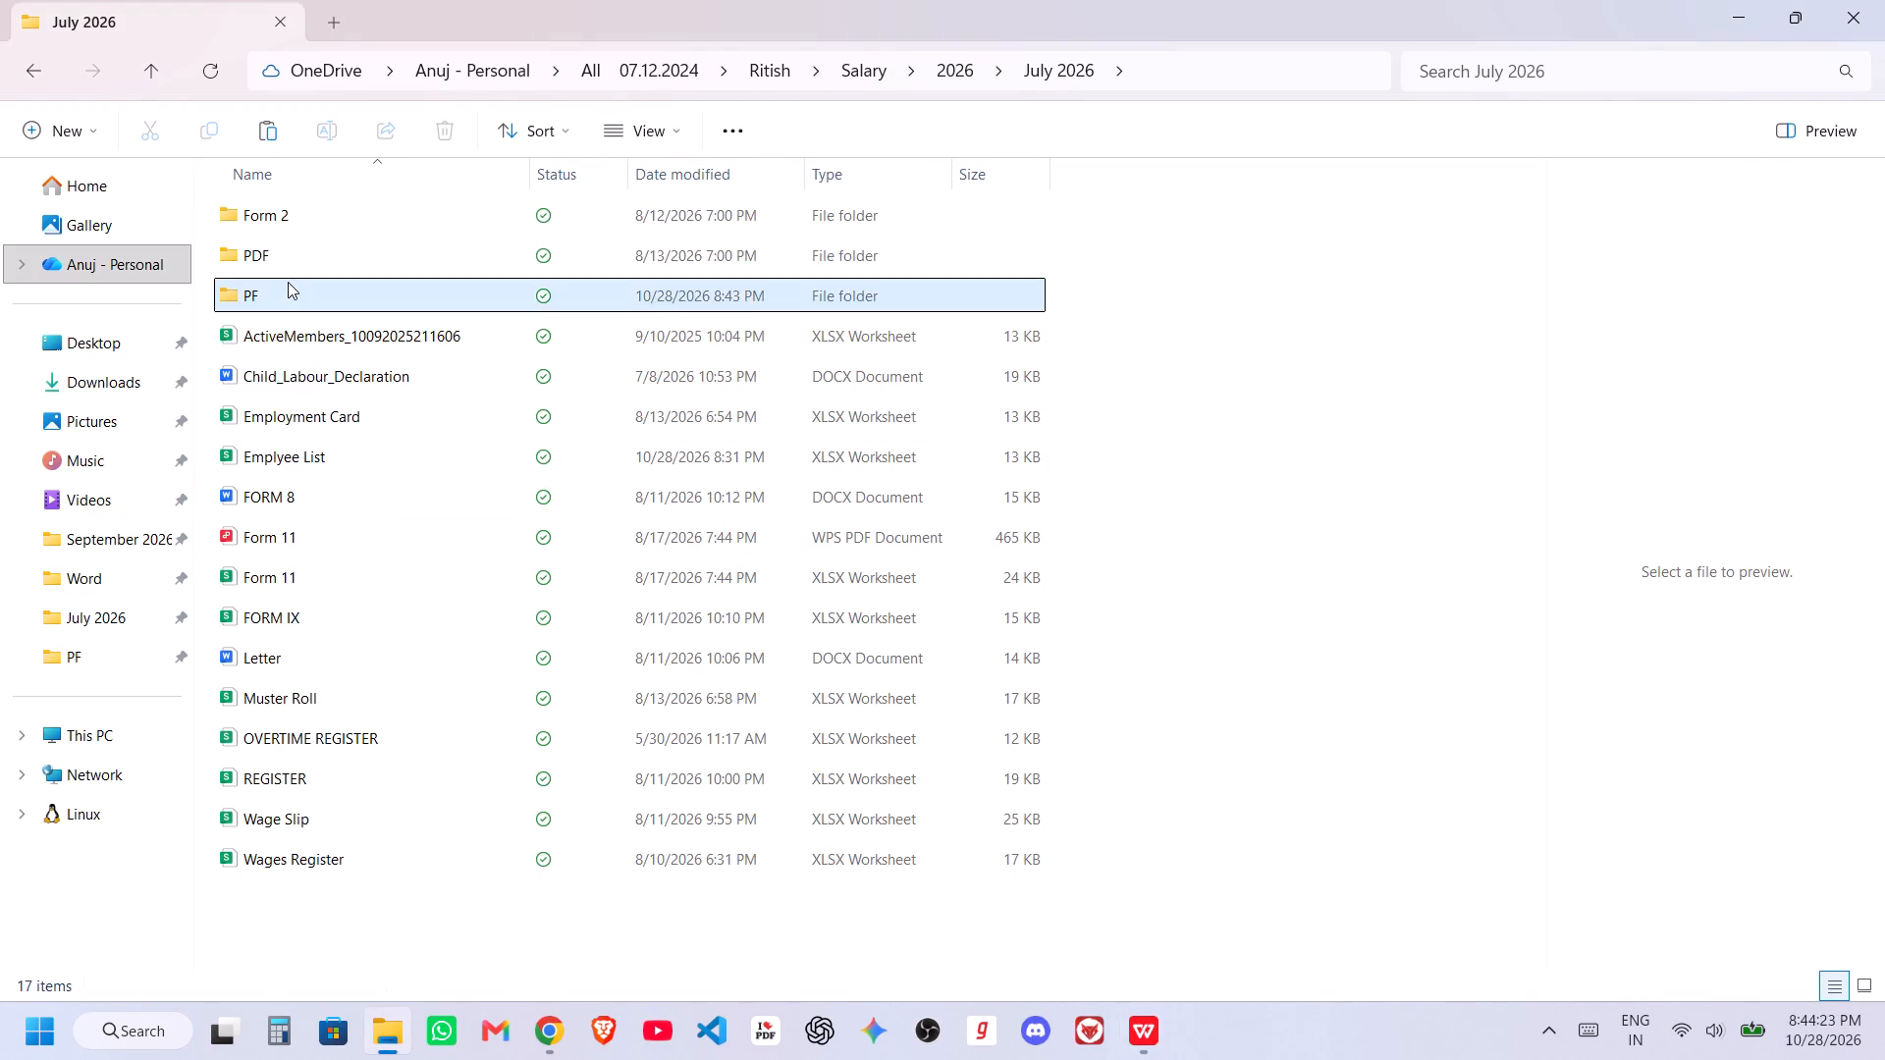
pyautogui.click(288, 282)
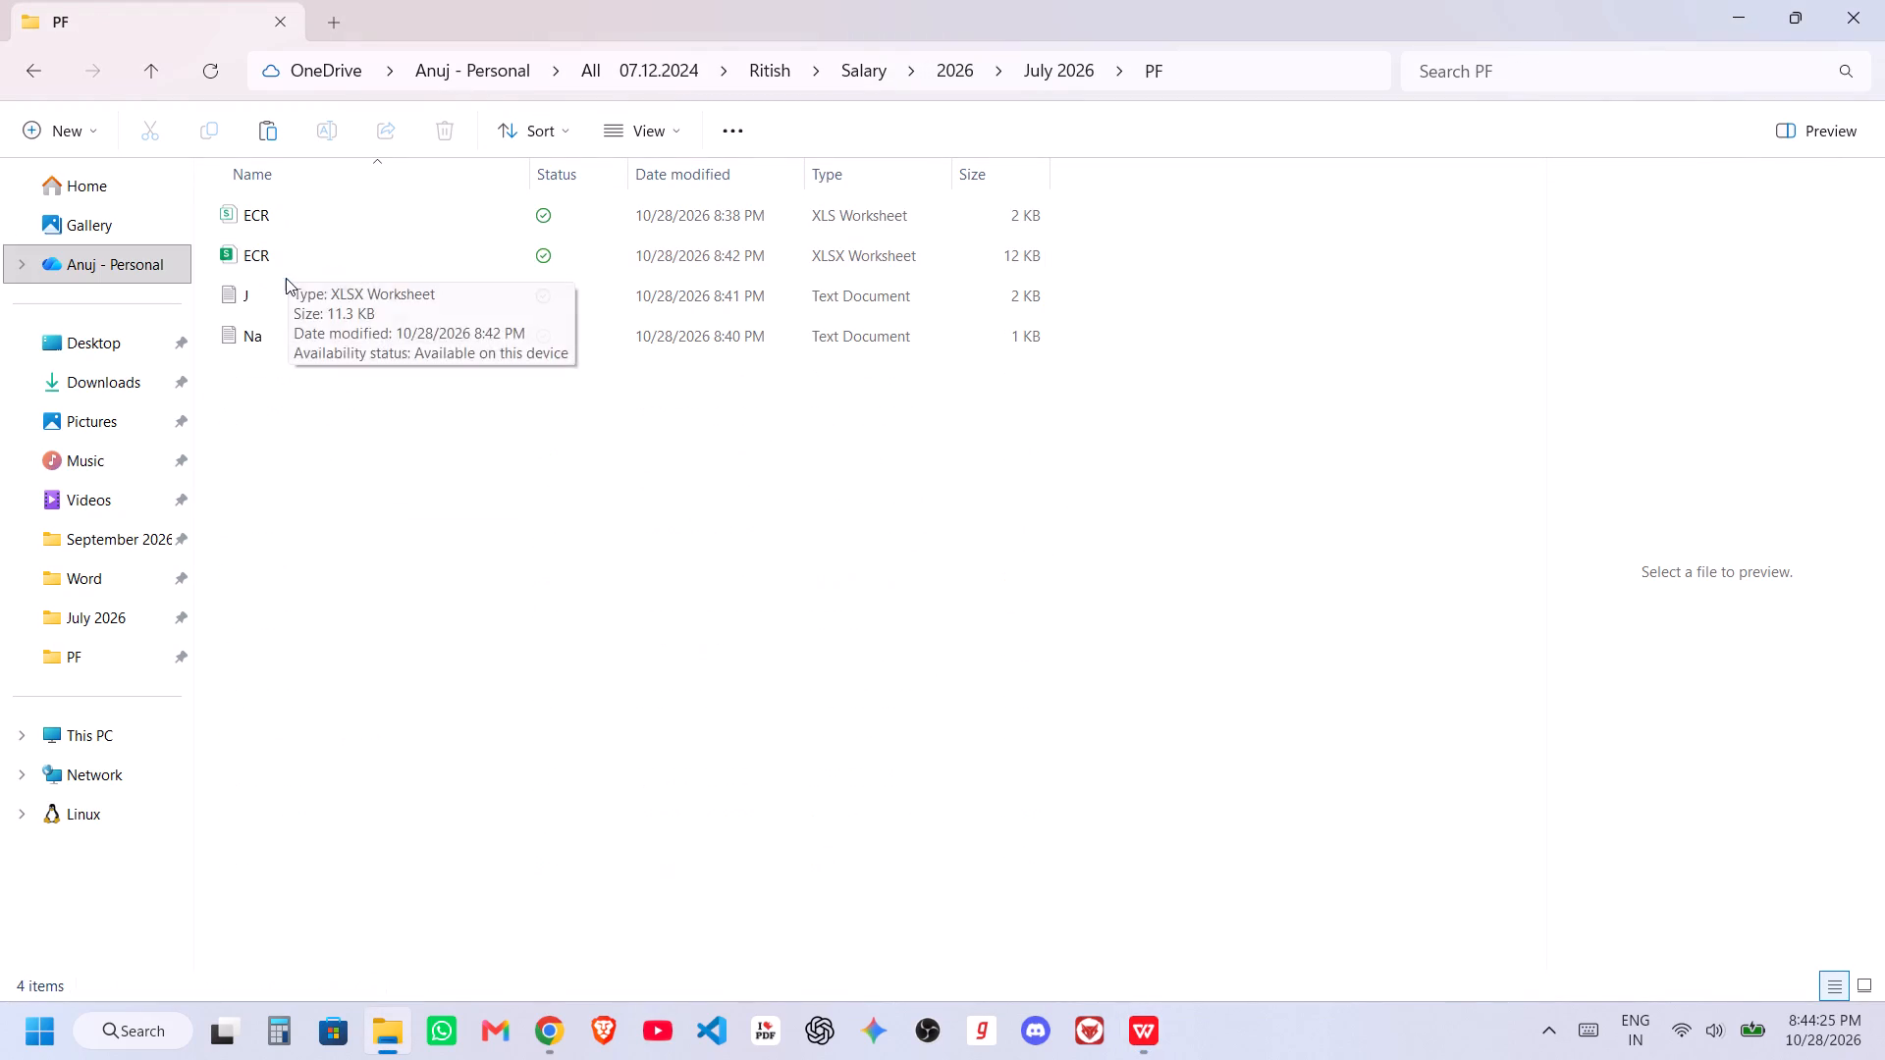
pyautogui.doubleClick(286, 271)
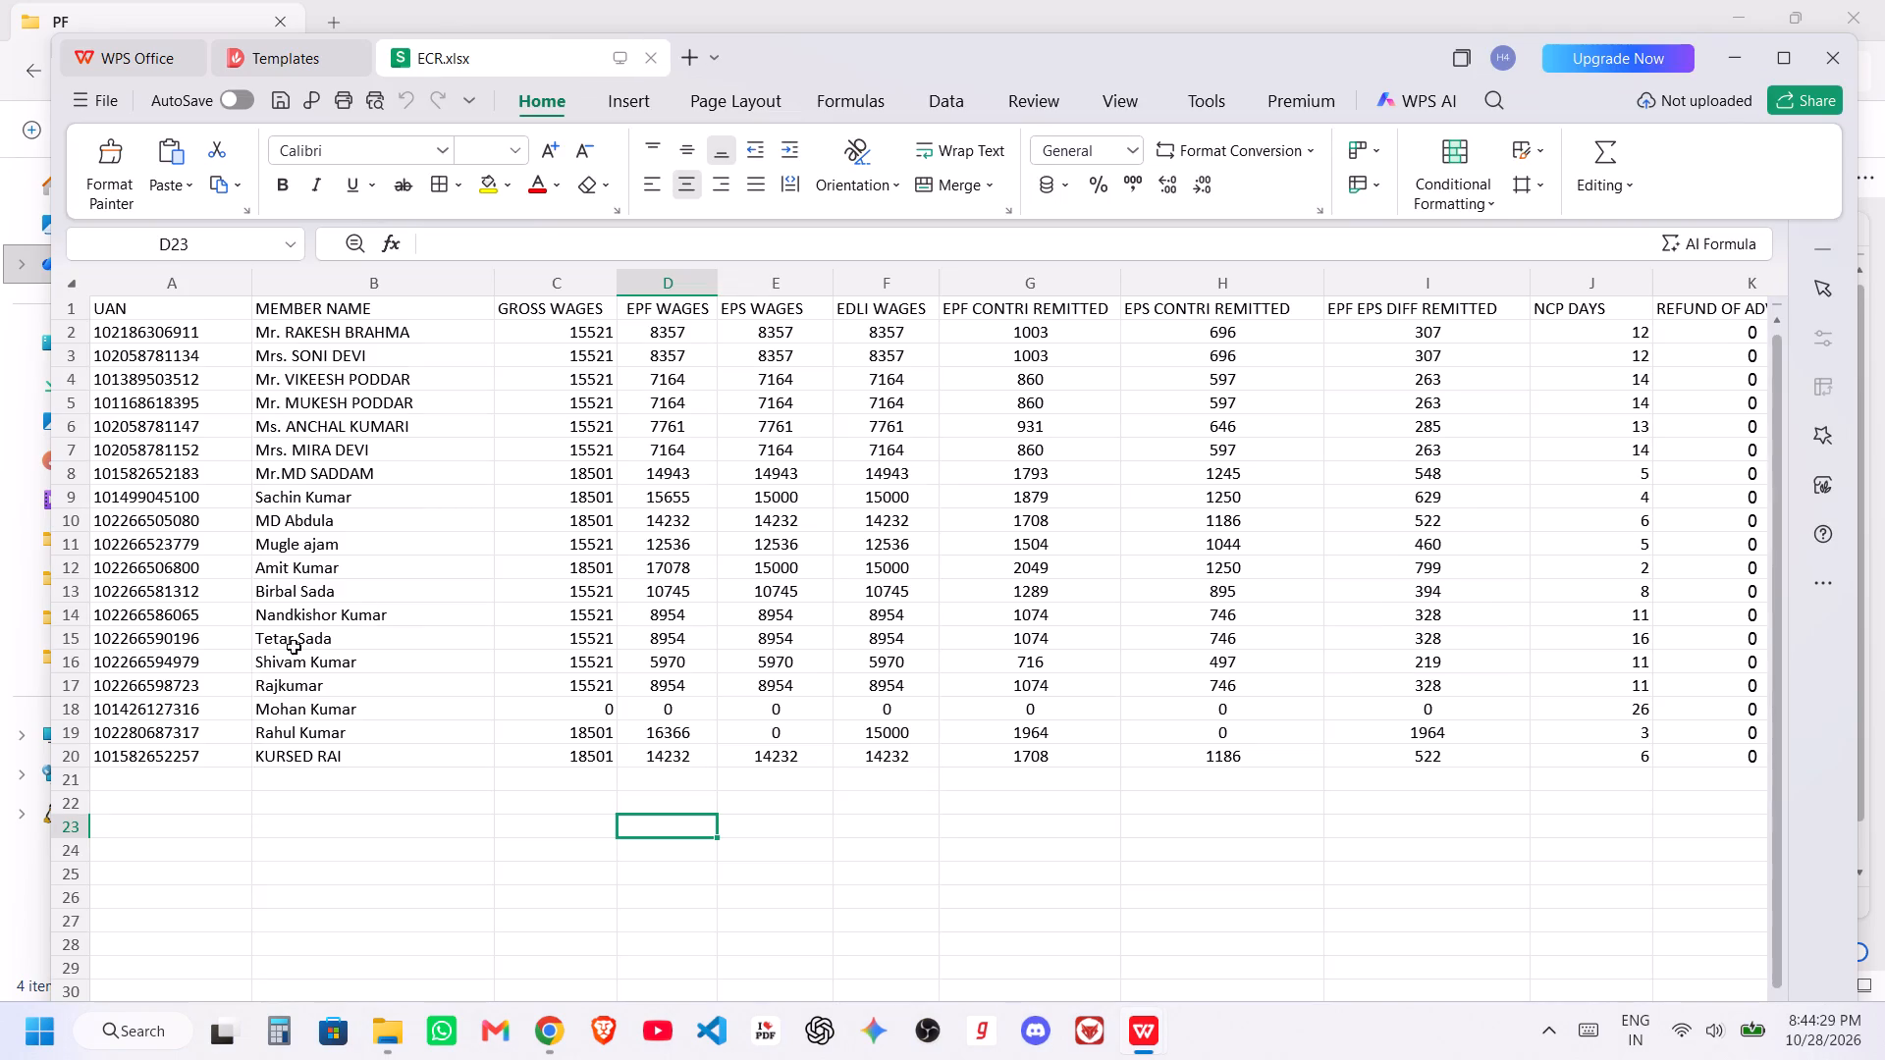
# Copy the UAN, member name and gross wages from row 14 of July's ECR into August's blank row 14, and close July's workbook.
pyautogui.moveTo(167, 617); pyautogui.dragTo(468, 625)
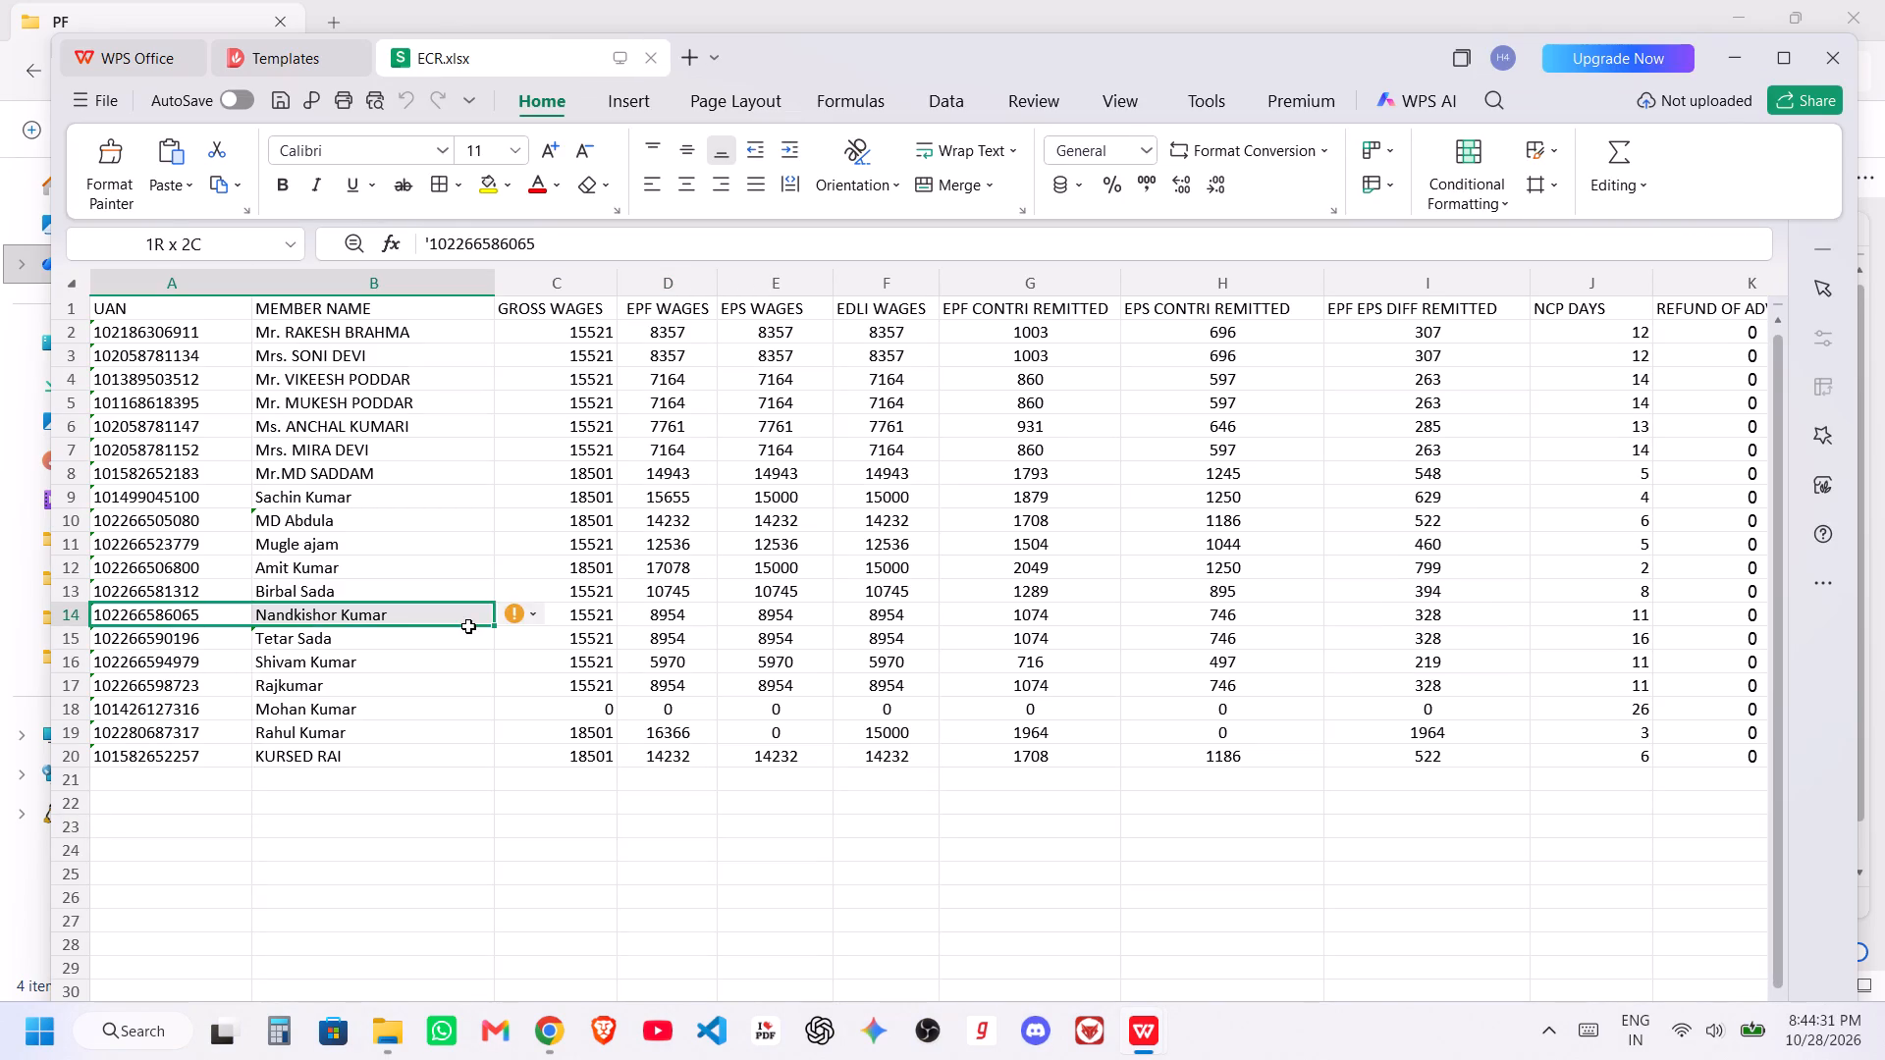
pyautogui.moveTo(468, 625); pyautogui.dragTo(512, 617)
pyautogui.hotkey('ctrl', 'c')
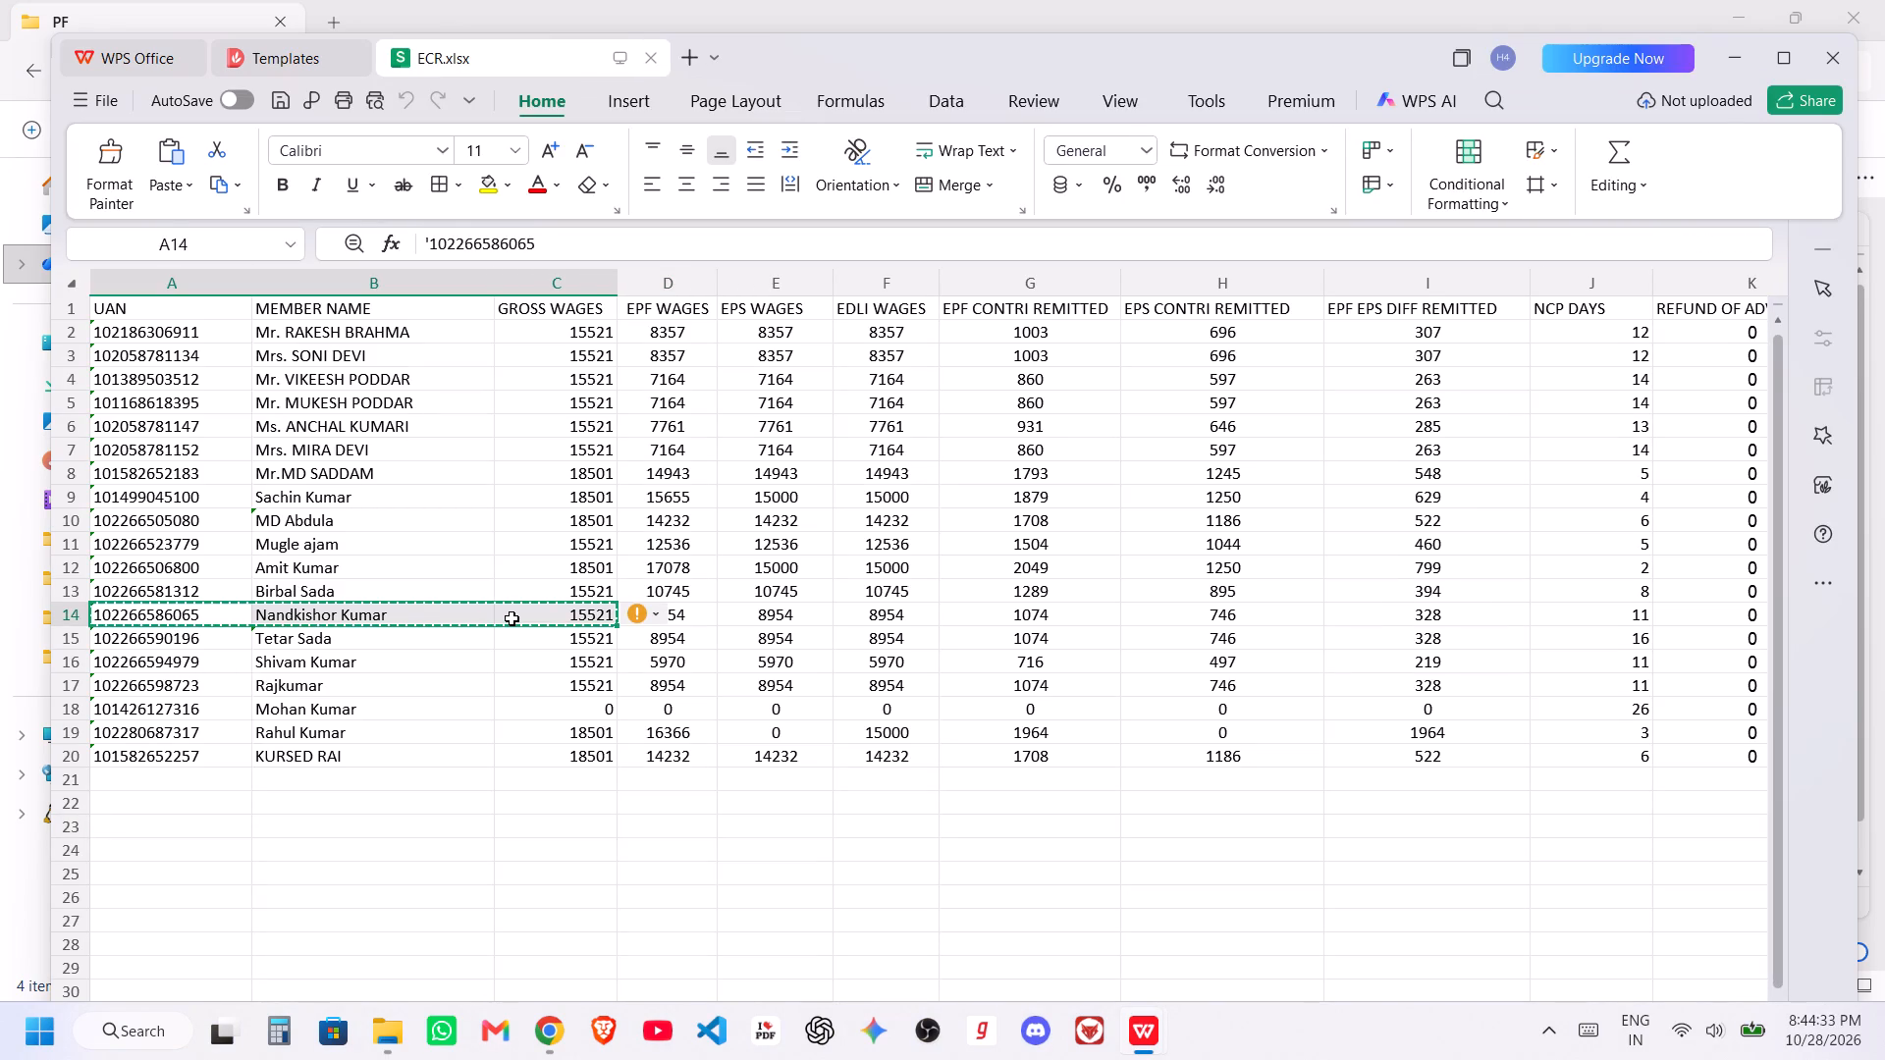
pyautogui.hotkey('alt', 'Tab')
pyautogui.hotkey('alt', 'Tab')
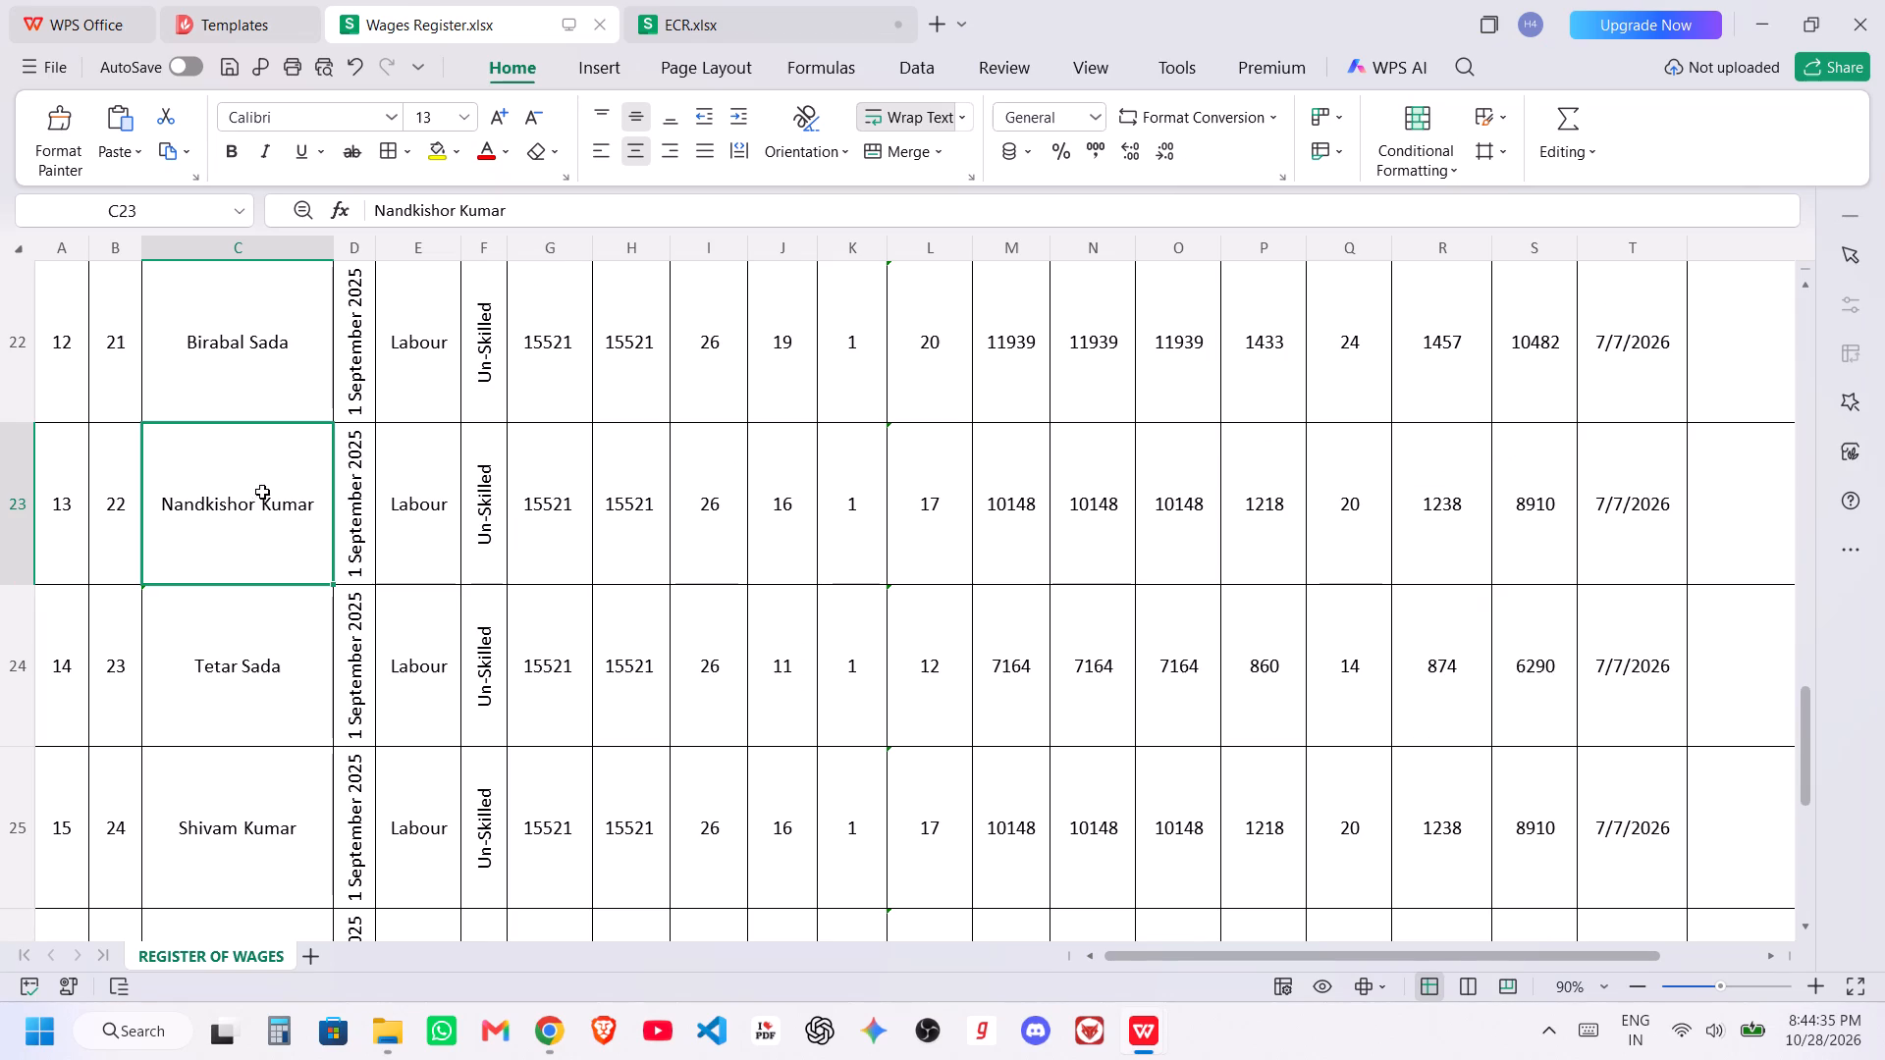
pyautogui.click(681, 0)
pyautogui.click(131, 583)
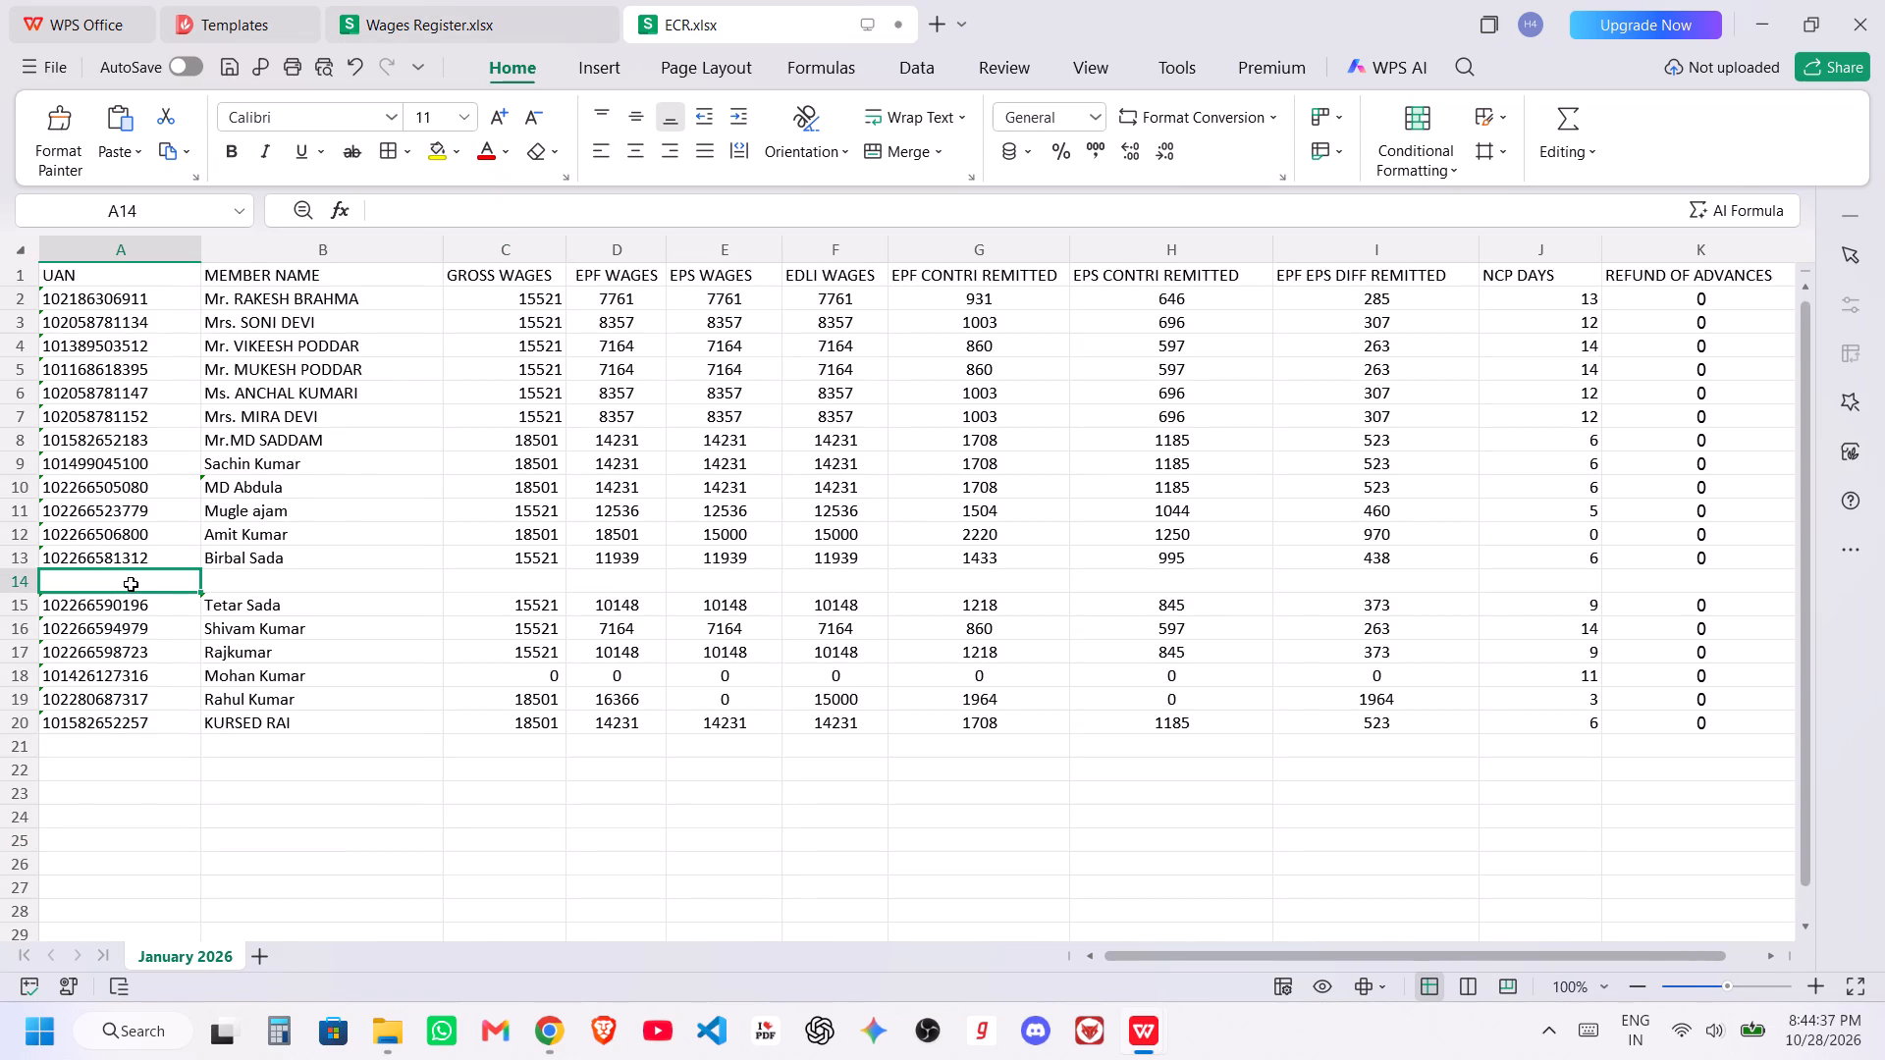
pyautogui.rightClick(131, 582)
pyautogui.click(298, 28)
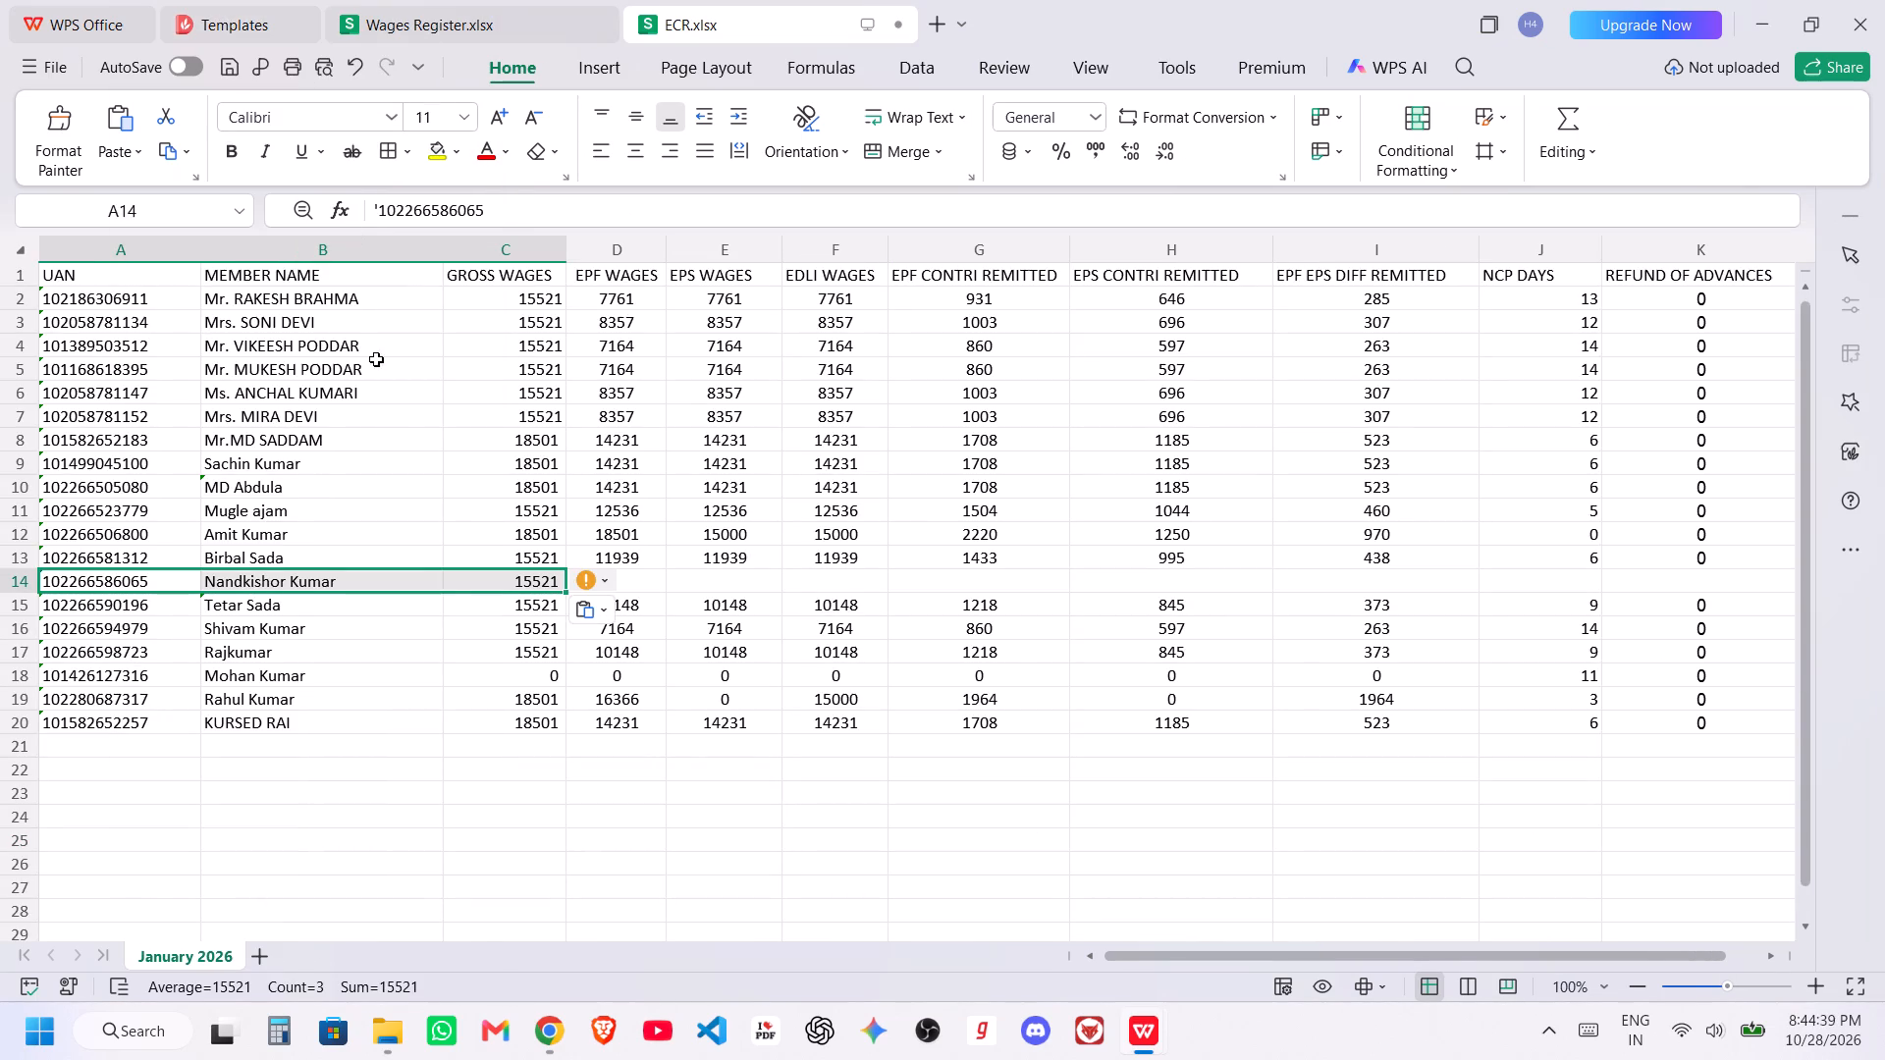
pyautogui.hotkey('alt', 'Tab')
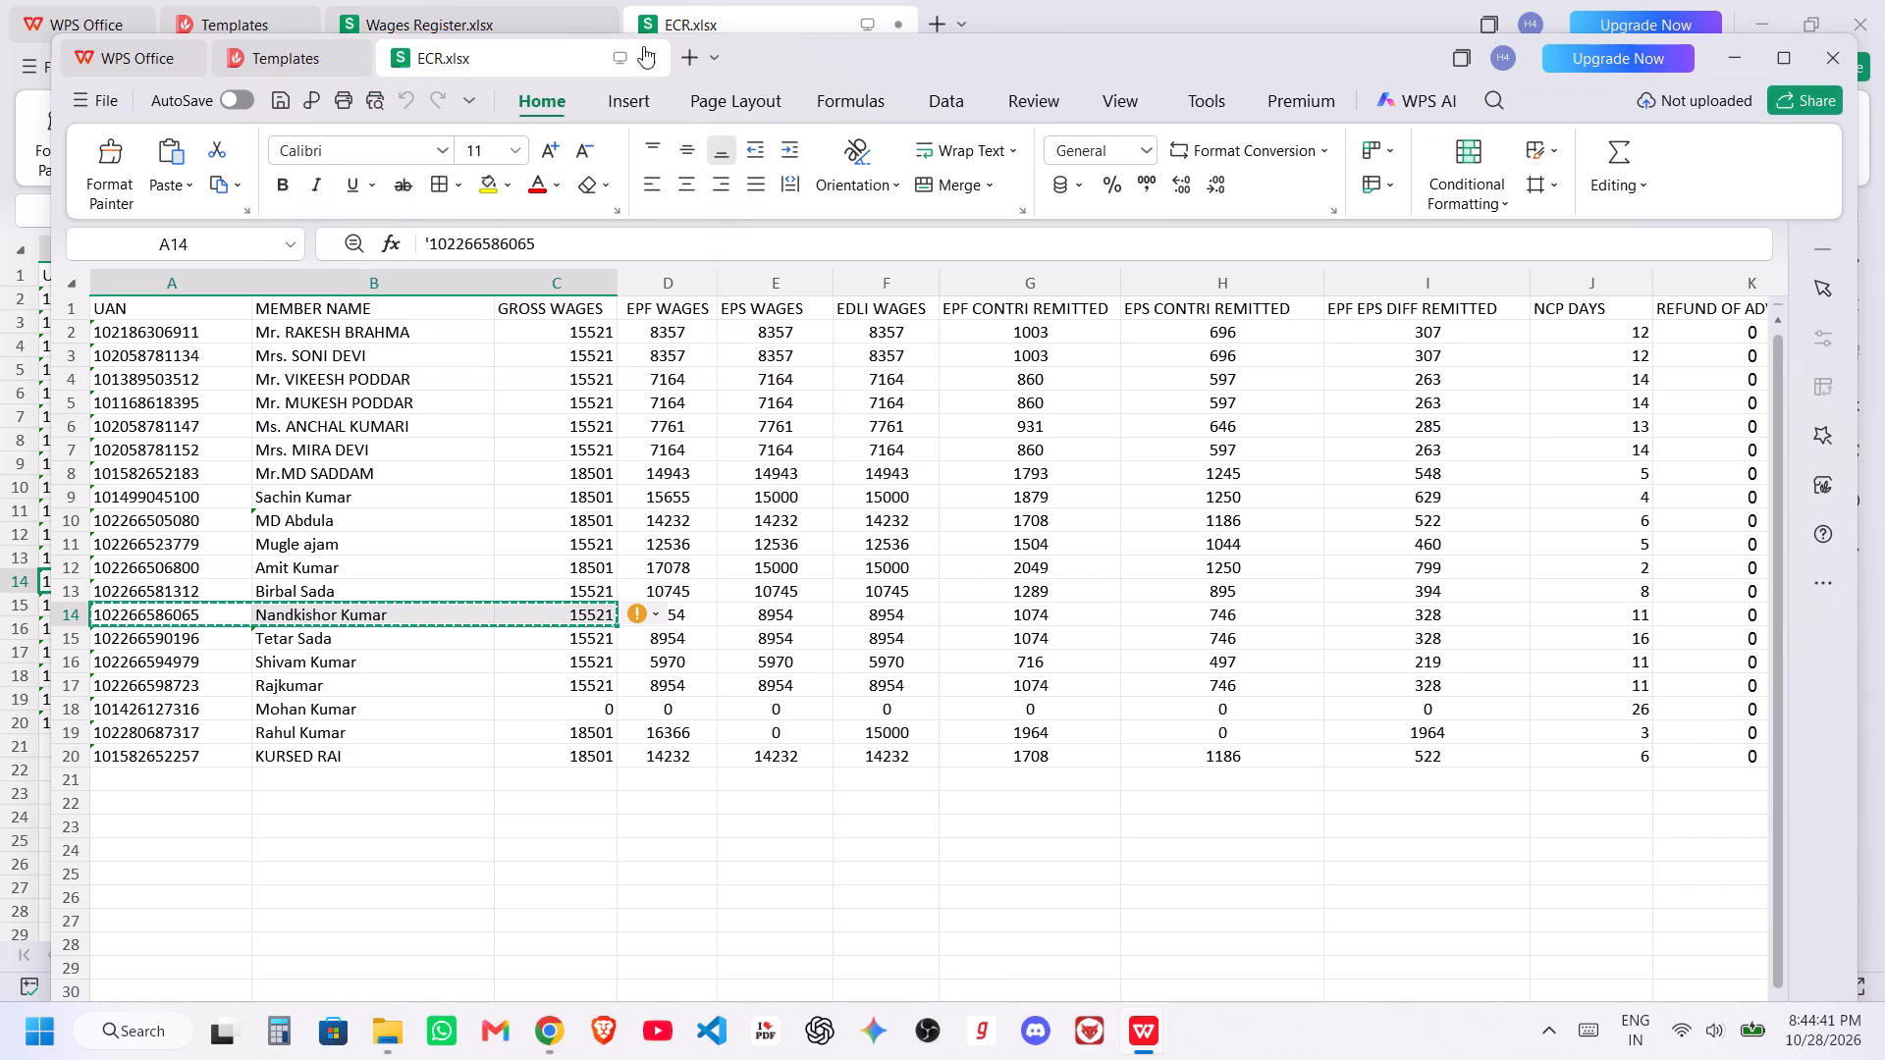
pyautogui.click(1834, 52)
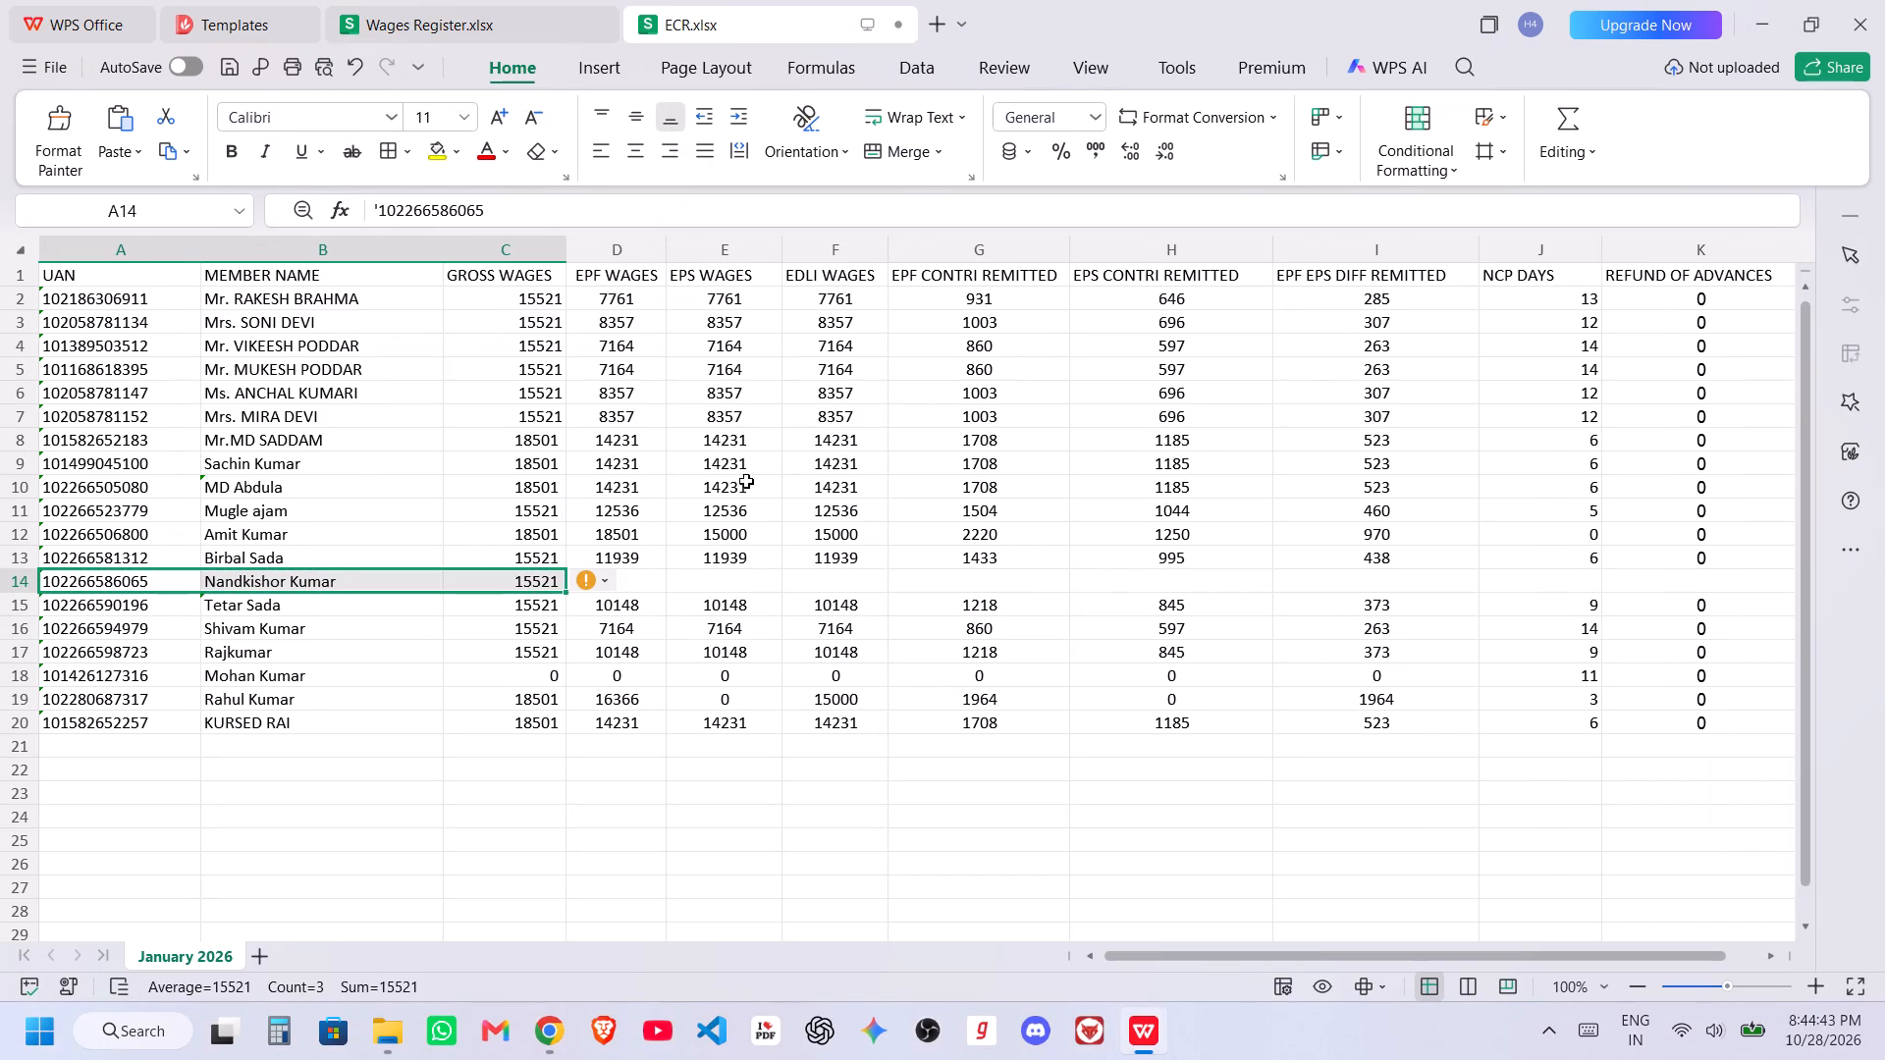
# Switch to File Explorer and check the contents of the PF folders for August 2026 and July 2026.
pyautogui.hotkey('alt', 'Tab')
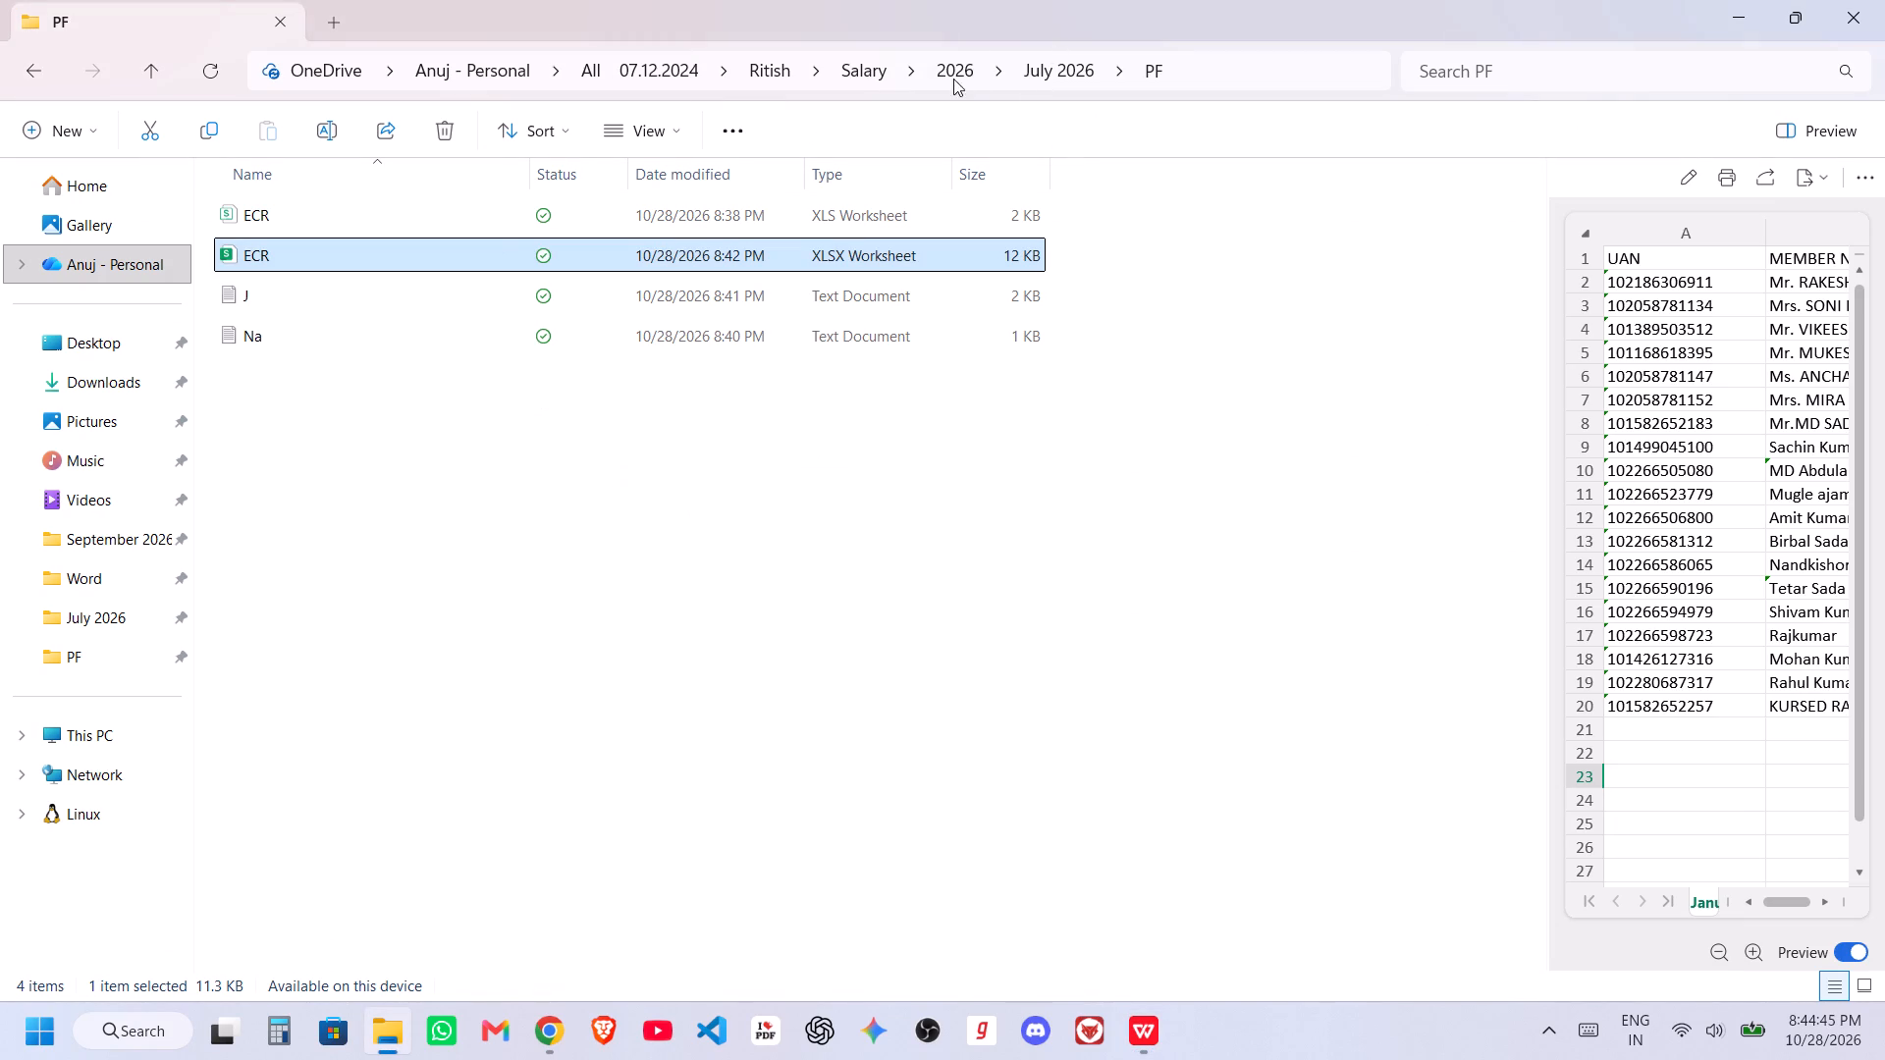
pyautogui.click(952, 70)
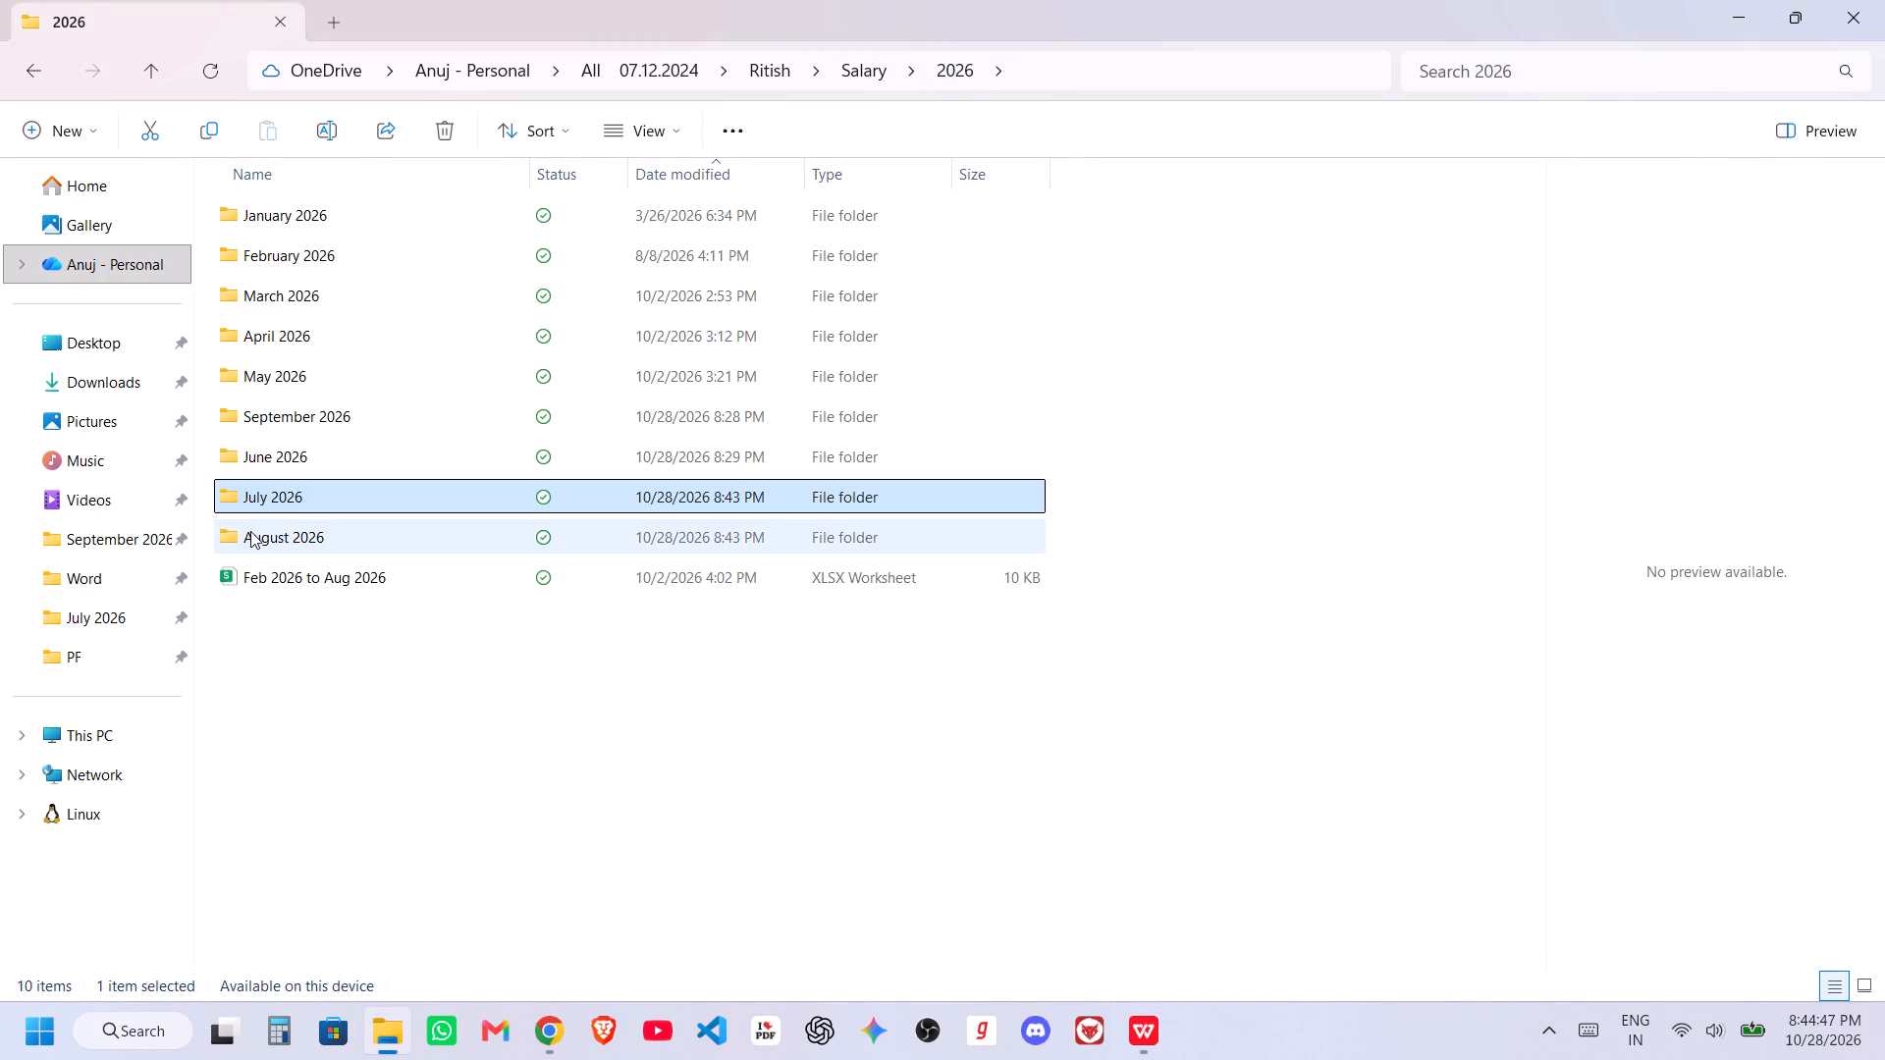
pyautogui.doubleClick(250, 530)
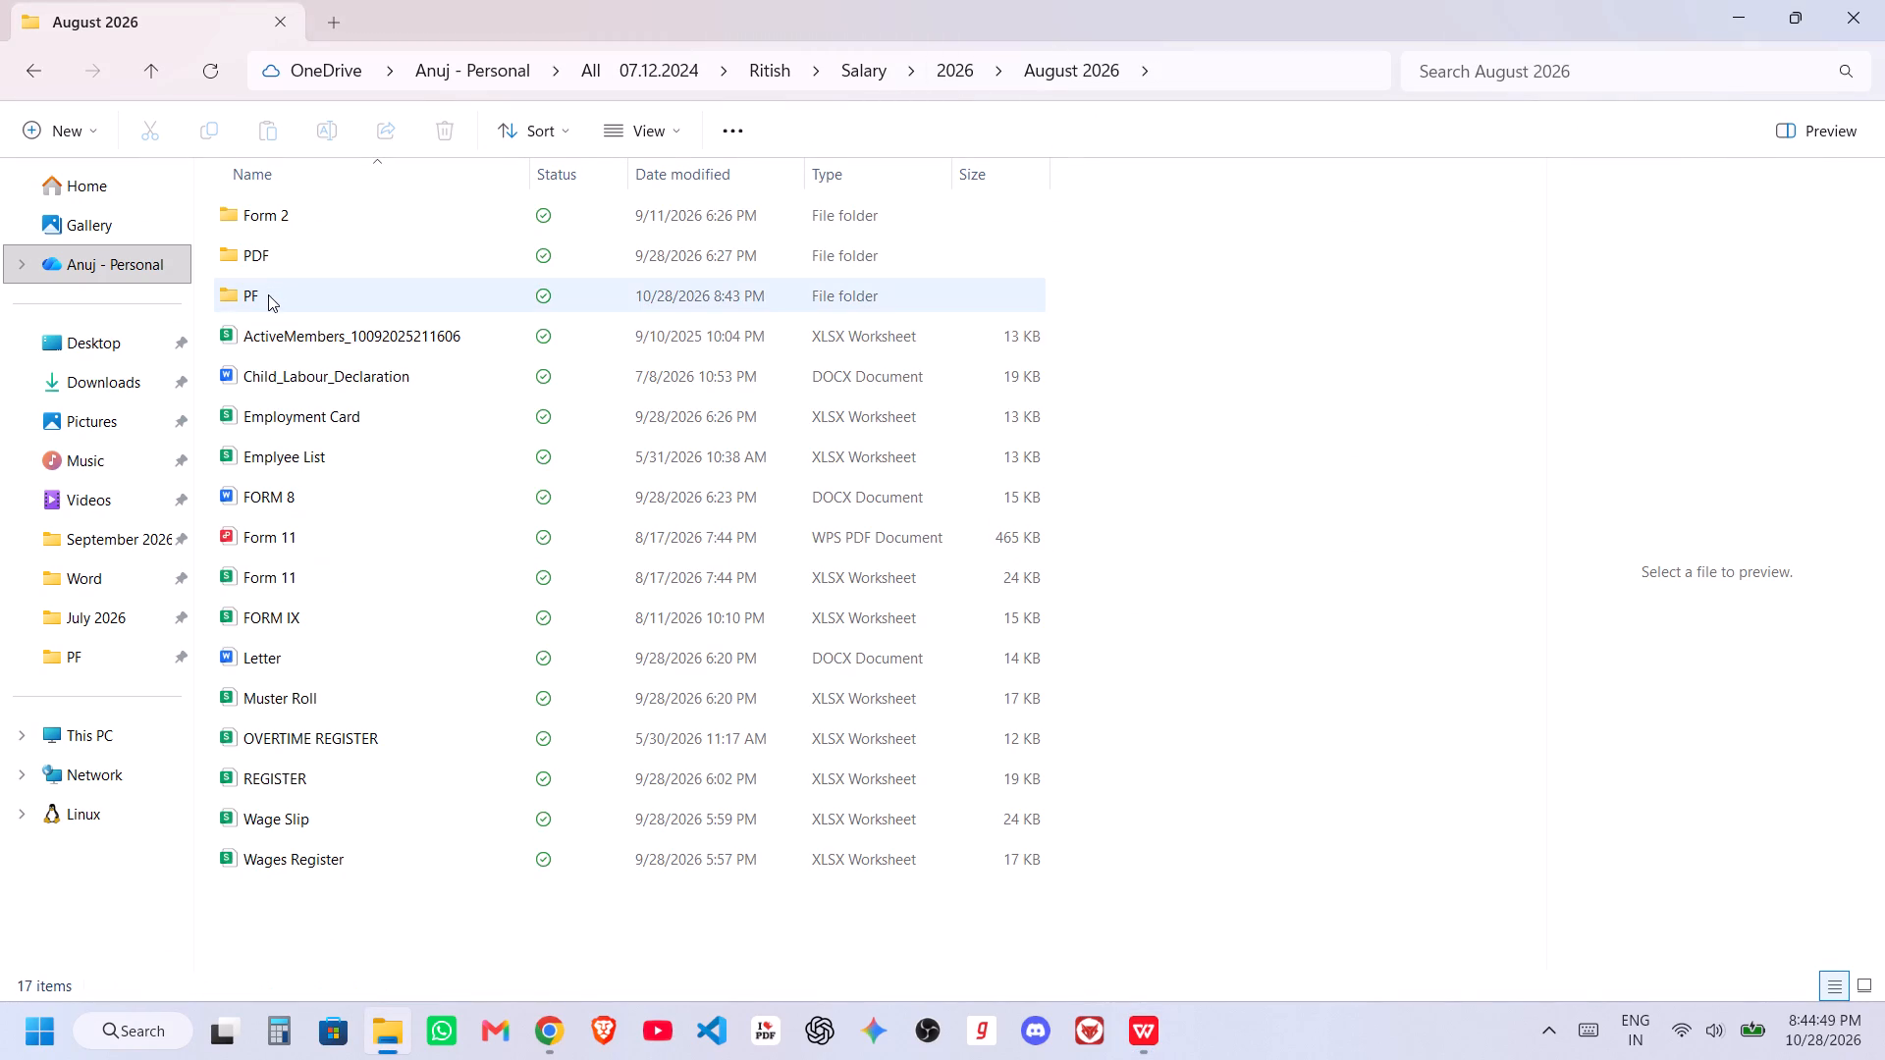
pyautogui.doubleClick(283, 292)
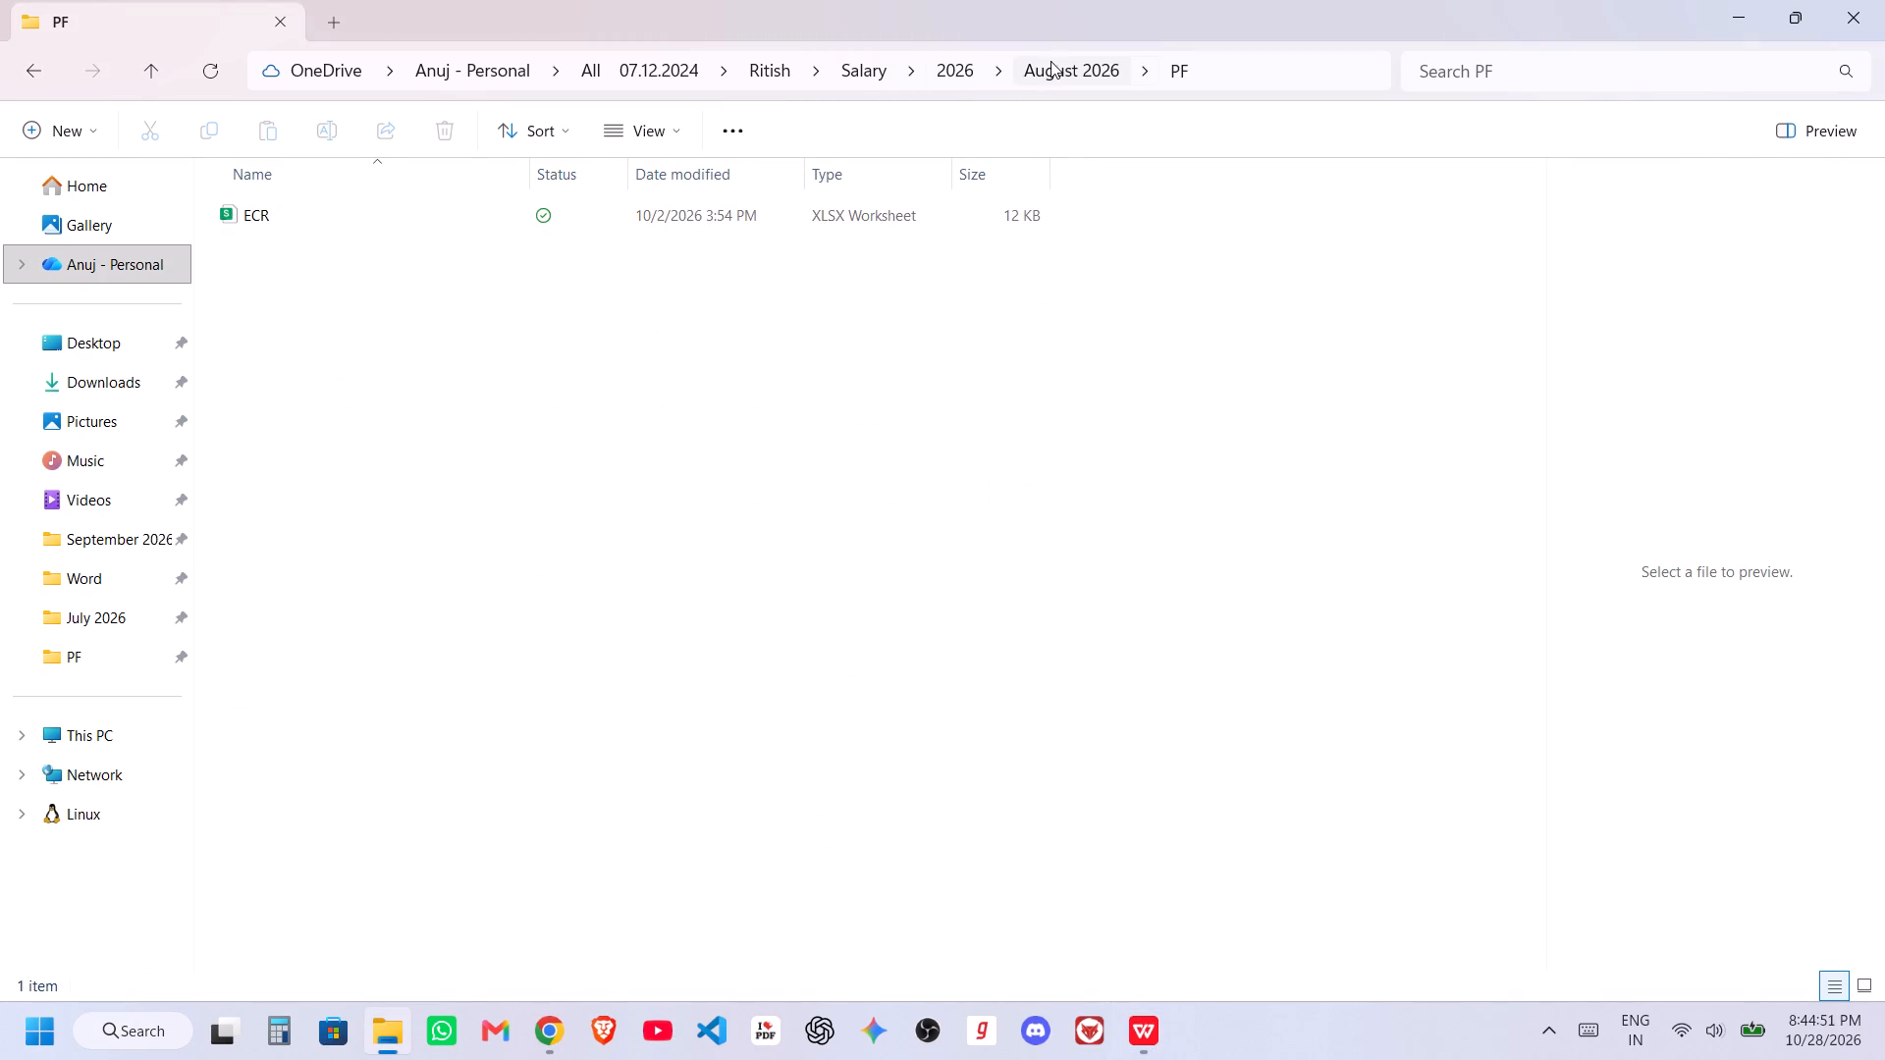
pyautogui.click(1044, 72)
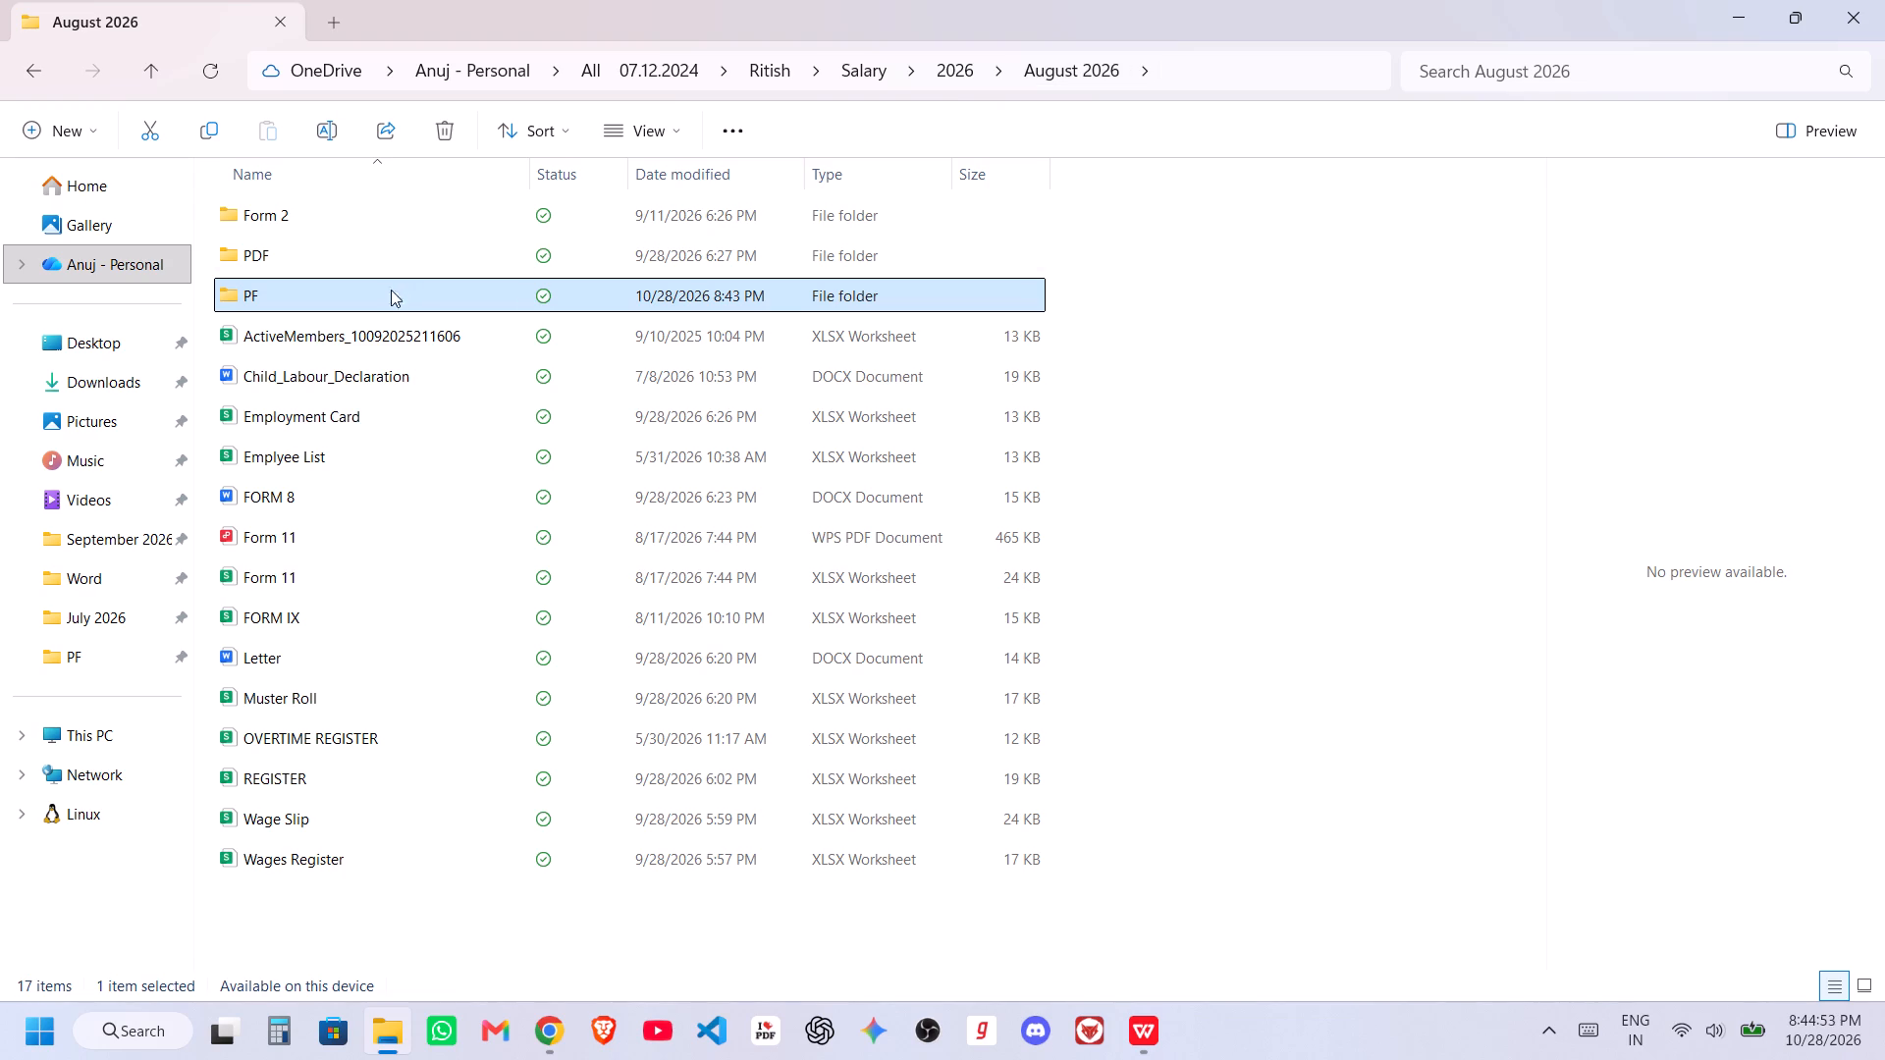
pyautogui.click(973, 70)
pyautogui.doubleClick(292, 493)
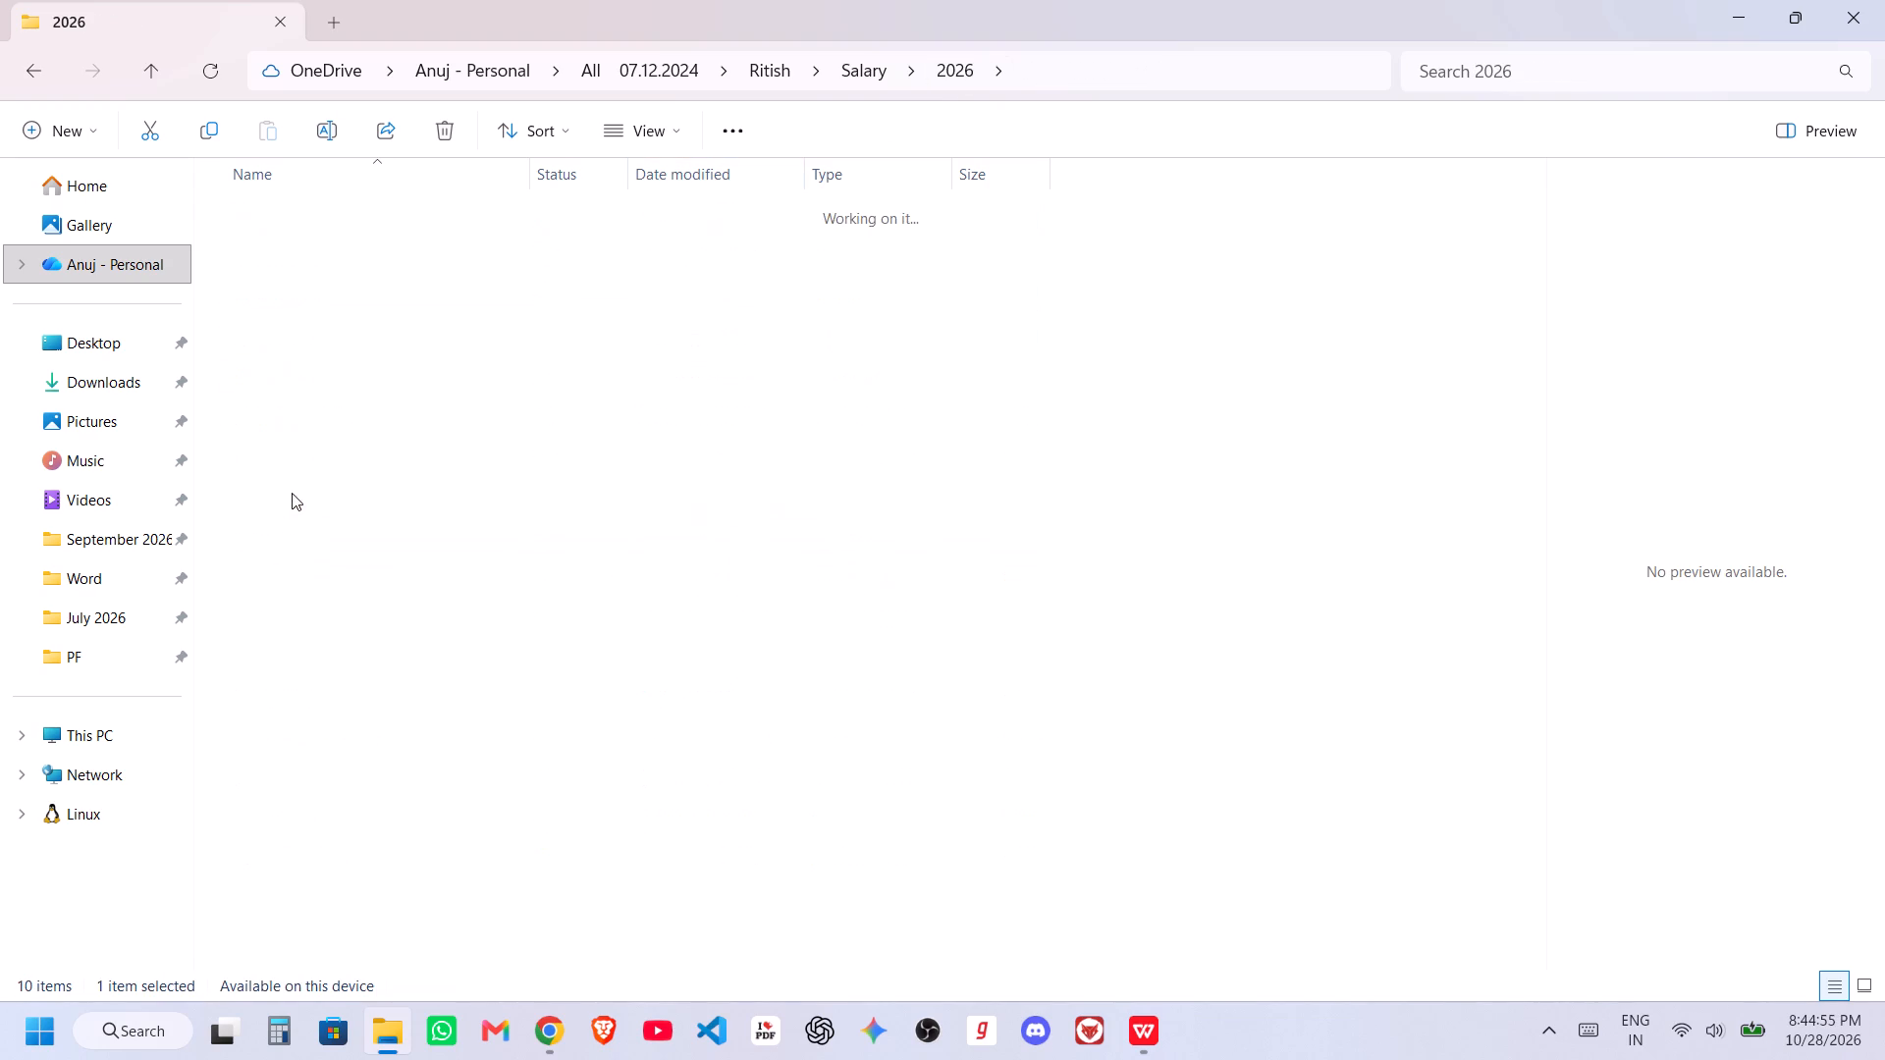
pyautogui.doubleClick(322, 282)
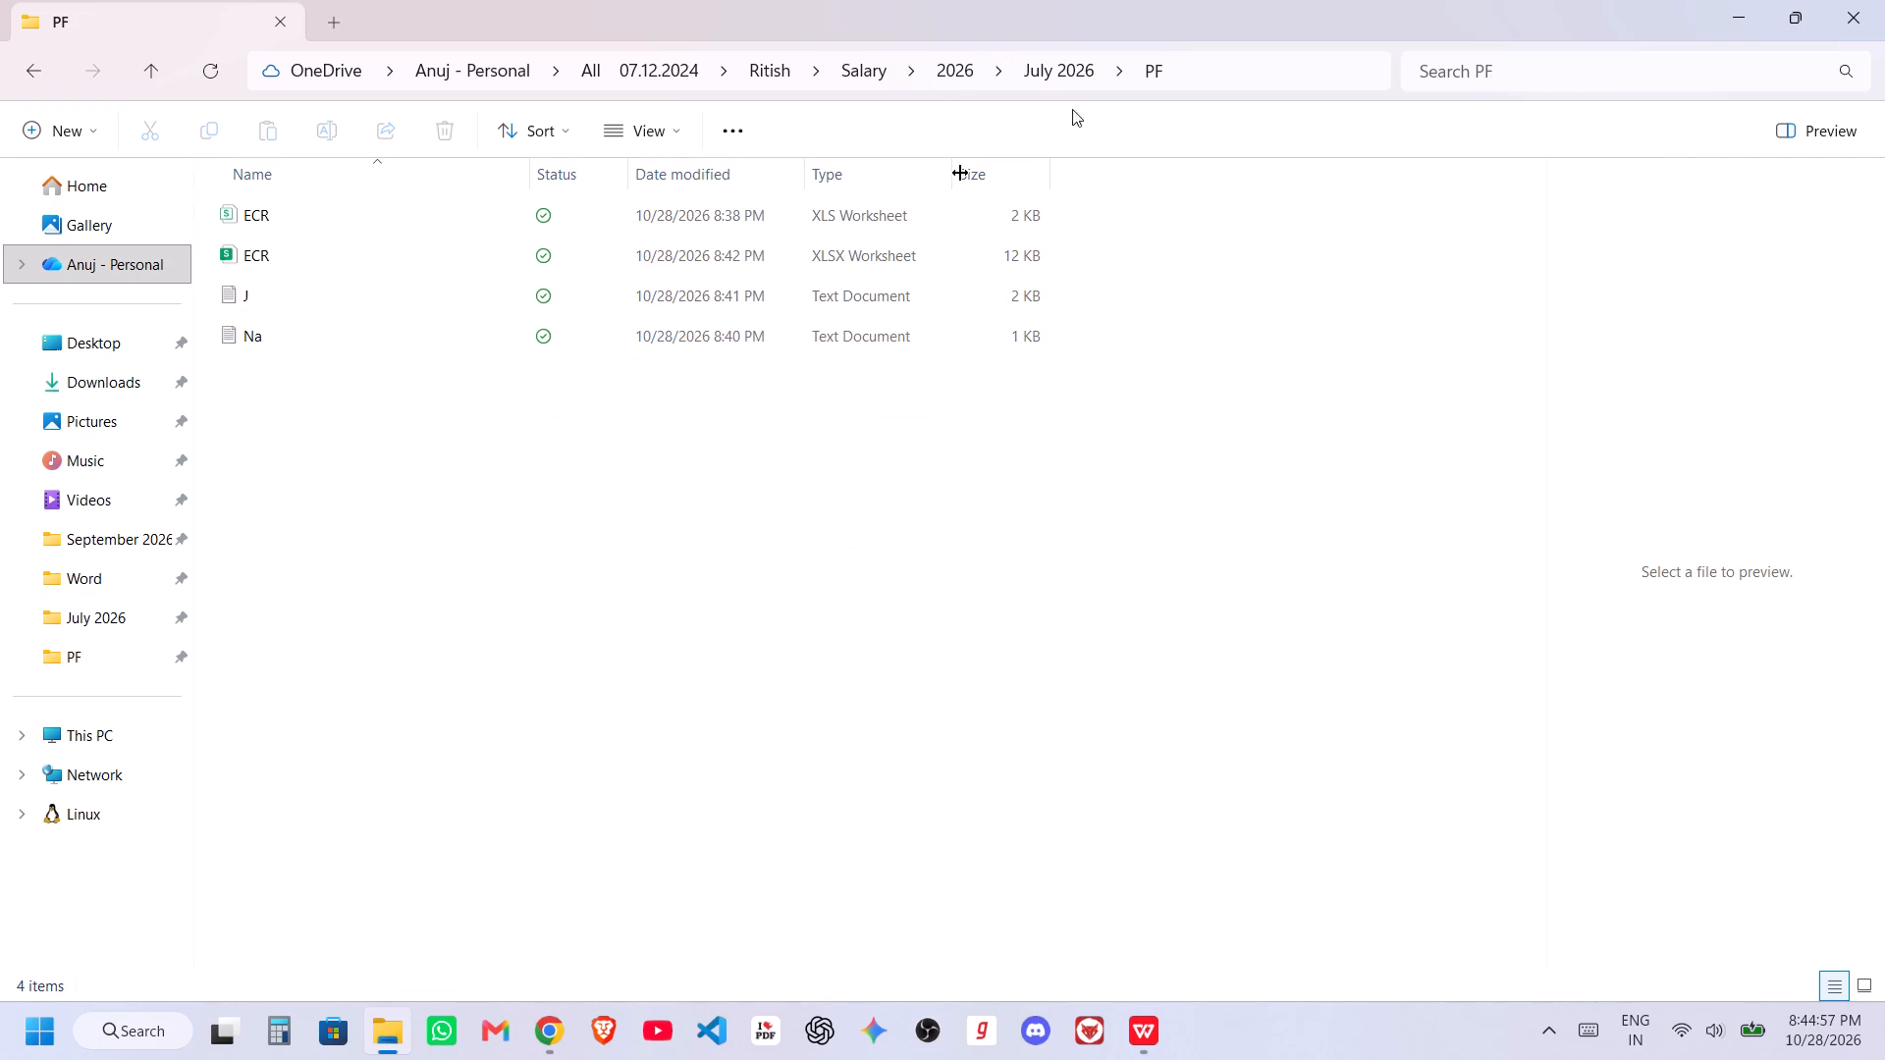
pyautogui.click(1043, 68)
pyautogui.click(934, 73)
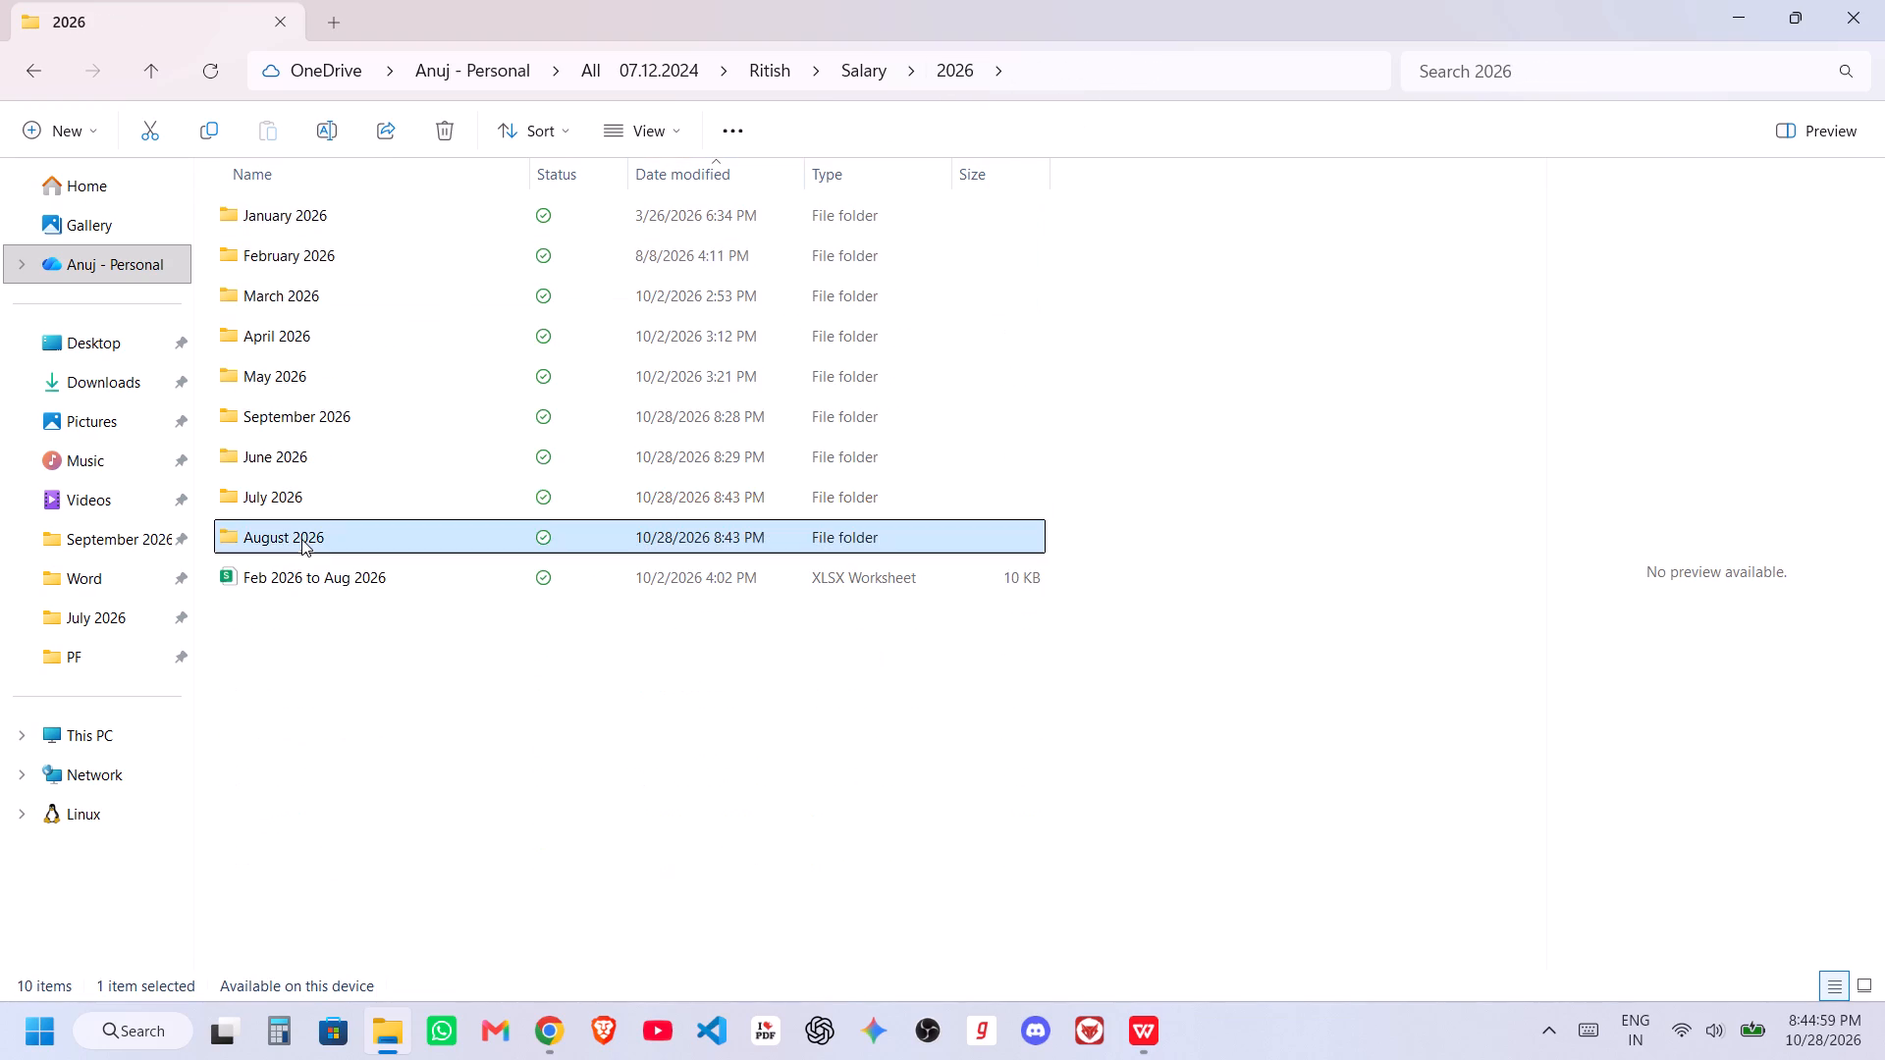
pyautogui.click(301, 539)
pyautogui.click(301, 539)
pyautogui.doubleClick(307, 291)
# Return to WPS Office and copy serial number 13's earned basic salary, 10148, from the Wages Register into the ECR's D14 as a value.
pyautogui.hotkey('alt', 'Tab')
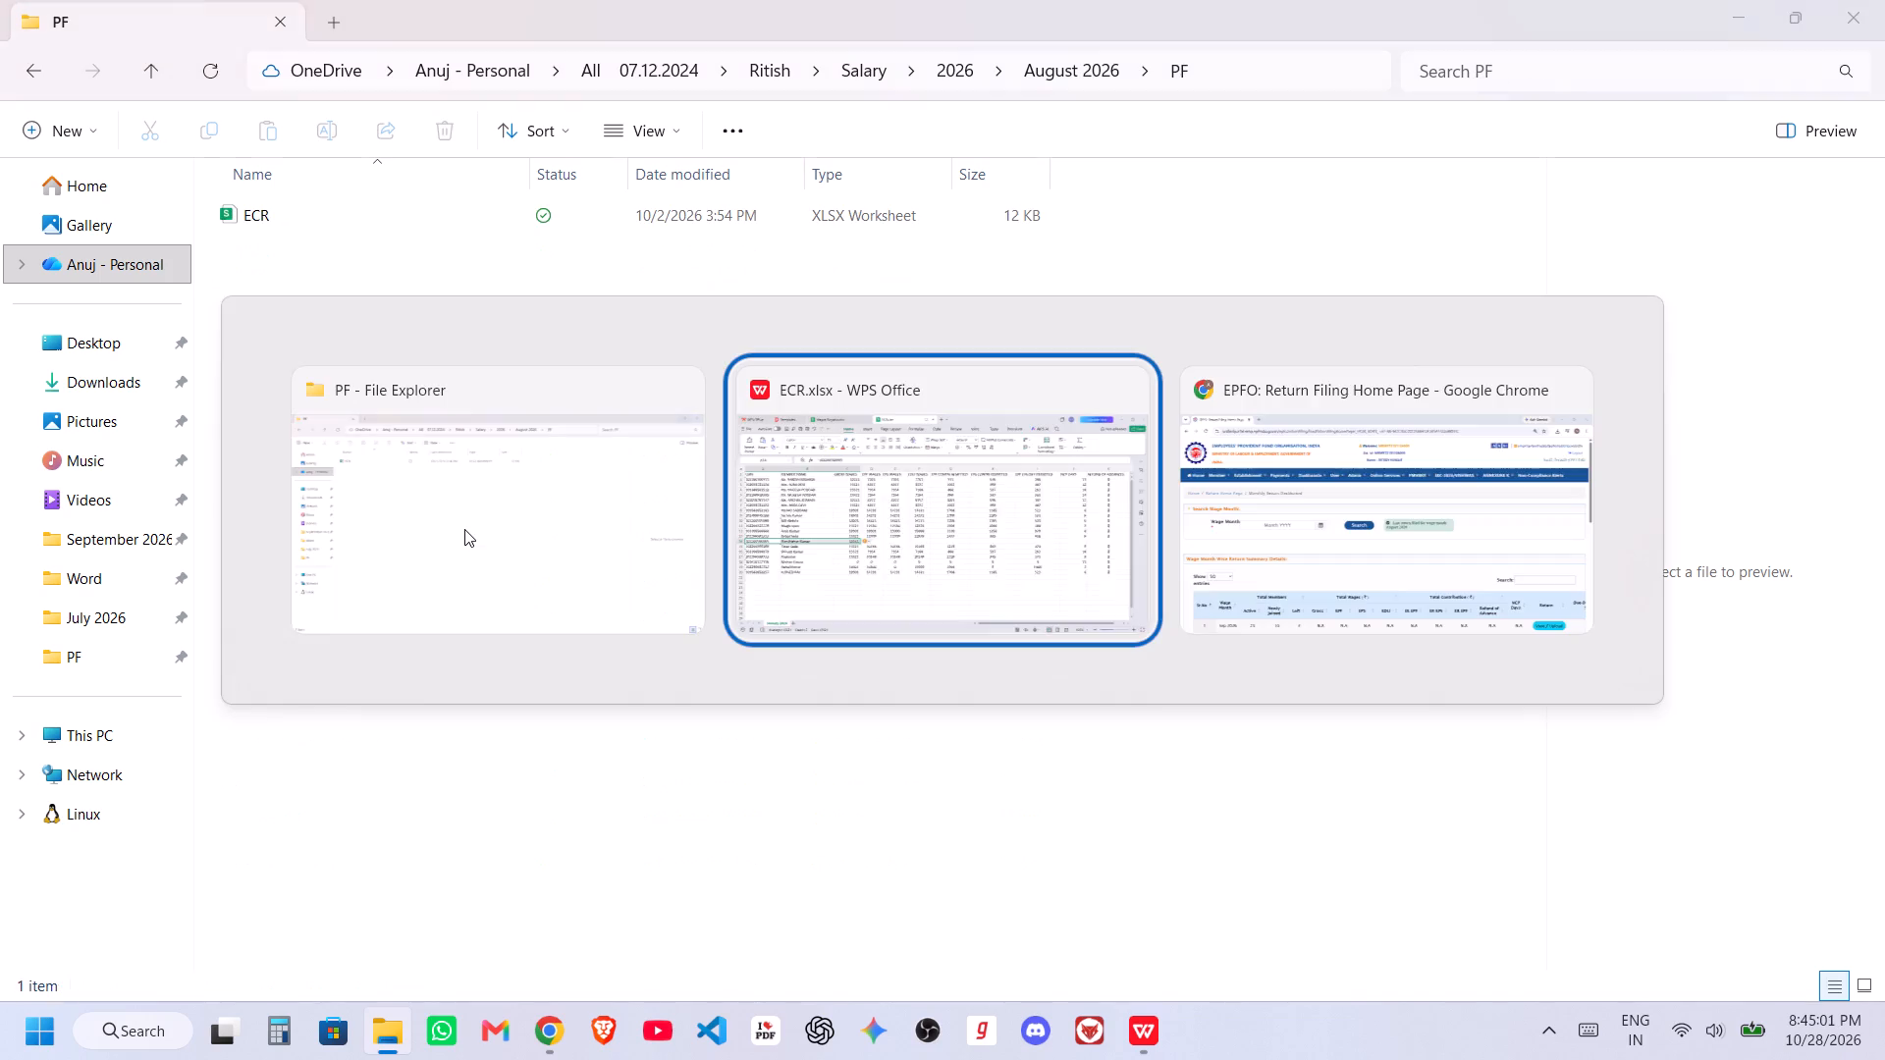
pyautogui.click(644, 581)
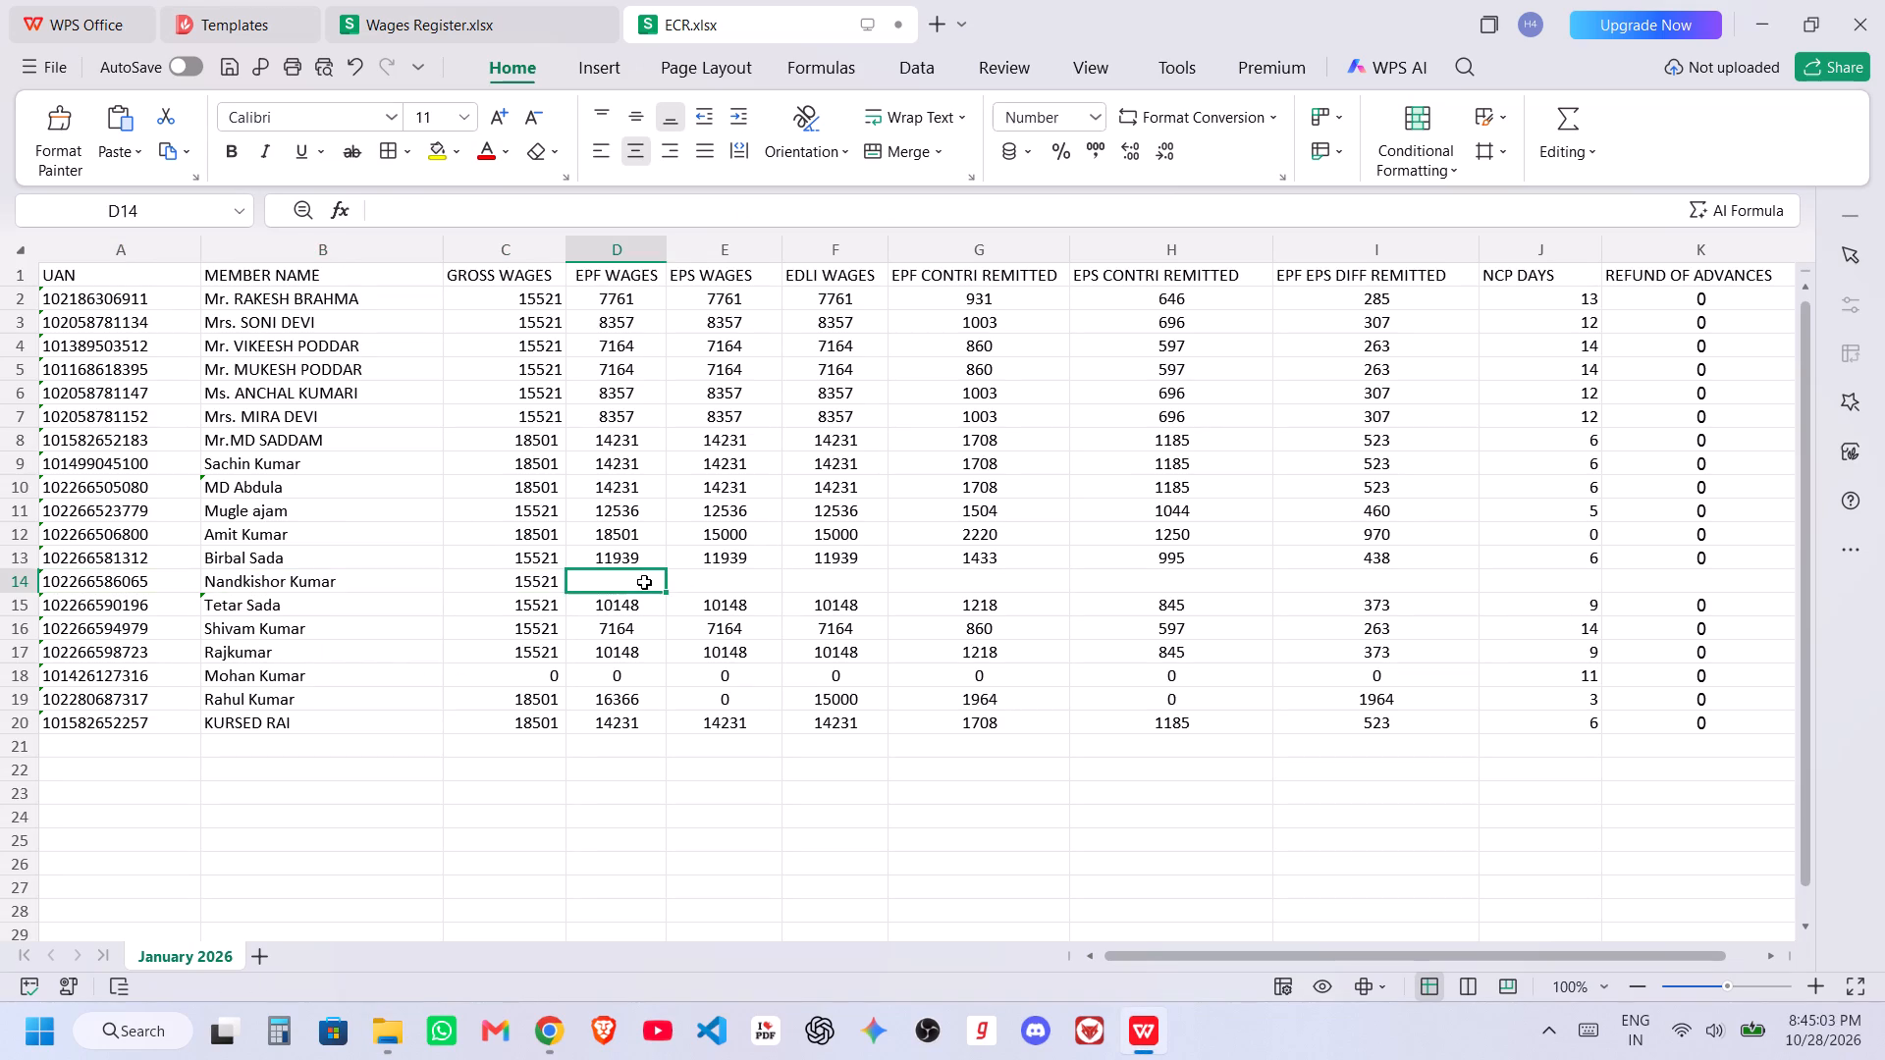
pyautogui.click(484, 0)
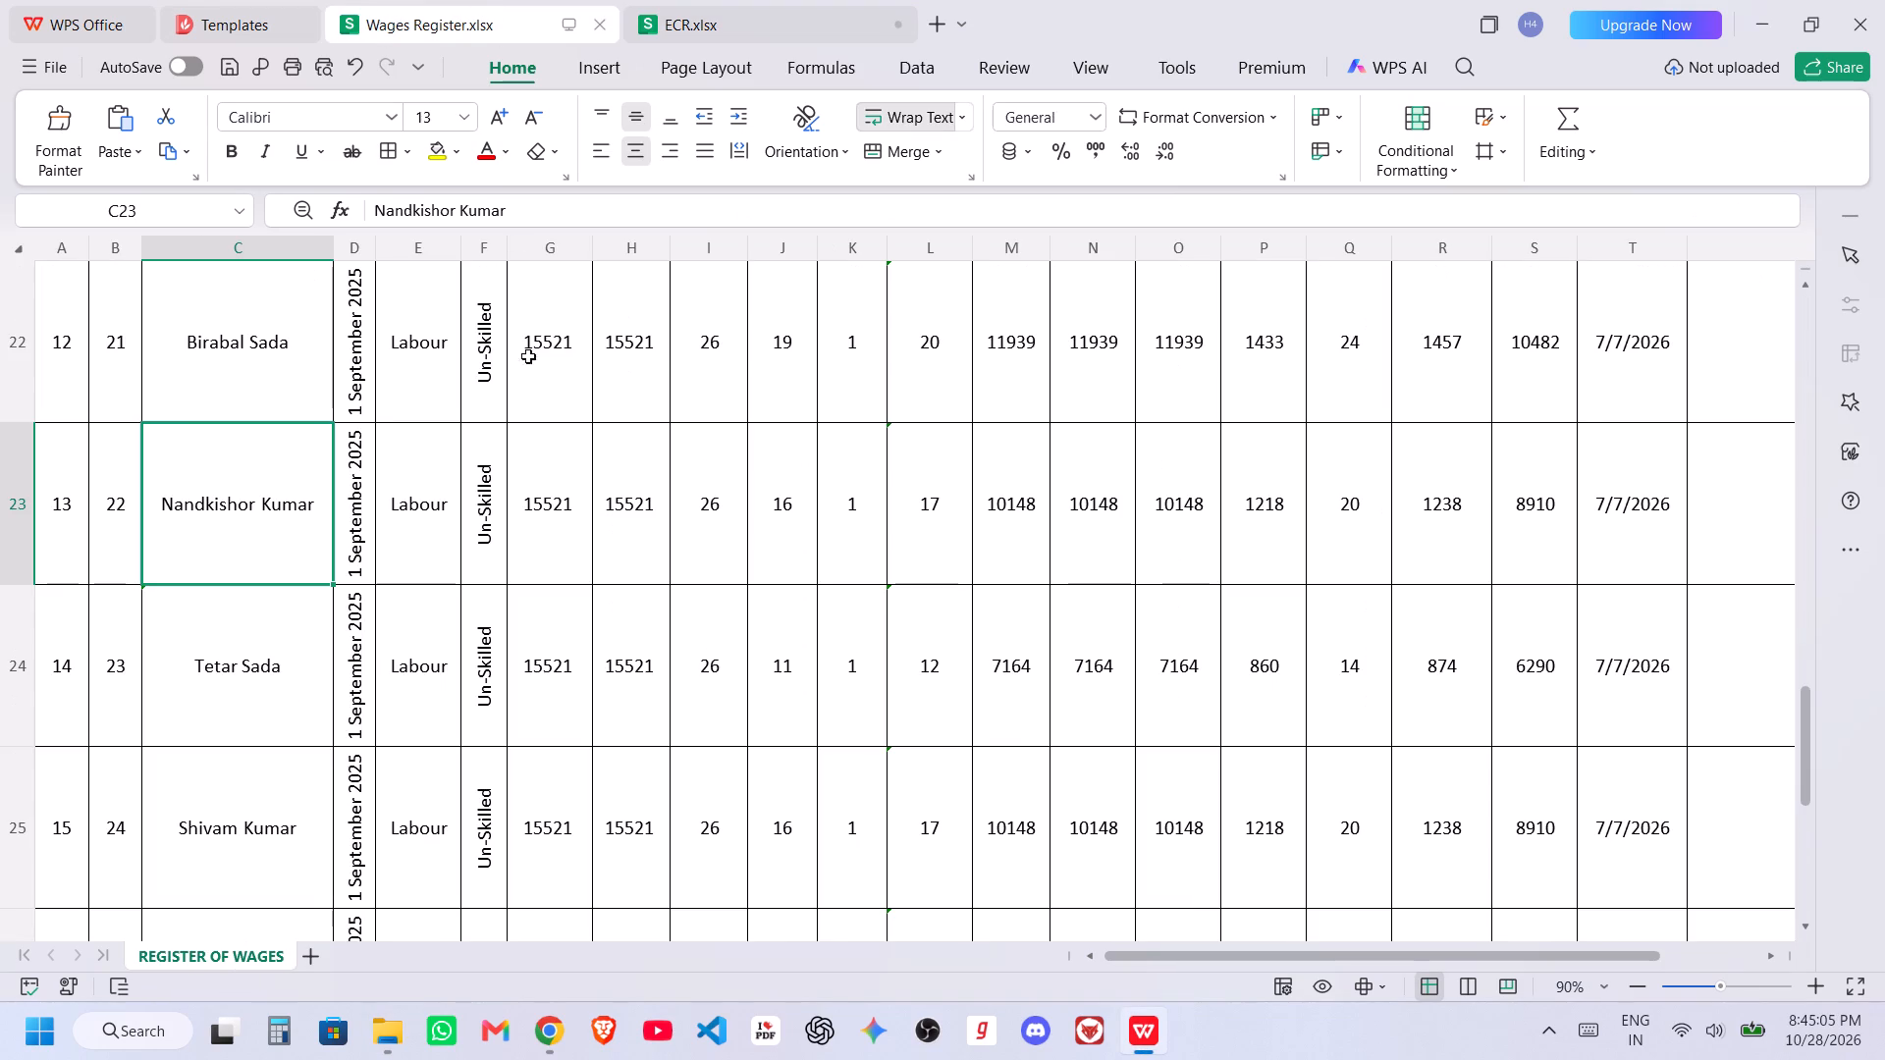
pyautogui.click(1007, 516)
pyautogui.hotkey('ctrl', 'c')
pyautogui.hotkey('alt', 'Tab')
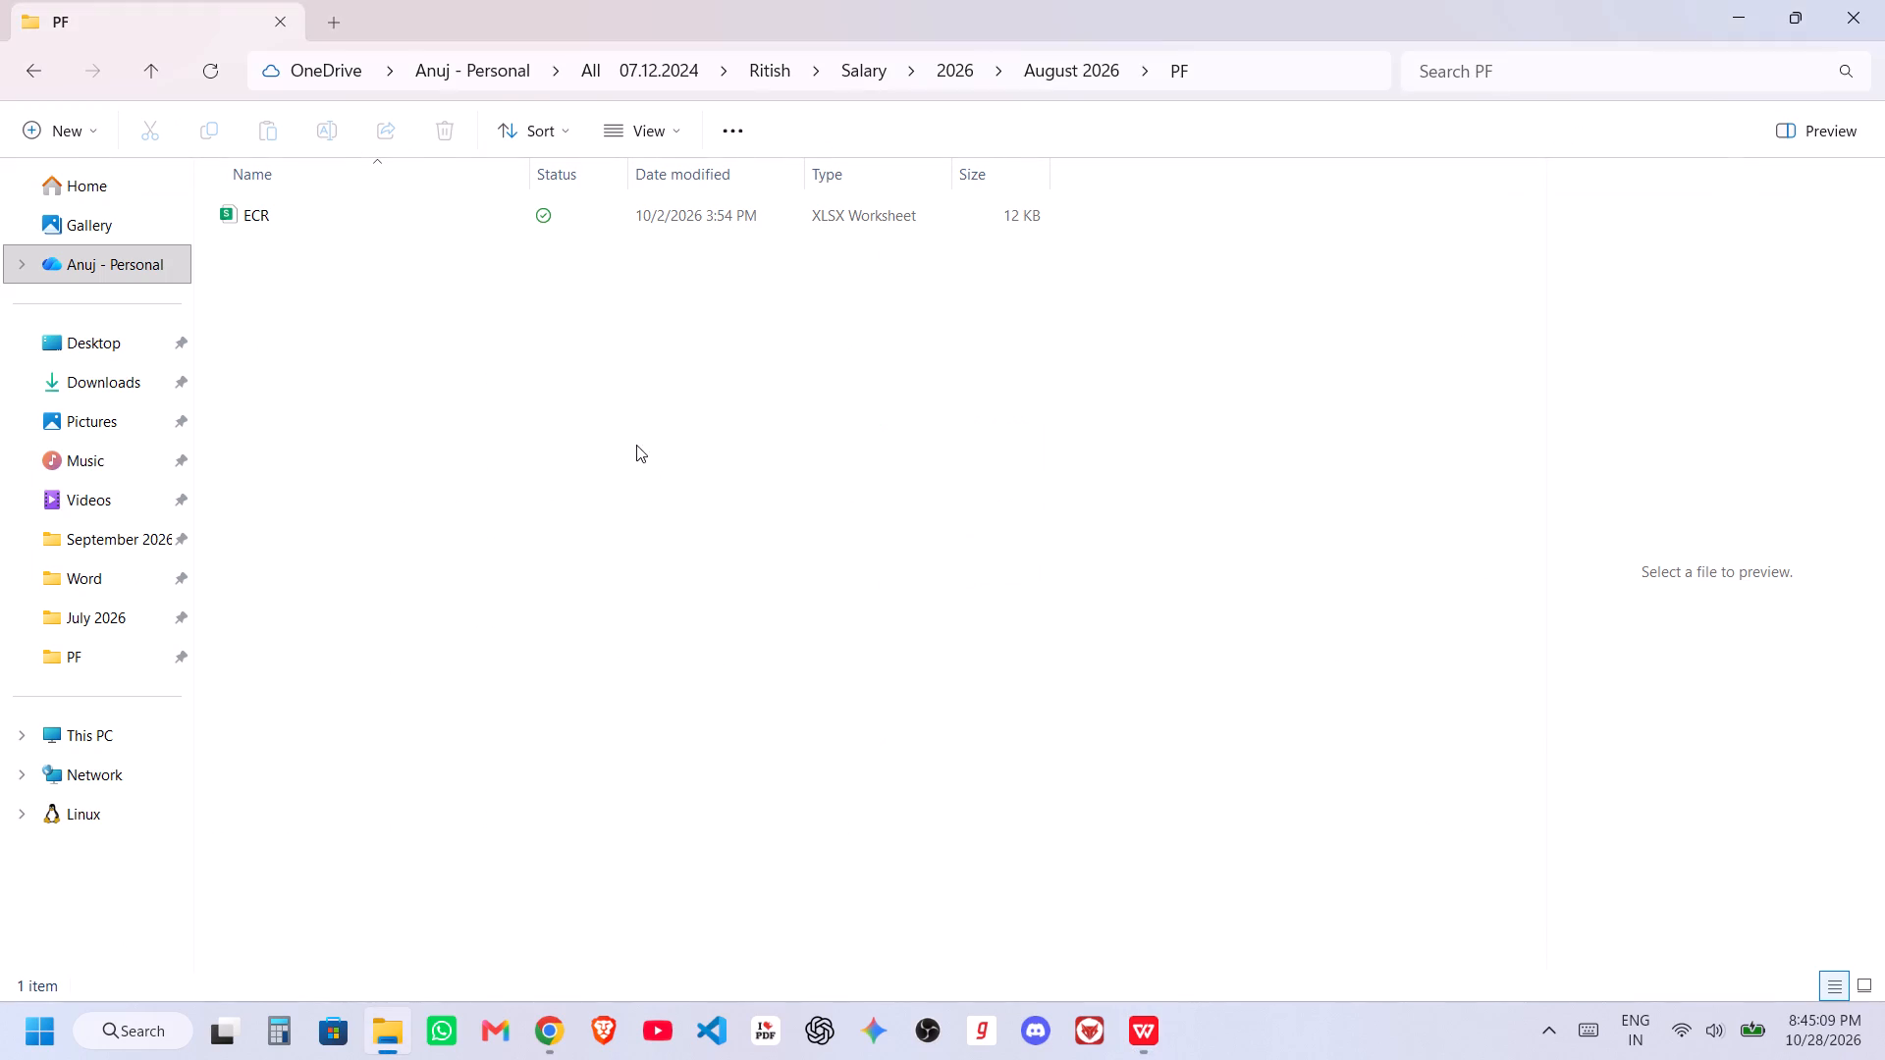
pyautogui.hotkey('alt', 'Tab')
pyautogui.click(736, 0)
pyautogui.rightClick(644, 577)
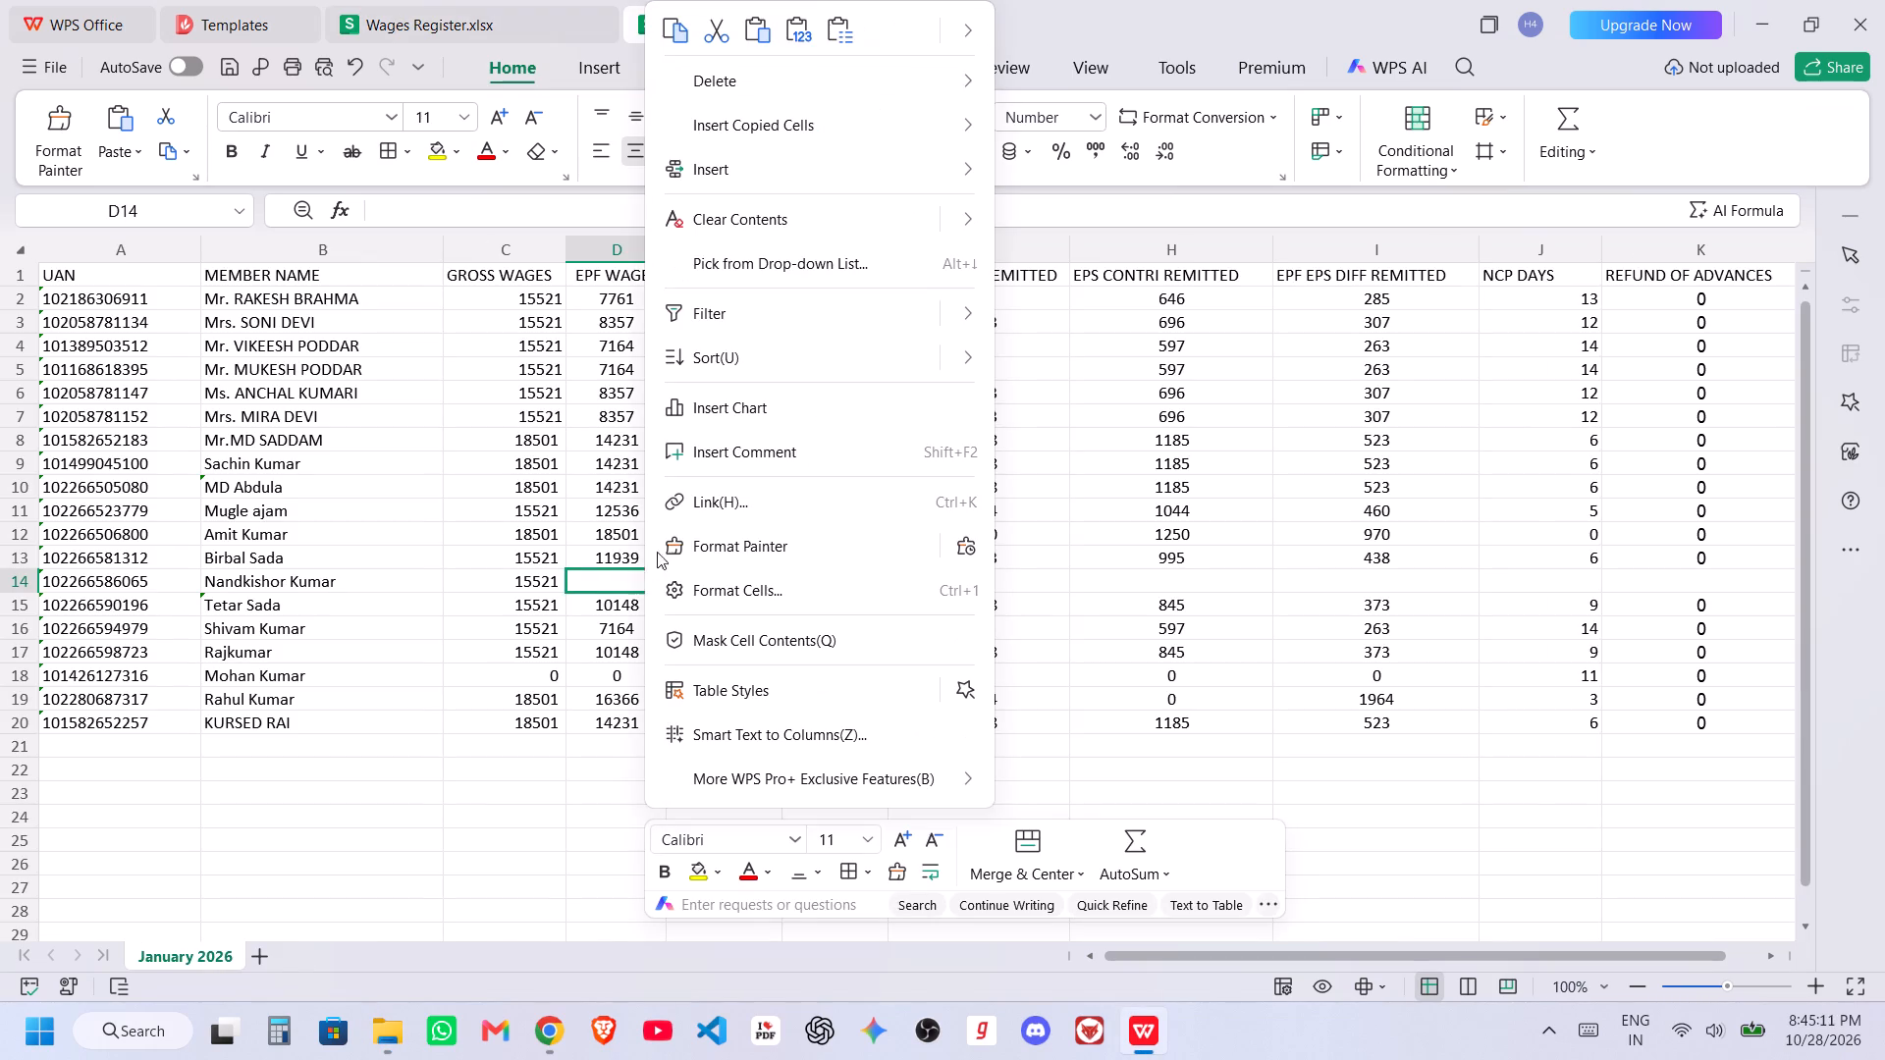
pyautogui.click(793, 36)
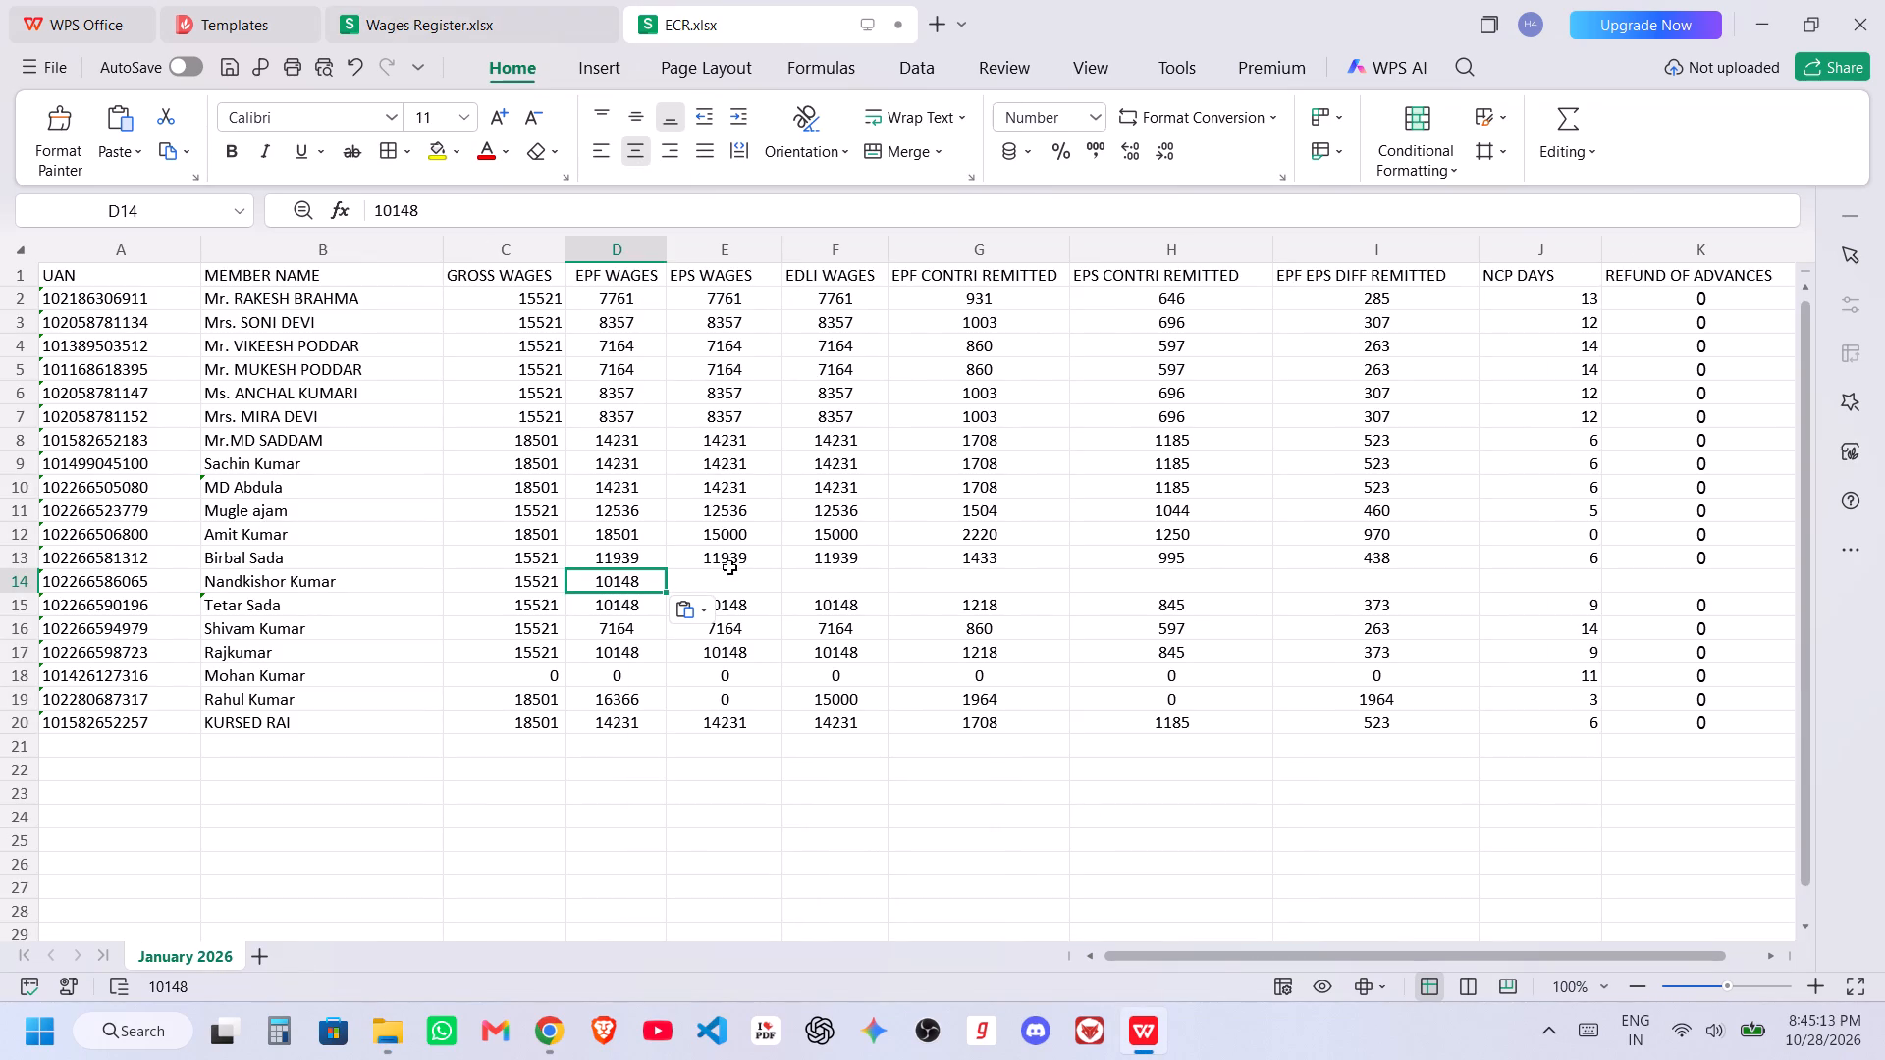
# Copy row 13's cells from EPS Wages through Refund of Advances into row 14 of the August ECR.
pyautogui.moveTo(714, 560); pyautogui.dragTo(1633, 547)
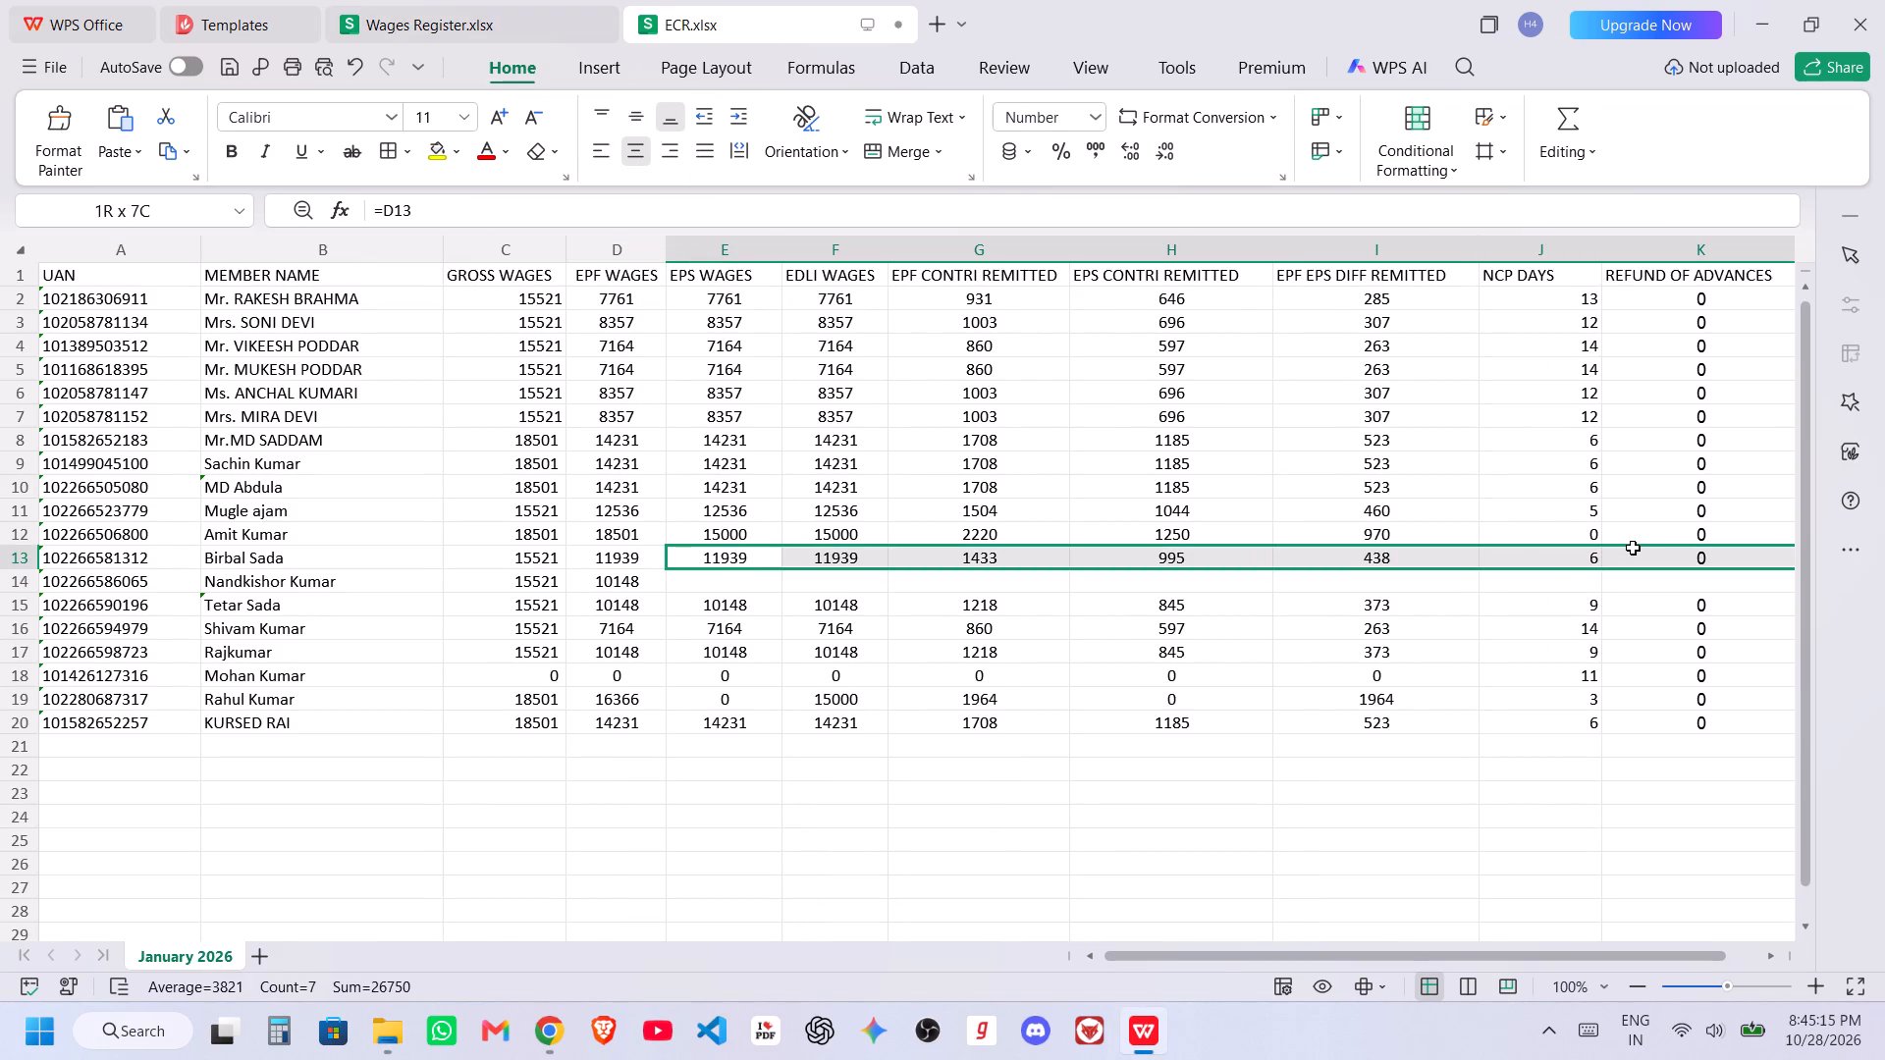
pyautogui.moveTo(1633, 547); pyautogui.dragTo(1635, 547)
pyautogui.hotkey('ctrl', 'c')
pyautogui.click(731, 582)
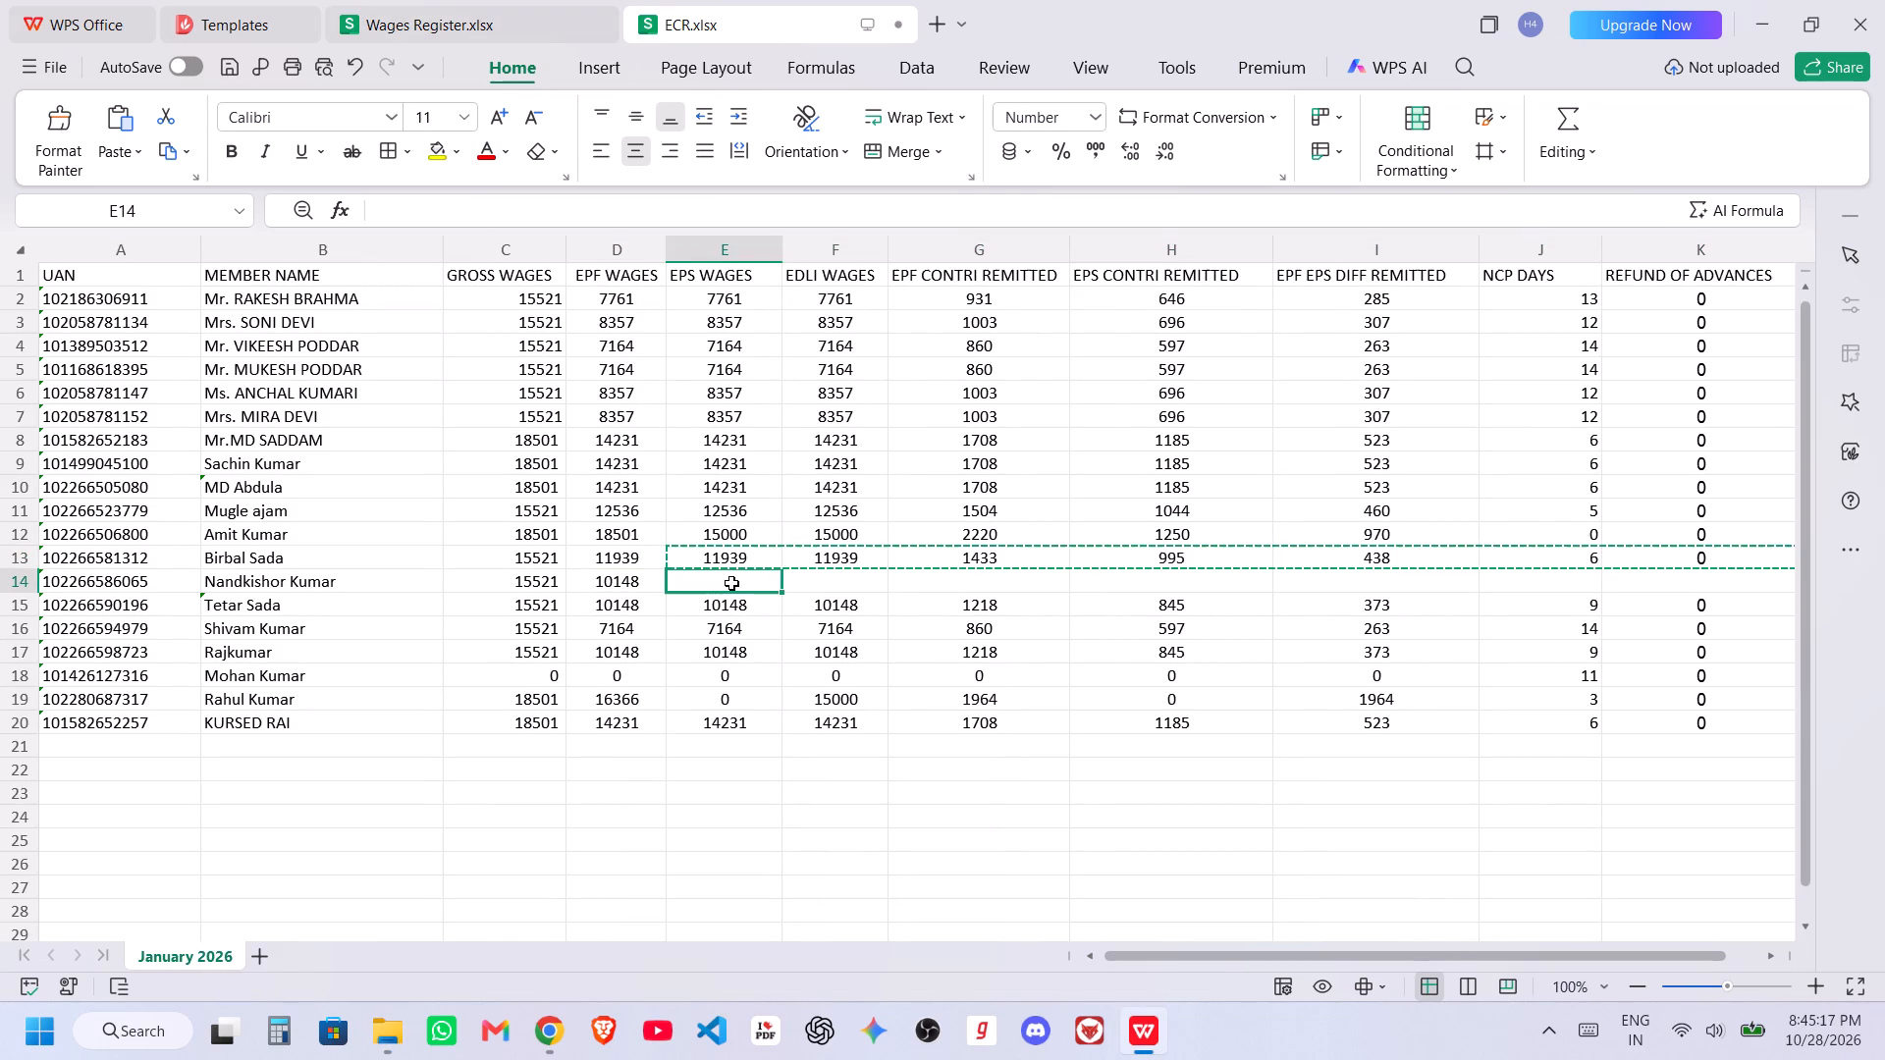
pyautogui.hotkey('ctrl', 'v')
# Set the NCP days in row 14 to 14 and save the August ECR workbook.
pyautogui.click(511, 16)
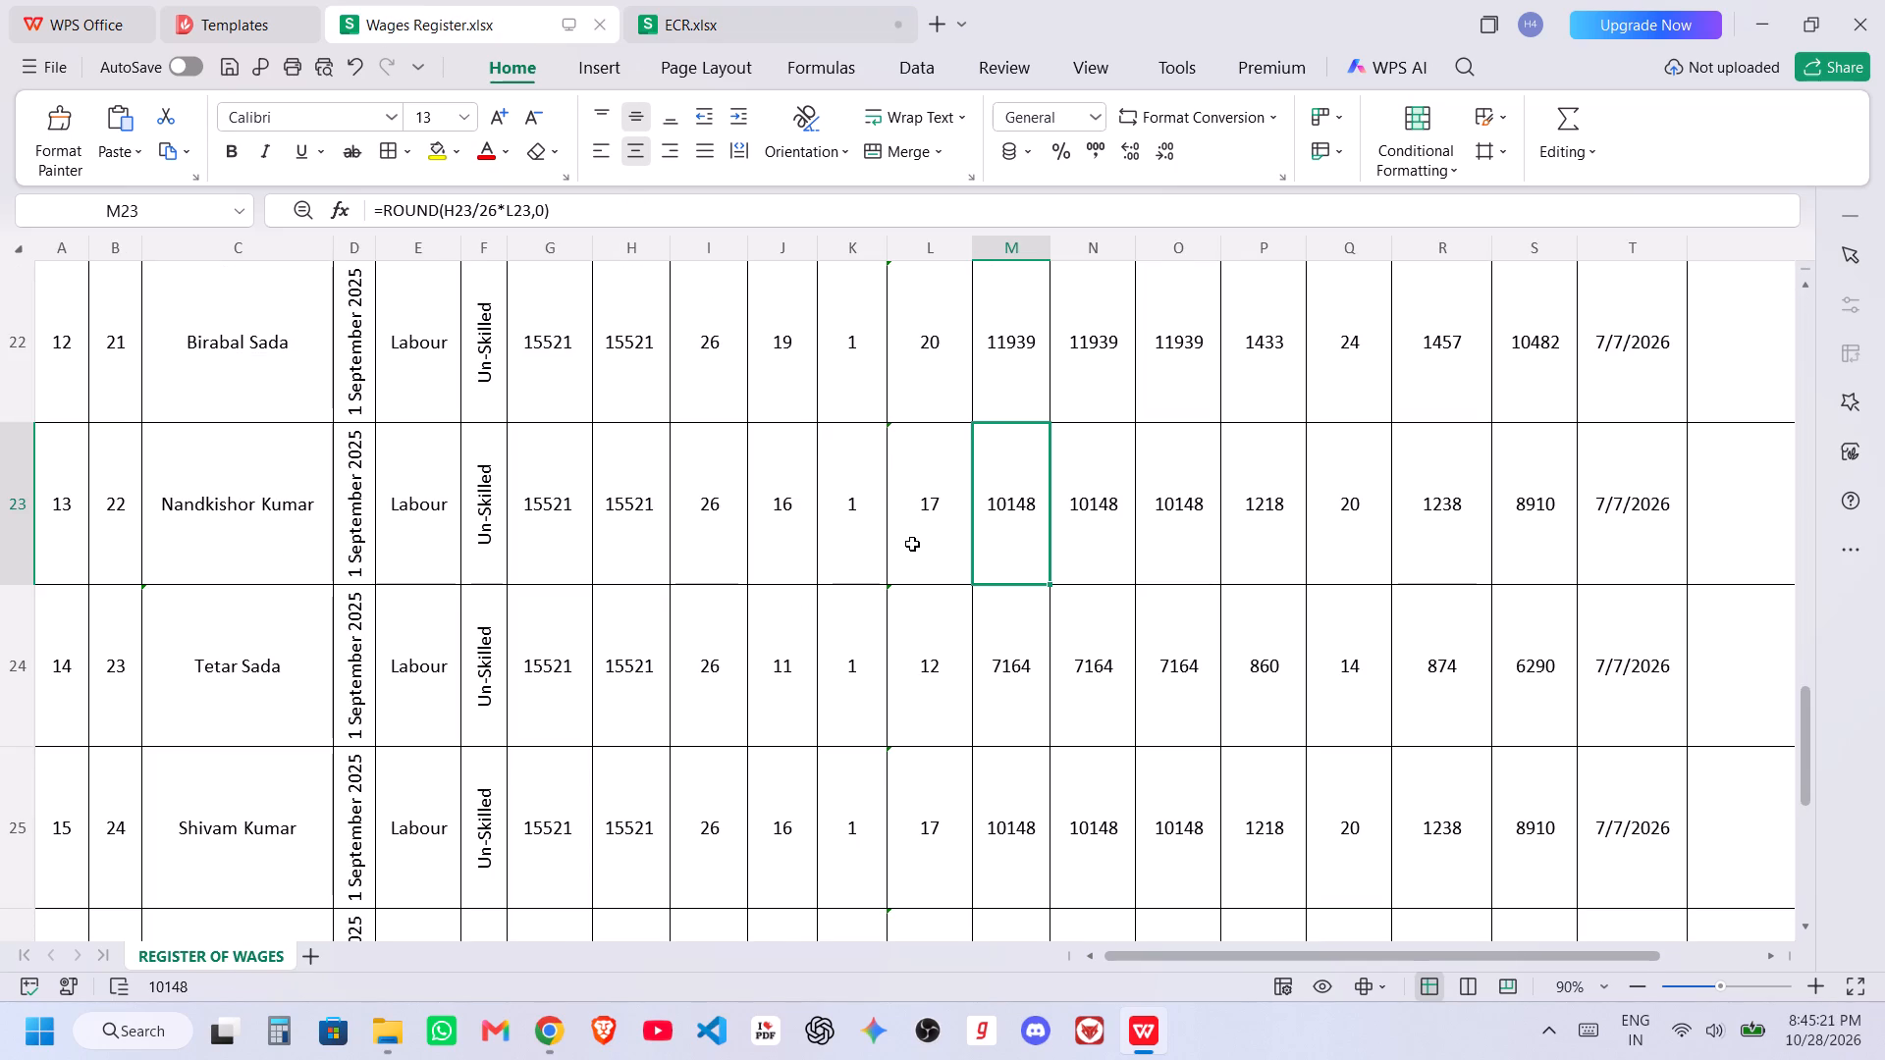
pyautogui.click(717, 0)
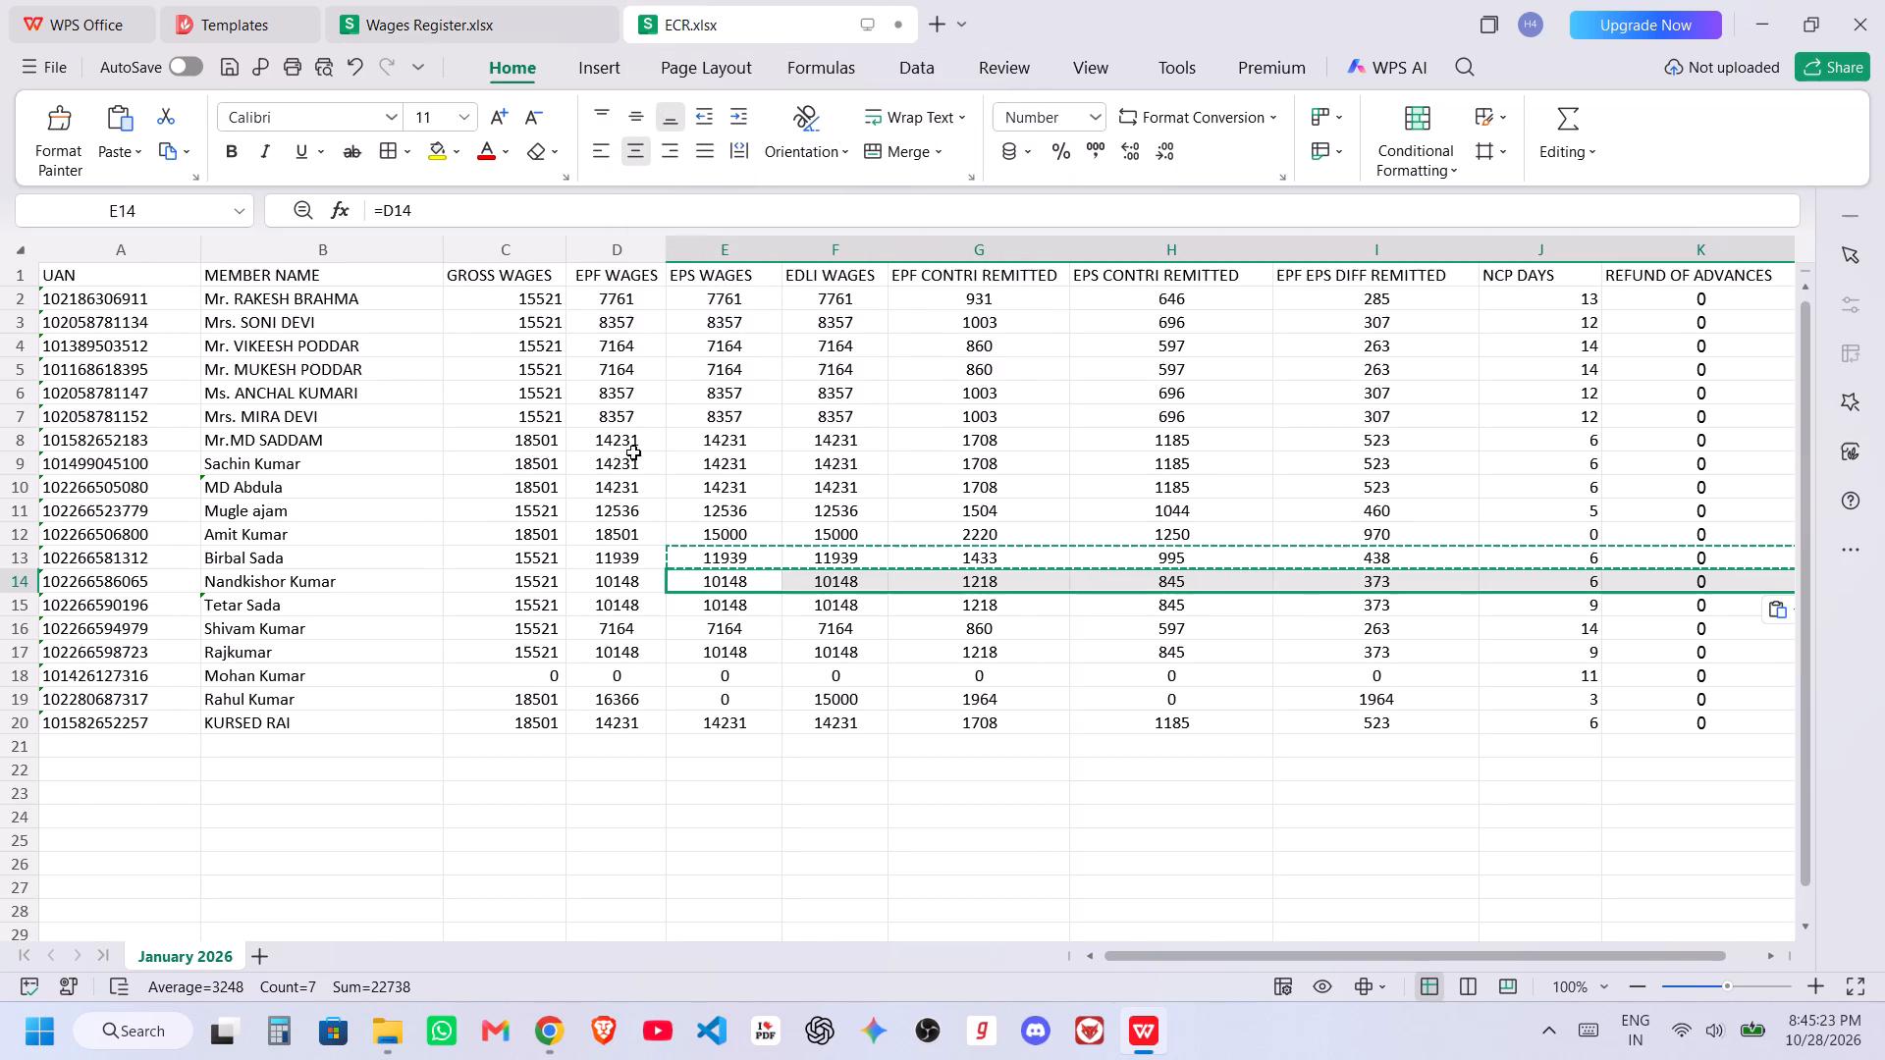
pyautogui.click(1590, 627)
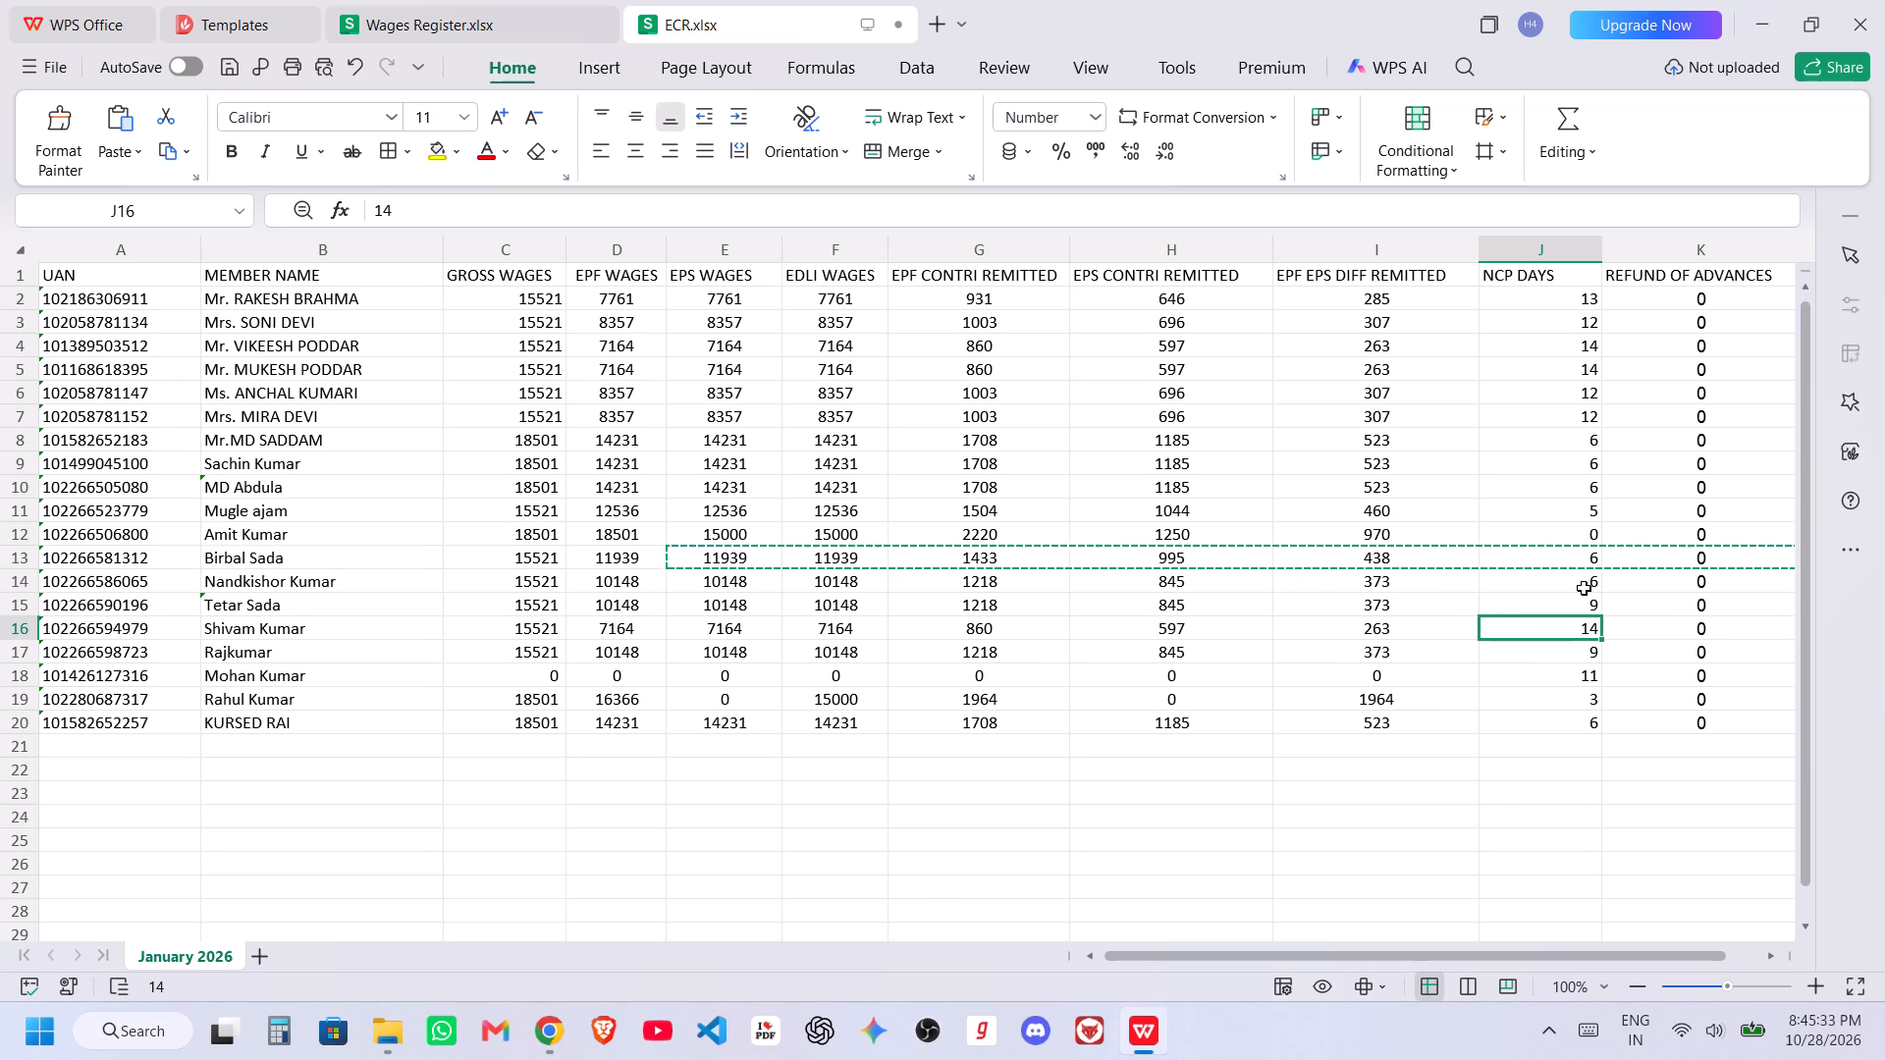
pyautogui.click(1584, 587)
pyautogui.write('14')
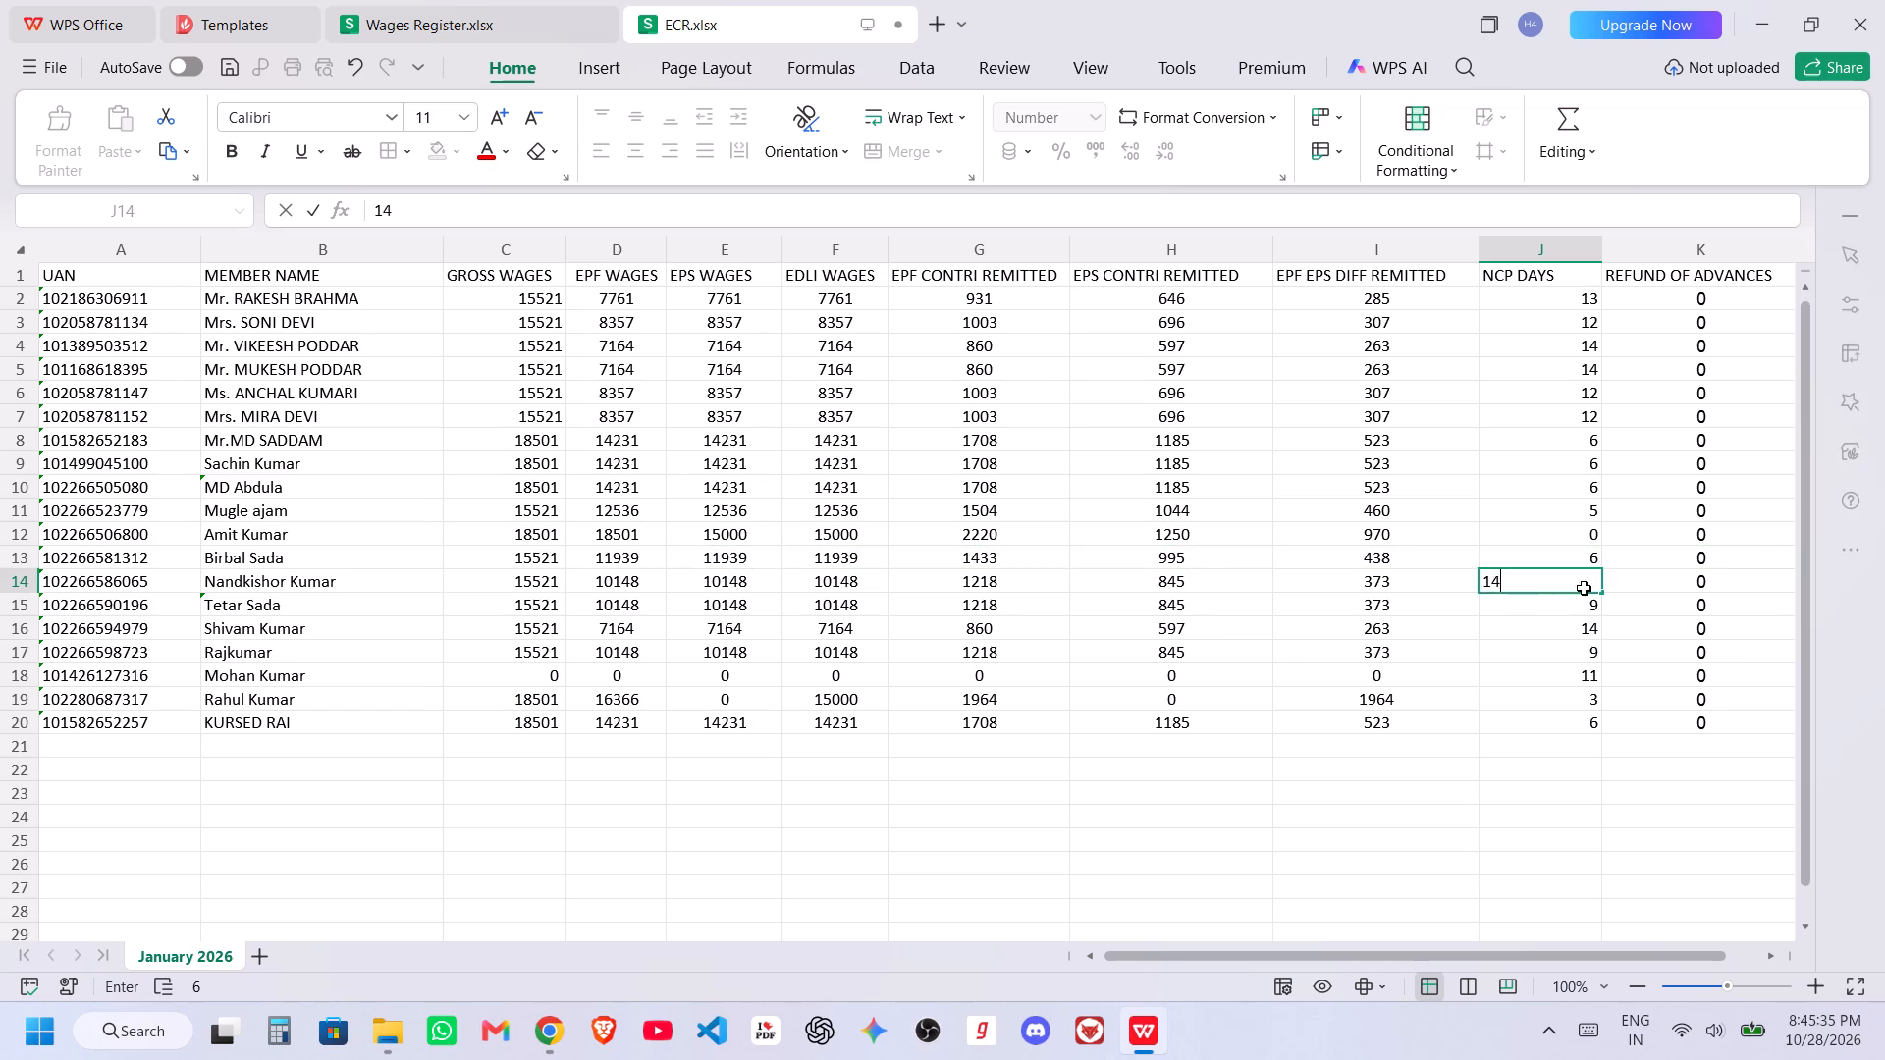
pyautogui.click(1469, 769)
pyautogui.hotkey('ctrl', 's')
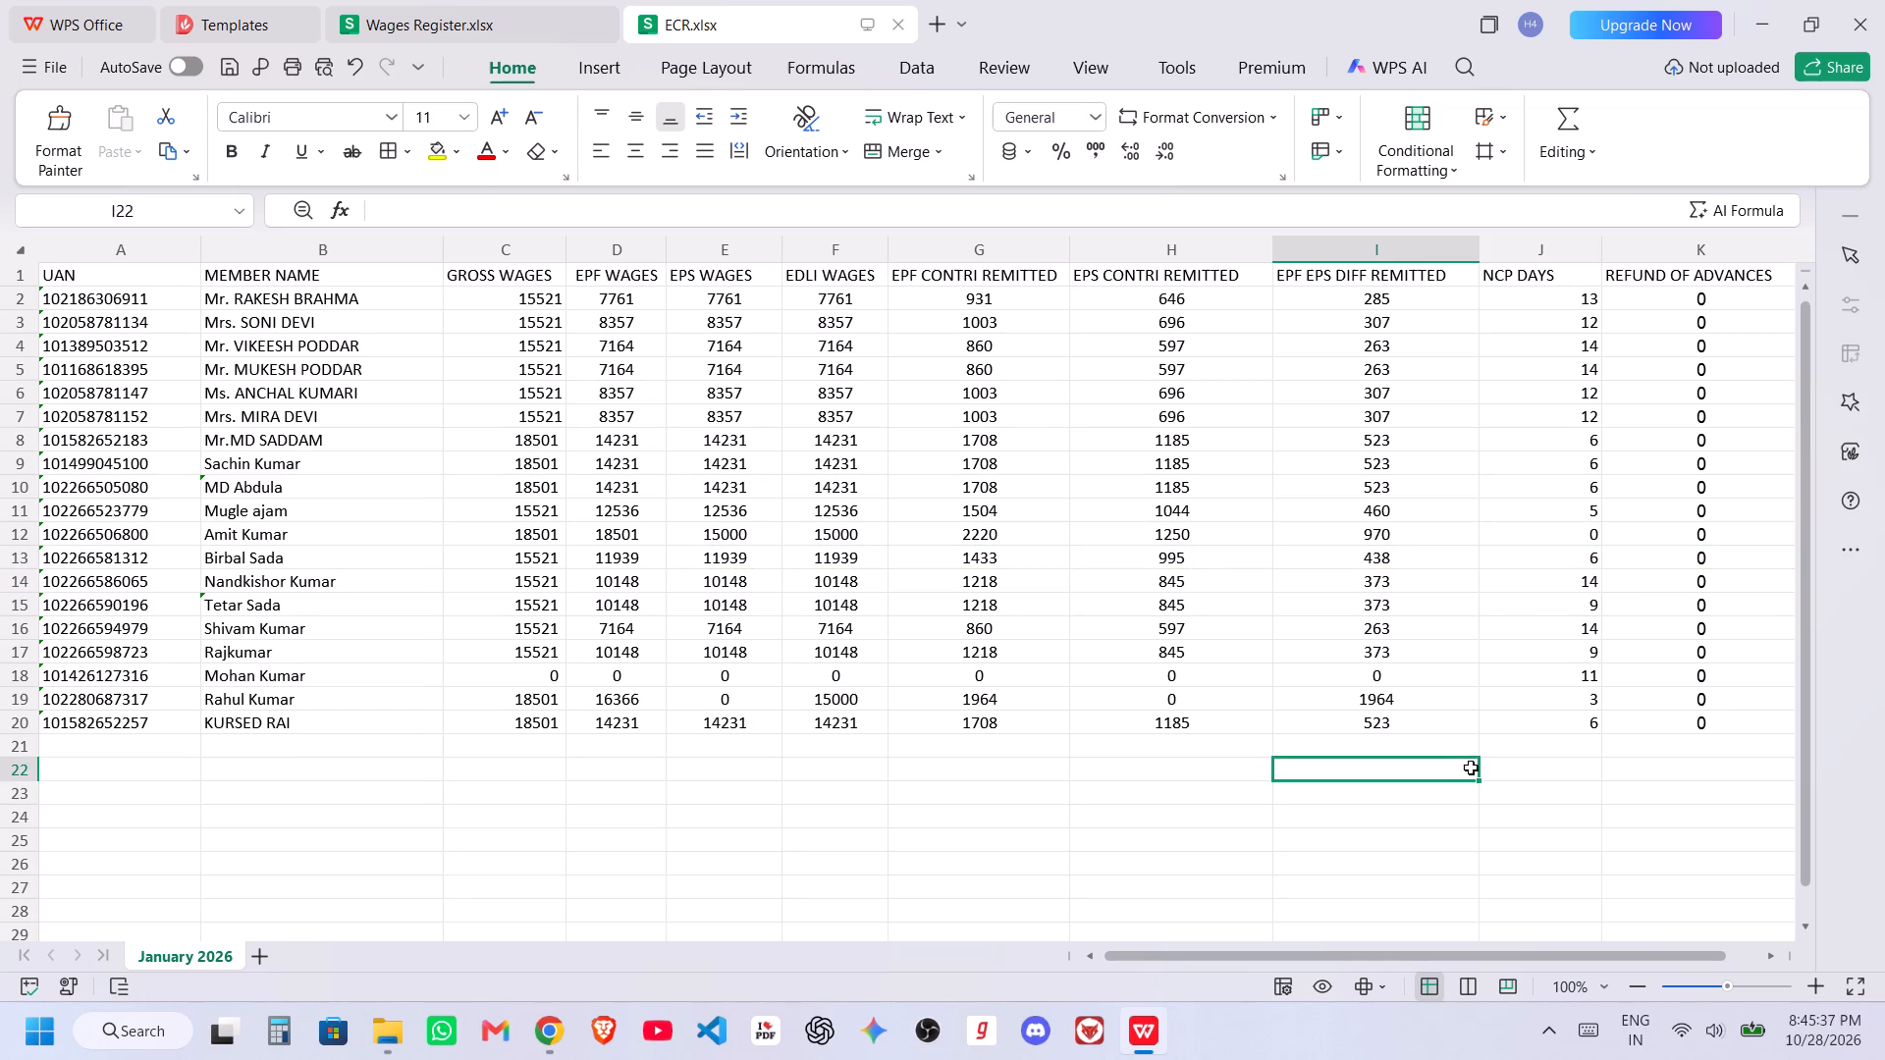
# Compare the sum of the ECR's EPF Contri Remitted column with the PF total in the August Wages Register.
pyautogui.moveTo(1354, 244); pyautogui.dragTo(1279, 241)
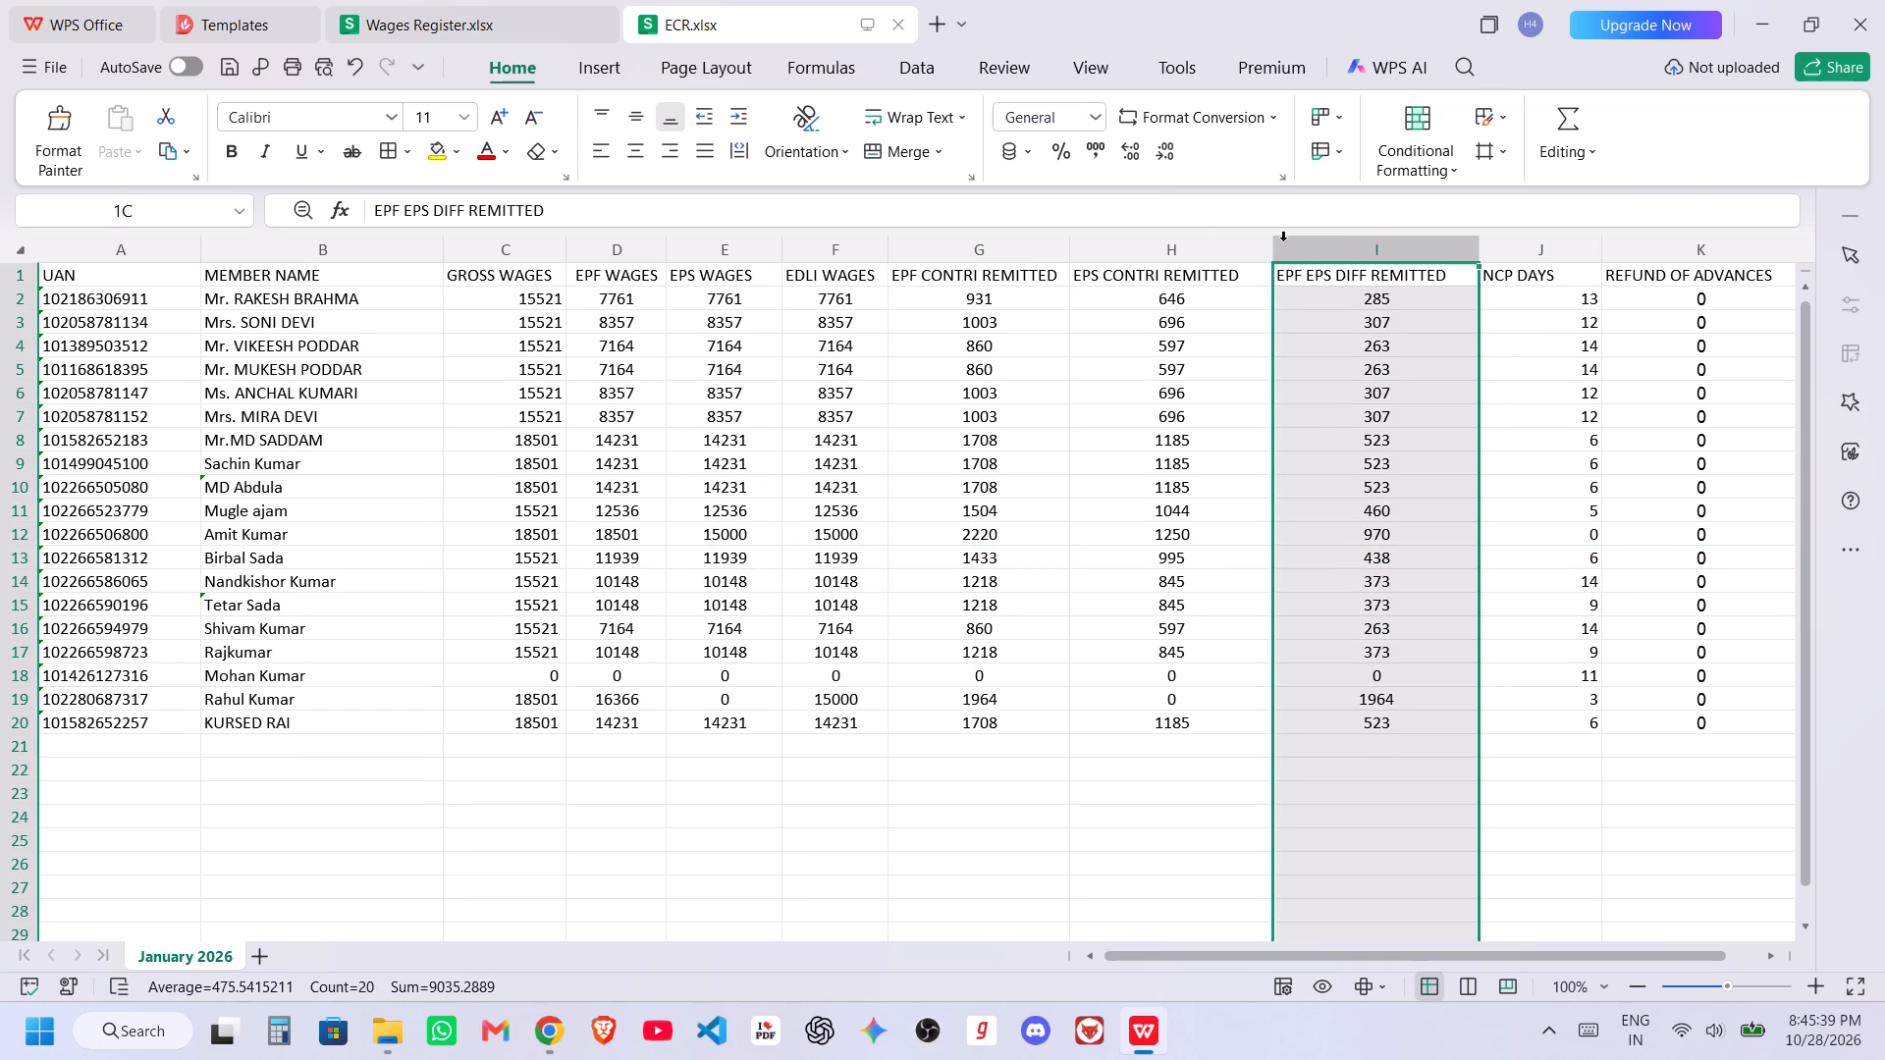
pyautogui.moveTo(1279, 241); pyautogui.dragTo(1190, 238)
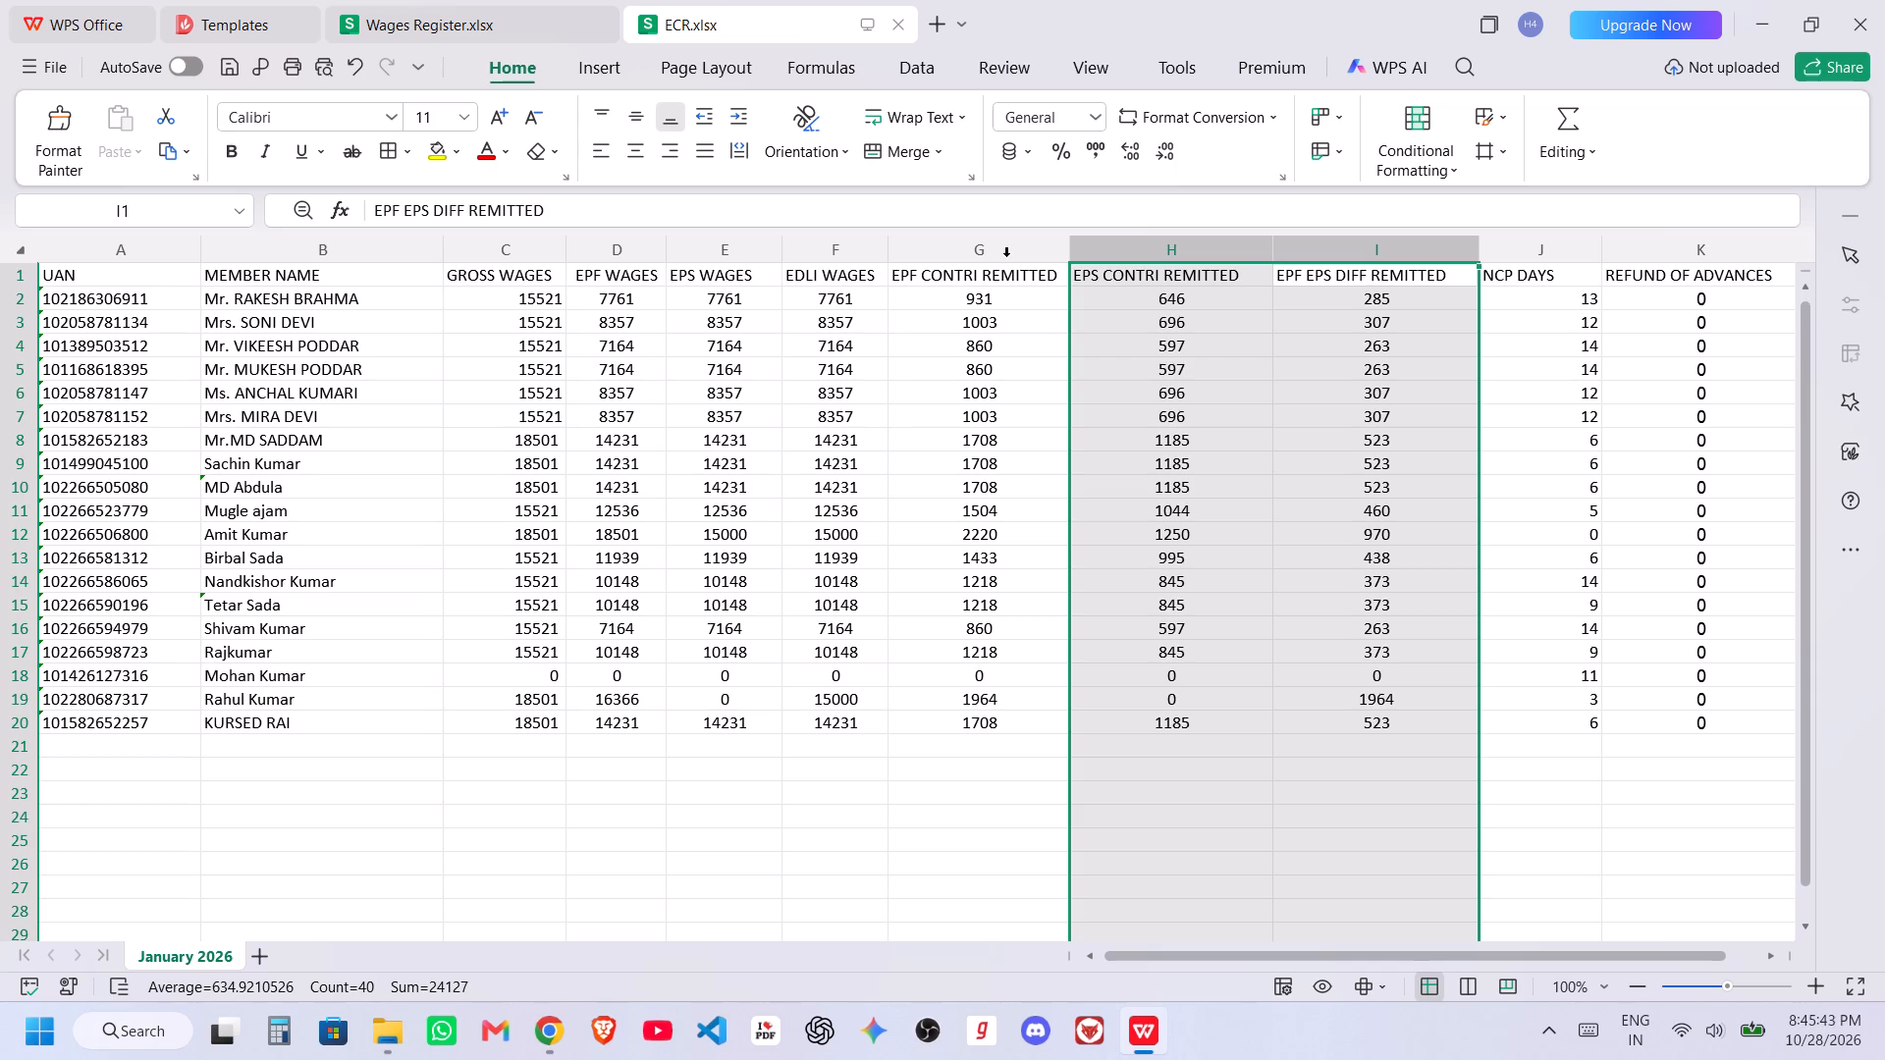
pyautogui.click(1012, 250)
pyautogui.hotkey('alt', 'Tab')
pyautogui.hotkey('alt', 'Tab')
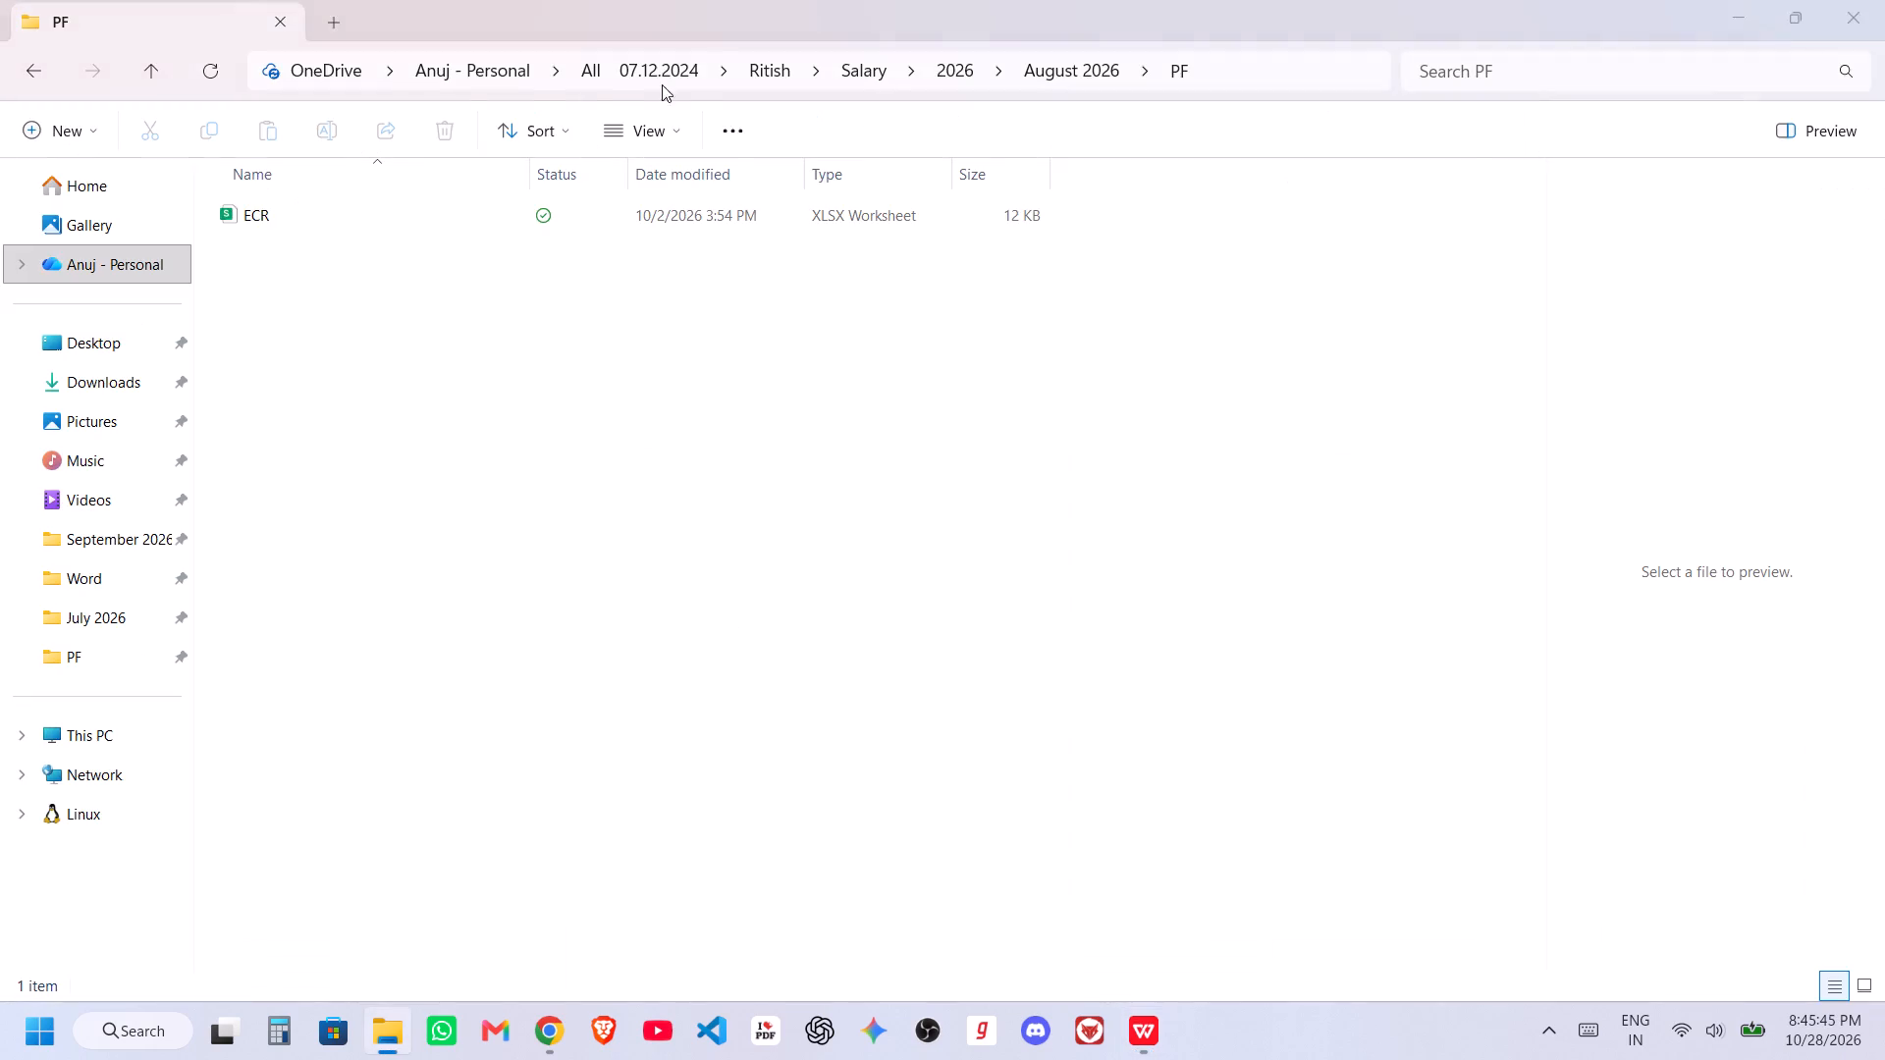
pyautogui.click(439, 0)
pyautogui.scroll(-14, 1325, 709)
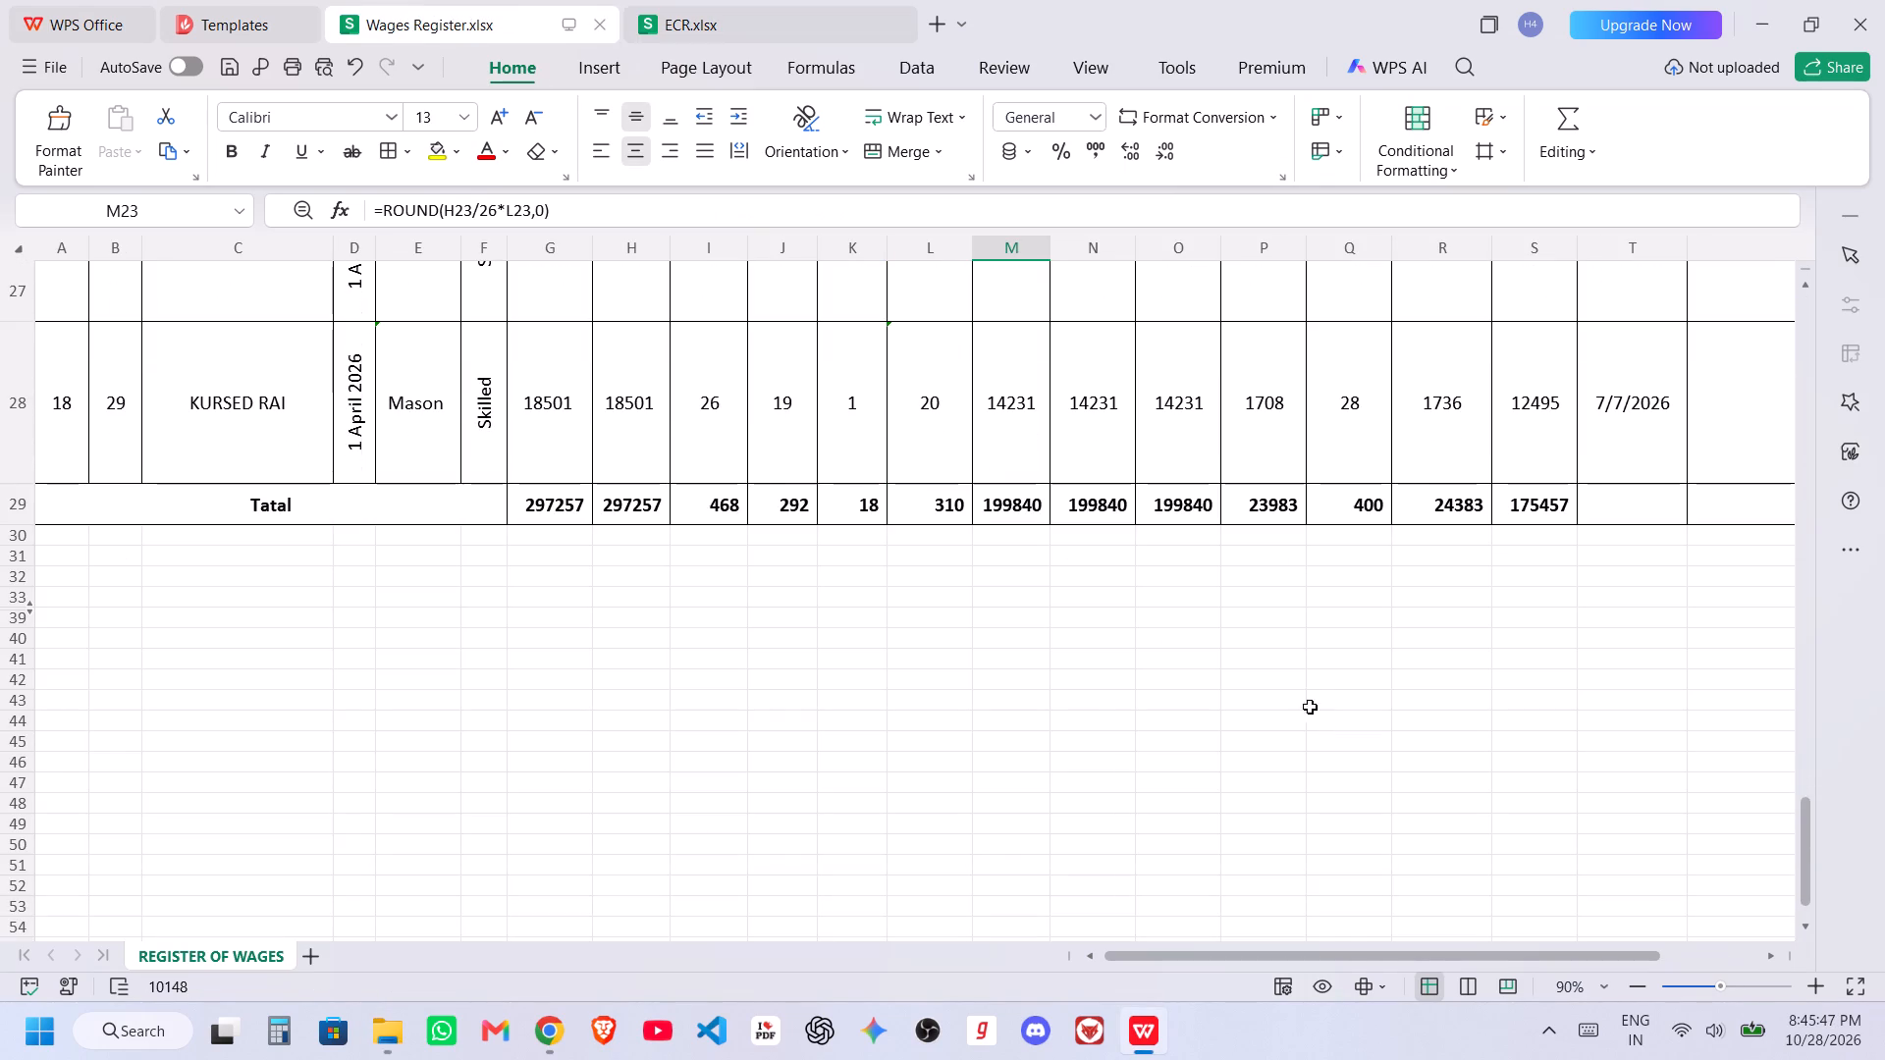
pyautogui.scroll(1, 1237, 564)
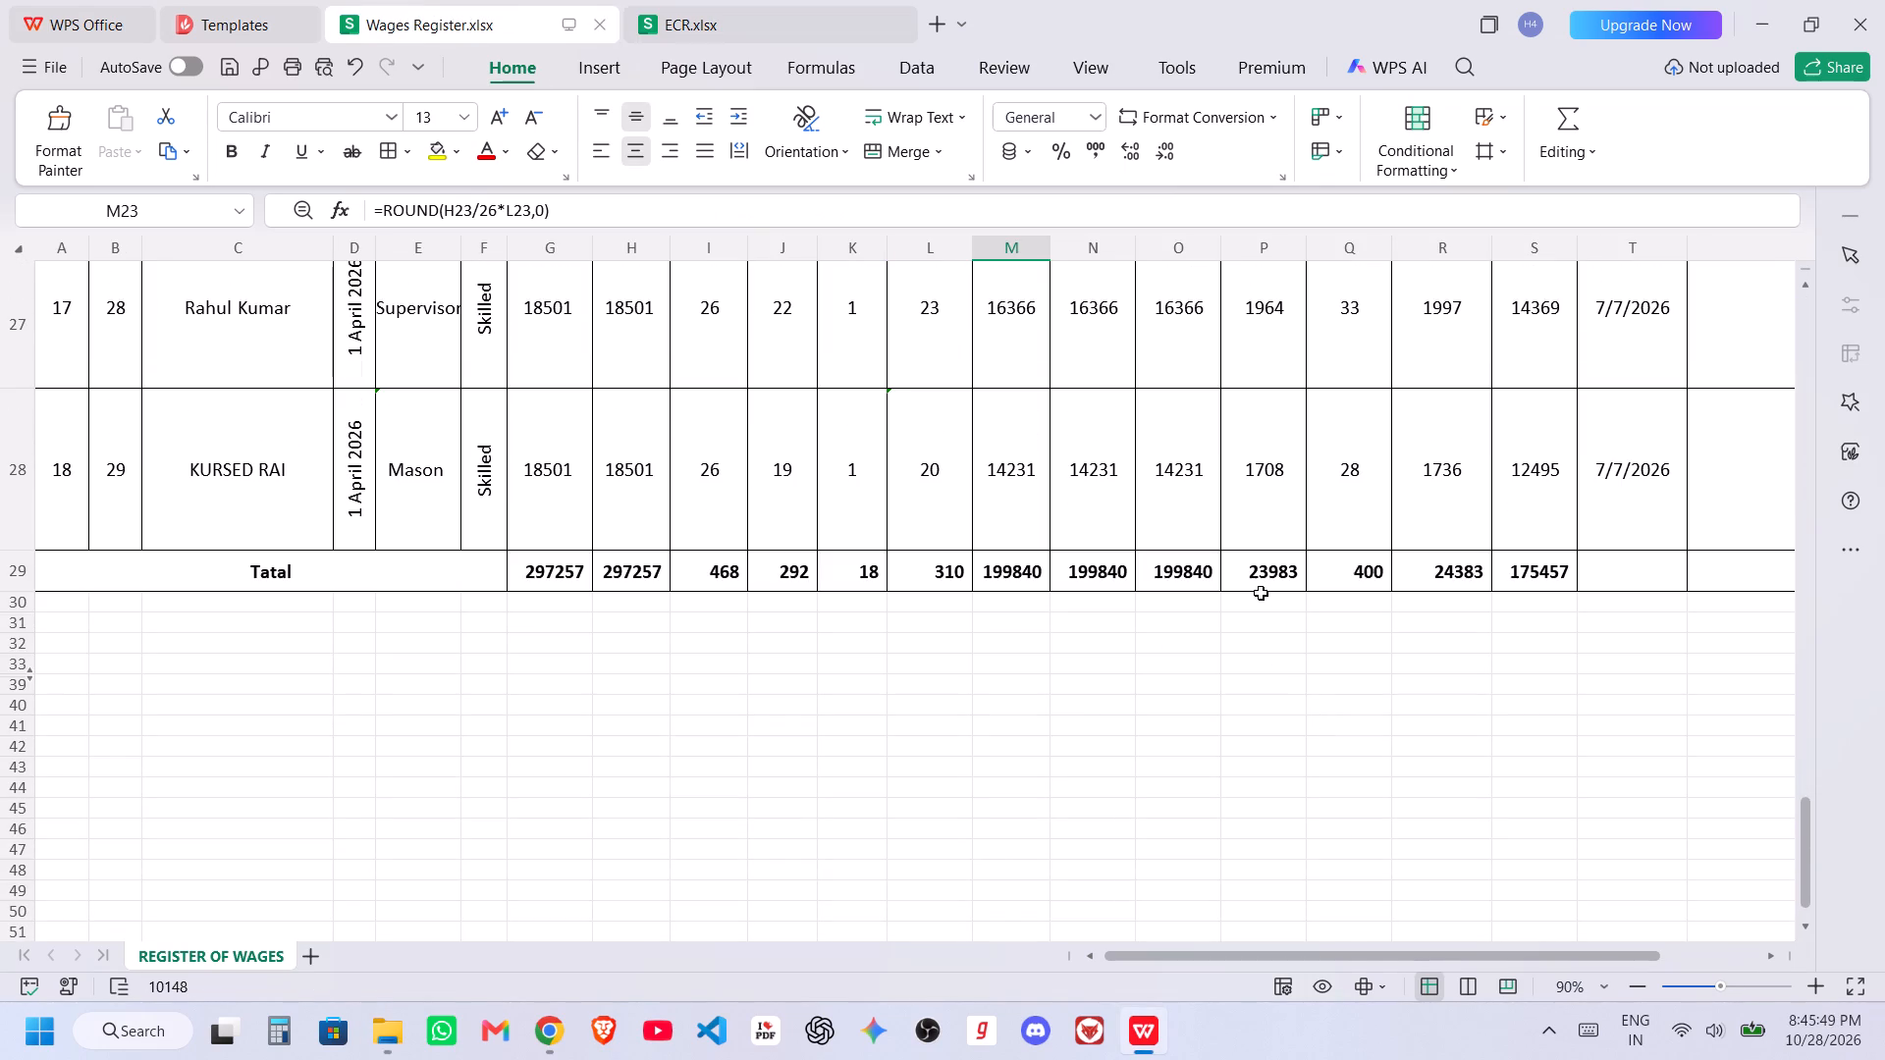
pyautogui.click(1272, 583)
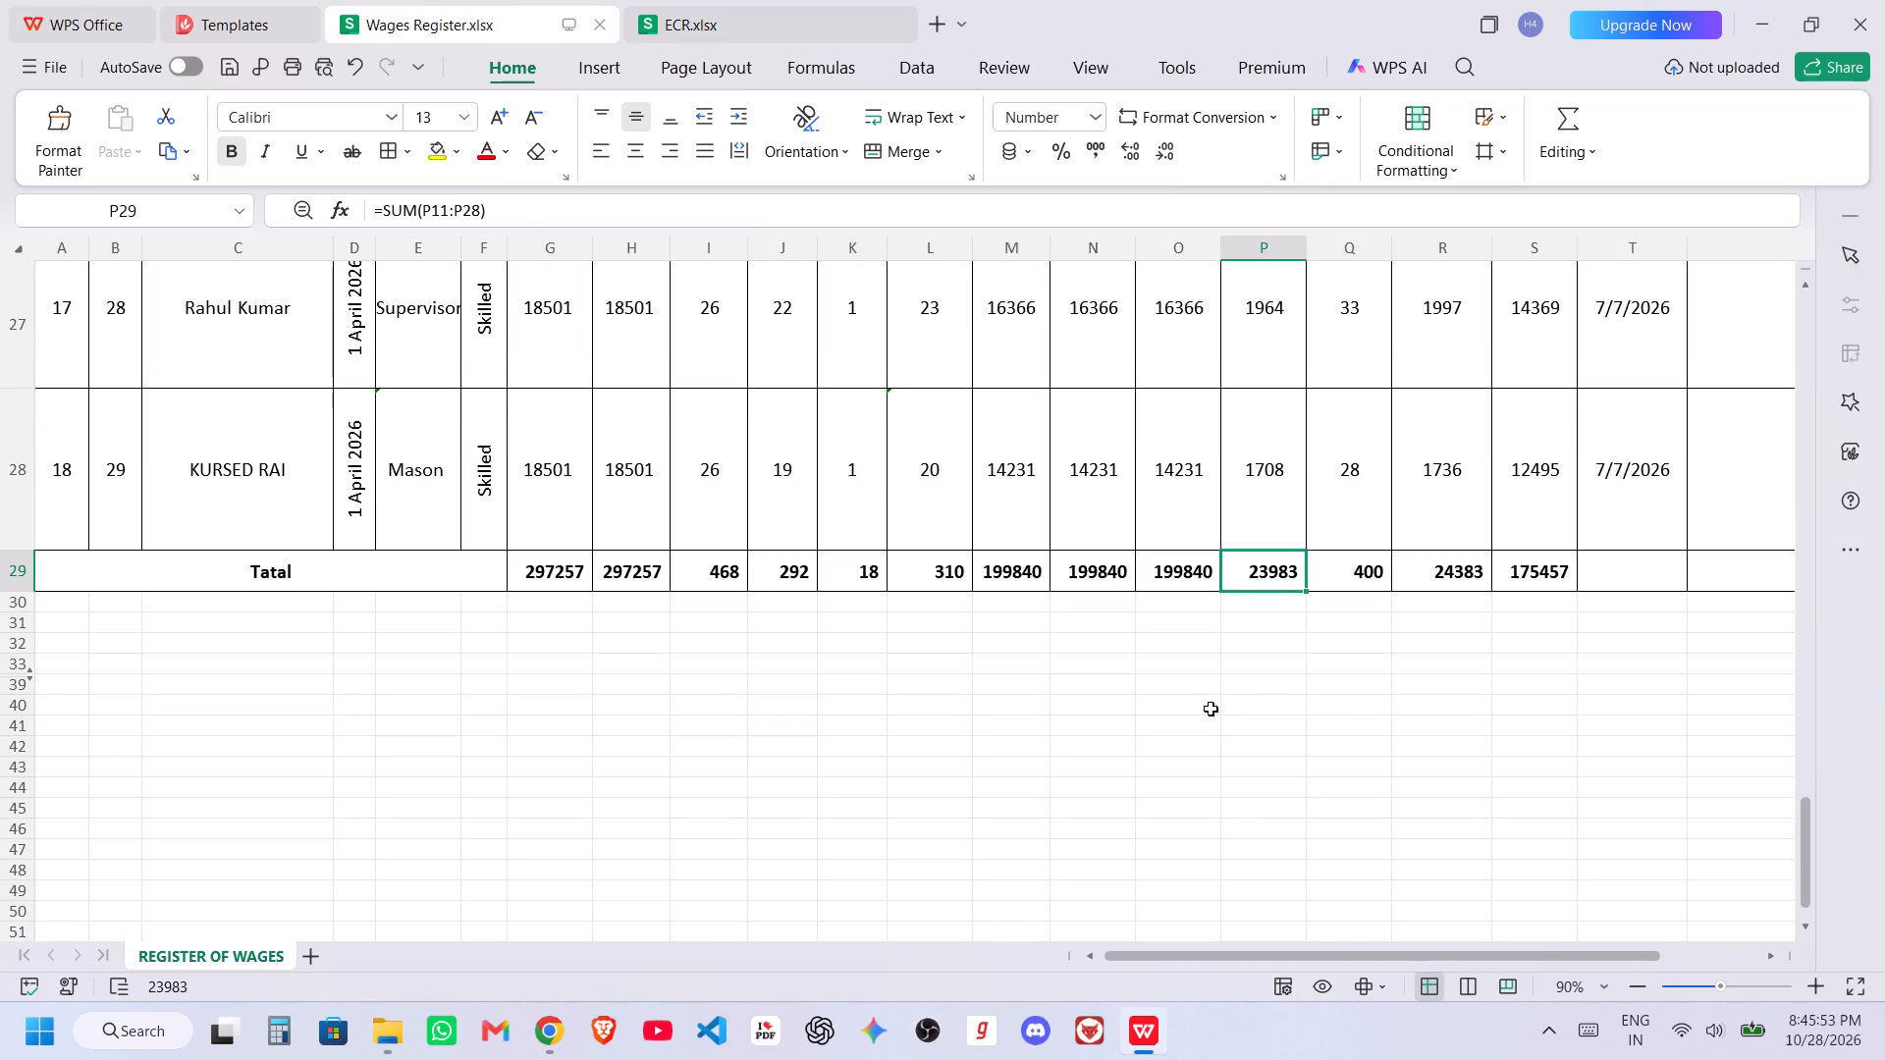
pyautogui.scroll(20, 1211, 708)
pyautogui.scroll(12, 1211, 708)
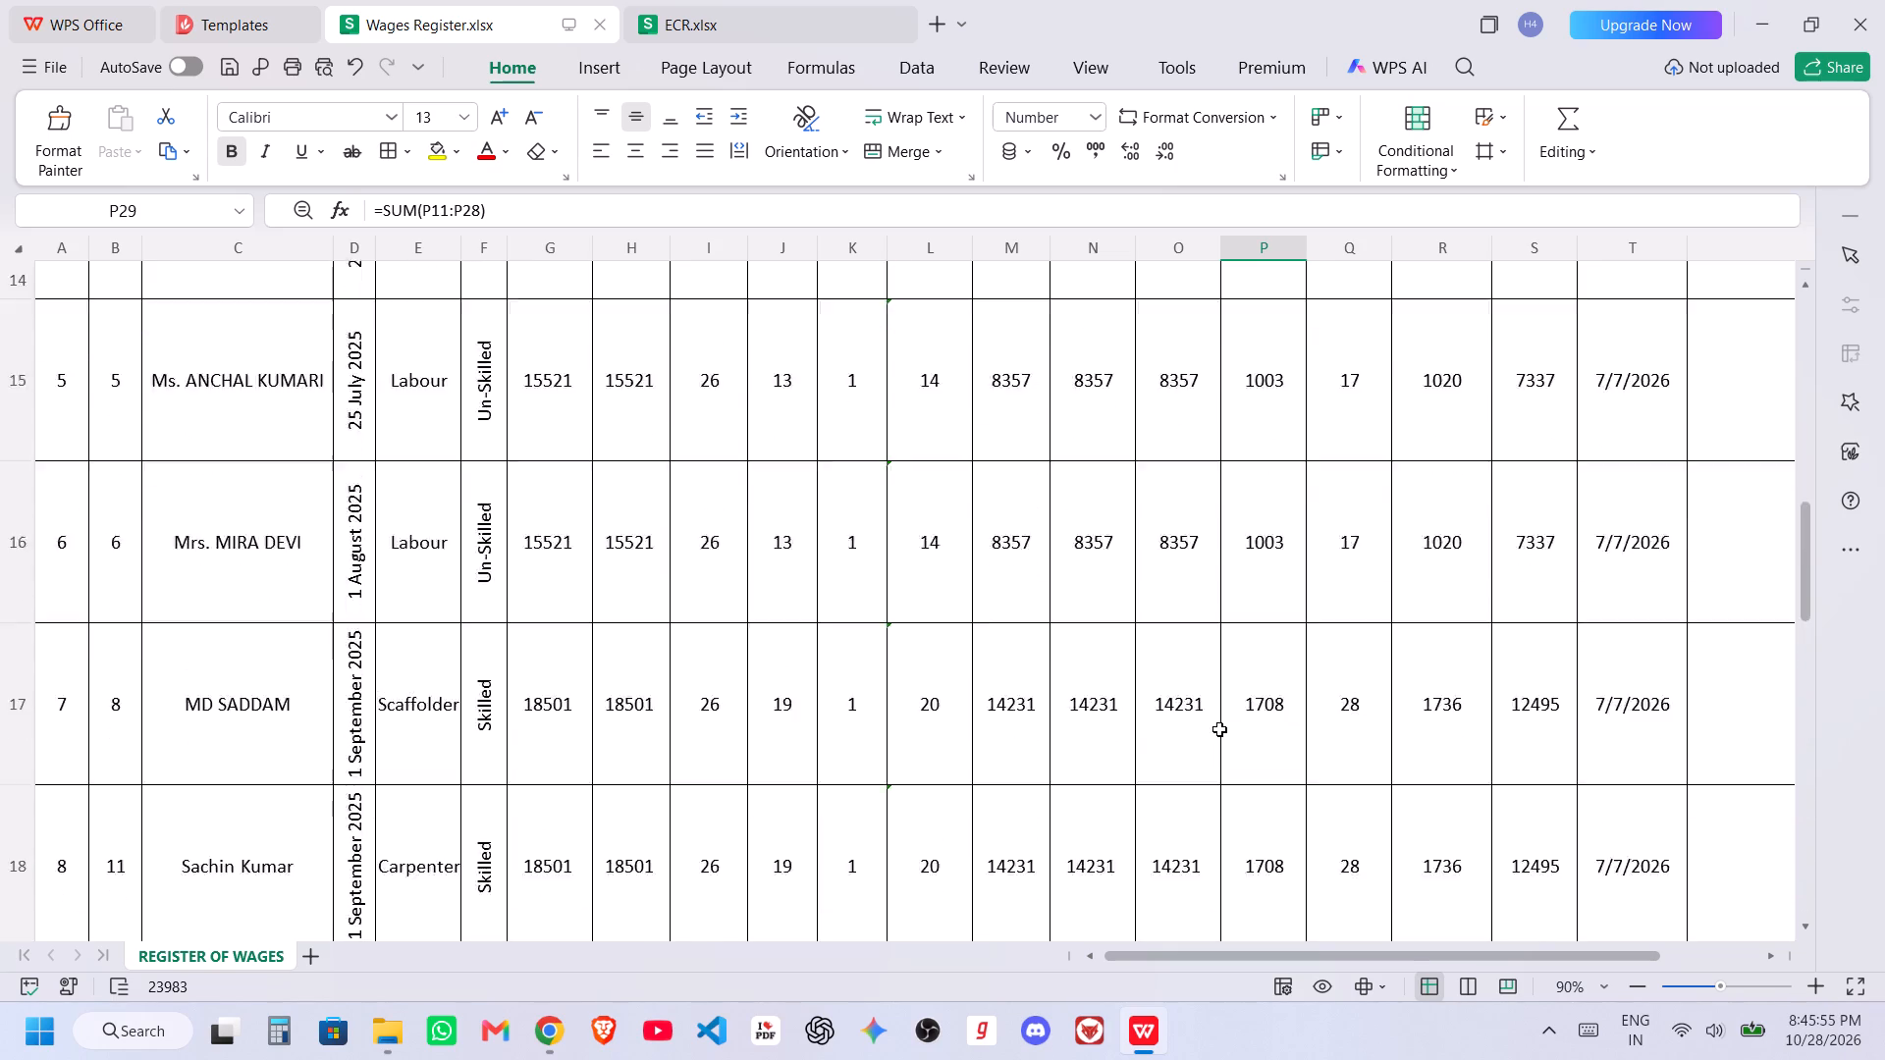
pyautogui.scroll(11, 1219, 728)
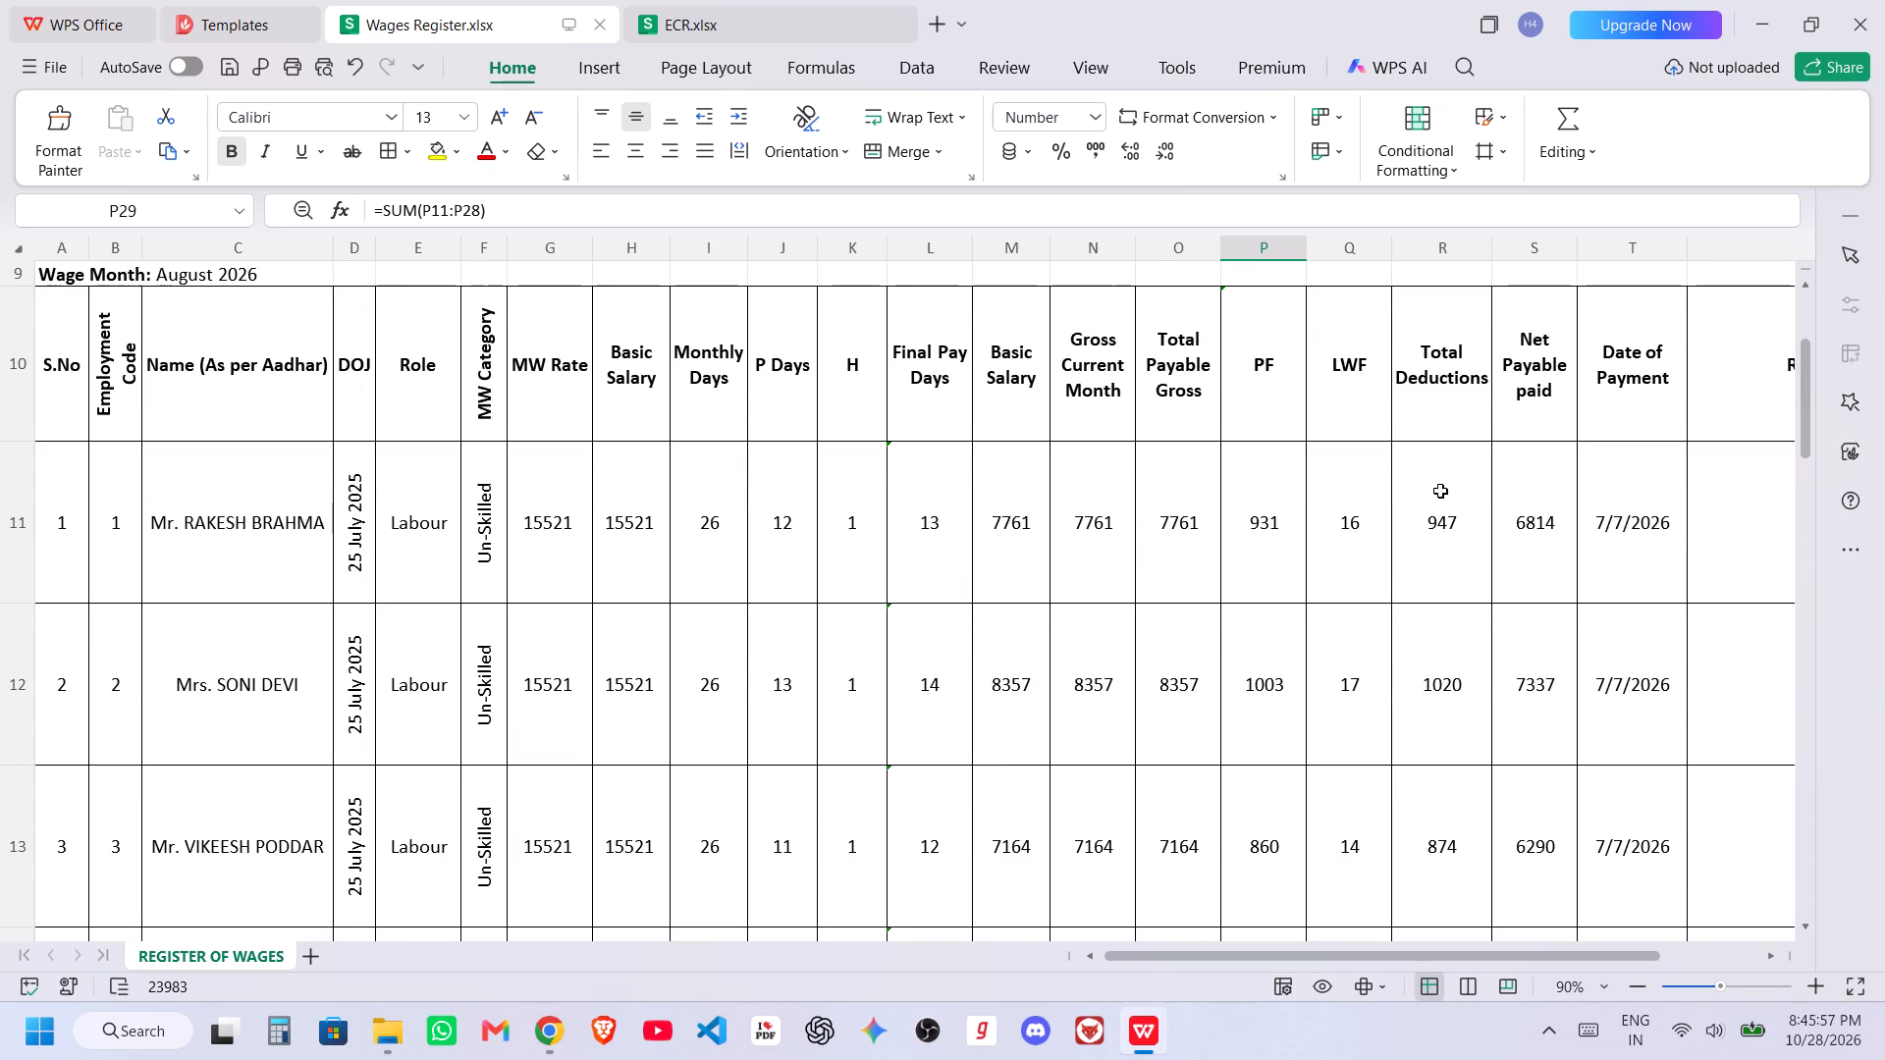
pyautogui.moveTo(1804, 369); pyautogui.dragTo(1766, 716)
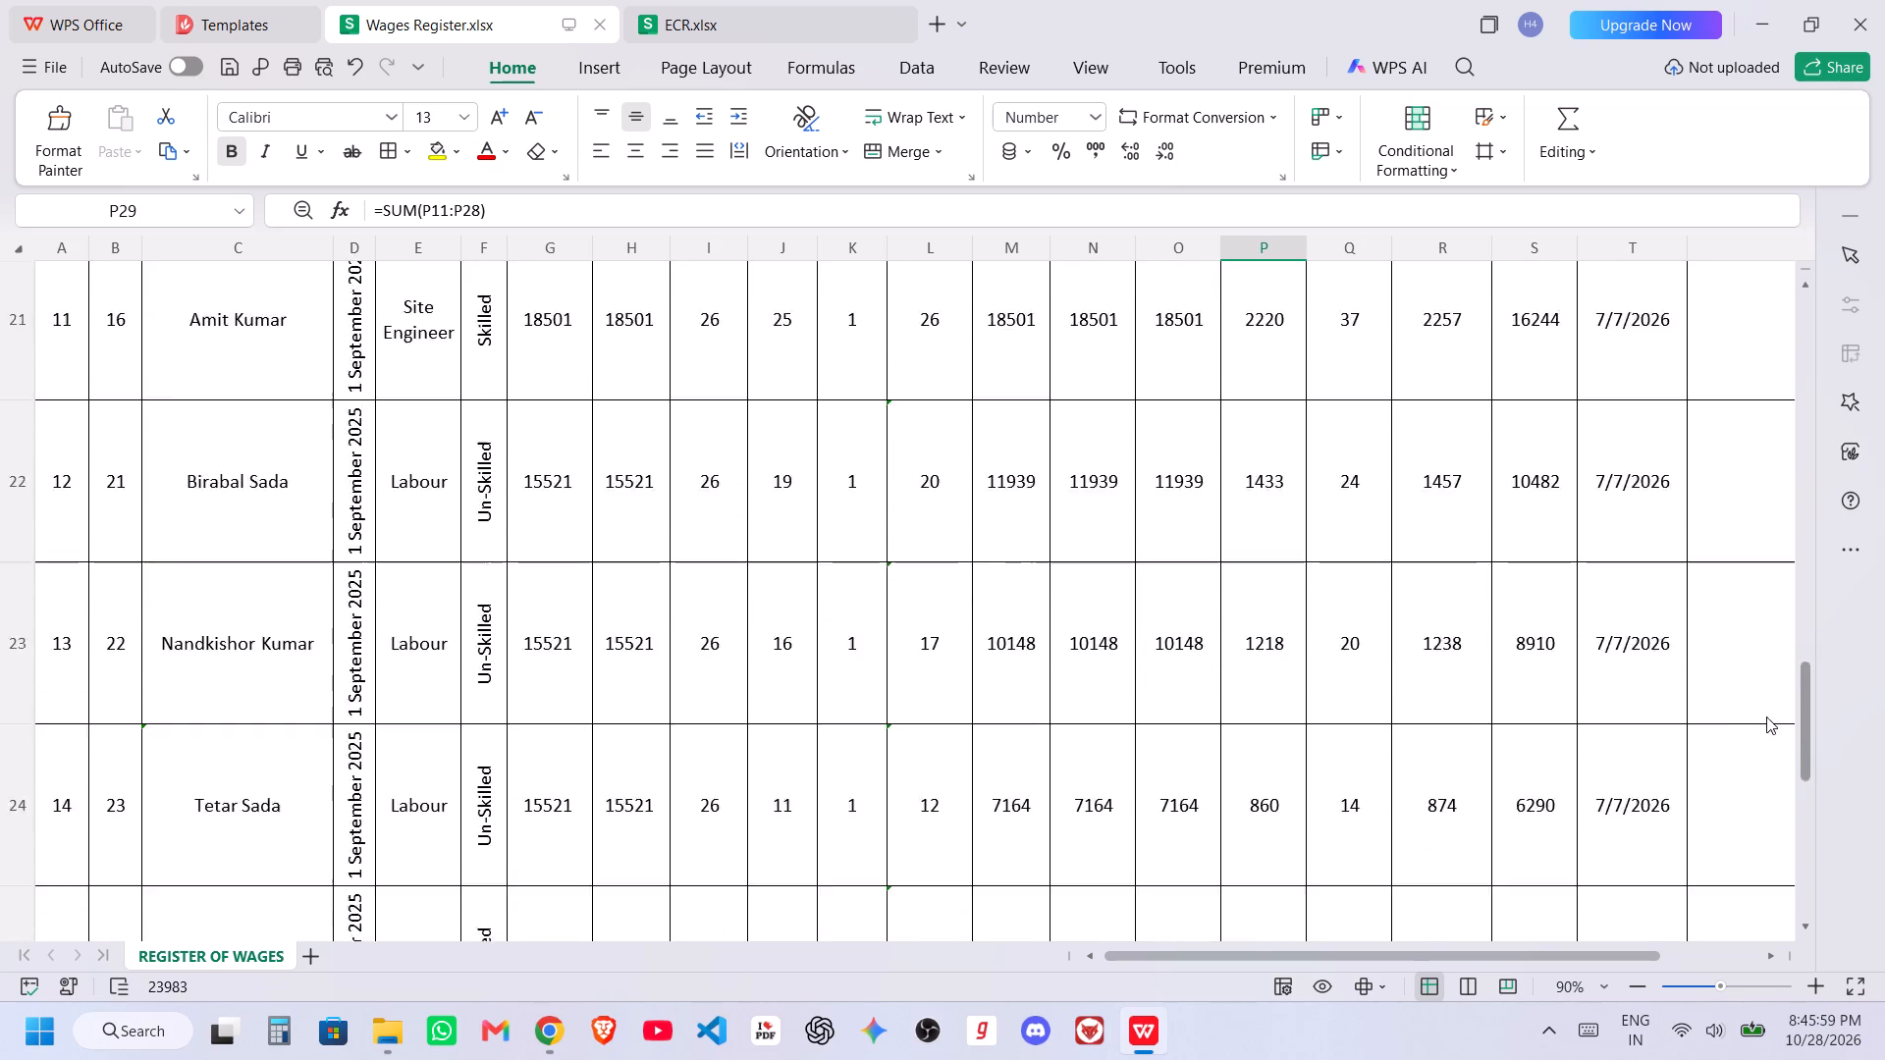
pyautogui.moveTo(1766, 716); pyautogui.dragTo(1720, 884)
pyautogui.click(708, 0)
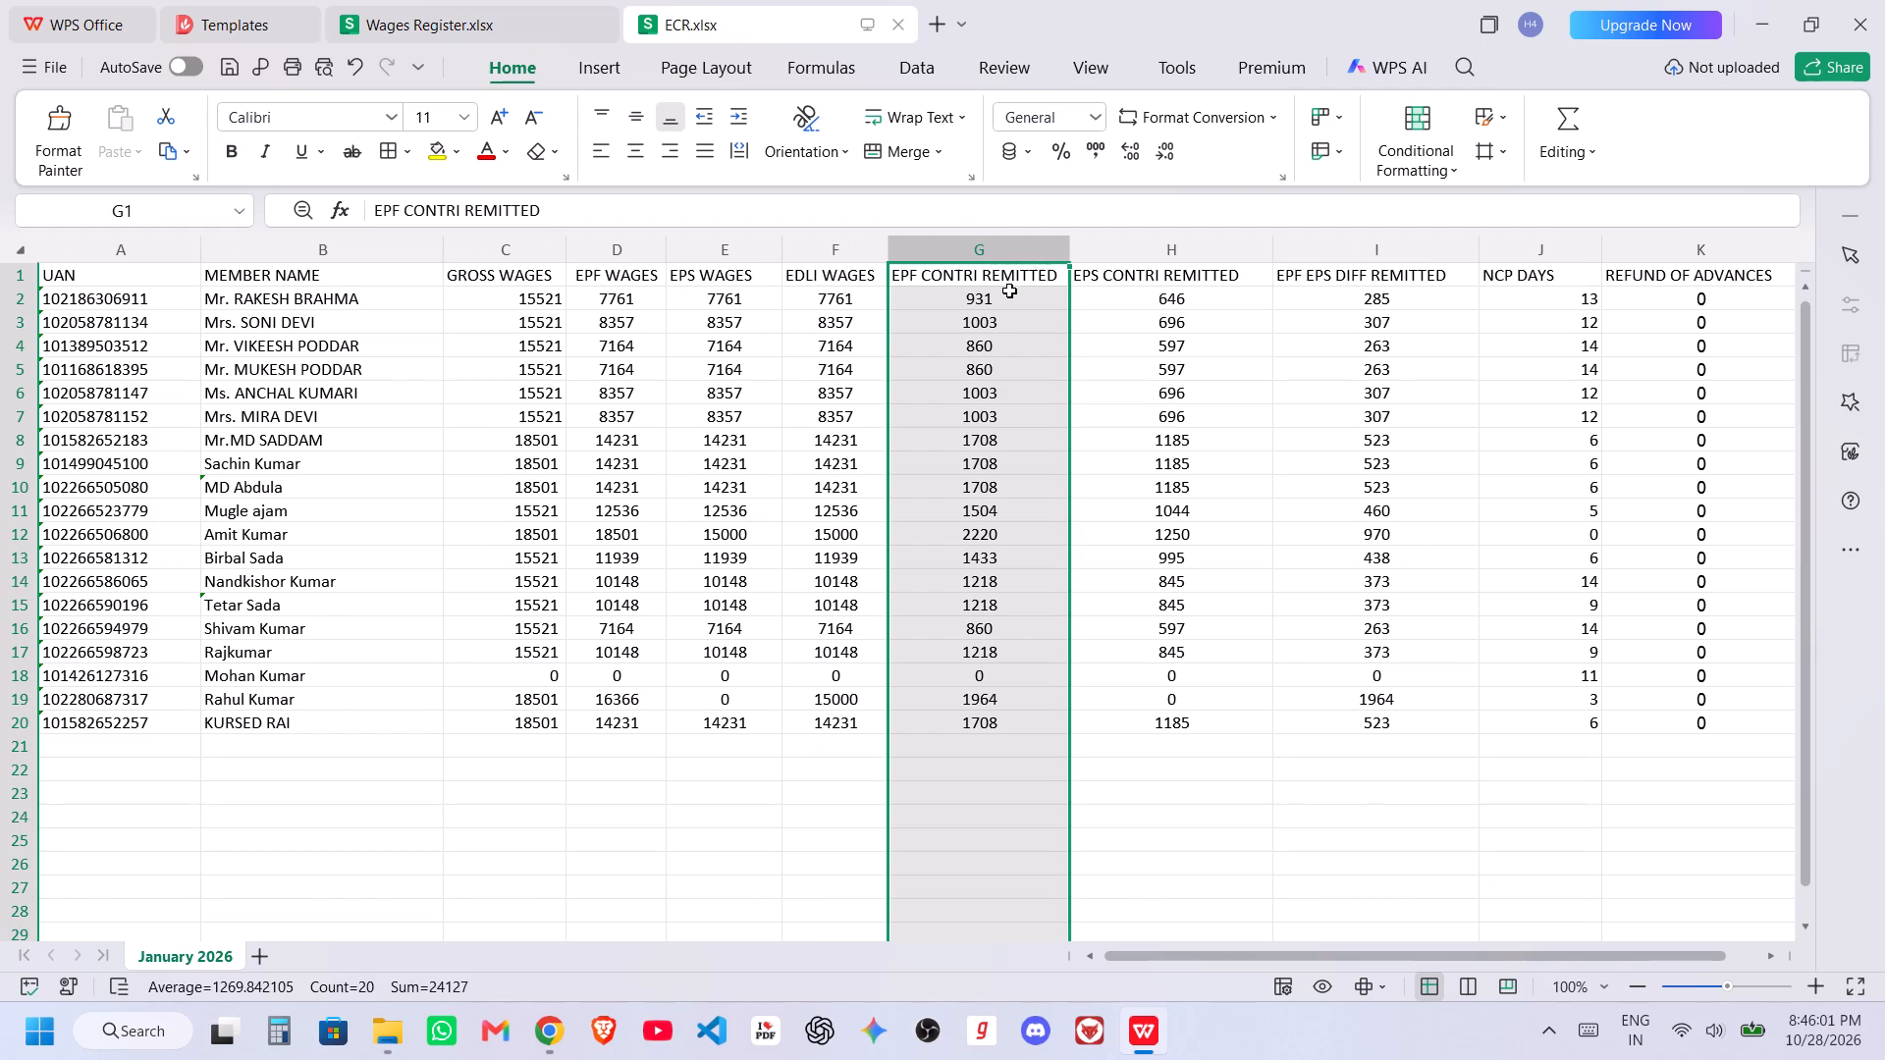
pyautogui.click(1216, 846)
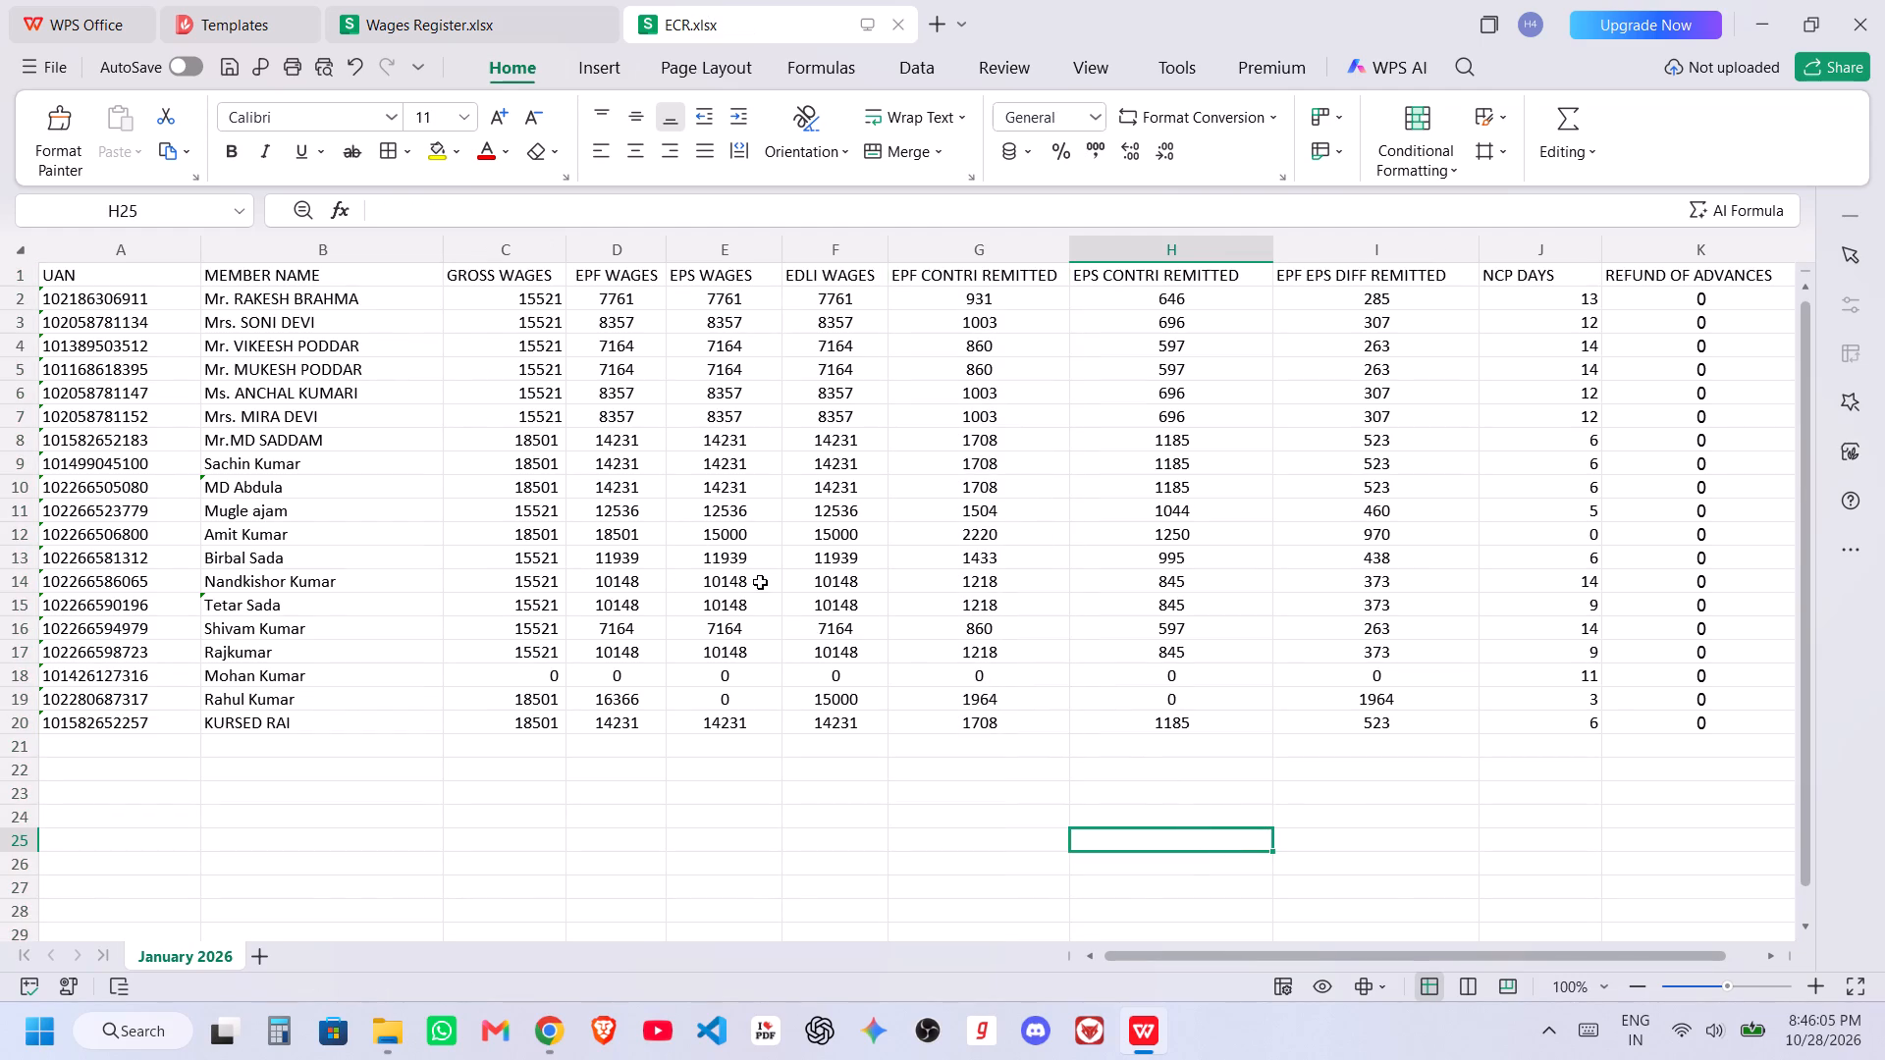
# Check the PF amounts of the later serial numbers in the Wages Register against the ECR's EPF Contri Remitted column.
pyautogui.click(969, 583)
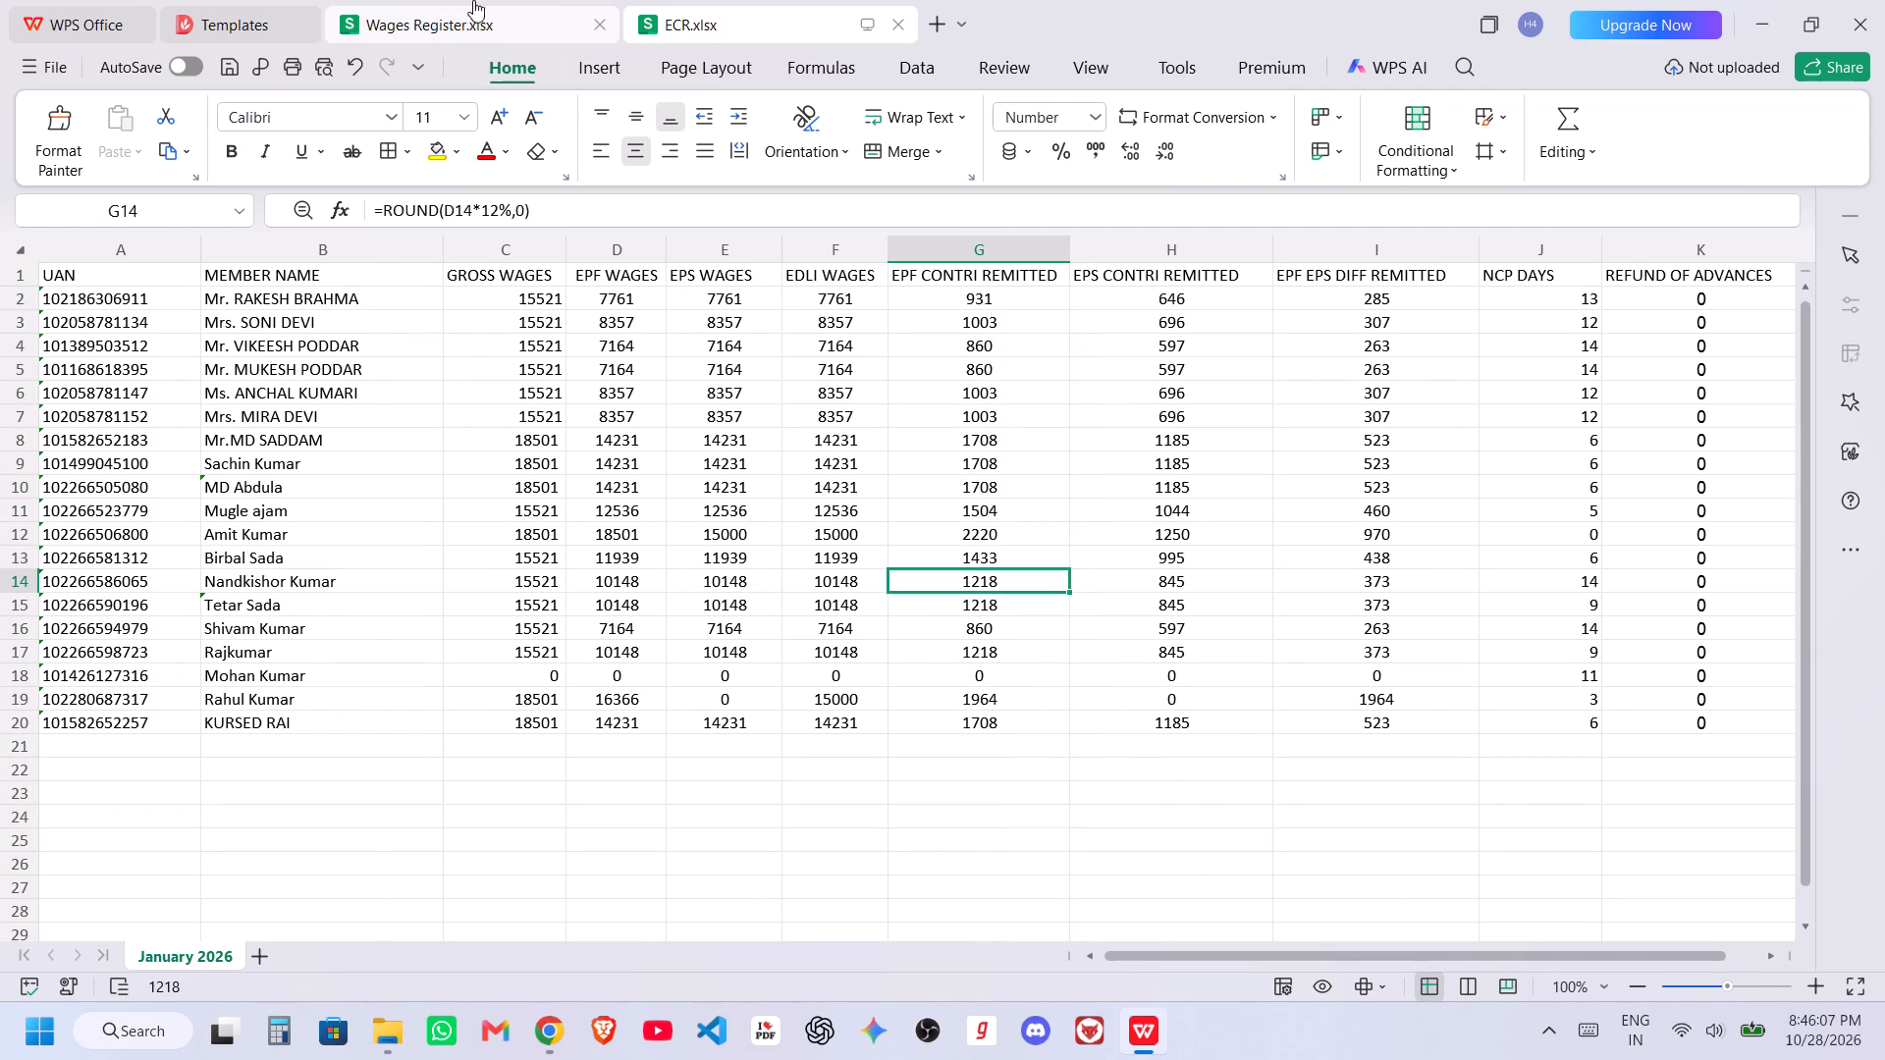
pyautogui.click(436, 0)
pyautogui.scroll(5, 1079, 553)
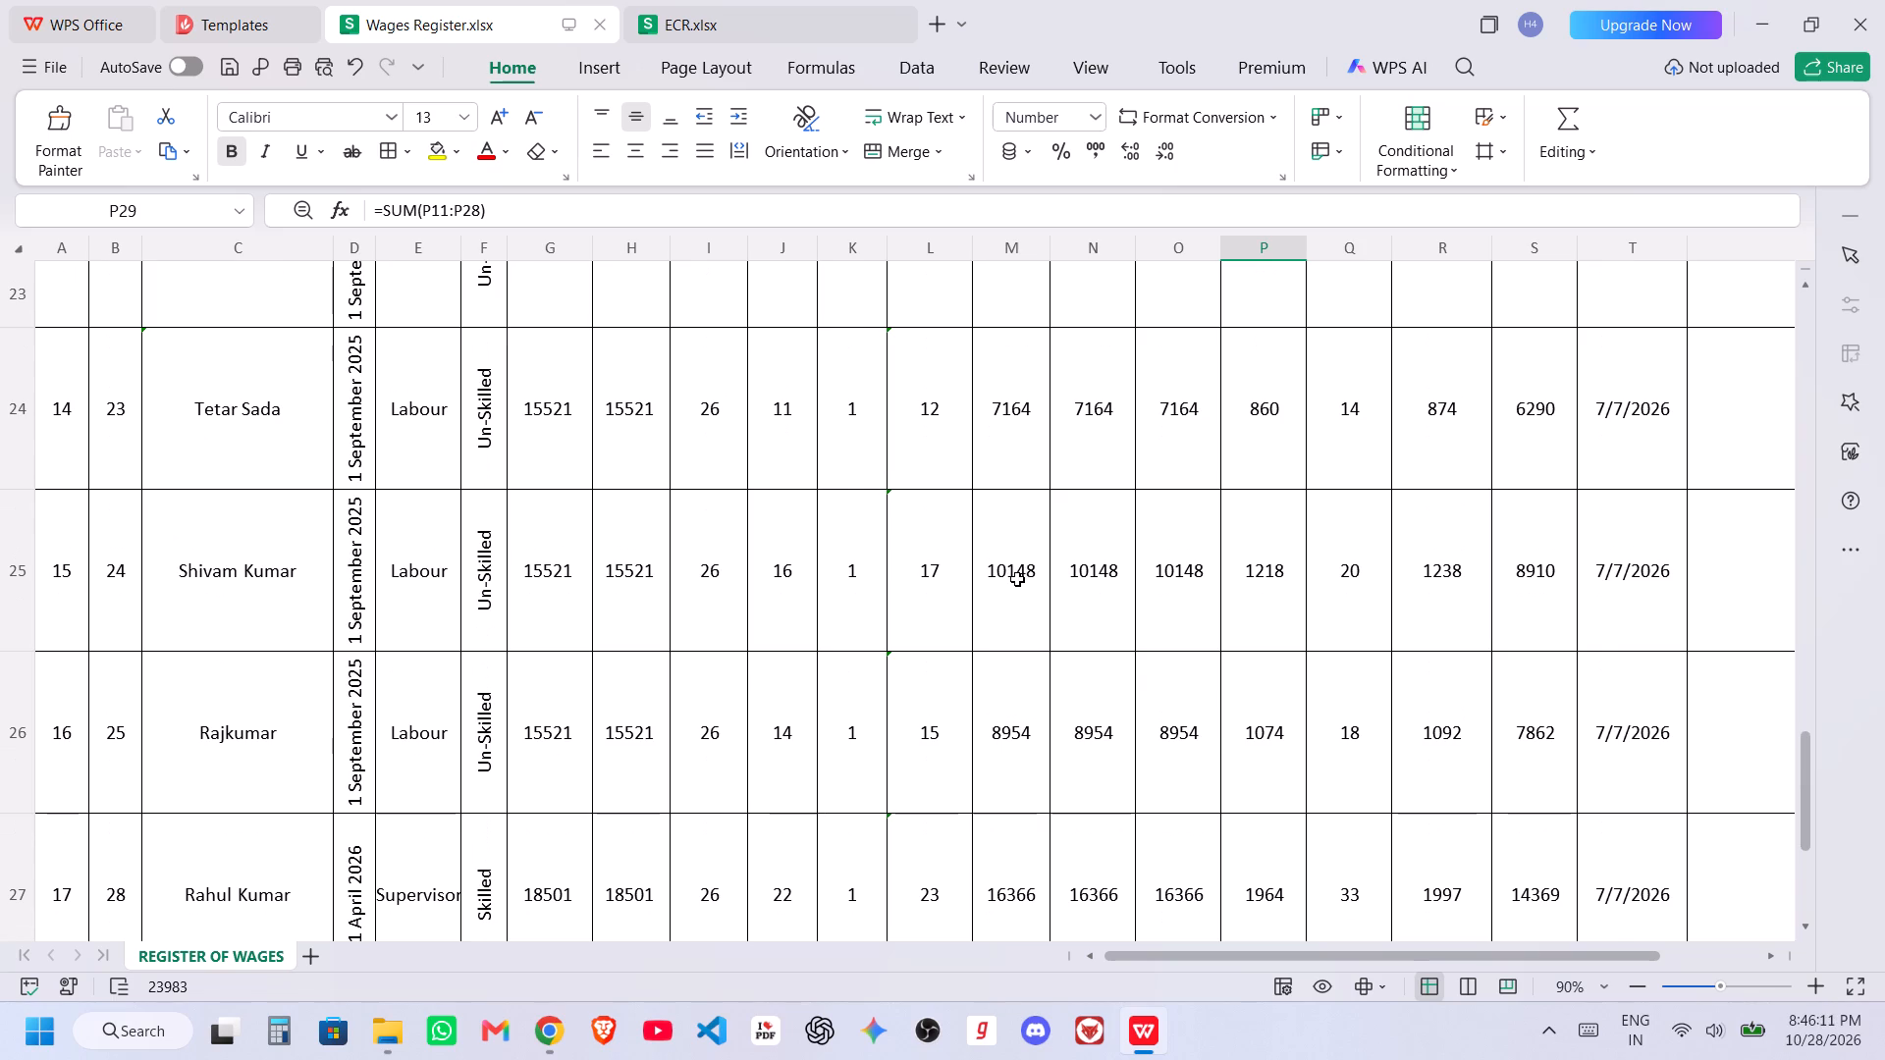
pyautogui.scroll(-3, 1017, 578)
pyautogui.scroll(7, 1017, 578)
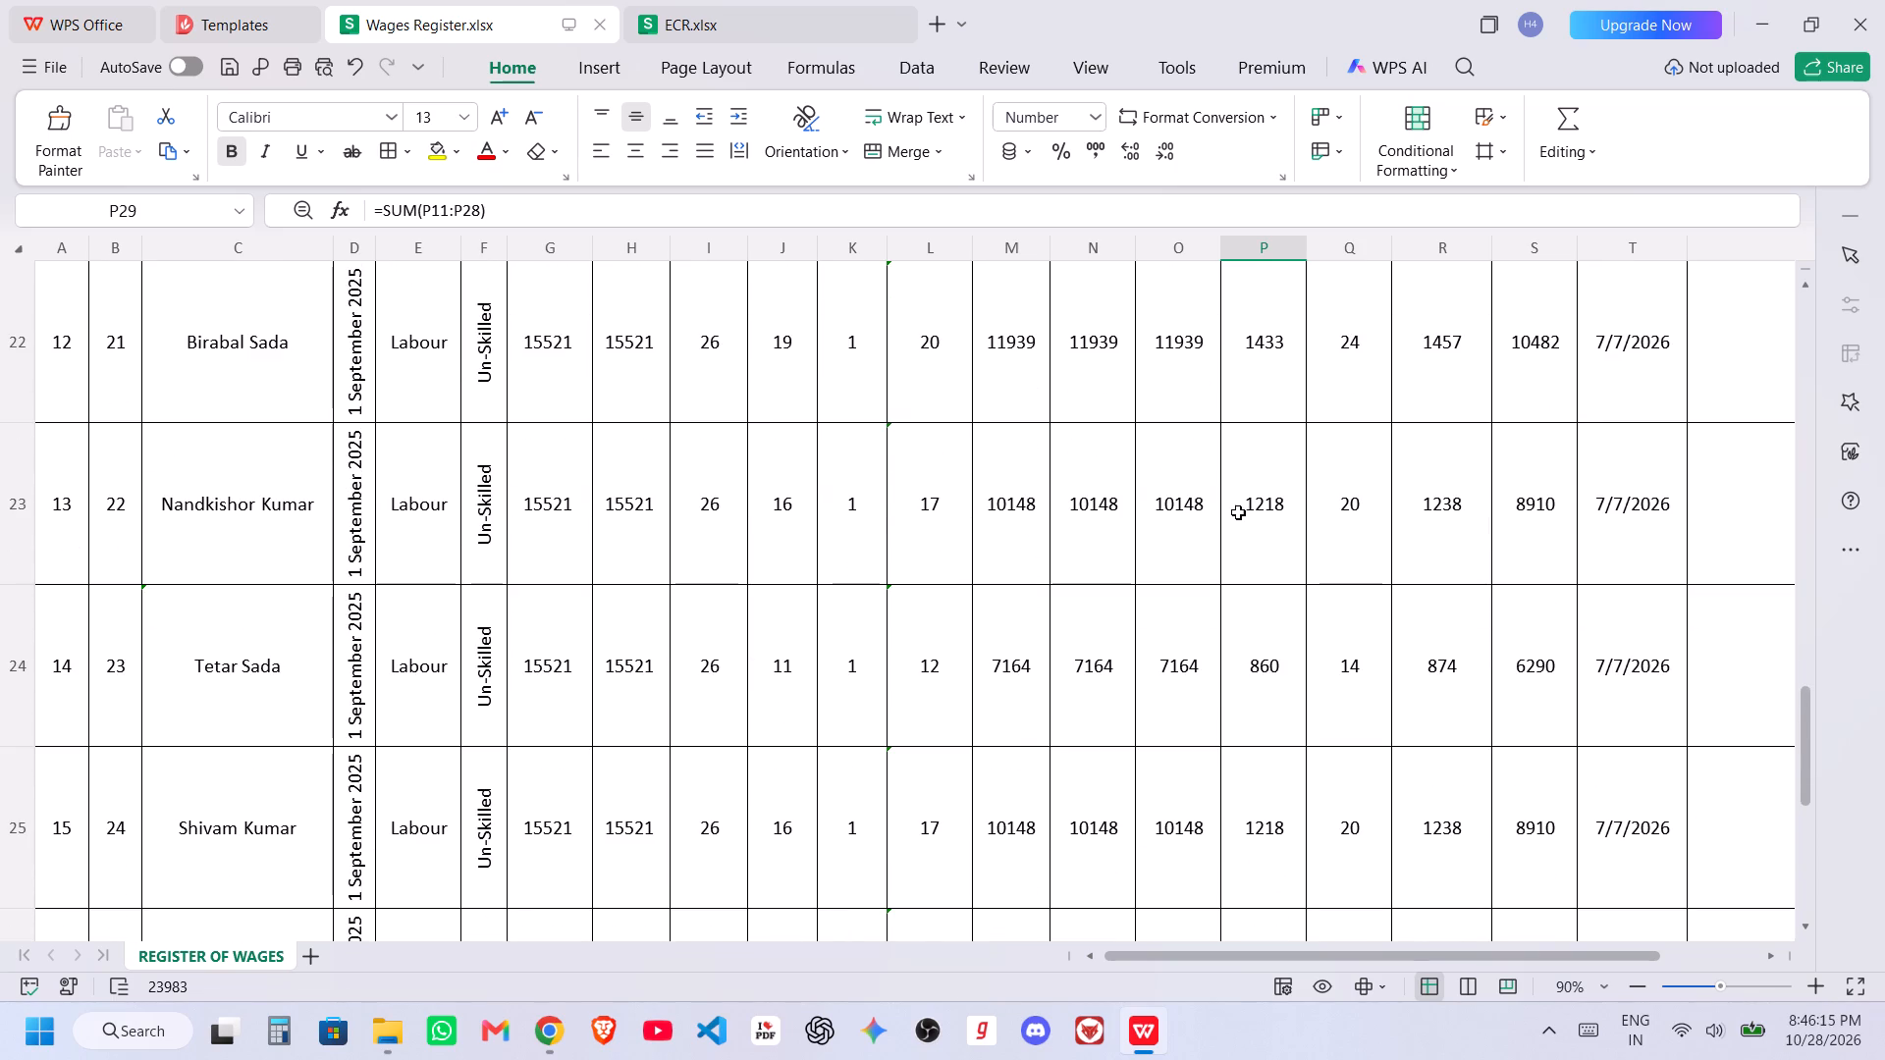
pyautogui.click(765, 9)
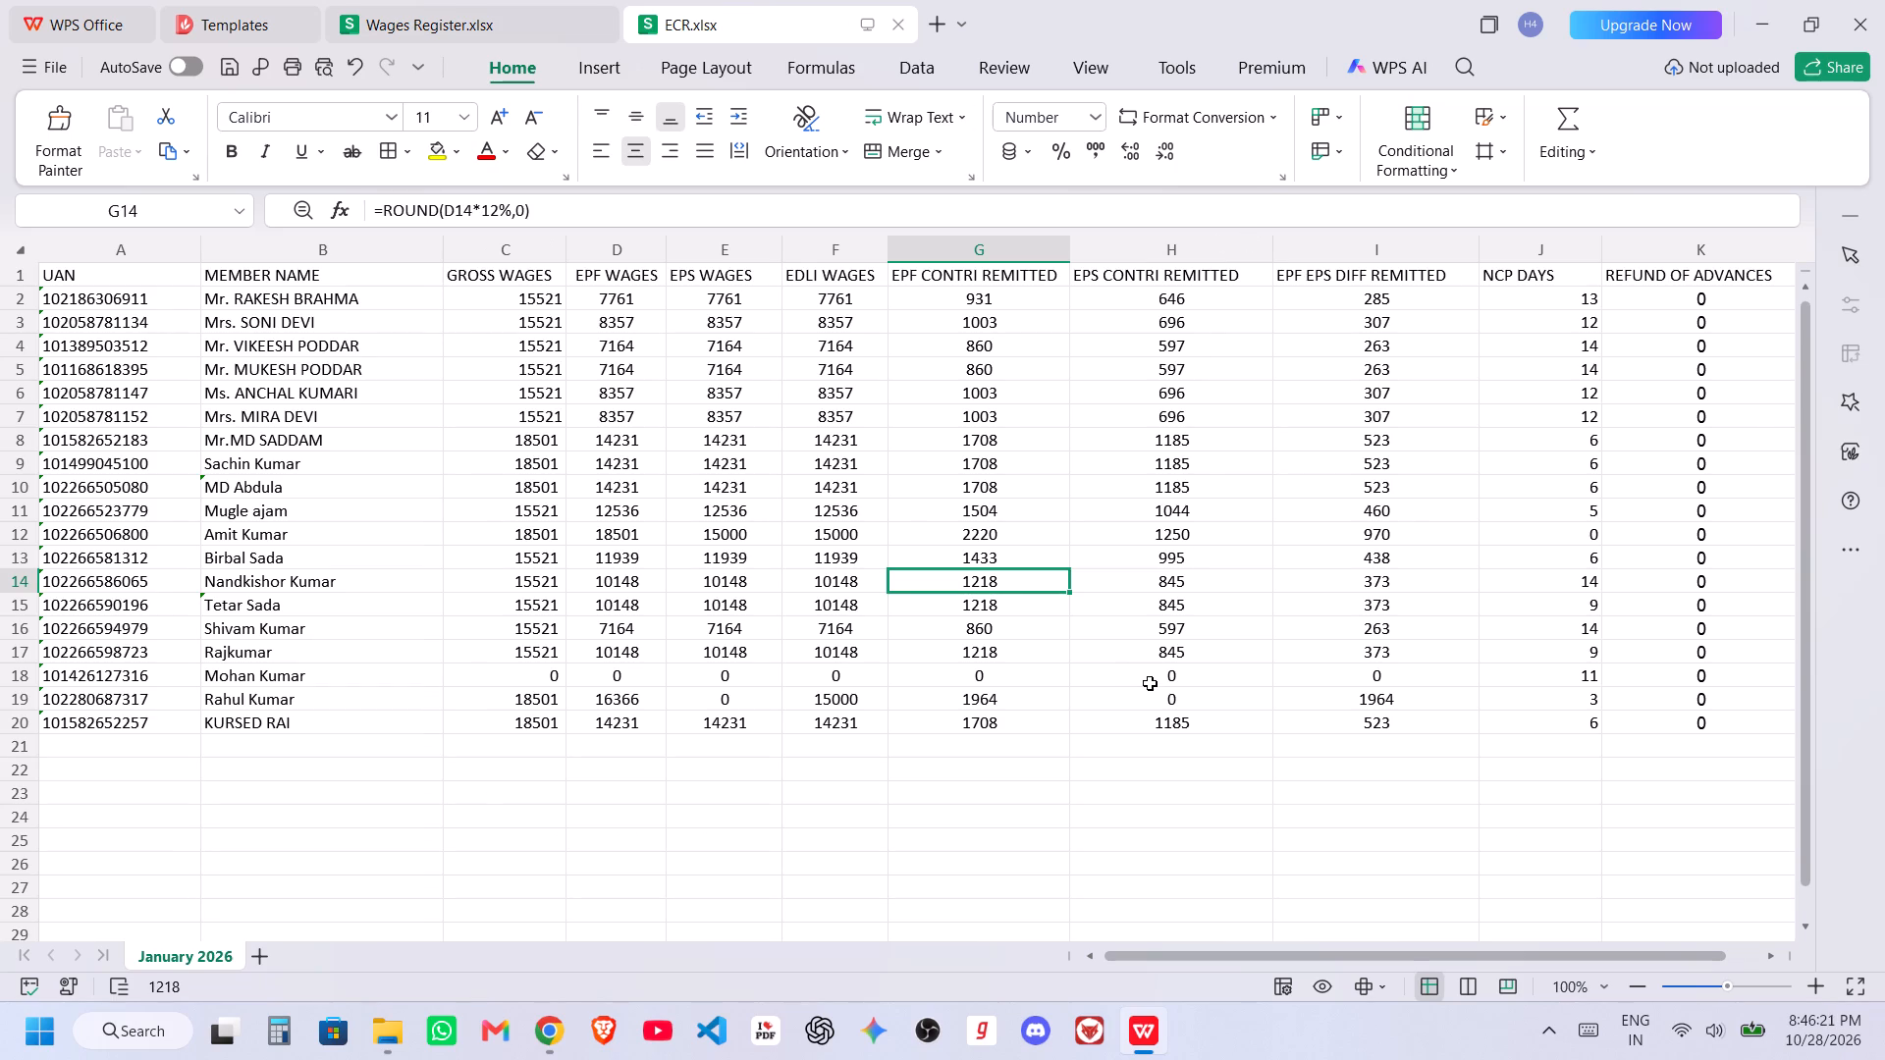
pyautogui.click(1209, 673)
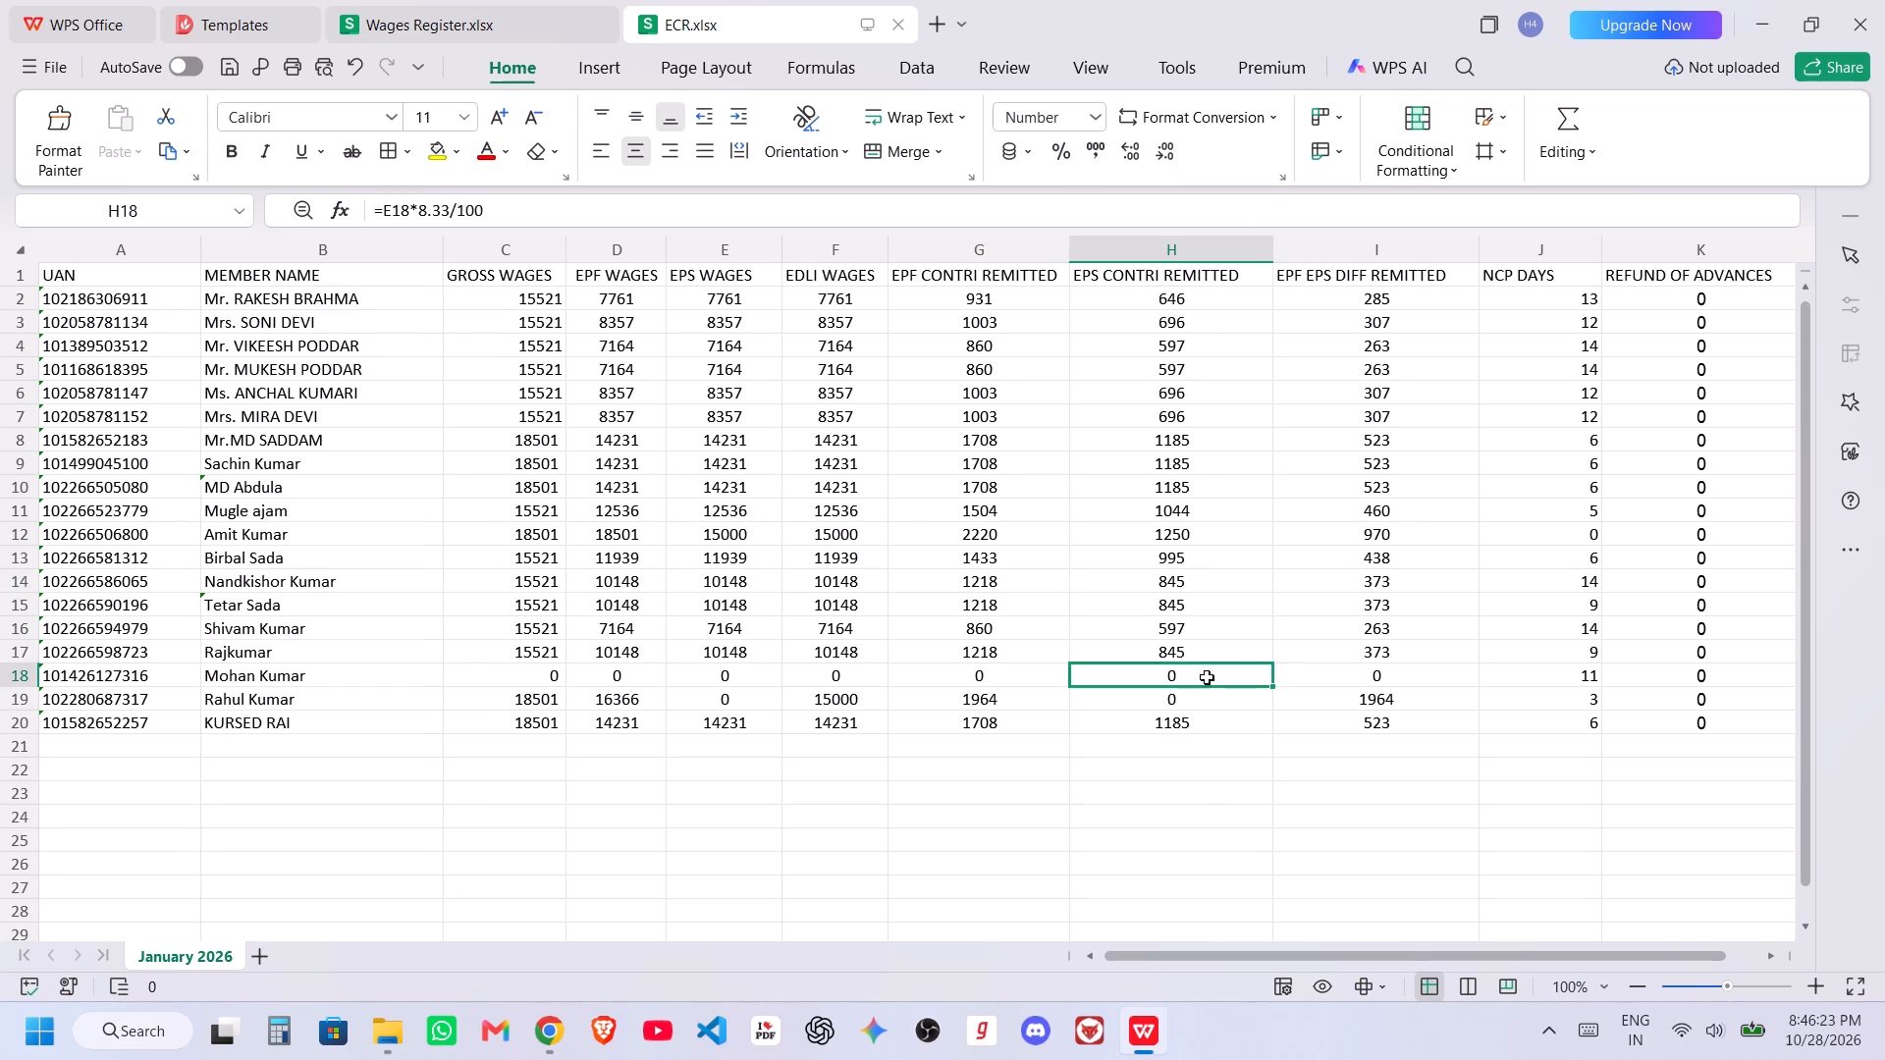
pyautogui.click(1194, 810)
pyautogui.scroll(-5, 1187, 804)
pyautogui.scroll(9, 1187, 804)
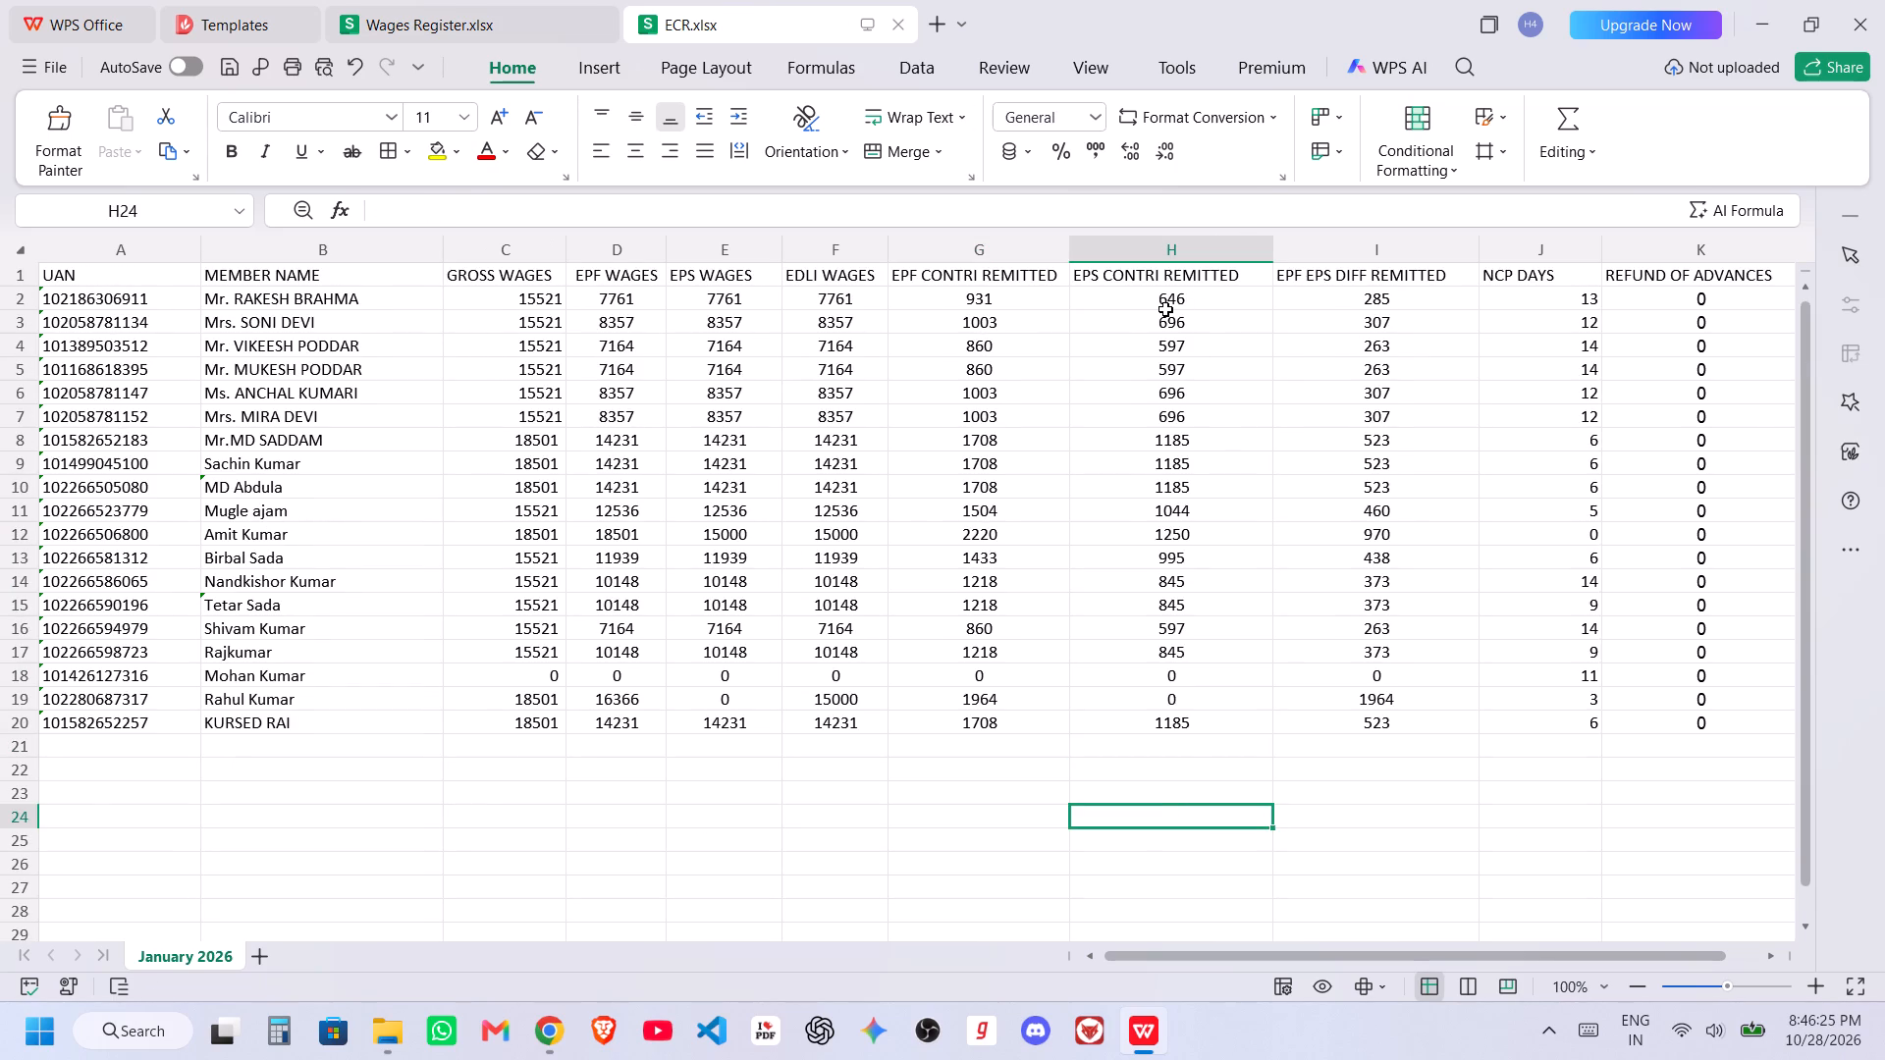
# Detach the ECR workbook into its own maximized window, separate from the Wages Register, with G2 selected.
pyautogui.click(963, 298)
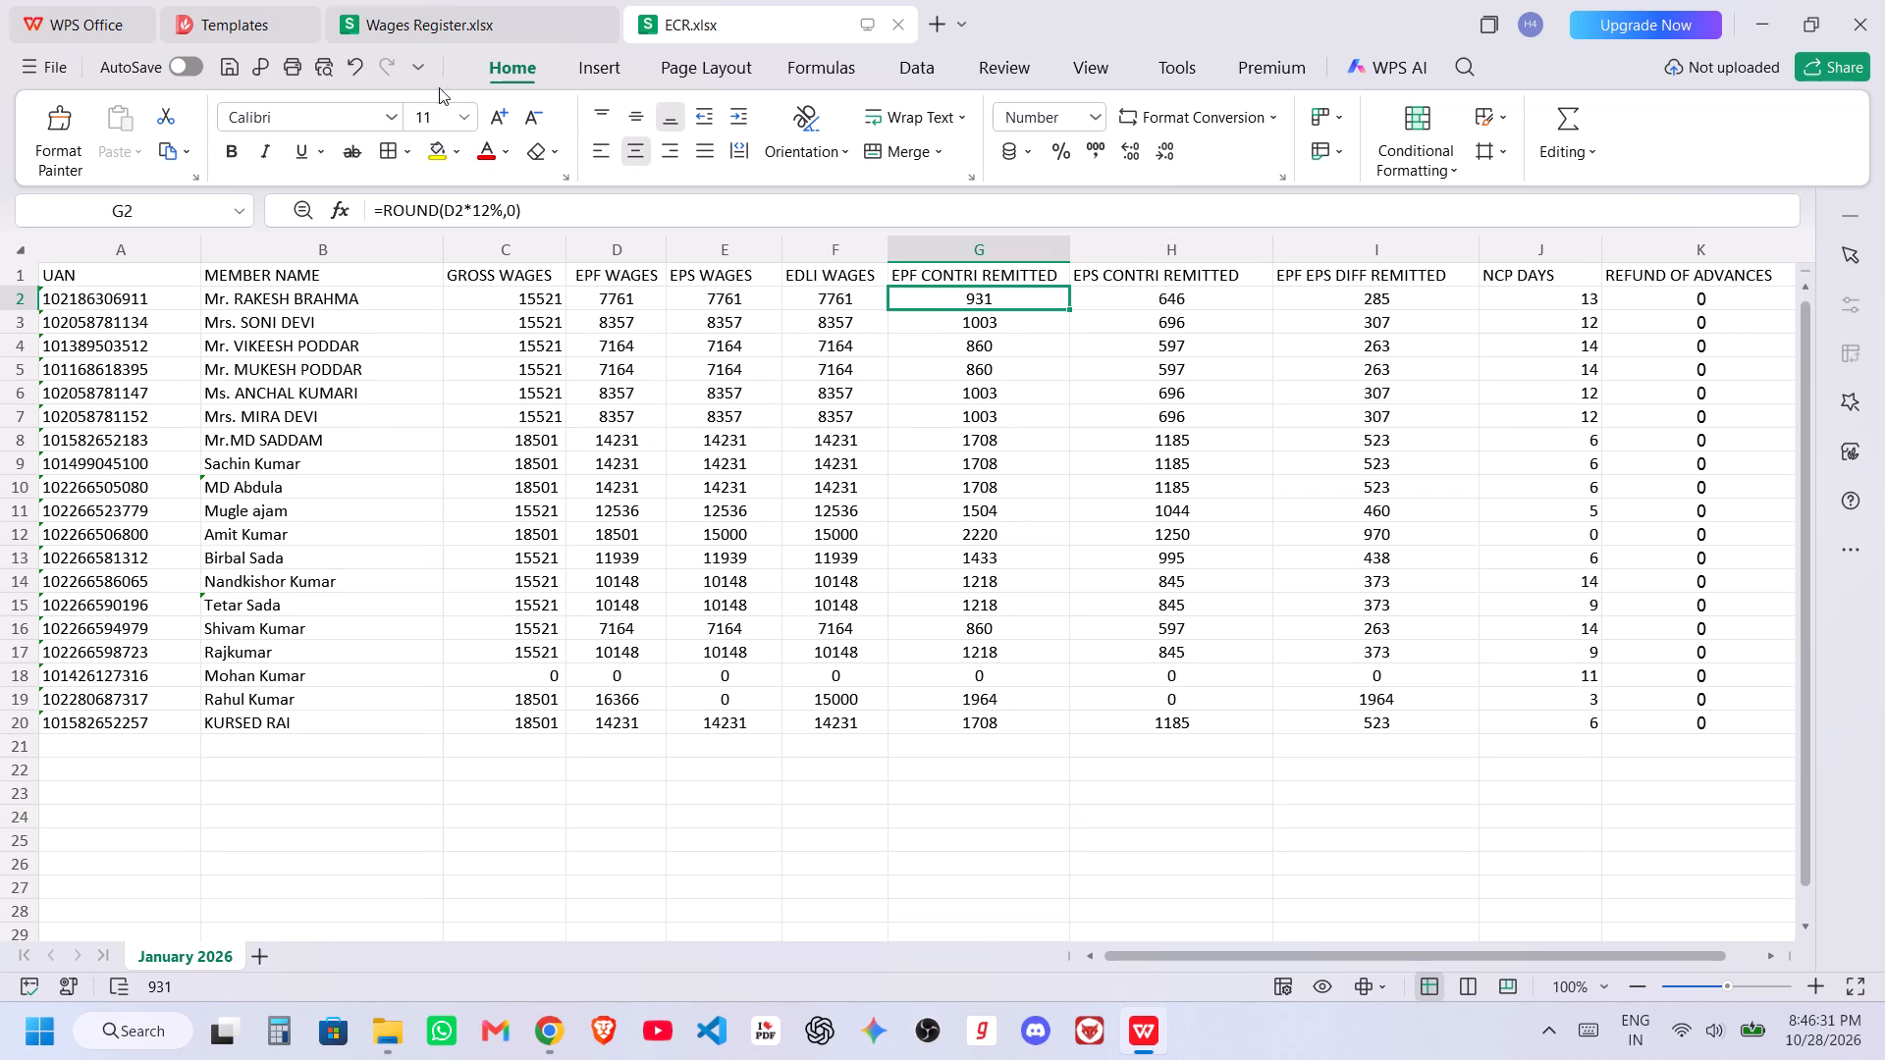
pyautogui.moveTo(780, 0); pyautogui.dragTo(784, 77)
pyautogui.moveTo(1533, 109); pyautogui.dragTo(1273, 158)
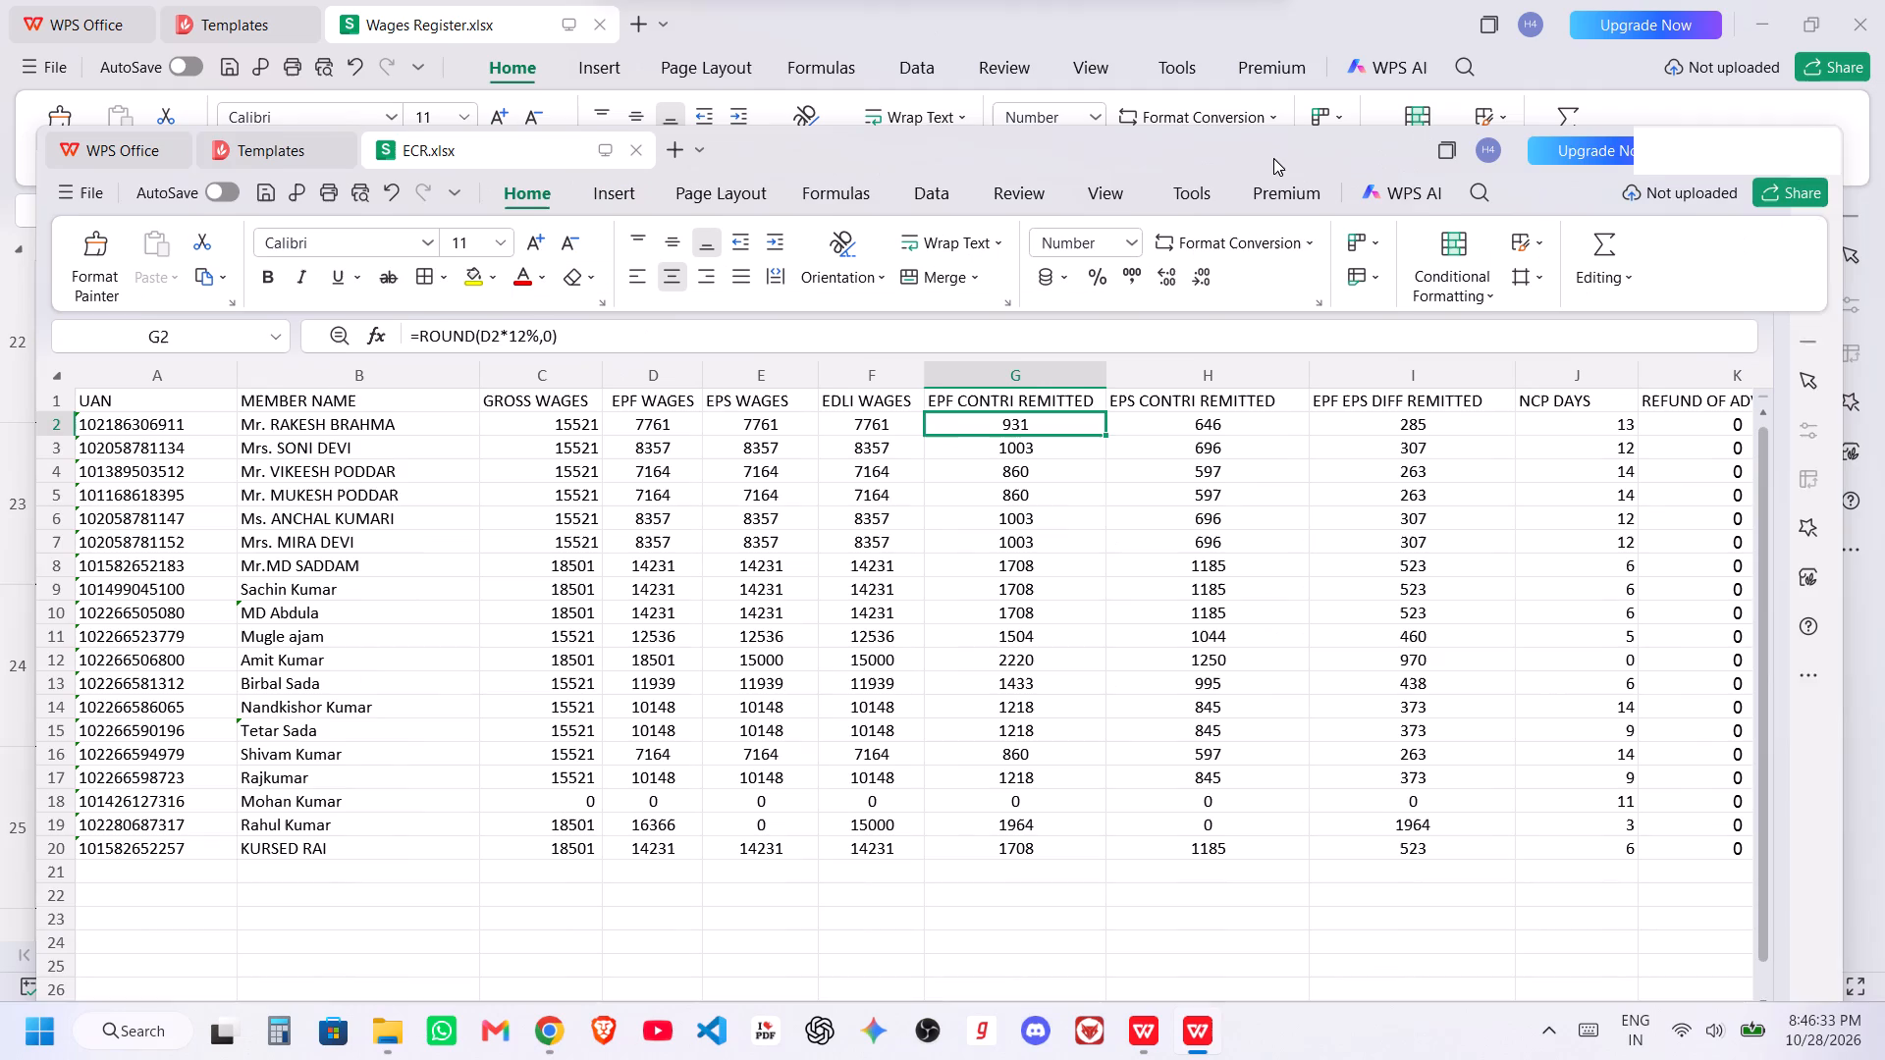
pyautogui.moveTo(1273, 158); pyautogui.dragTo(1273, 159)
pyautogui.click(1760, 152)
pyautogui.hotkey('alt', 'Tab')
# Compare the EPF contributions in ECR rows 2 to 7 one by one with serial numbers 1 to 6 in the Wages Register.
pyautogui.scroll(4, 1039, 497)
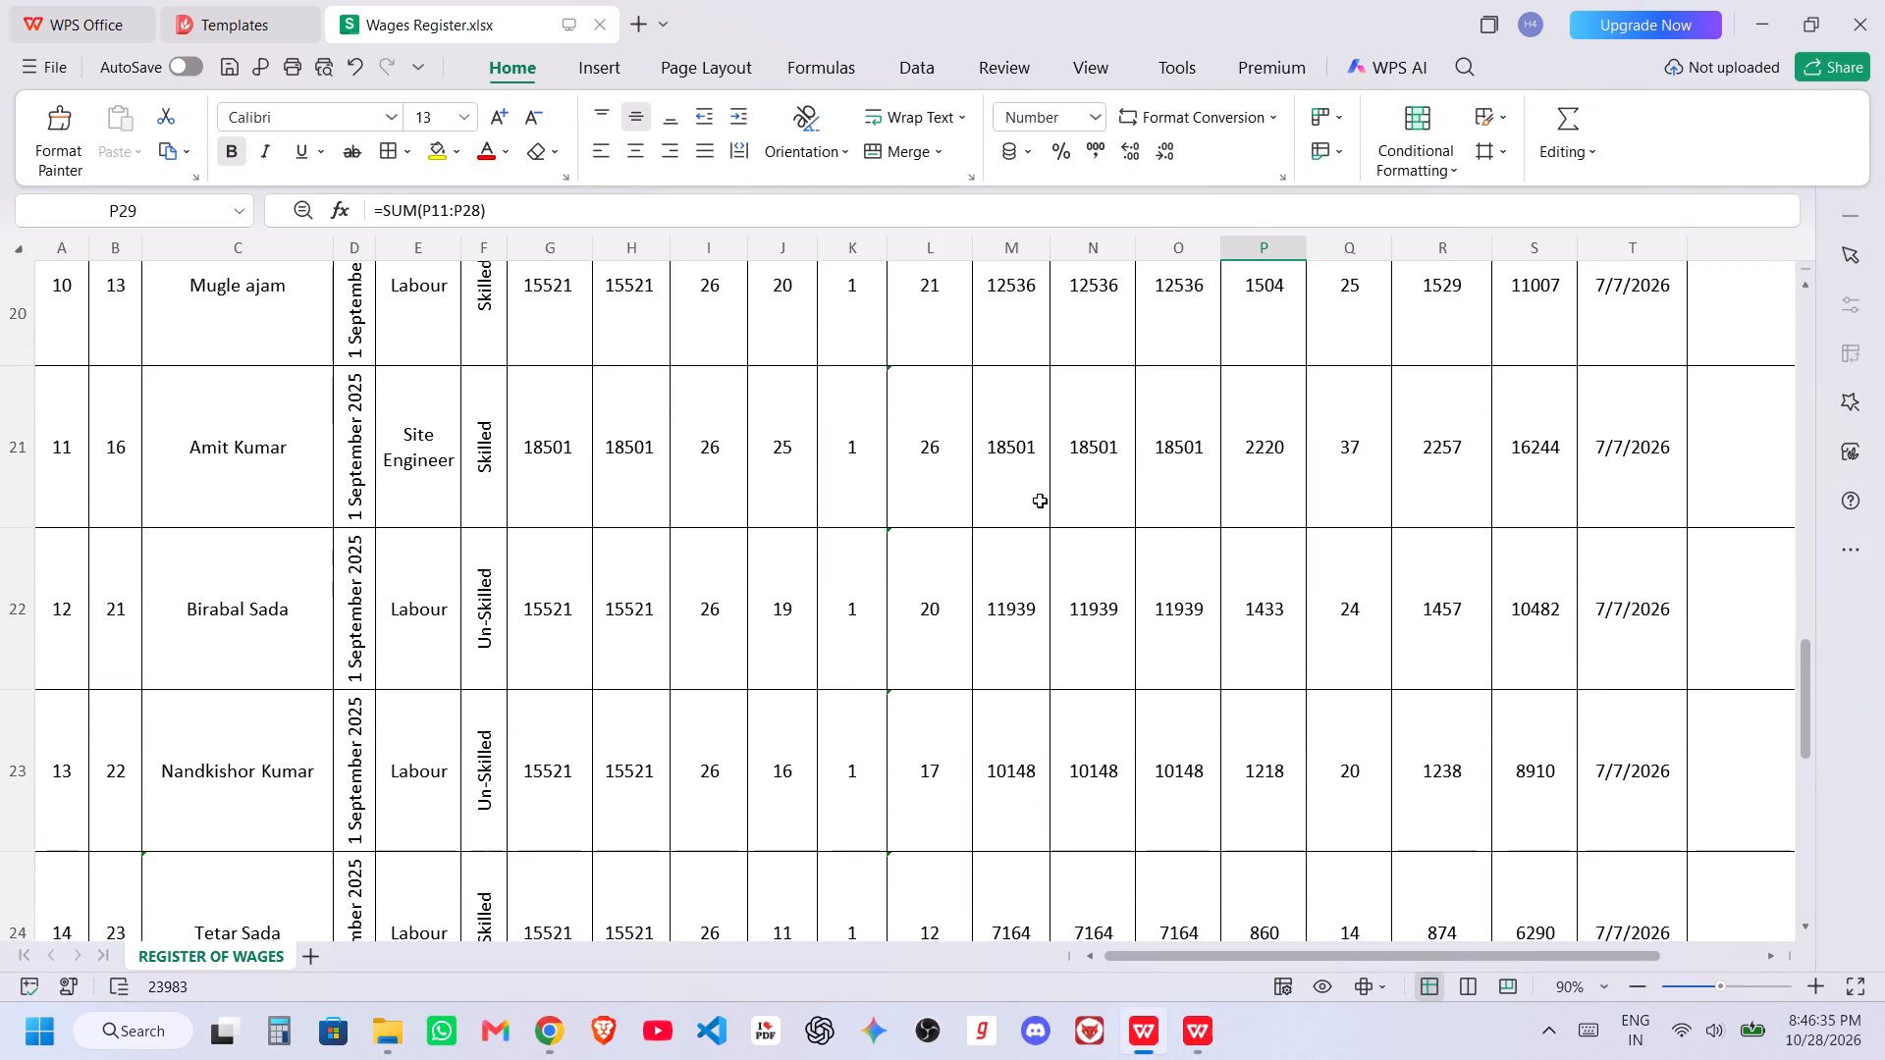
pyautogui.scroll(14, 1041, 500)
pyautogui.scroll(9, 1207, 533)
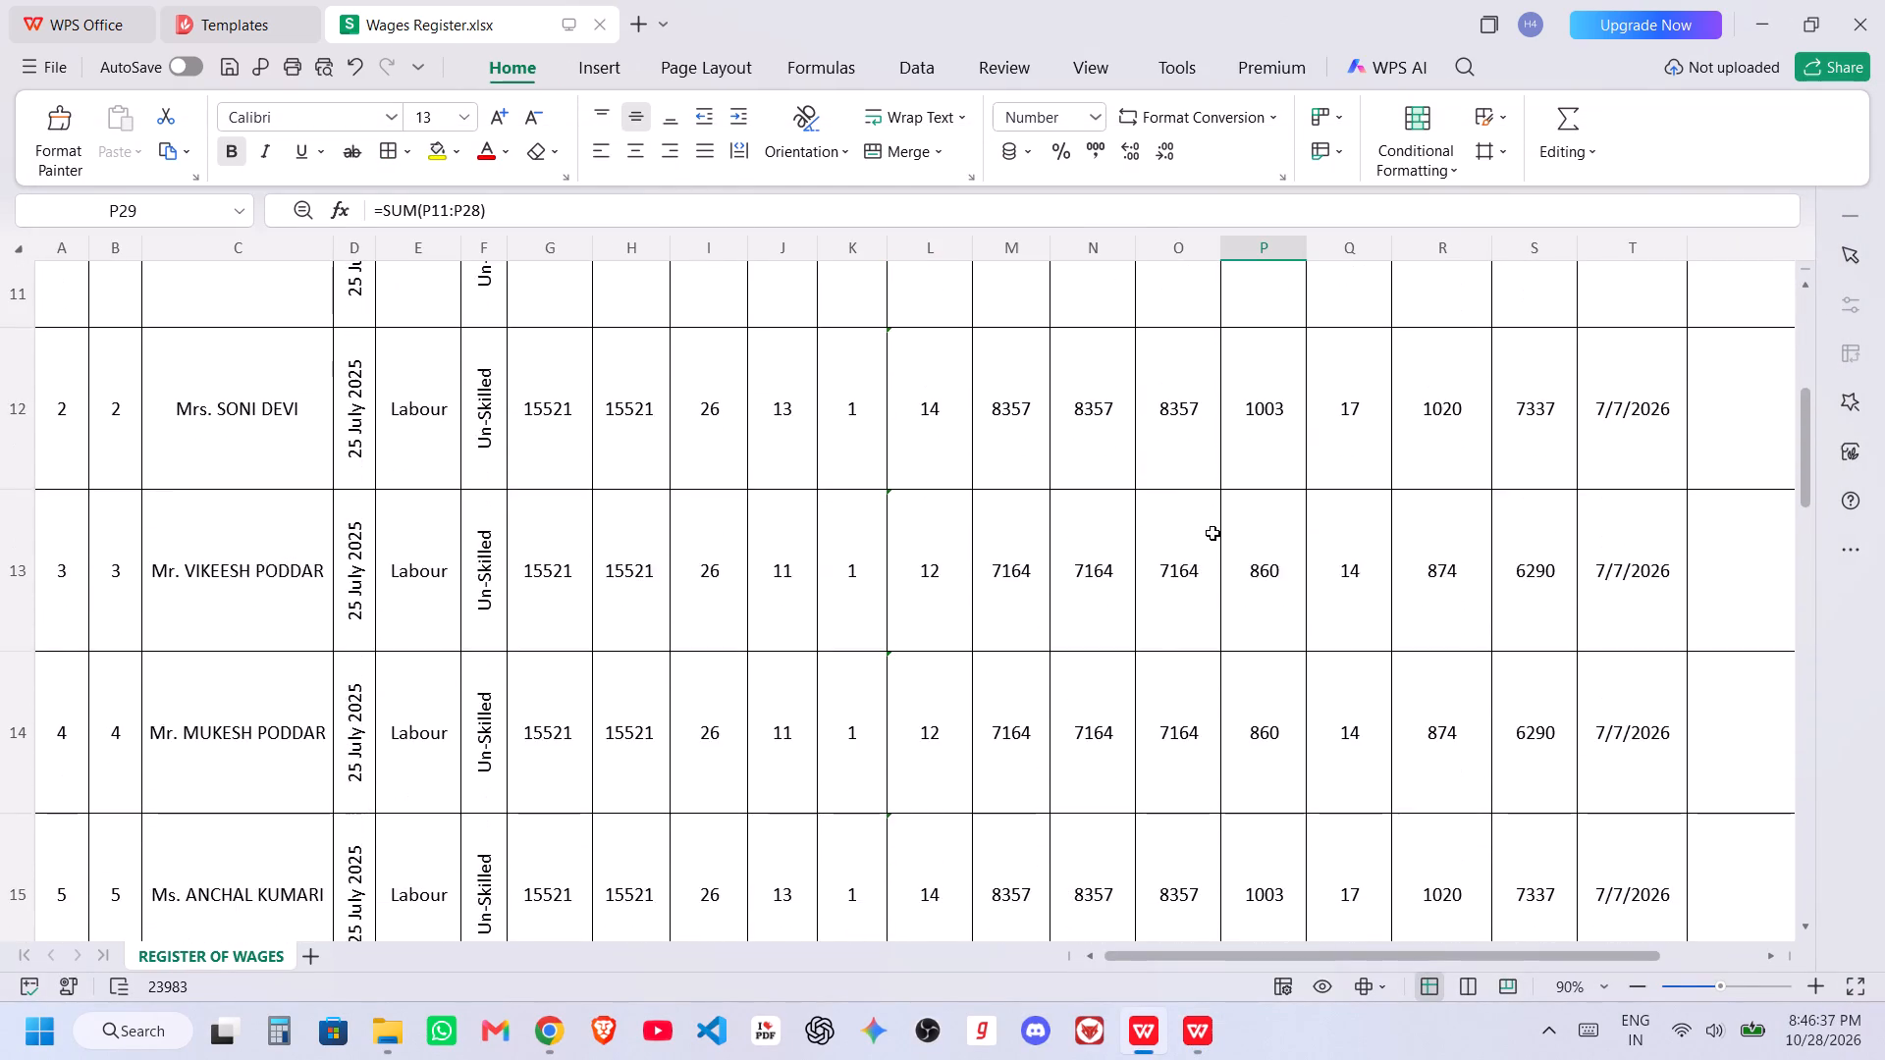
pyautogui.scroll(3, 1212, 532)
pyautogui.click(1266, 540)
pyautogui.hotkey('alt', 'Tab')
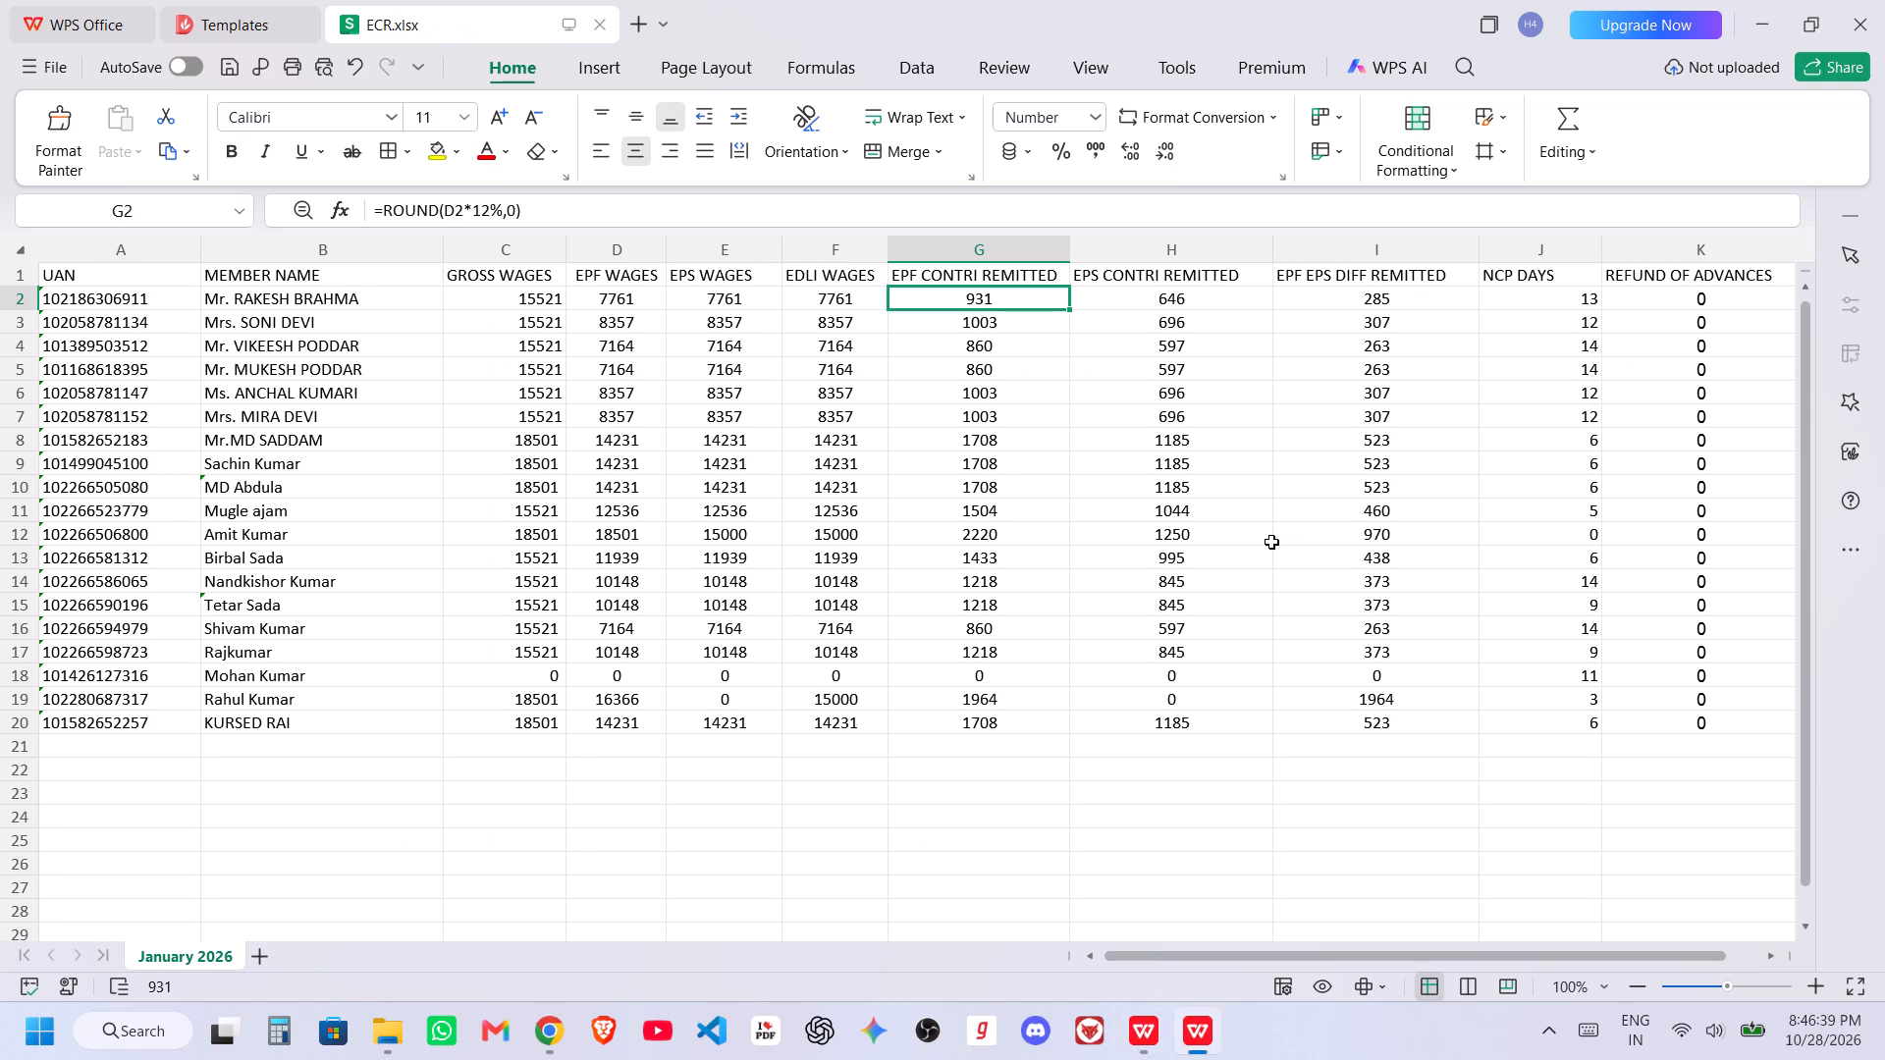
pyautogui.press('Down')
pyautogui.hotkey('alt', 'Tab')
pyautogui.press('Down')
pyautogui.hotkey('alt', 'Tab')
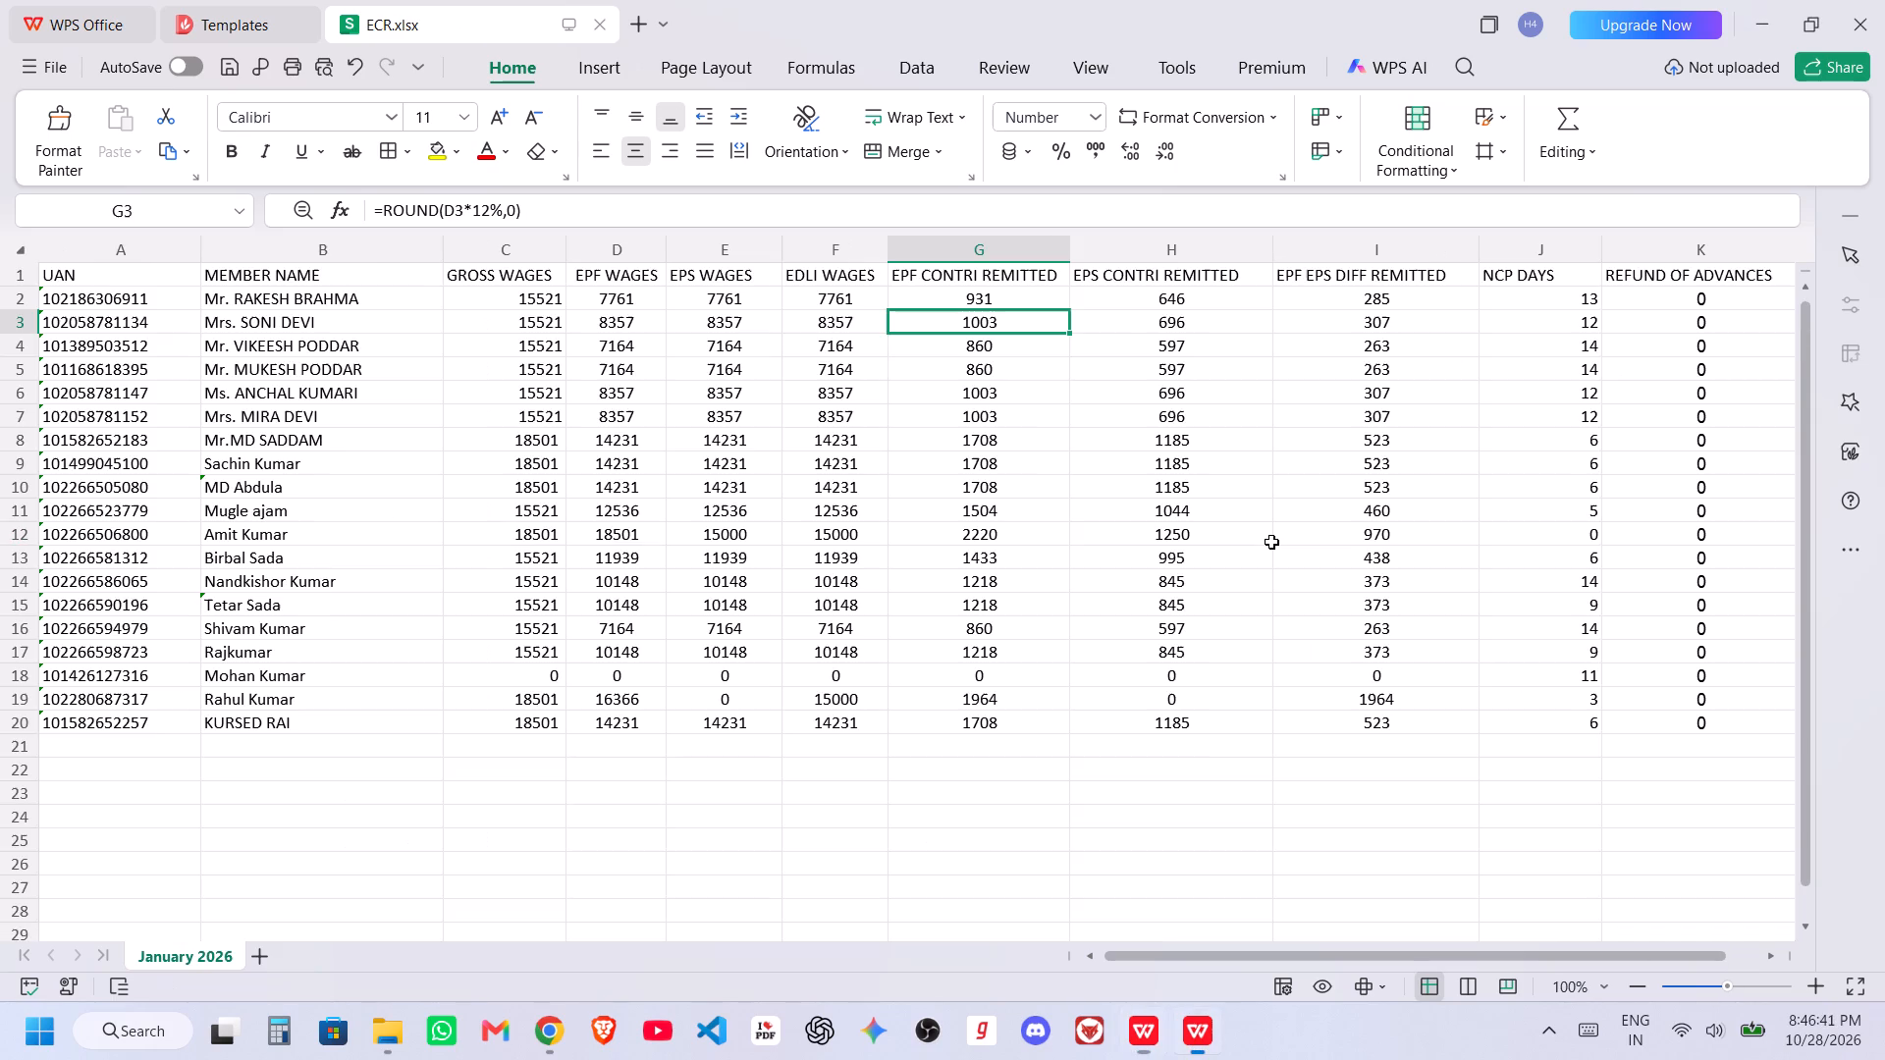
pyautogui.press('Down')
pyautogui.hotkey('alt', 'Tab')
pyautogui.press('Down')
pyautogui.hotkey('alt', 'Tab')
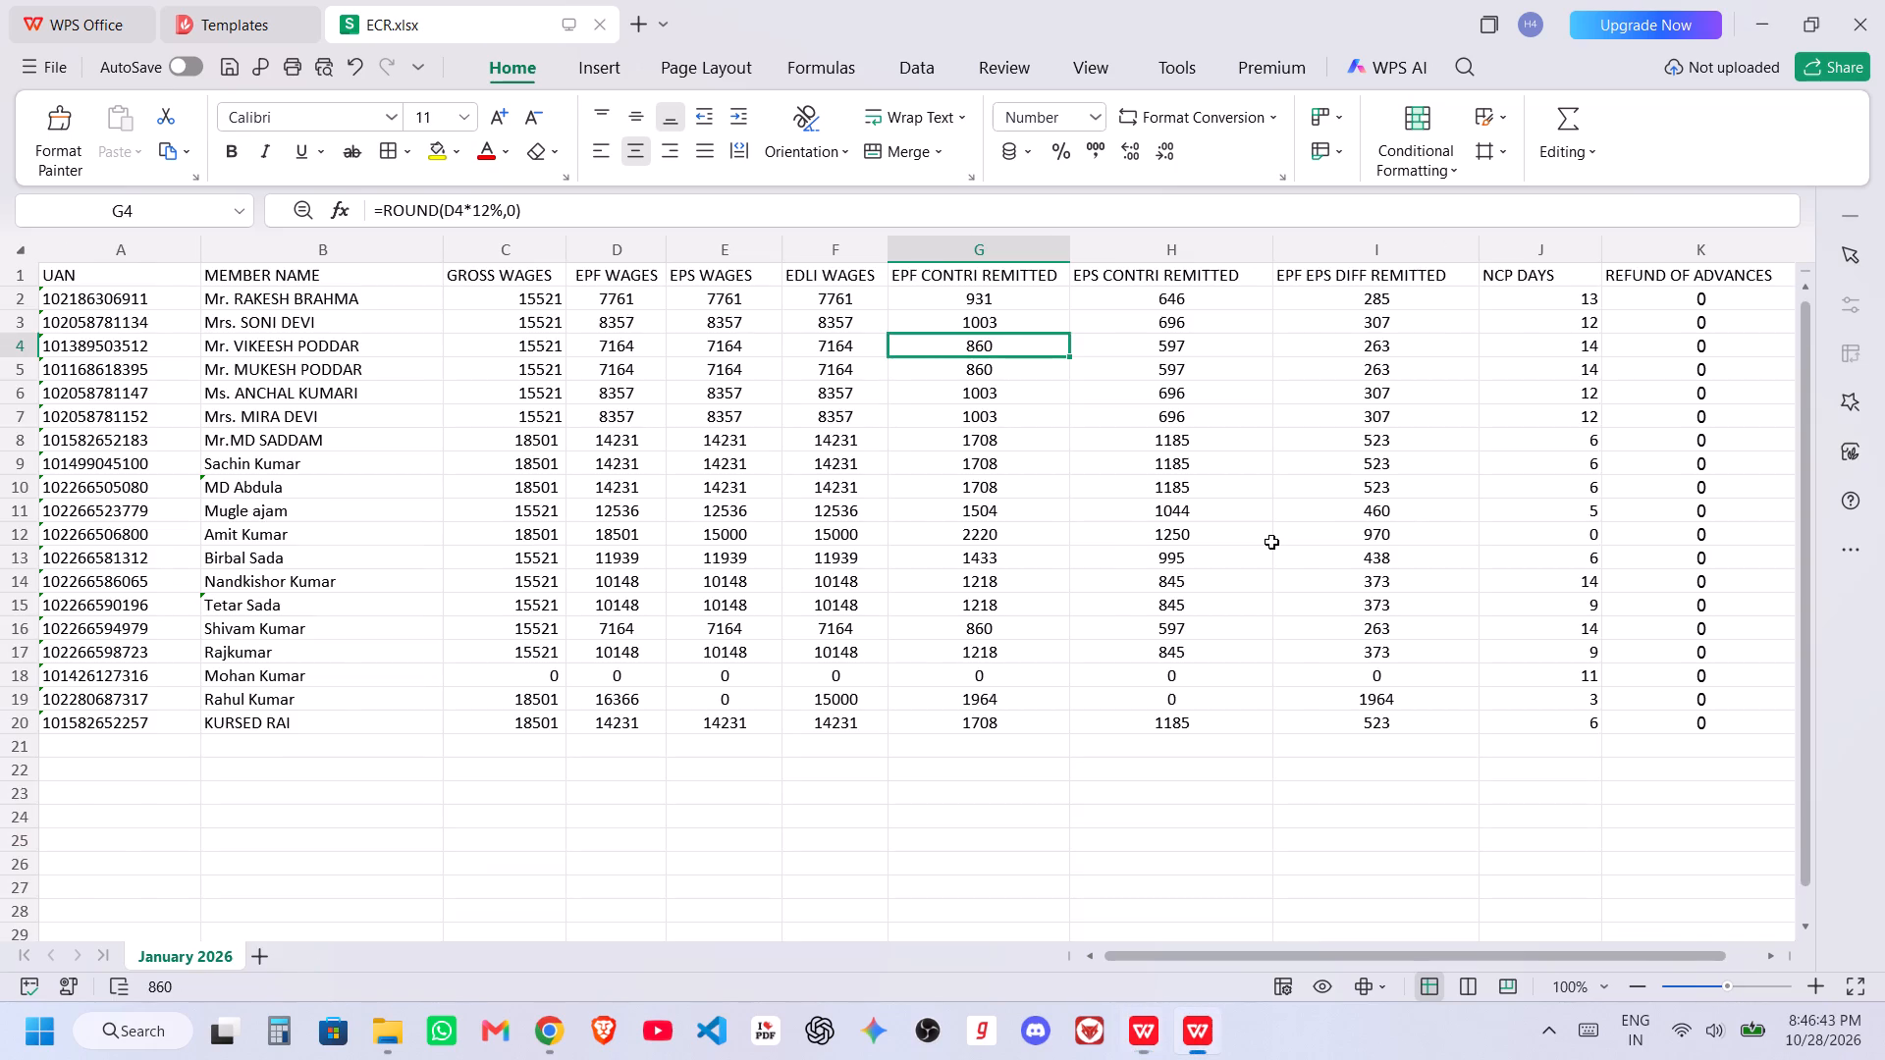
pyautogui.press('Down')
pyautogui.hotkey('alt', 'Tab')
pyautogui.press('Down')
pyautogui.hotkey('alt', 'Tab')
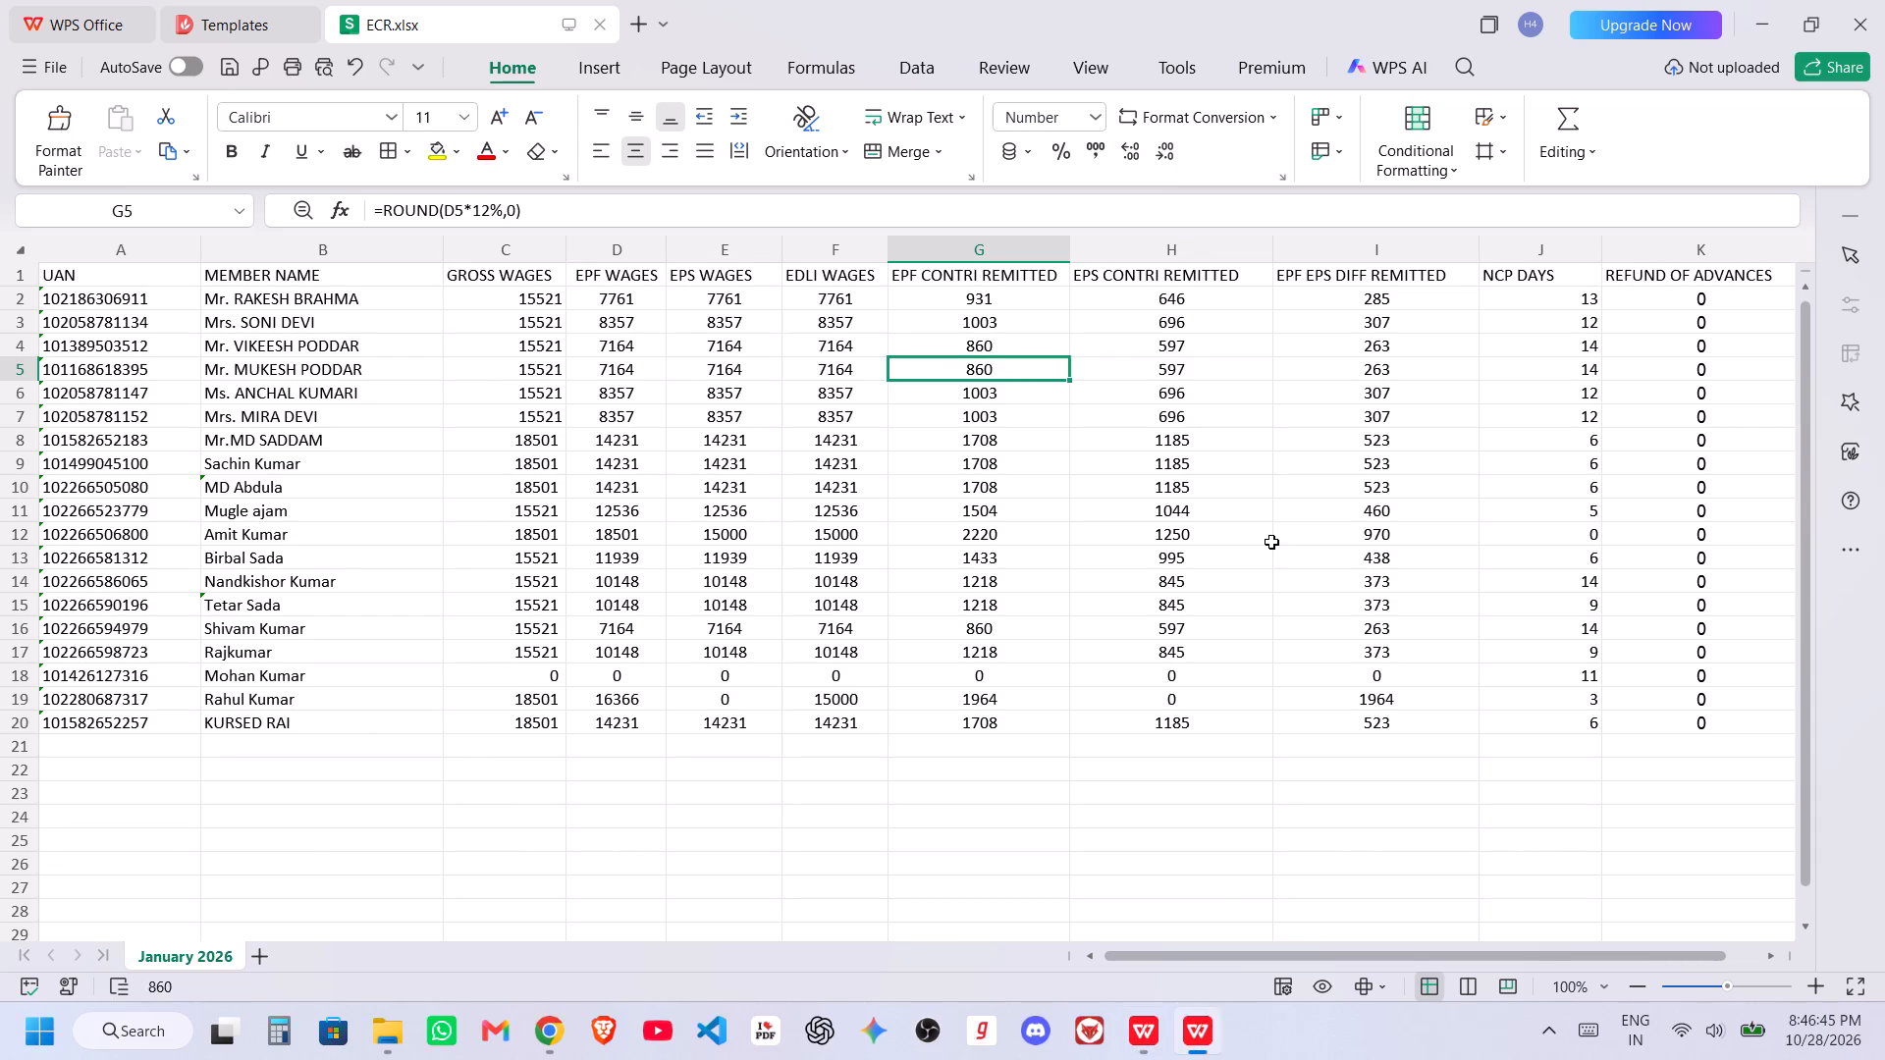
pyautogui.press('Down')
pyautogui.hotkey('alt', 'Tab')
pyautogui.press('Down')
pyautogui.hotkey('alt', 'Tab')
pyautogui.press('Down')
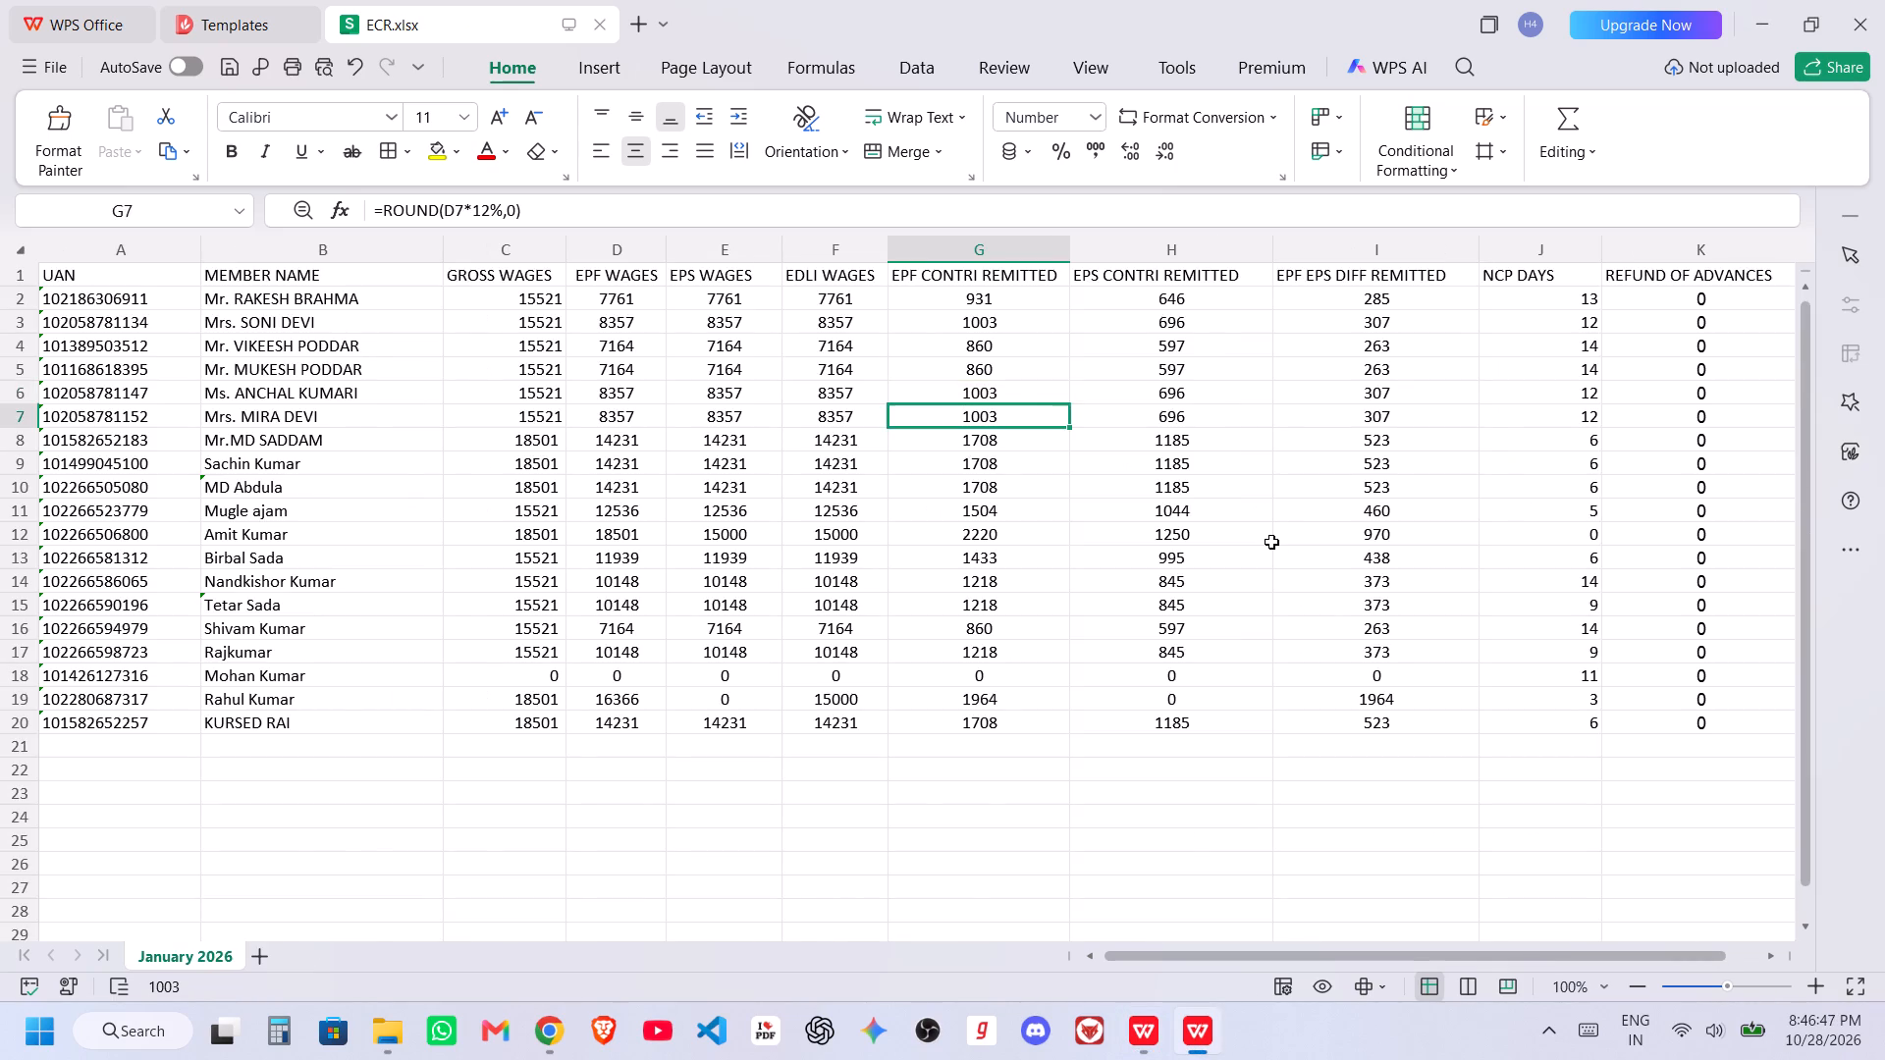
pyautogui.hotkey('alt', 'Tab')
pyautogui.press('Down')
pyautogui.hotkey('alt', 'Tab')
# Compare the EPF contributions in ECR rows 8 to 13 one by one with serial numbers 7 to 12 in the Wages Register.
pyautogui.press('Down')
pyautogui.hotkey('alt', 'Tab')
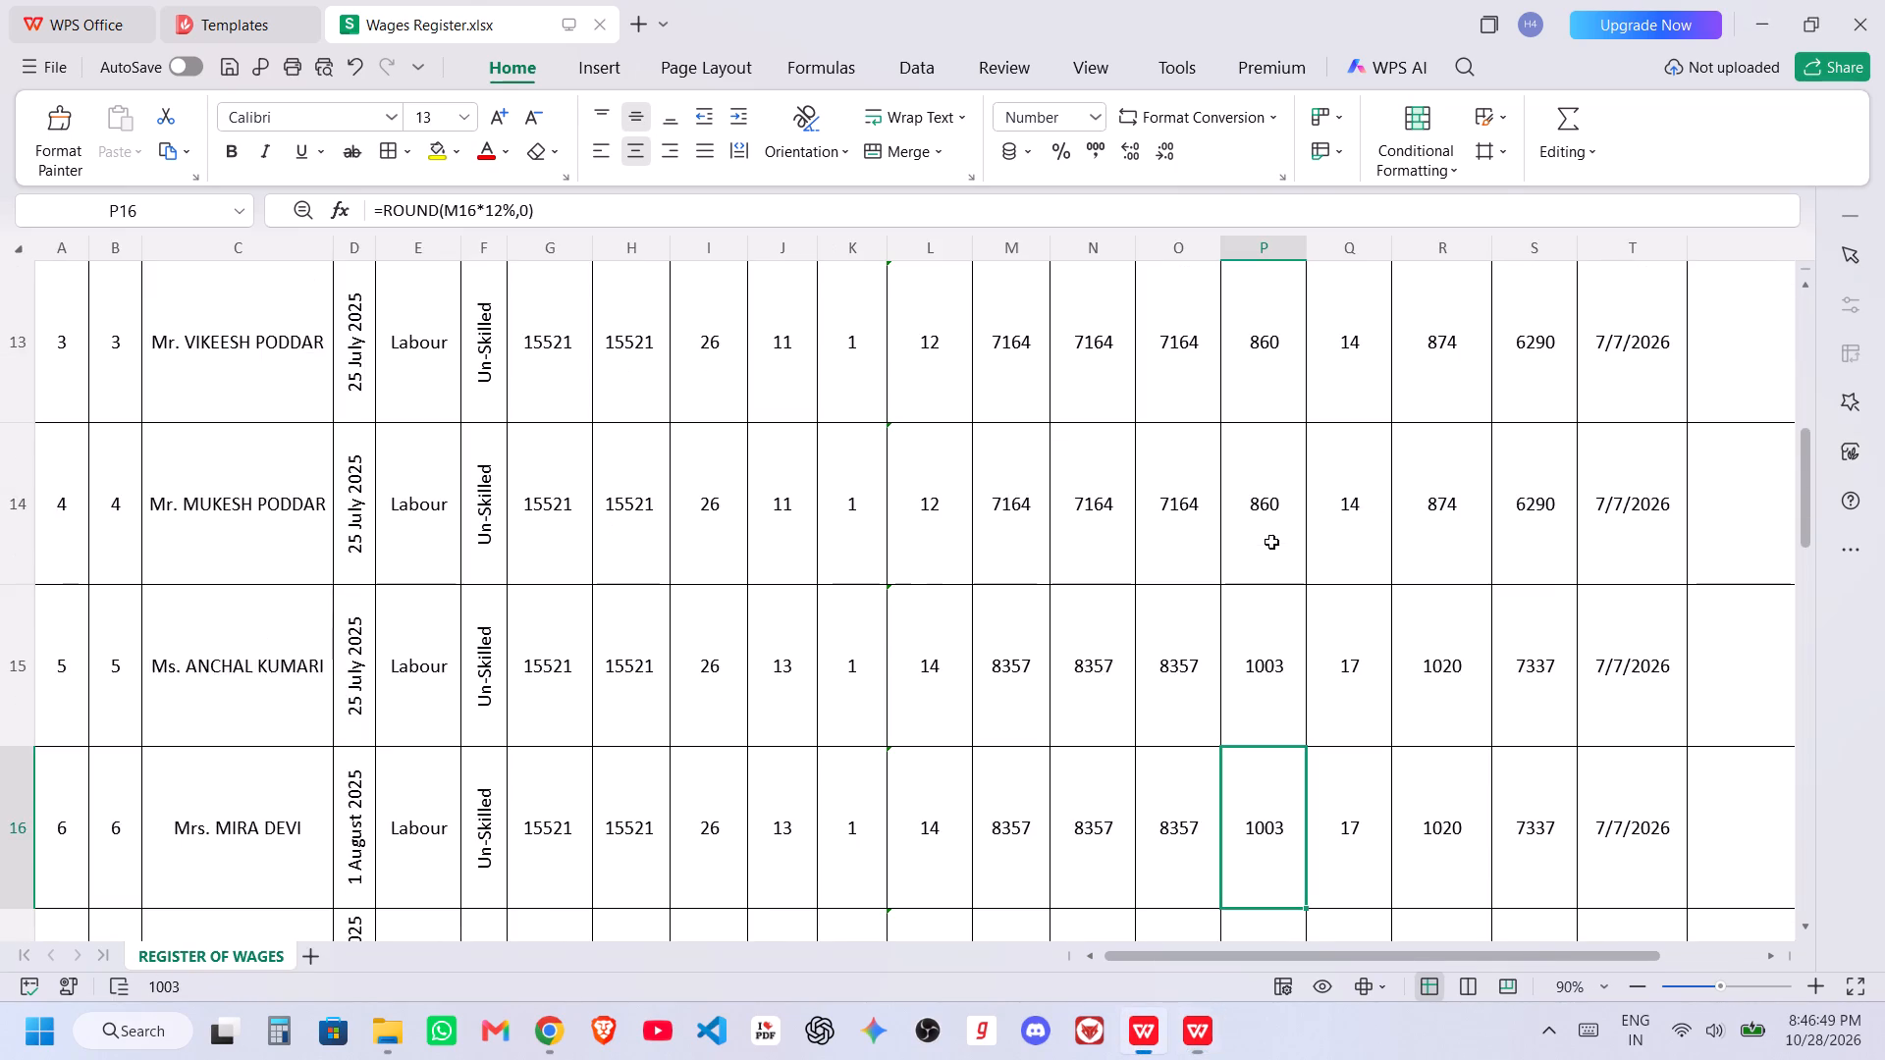
pyautogui.press('Down')
pyautogui.hotkey('alt', 'Tab')
pyautogui.press('Down')
pyautogui.hotkey('alt', 'Tab')
pyautogui.press('Down')
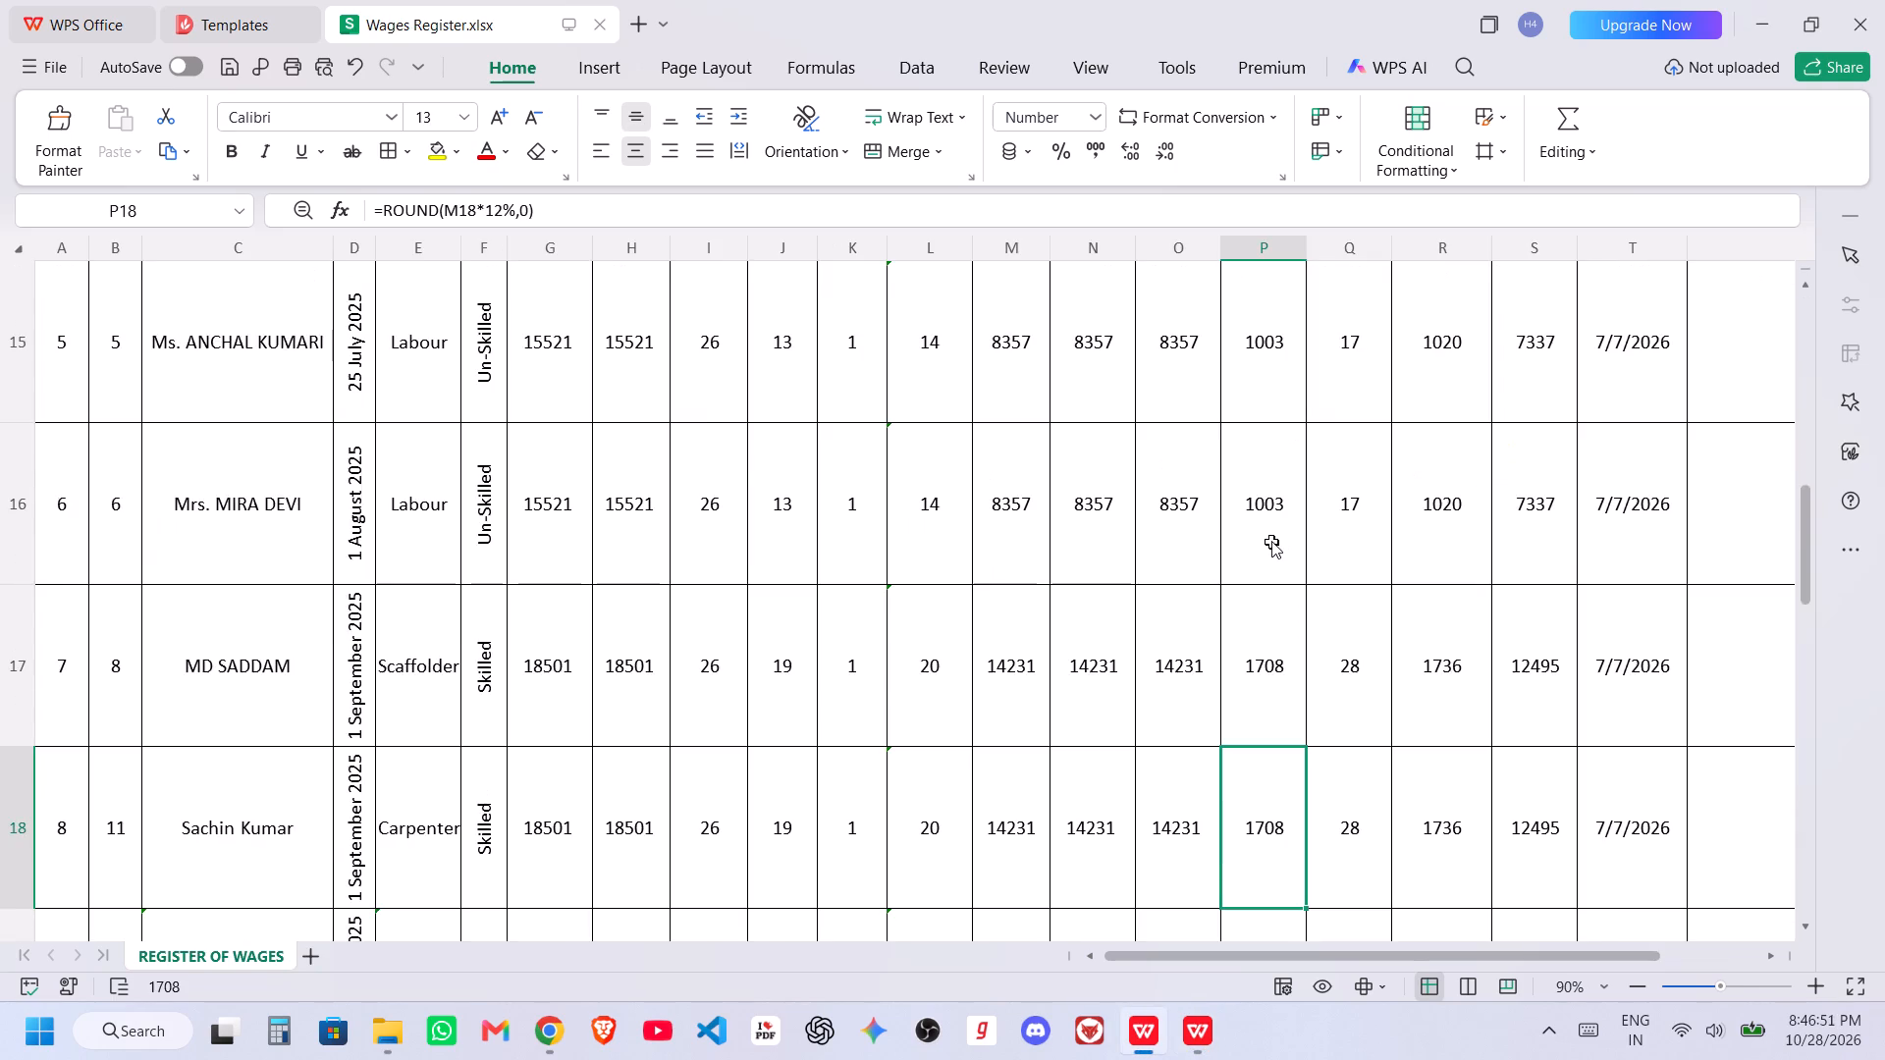
pyautogui.hotkey('alt', 'Tab')
pyautogui.press('Down')
pyautogui.hotkey('alt', 'Tab')
pyautogui.press('Down')
pyautogui.hotkey('alt', 'Tab')
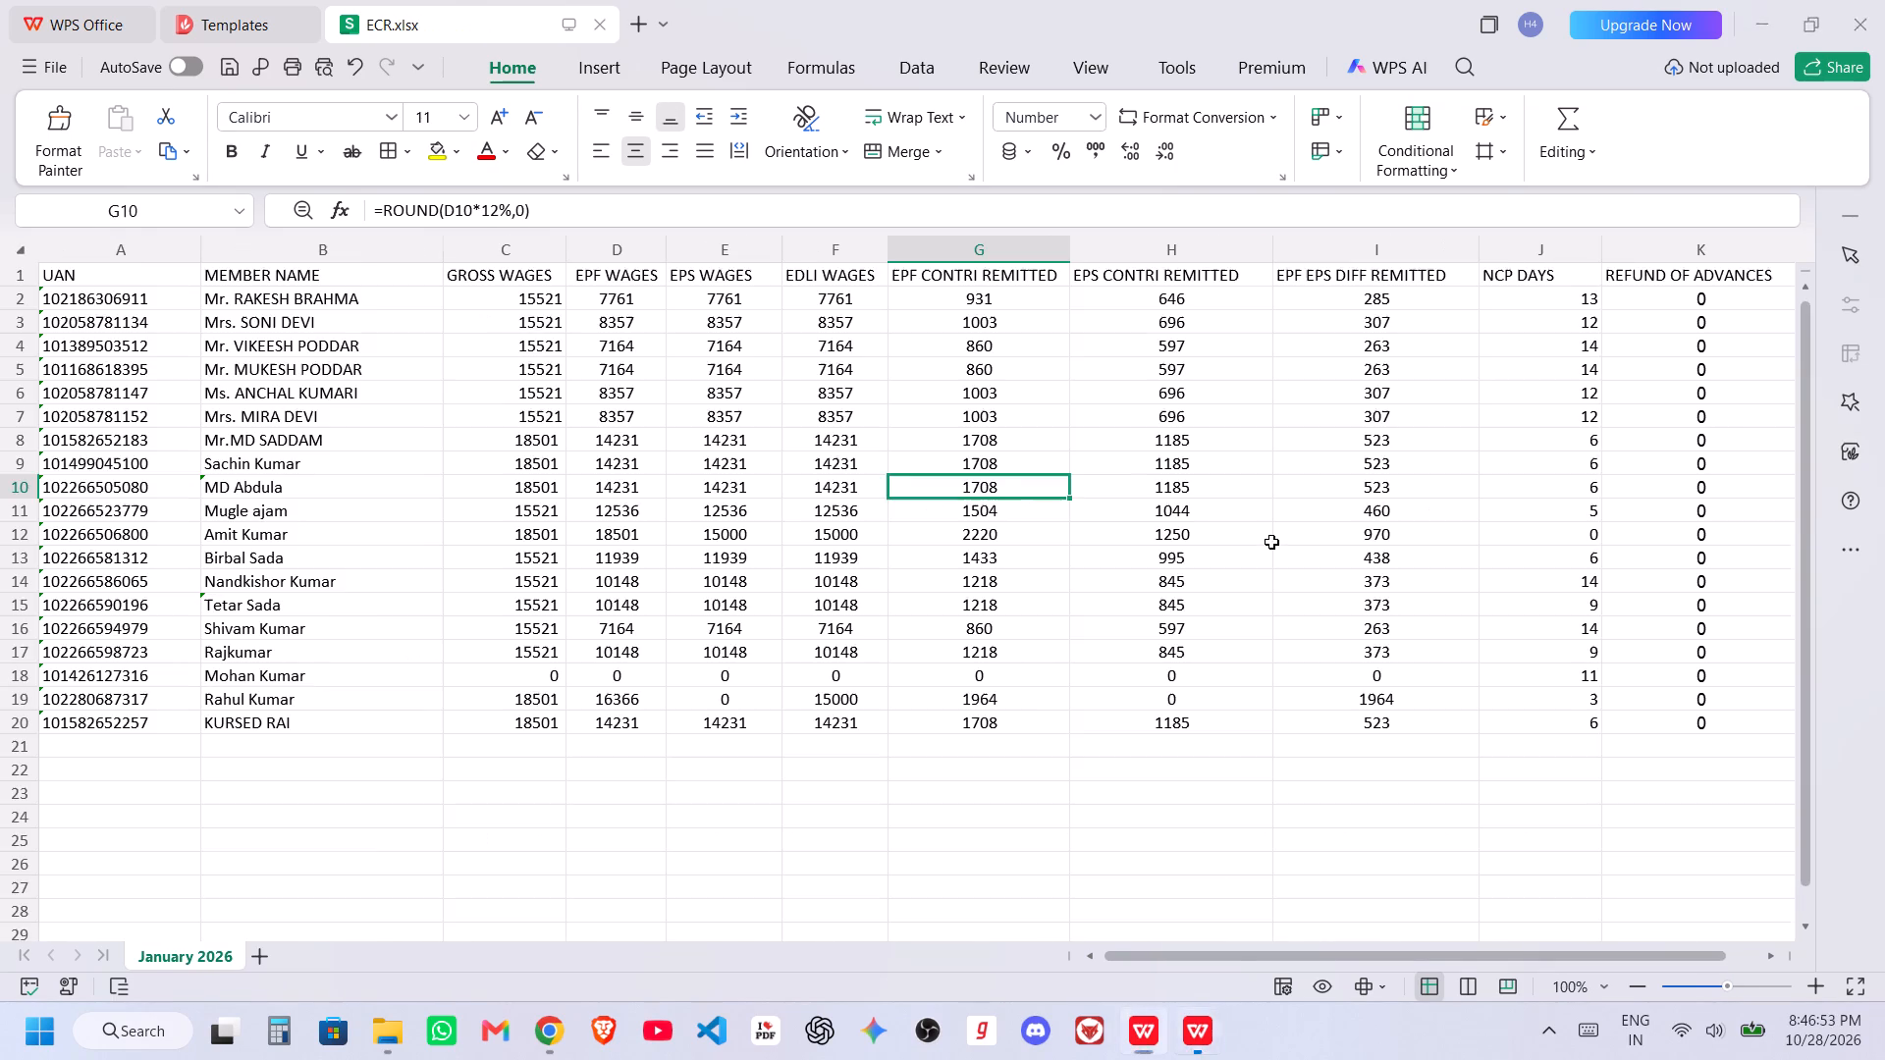
pyautogui.press('Down')
pyautogui.hotkey('alt', 'Tab')
pyautogui.press('Down')
pyautogui.hotkey('alt', 'Tab')
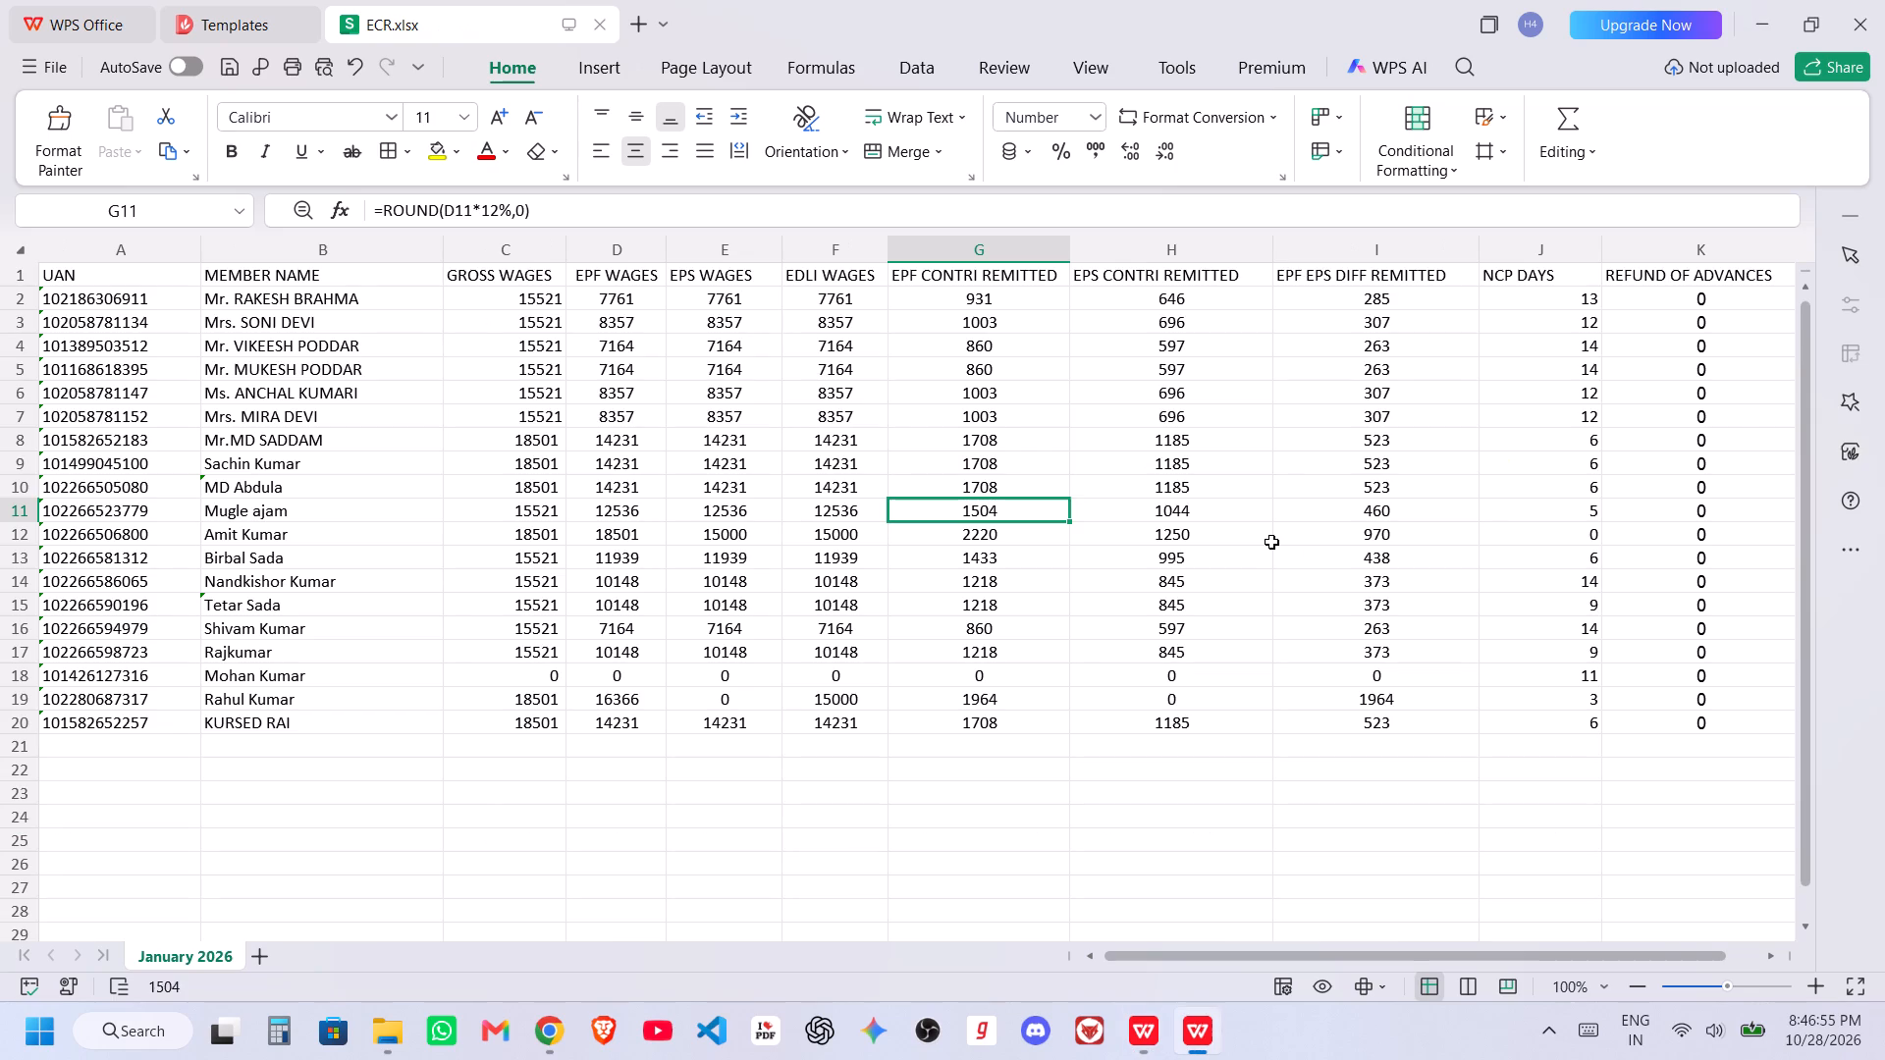
pyautogui.press('Down')
pyautogui.hotkey('alt', 'Tab')
pyautogui.press('Down')
pyautogui.hotkey('alt', 'Tab')
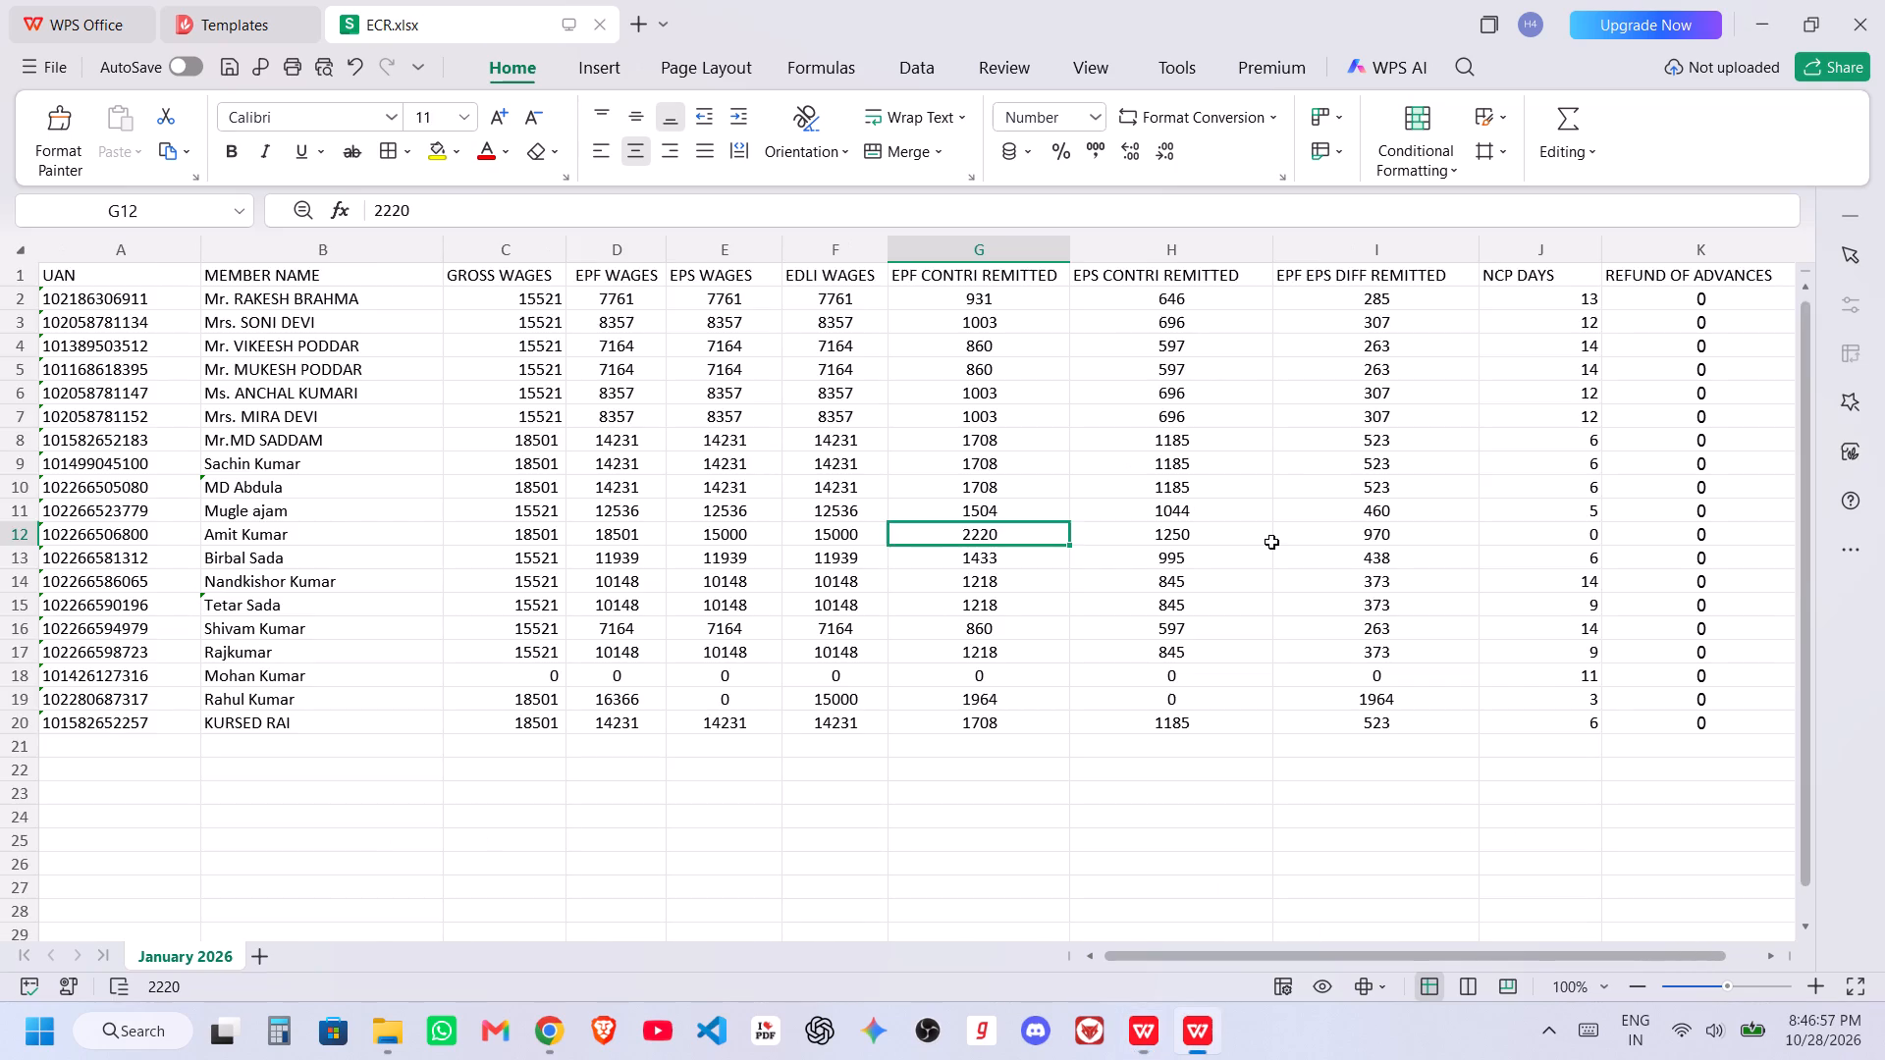
pyautogui.press('Down')
pyautogui.hotkey('alt', 'Tab')
pyautogui.press('Down')
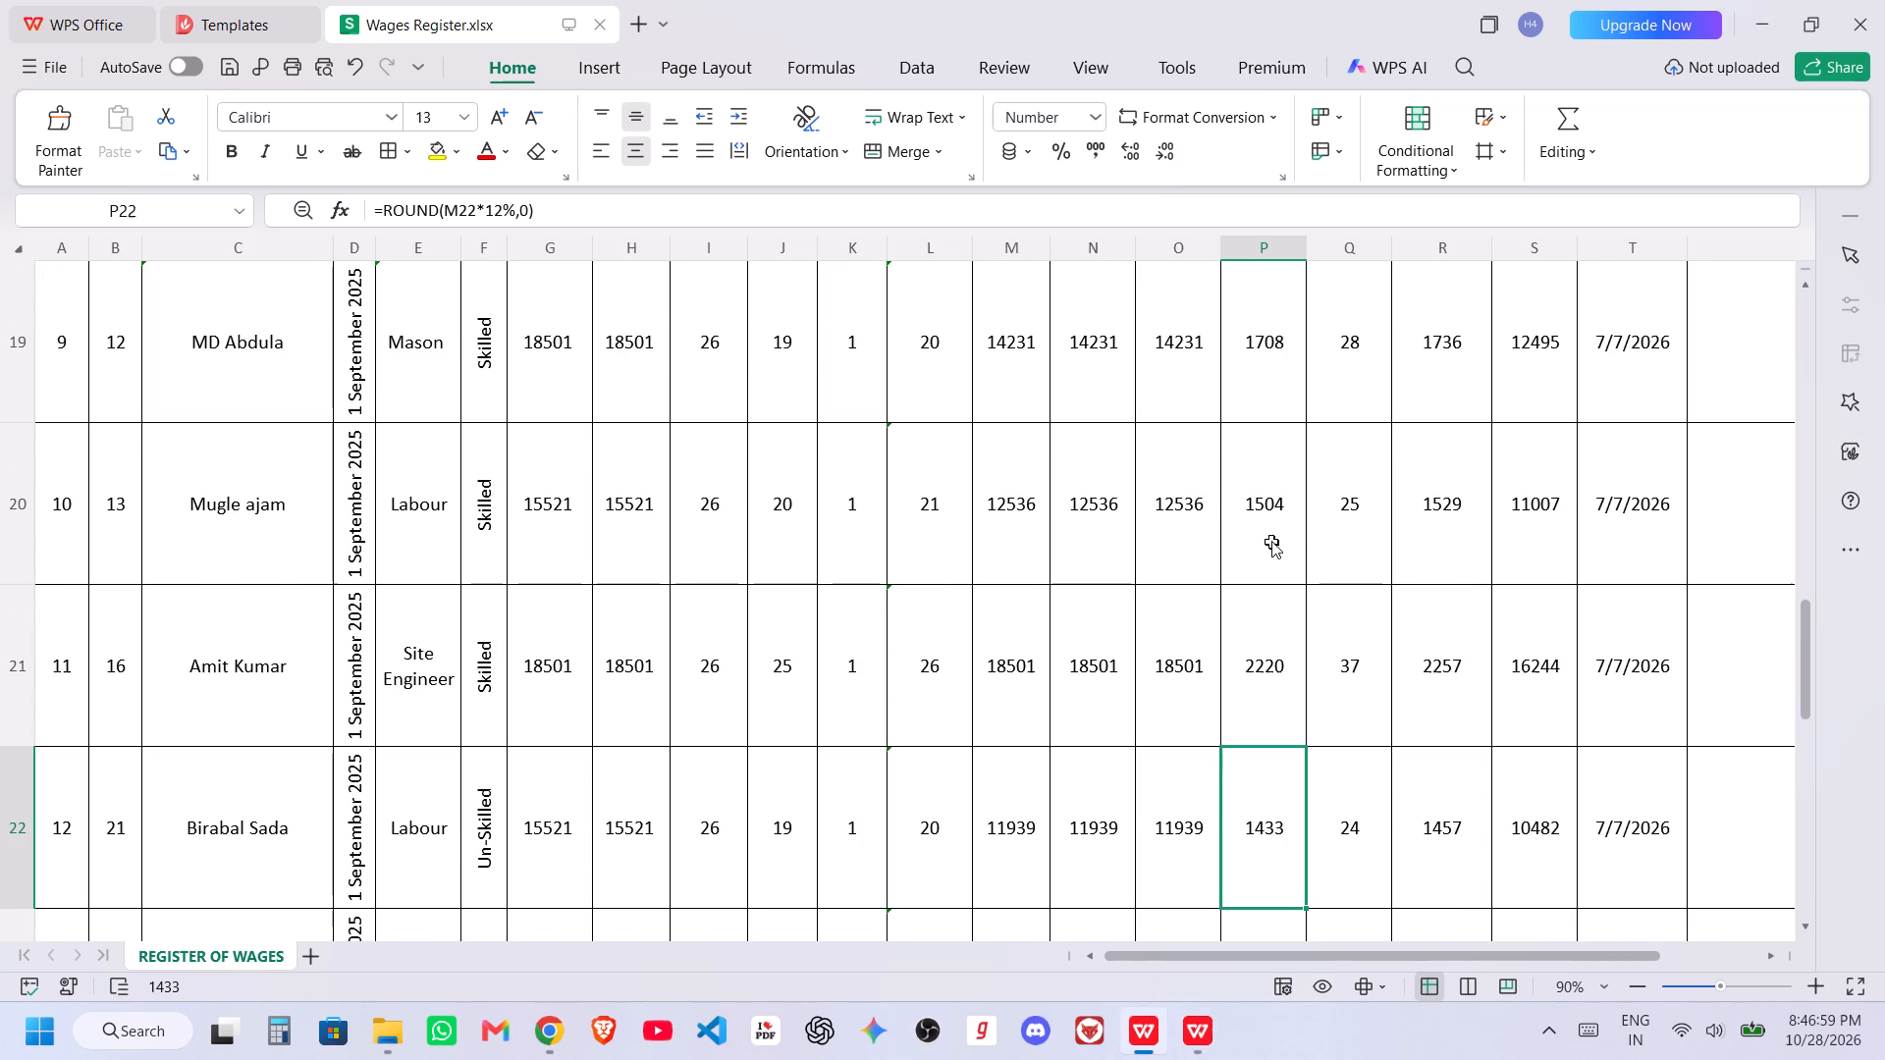
pyautogui.hotkey('alt', 'Tab')
pyautogui.hotkey('alt', 'Tab')
# Compare the EPF contributions in ECR rows 14 and 15 with serial numbers 13 and 14 in the Wages Register.
pyautogui.press('Down')
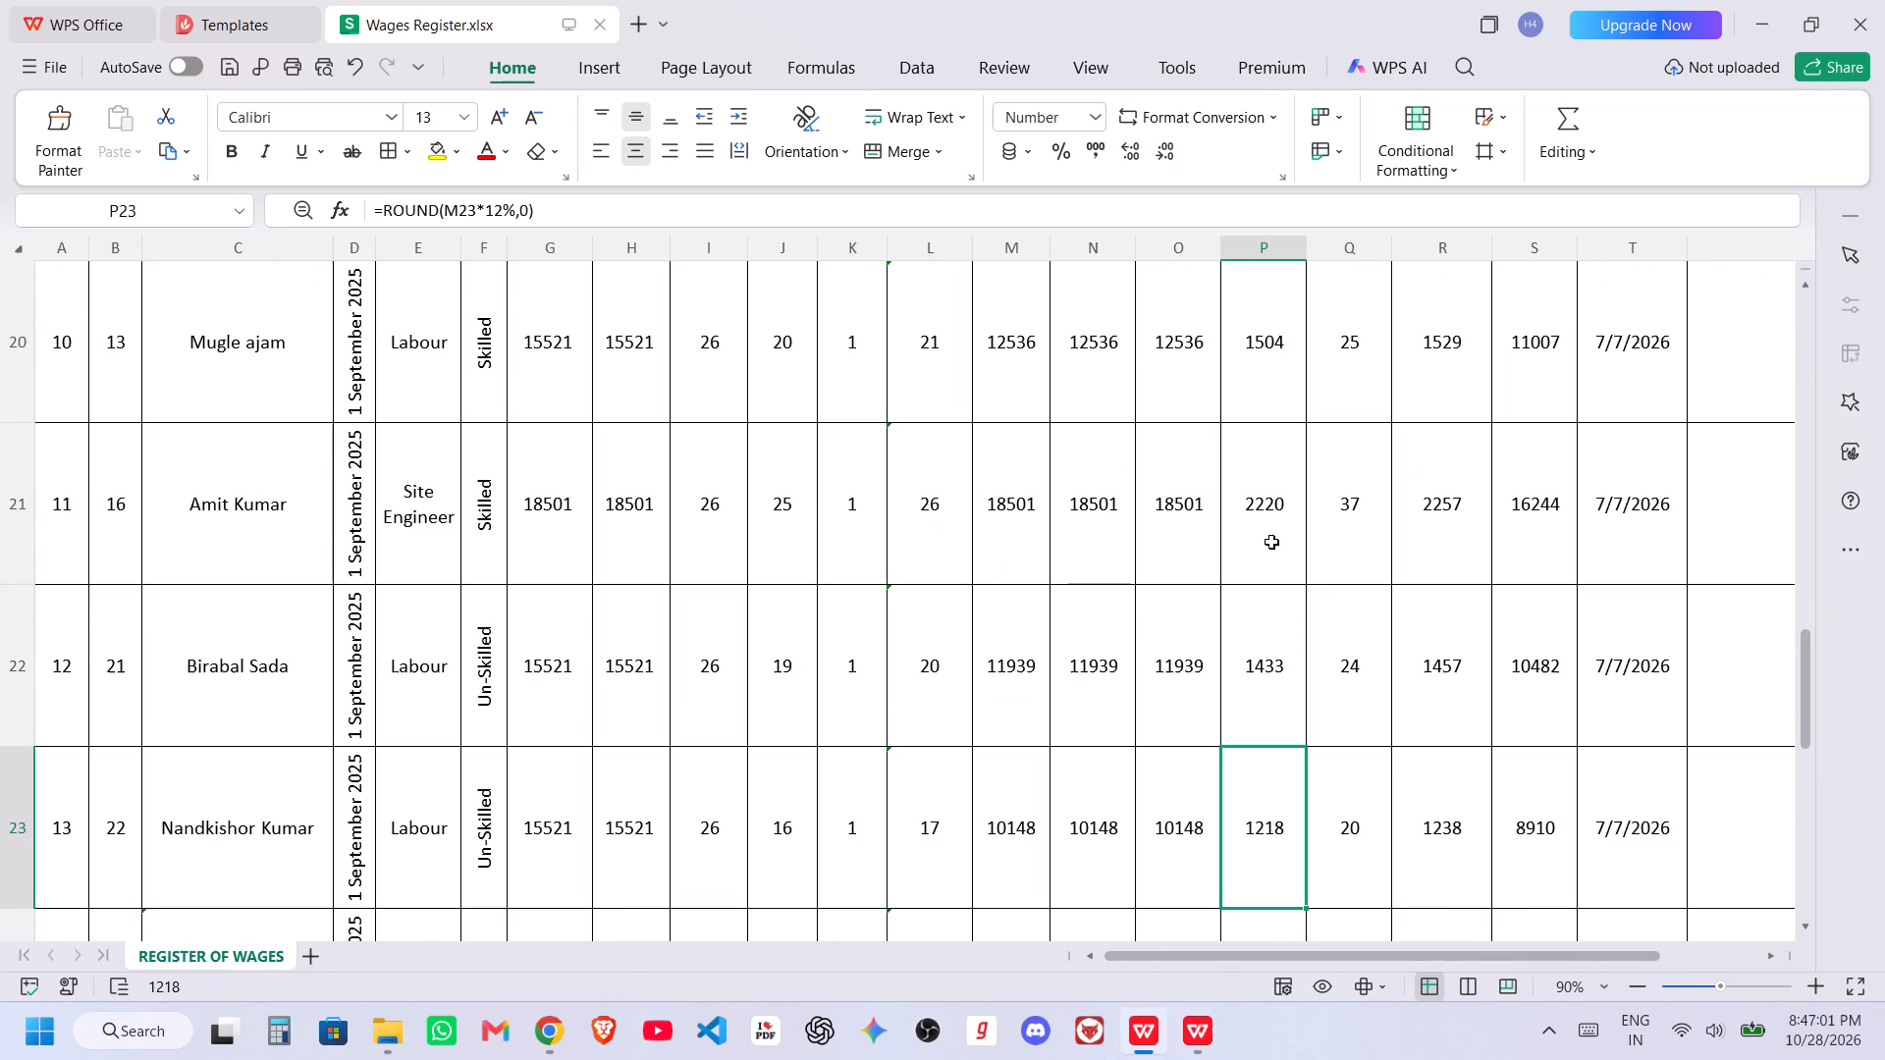
pyautogui.hotkey('alt', 'Tab')
pyautogui.press('Down')
pyautogui.hotkey('alt', 'Tab')
pyautogui.press('Down')
pyautogui.hotkey('alt', 'Tab')
pyautogui.press('Down')
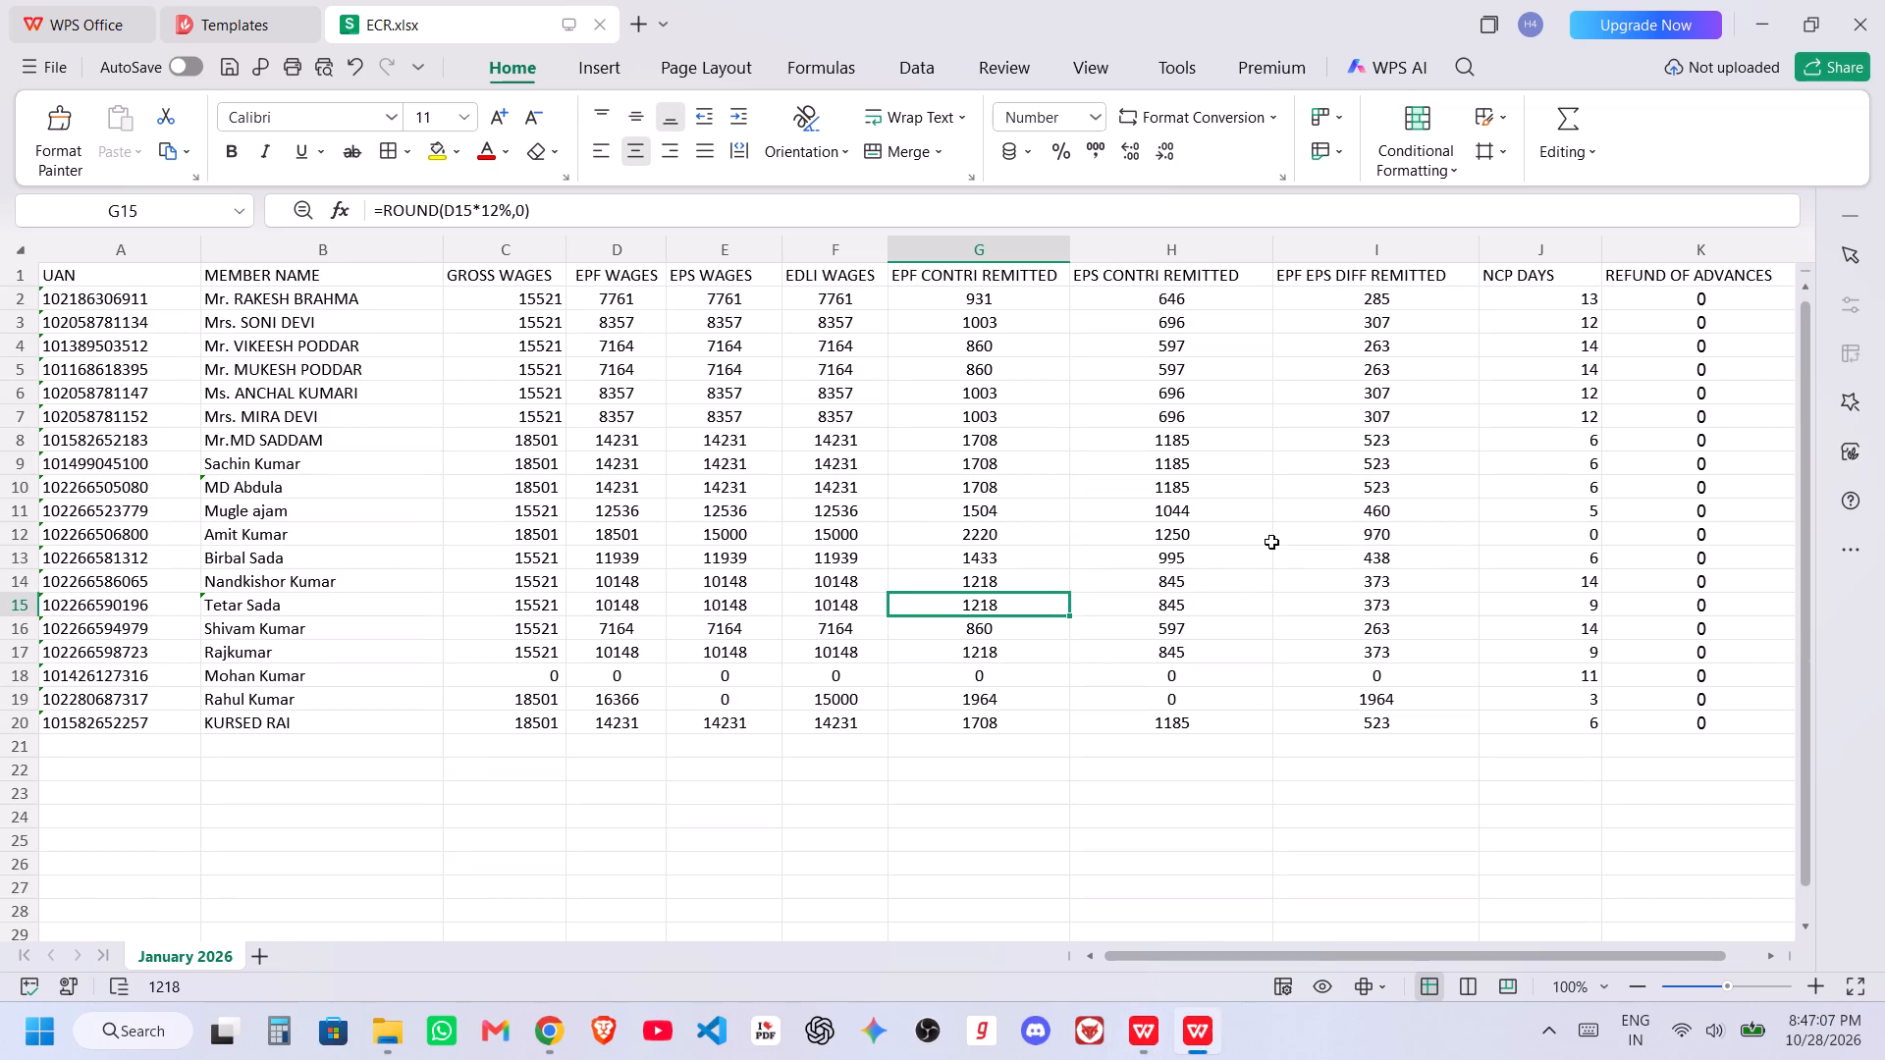
pyautogui.hotkey('alt', 'Tab')
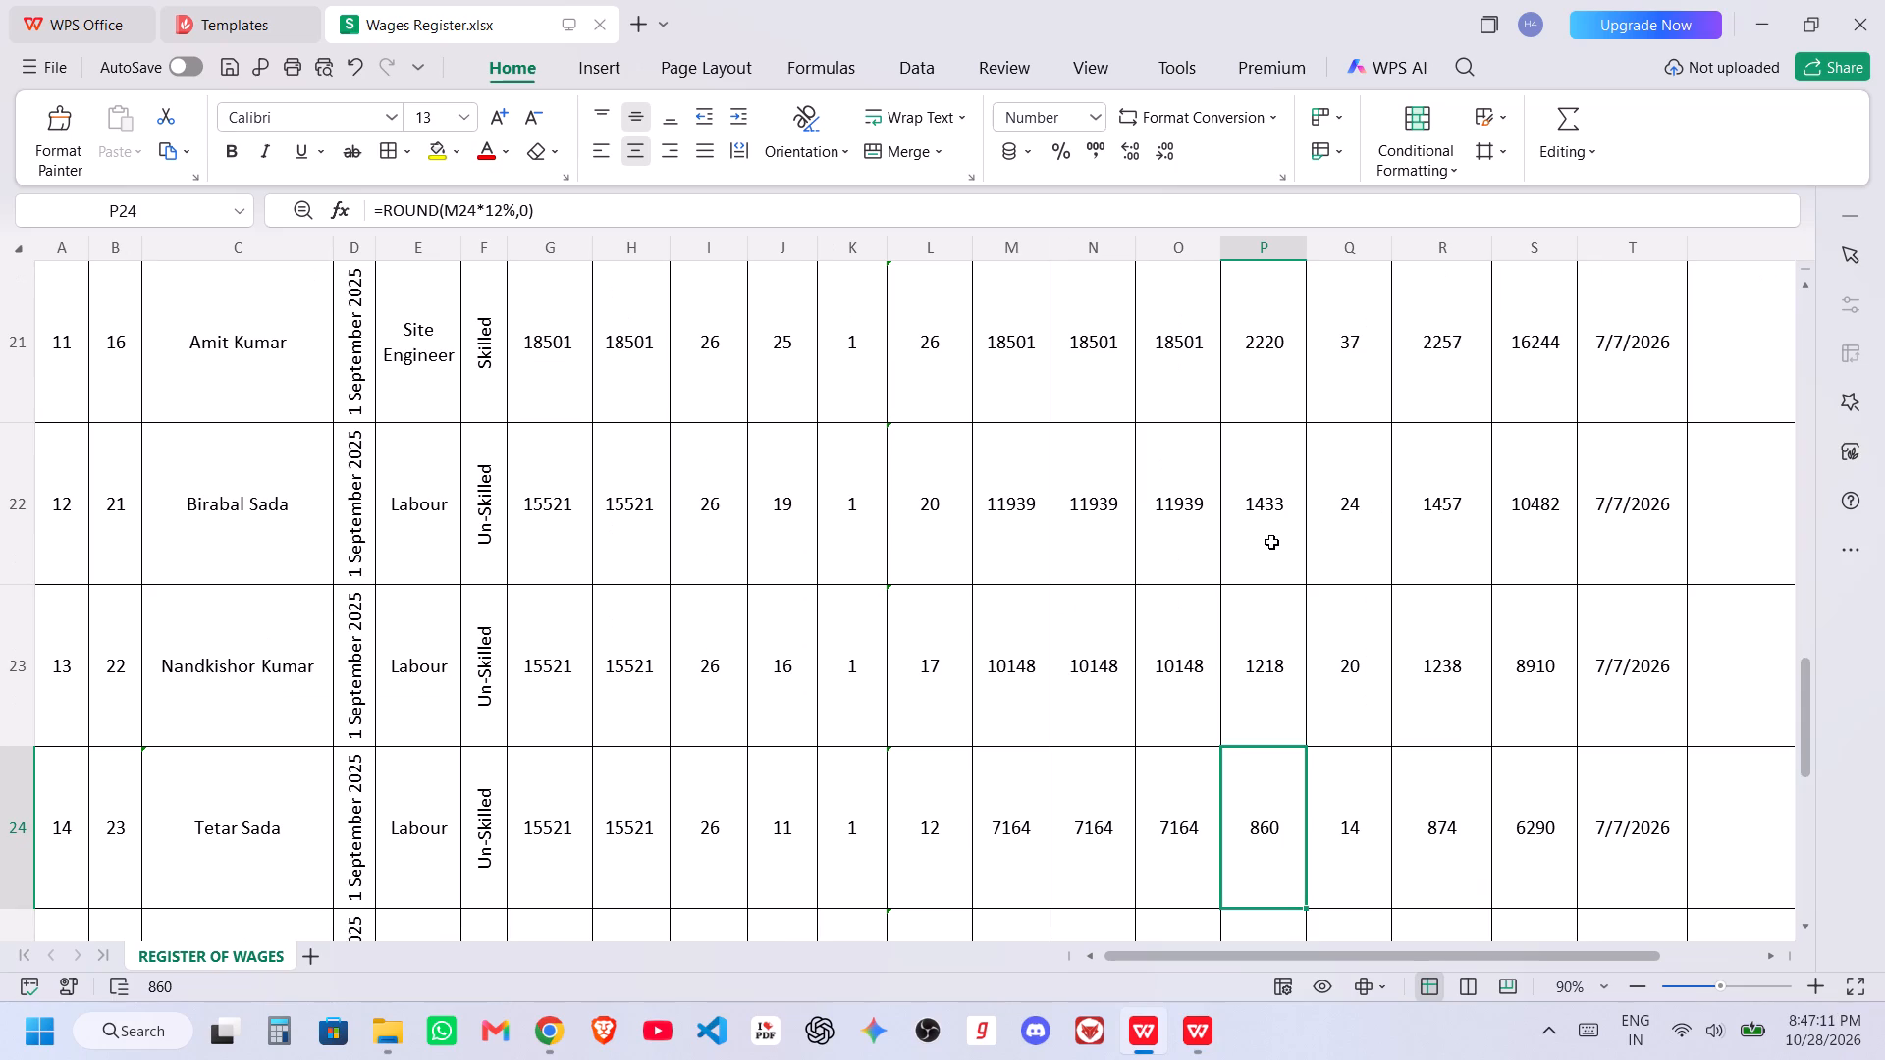
pyautogui.hotkey('alt', 'Tab')
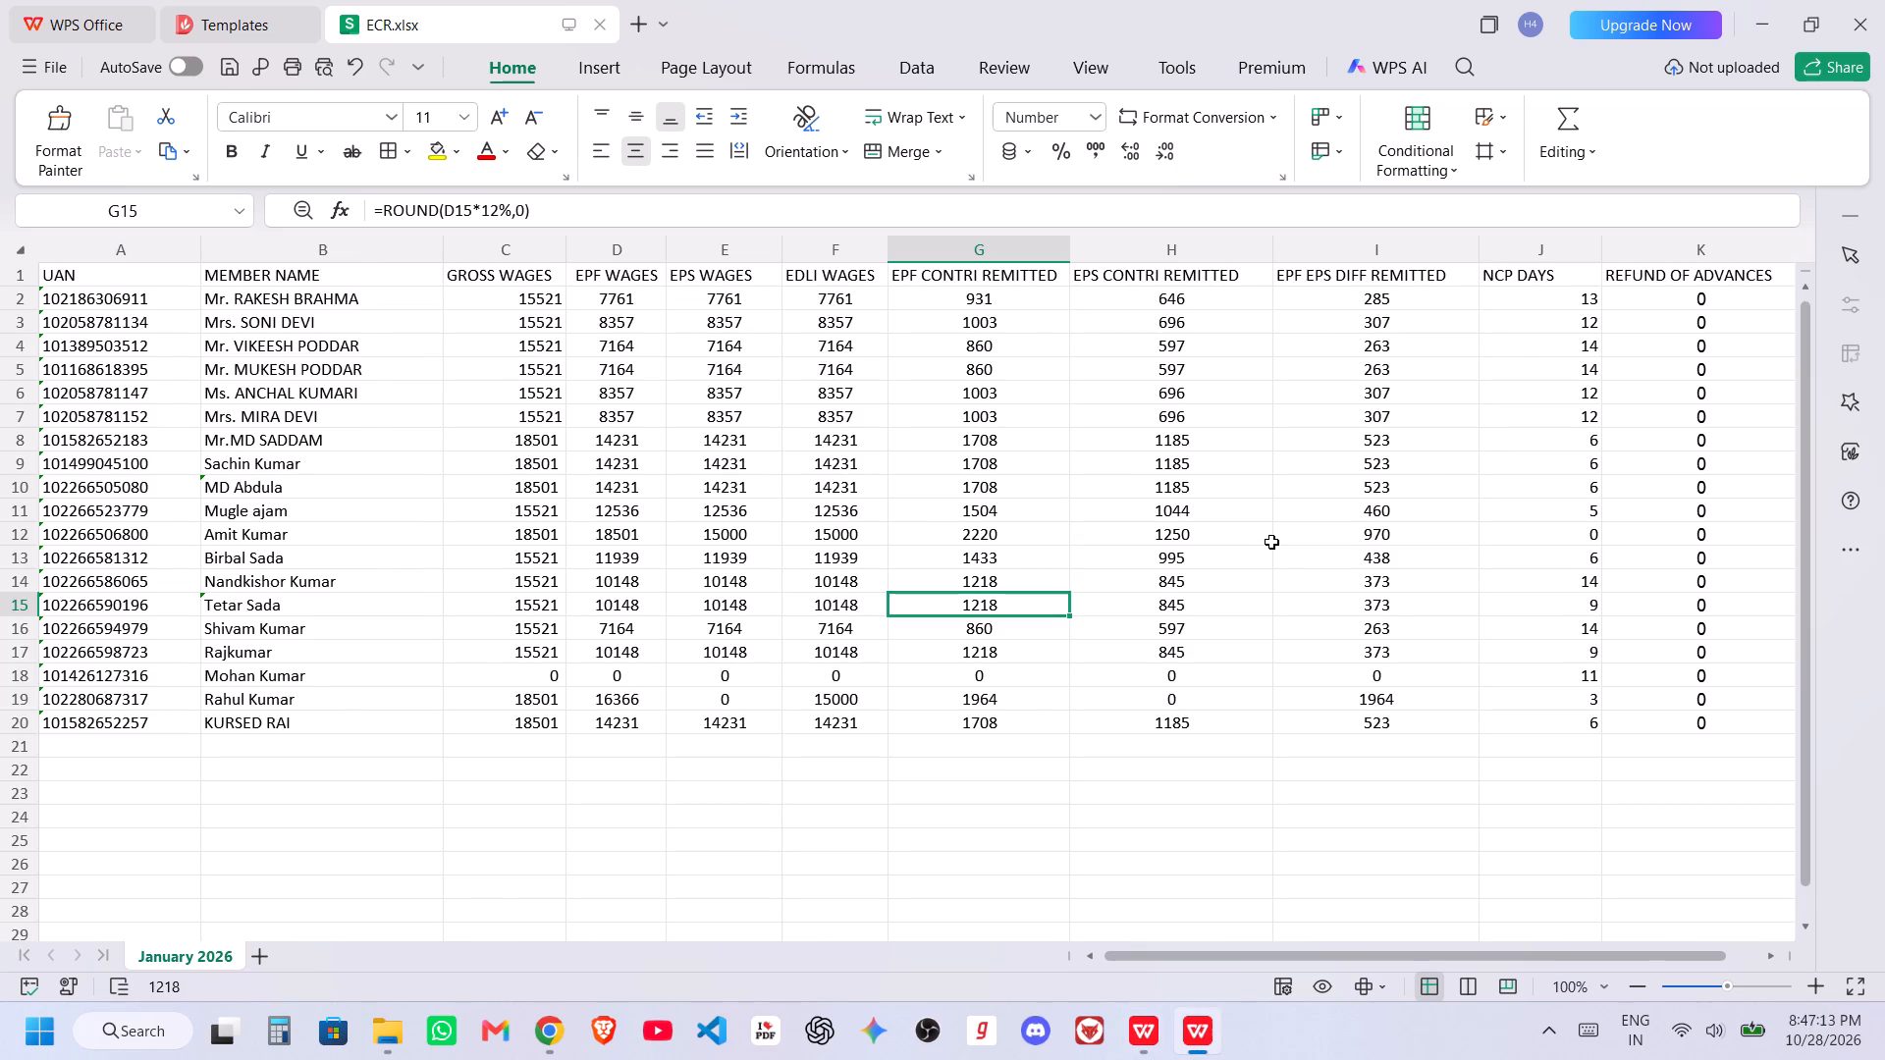
pyautogui.hotkey('alt', 'Tab')
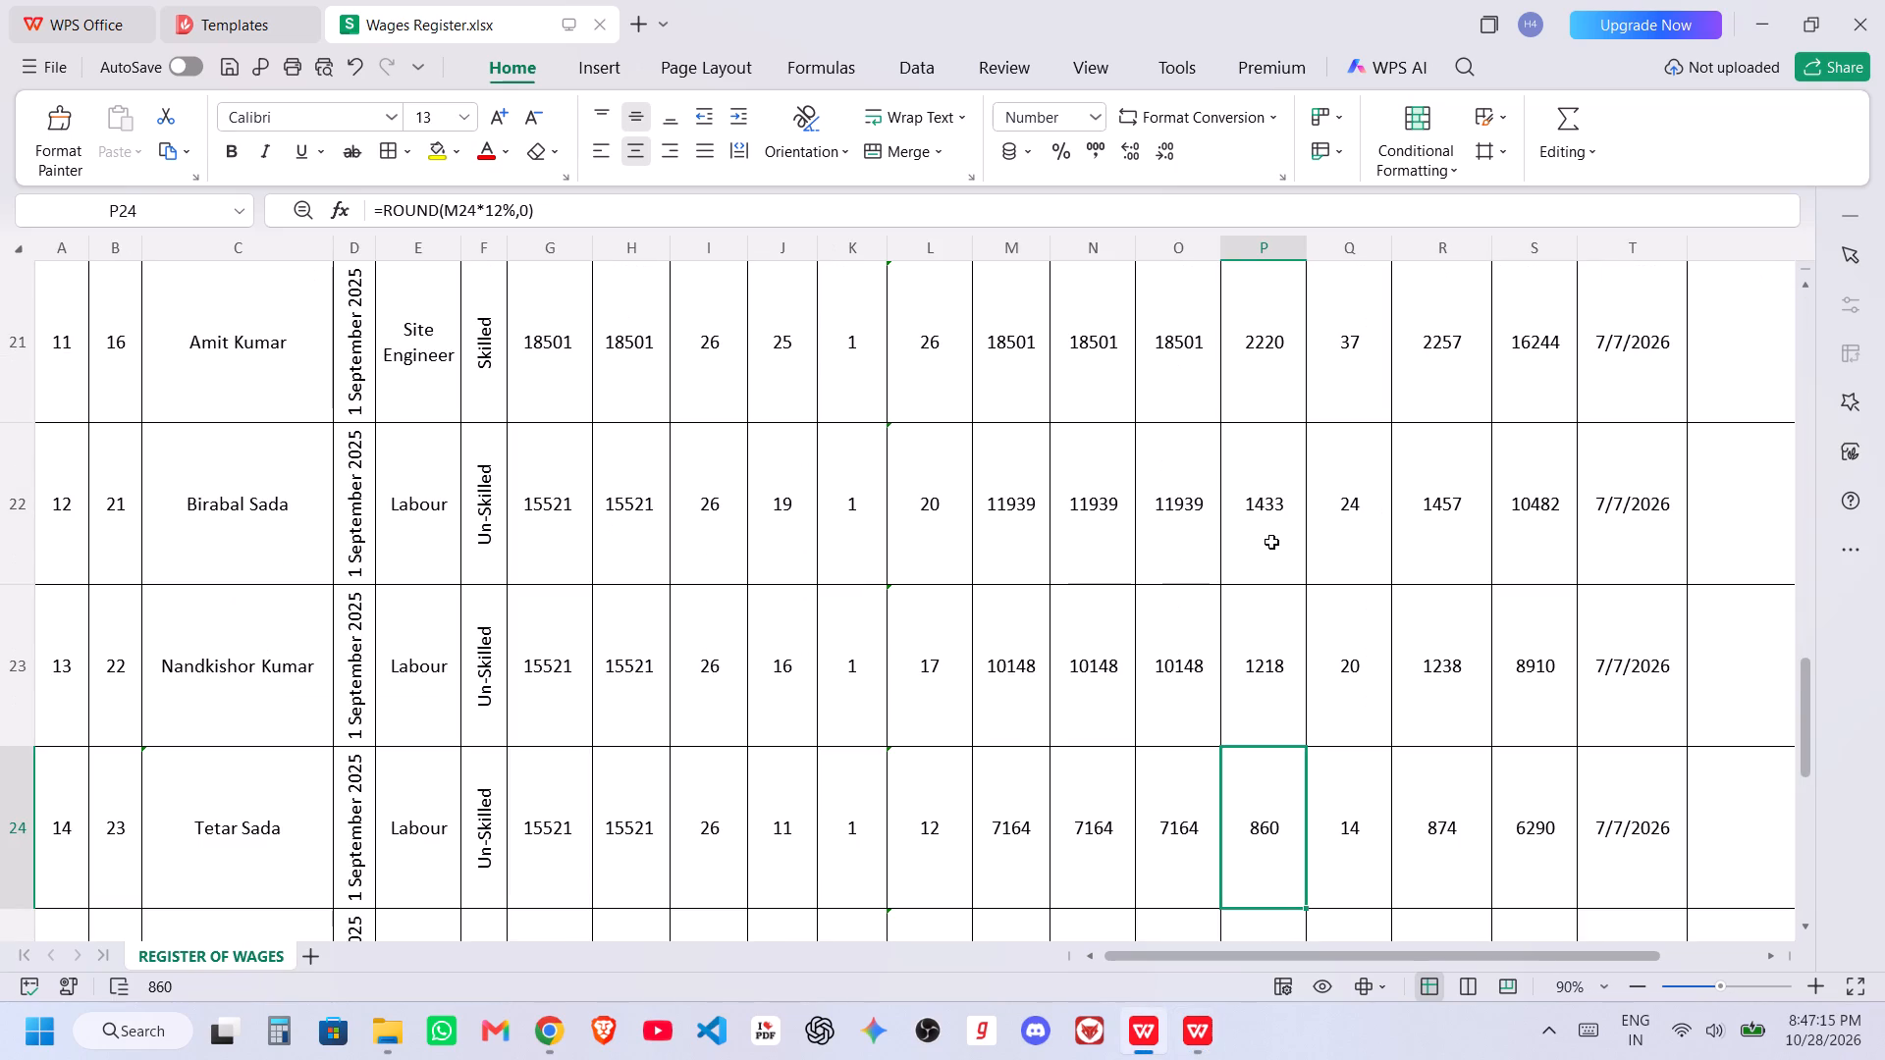
pyautogui.scroll(-3, 1322, 536)
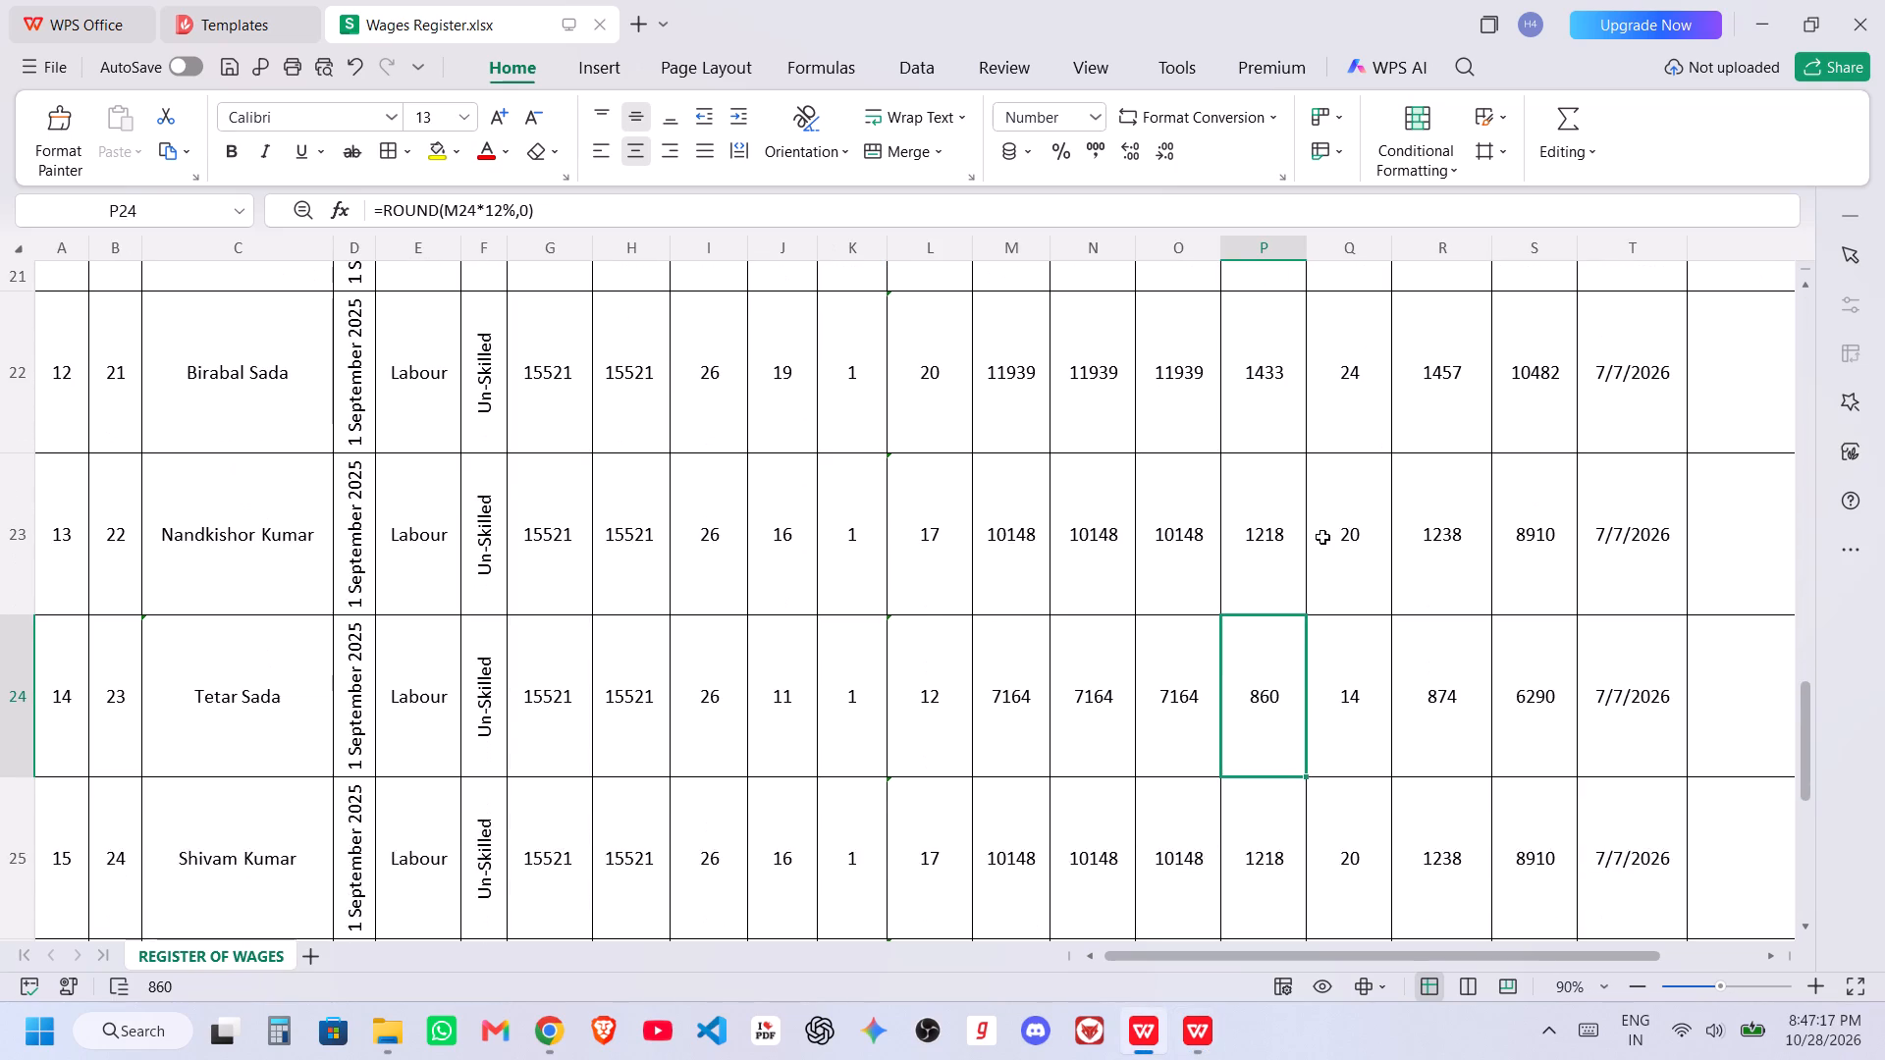
pyautogui.scroll(-3, 1322, 536)
pyautogui.scroll(5, 1326, 536)
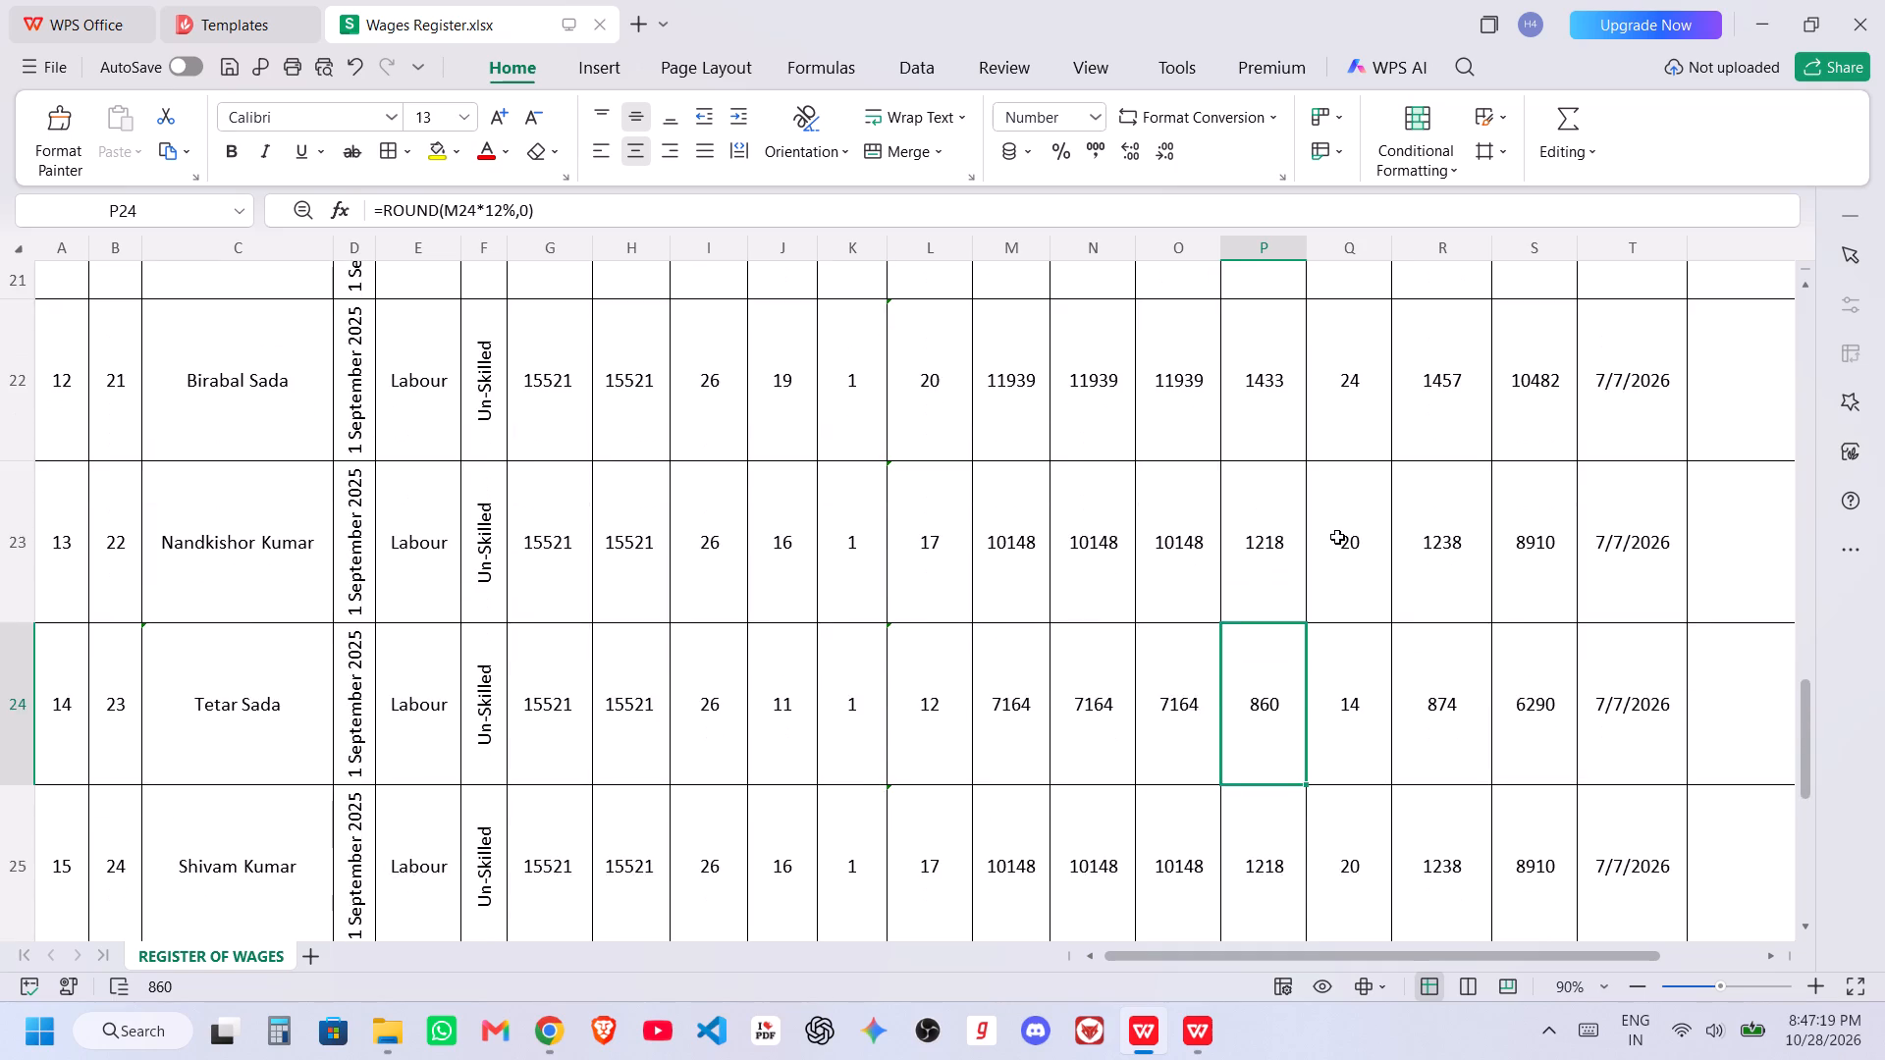
# Calculate serial number 14's NCP days in Calculator as 26 minus 12, closing Calculator when done.
pyautogui.click(282, 1029)
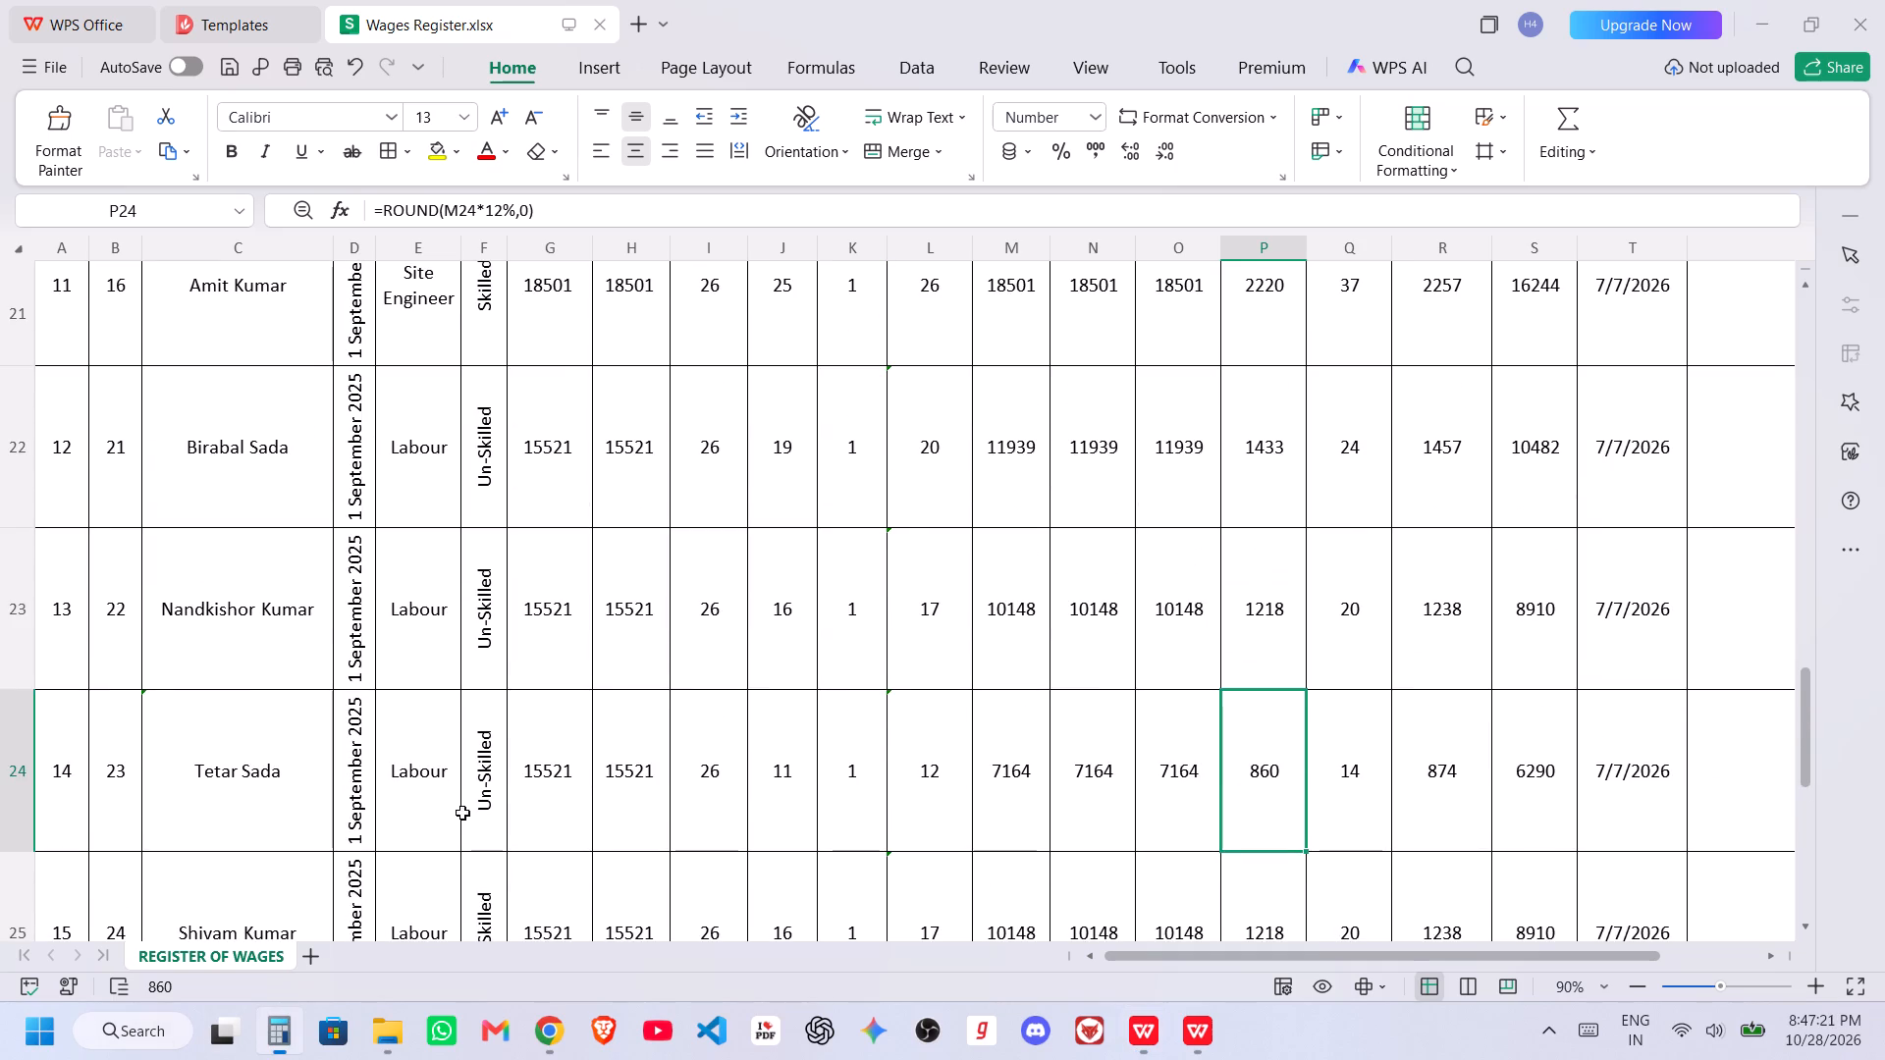
pyautogui.click(195, 800)
pyautogui.click(300, 739)
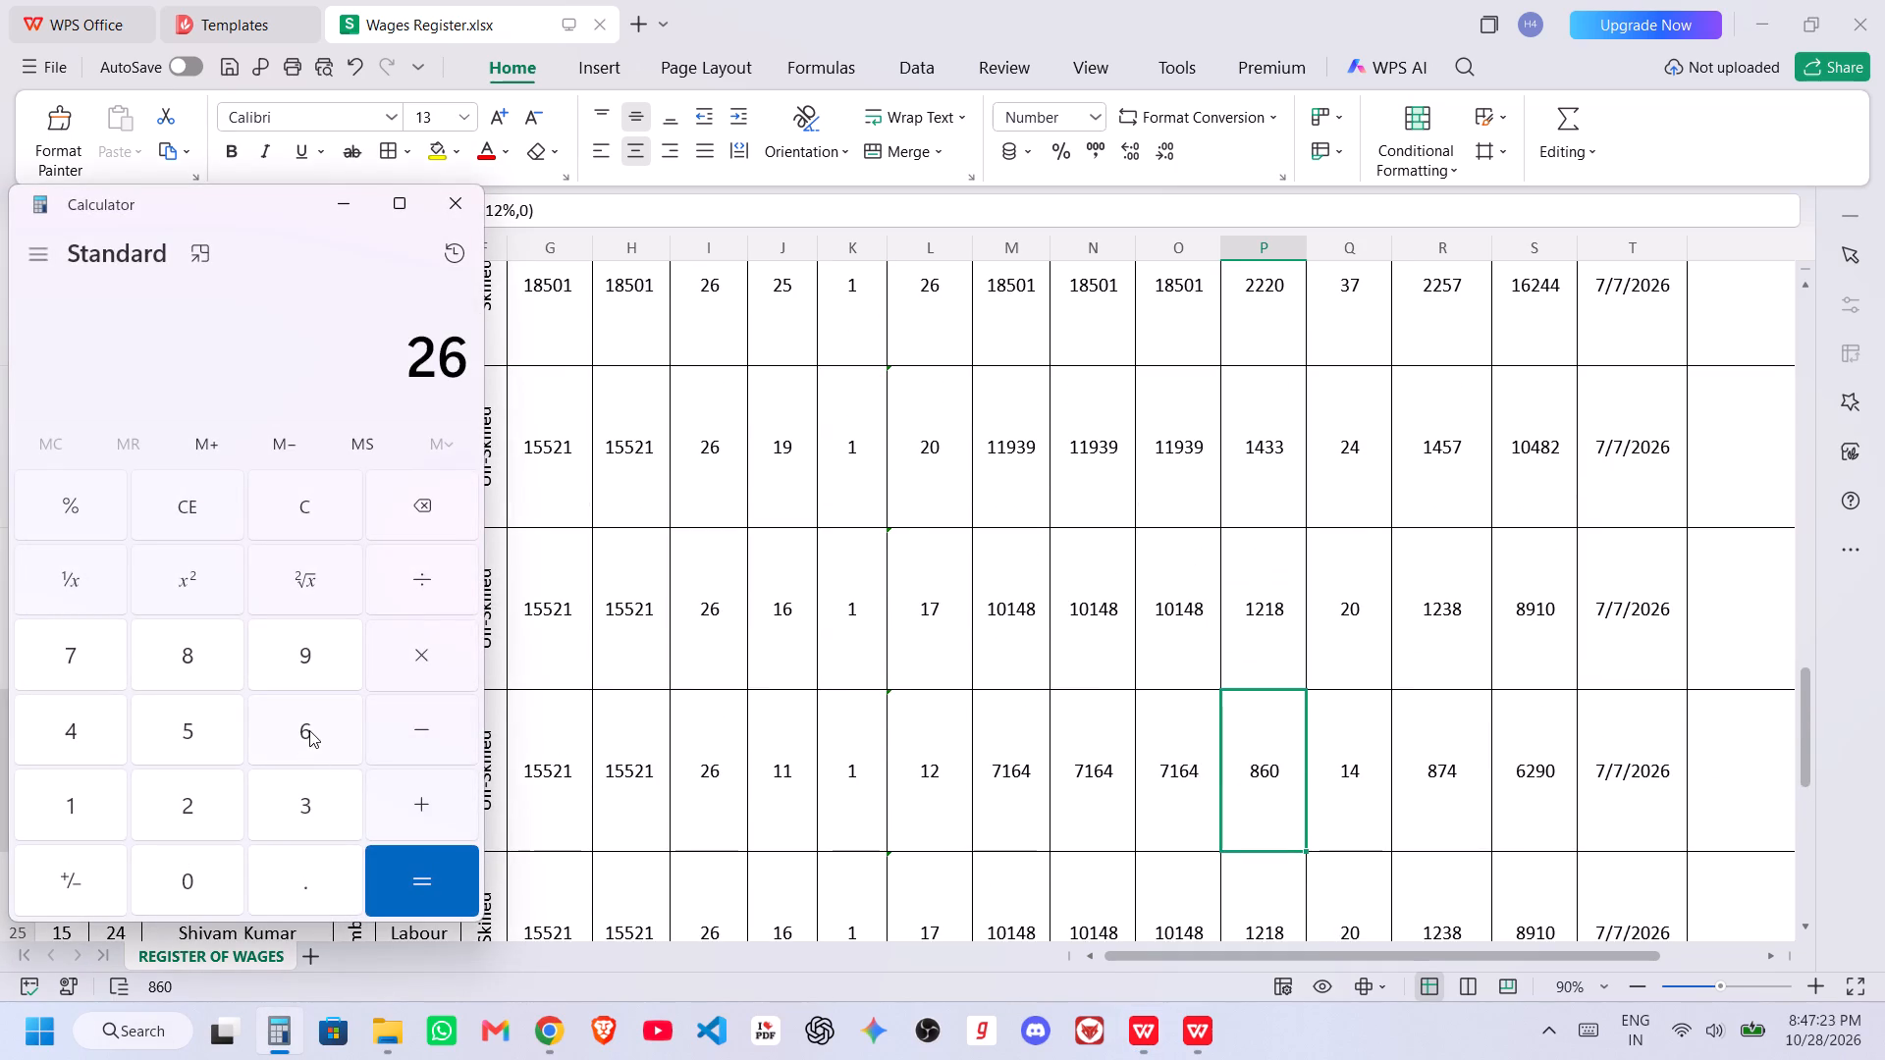
pyautogui.click(424, 729)
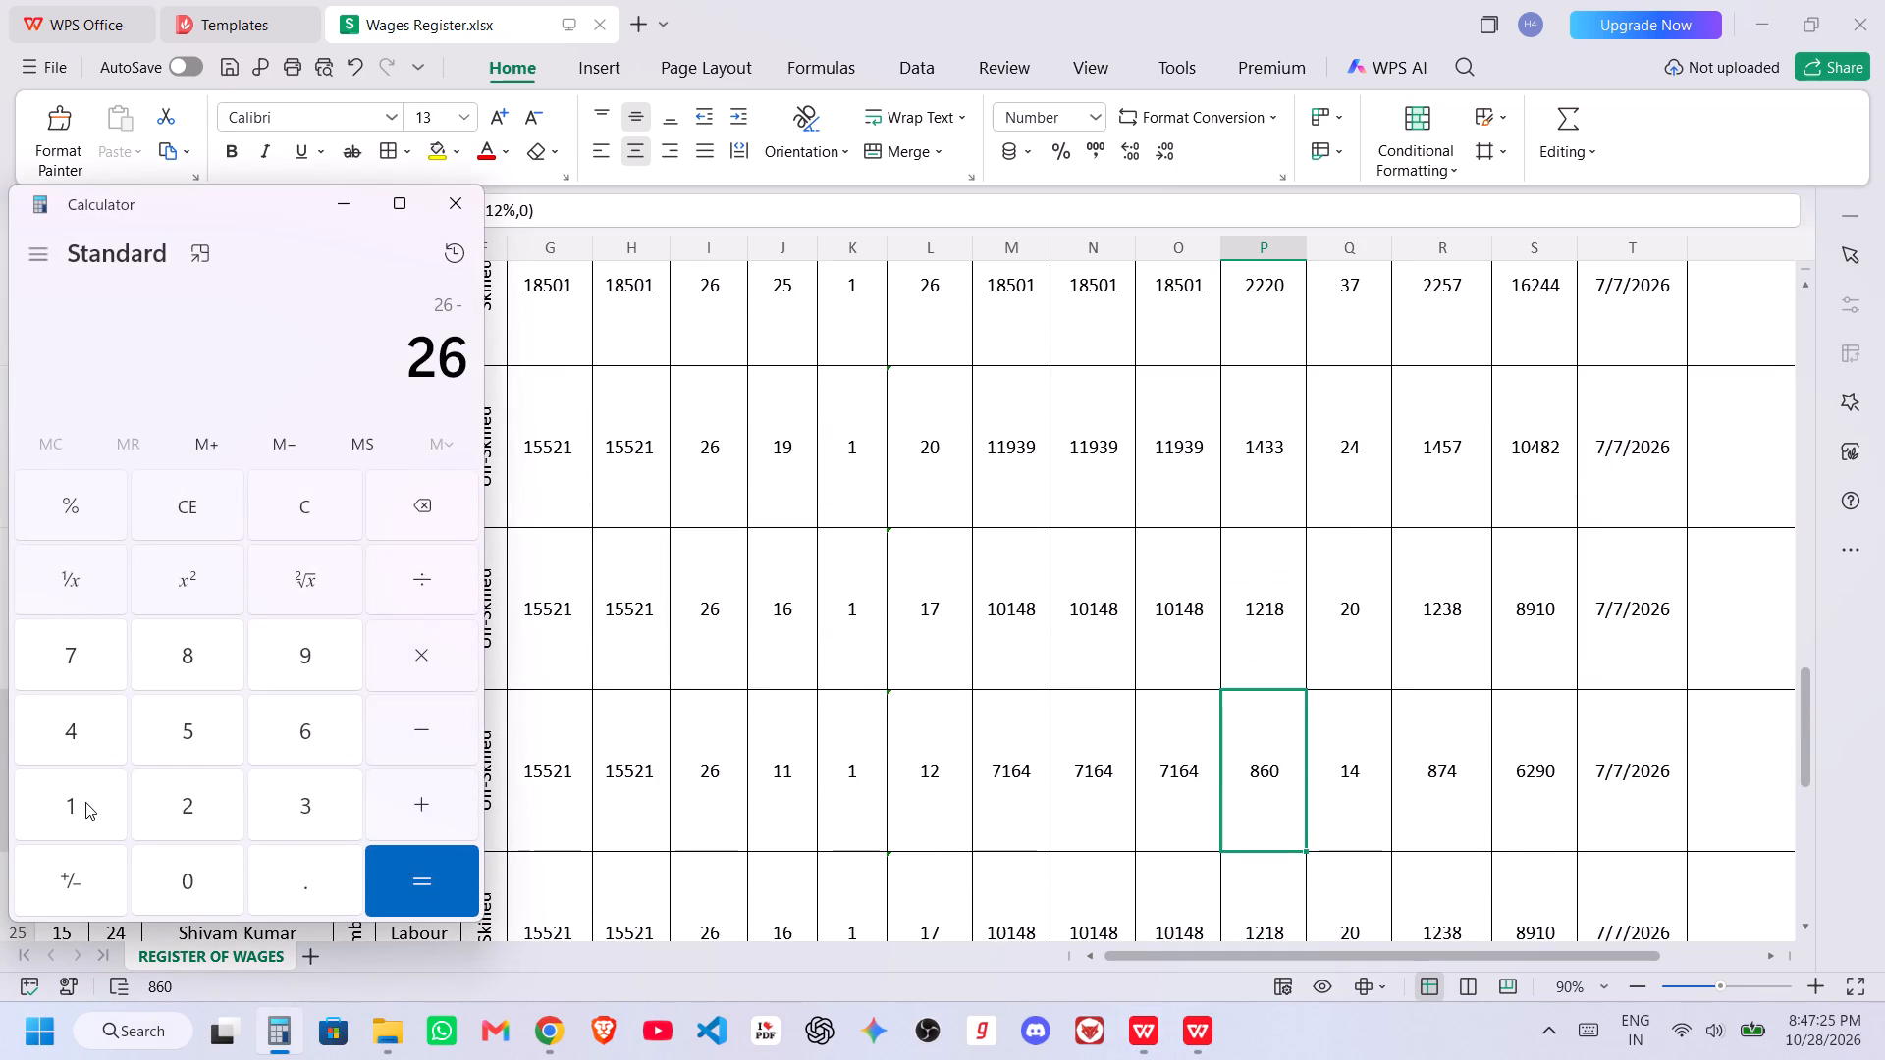
pyautogui.click(85, 802)
pyautogui.click(197, 786)
pyautogui.click(398, 870)
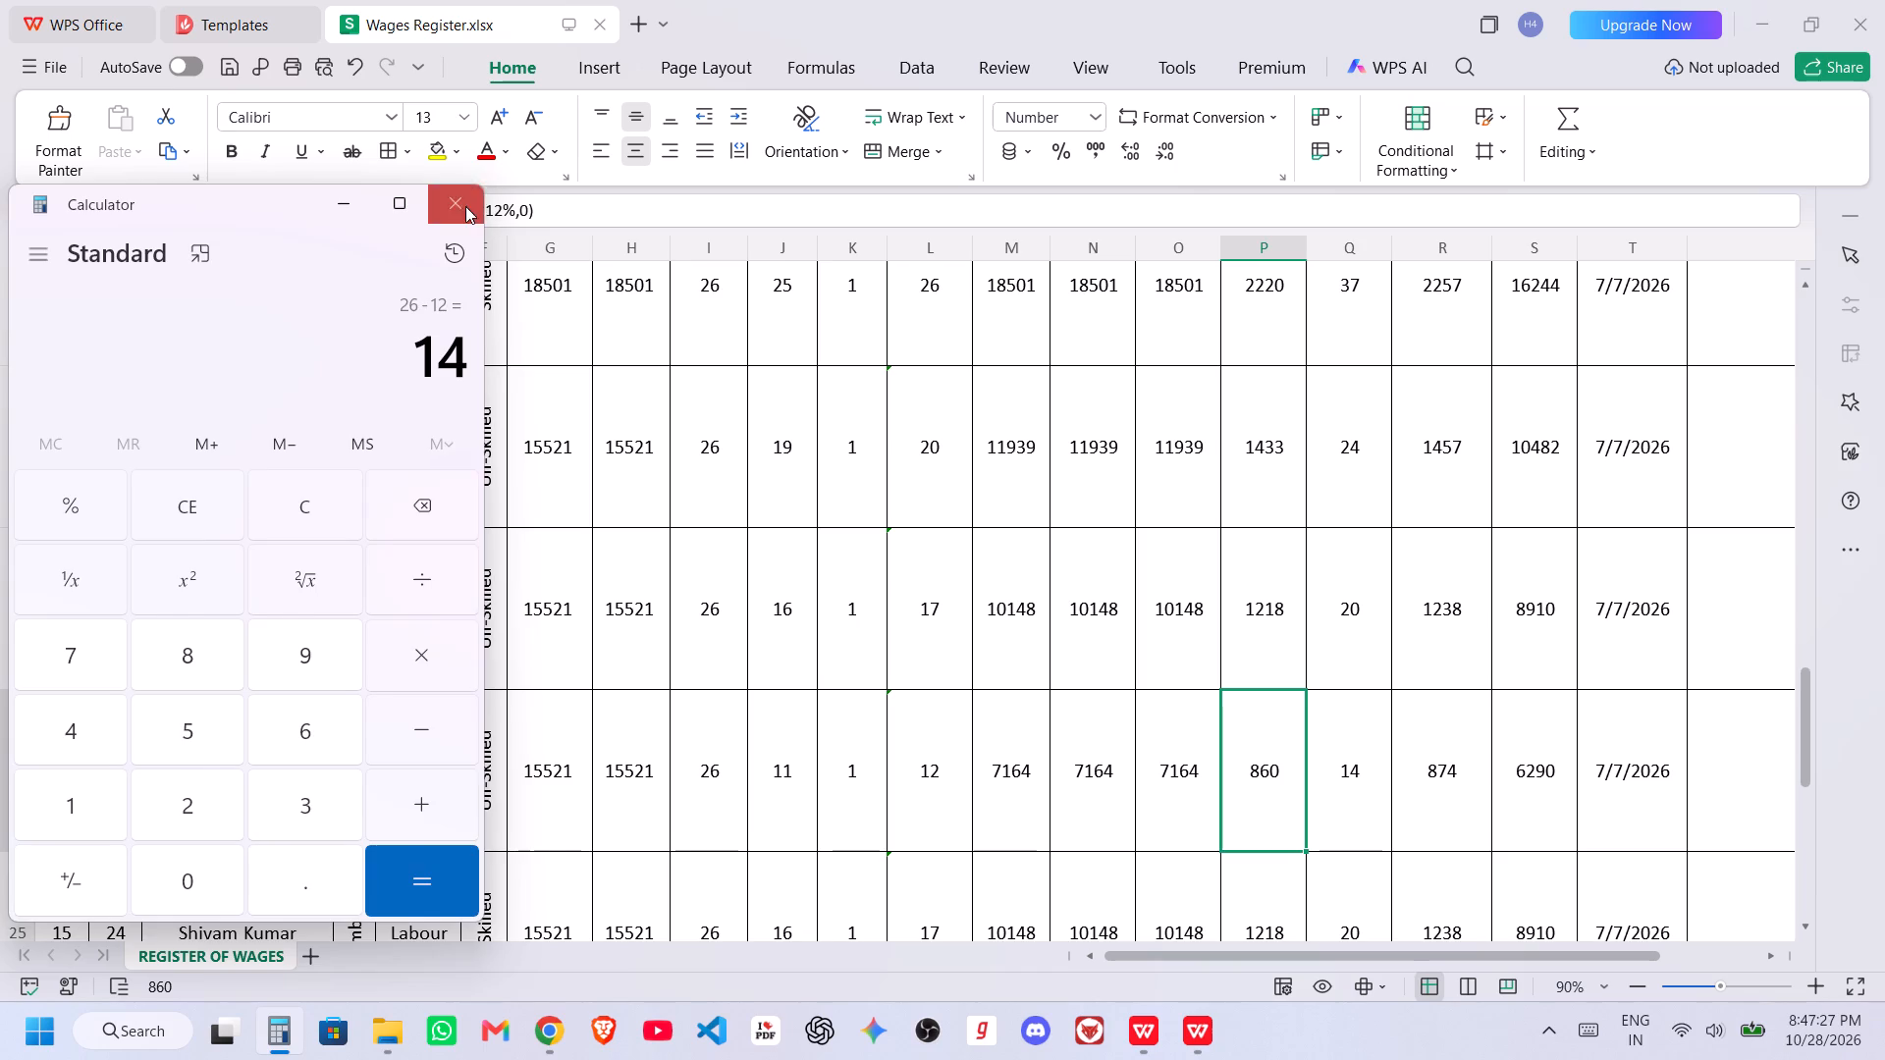
pyautogui.click(465, 206)
# Recheck ECR row 15's NCP days against serial number 14 in the Wages Register, calculating 26 minus 12 in Calculator.
pyautogui.hotkey('alt', 'Tab')
pyautogui.hotkey('alt', 'Tab')
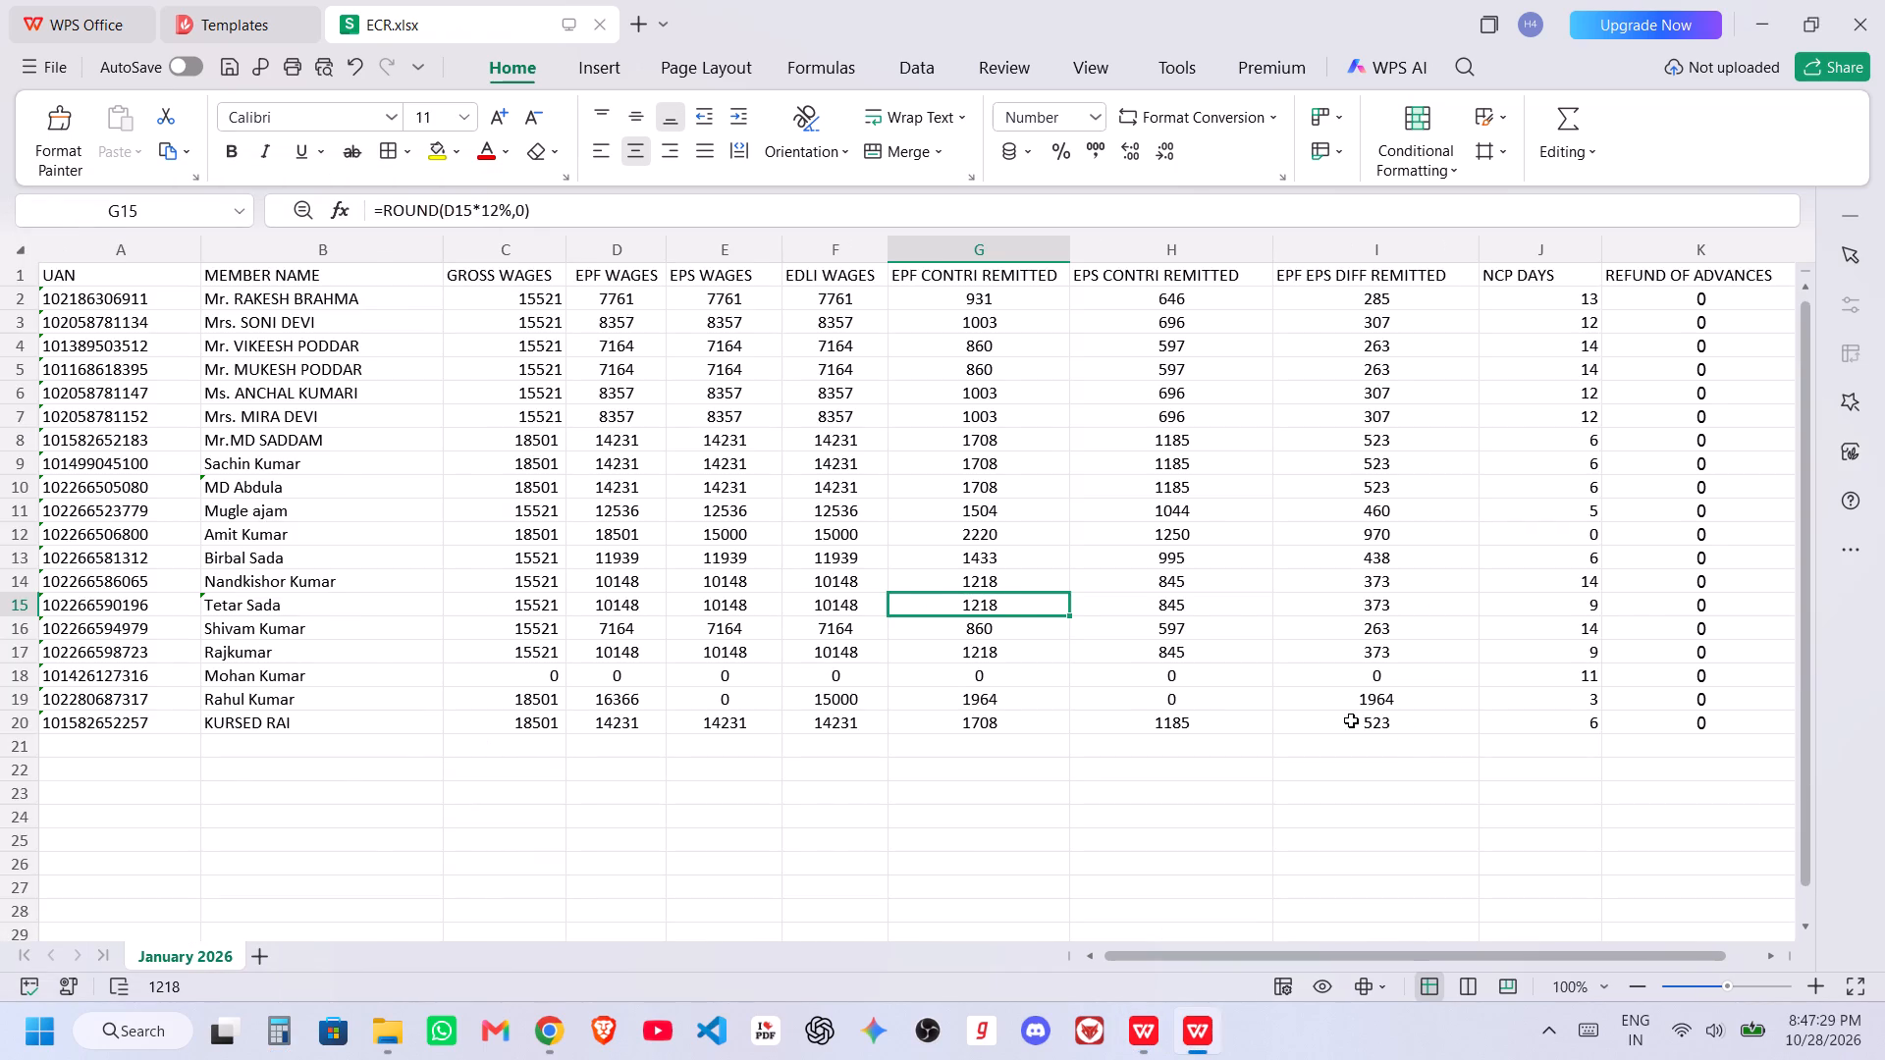
pyautogui.hotkey('alt', 'Tab')
pyautogui.hotkey('alt', 'Tab')
pyautogui.hotkey('alt', 'Tab')
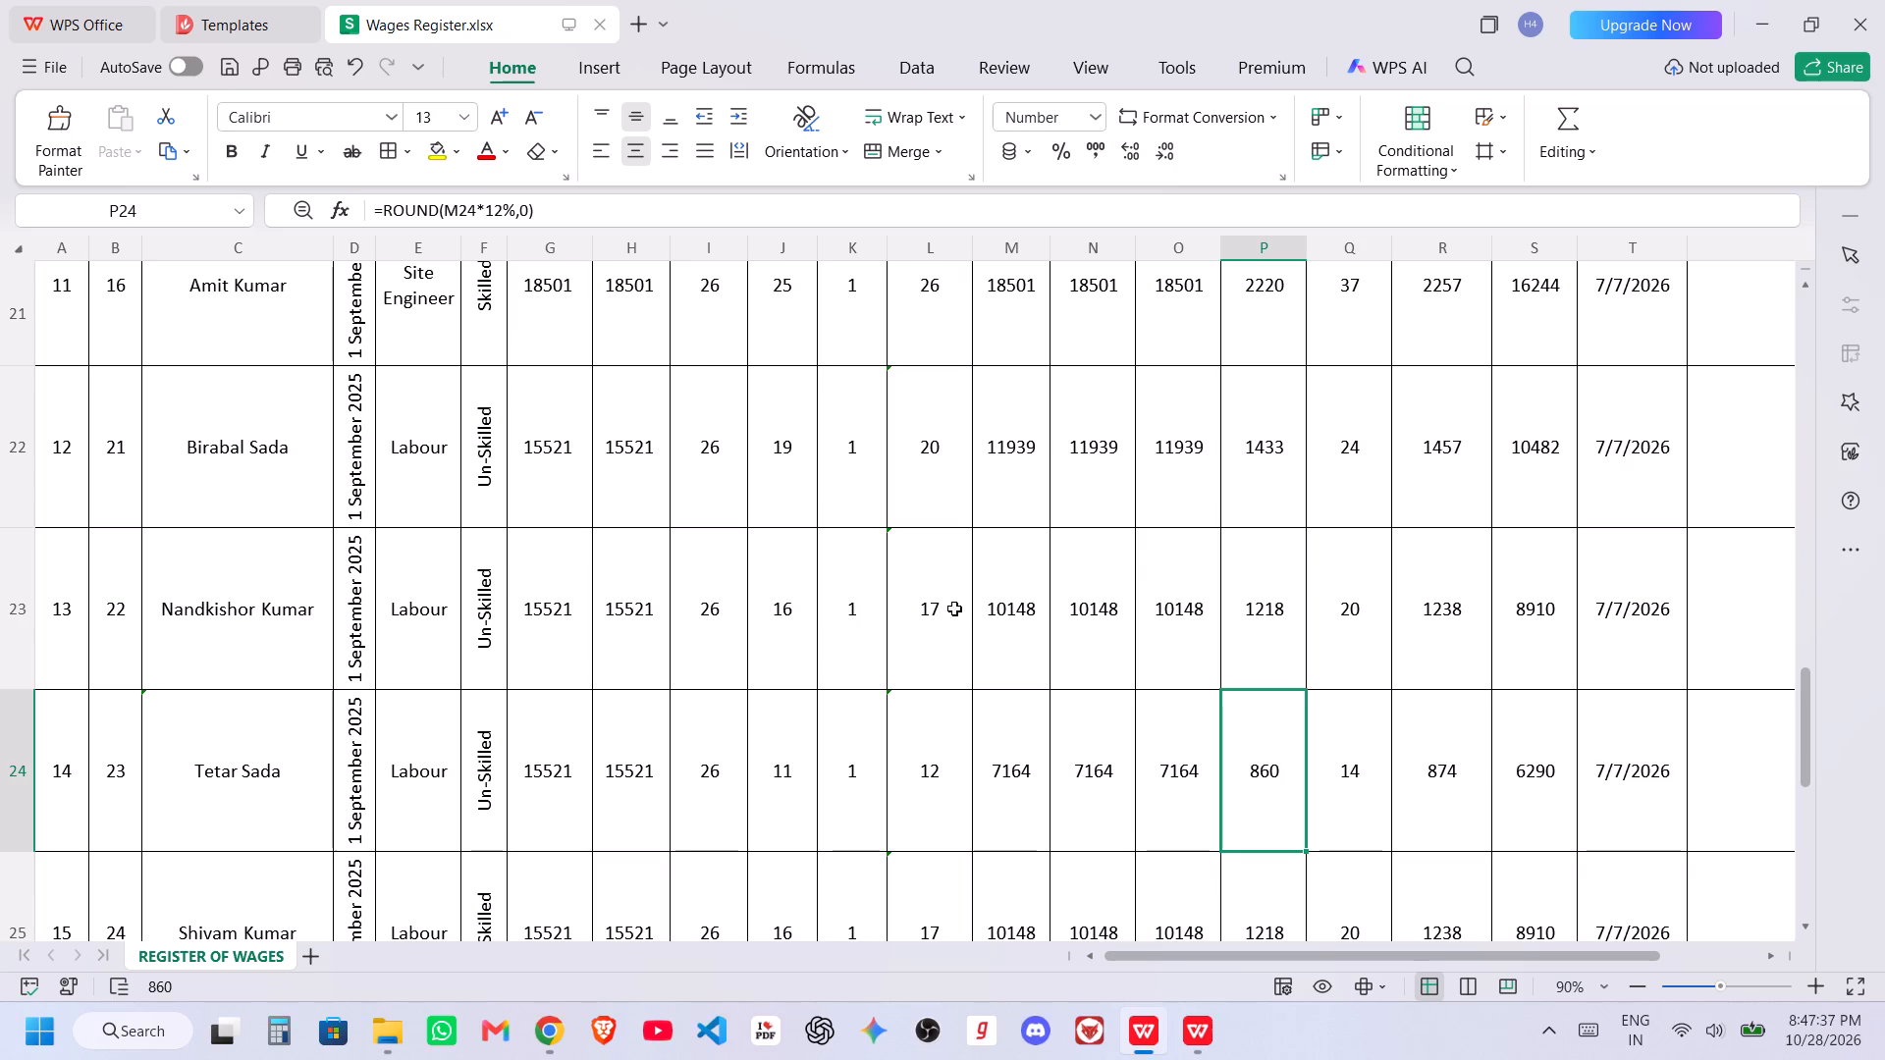
pyautogui.click(289, 1020)
pyautogui.click(215, 814)
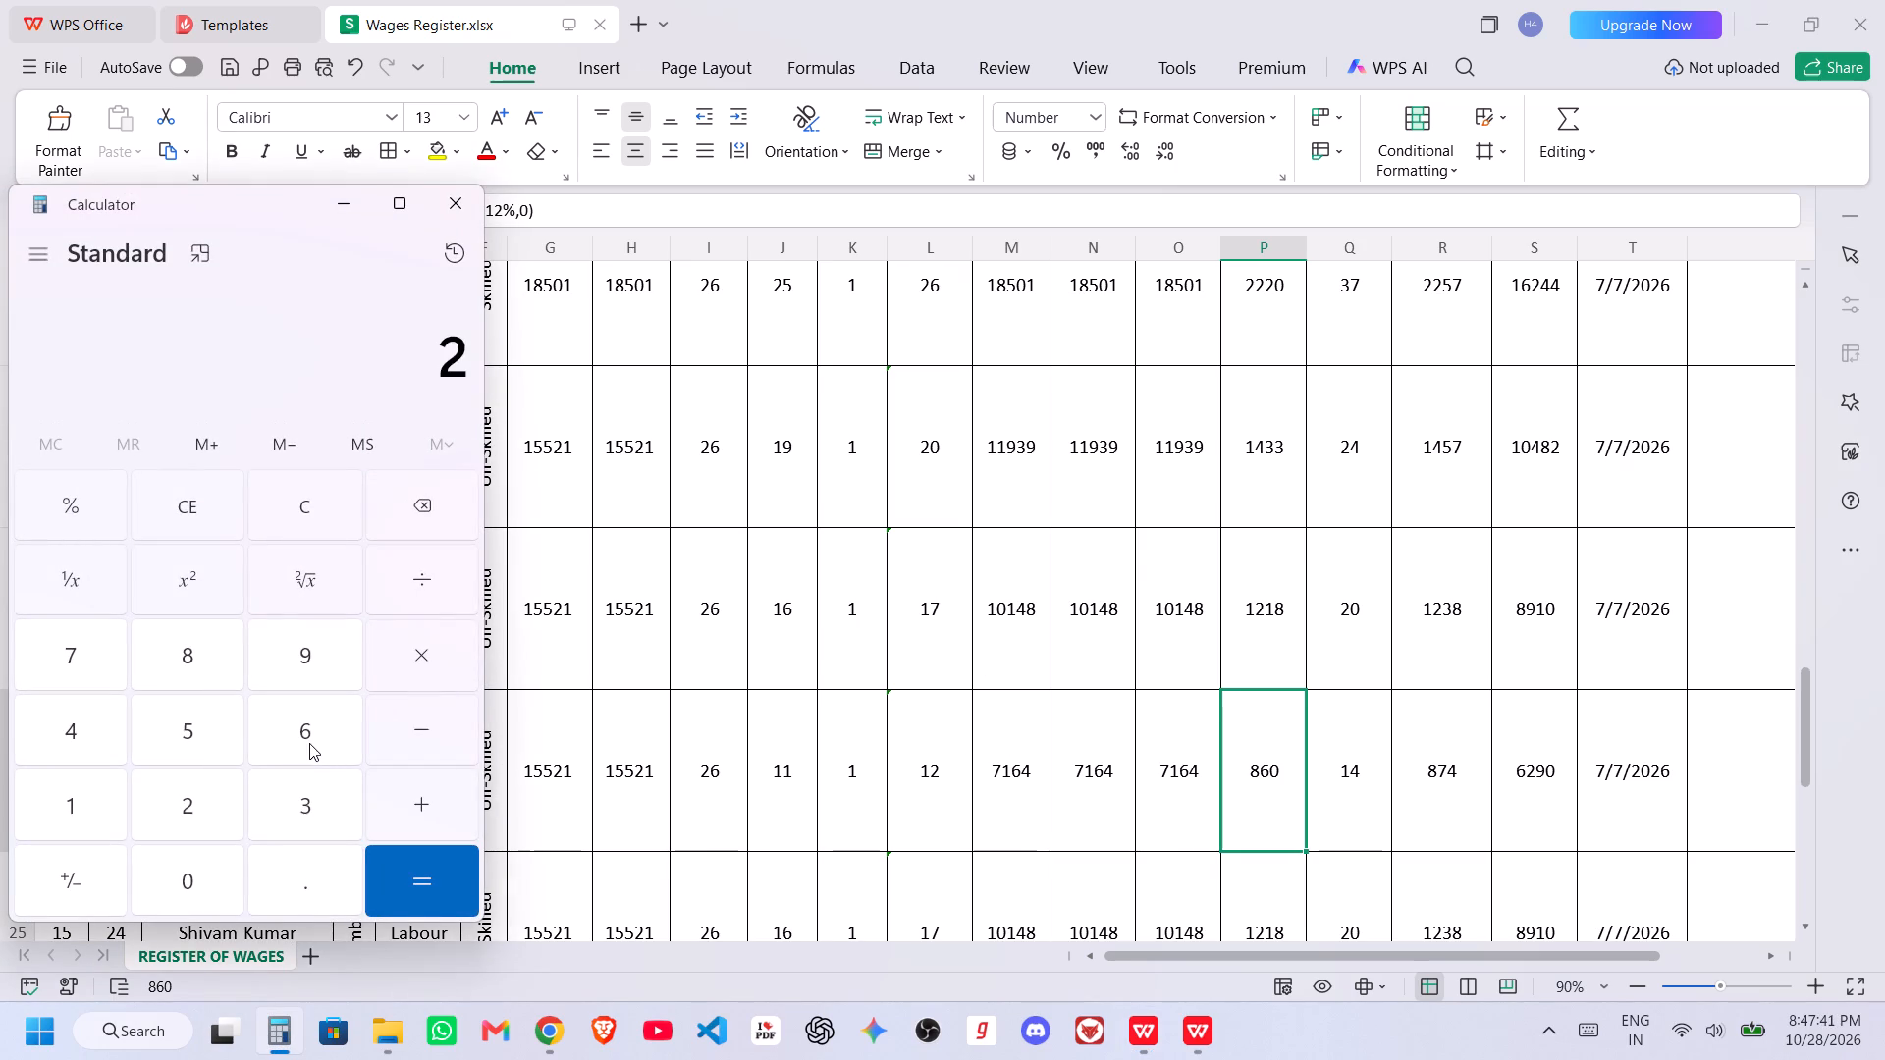
pyautogui.click(309, 743)
pyautogui.click(396, 747)
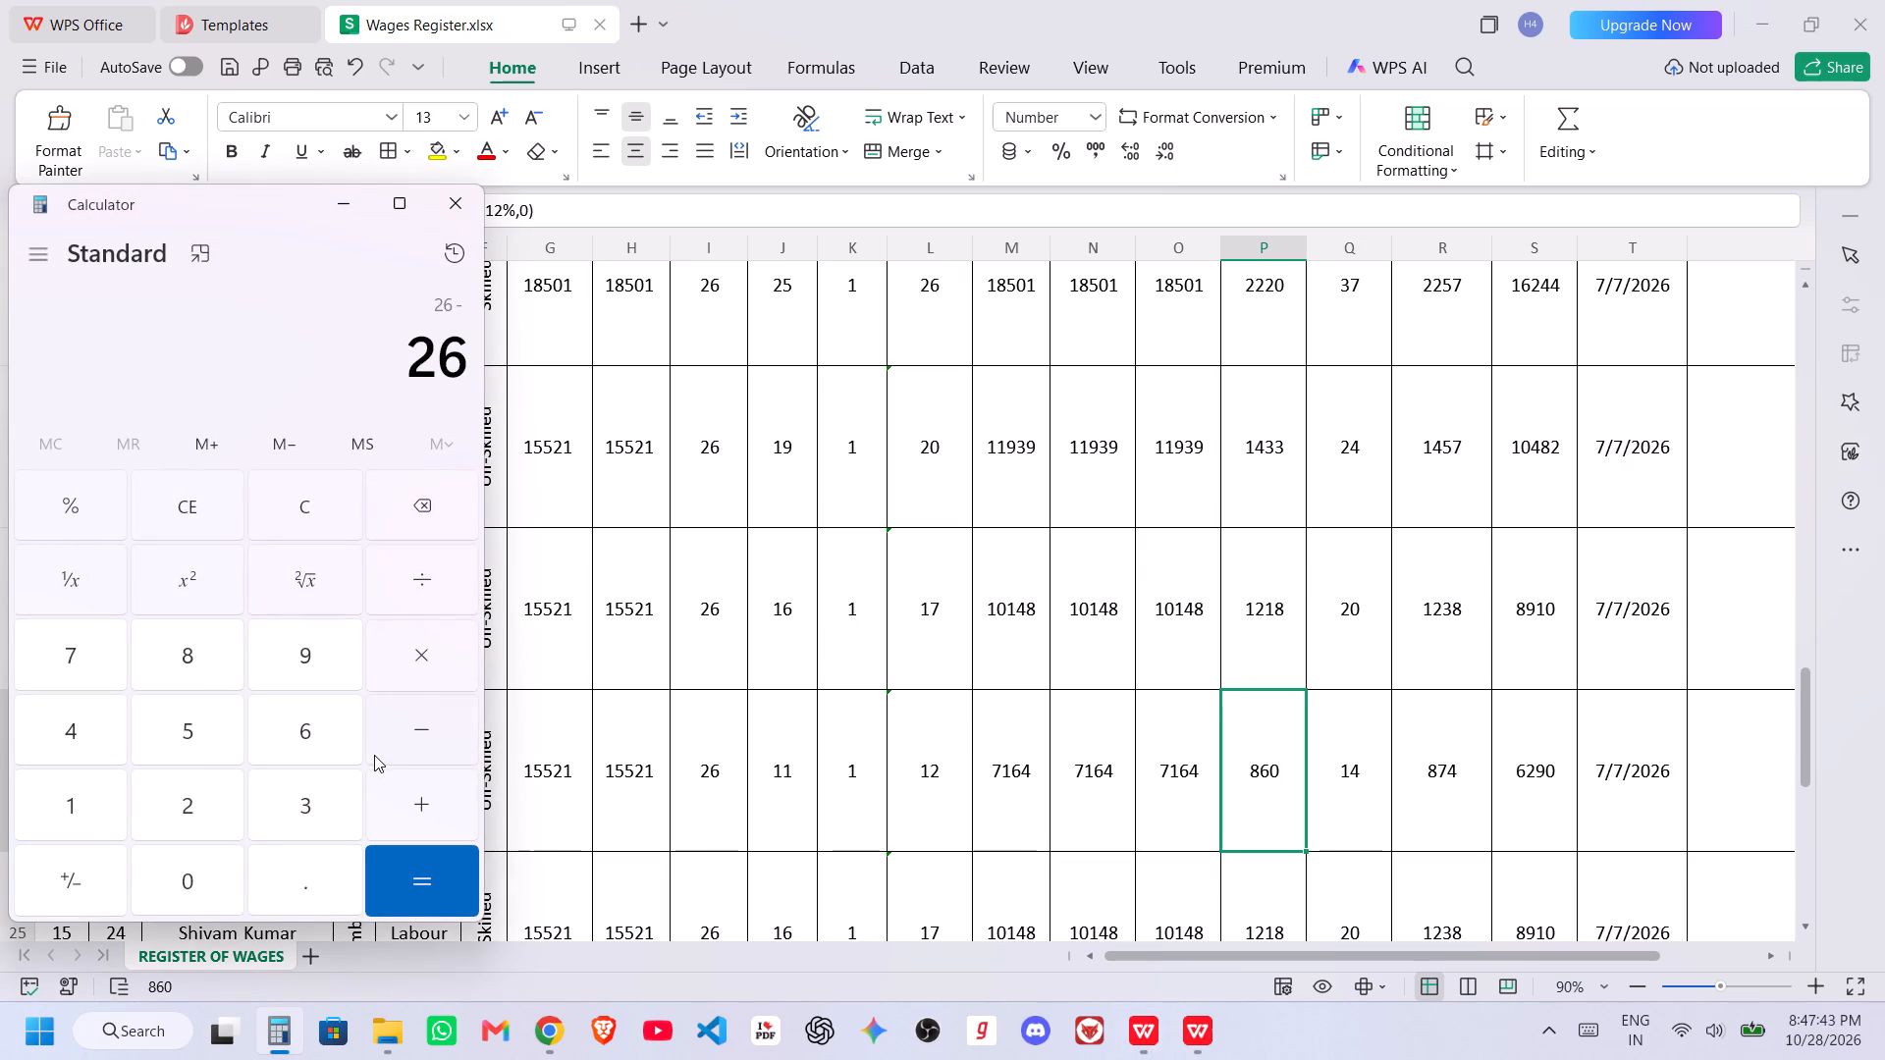
pyautogui.click(106, 811)
pyautogui.click(172, 797)
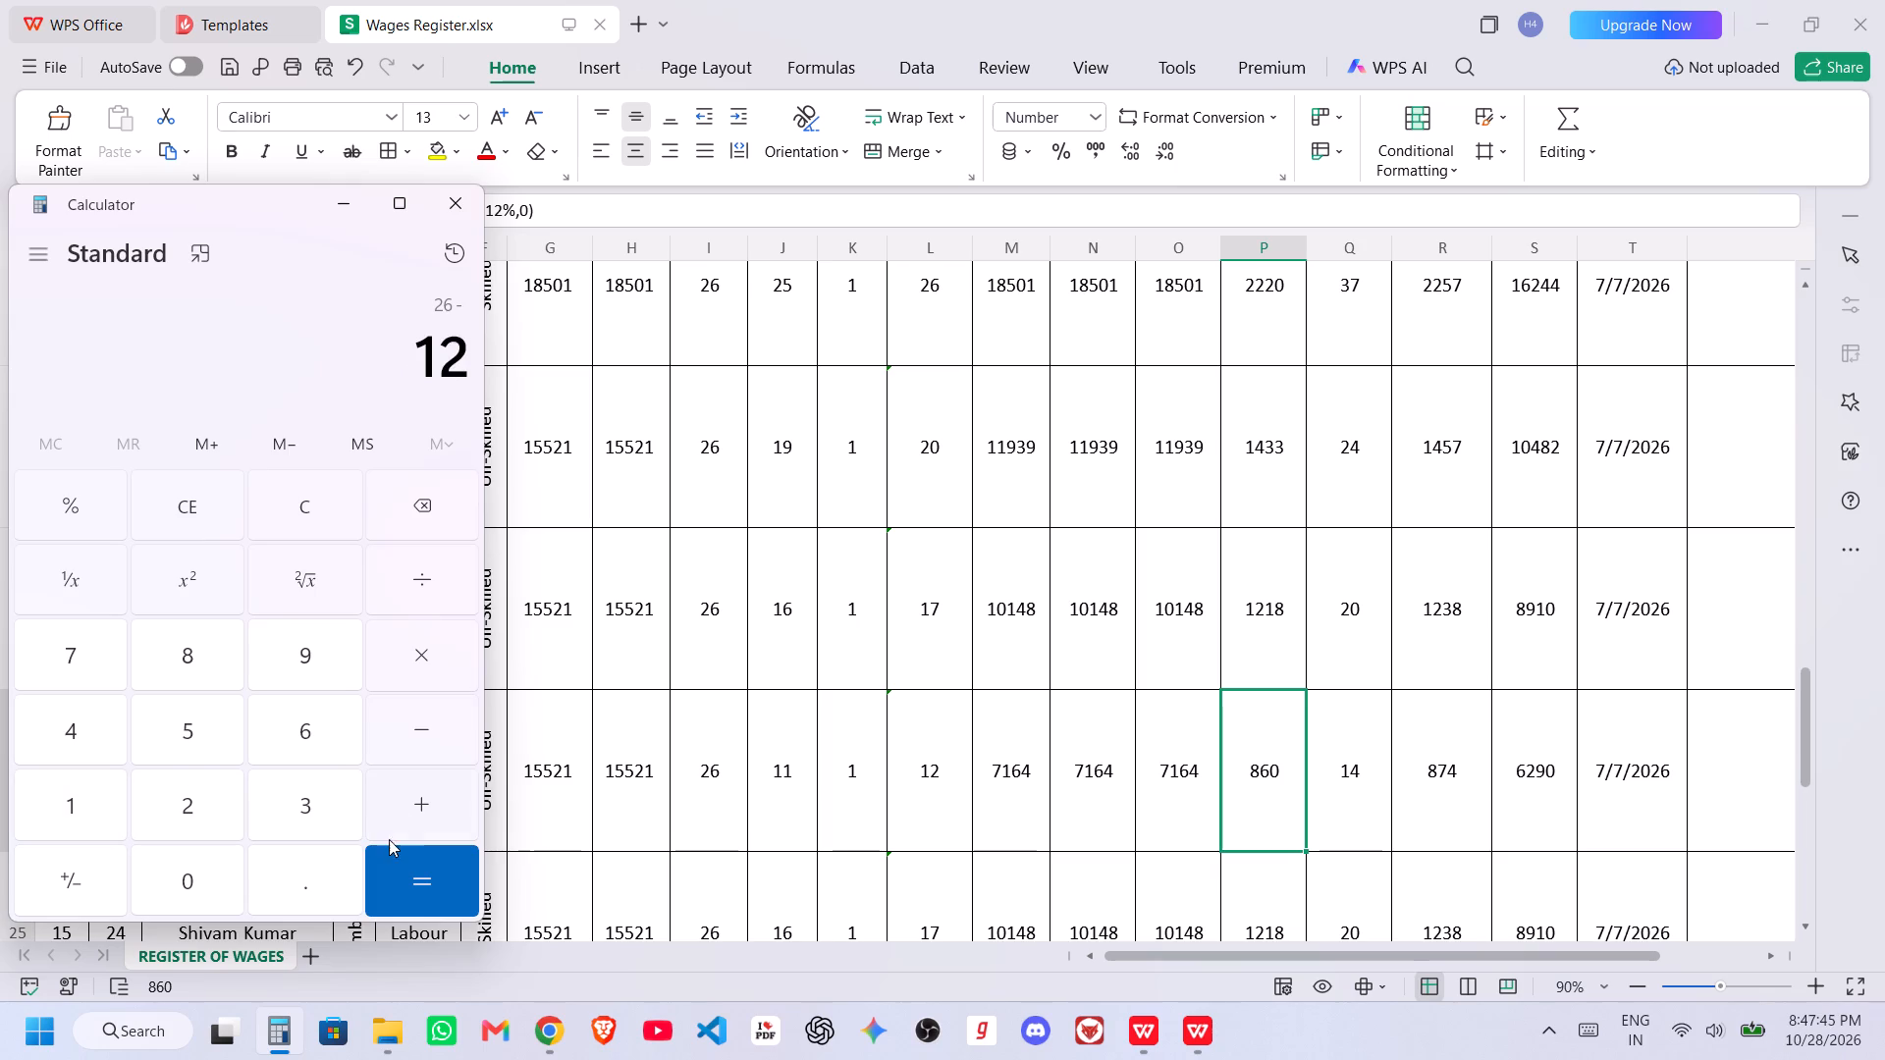
pyautogui.click(393, 864)
pyautogui.click(458, 208)
# Copy the earned Basic Salary (column M) of serial numbers 1 to 18 from the Wages Register and paste only the values into EPF WAGES from D2.
pyautogui.scroll(-6, 561, 737)
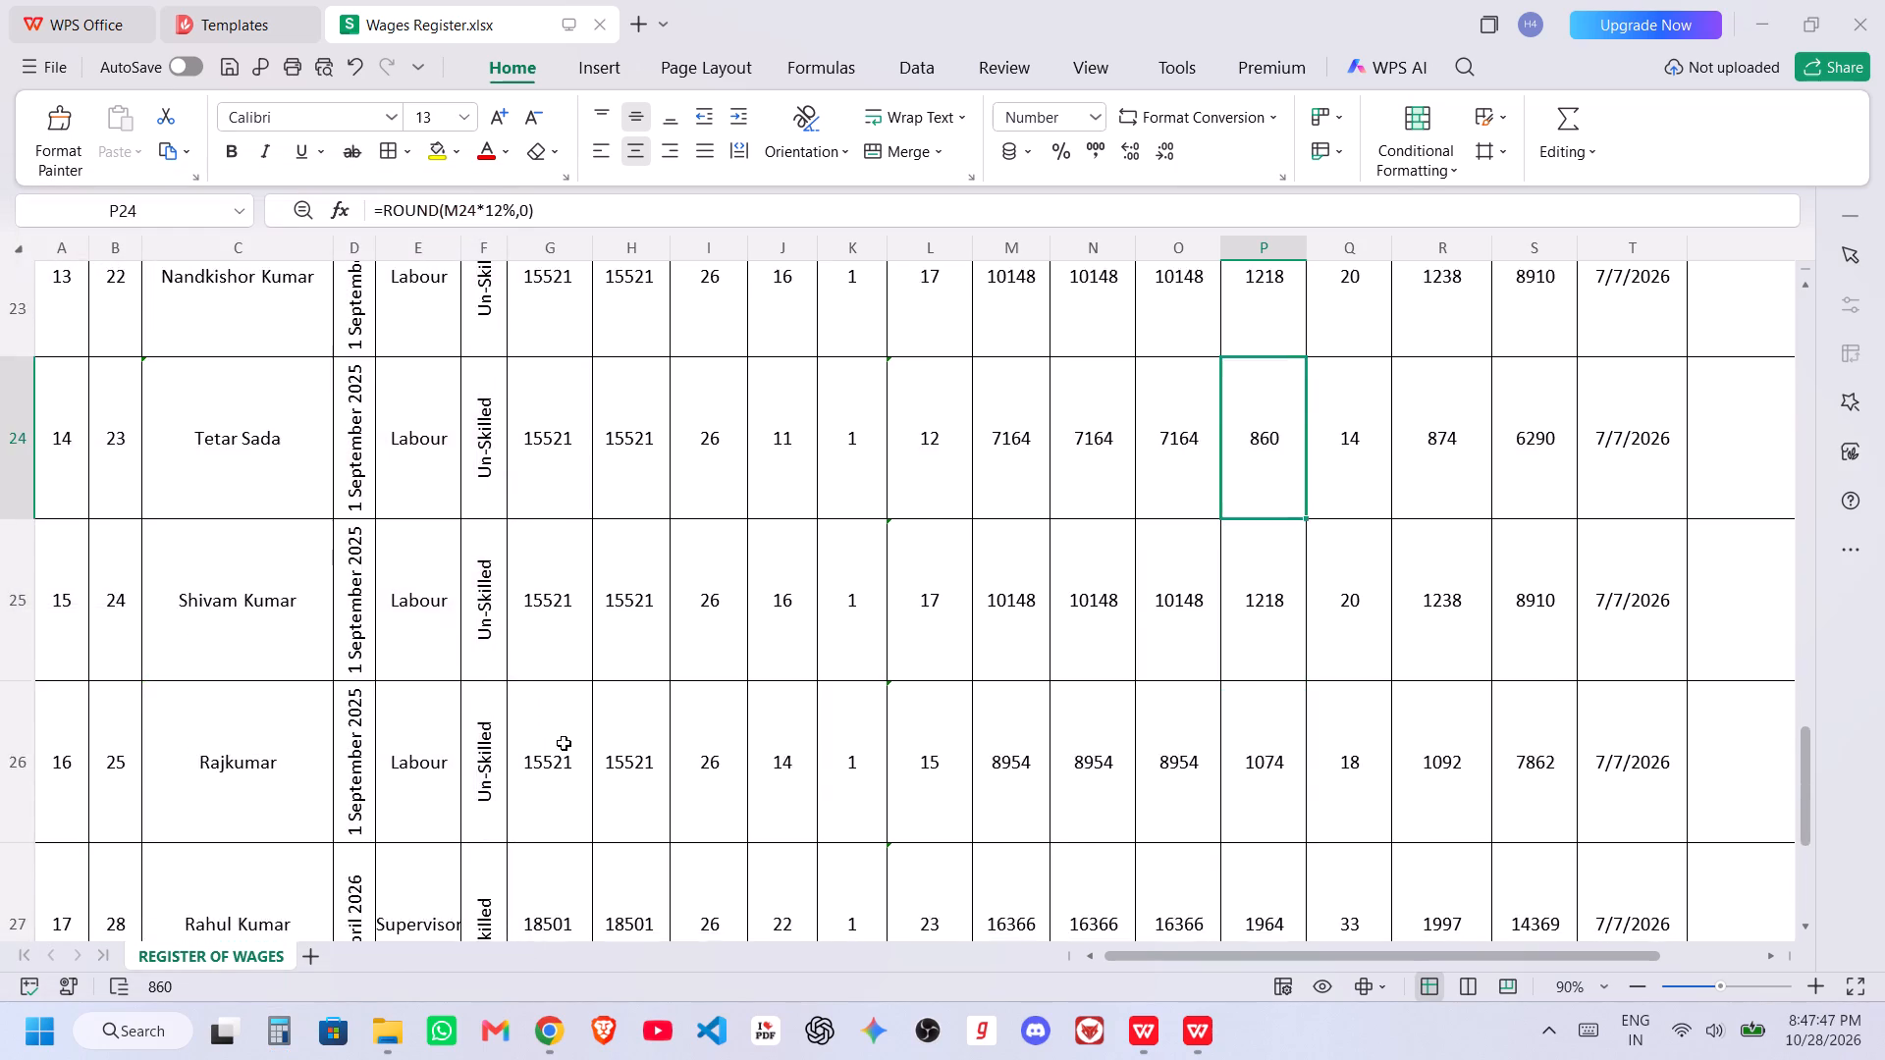
pyautogui.scroll(-7, 621, 735)
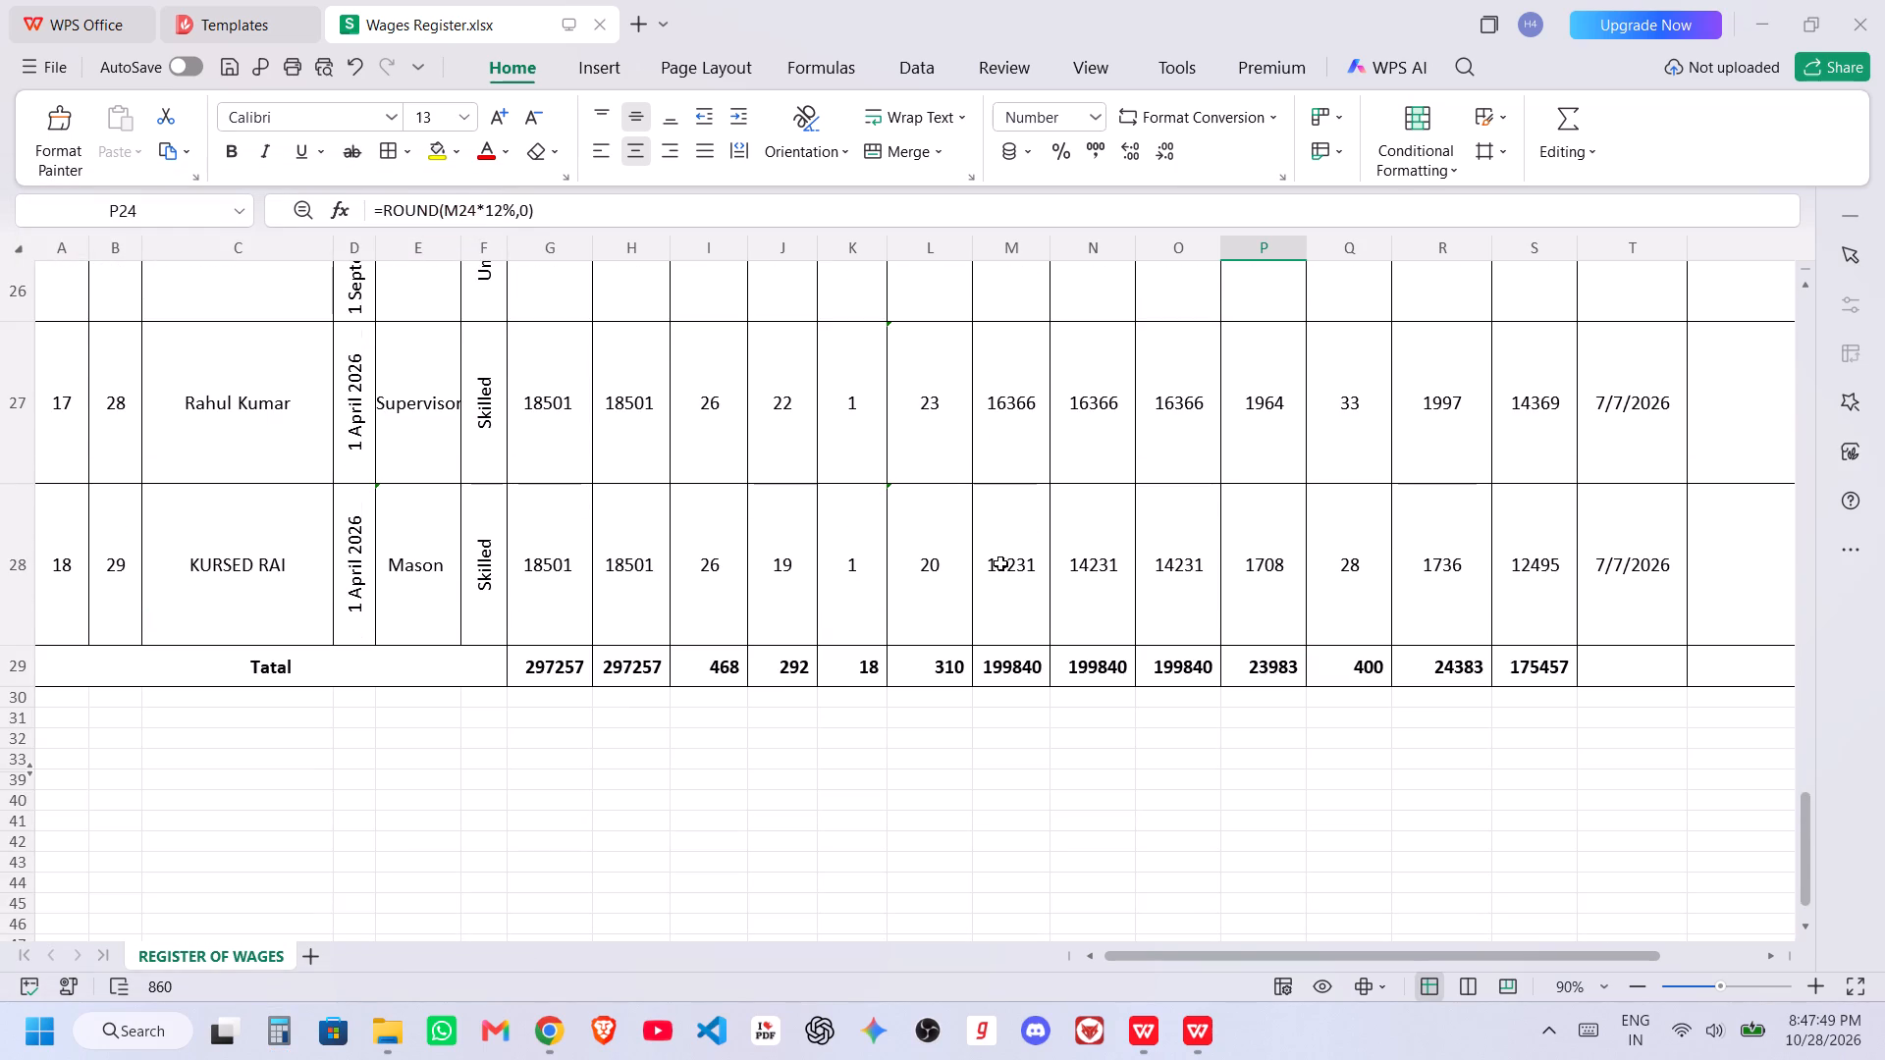
pyautogui.moveTo(1006, 563); pyautogui.dragTo(1014, 338)
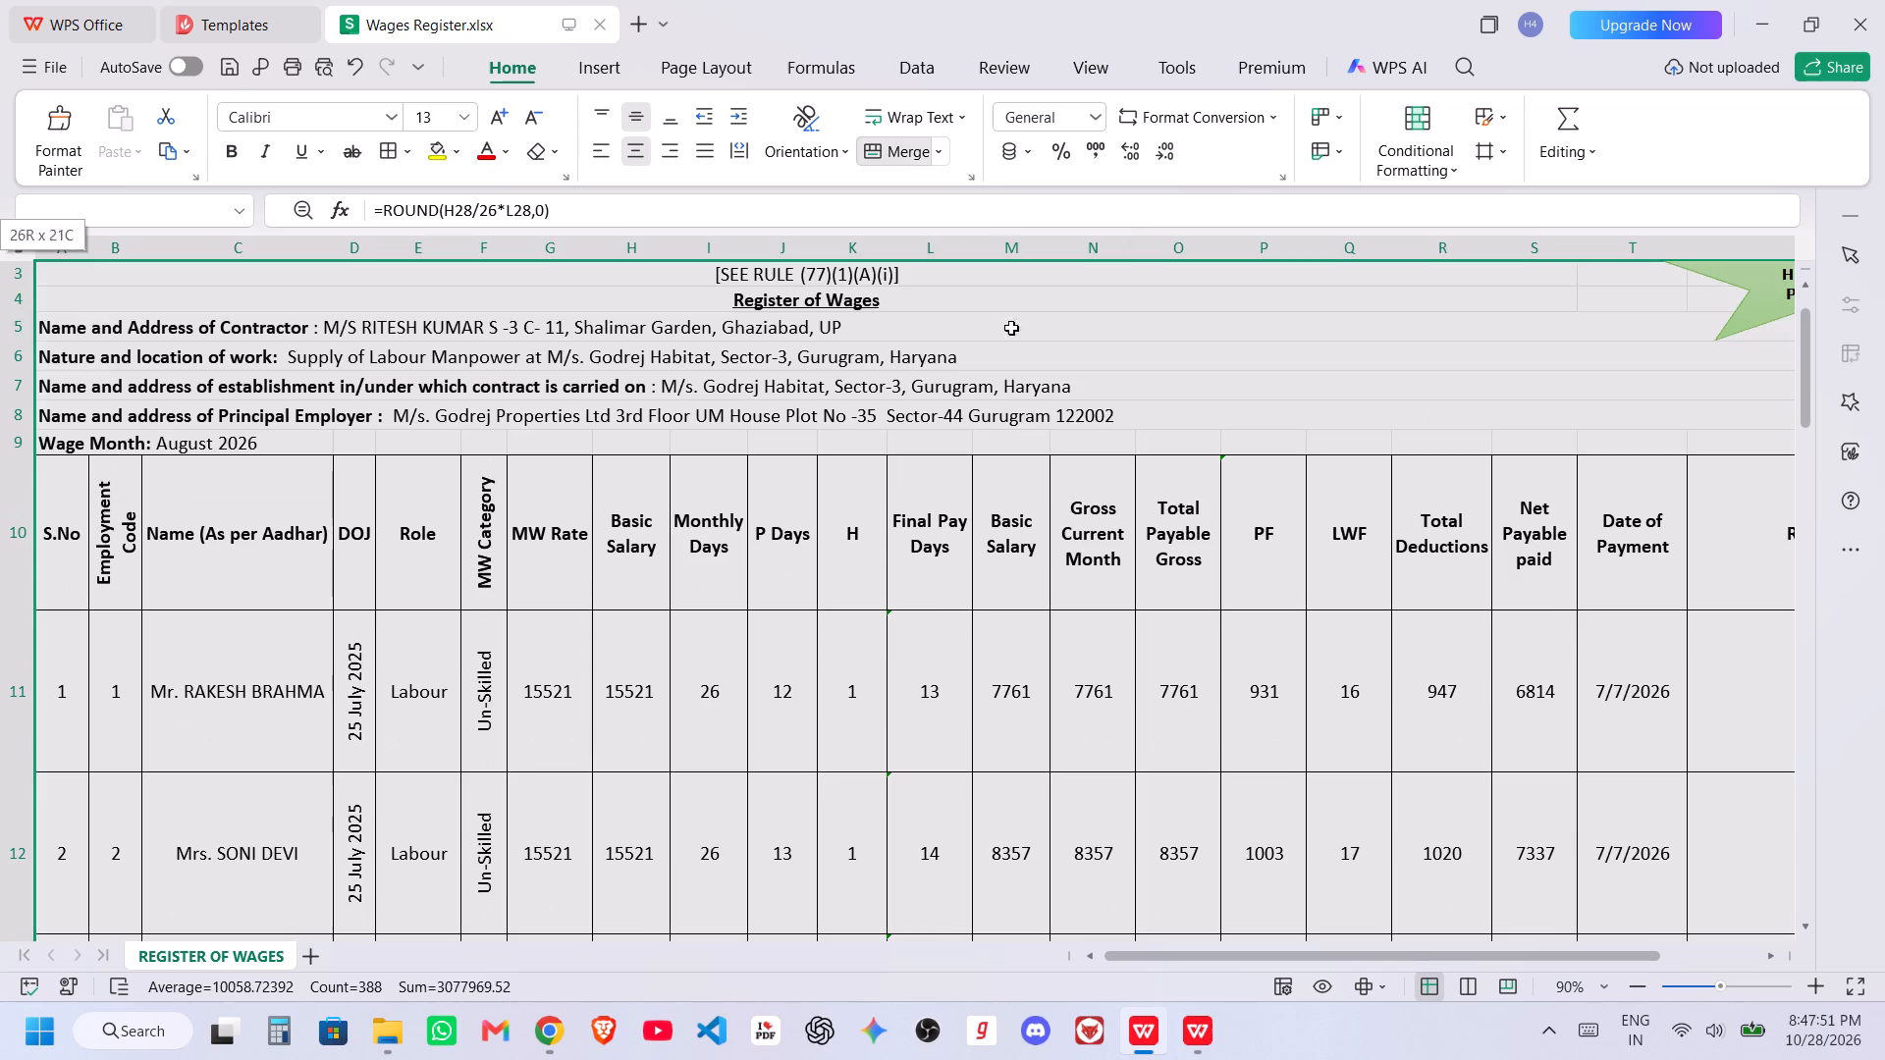
pyautogui.moveTo(1014, 338); pyautogui.dragTo(1005, 658)
pyautogui.hotkey('ctrl', 'c')
pyautogui.hotkey('alt', 'Tab')
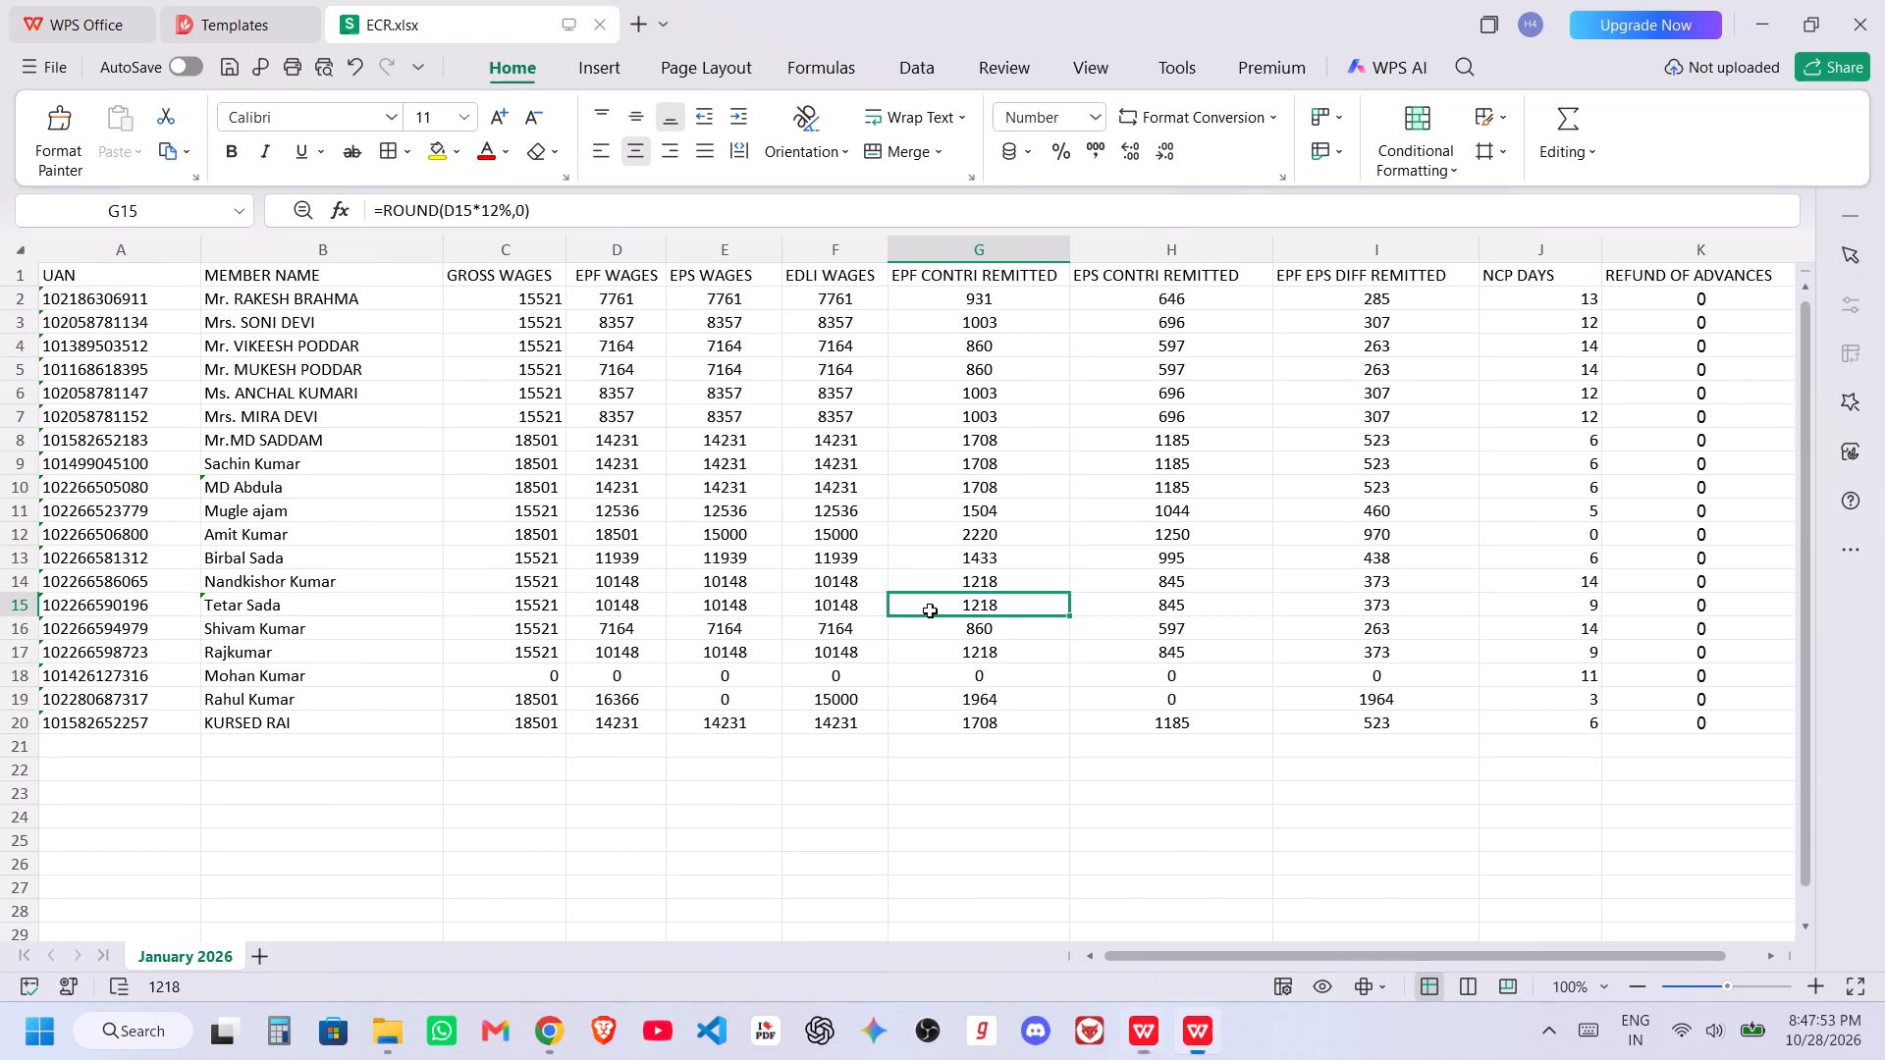
pyautogui.scroll(2, 621, 426)
pyautogui.click(624, 296)
pyautogui.rightClick(624, 295)
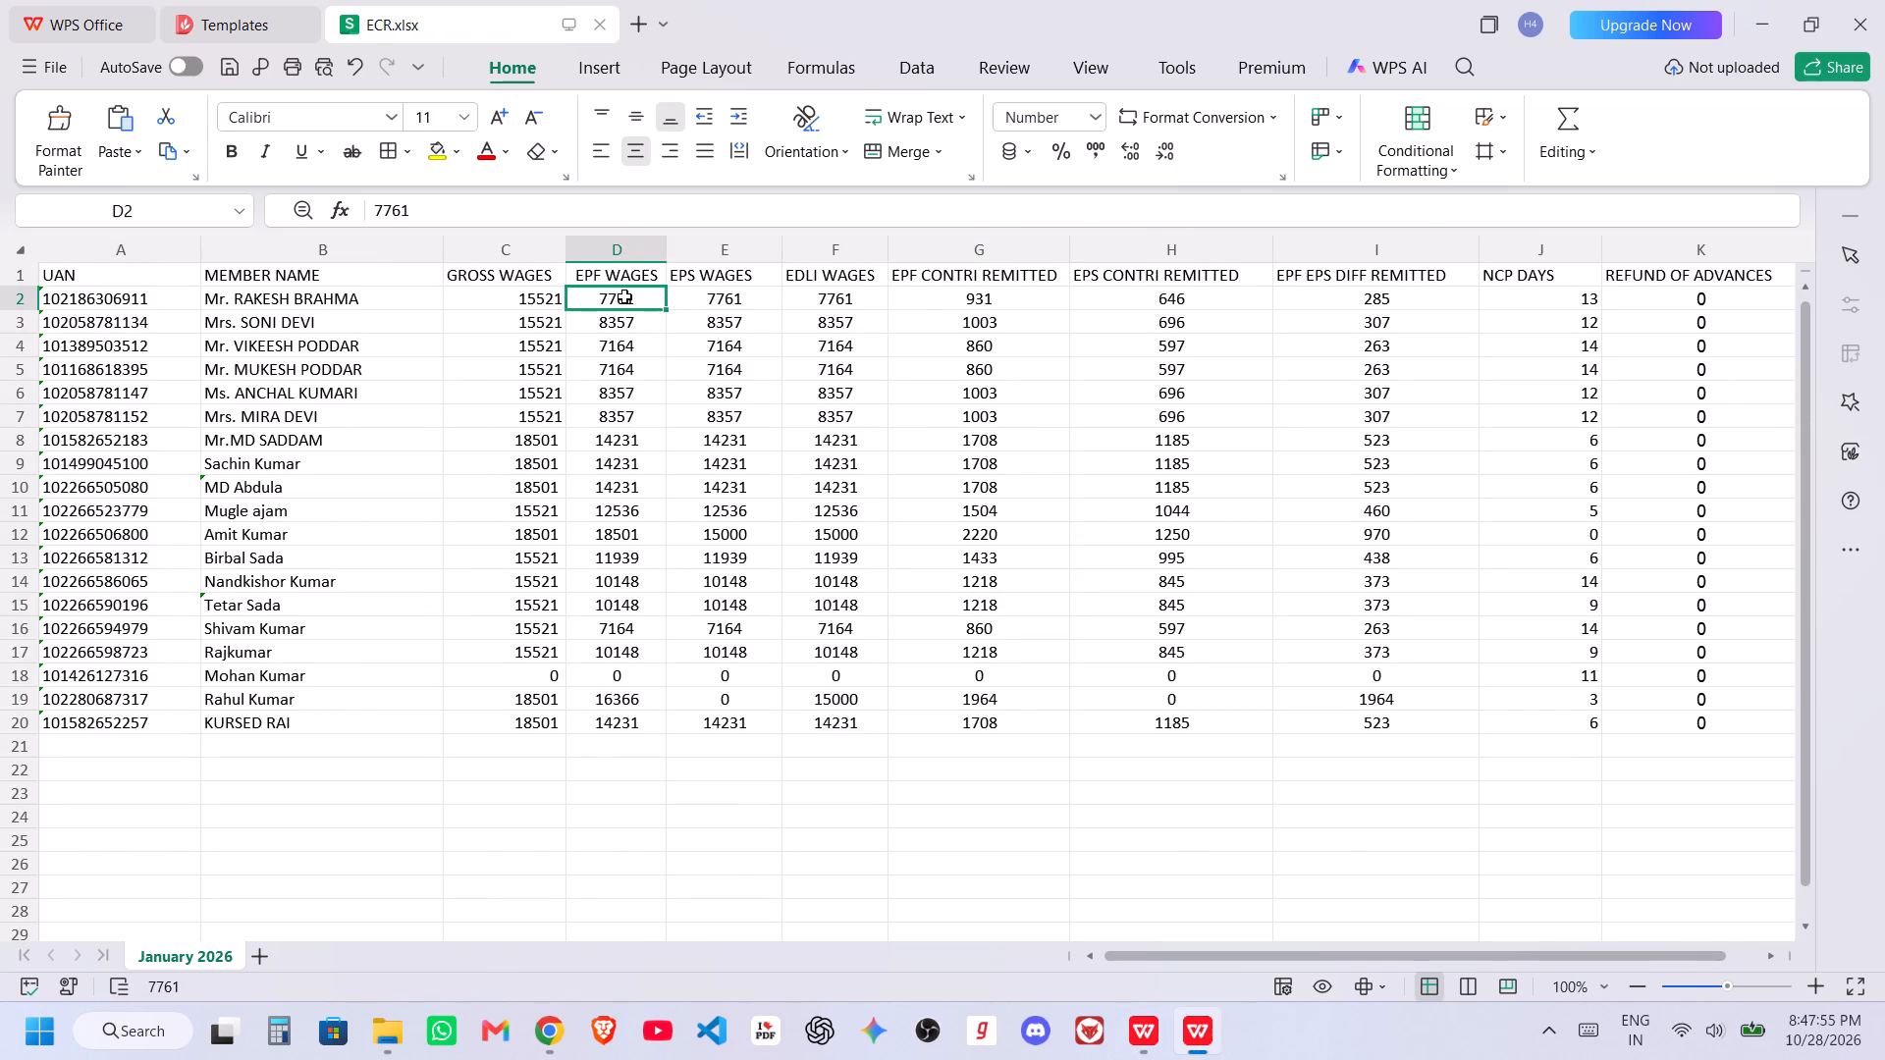
pyautogui.click(778, 33)
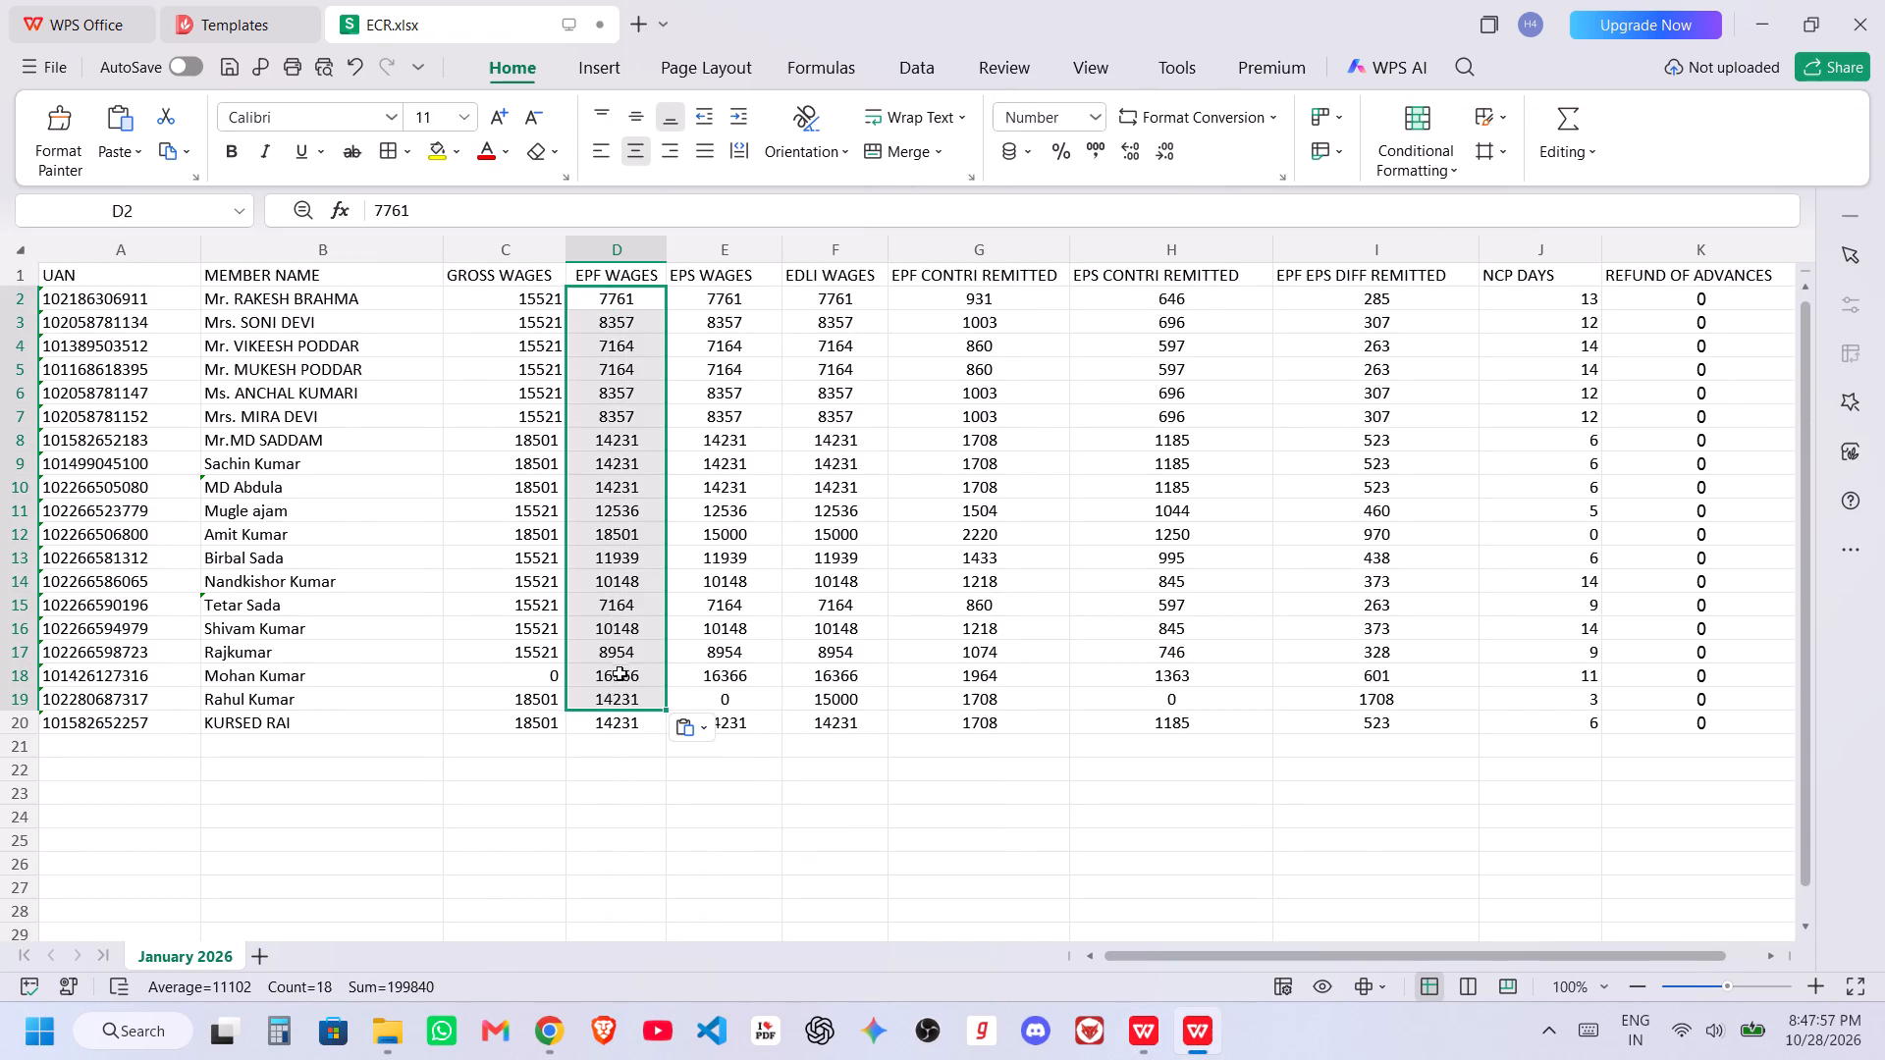
# Shift the last two pasted EPF wages down one row to D19:D20 and set the EPF wages in row 18 to 0.
pyautogui.moveTo(613, 698); pyautogui.dragTo(613, 715)
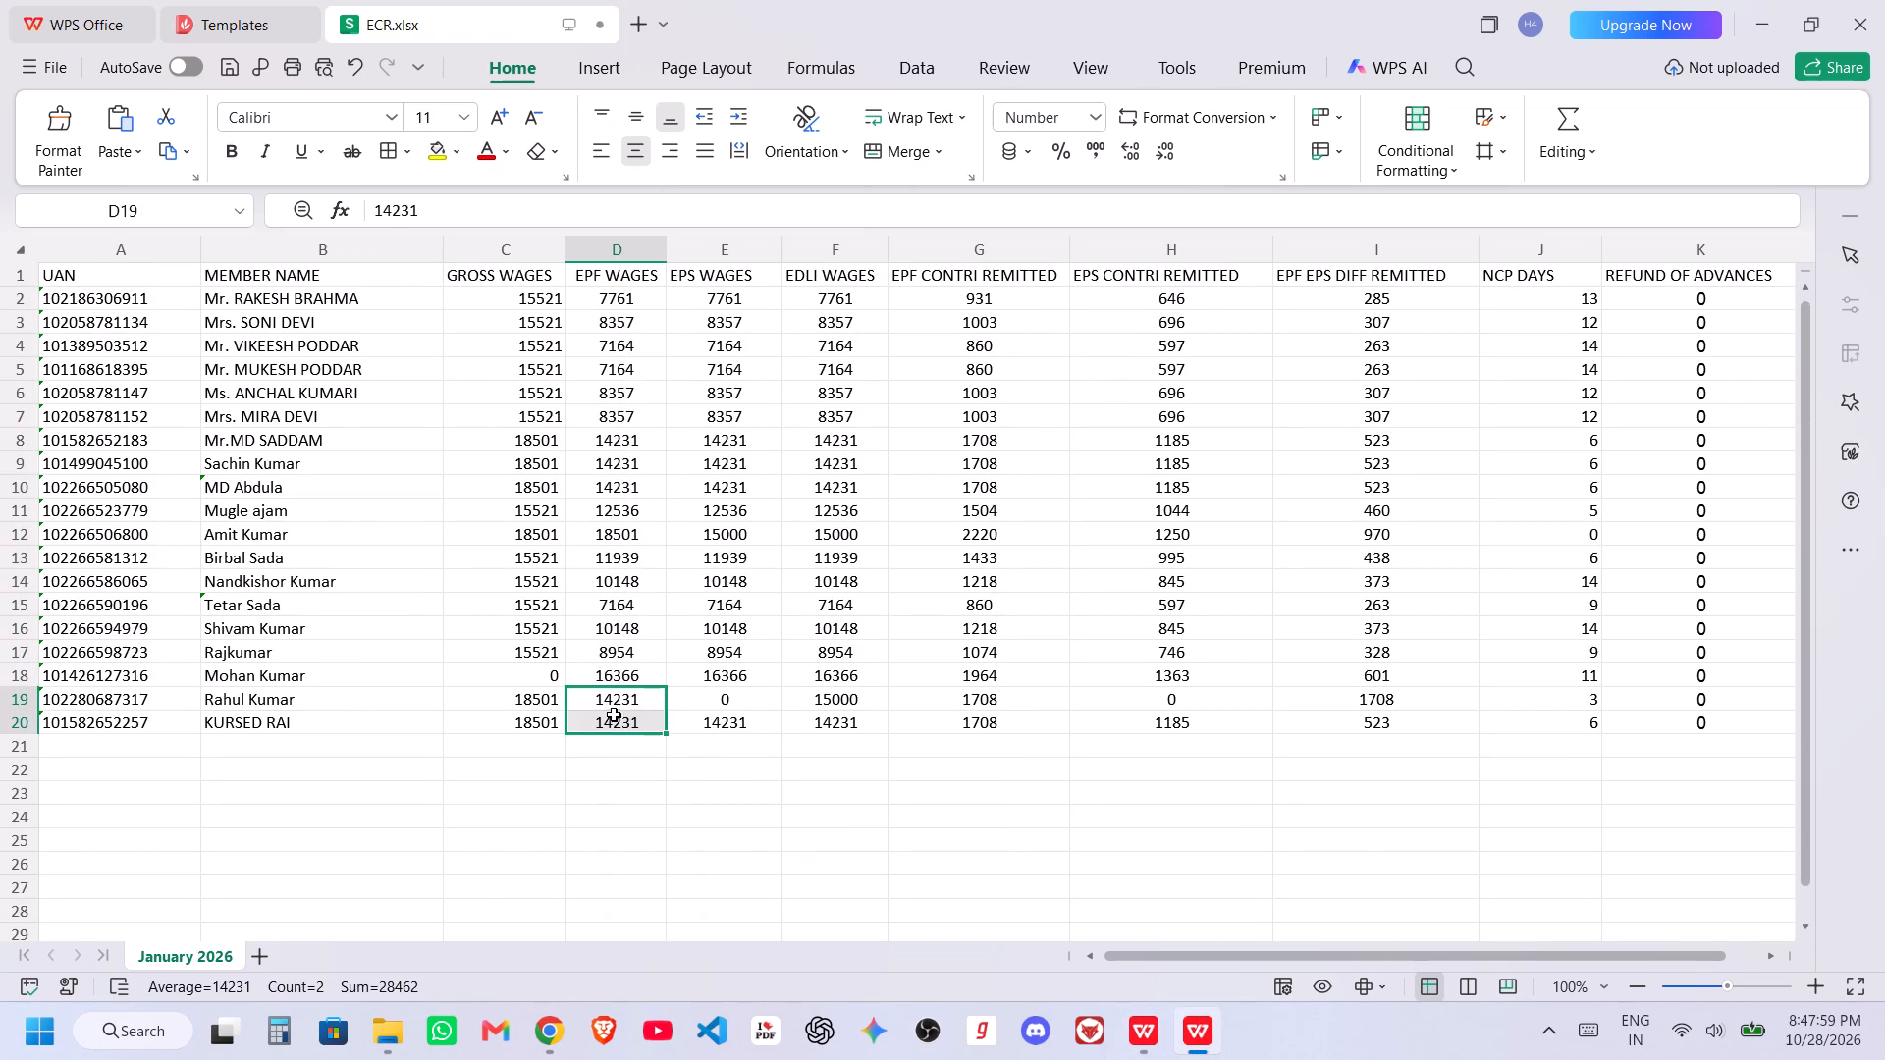
pyautogui.moveTo(623, 674); pyautogui.dragTo(621, 691)
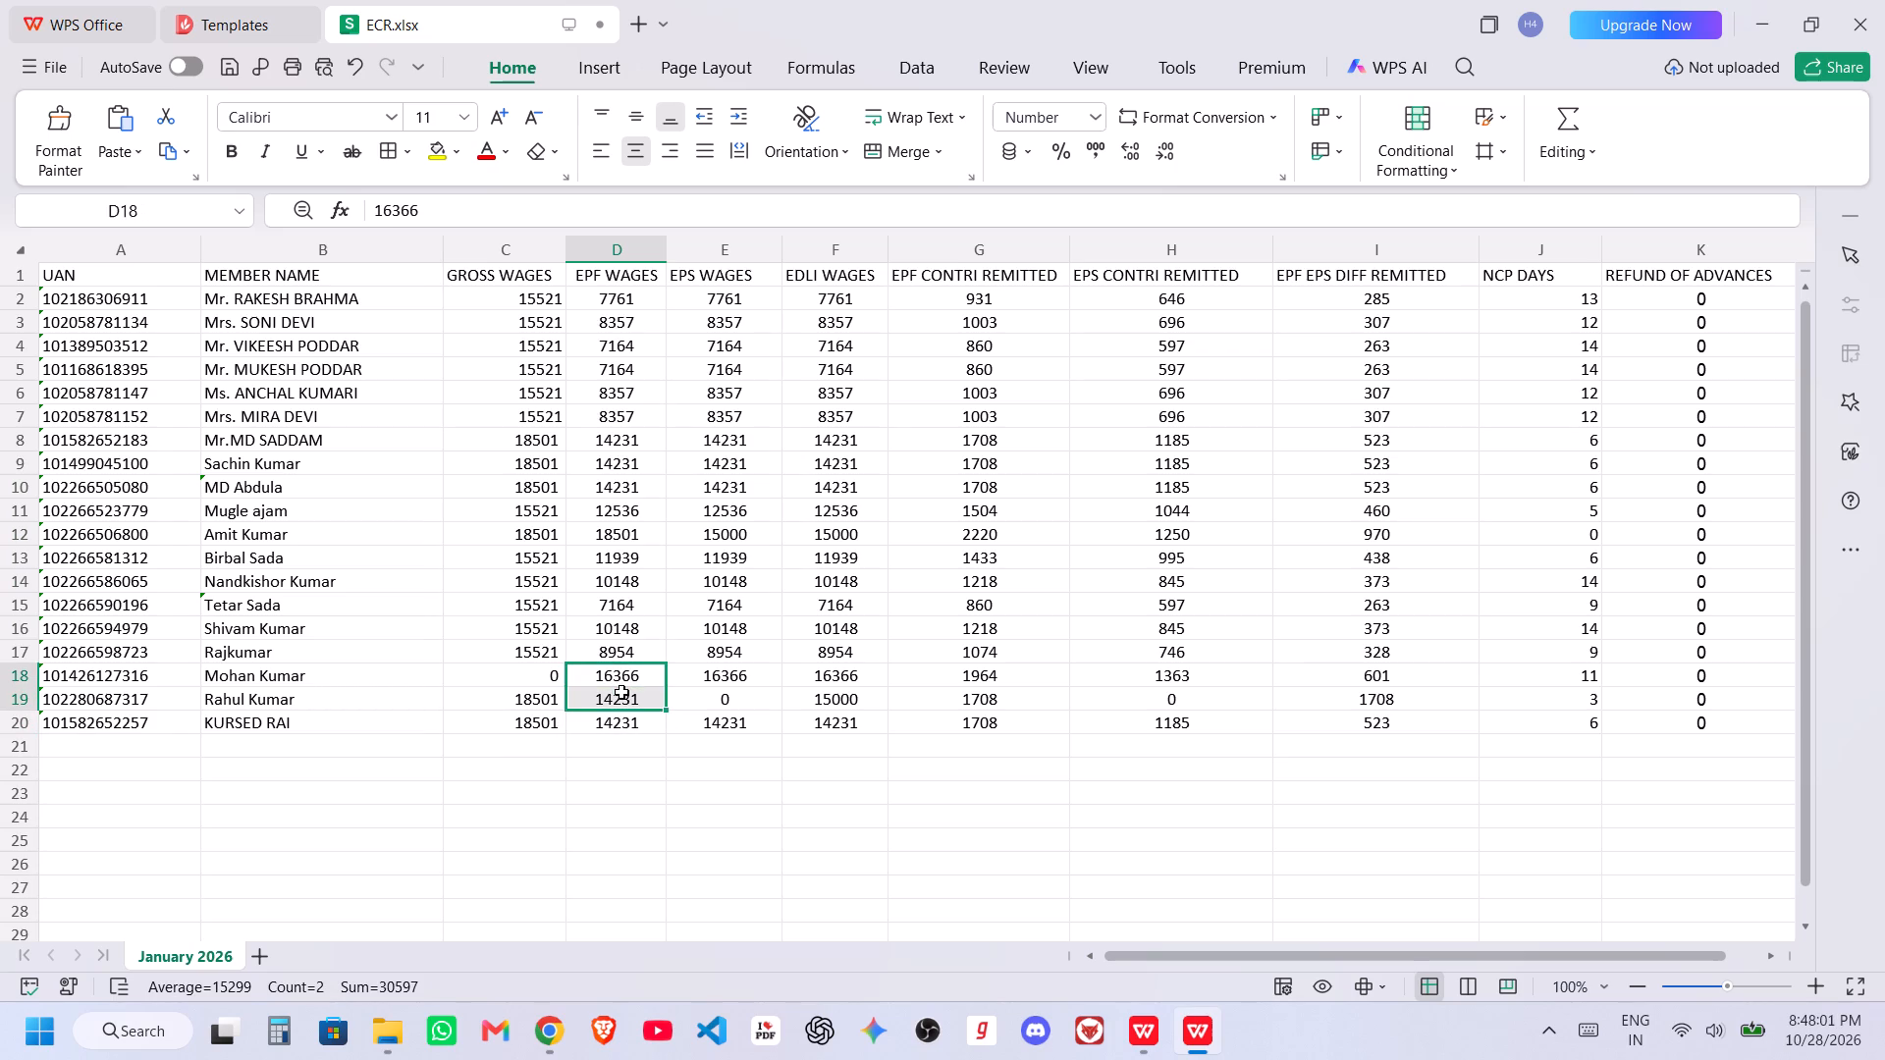
pyautogui.hotkey('ctrl', 'c')
pyautogui.click(619, 700)
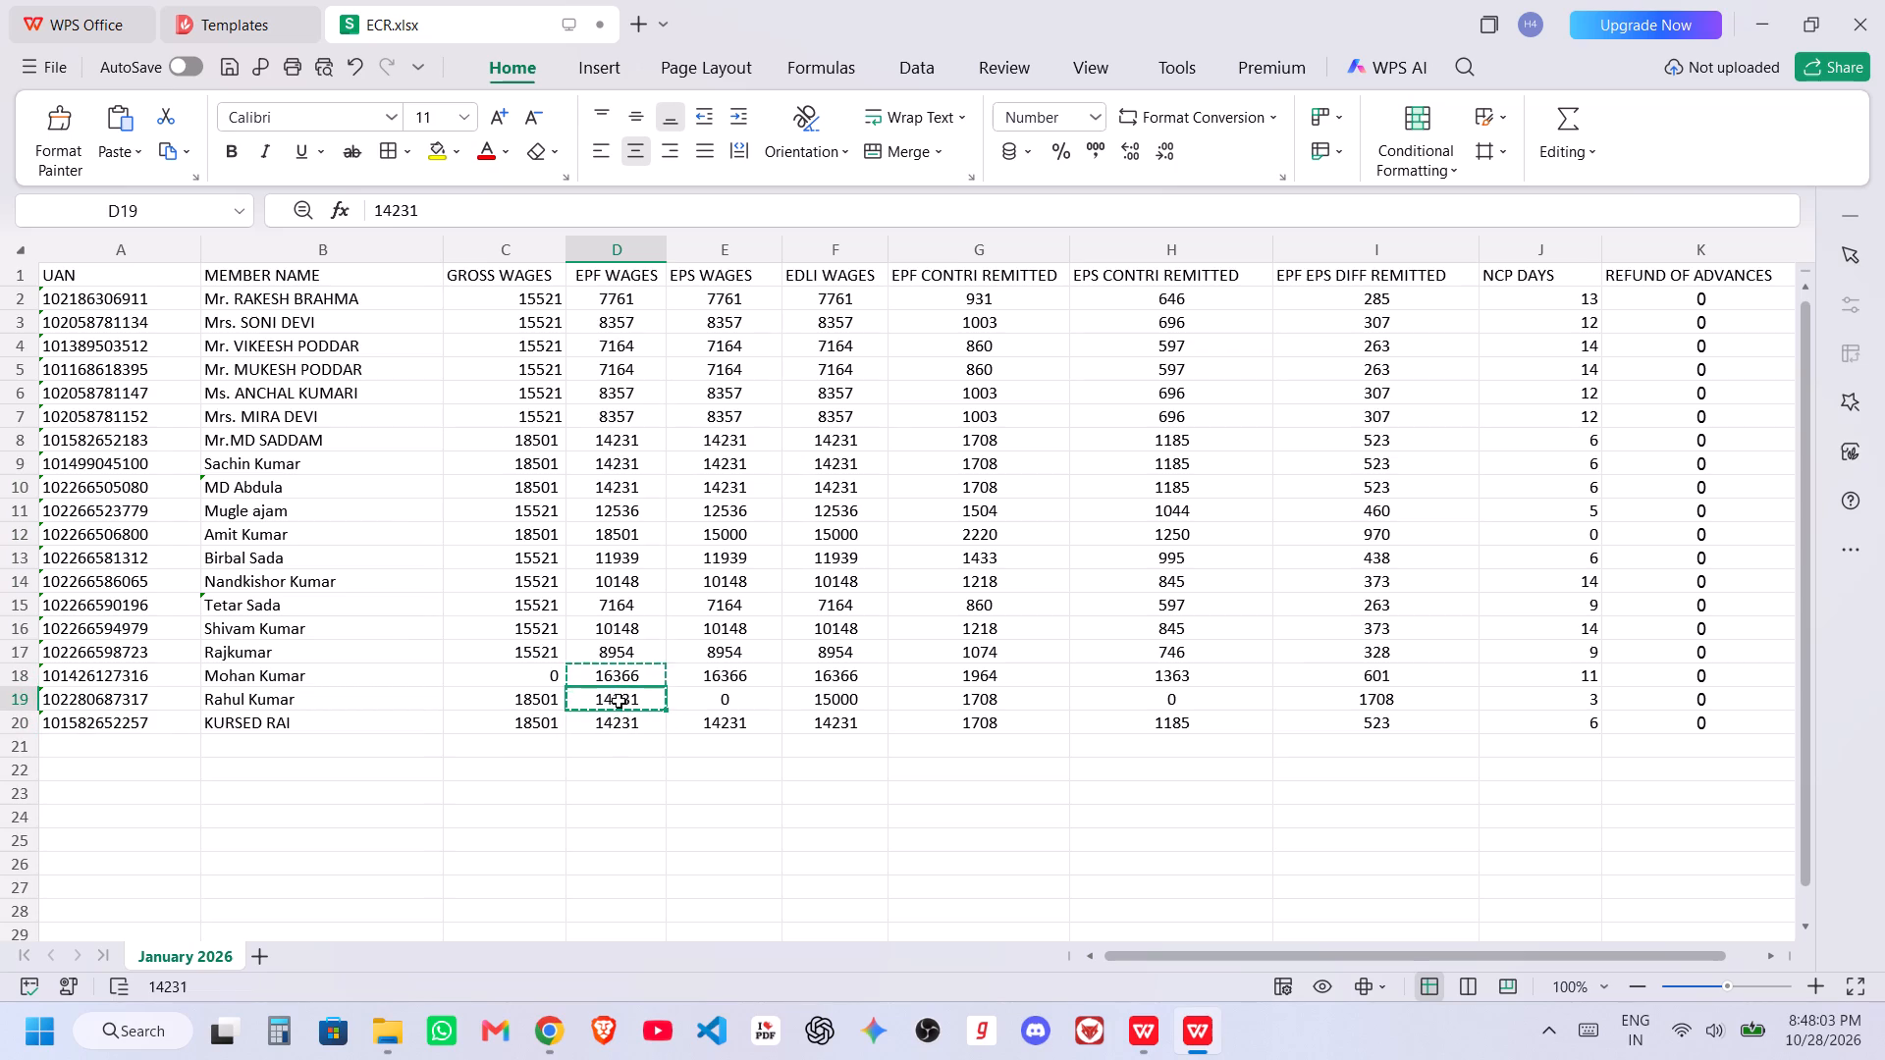
pyautogui.hotkey('ctrl', 'v')
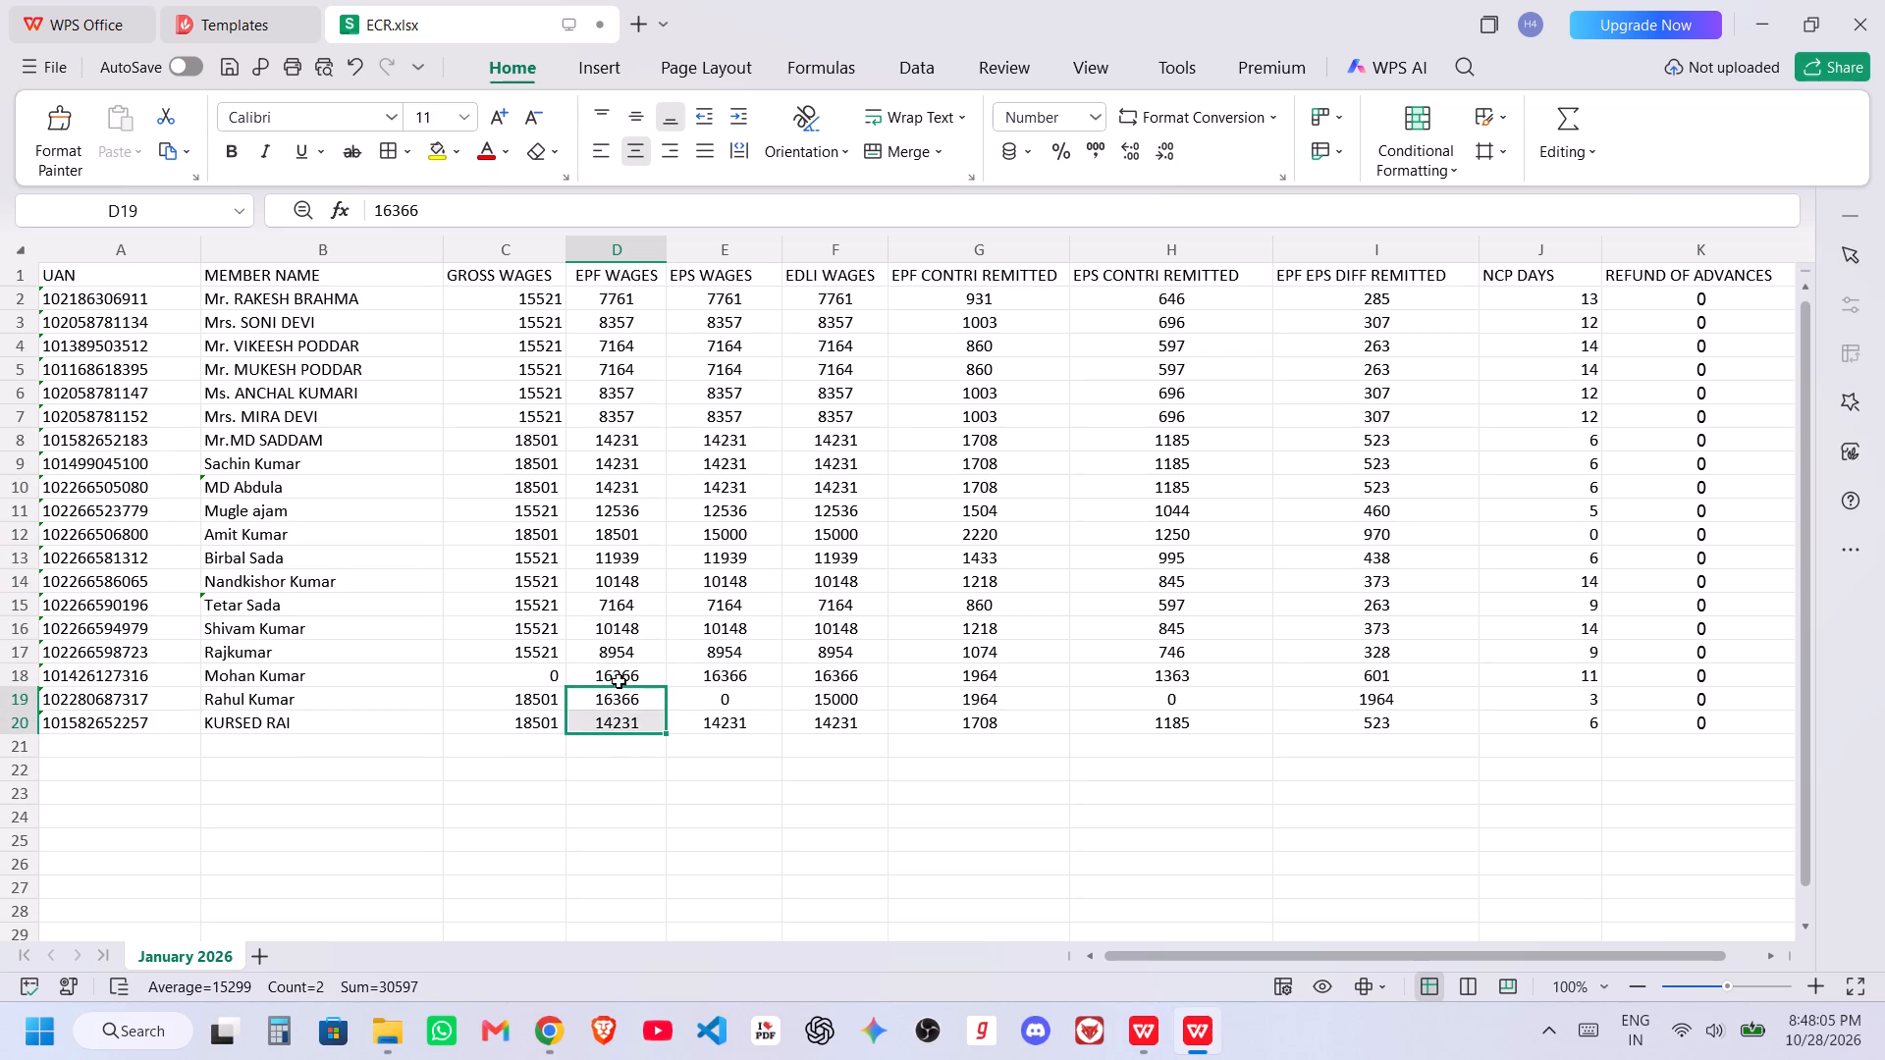
pyautogui.click(619, 680)
pyautogui.press('0')
pyautogui.click(685, 839)
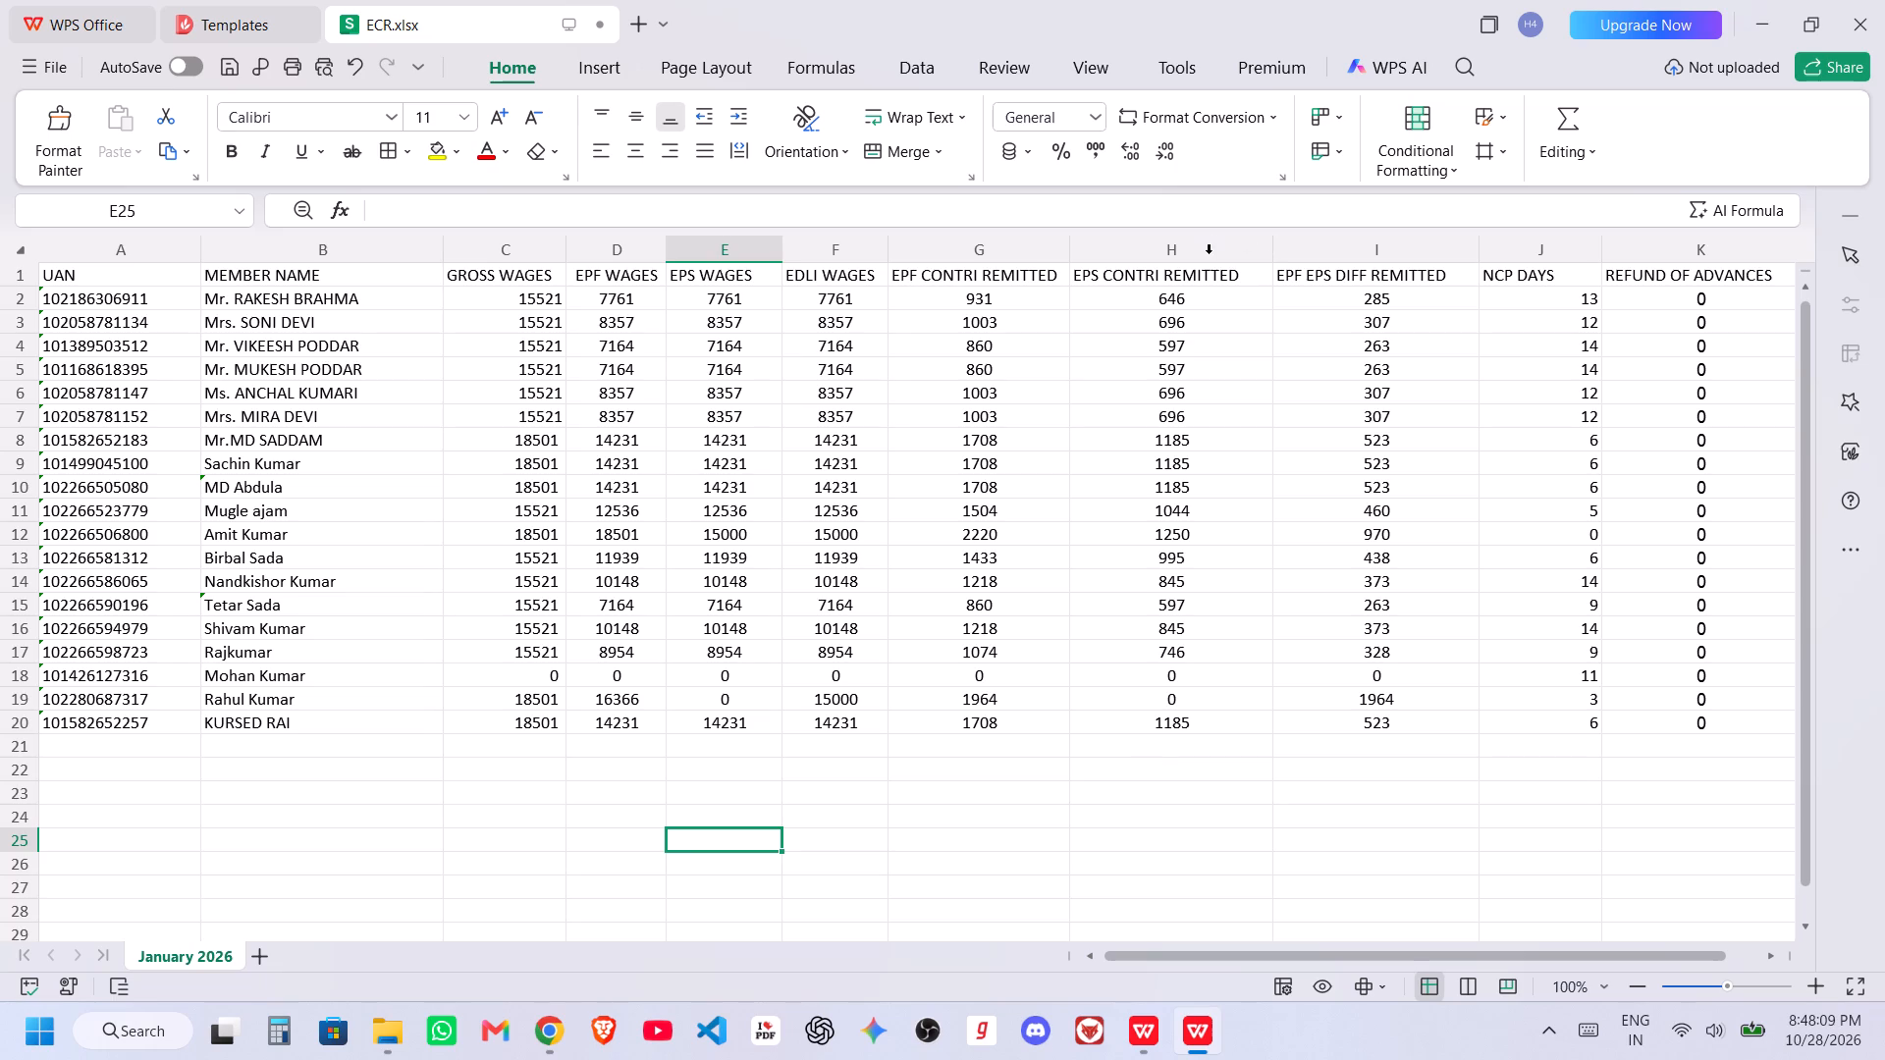
# Compare the sums of the ECR's EPF, EPS and difference contribution columns with the PF total in the Wages Register.
pyautogui.moveTo(1353, 240); pyautogui.dragTo(1188, 268)
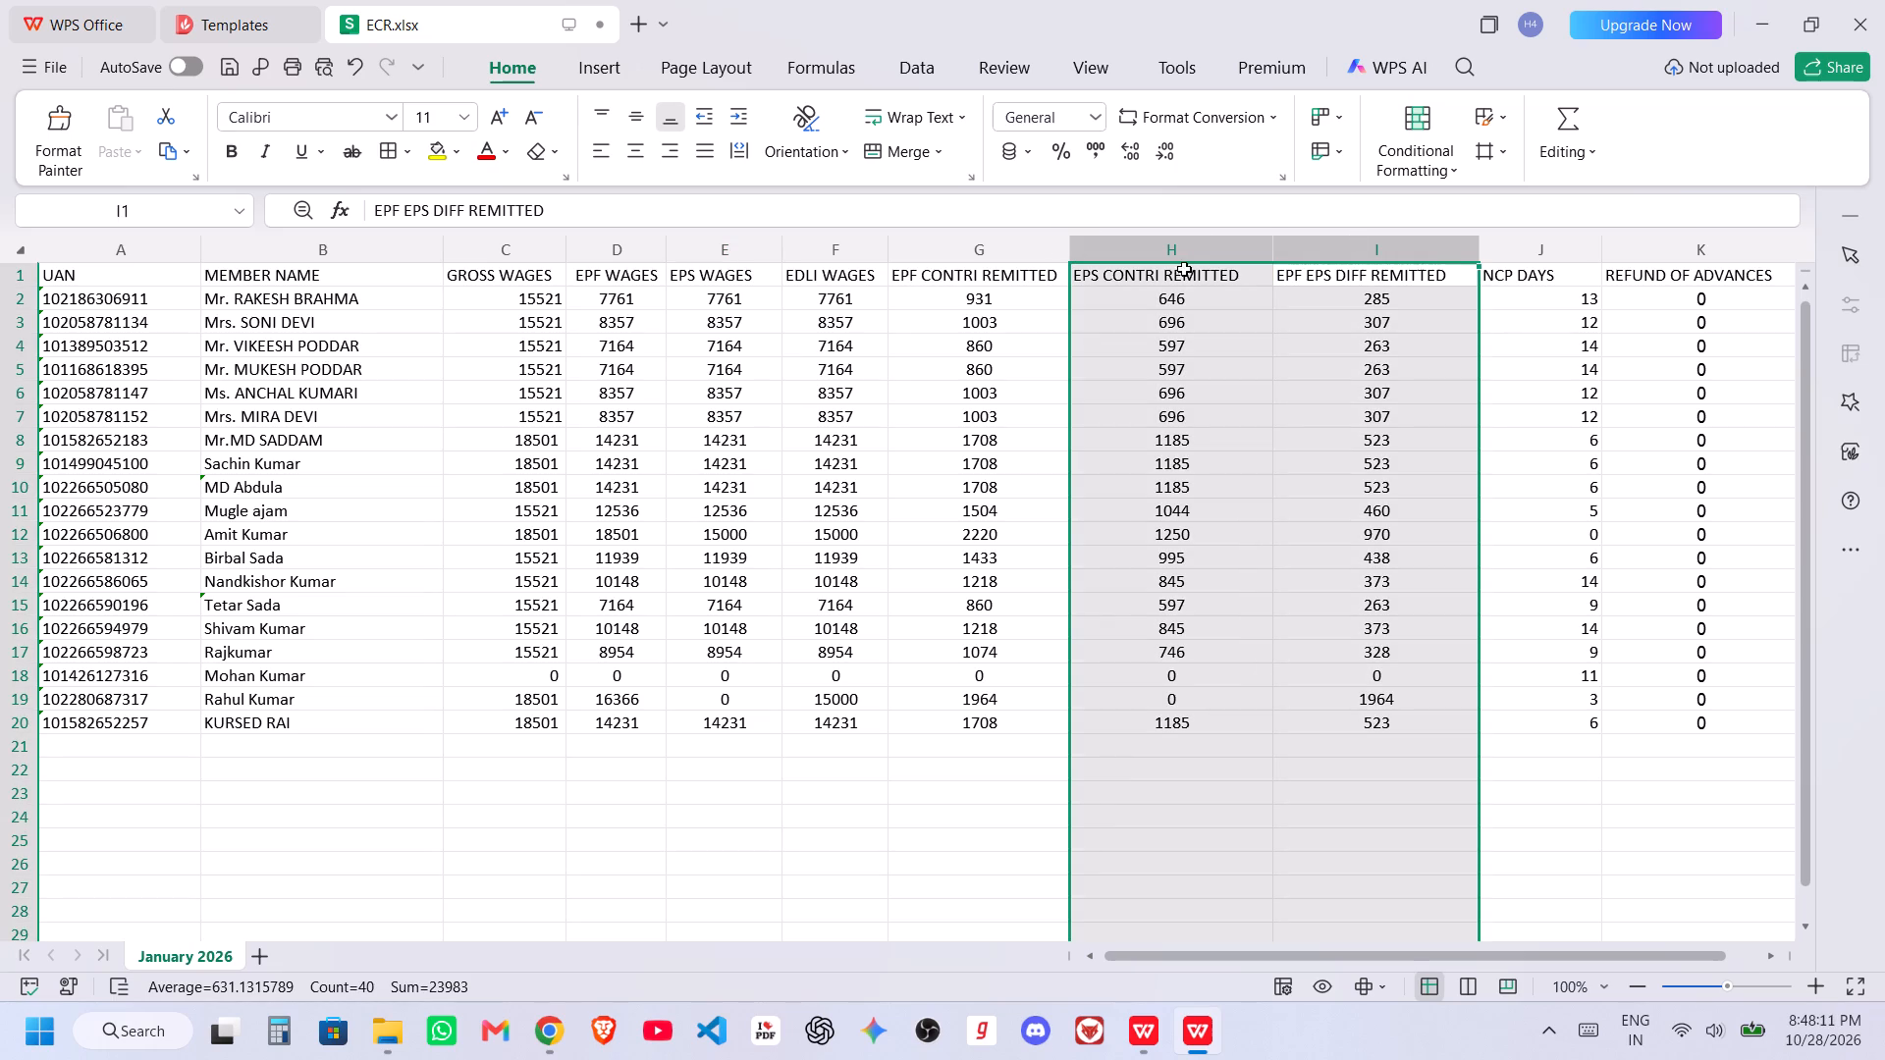
pyautogui.click(962, 253)
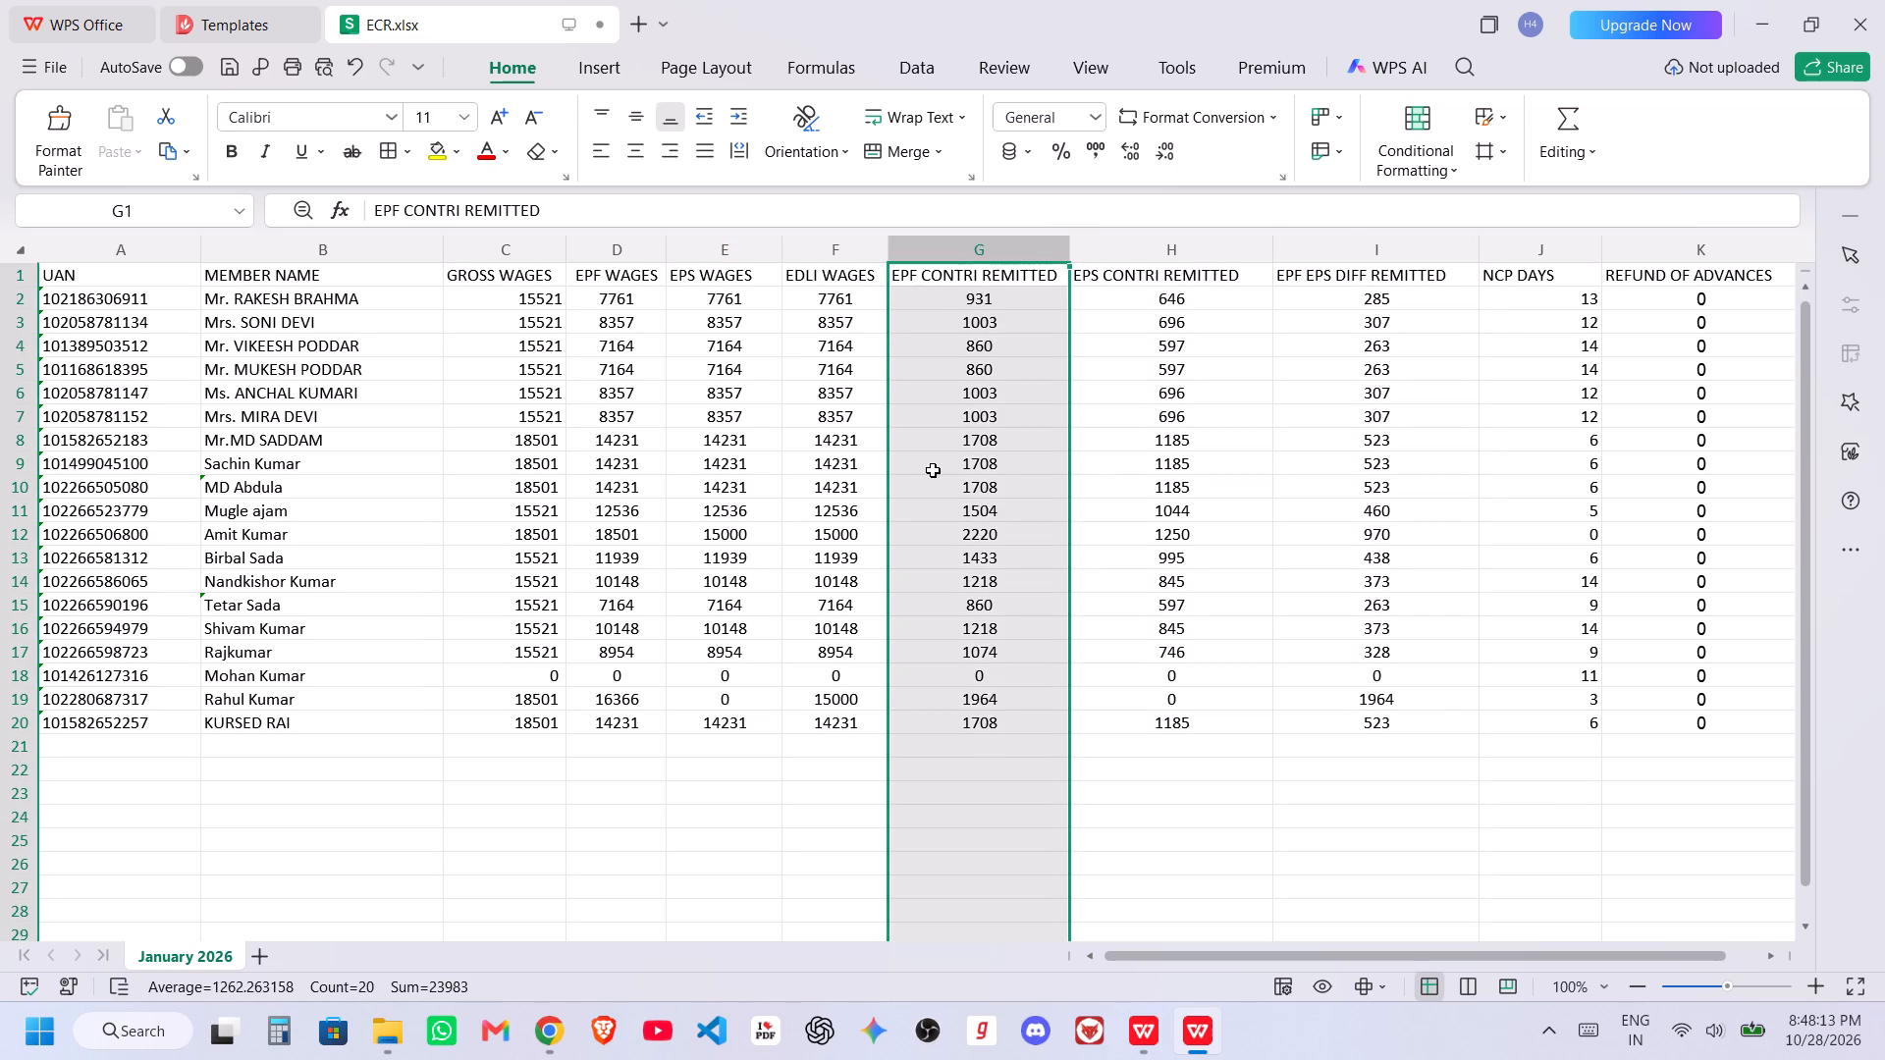
pyautogui.hotkey('alt', 'Tab')
pyautogui.scroll(-19, 1210, 715)
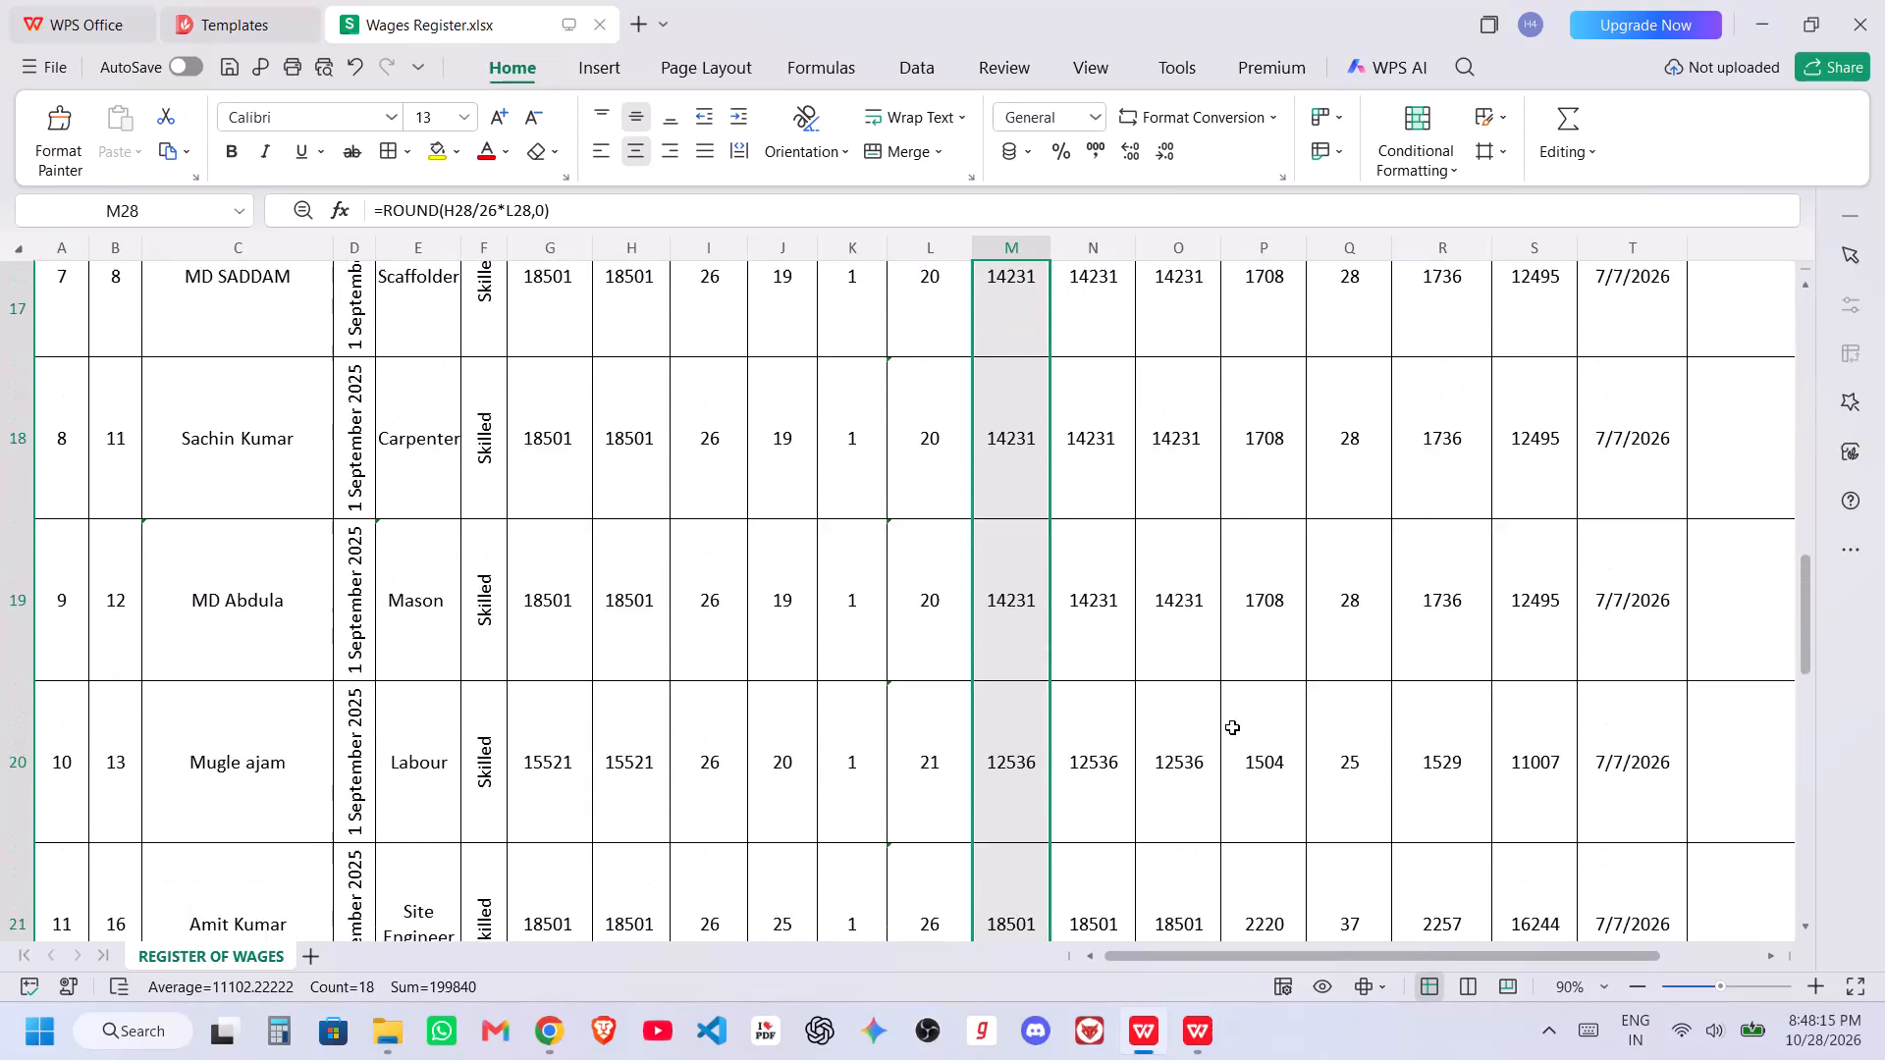
pyautogui.scroll(-20, 1232, 726)
pyautogui.scroll(-9, 1232, 726)
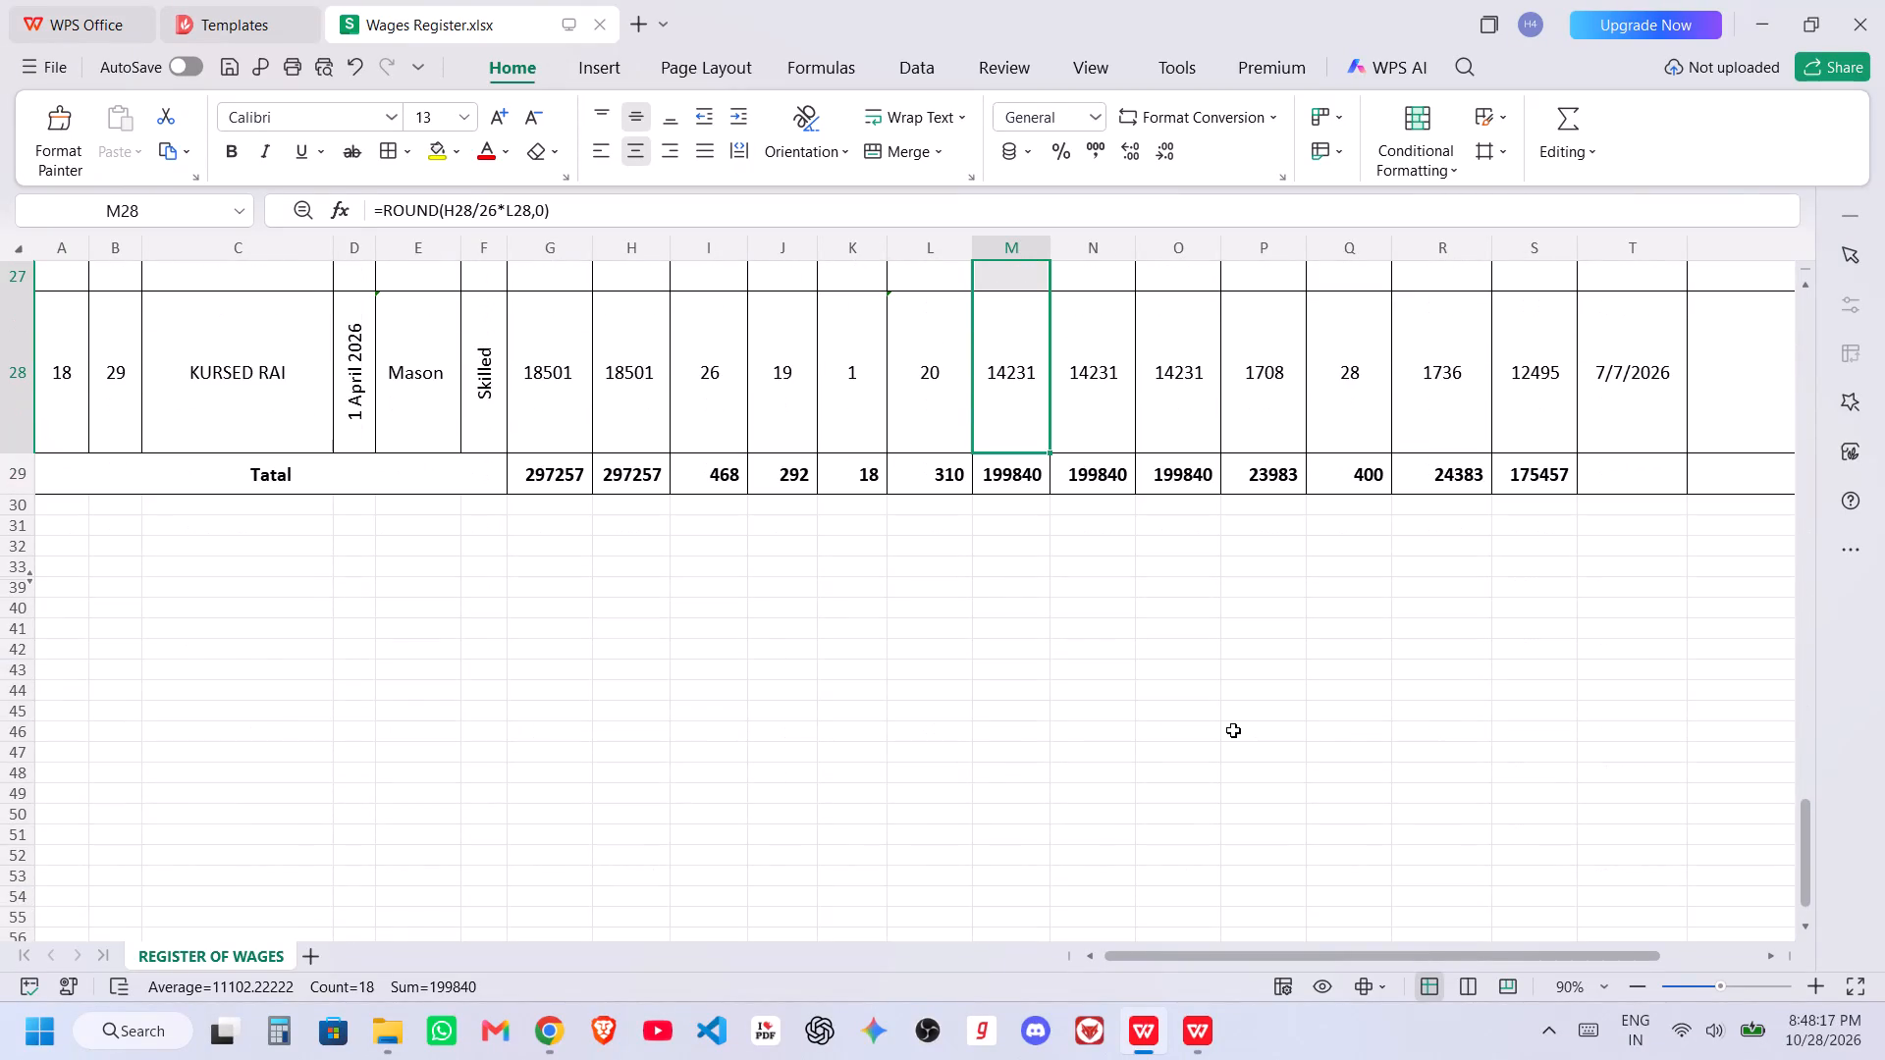
pyautogui.hotkey('alt', 'Tab')
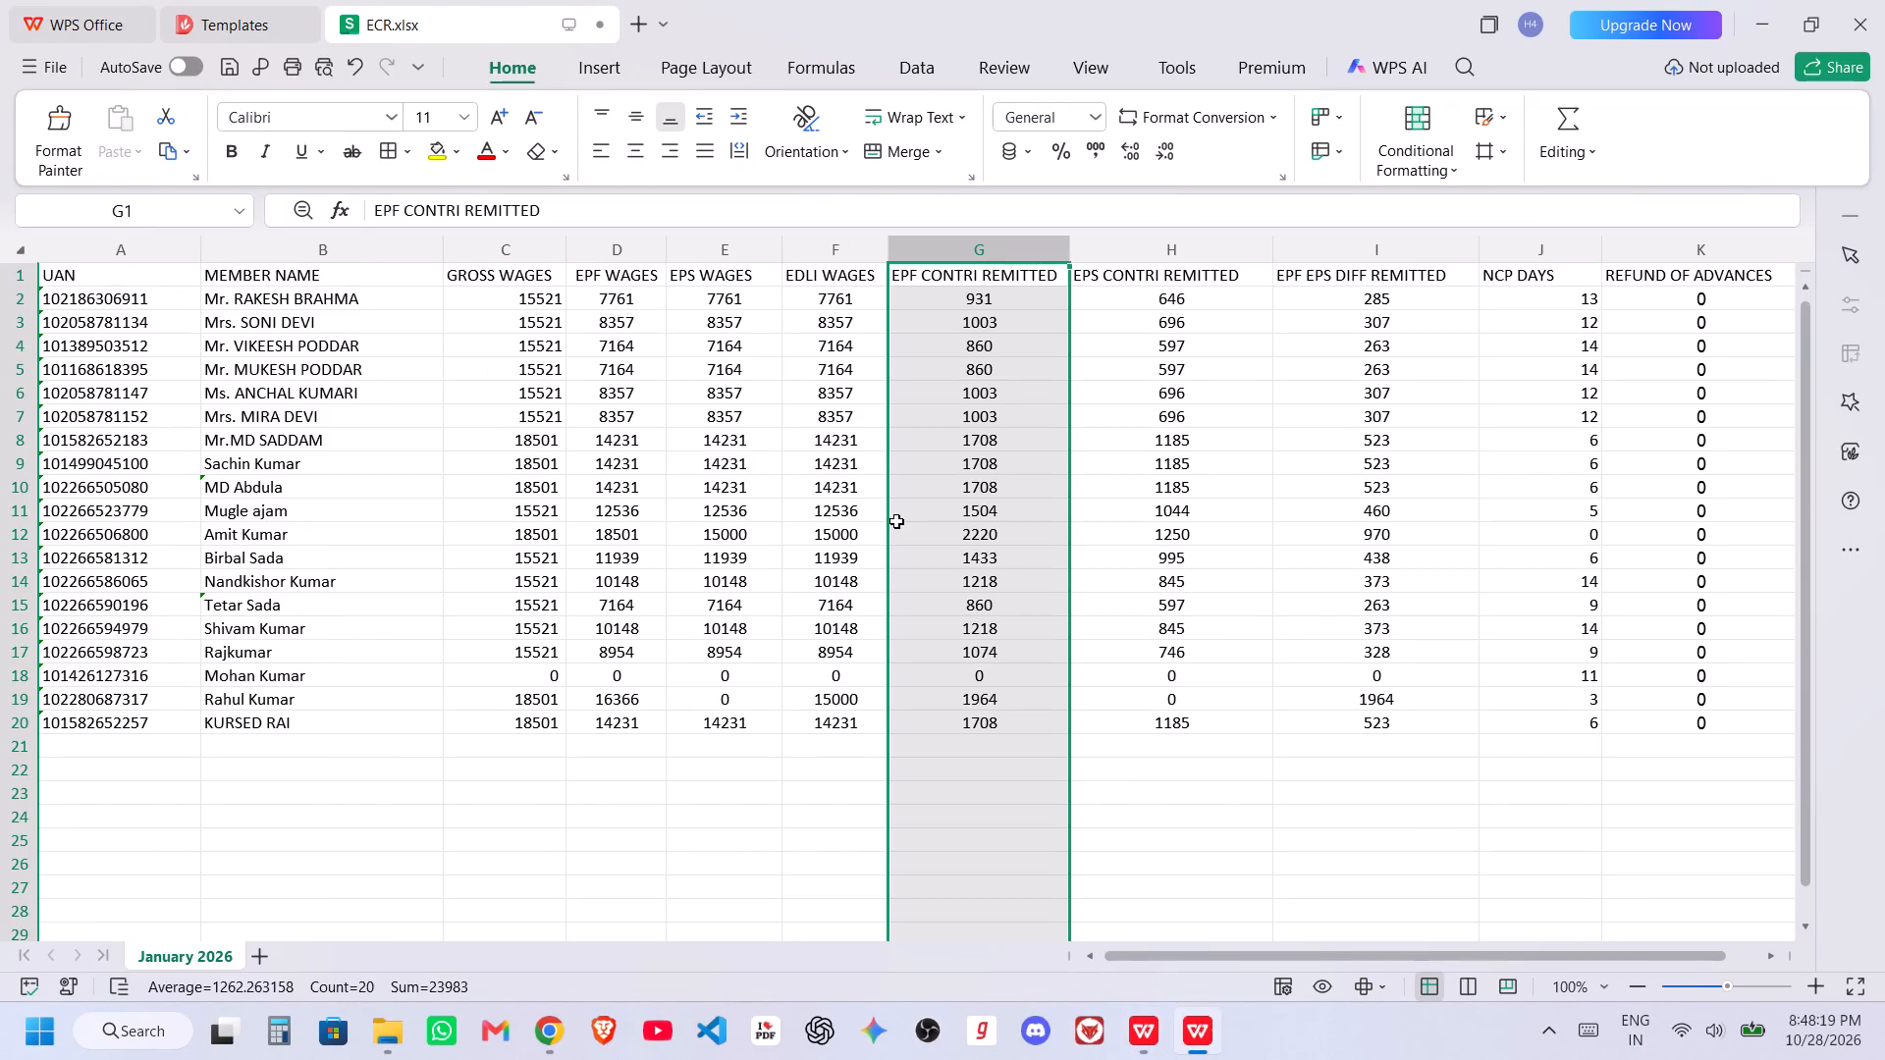
pyautogui.hotkey('alt', 'Tab')
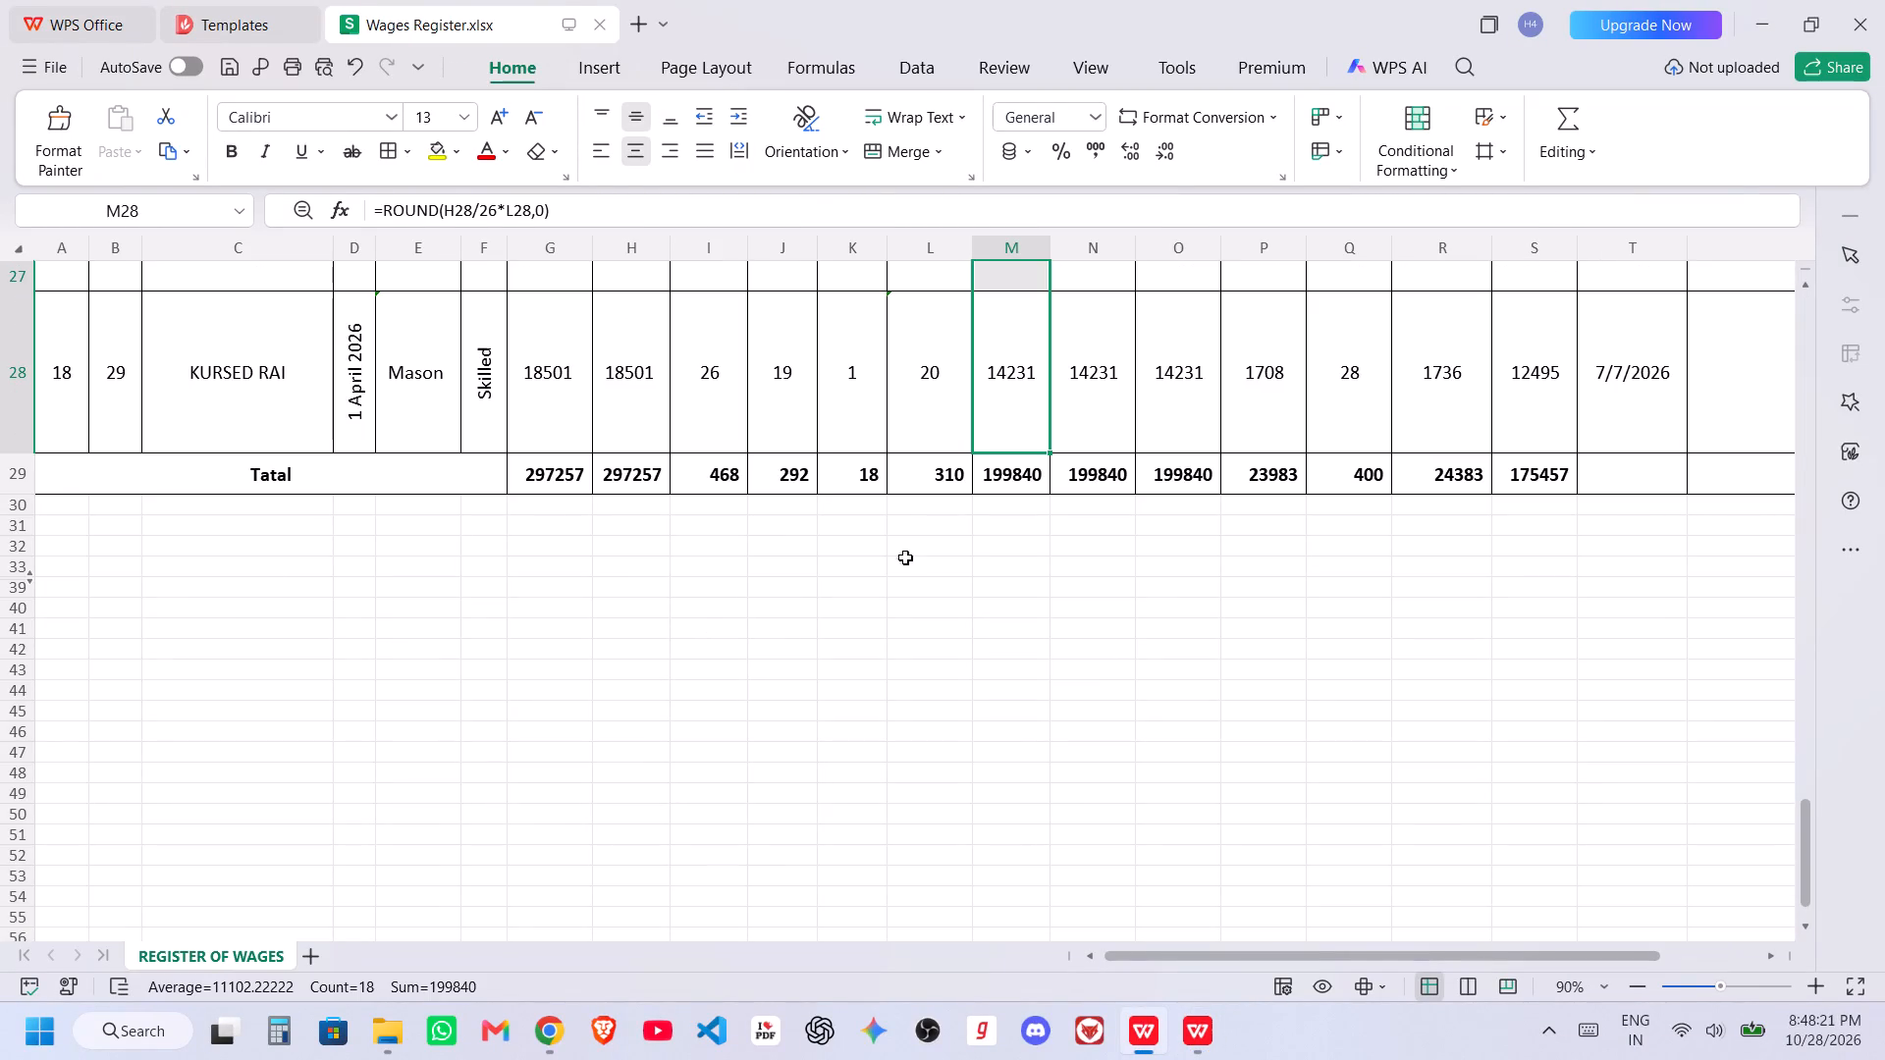
pyautogui.click(910, 611)
pyautogui.hotkey('alt', 'Tab')
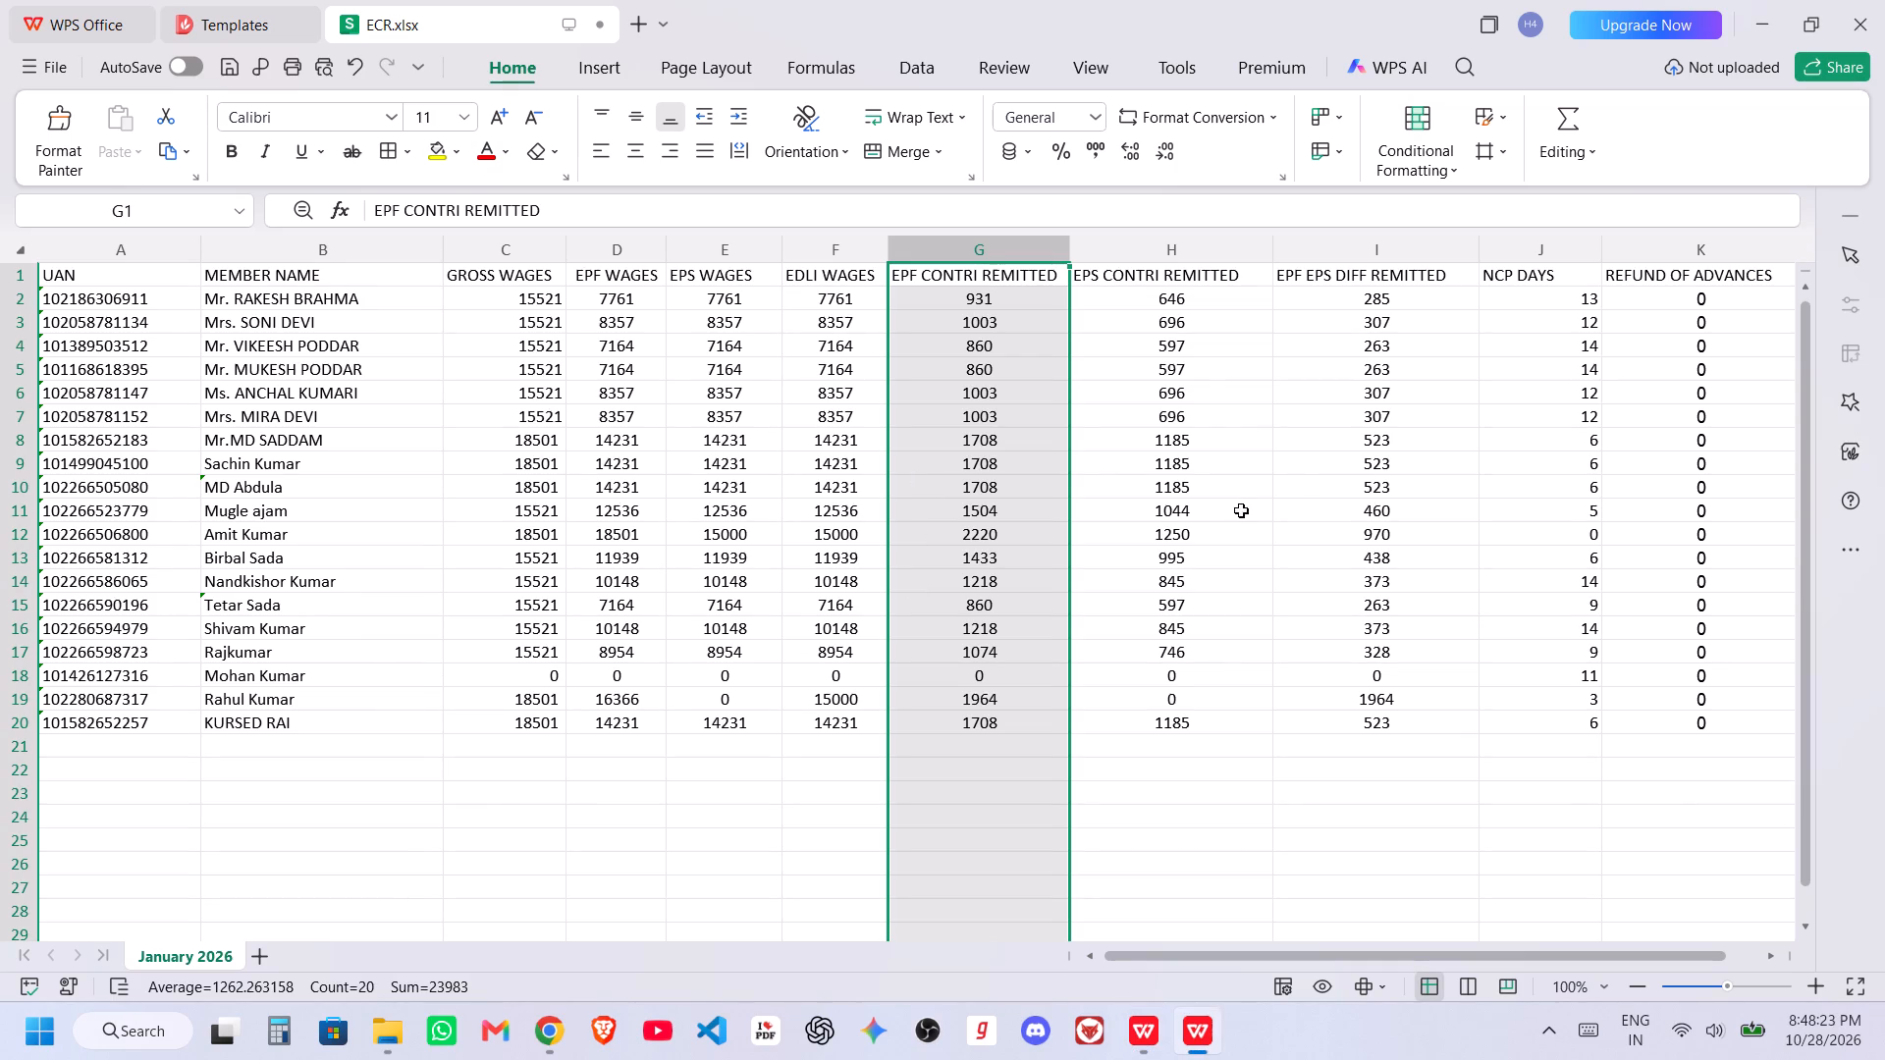
pyautogui.click(1304, 487)
# Copy the Final Pay Days of serial numbers 1 to 18 from the Wages Register and paste only the values into the ECR from L2.
pyautogui.hotkey('alt', 'Tab')
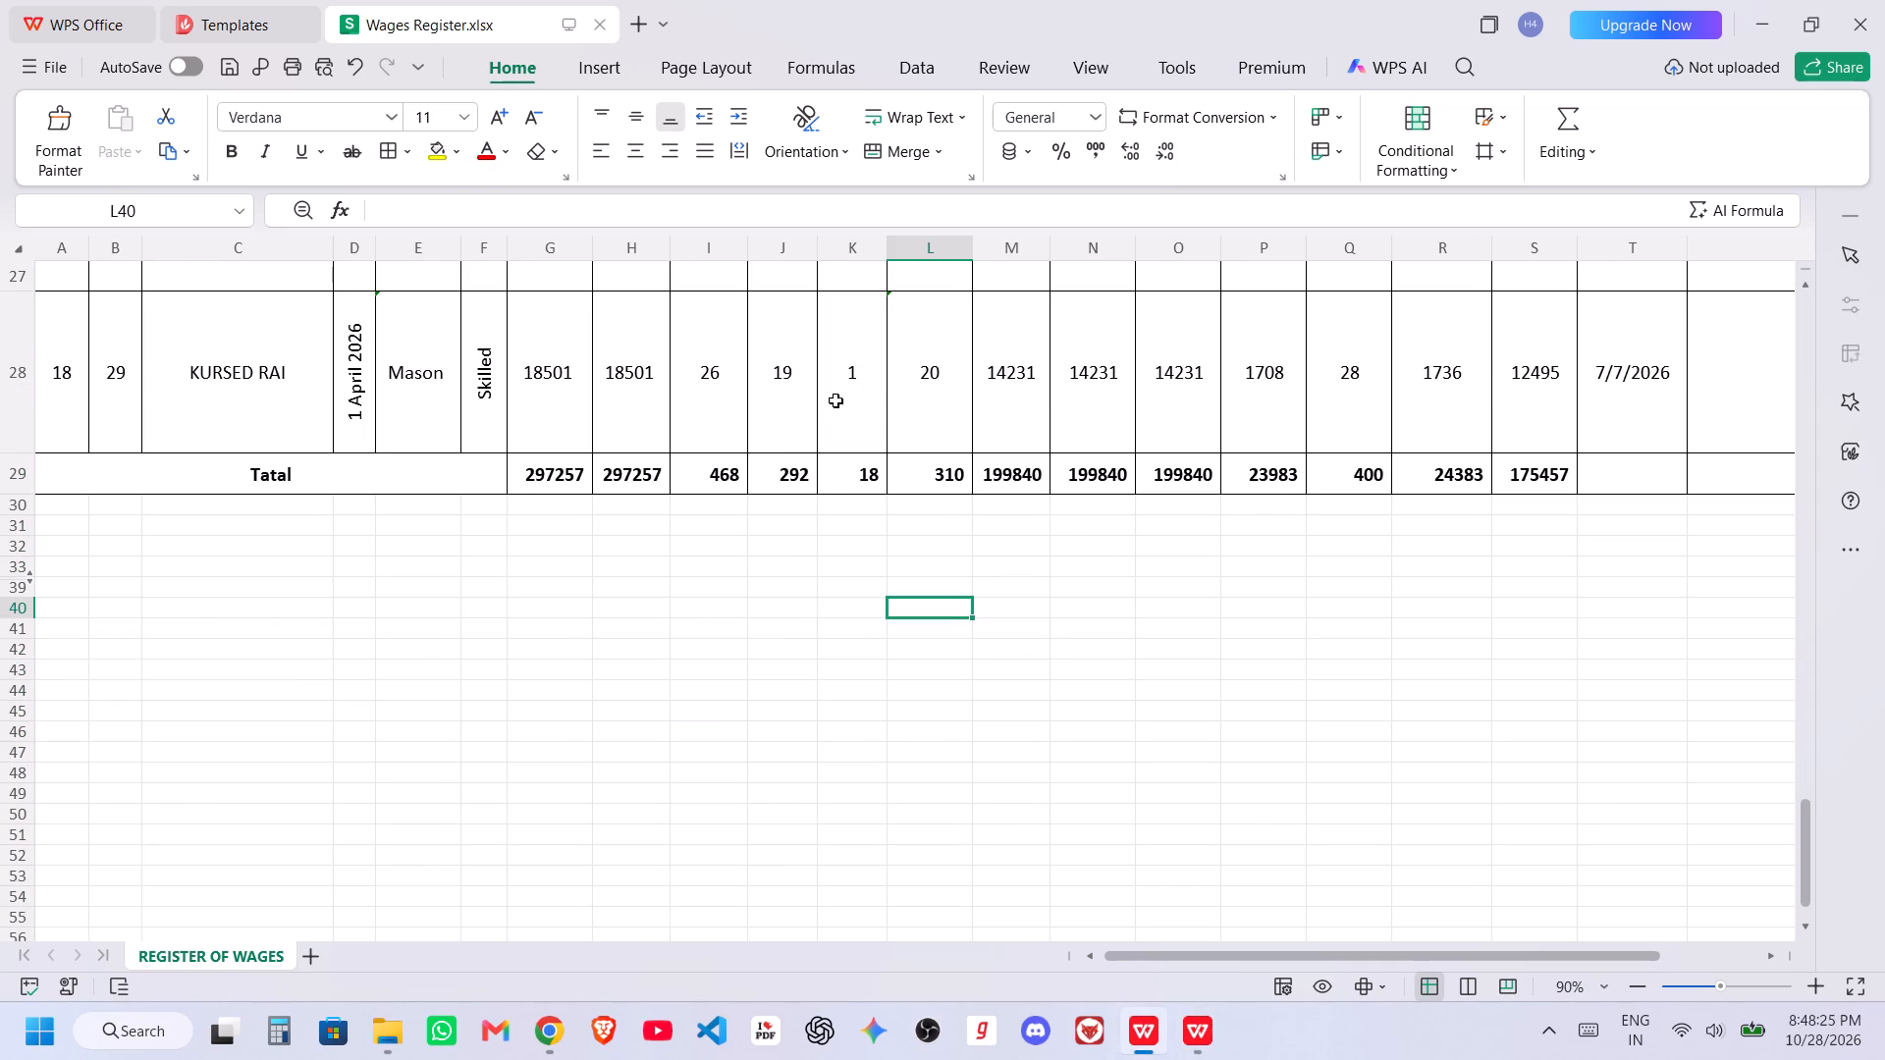
pyautogui.scroll(2, 918, 415)
pyautogui.moveTo(912, 511); pyautogui.dragTo(930, 177)
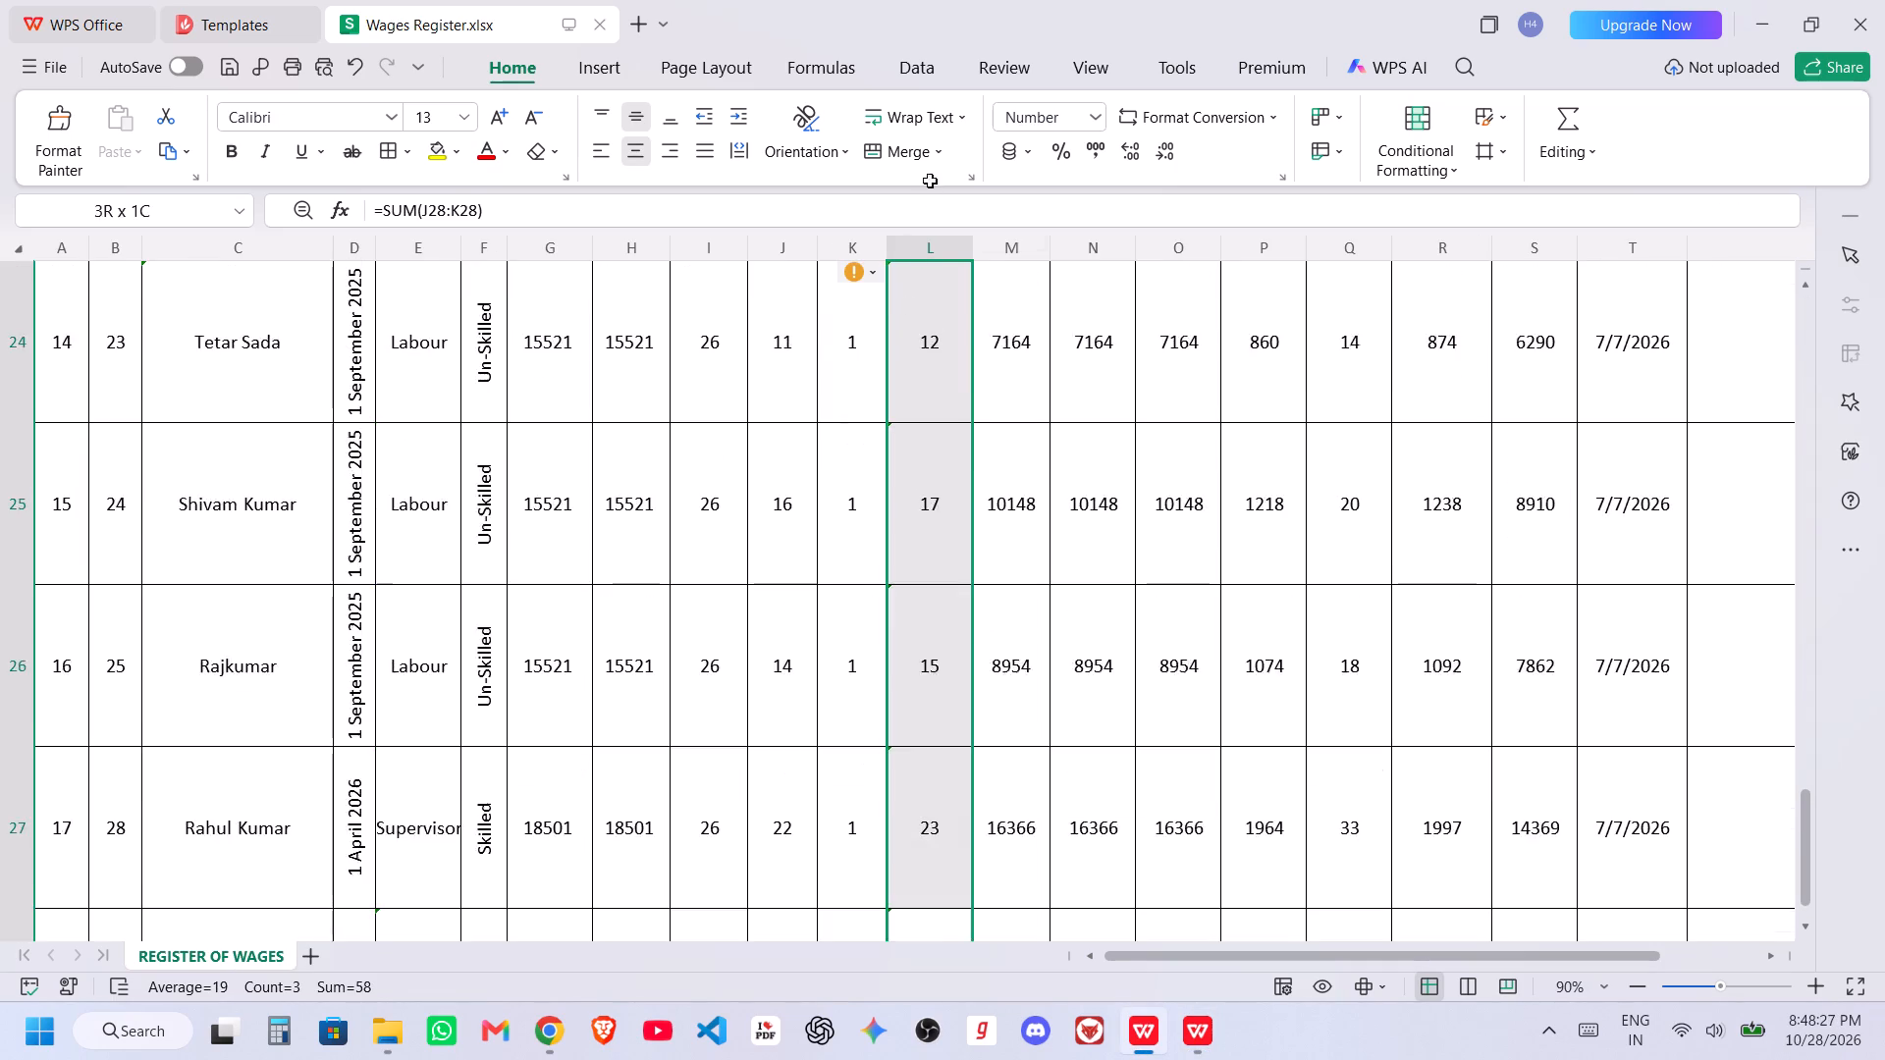
pyautogui.moveTo(930, 177); pyautogui.dragTo(946, 723)
pyautogui.hotkey('ctrl', 'c')
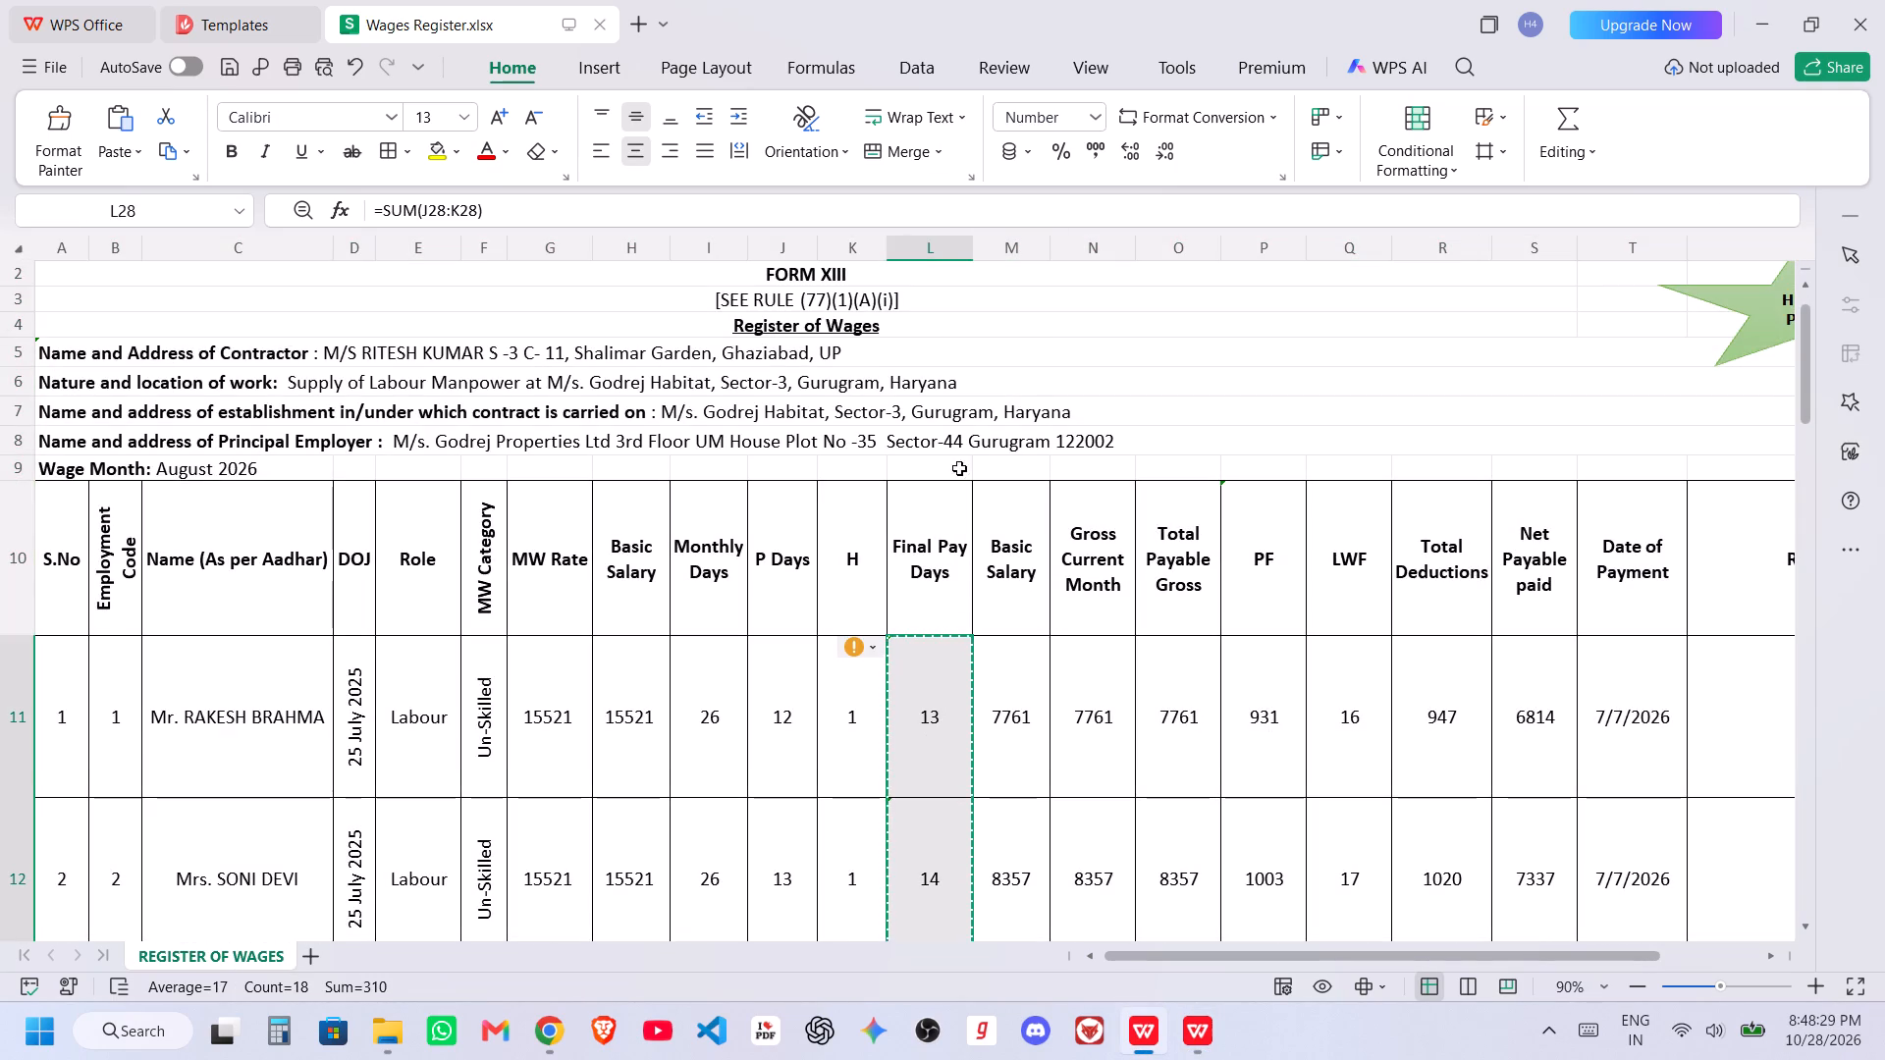
pyautogui.hotkey('alt', 'Tab')
pyautogui.hscroll(-4, 1629, 455)
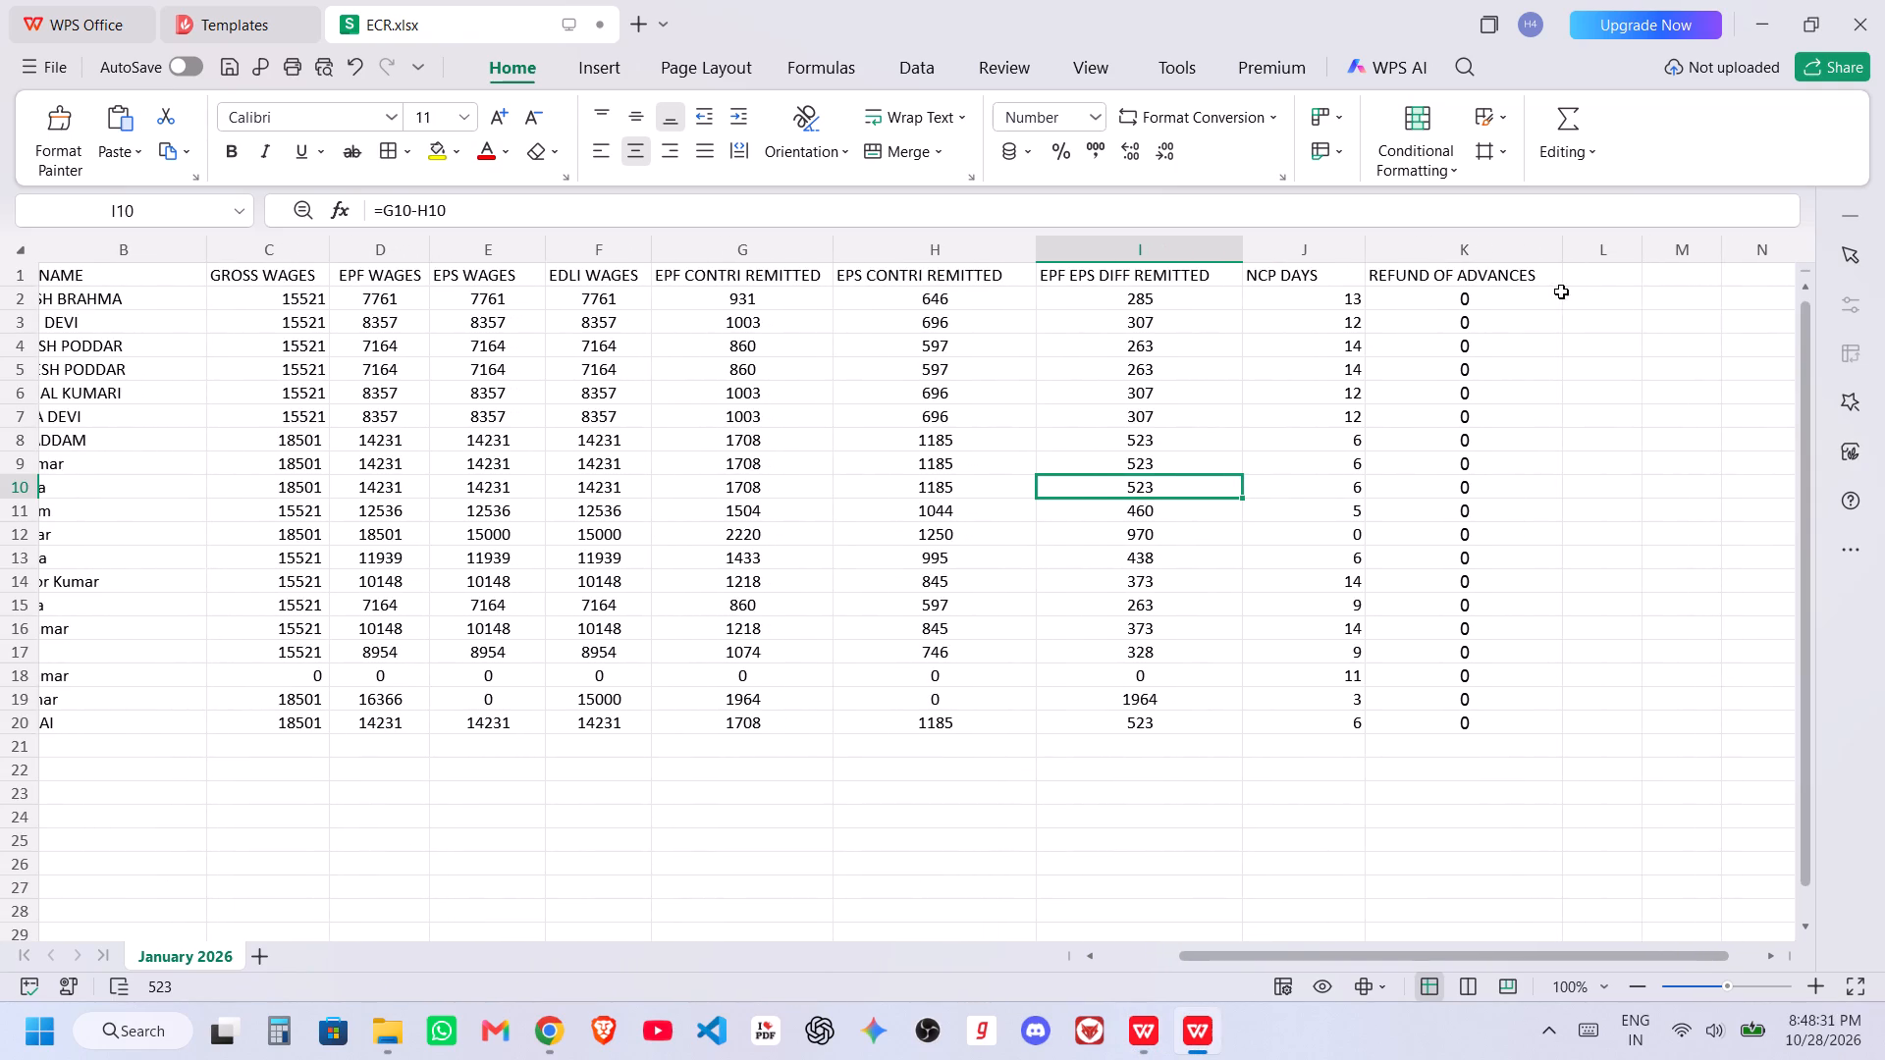
pyautogui.click(1581, 296)
pyautogui.rightClick(1581, 296)
pyautogui.click(1379, 32)
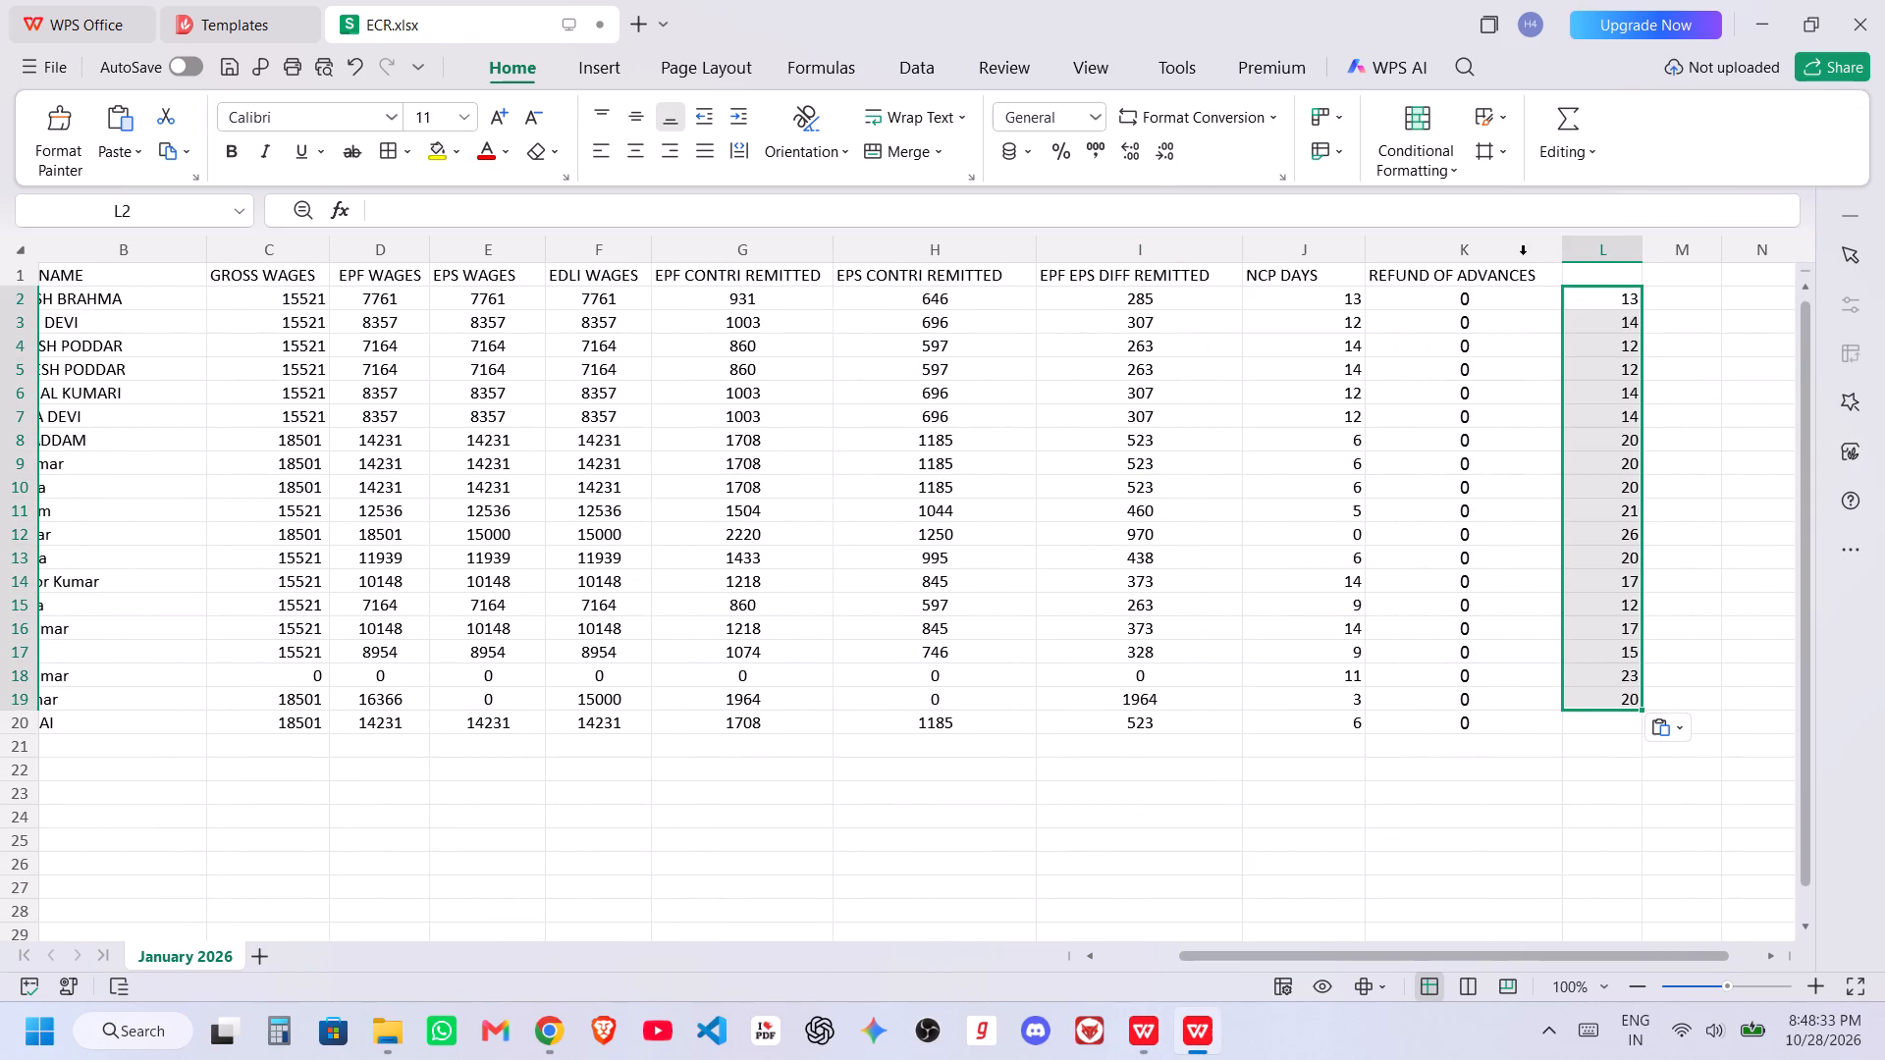
# Move the last two pasted pay-day values down one row to L19:L20 and enter 0 in L18.
pyautogui.moveTo(1613, 682); pyautogui.dragTo(1615, 692)
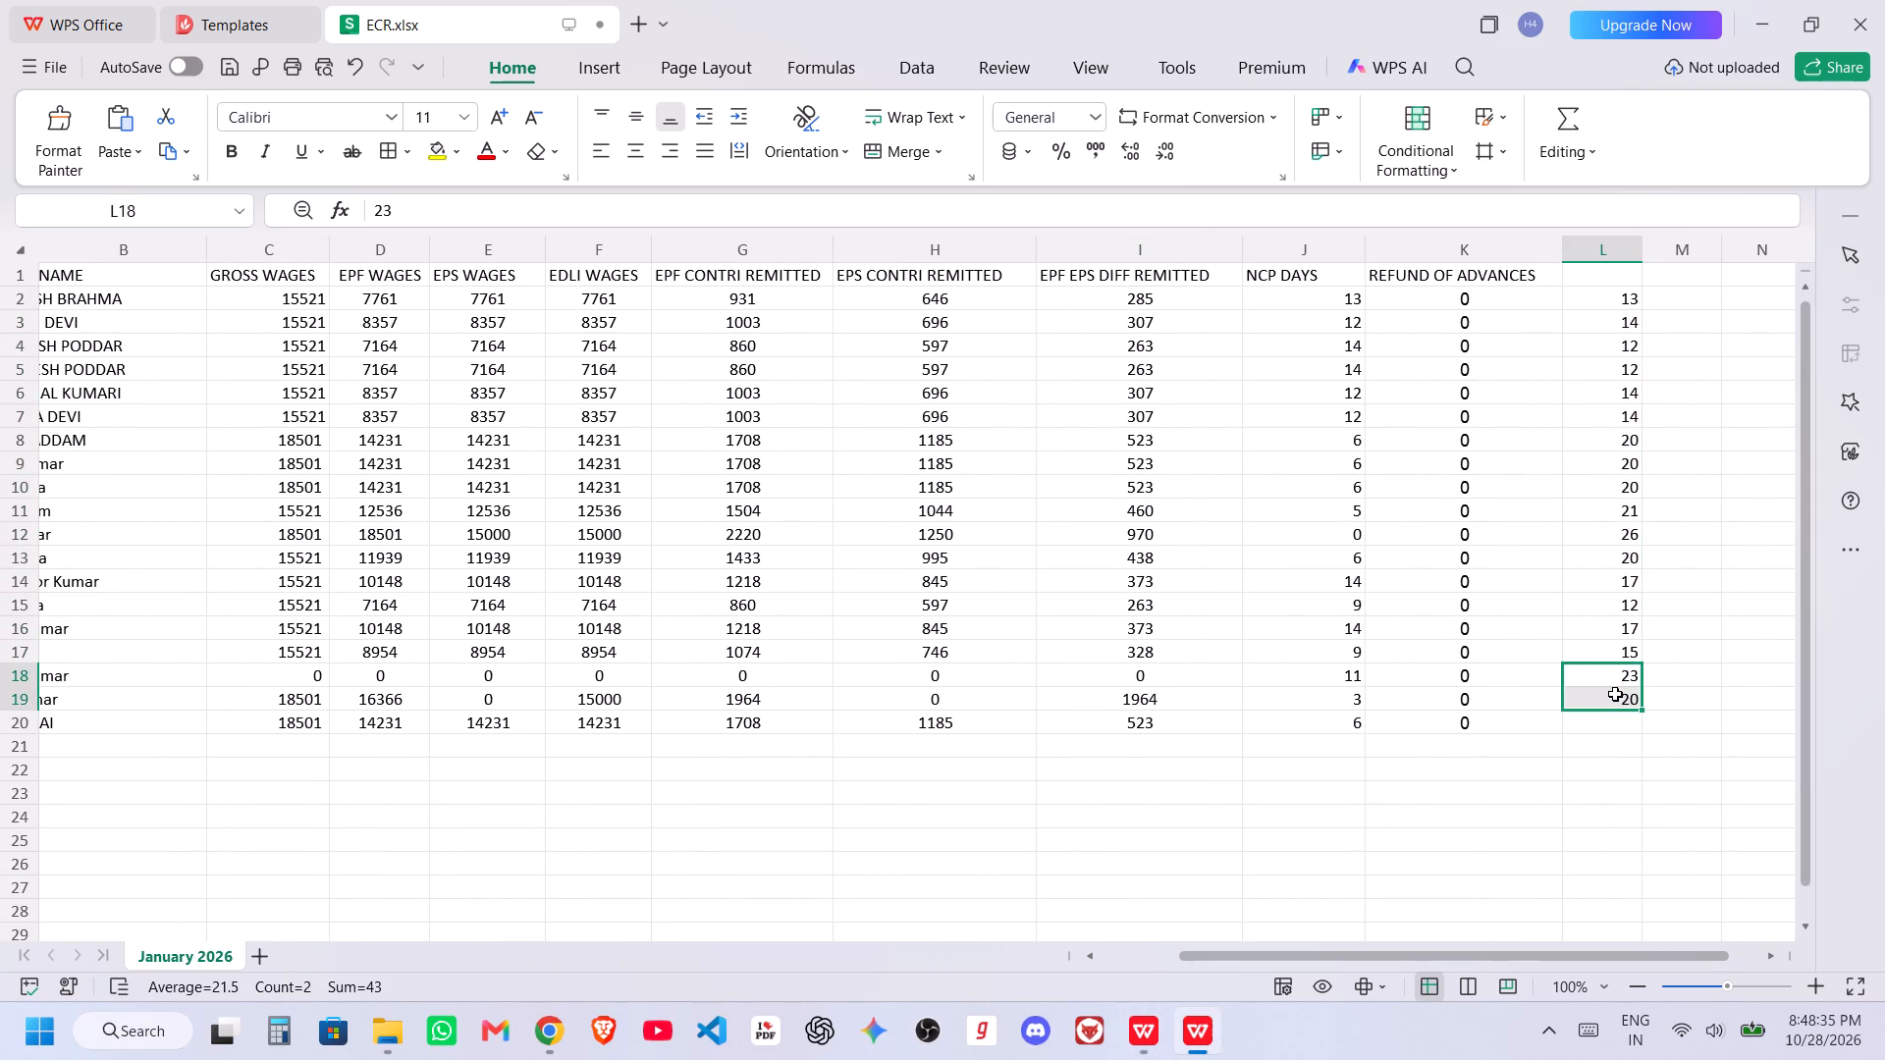
pyautogui.hotkey('ctrl', 'x')
pyautogui.click(1617, 702)
pyautogui.hotkey('ctrl', 'v')
pyautogui.click(1623, 679)
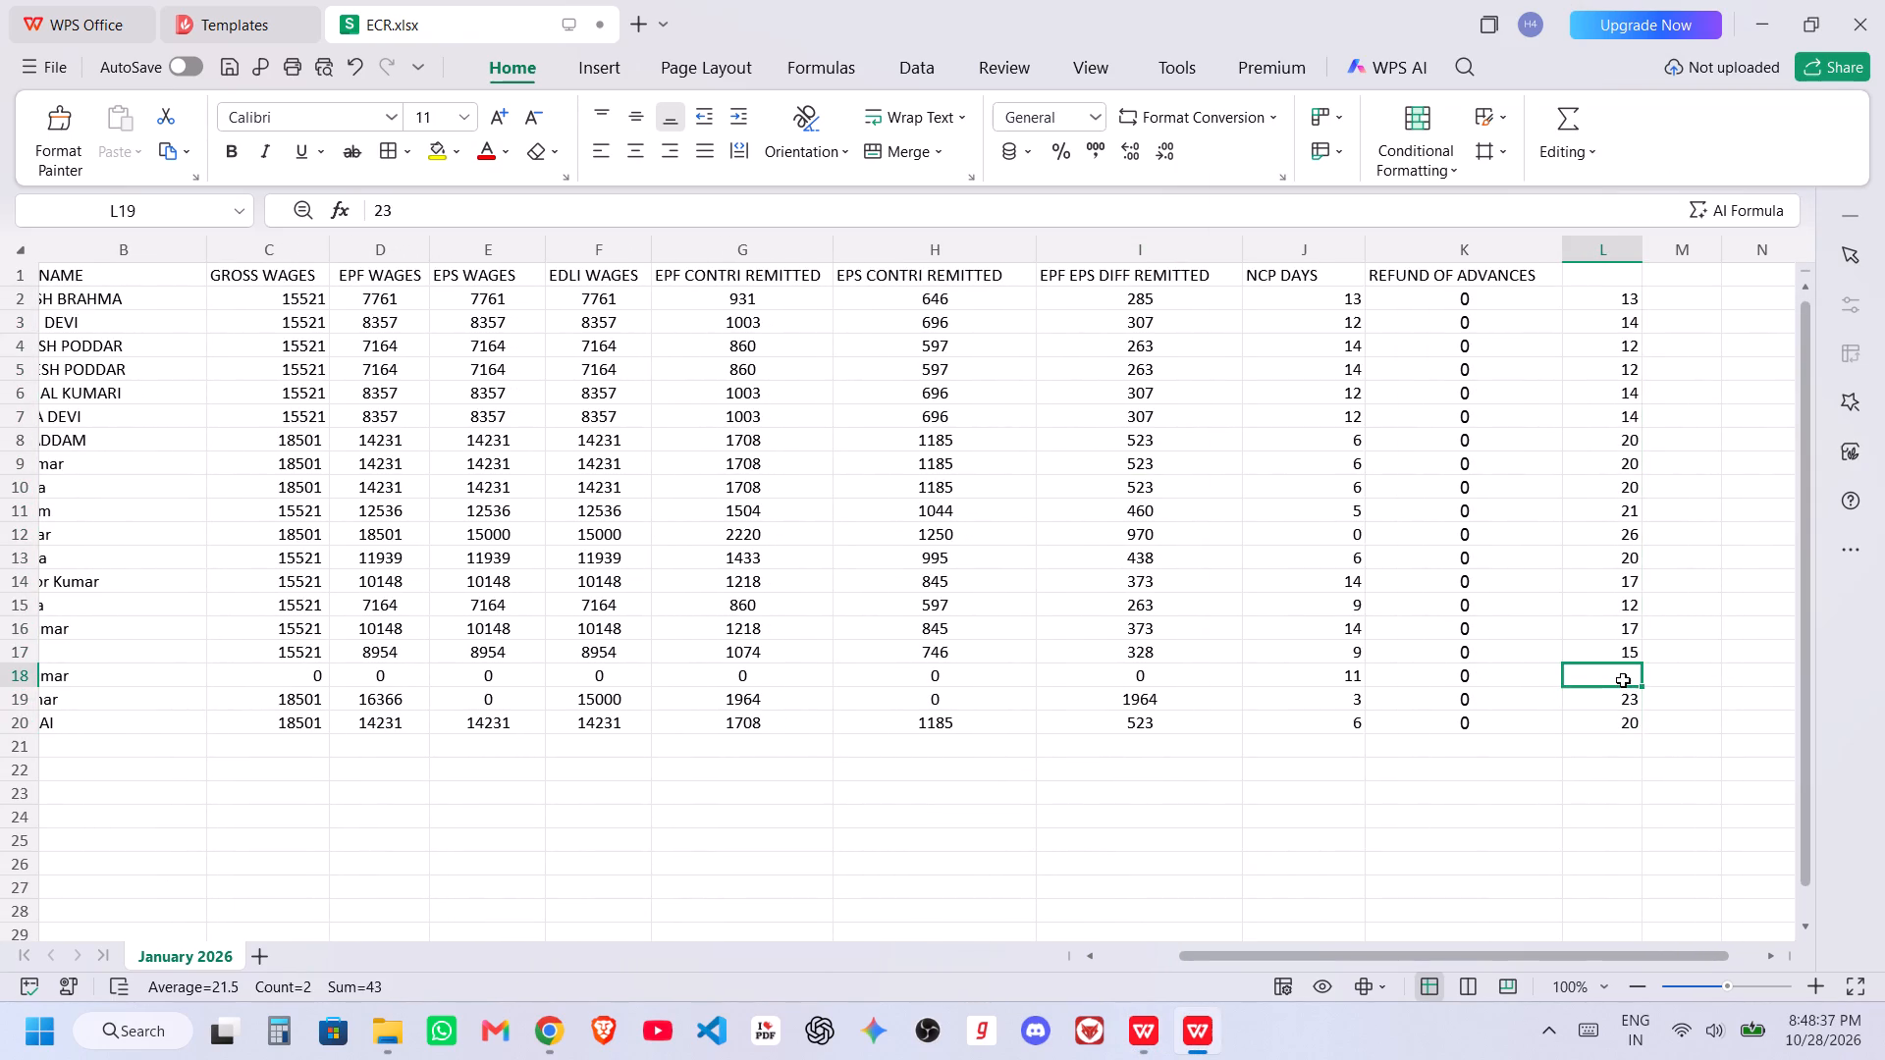
pyautogui.press('0')
# Calculate the NCP days with the formula =26-L2 in J2 and fill it down to J20.
pyautogui.click(1335, 305)
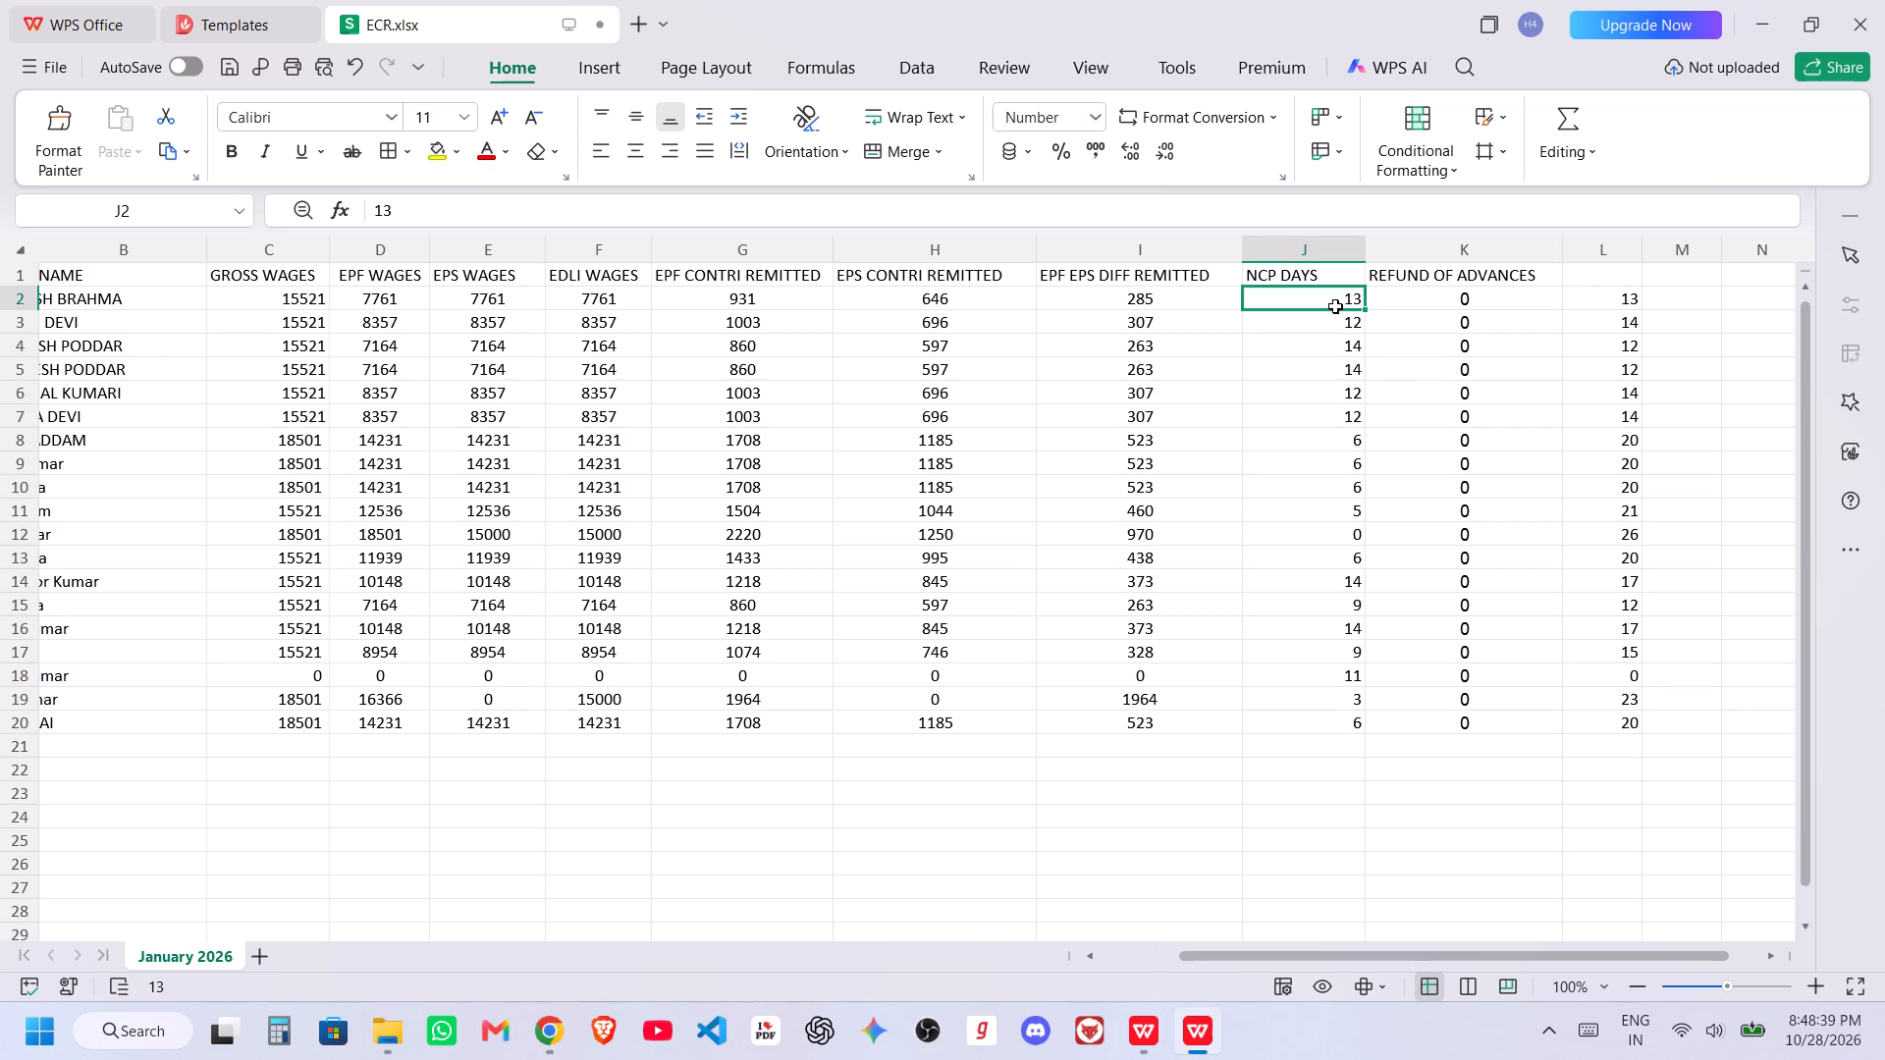
pyautogui.write('=26-')
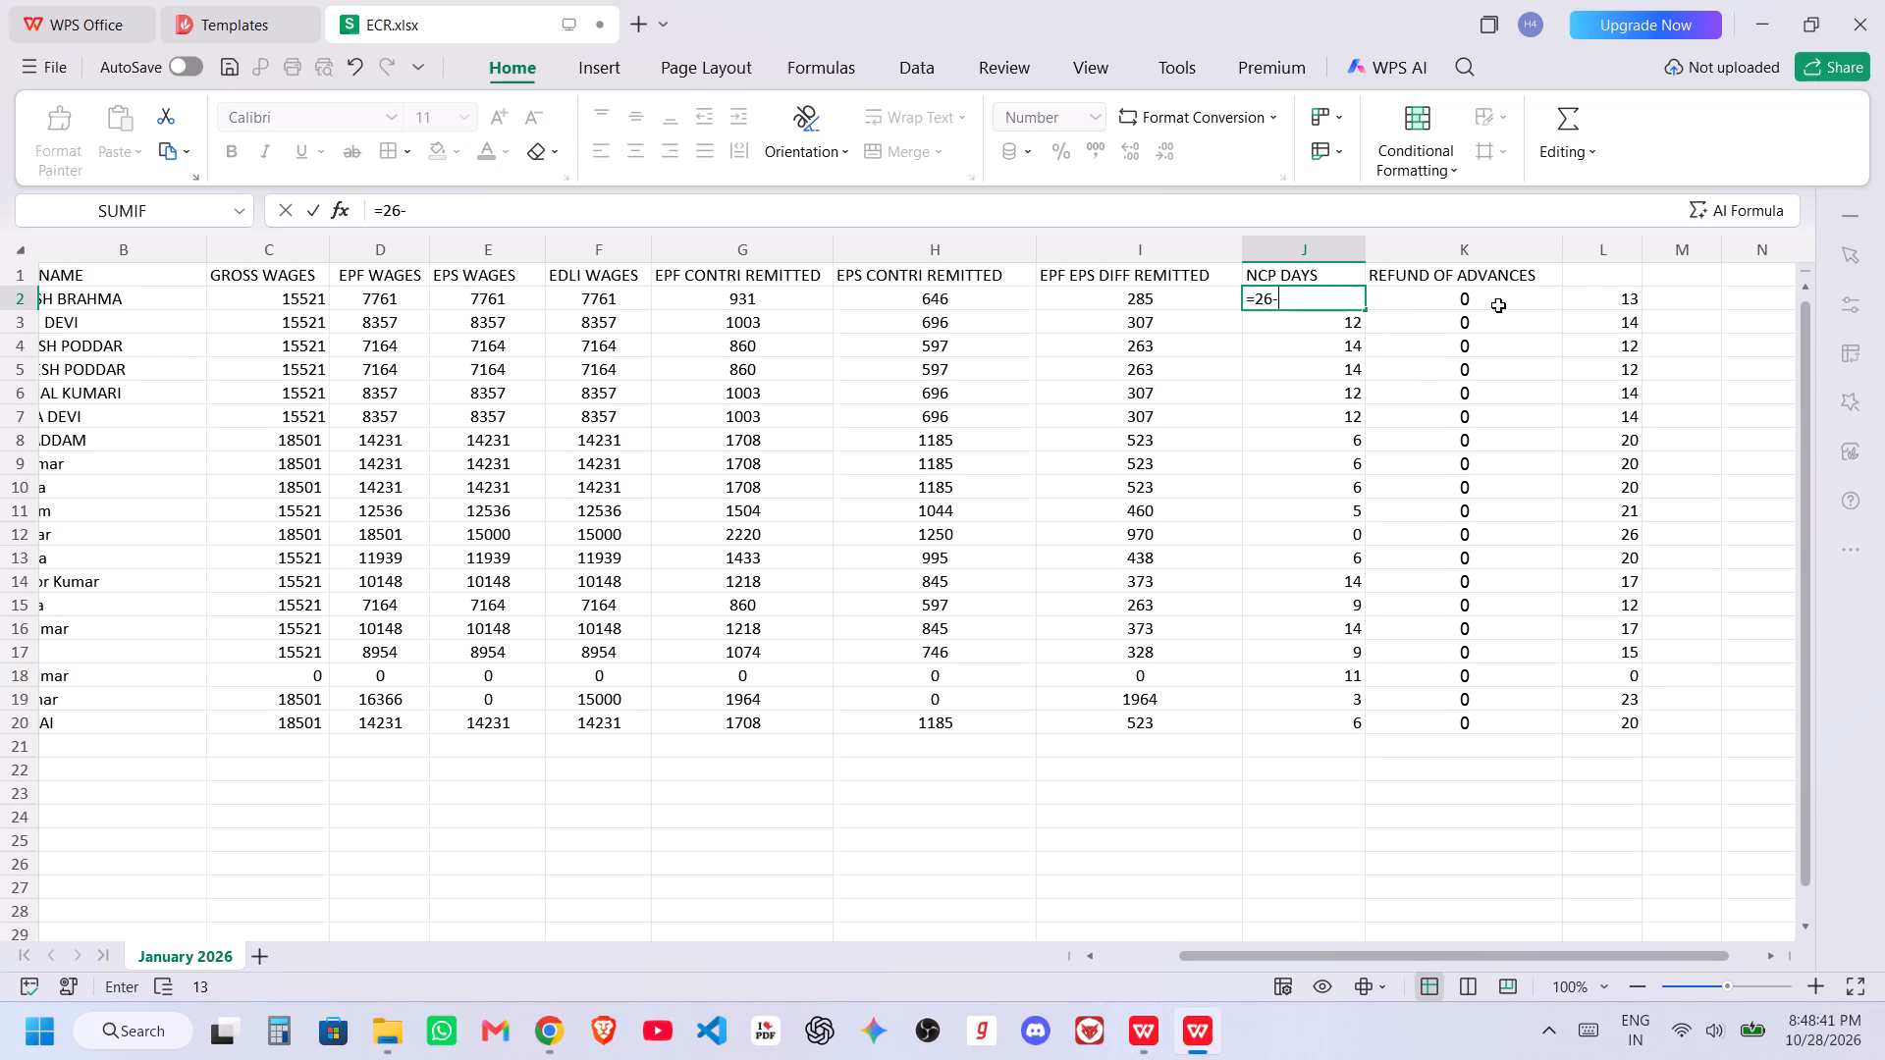
pyautogui.click(1619, 301)
pyautogui.press('Return')
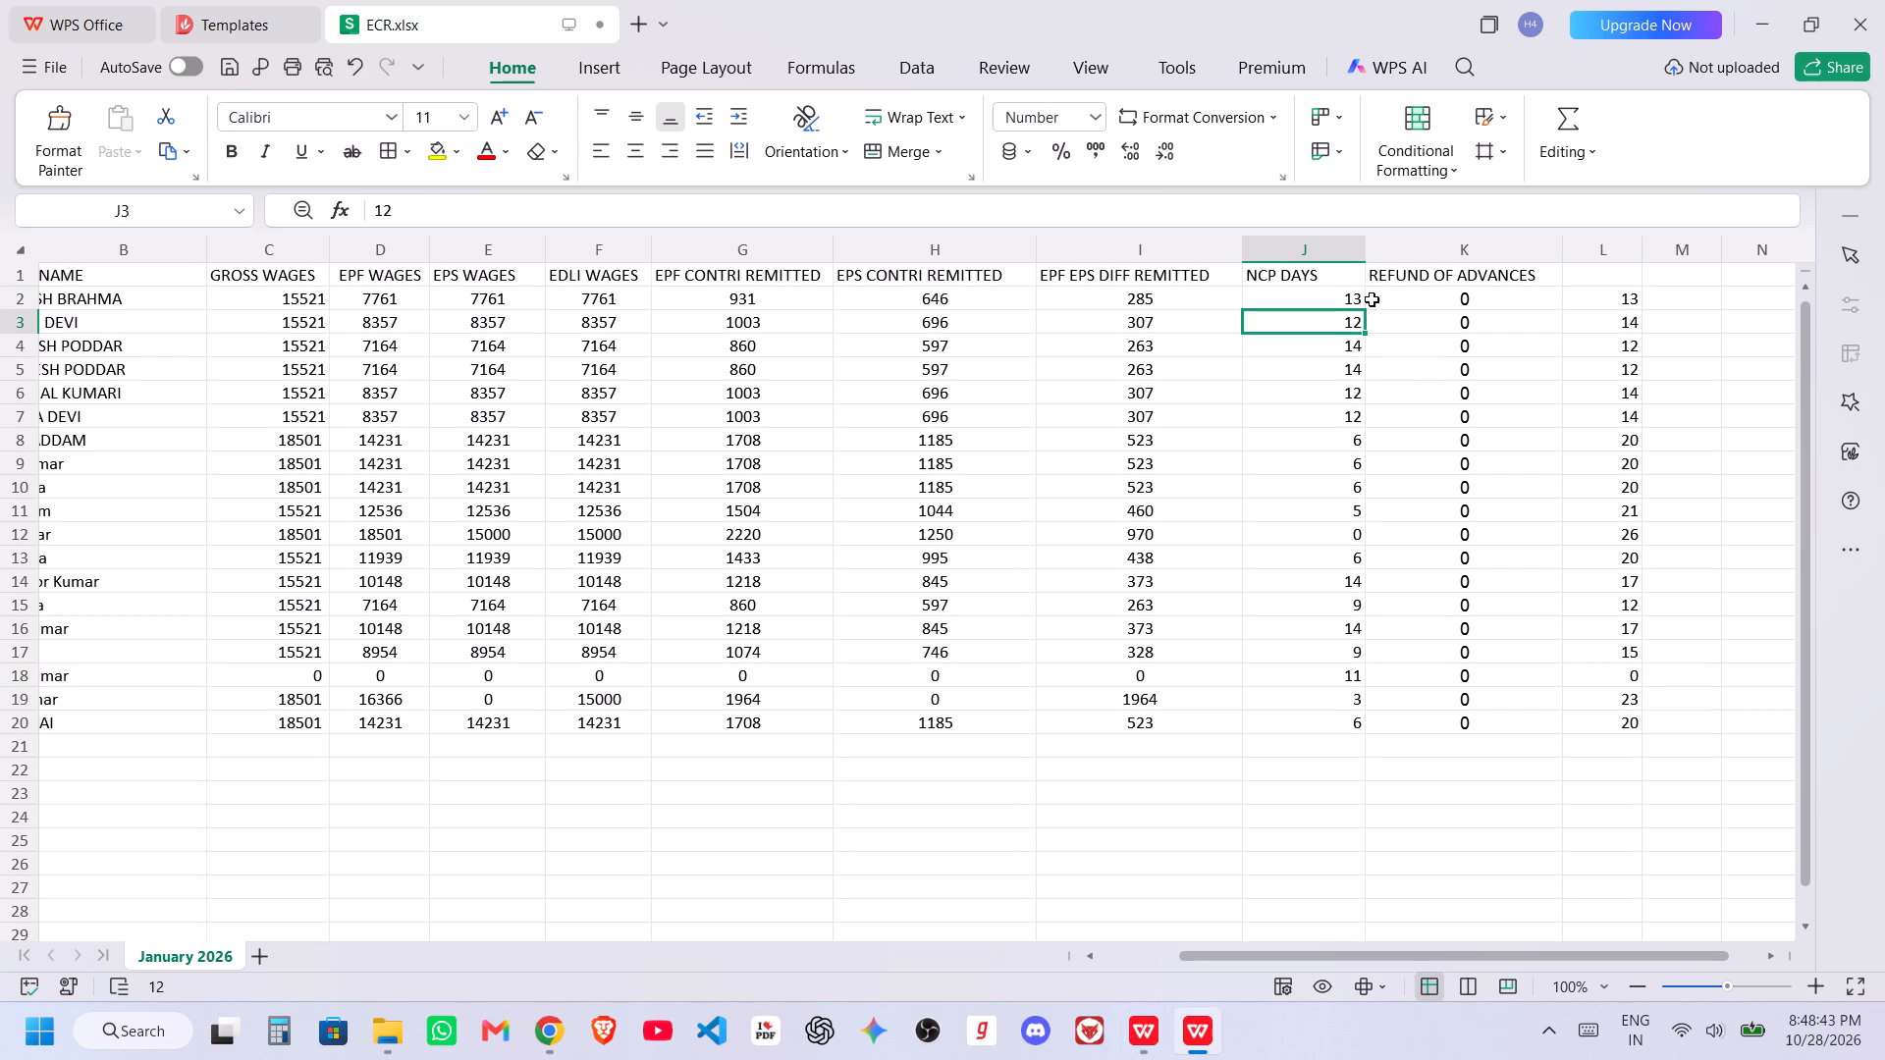
pyautogui.click(1344, 303)
pyautogui.moveTo(1366, 312); pyautogui.dragTo(1350, 658)
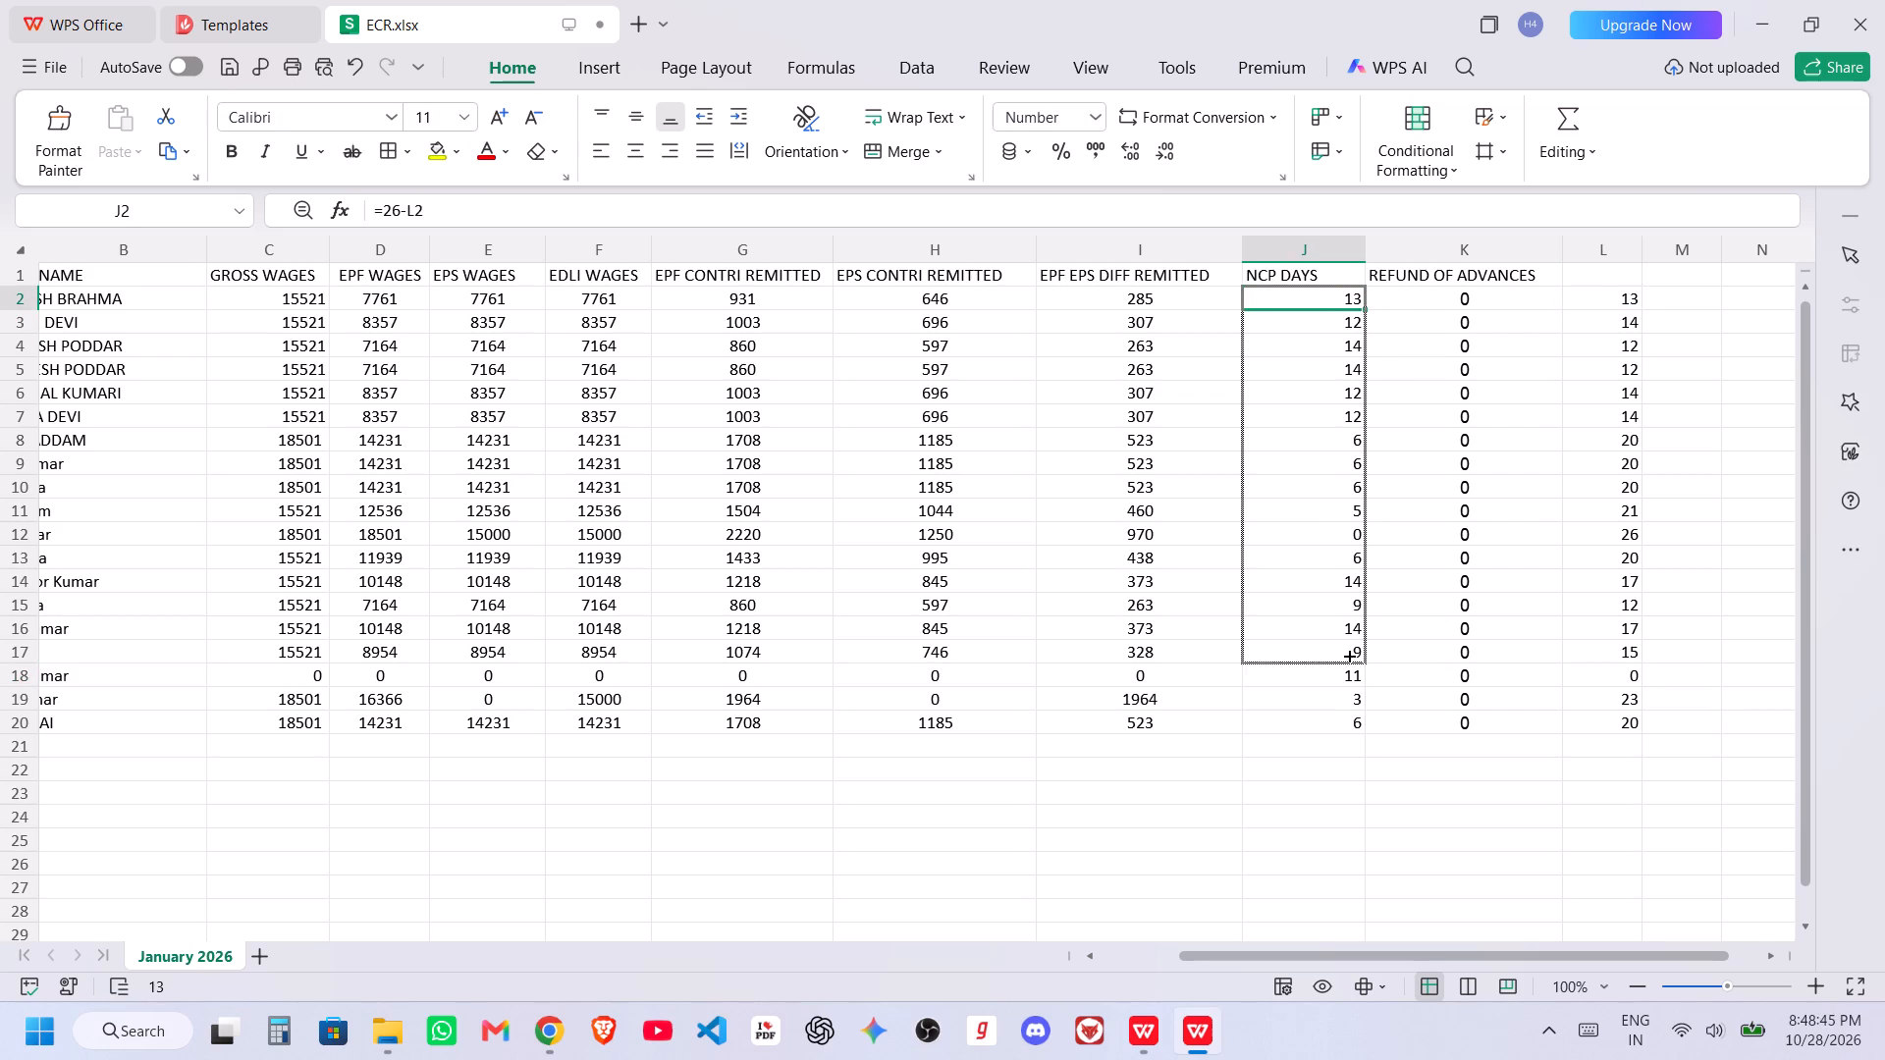
pyautogui.moveTo(1350, 658); pyautogui.dragTo(1353, 731)
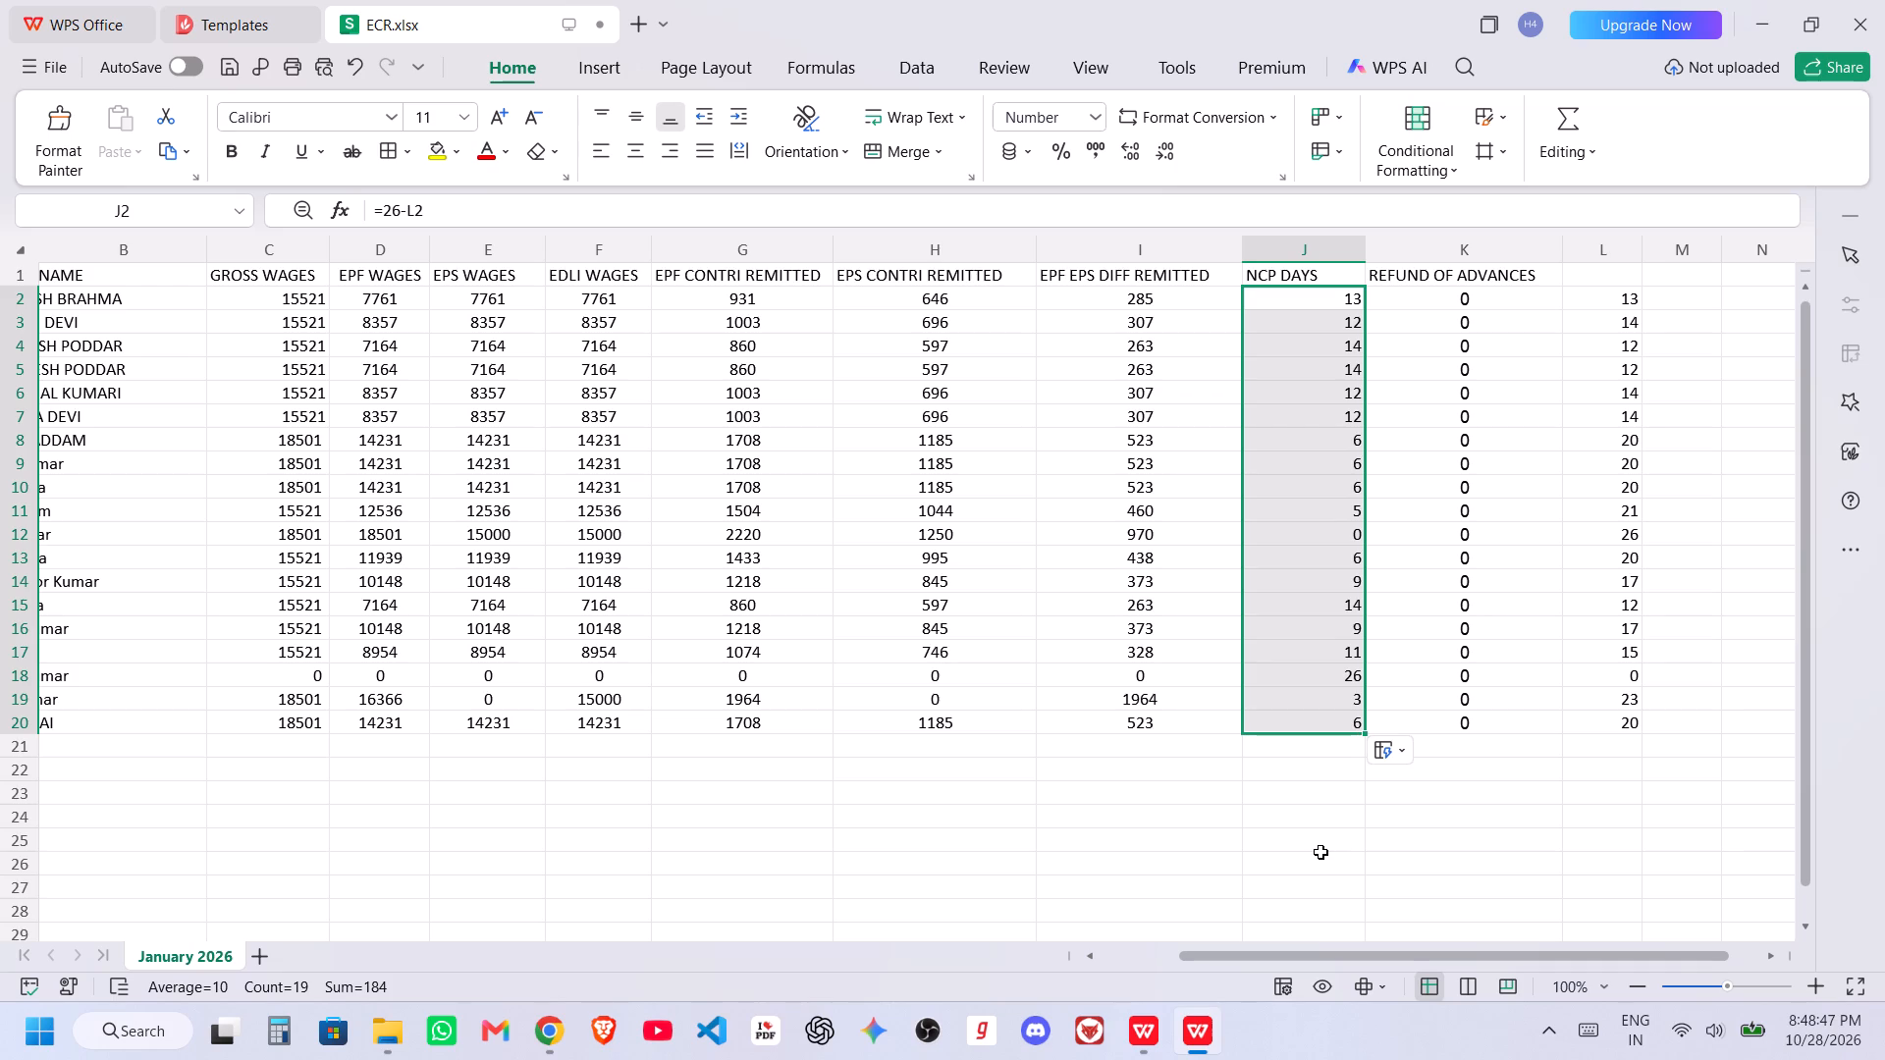
pyautogui.click(1320, 851)
# Convert the NCP days formulas in J2:J20 to fixed values by copying and pasting them in place as values.
pyautogui.moveTo(1322, 303); pyautogui.dragTo(1328, 314)
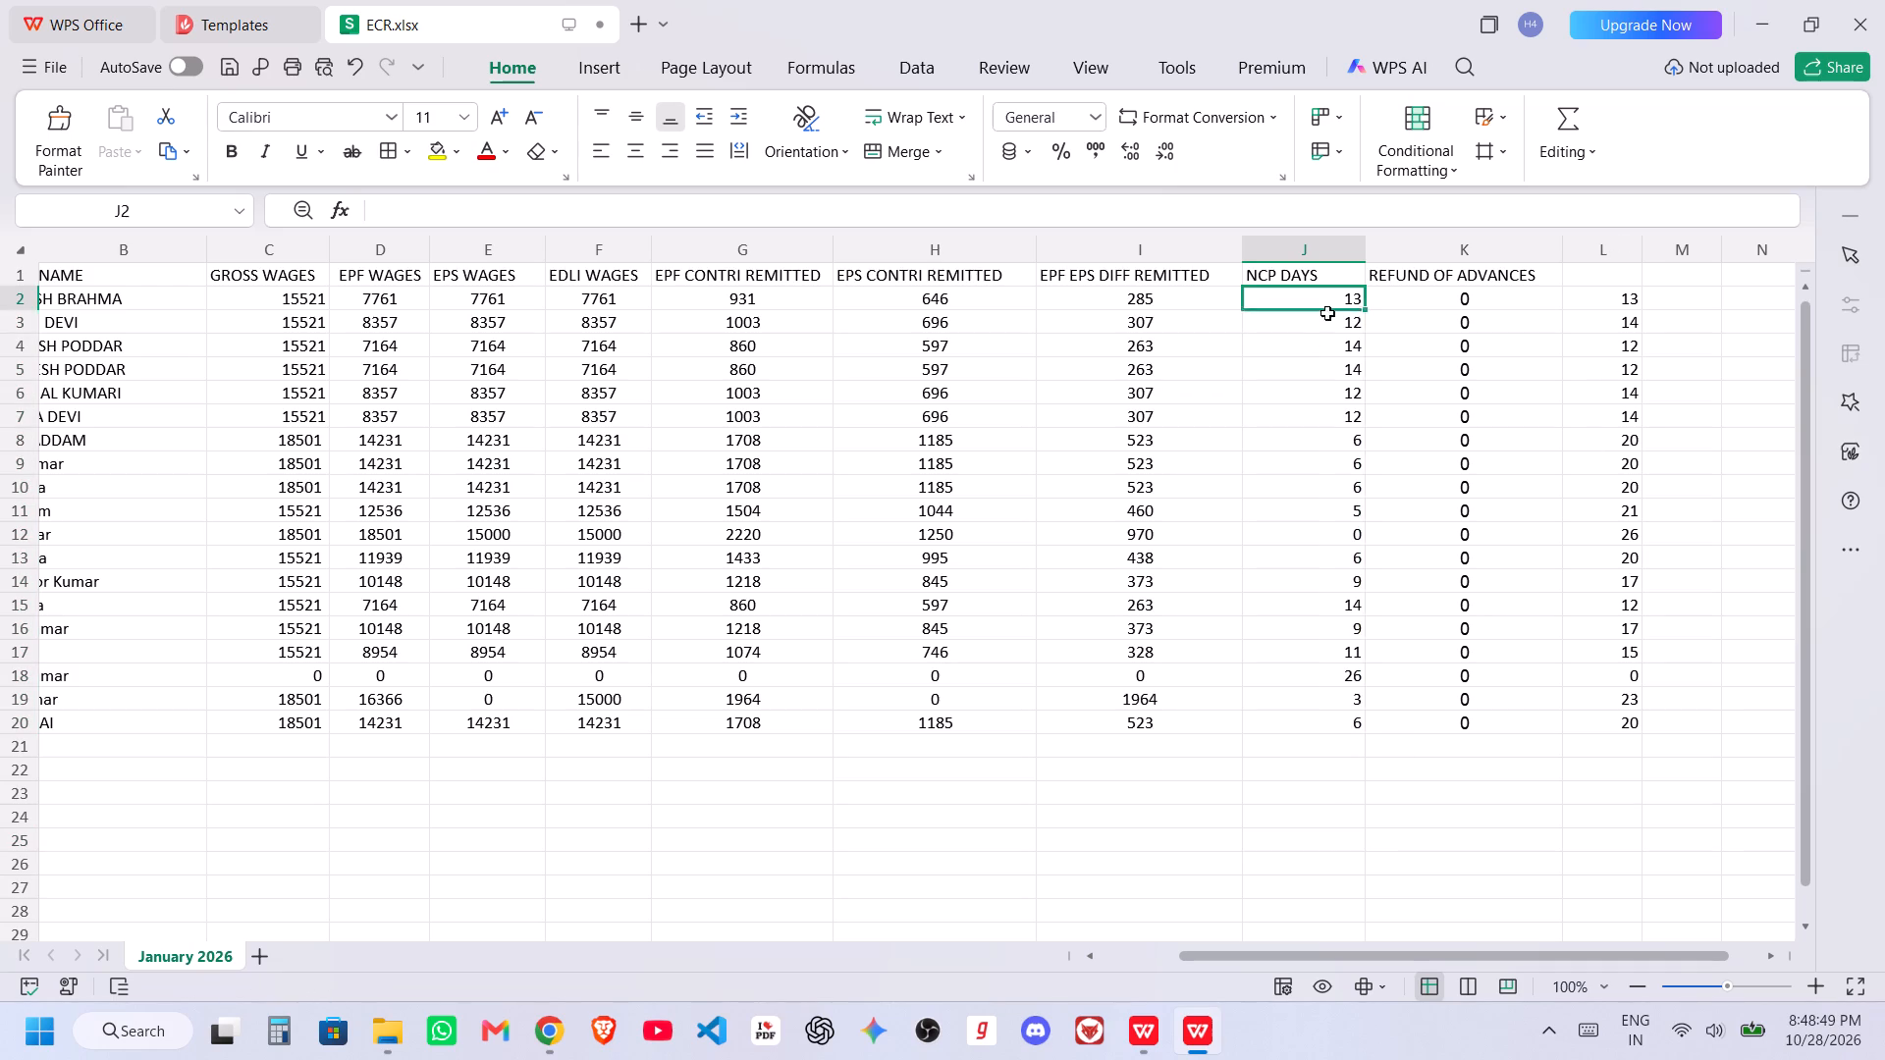
pyautogui.moveTo(1328, 314); pyautogui.dragTo(1312, 727)
pyautogui.hotkey('ctrl', 'c')
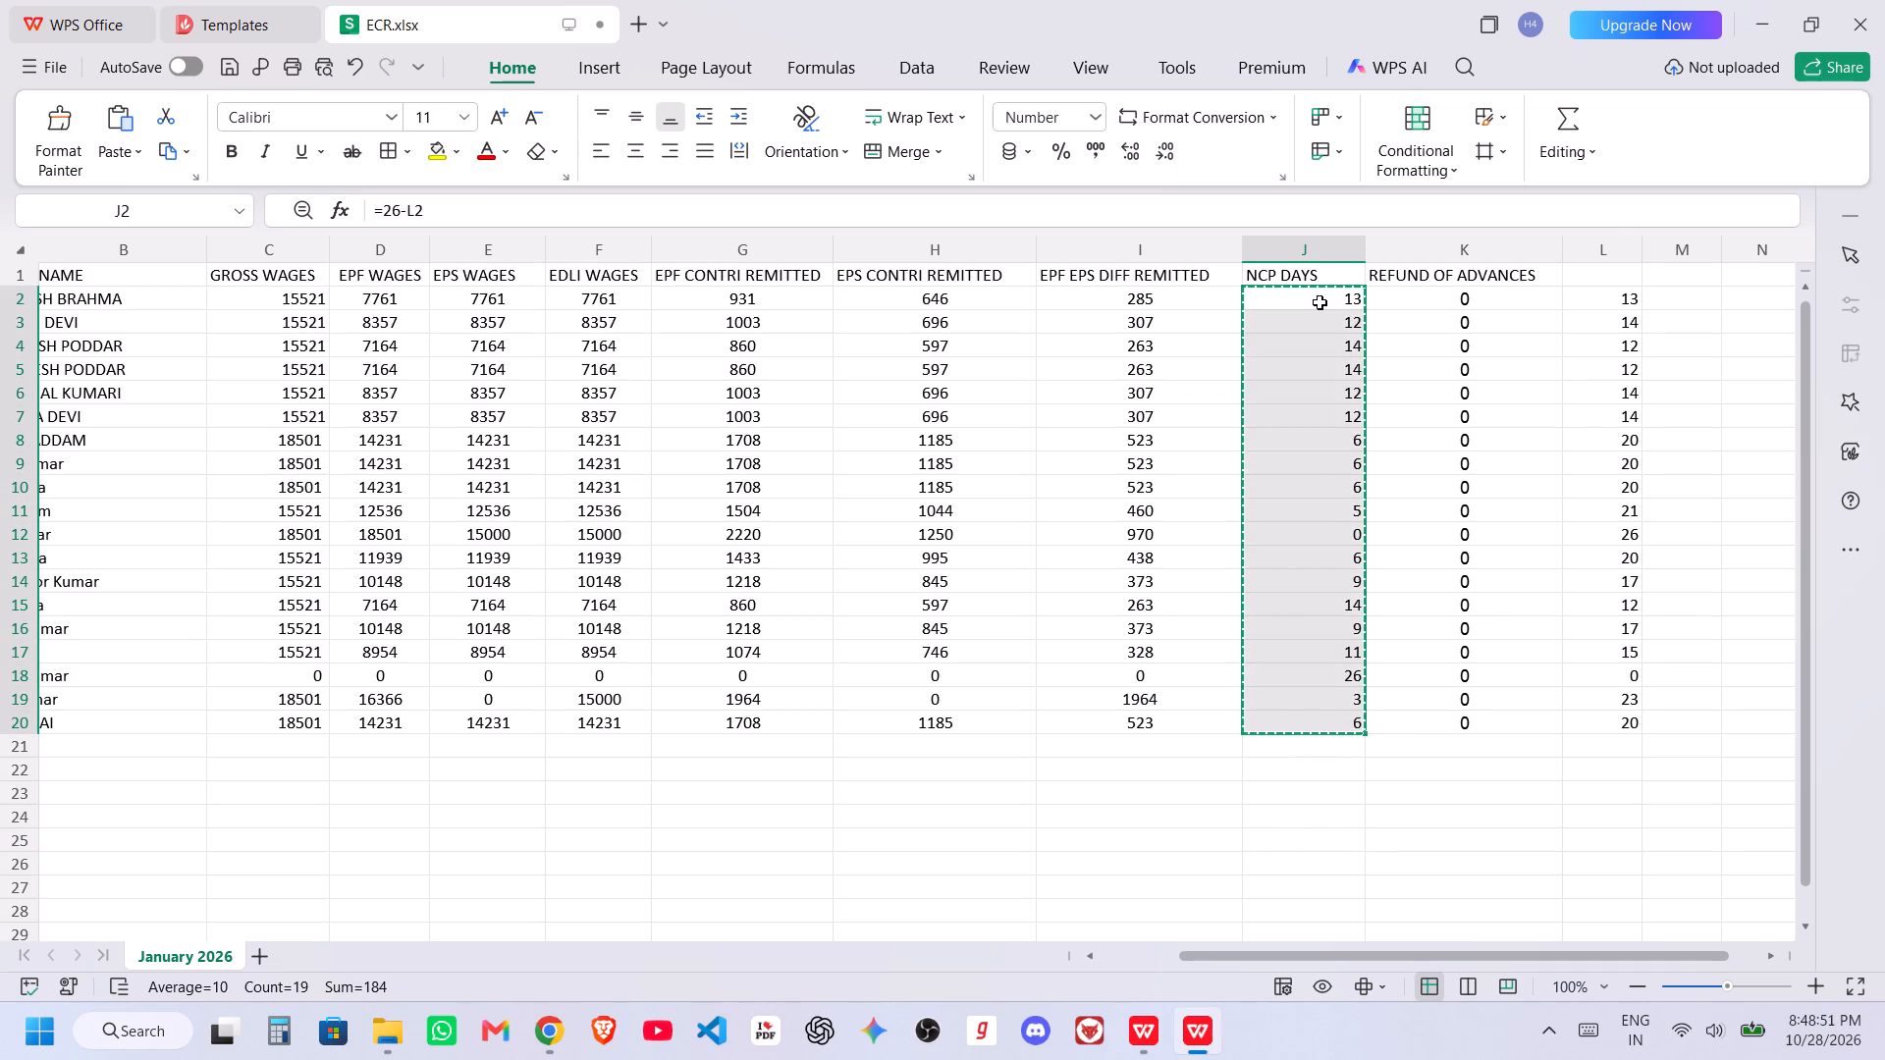
pyautogui.click(1319, 301)
pyautogui.rightClick(1320, 291)
pyautogui.click(1472, 32)
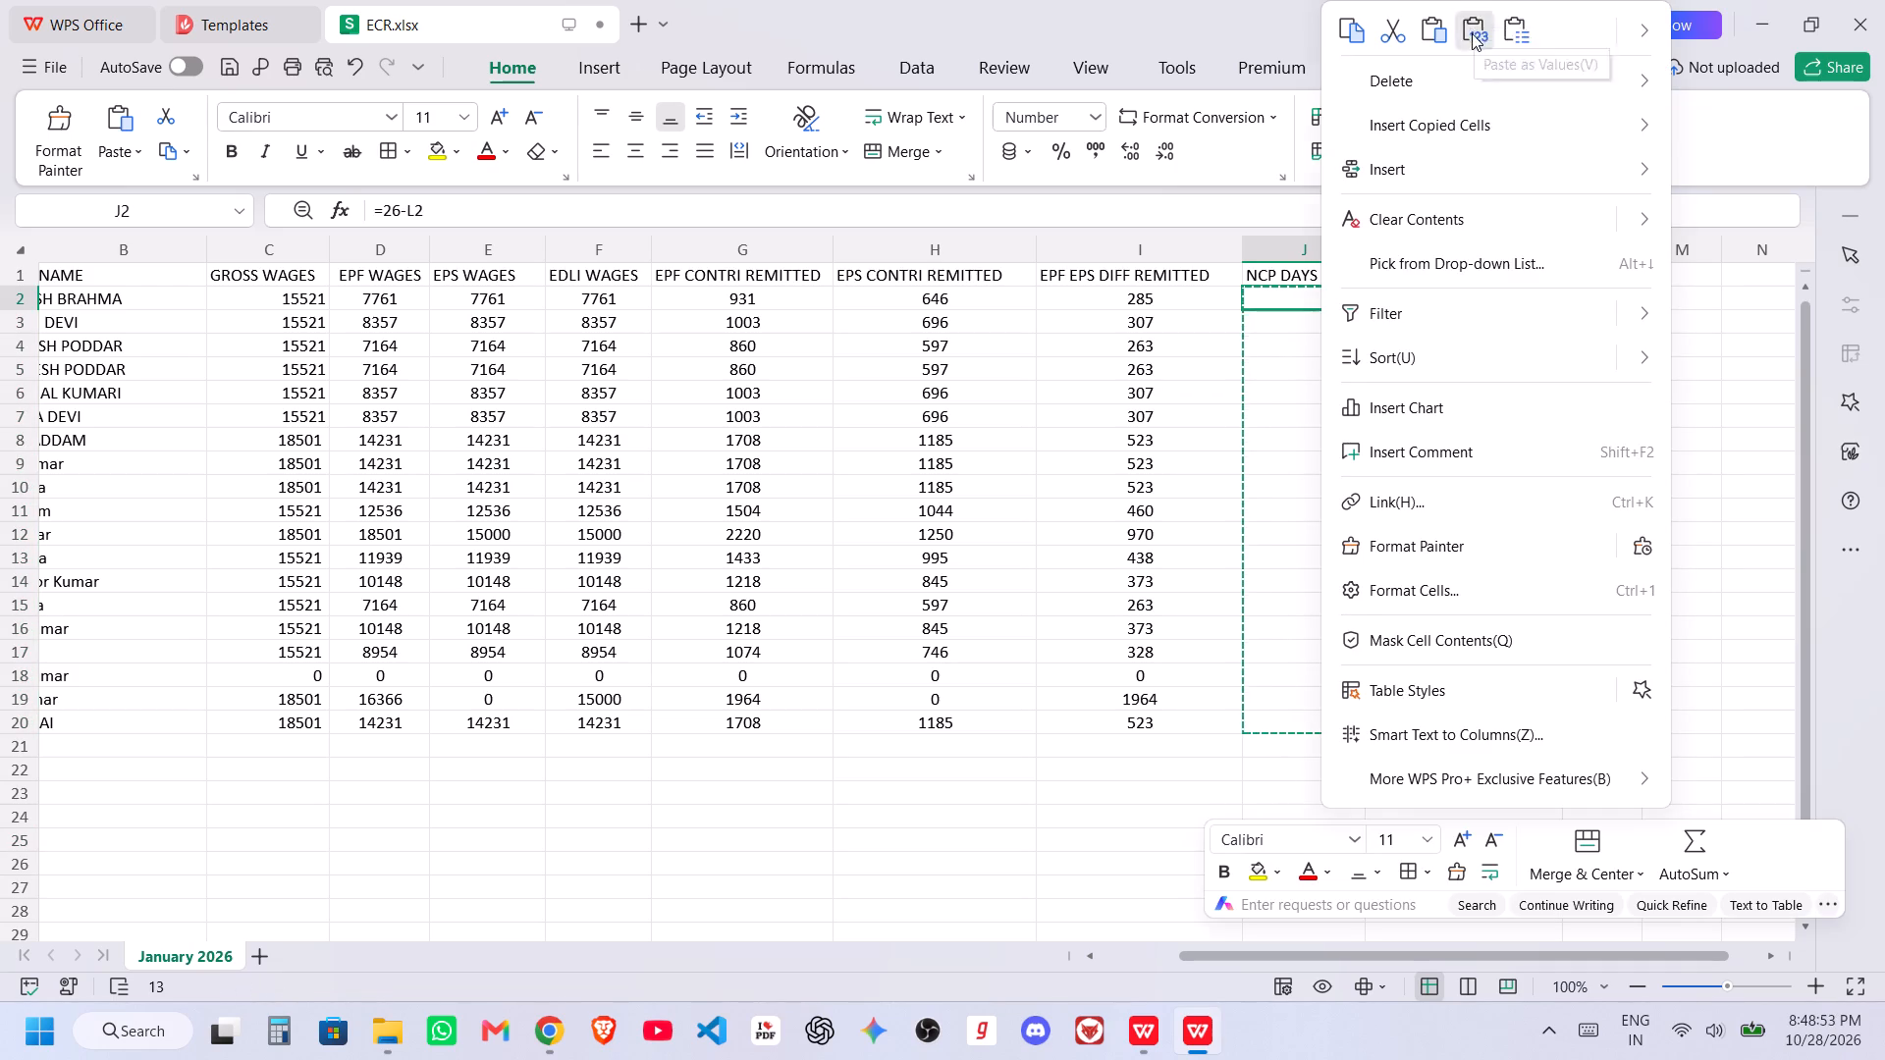
# Delete the helper pay-days column L and save the ECR workbook.
pyautogui.click(1623, 257)
pyautogui.rightClick(1622, 257)
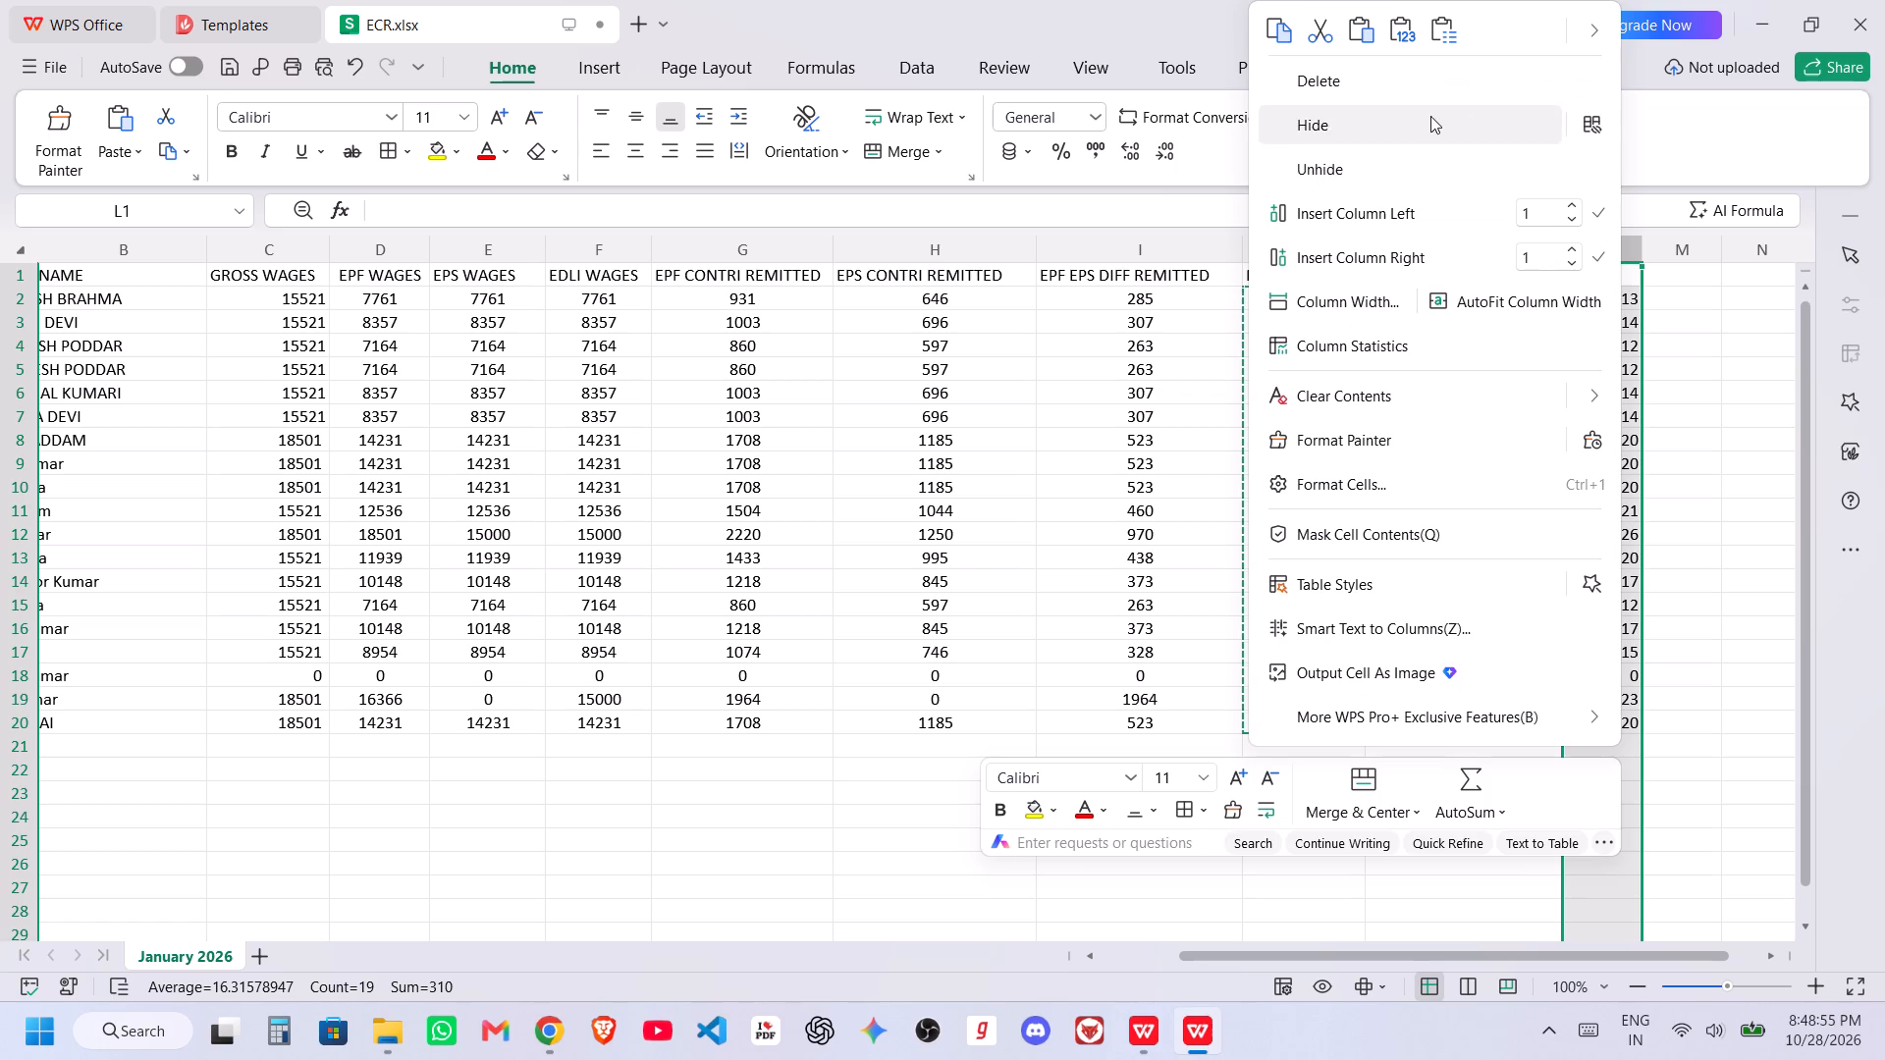
pyautogui.click(1399, 78)
pyautogui.click(1428, 915)
pyautogui.hscroll(17, 1296, 878)
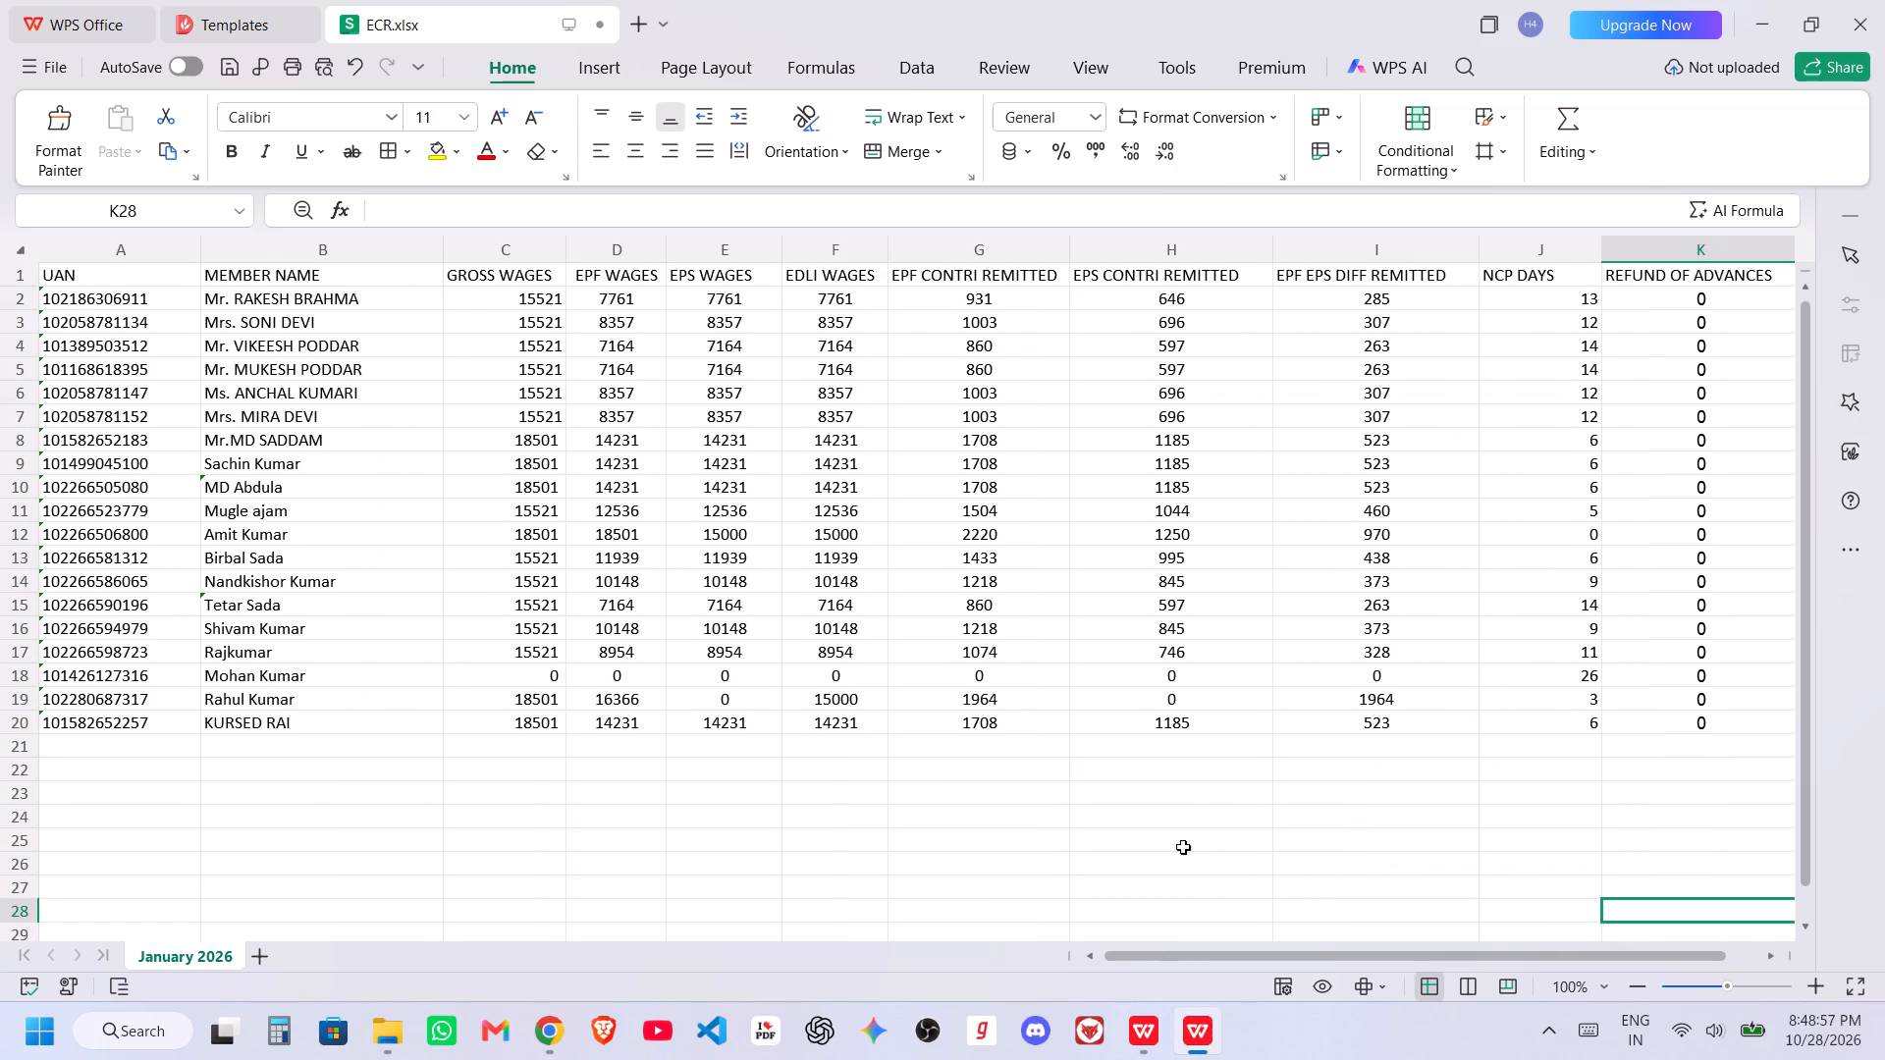
pyautogui.click(966, 853)
pyautogui.hotkey('ctrl', 's')
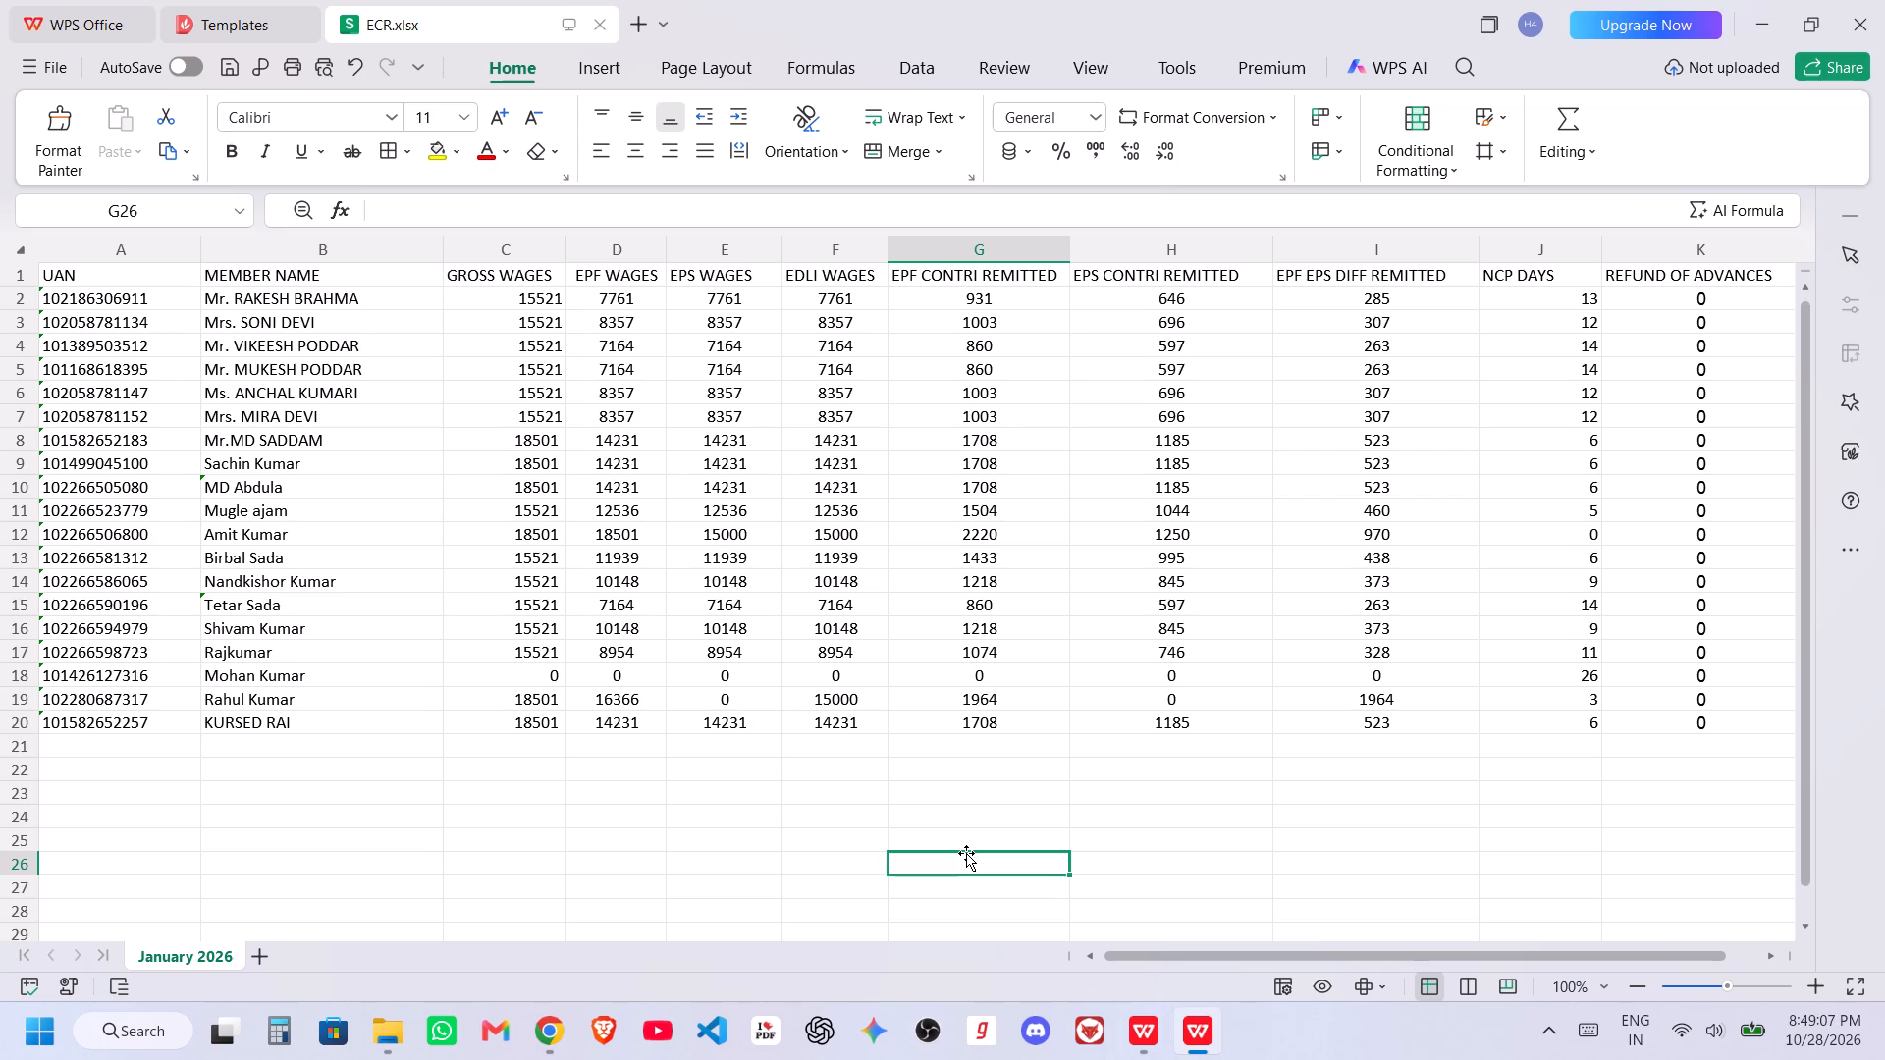
# Save a copy of the workbook as ECR.csv in CSV (Comma delimited) format in the August 2026 PF folder.
pyautogui.click(43, 75)
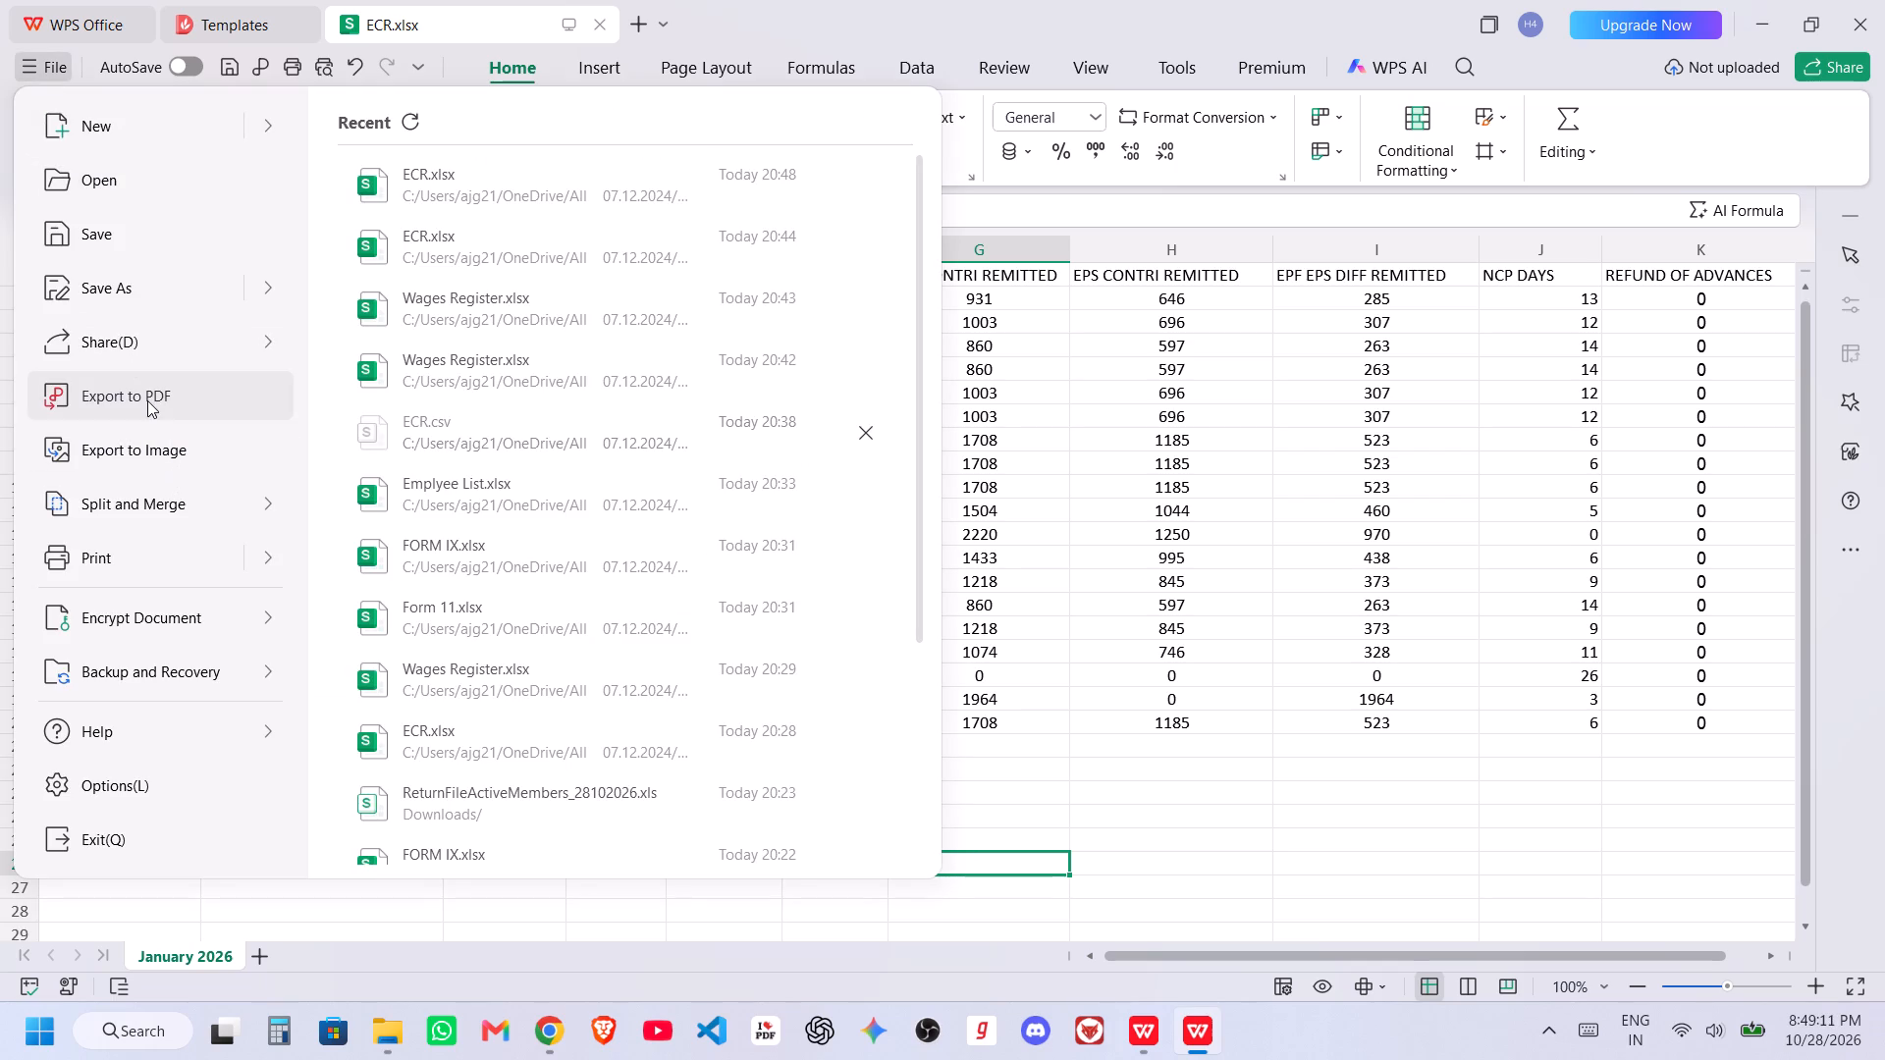
pyautogui.click(111, 274)
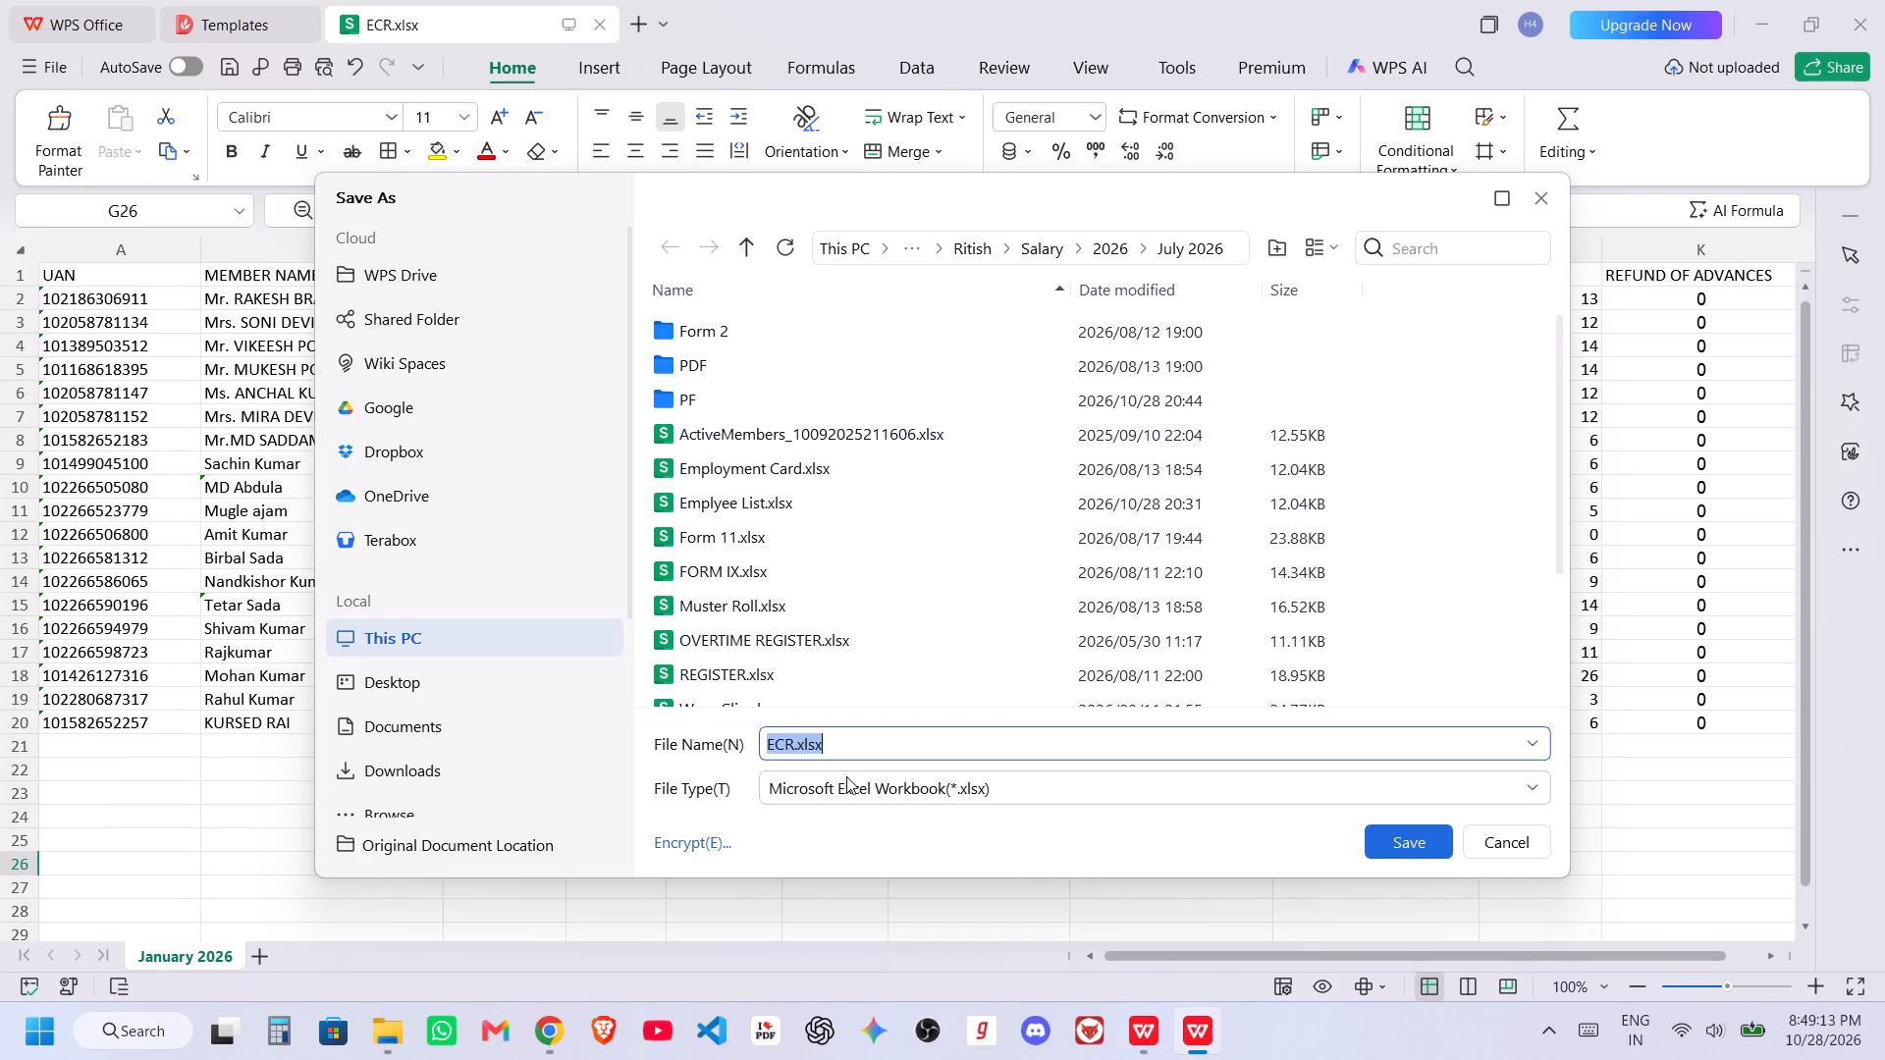
pyautogui.click(859, 784)
pyautogui.scroll(-5, 871, 707)
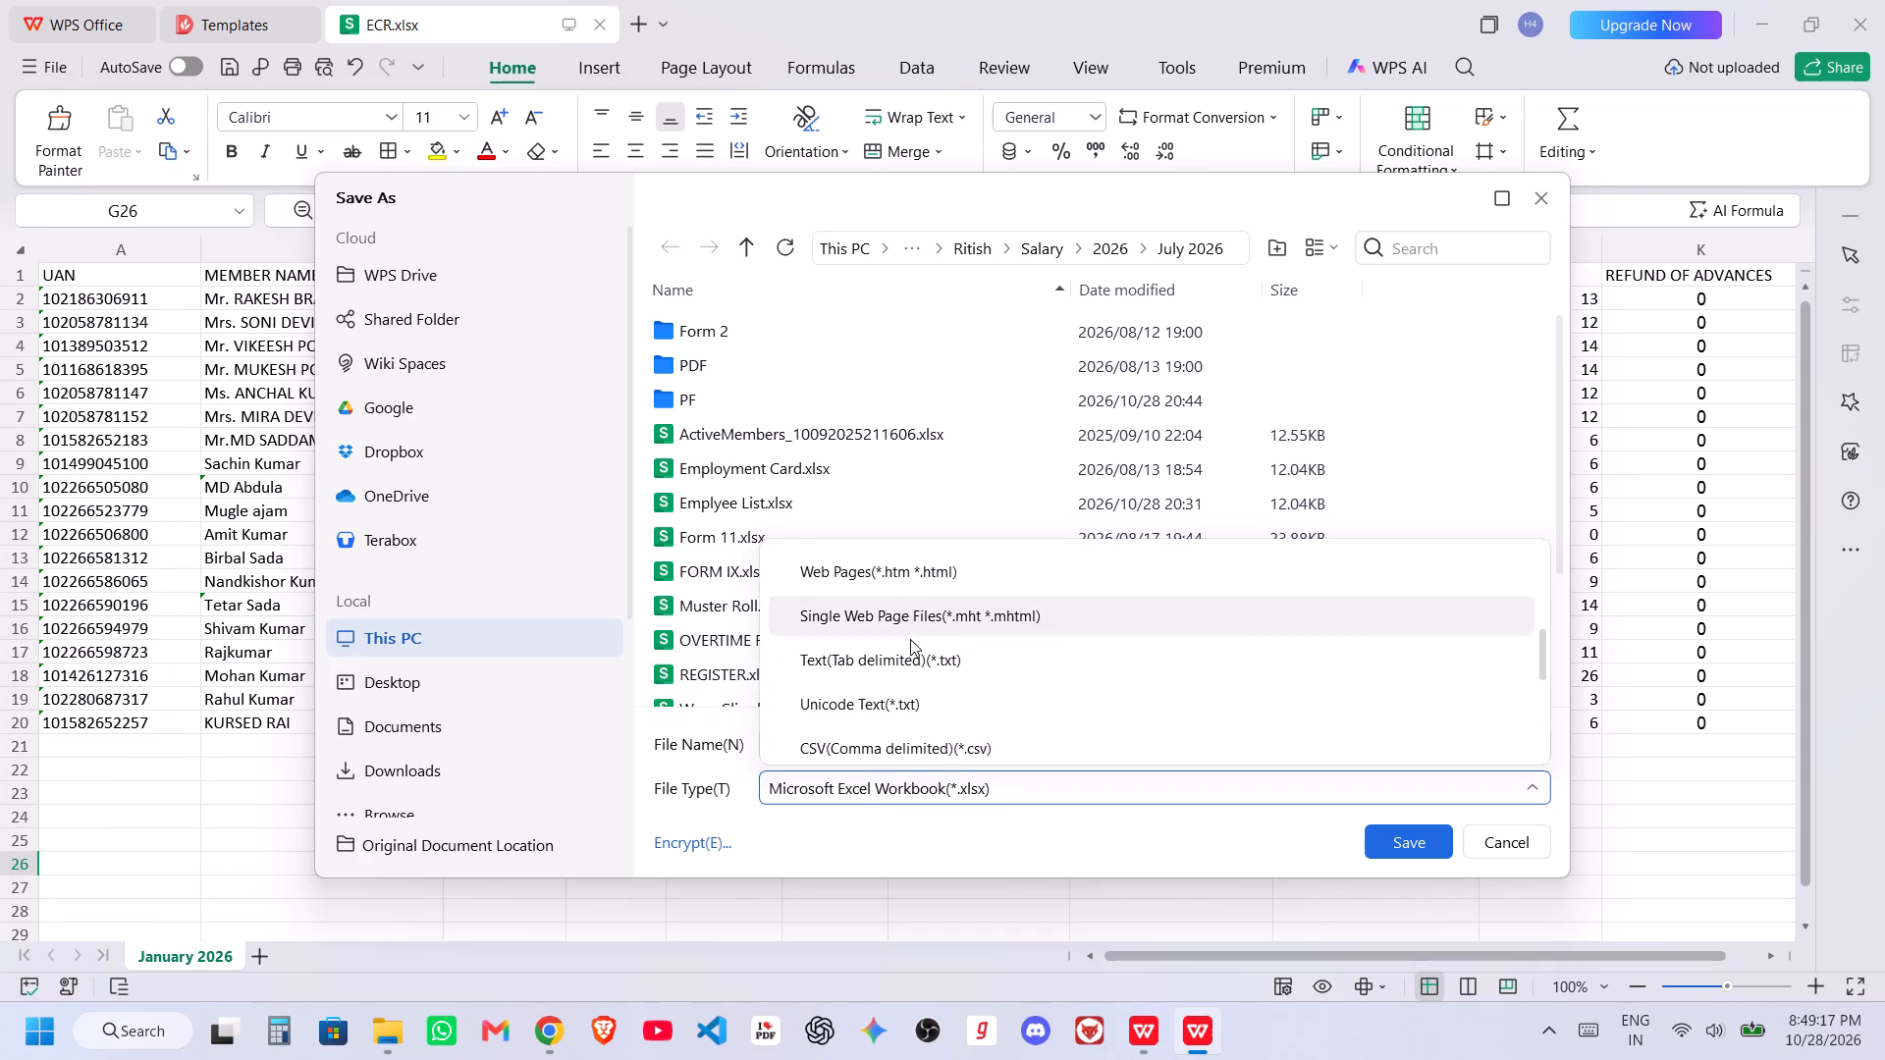
pyautogui.click(1109, 241)
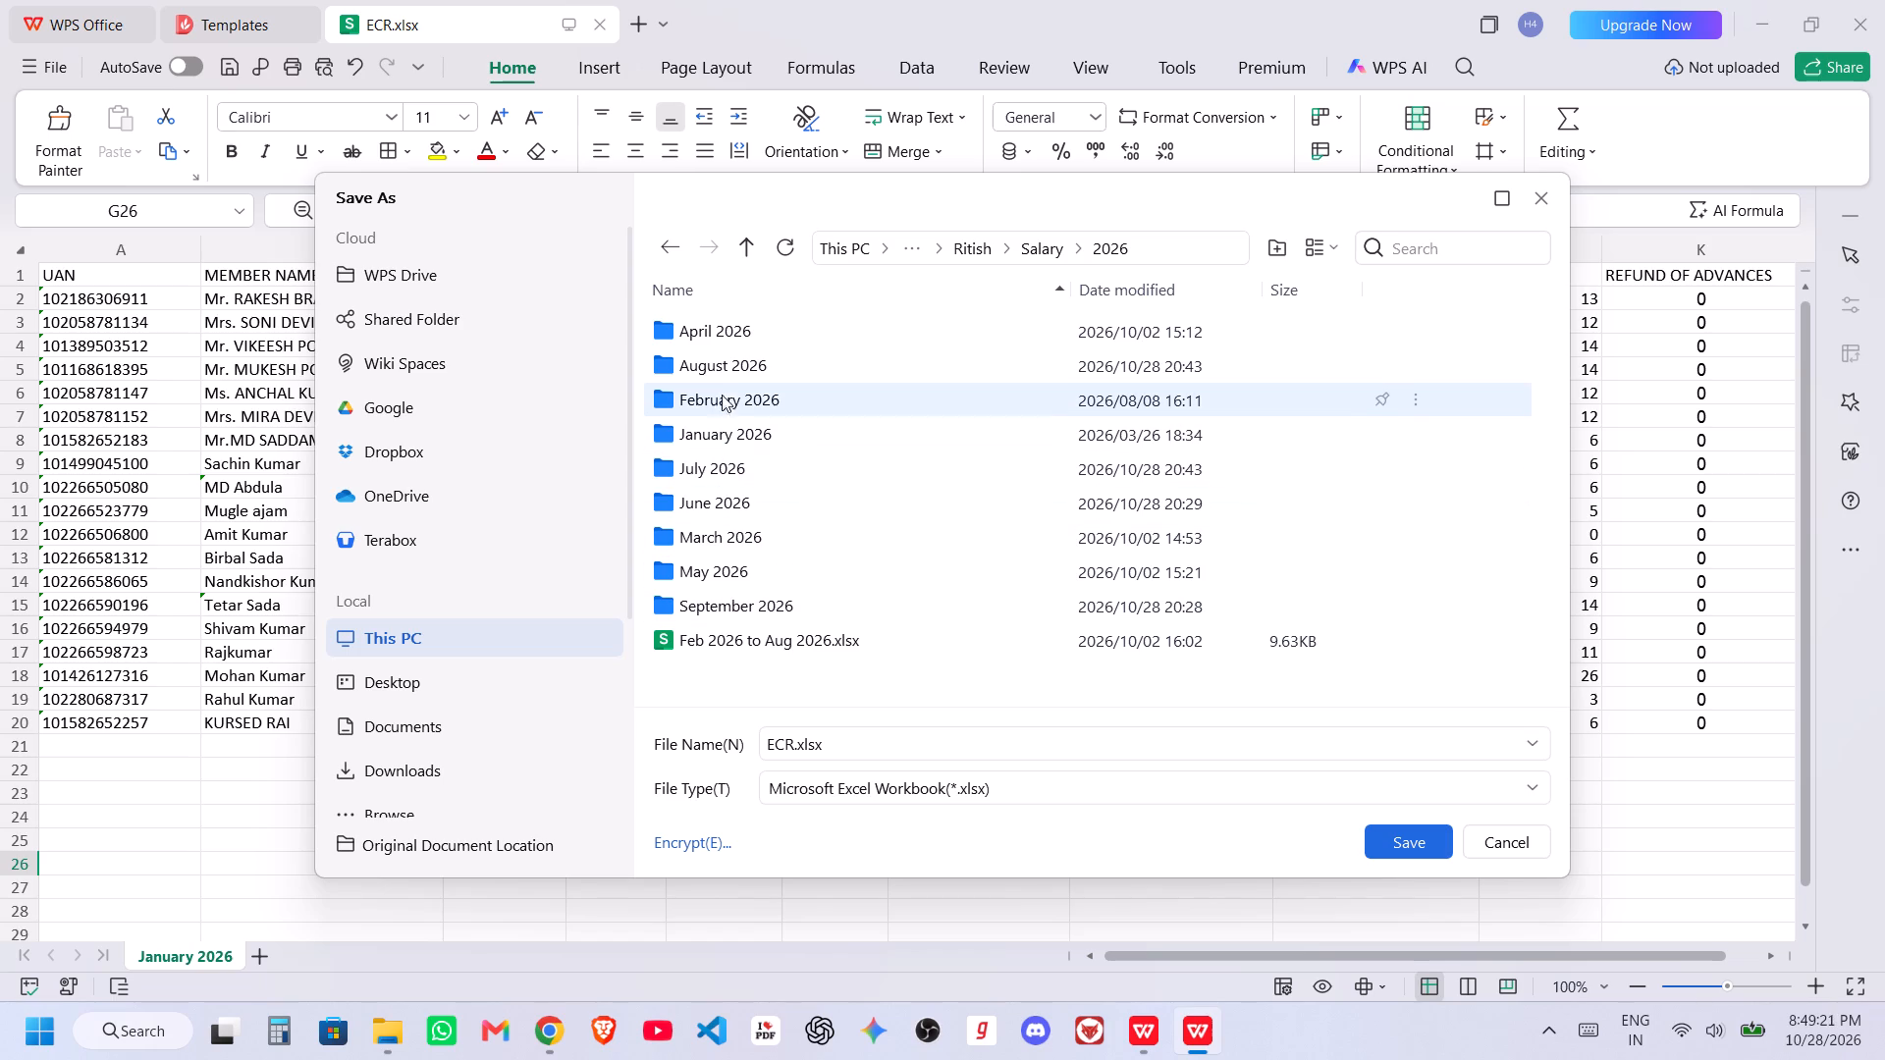
pyautogui.doubleClick(723, 360)
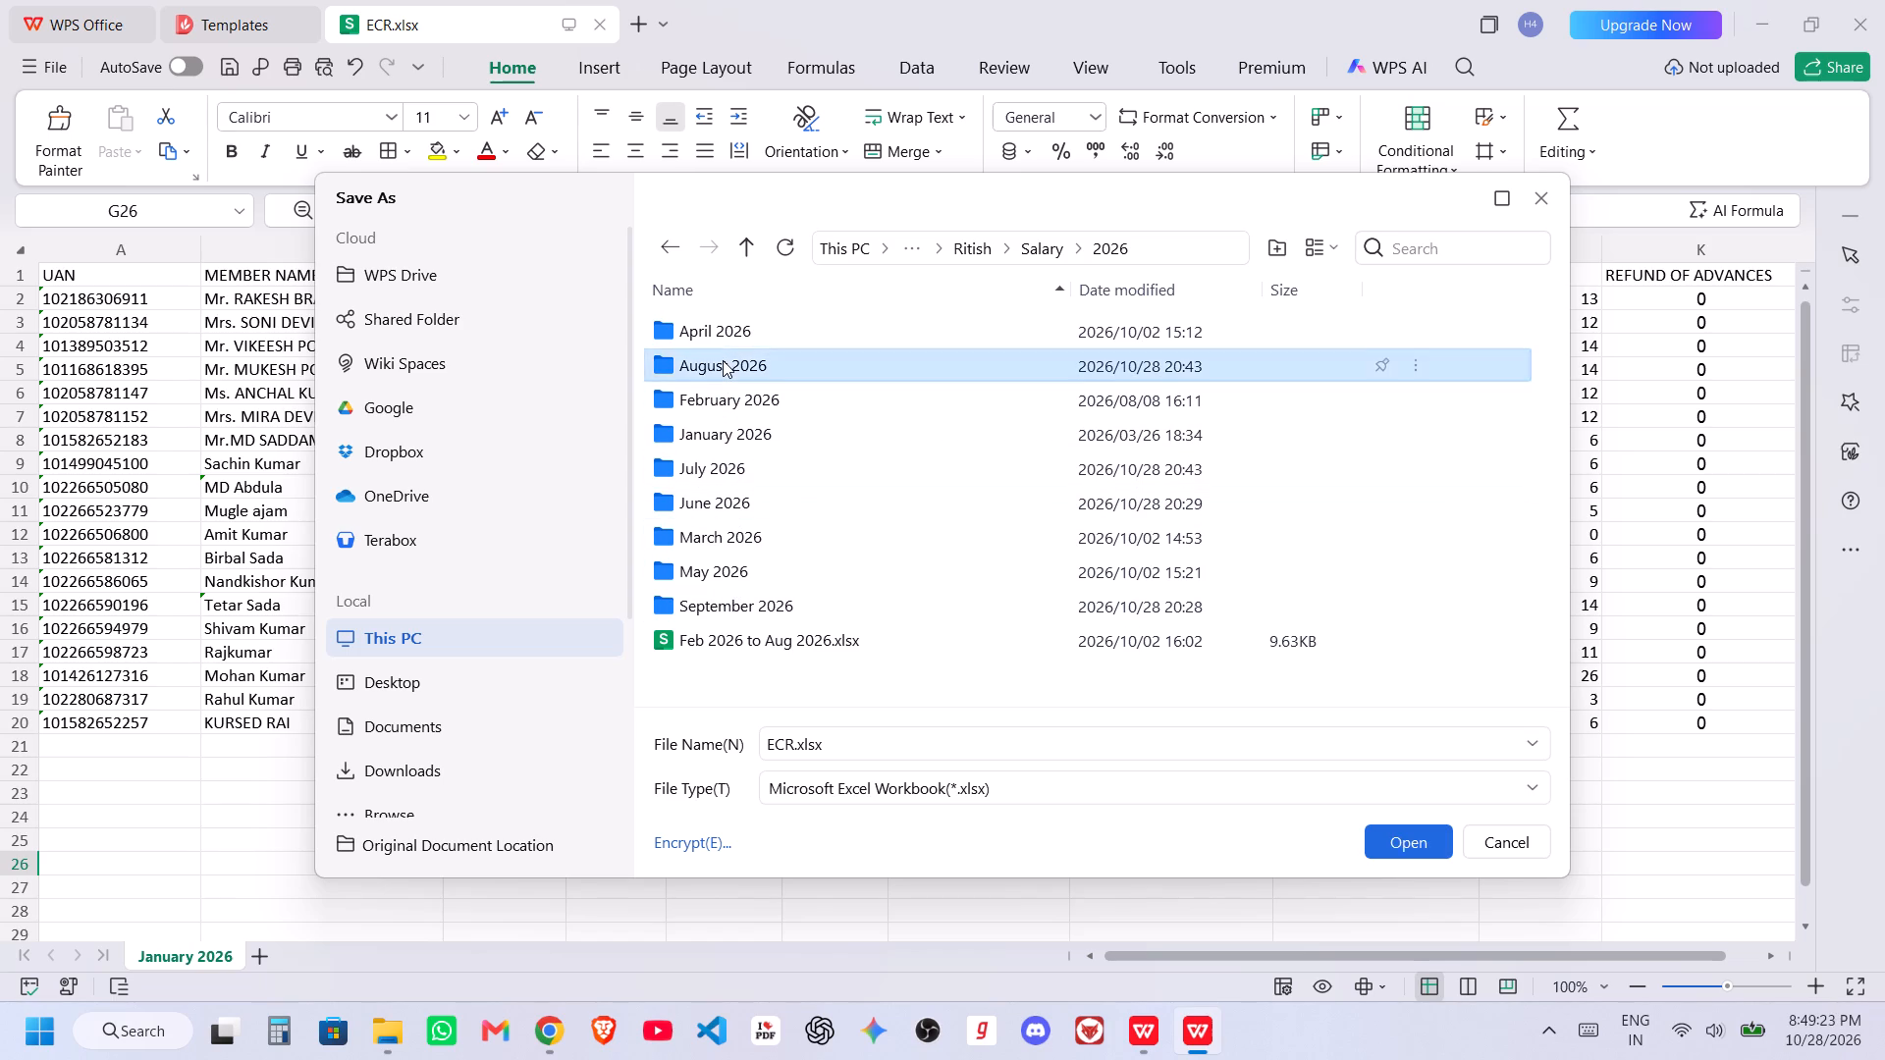
pyautogui.doubleClick(744, 390)
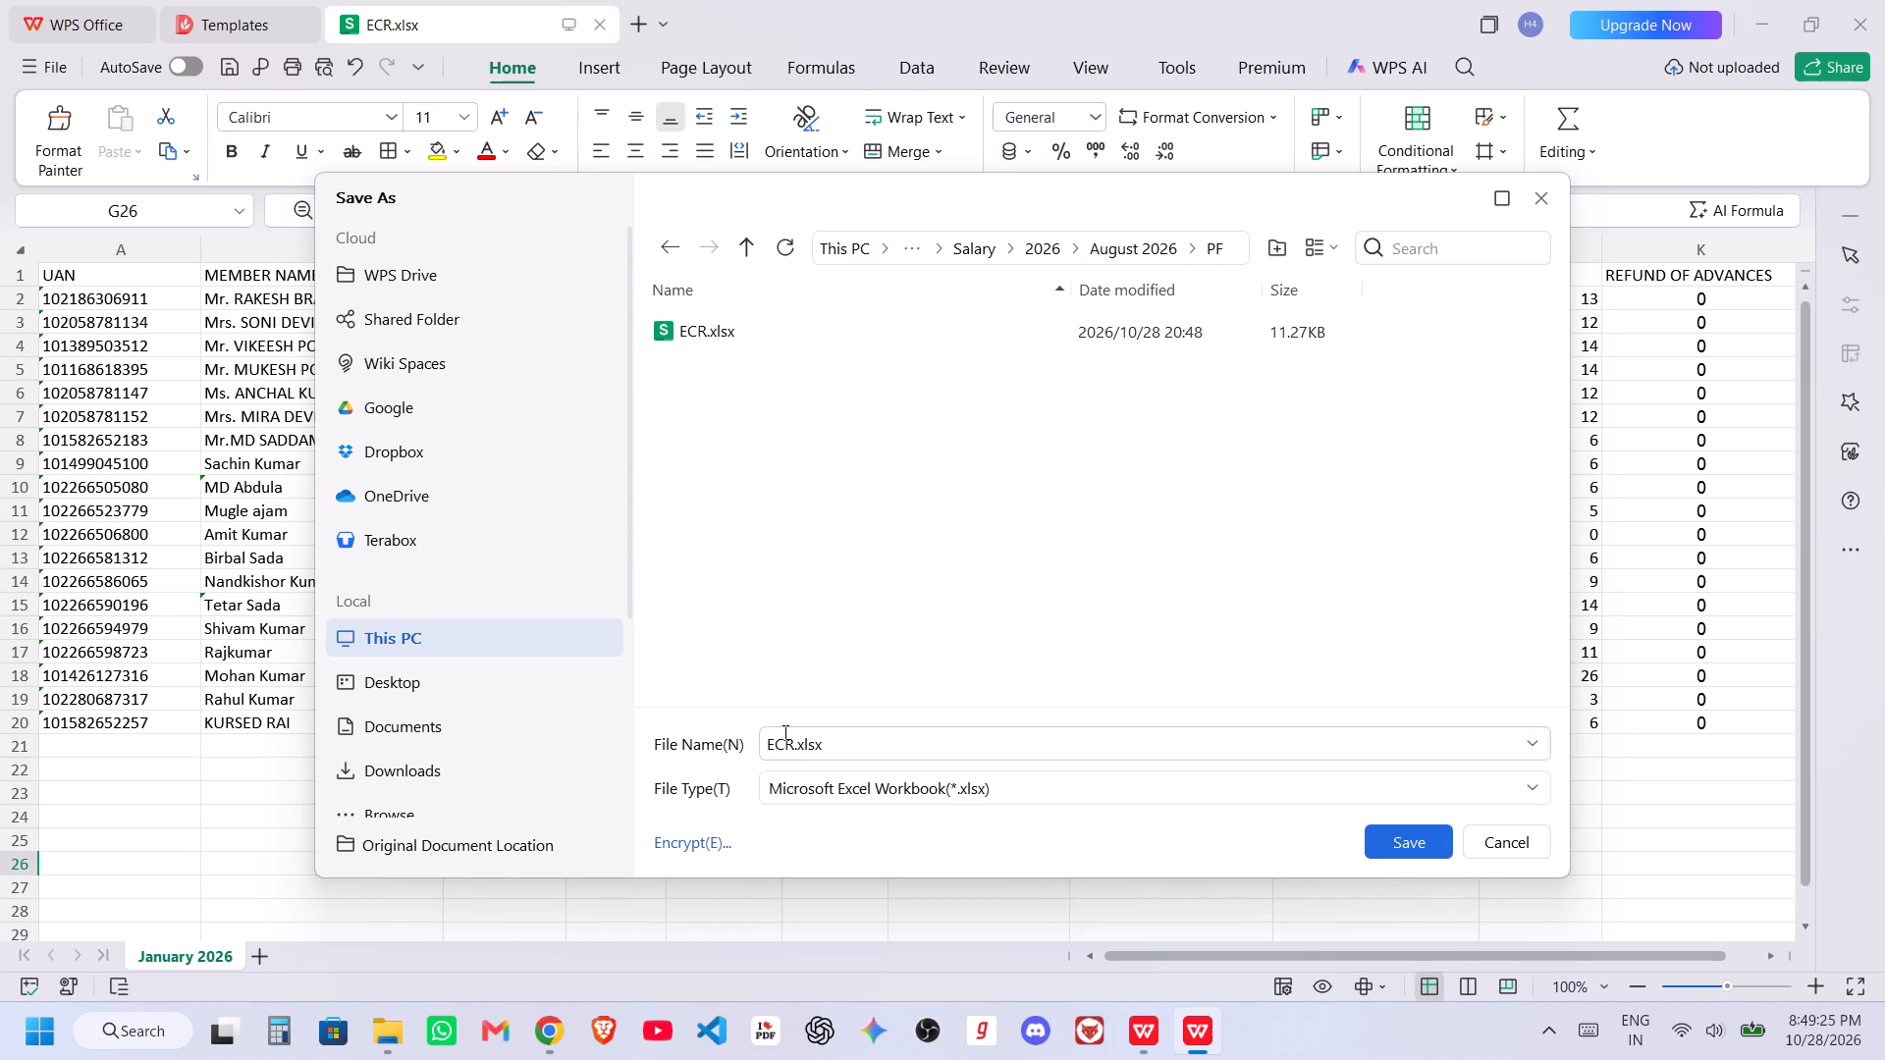
pyautogui.click(780, 786)
pyautogui.scroll(-3, 803, 734)
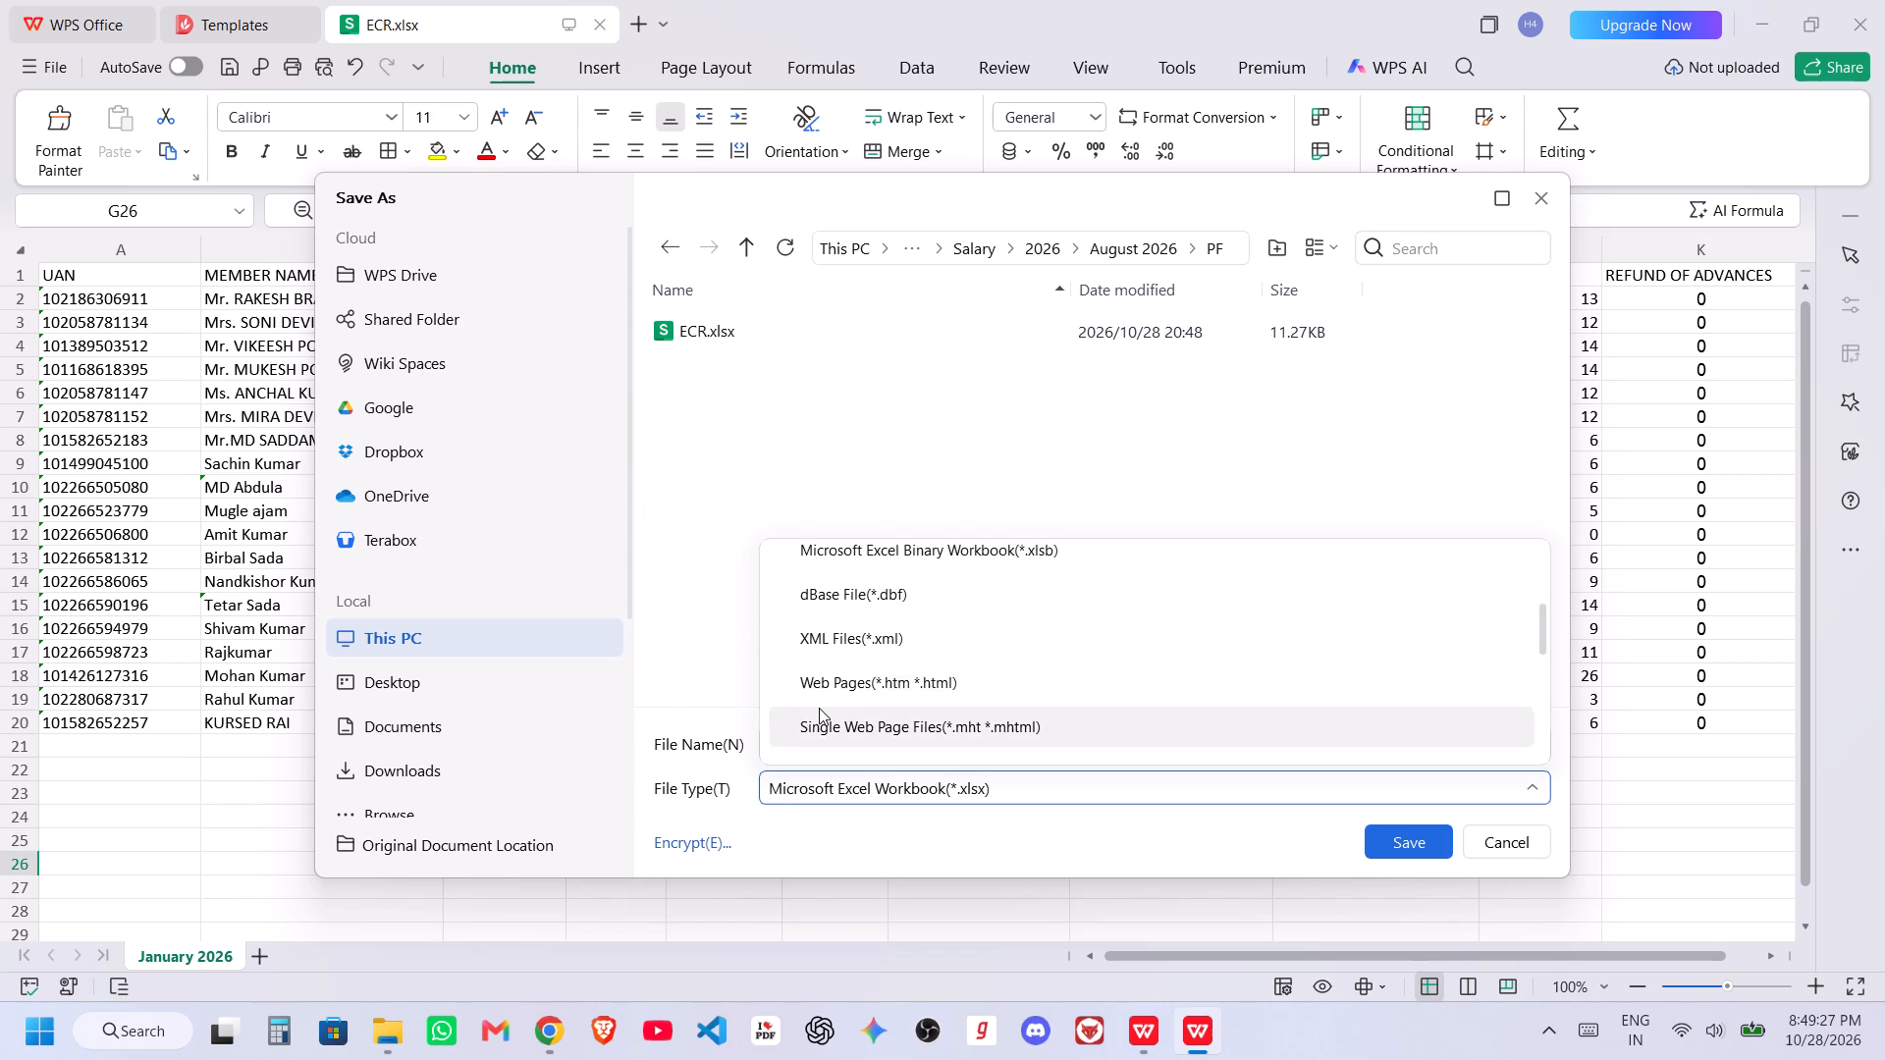
pyautogui.scroll(-1, 820, 708)
pyautogui.scroll(1, 823, 701)
pyautogui.scroll(-1, 823, 701)
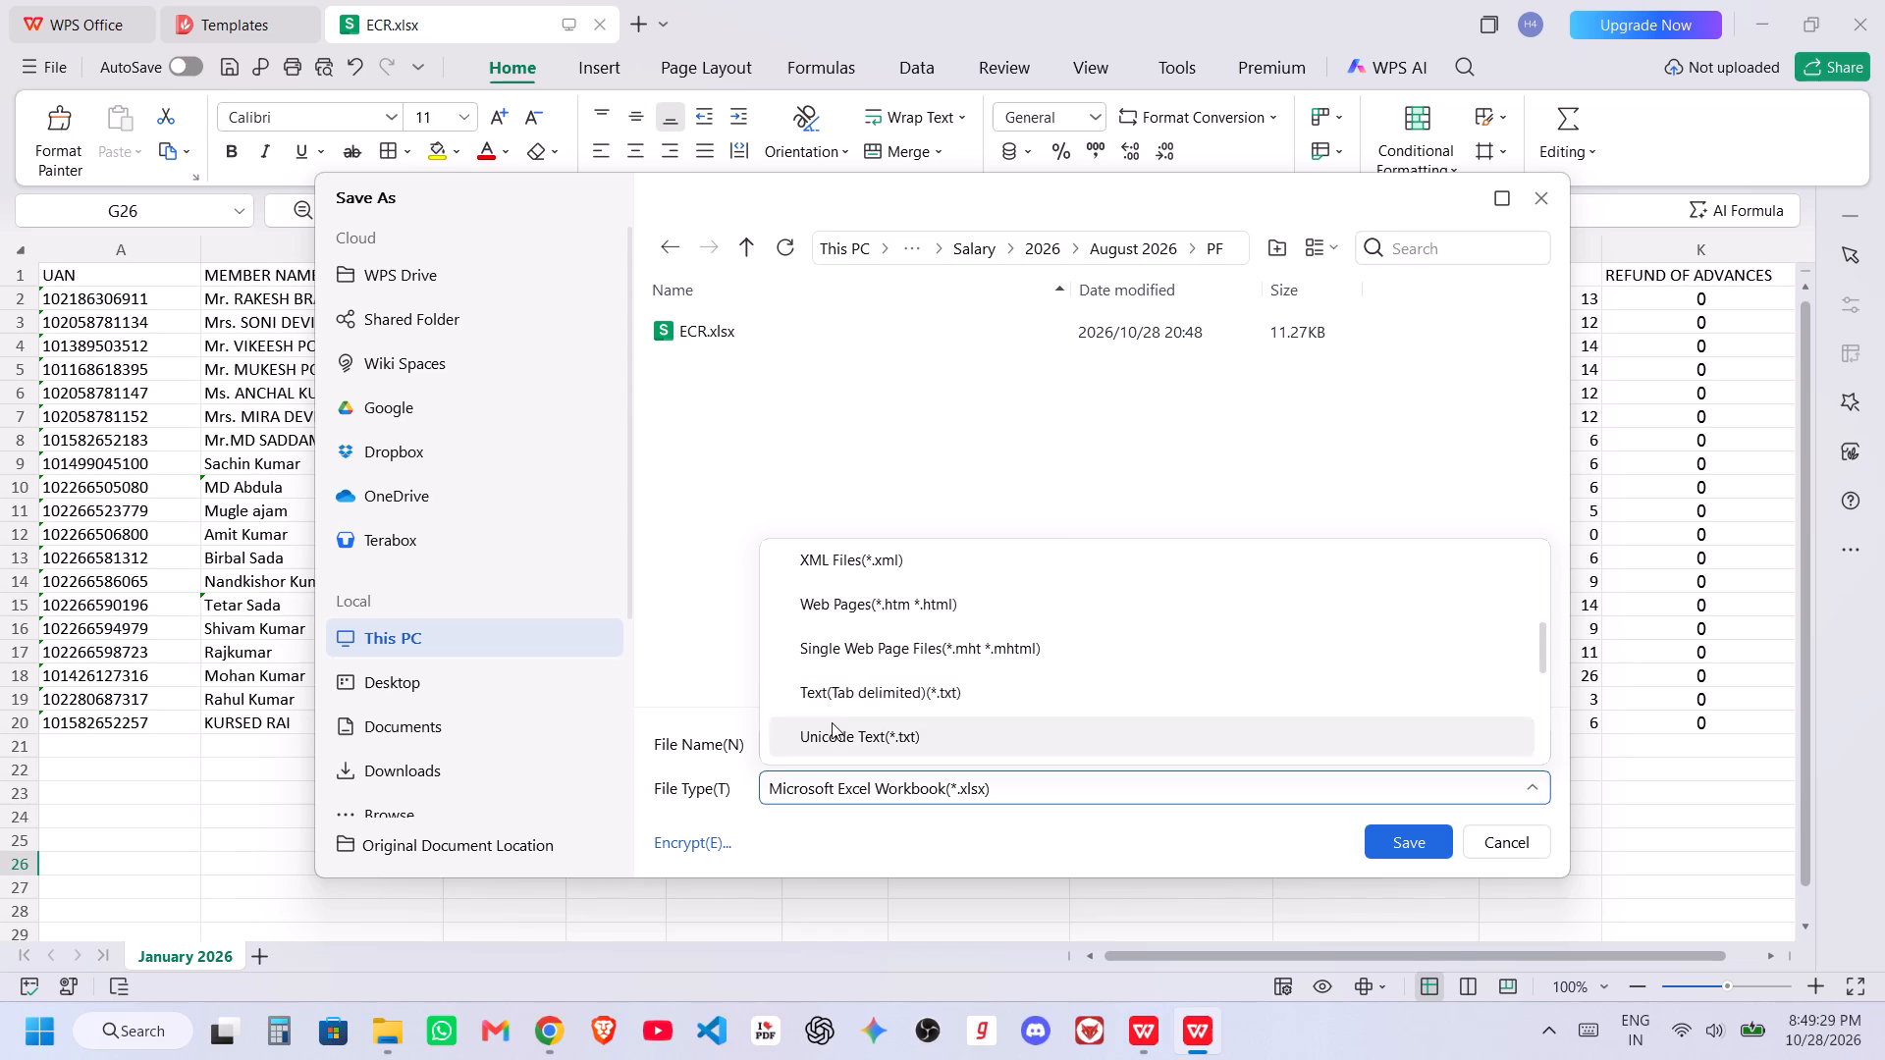
pyautogui.scroll(-1, 839, 694)
pyautogui.click(840, 696)
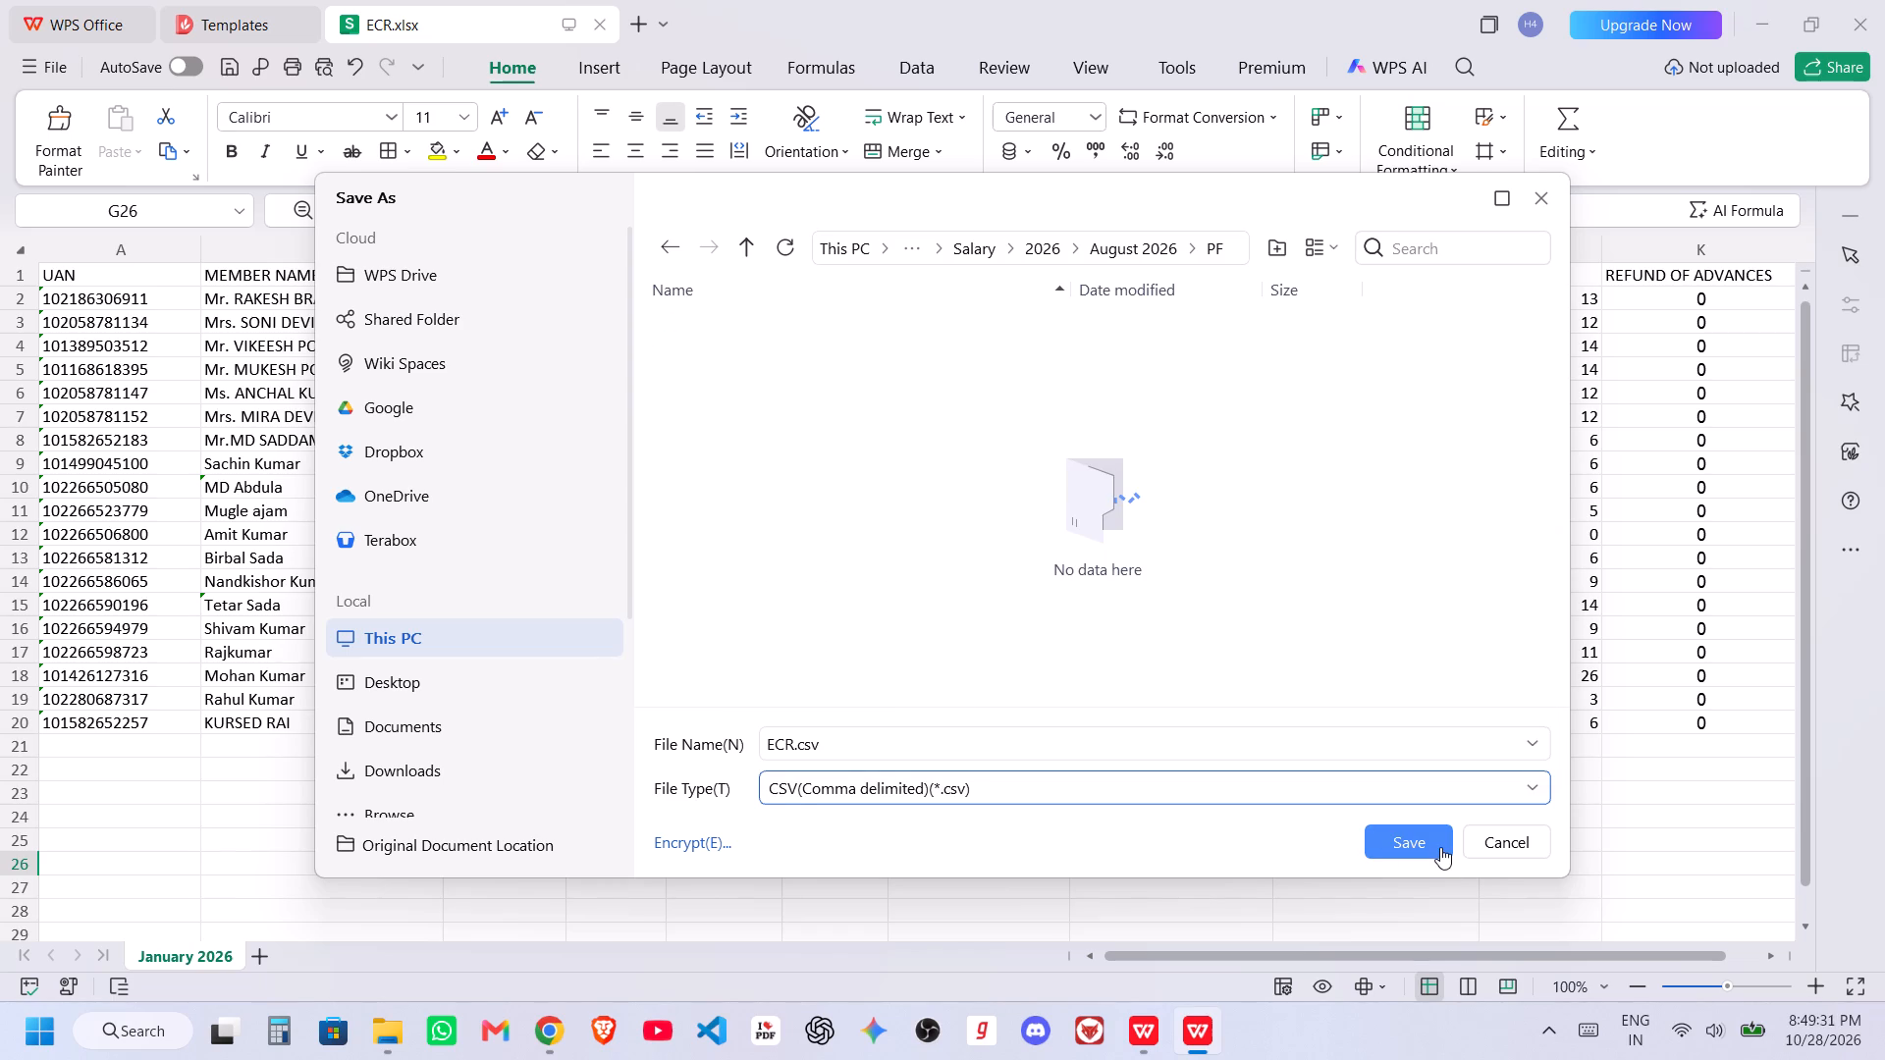
pyautogui.click(1439, 846)
pyautogui.click(1183, 533)
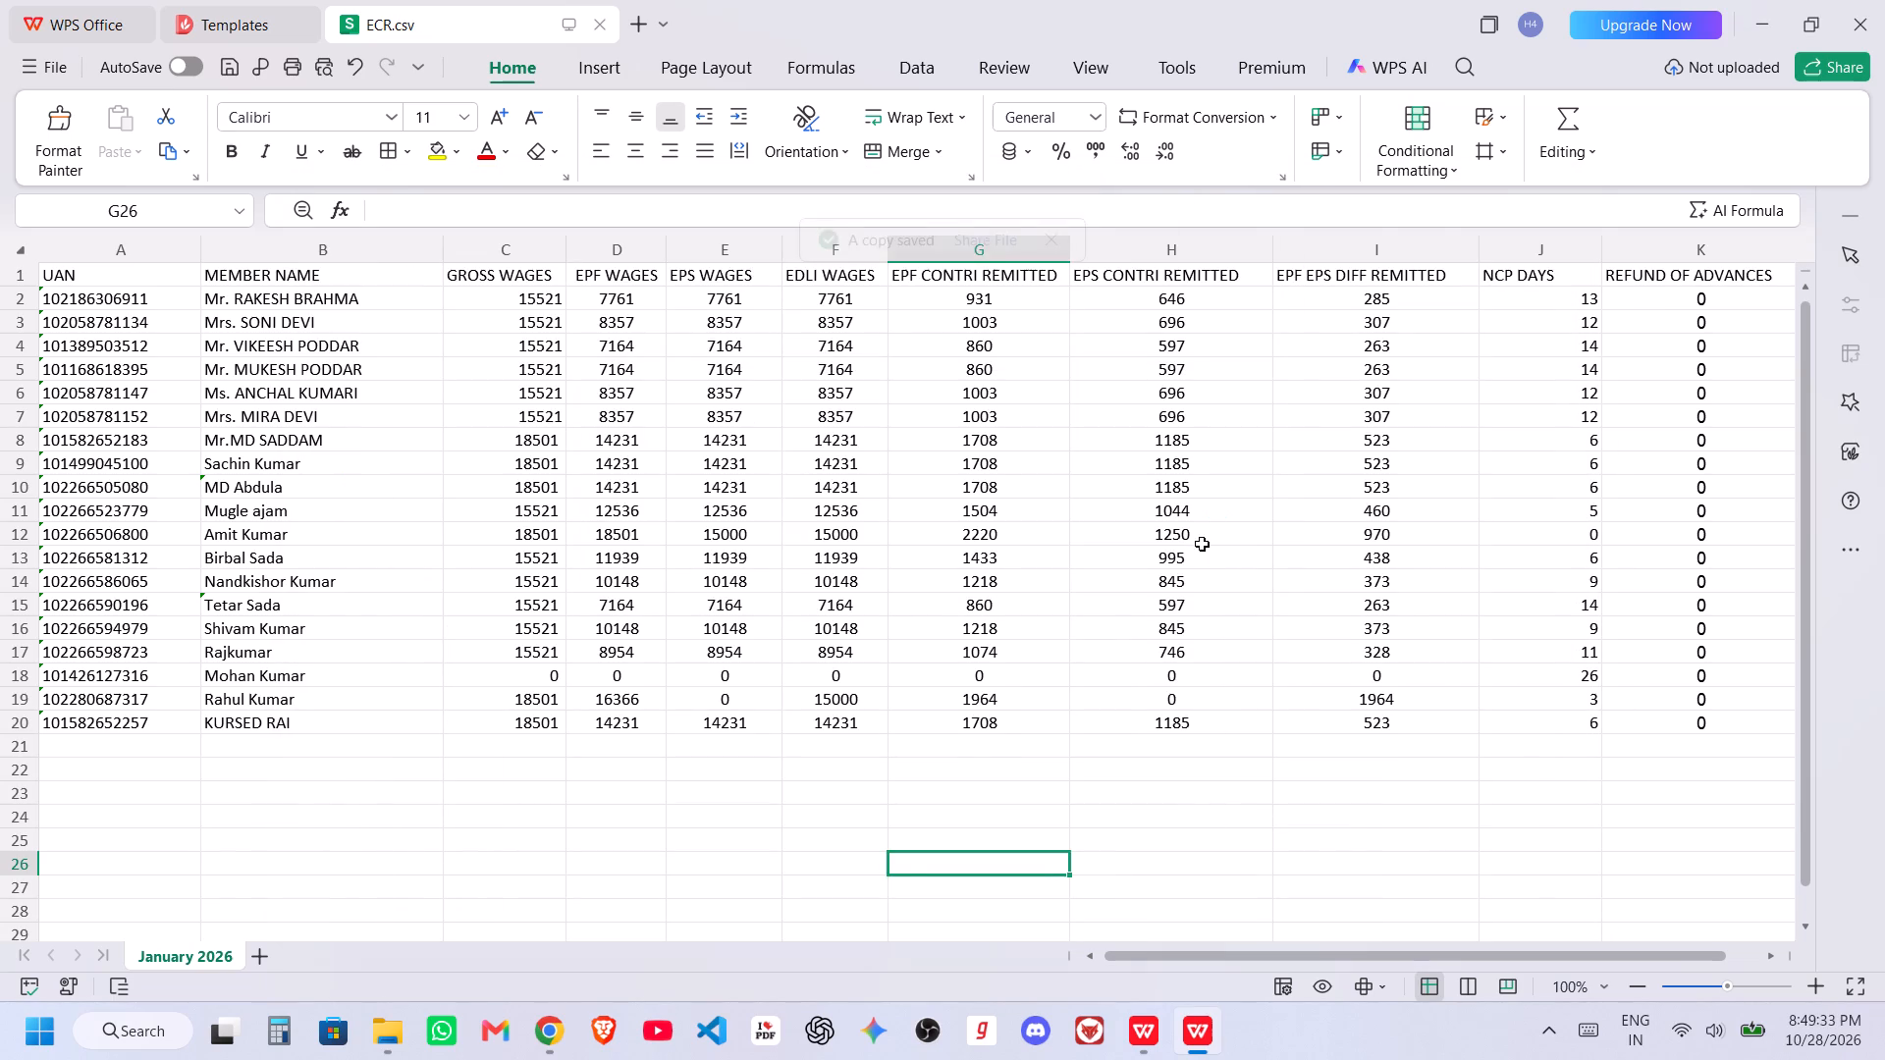
# Close the ECR spreadsheet and open ECR.csv from the August 2026 PF folder in Notepad.
pyautogui.click(1884, 0)
pyautogui.hotkey('alt', 'Tab')
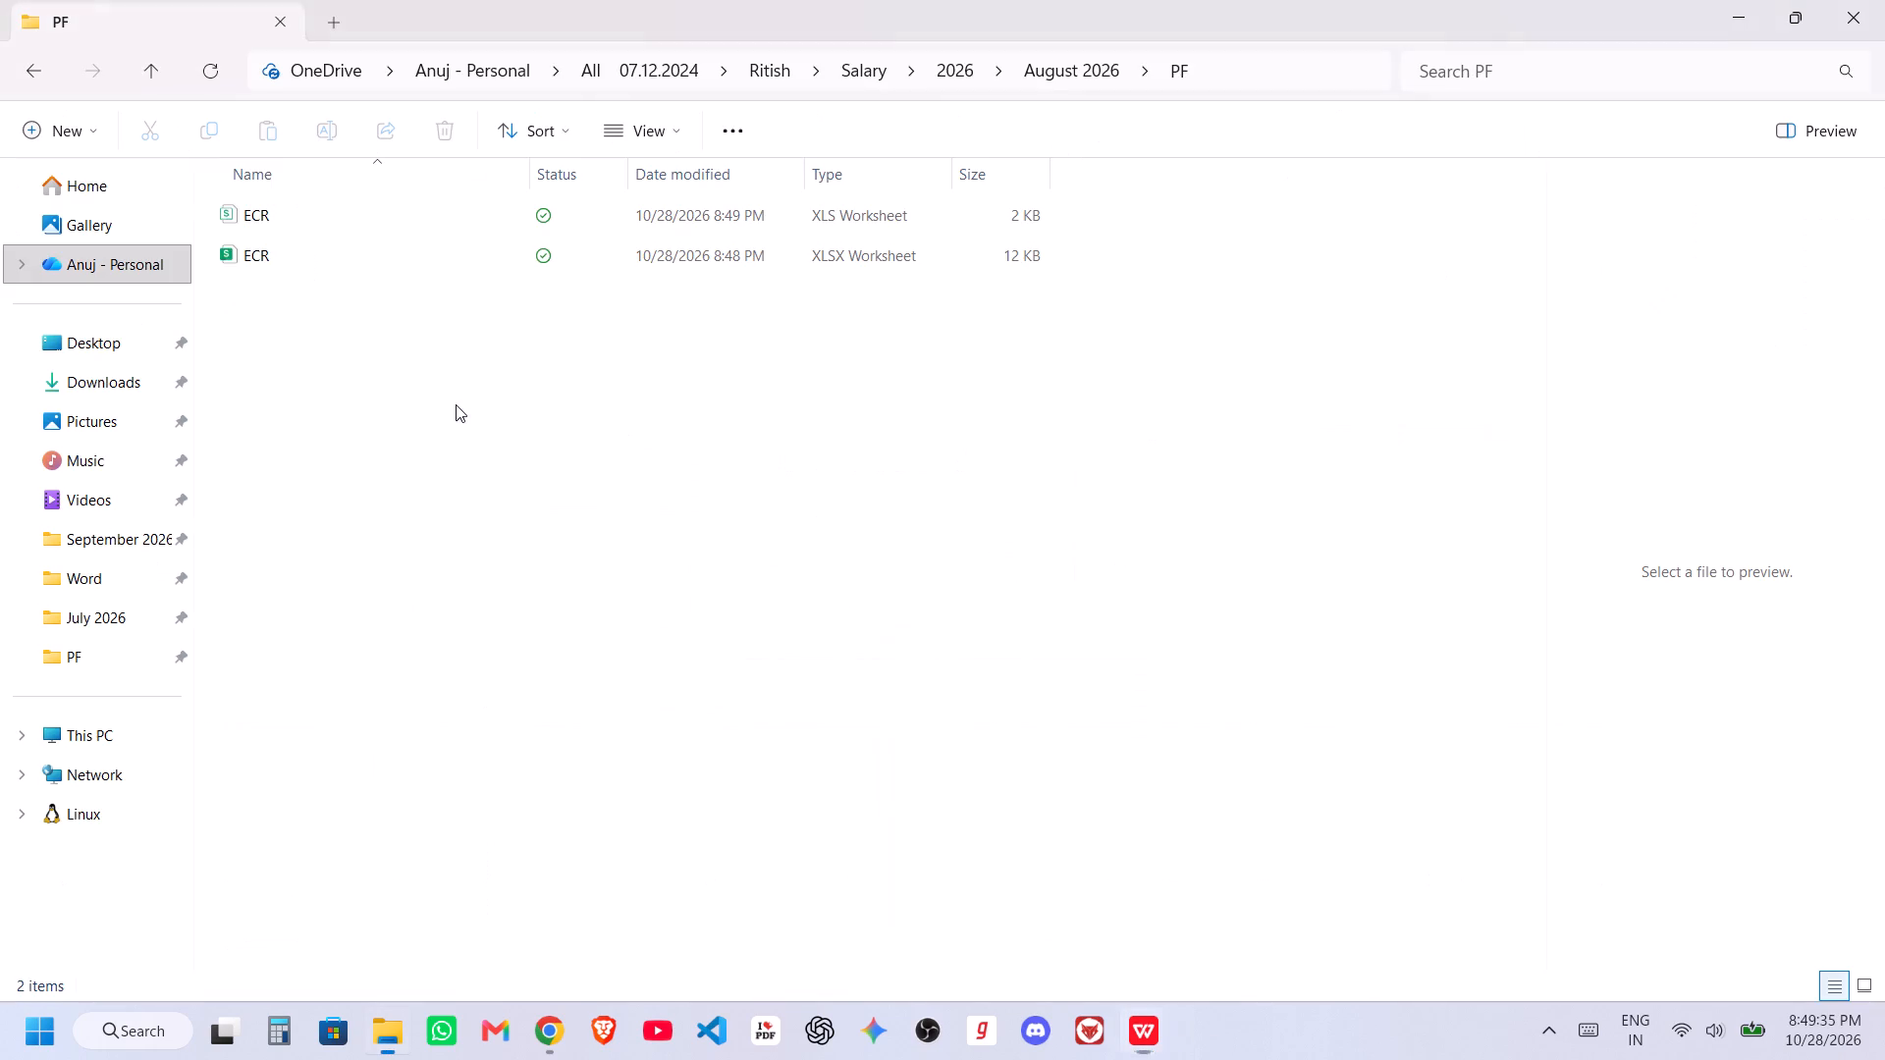
pyautogui.click(250, 209)
pyautogui.rightClick(250, 209)
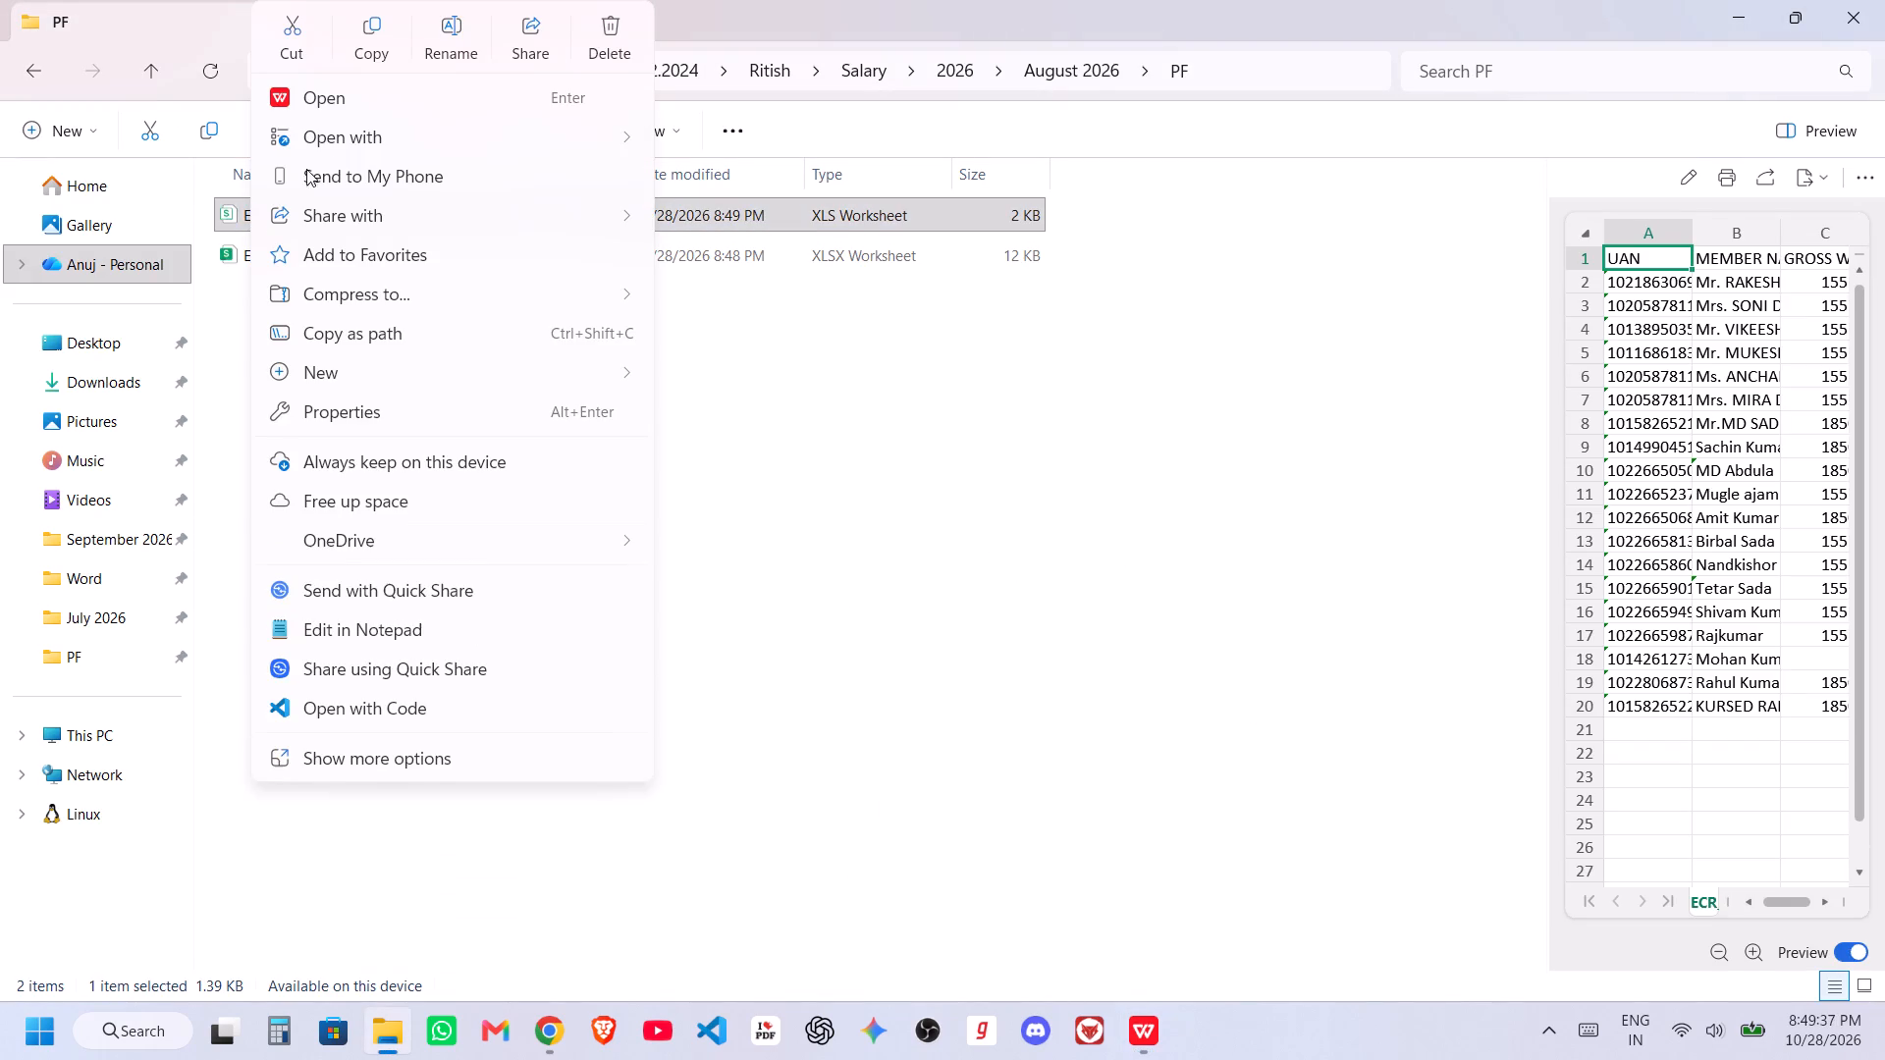
pyautogui.click(716, 145)
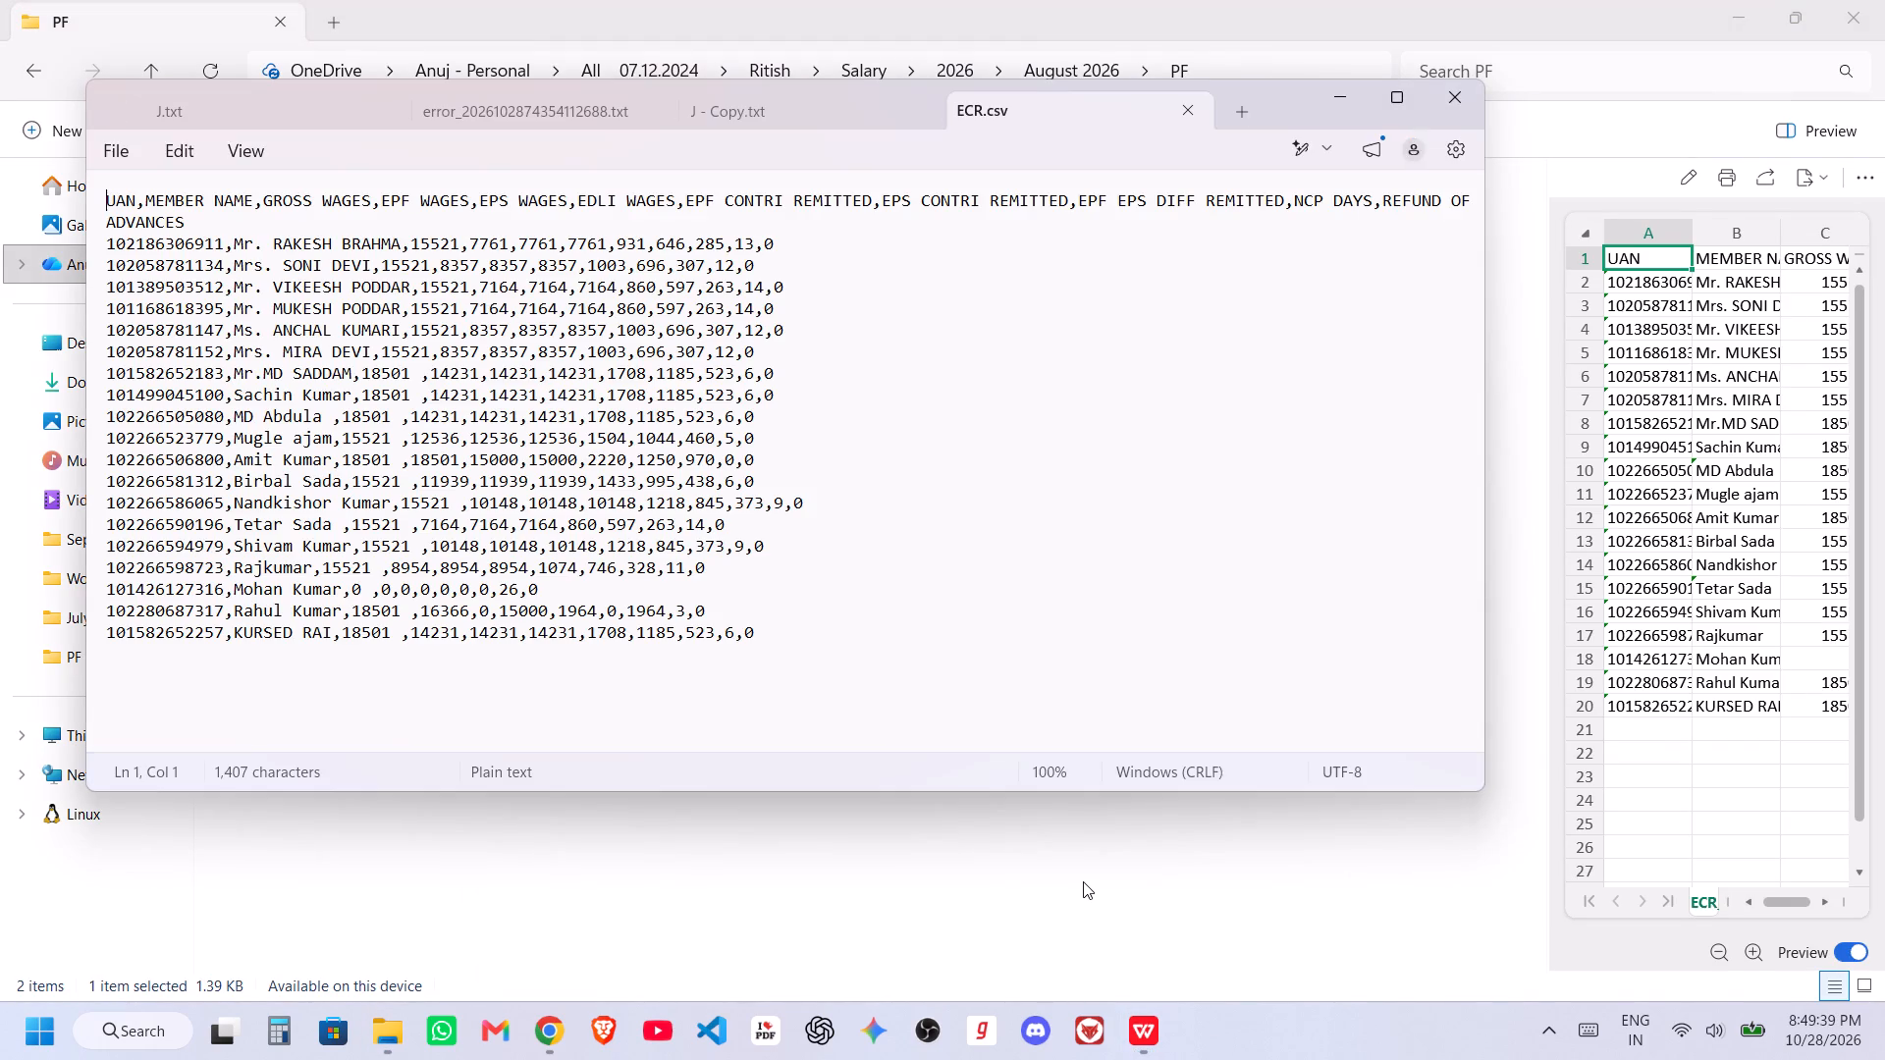
# Delete the column header line at the start of ECR.csv, leaving only the member records.
pyautogui.hotkey('shift', 'Down')
pyautogui.hotkey('shift', 'Down')
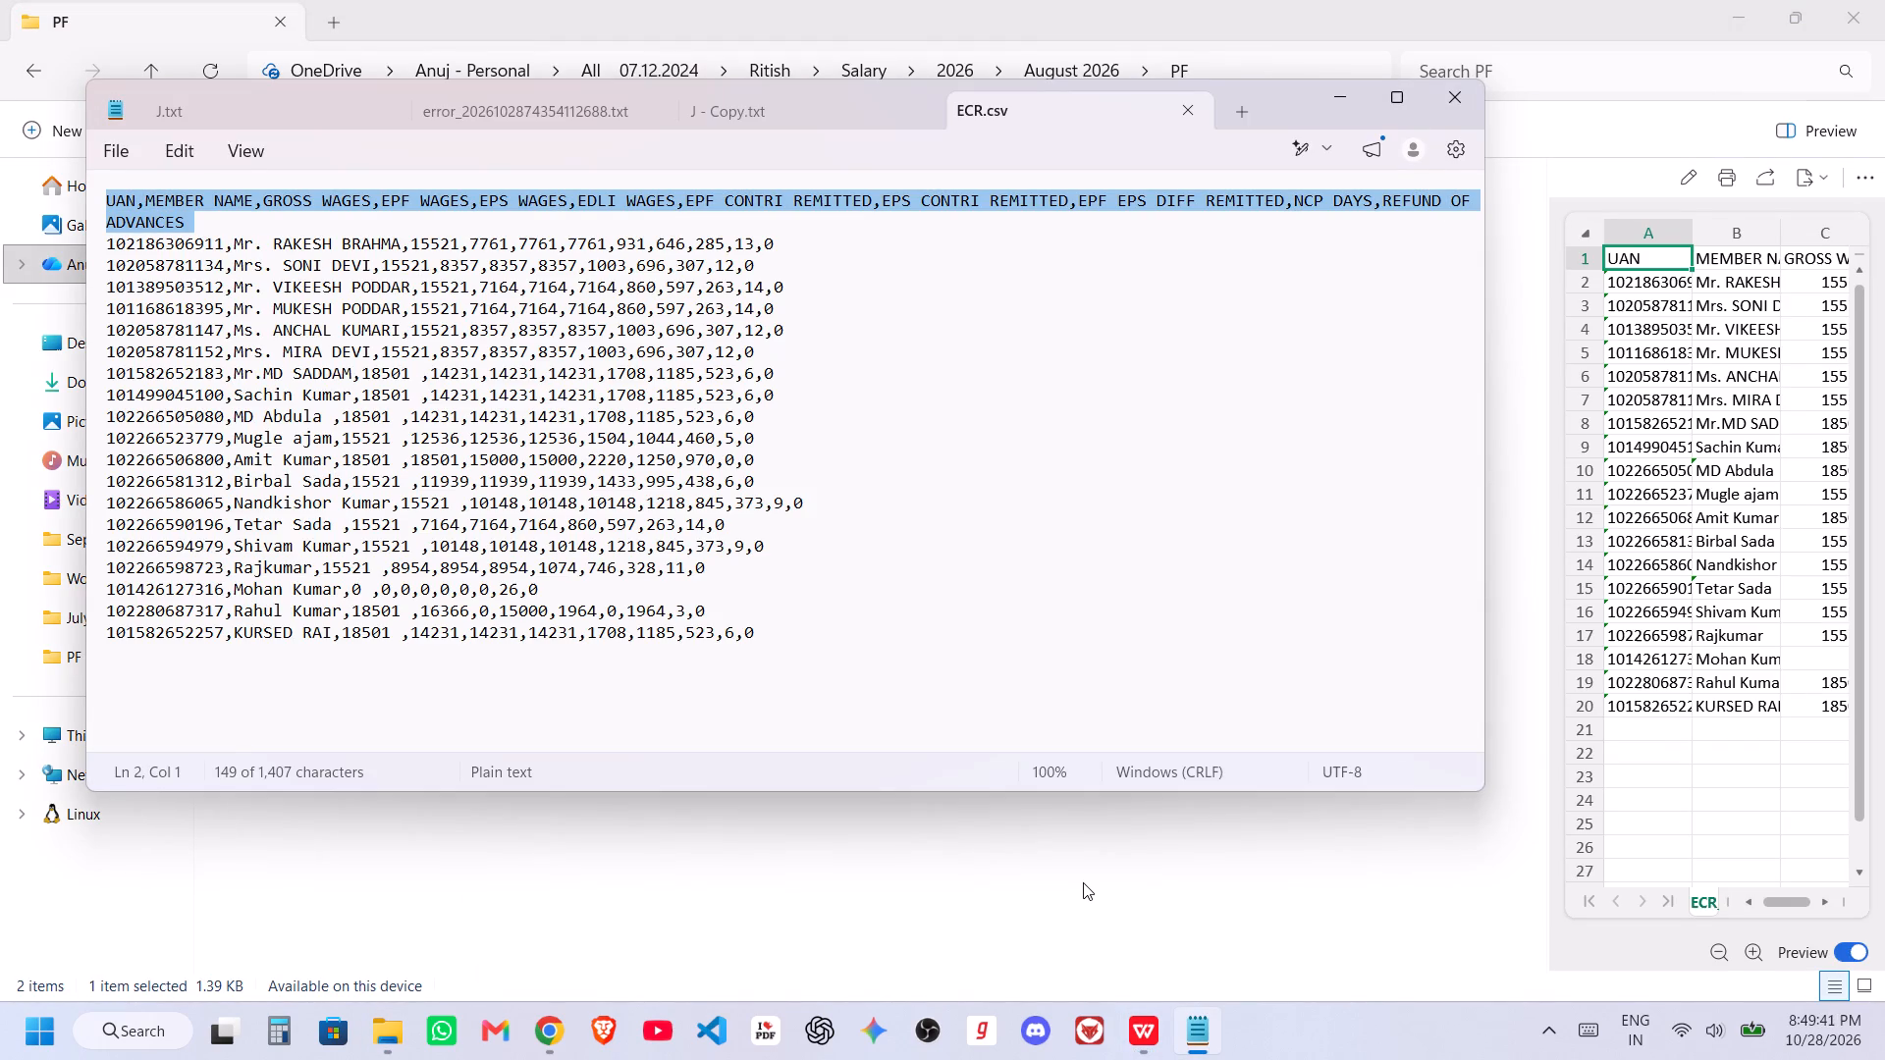
pyautogui.press('BackSpace')
# Replace every comma in the ECR text with the separator #~#.
pyautogui.hotkey('ctrl', 'h')
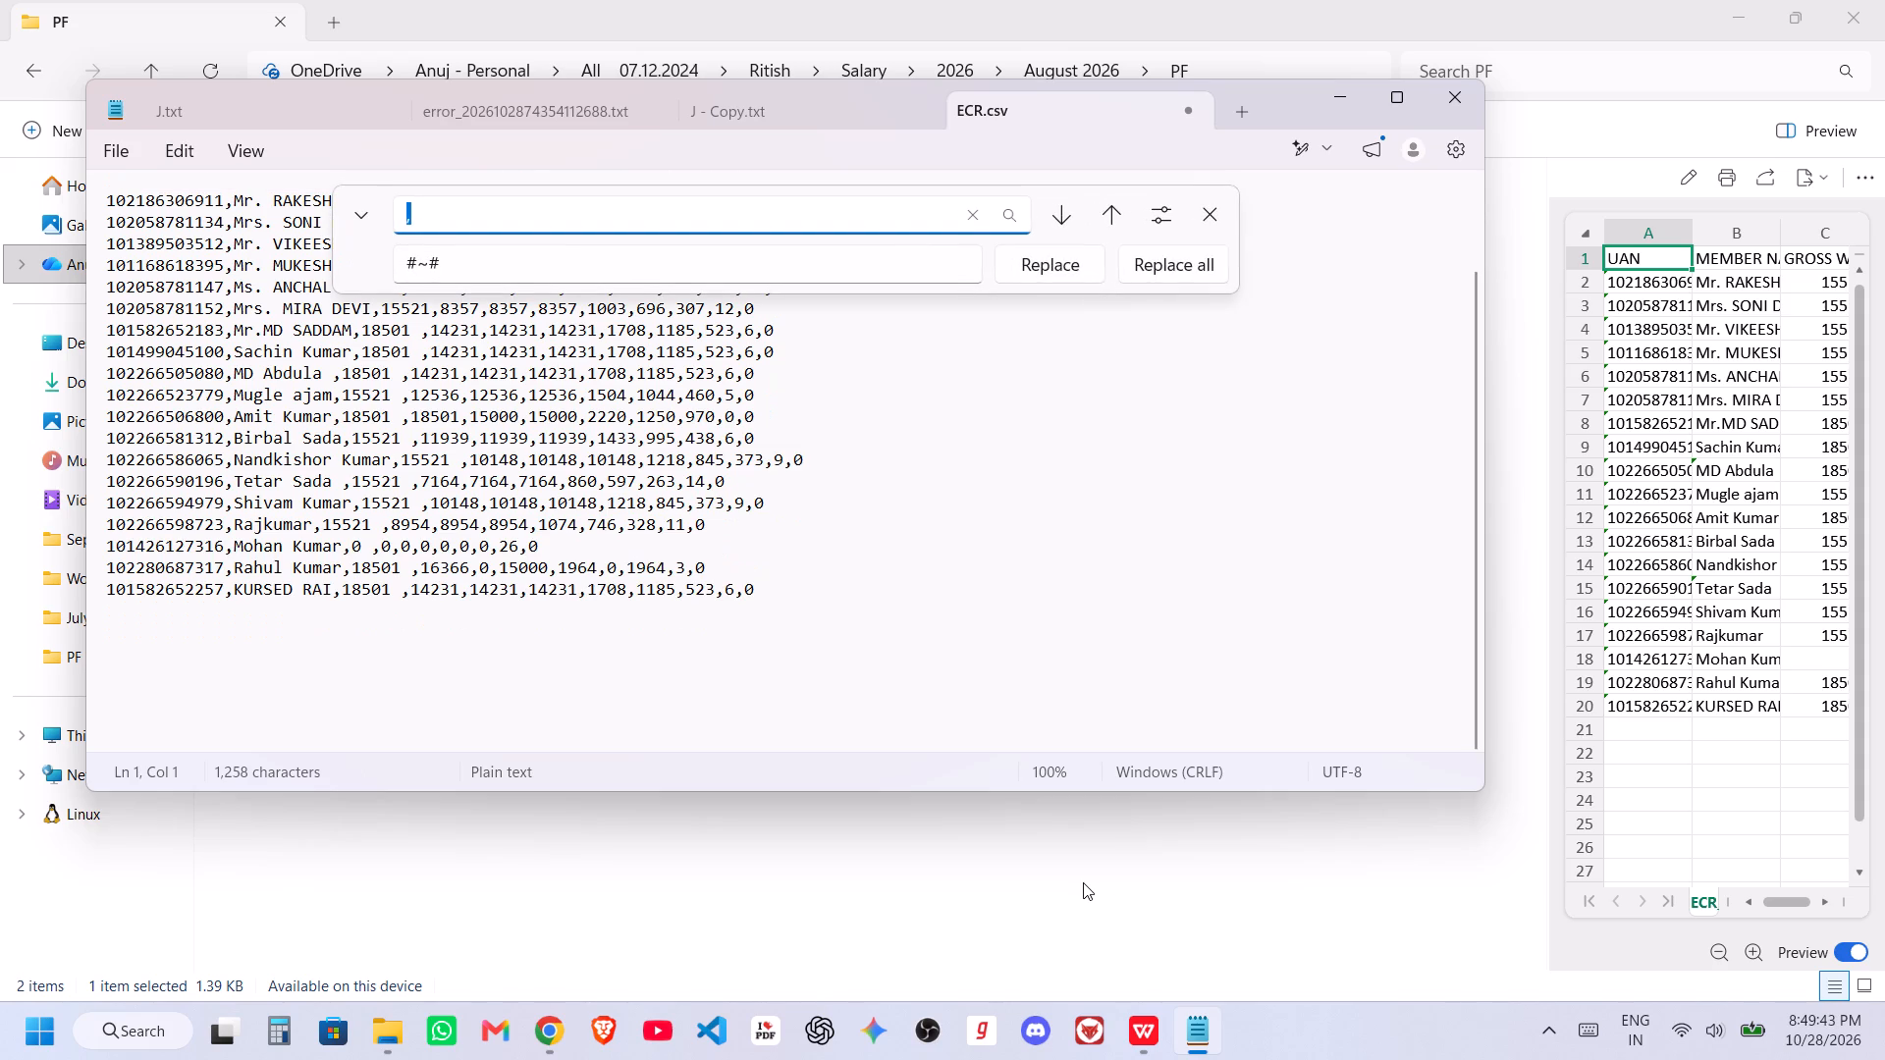
pyautogui.click(1153, 259)
pyautogui.click(1201, 213)
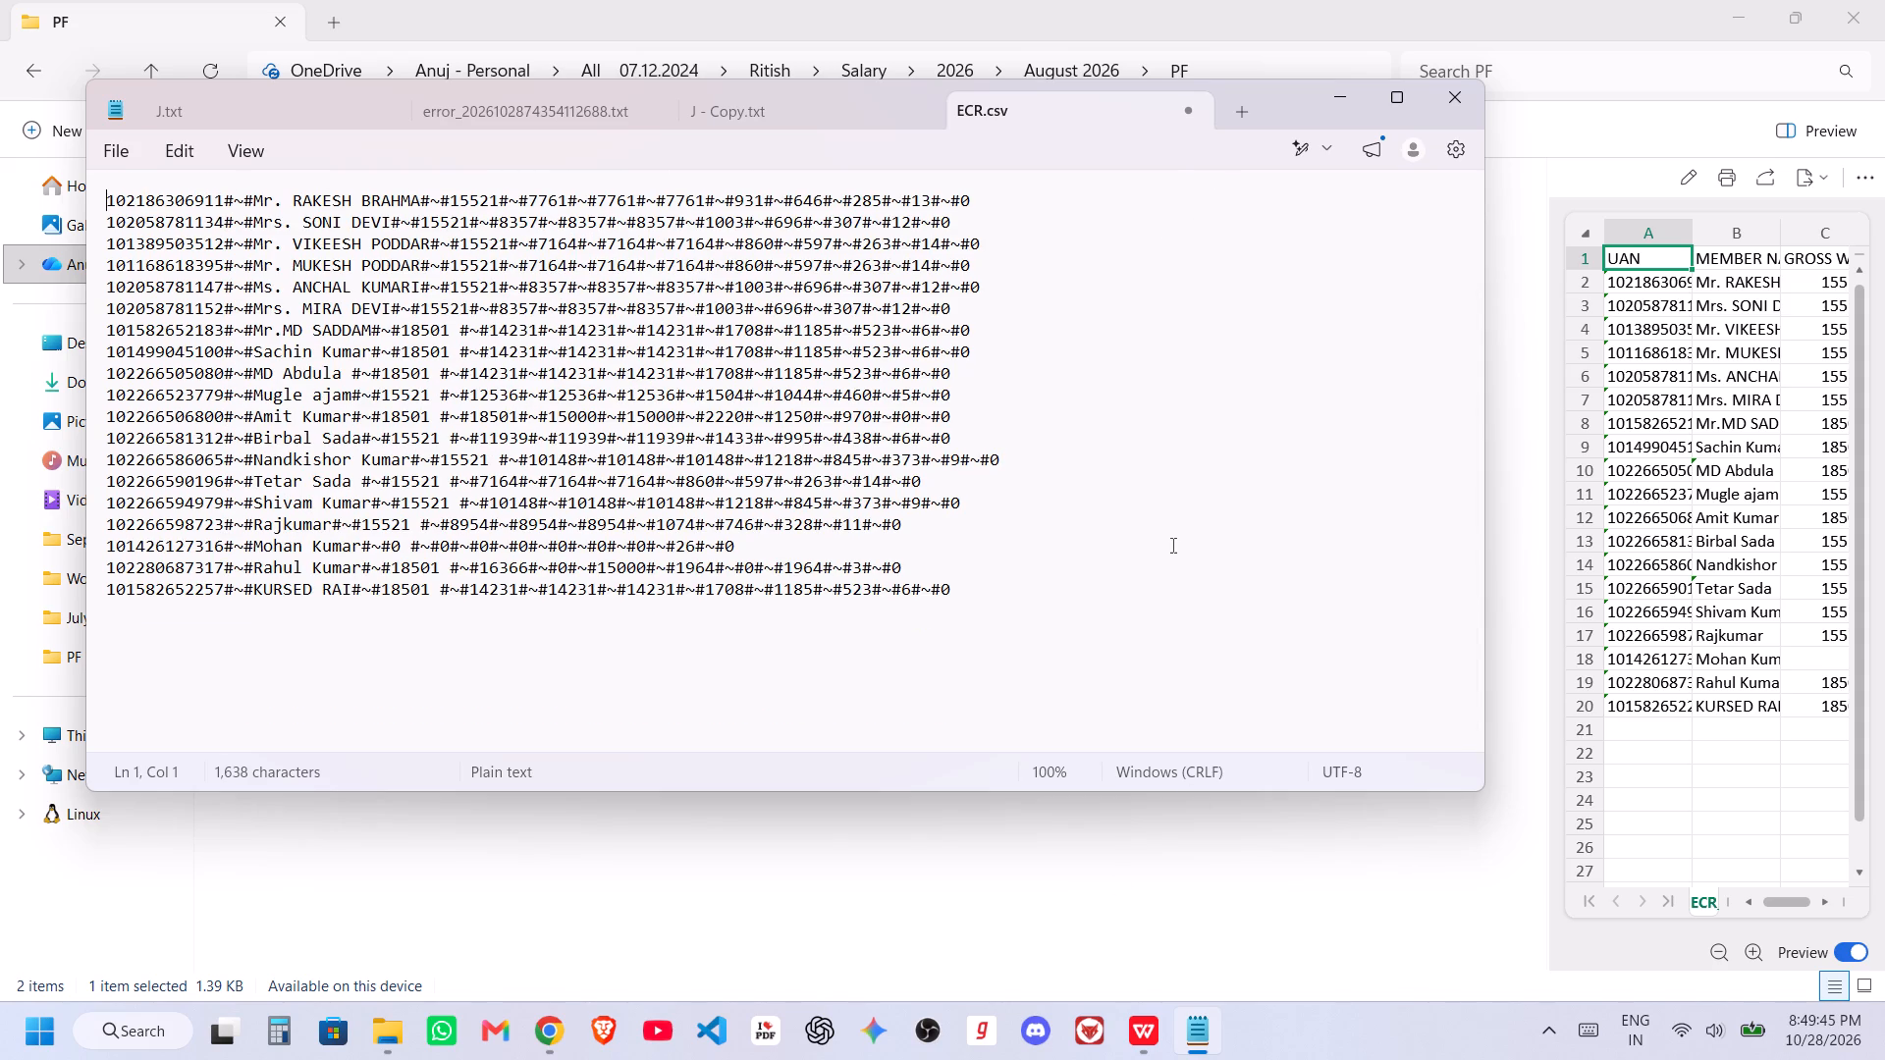
# Save the #~# separated text as a text document named A in the August 2026 PF folder.
pyautogui.hotkey('ctrl', 'shift', 's')
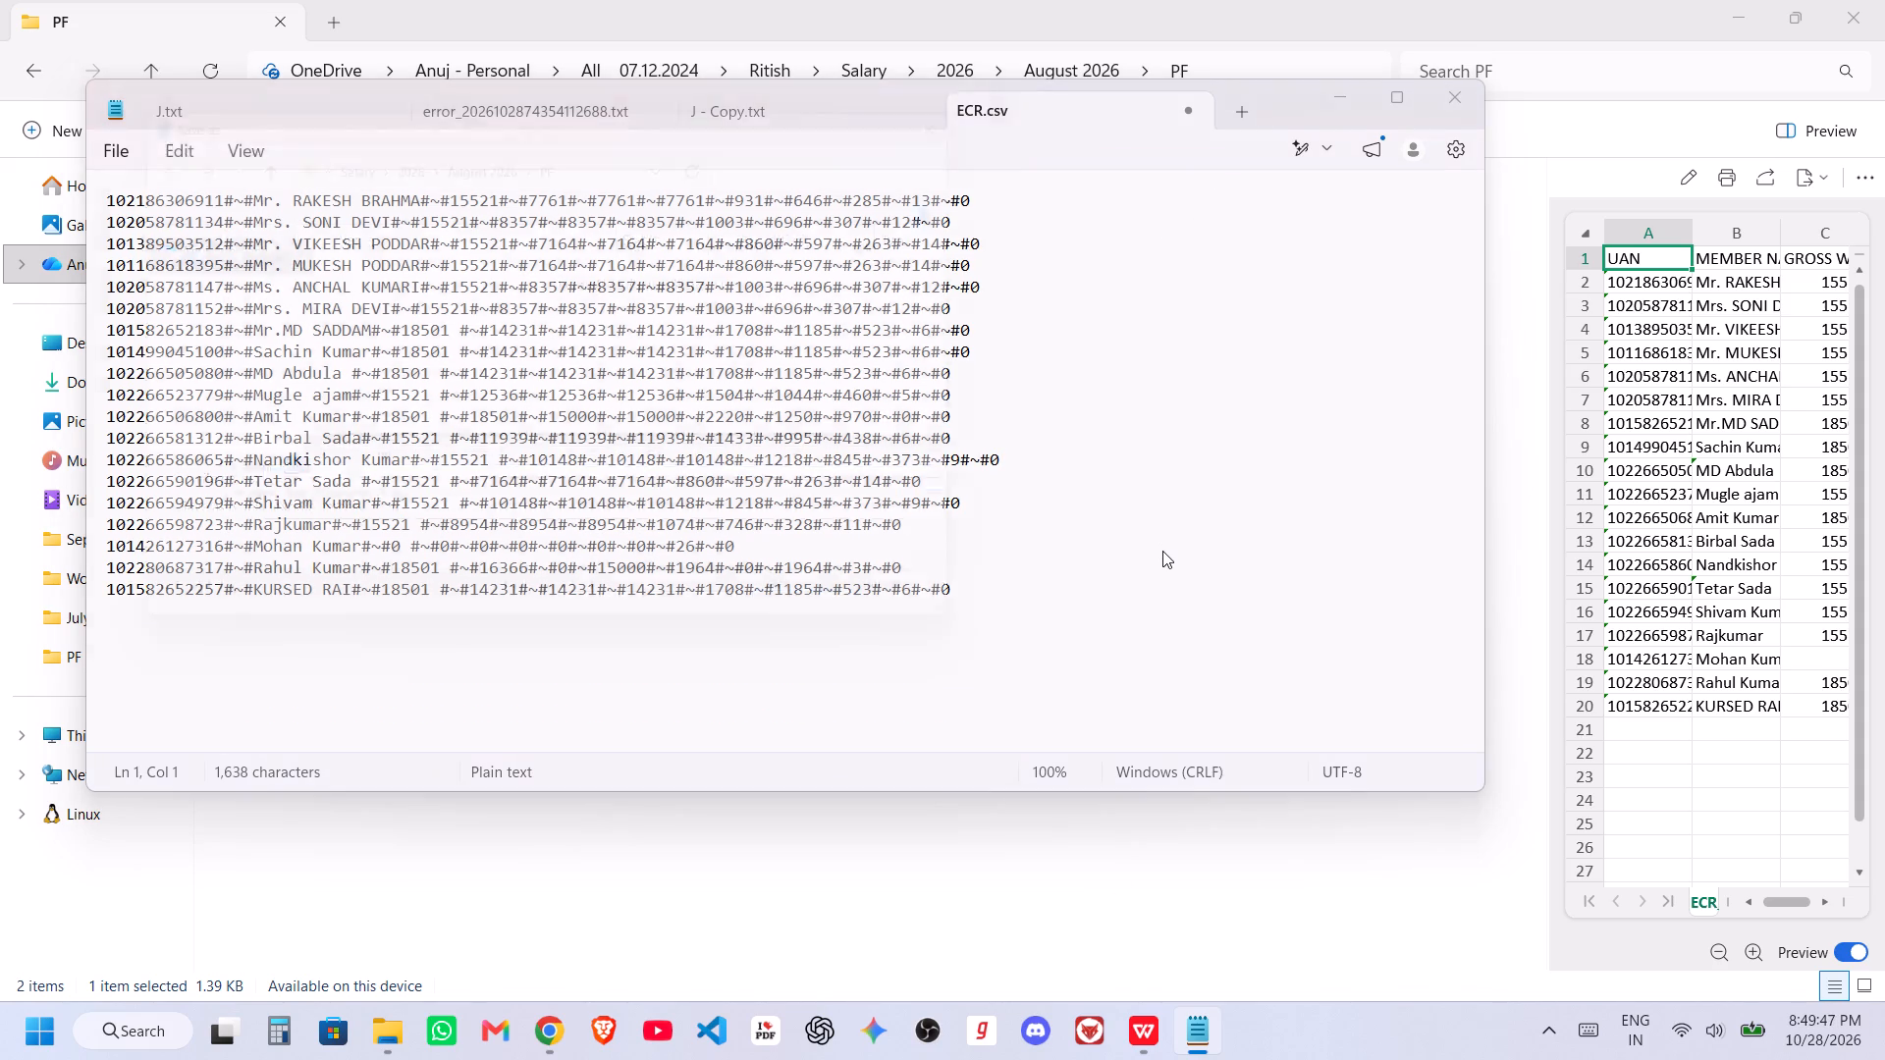
pyautogui.hotkey('shift', 'a')
pyautogui.click(785, 622)
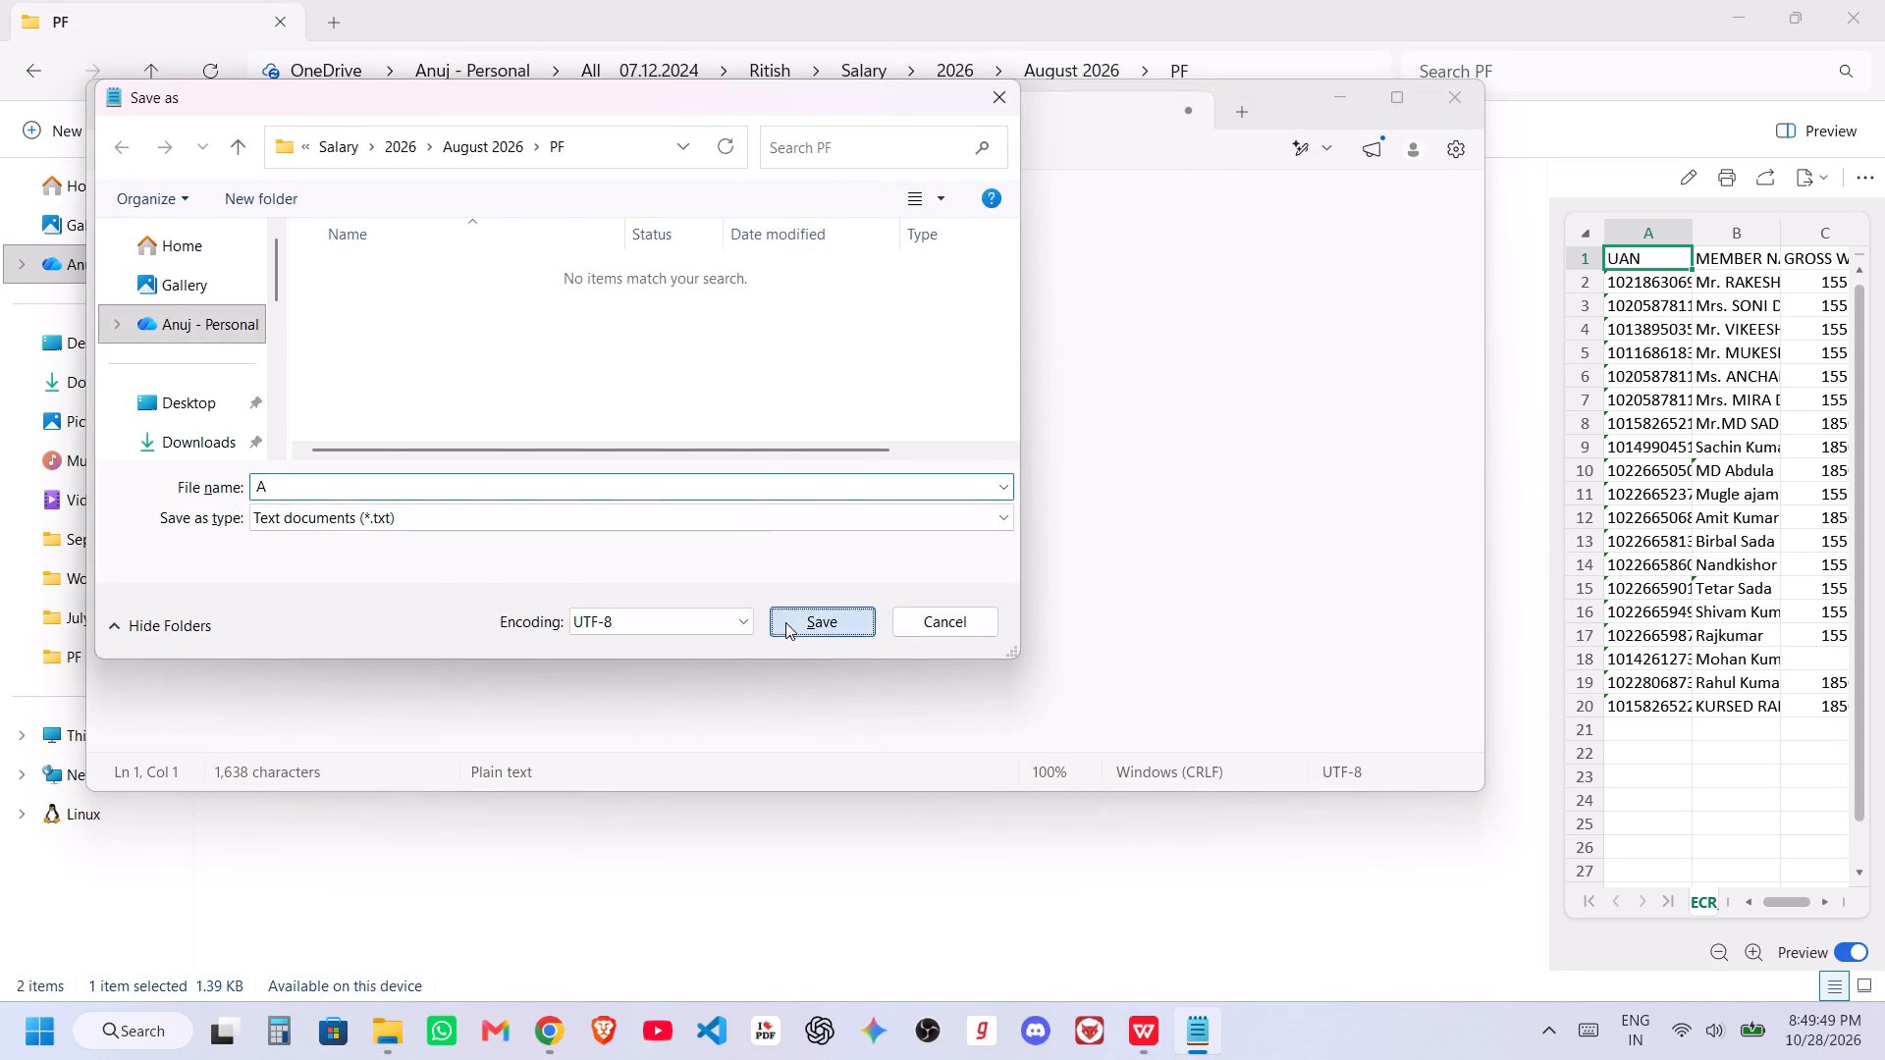
# Close the leftover J.txt, error report and J - Copy.txt files, and exit Notepad.
pyautogui.click(397, 98)
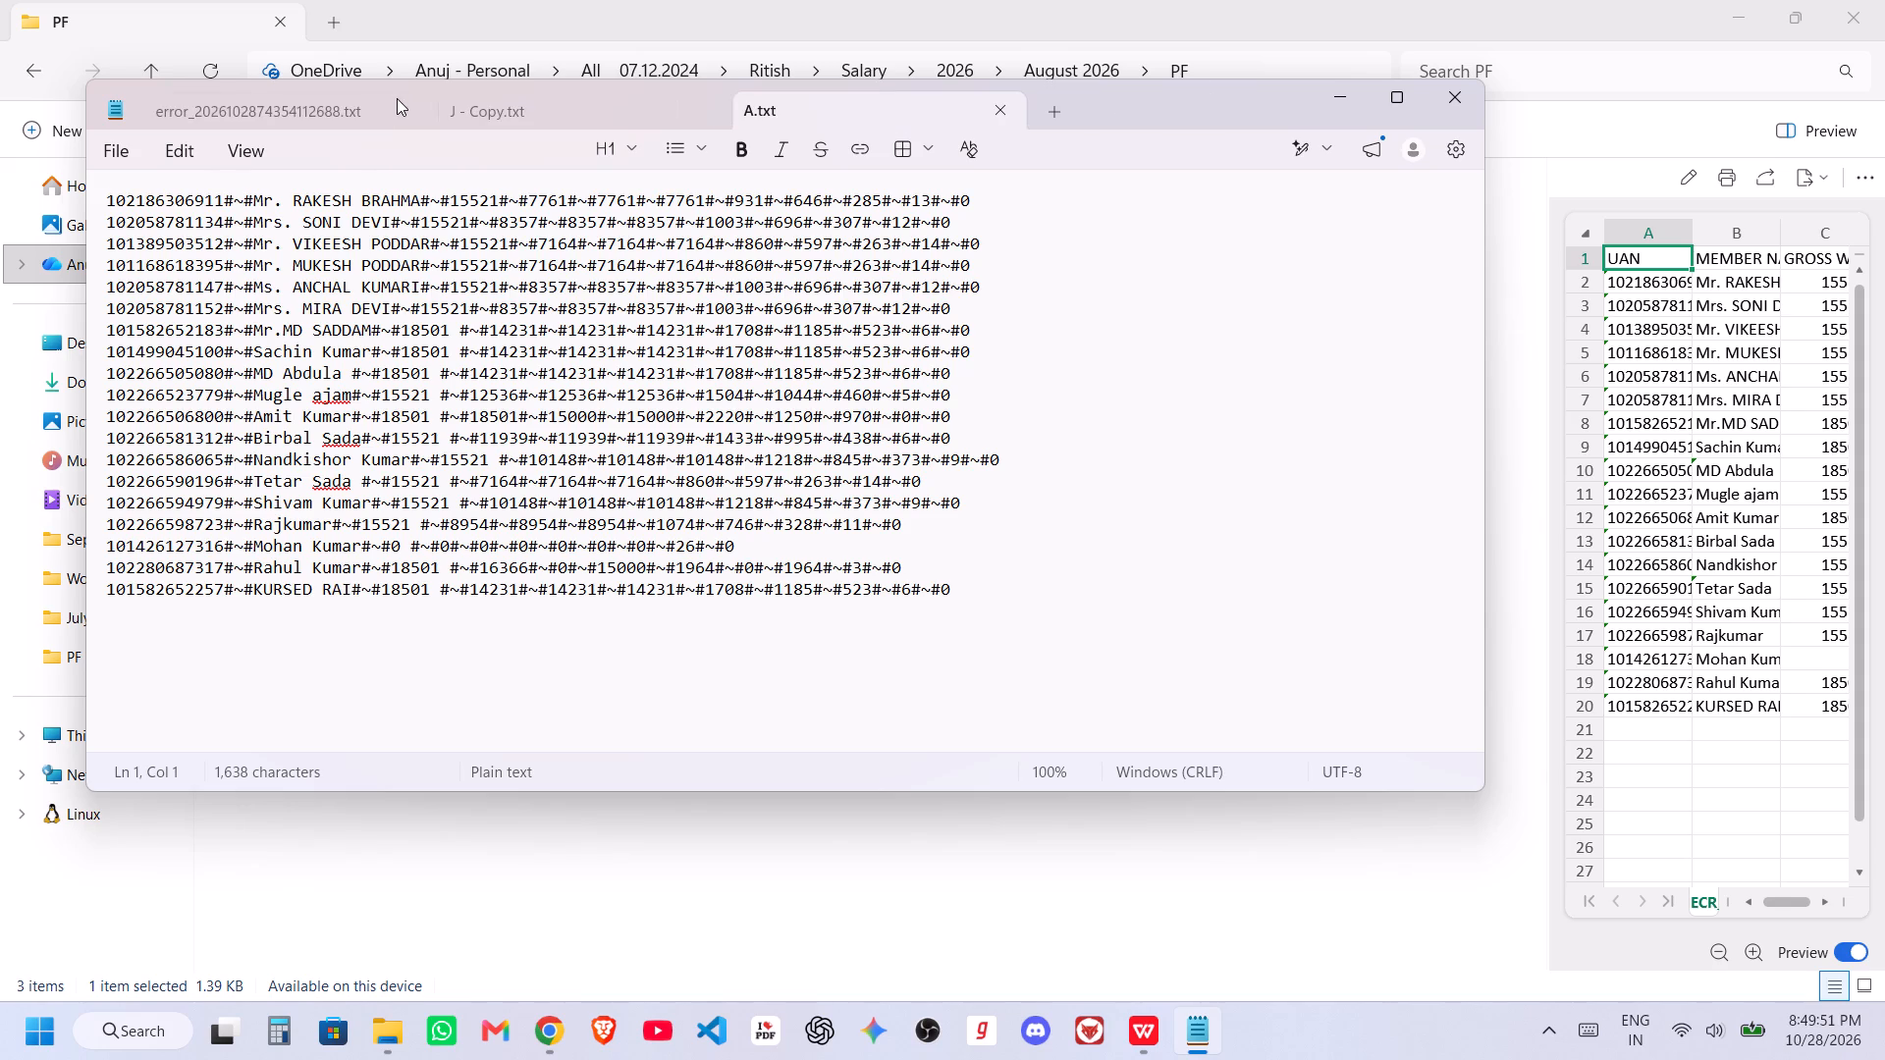
pyautogui.click(397, 98)
pyautogui.click(405, 99)
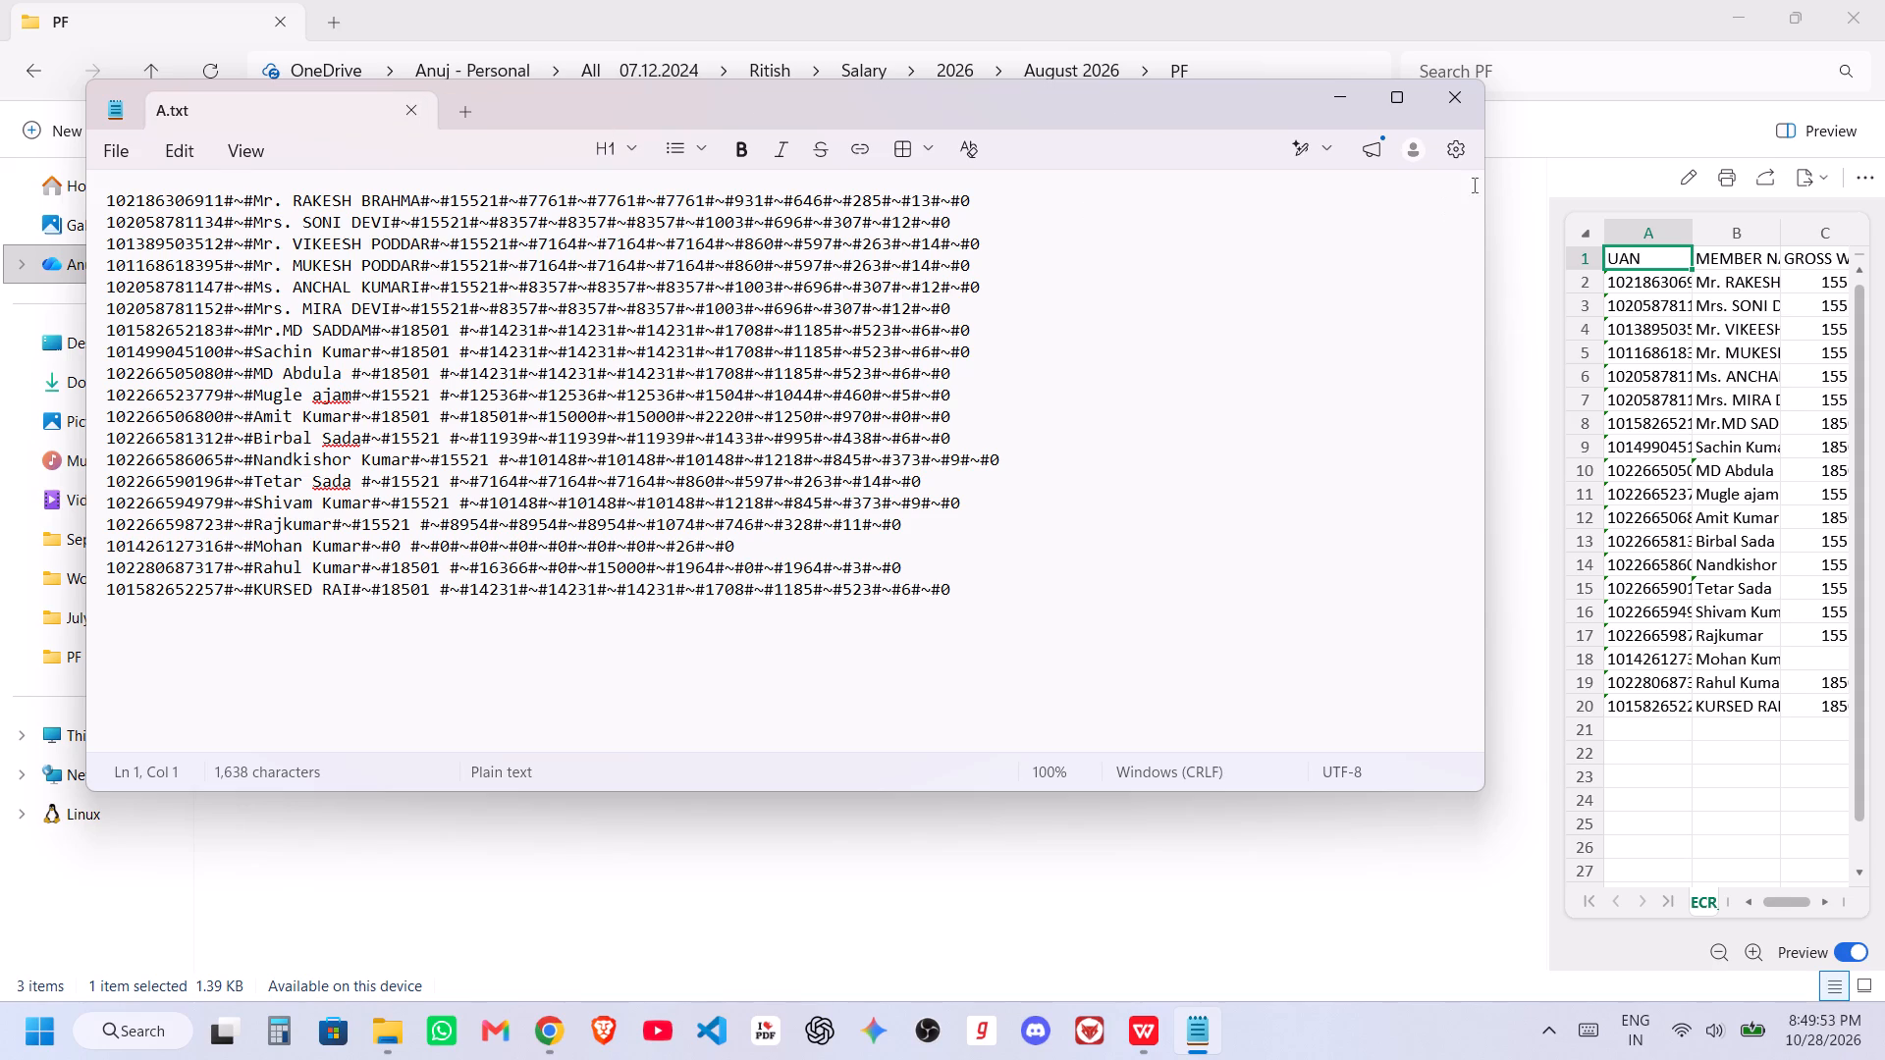
pyautogui.click(1450, 96)
# Open A.txt and delete every member record except the thirteenth, leaving a single line with no blank line below it.
pyautogui.hotkey('alt', 'Tab')
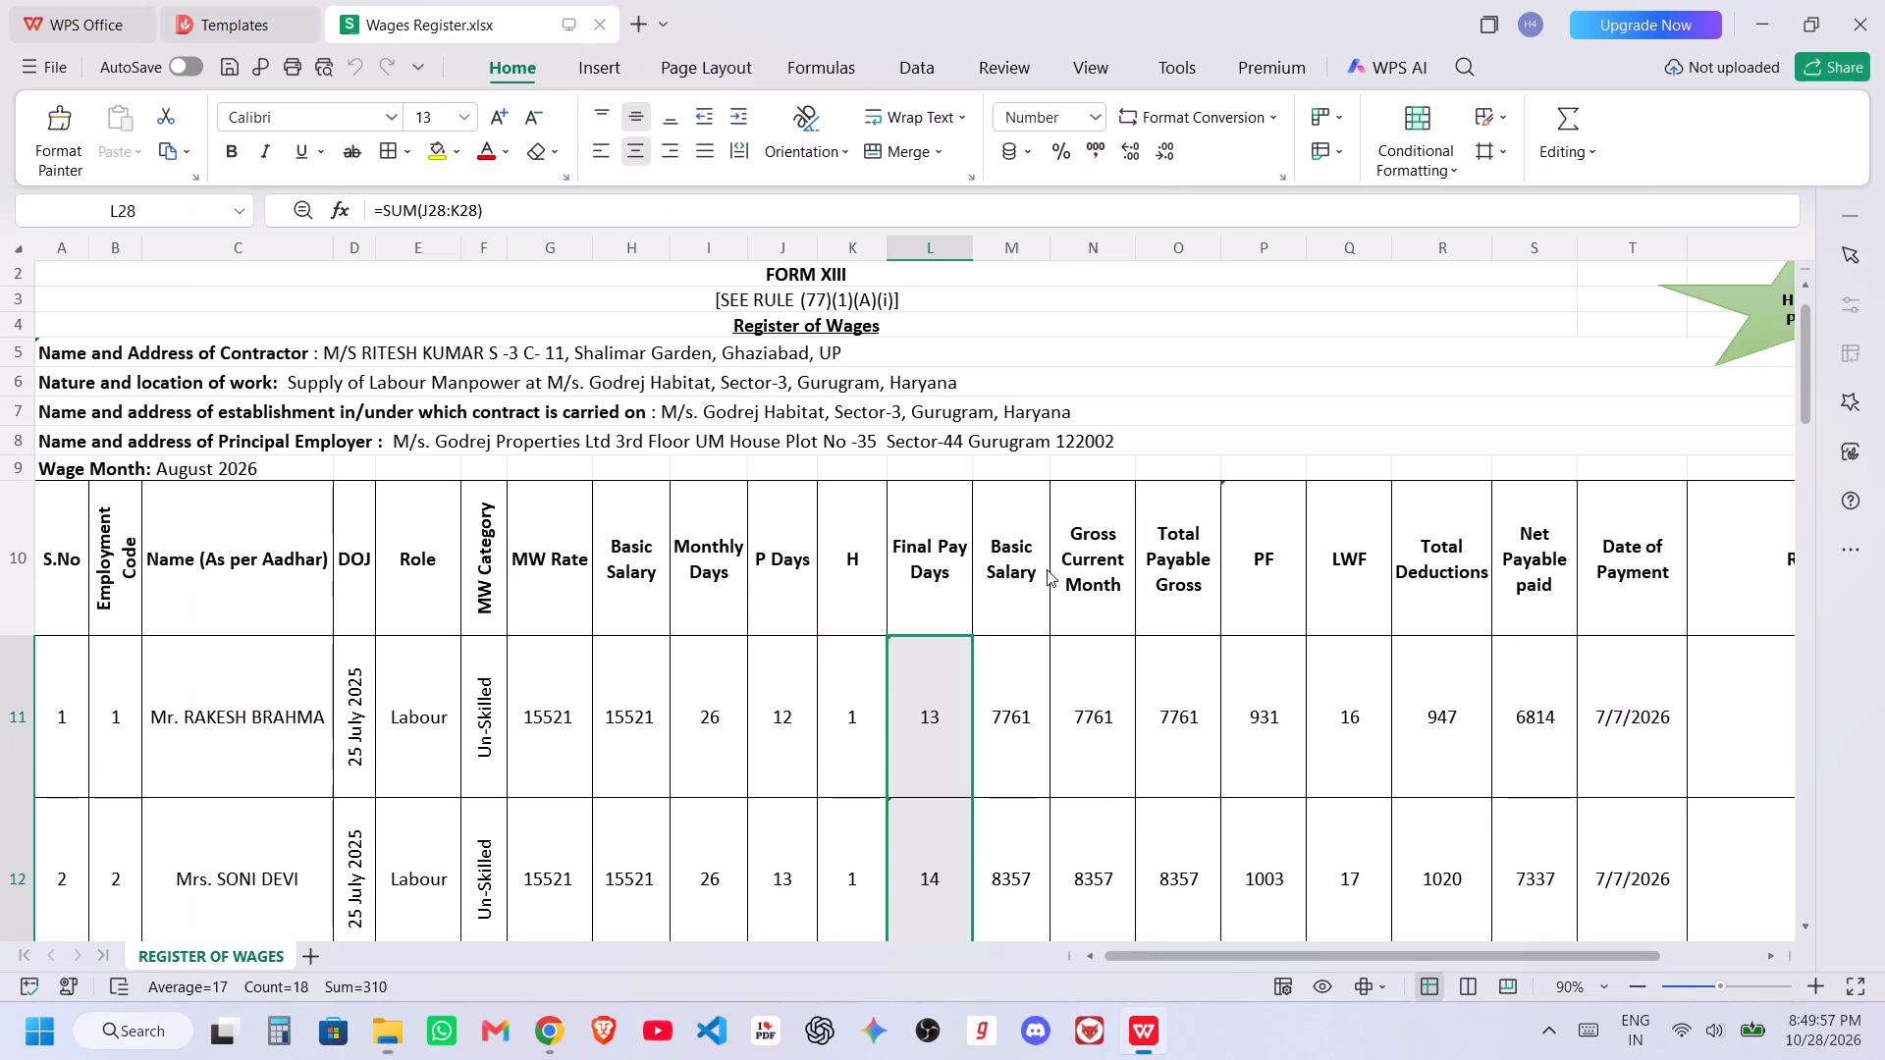
pyautogui.hotkey('alt', 'Tab')
pyautogui.doubleClick(332, 208)
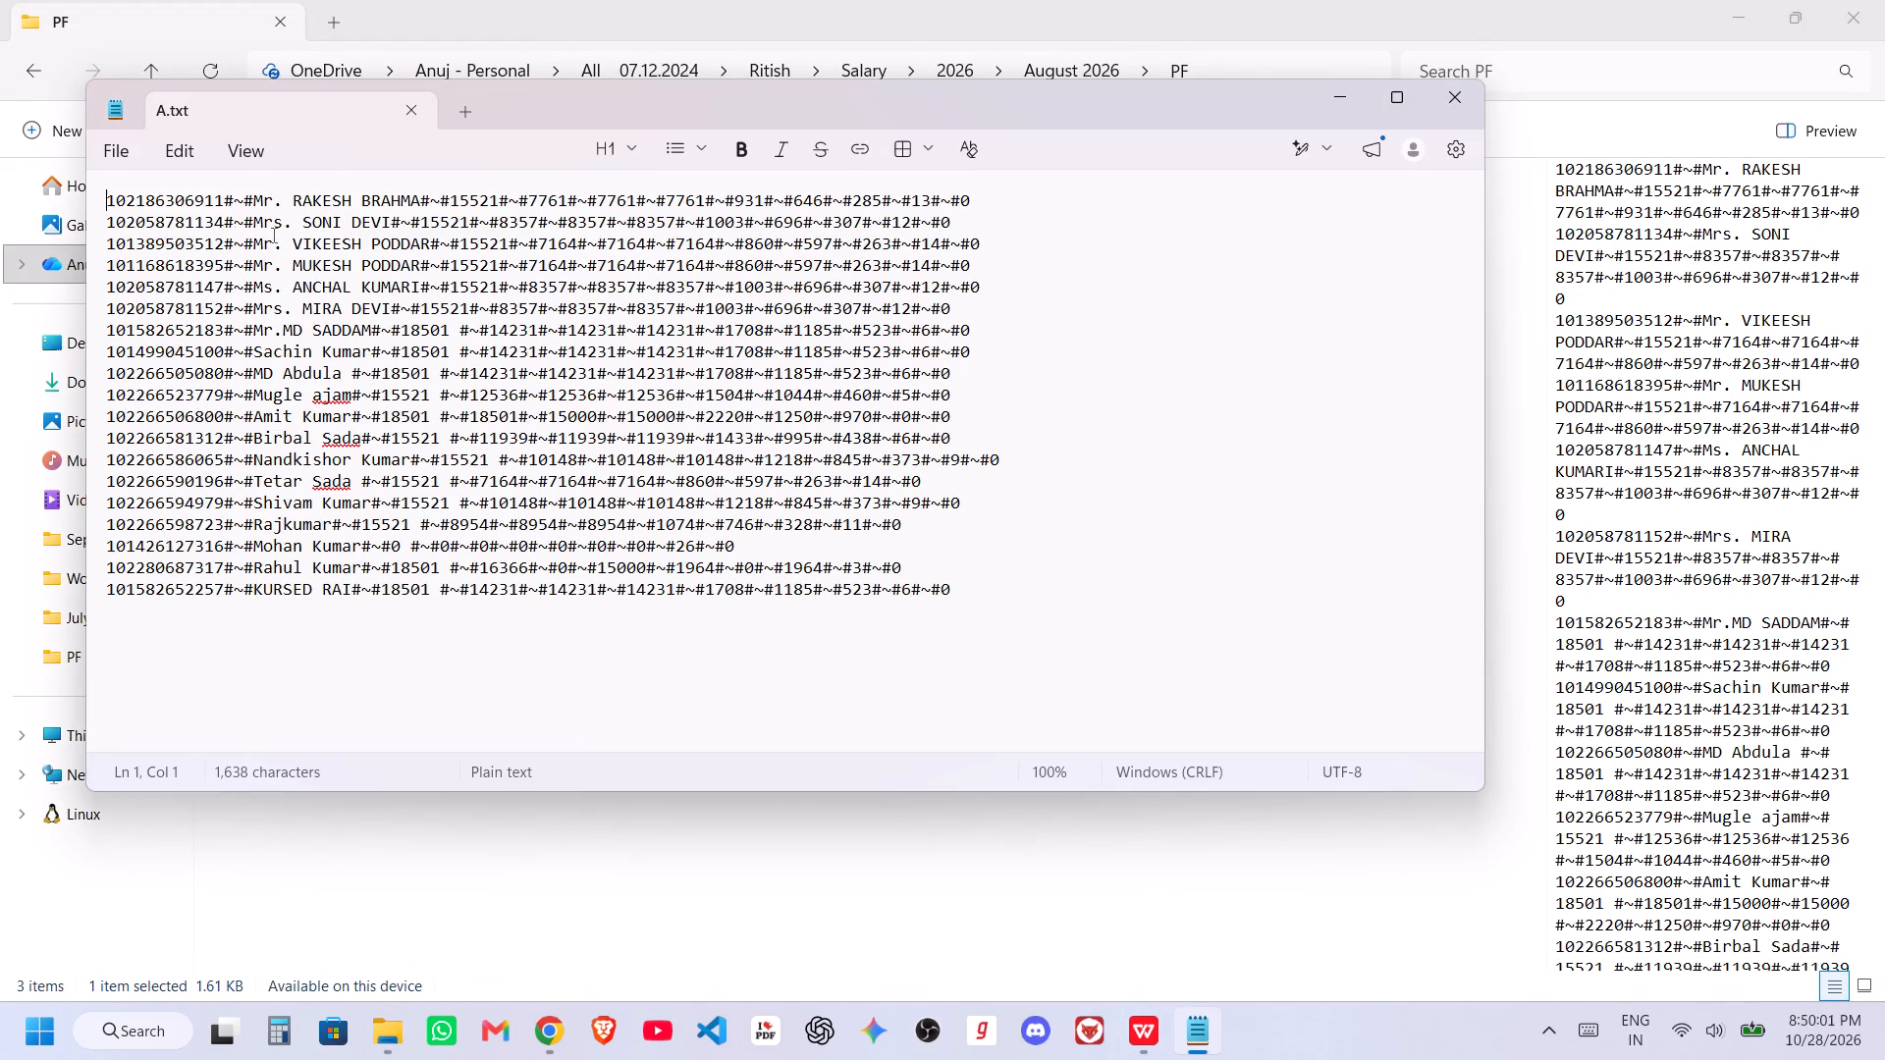
pyautogui.moveTo(109, 196); pyautogui.dragTo(411, 215)
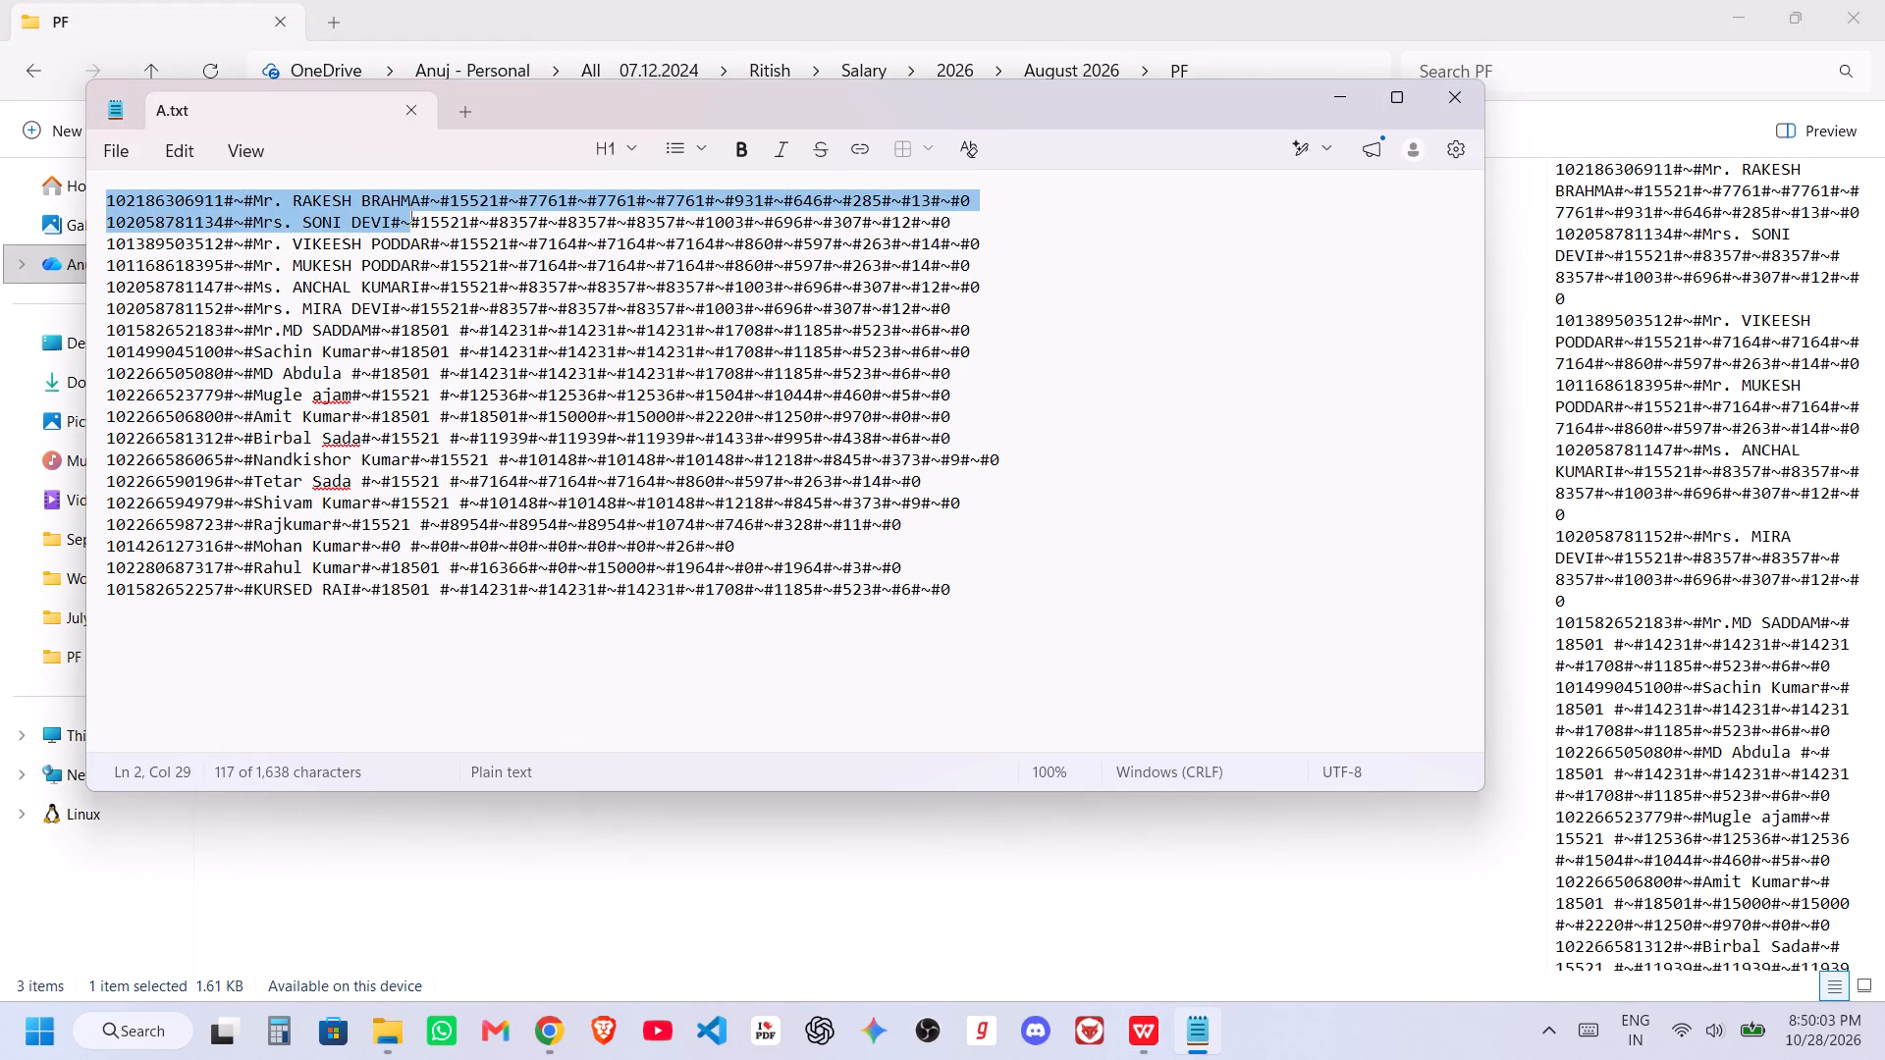
pyautogui.moveTo(411, 215); pyautogui.dragTo(1090, 449)
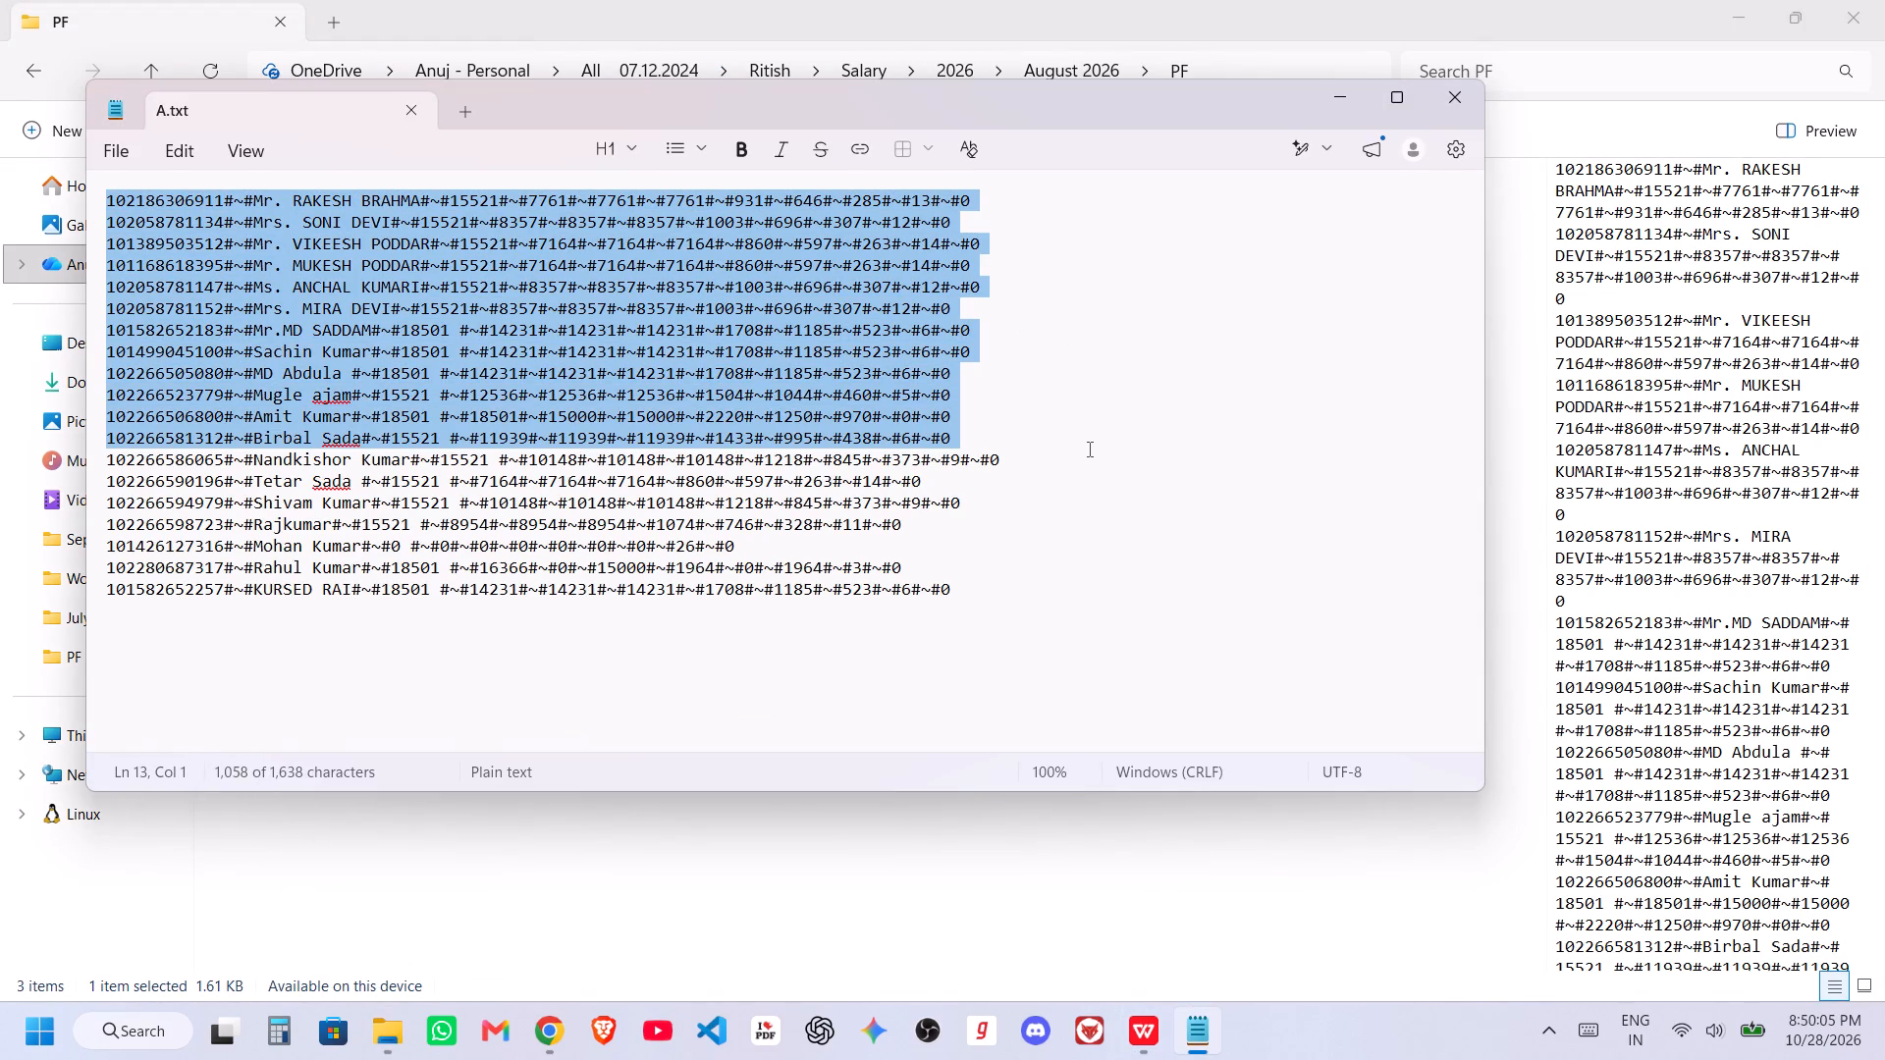
pyautogui.press('Delete')
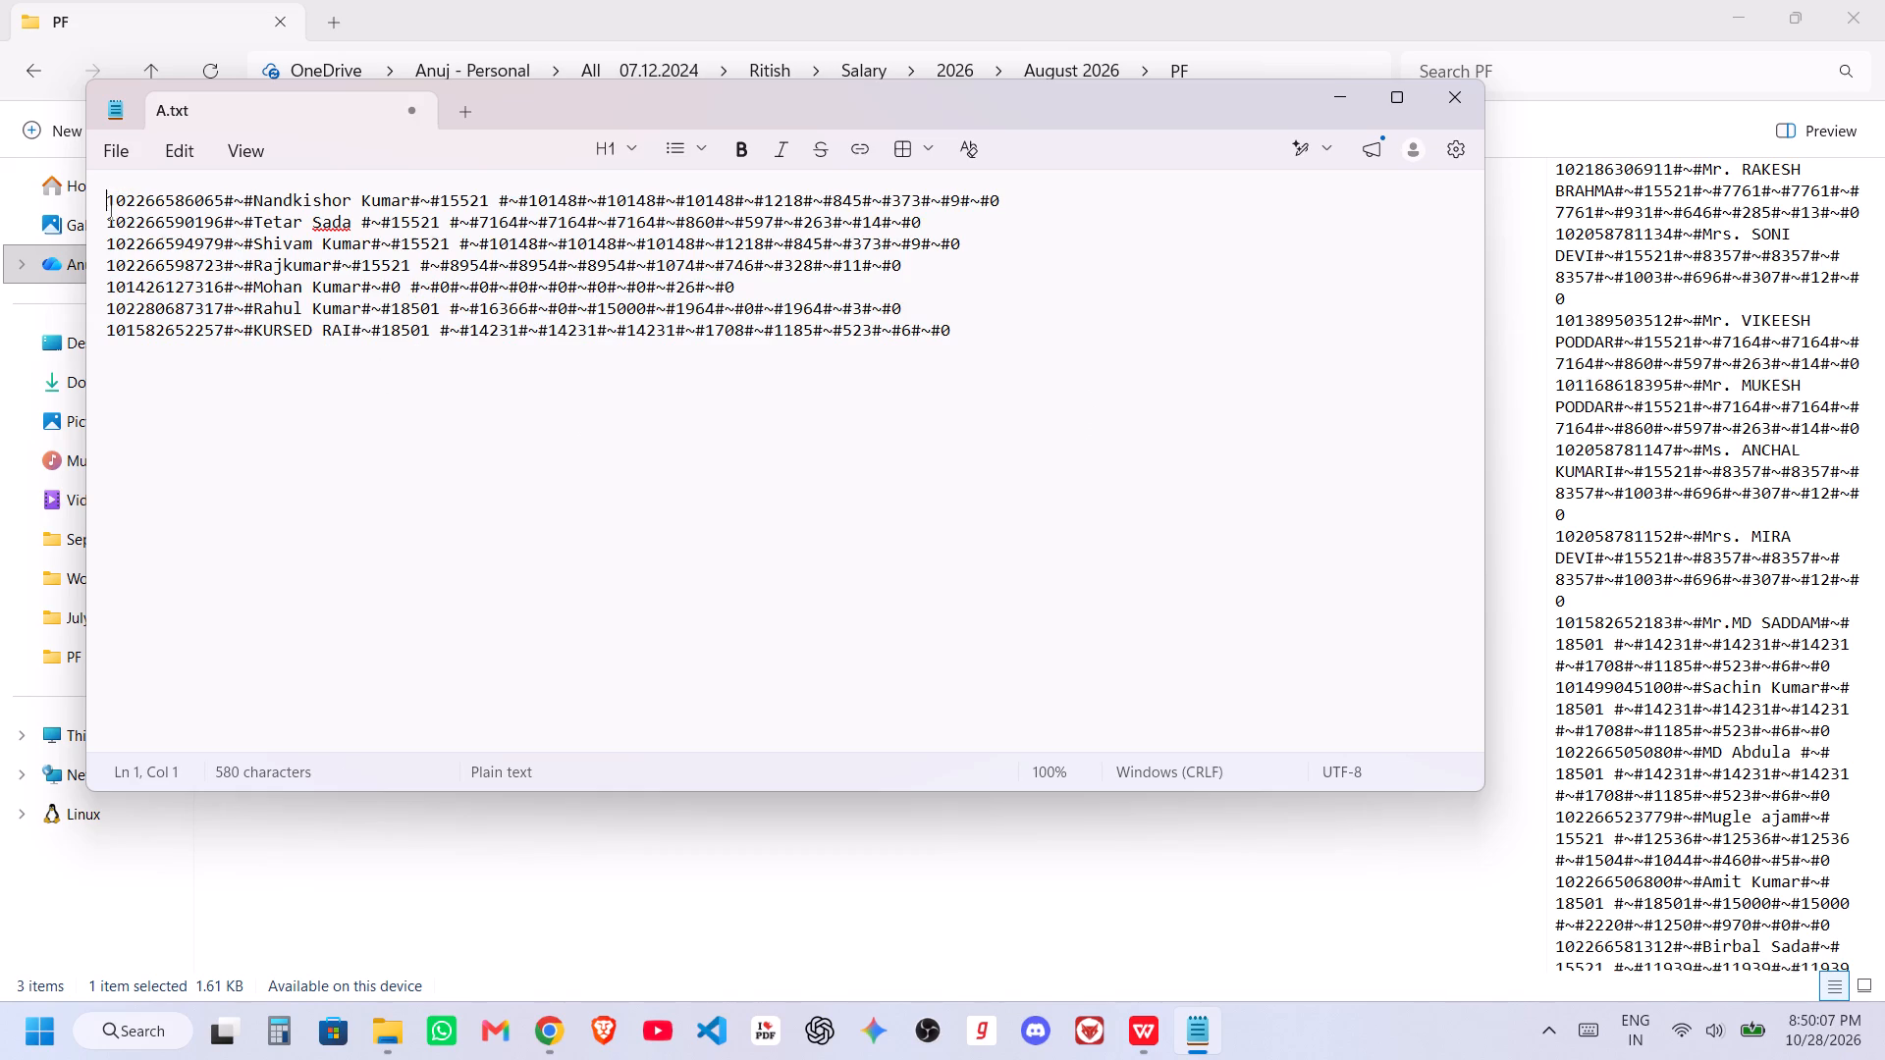
pyautogui.moveTo(109, 222); pyautogui.dragTo(1017, 364)
pyautogui.press('Delete')
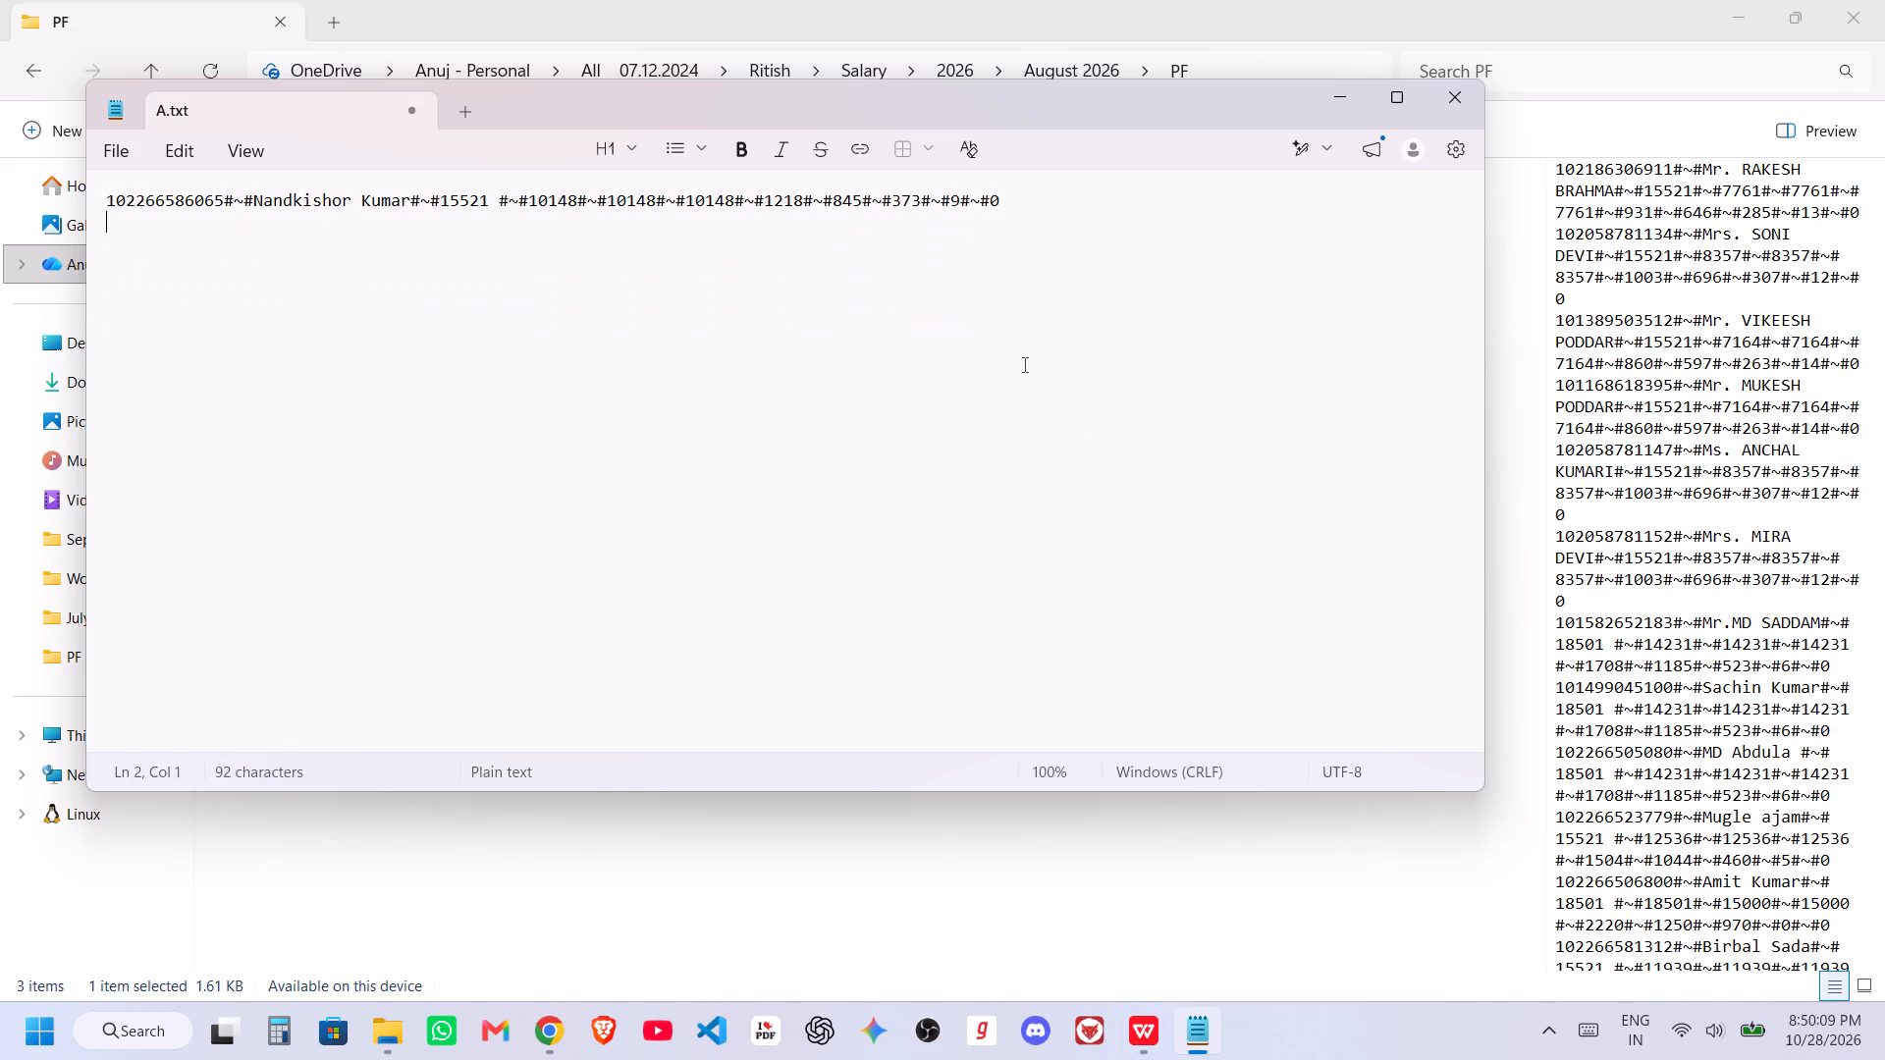
pyautogui.press('BackSpace')
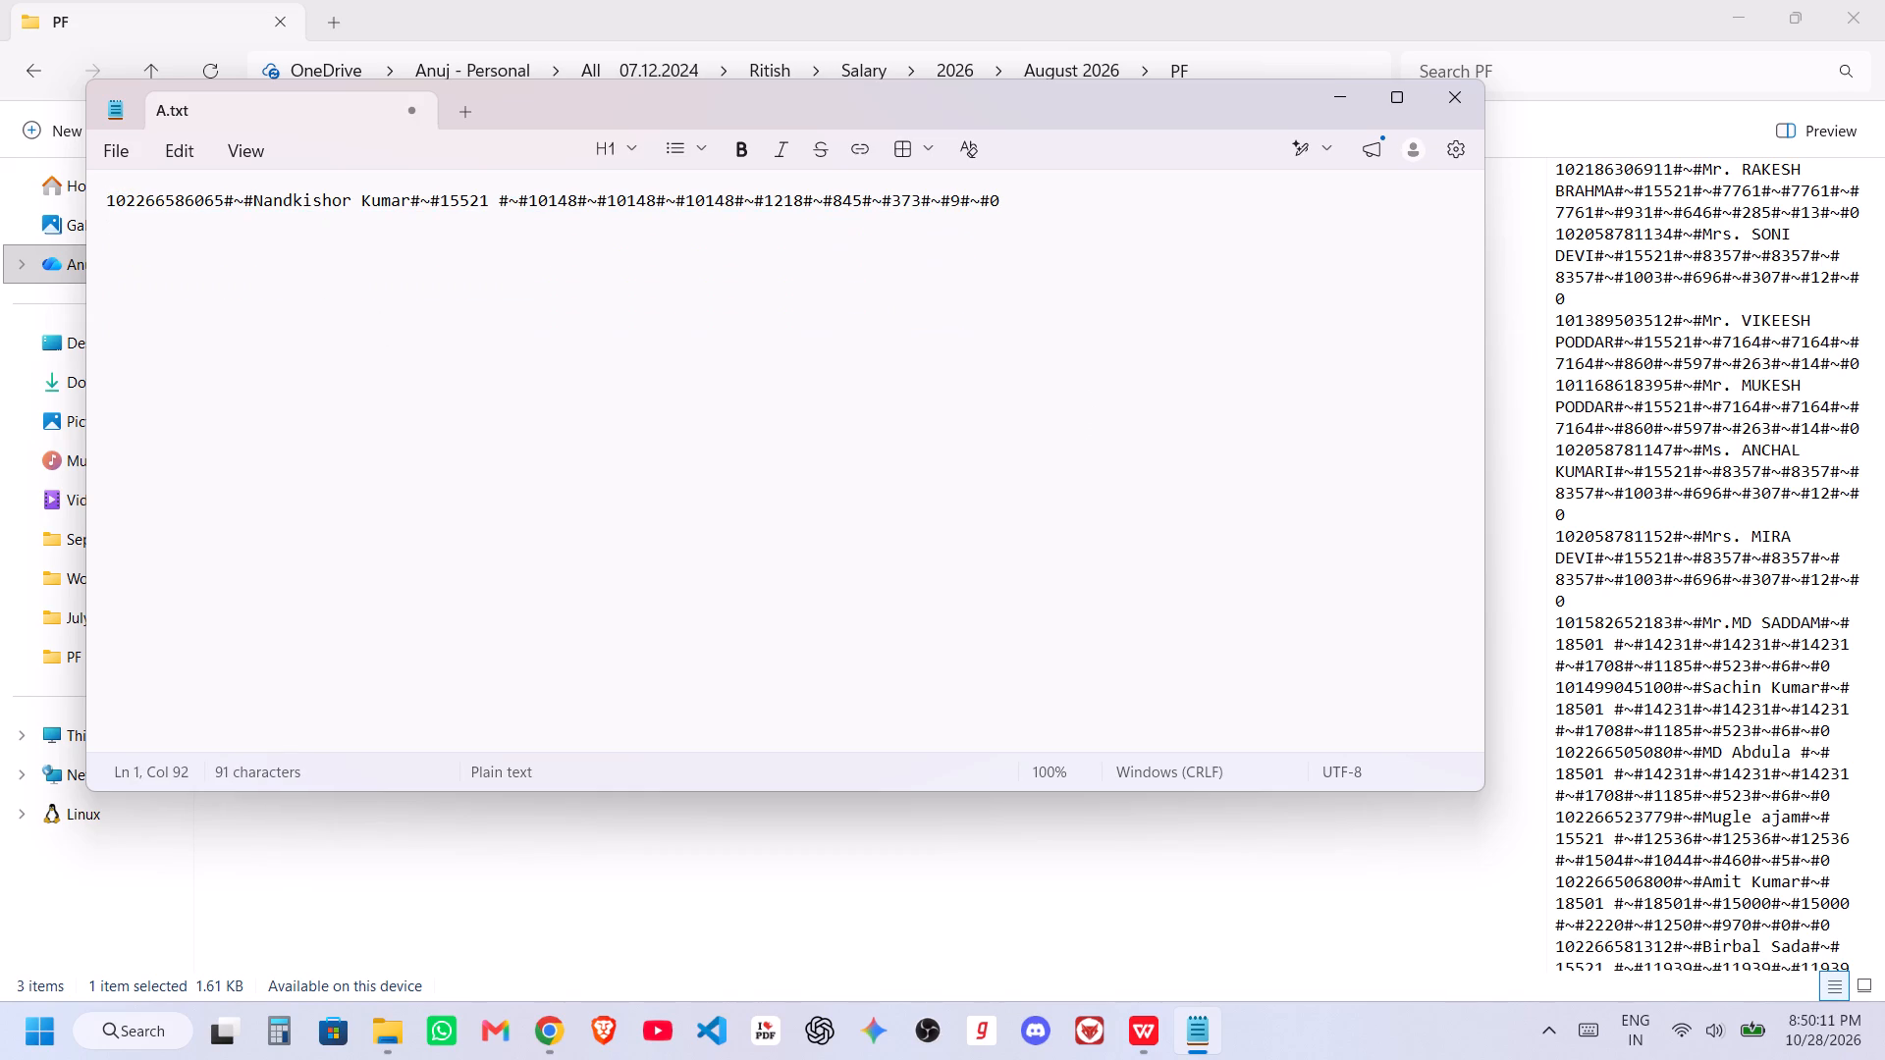
# Save the single-record text as a separate text document named AA in the August 2026 PF folder and close it.
pyautogui.hotkey('ctrl', 'shift', 's')
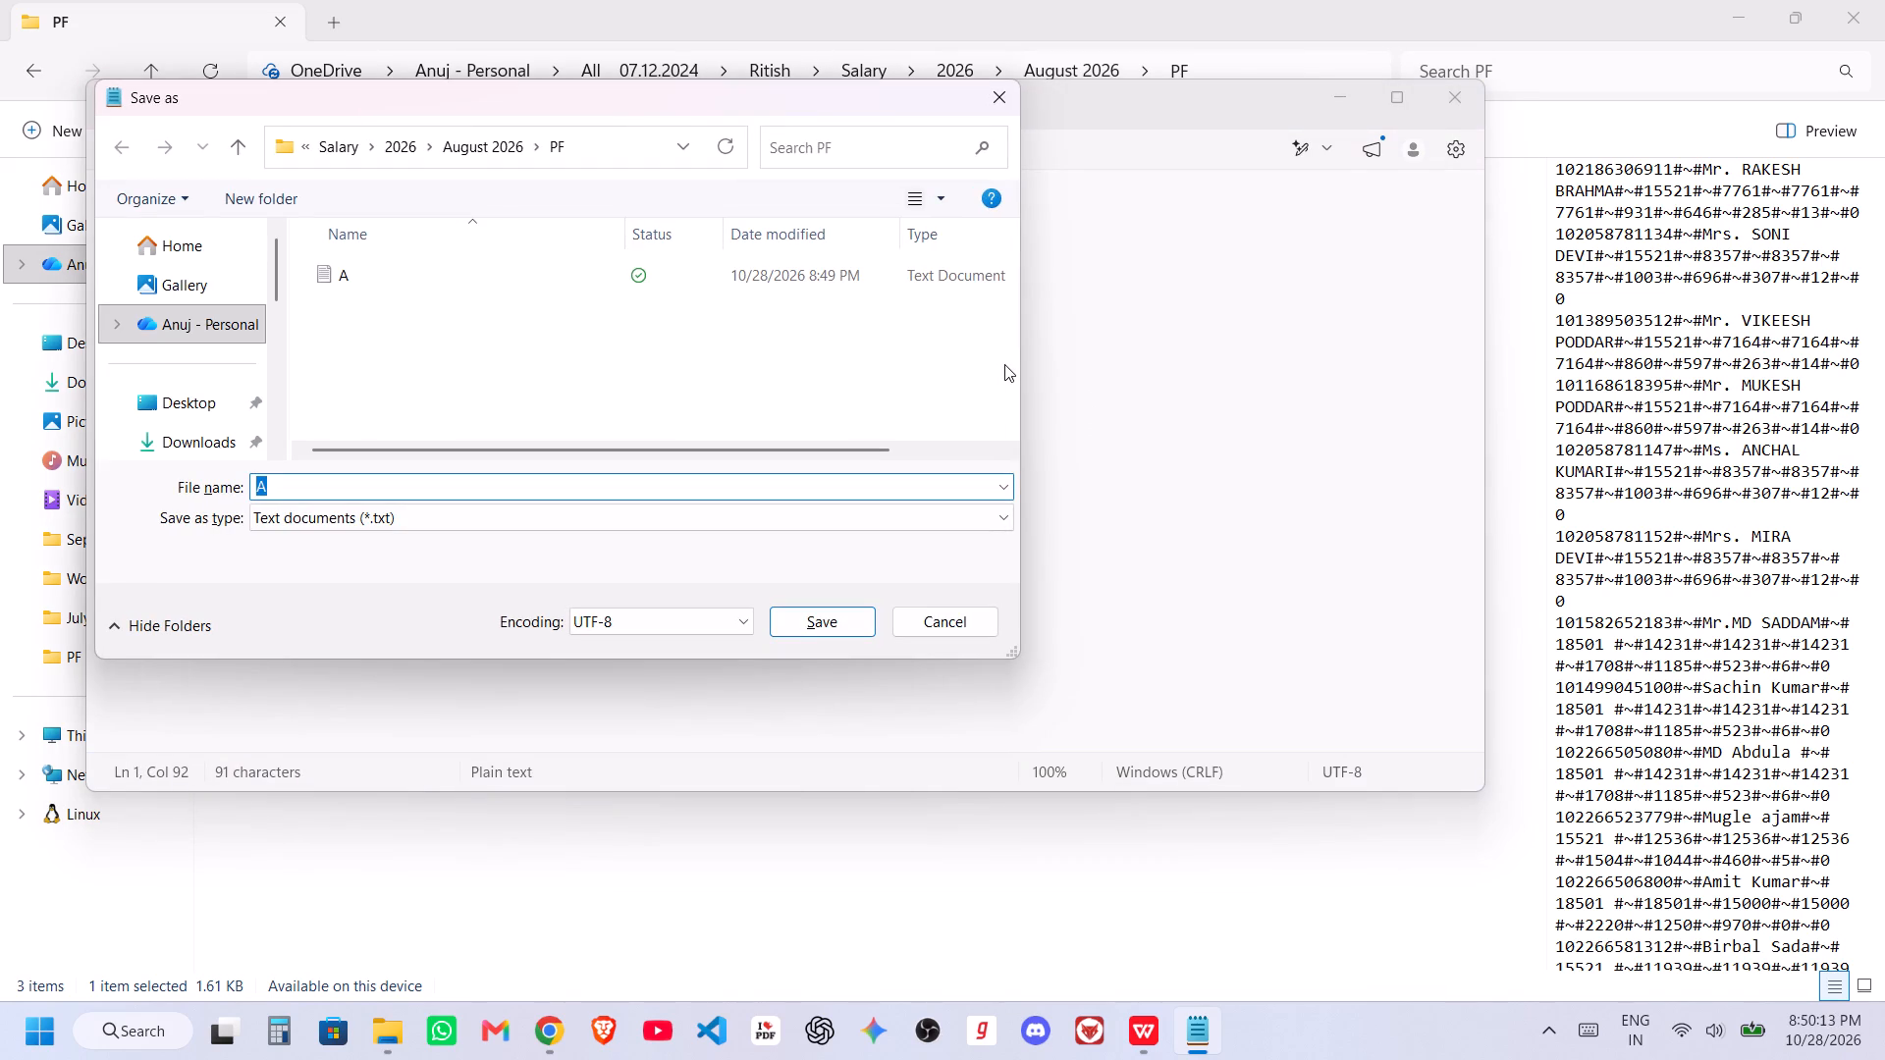
pyautogui.write('AA')
pyautogui.click(814, 616)
pyautogui.click(1460, 94)
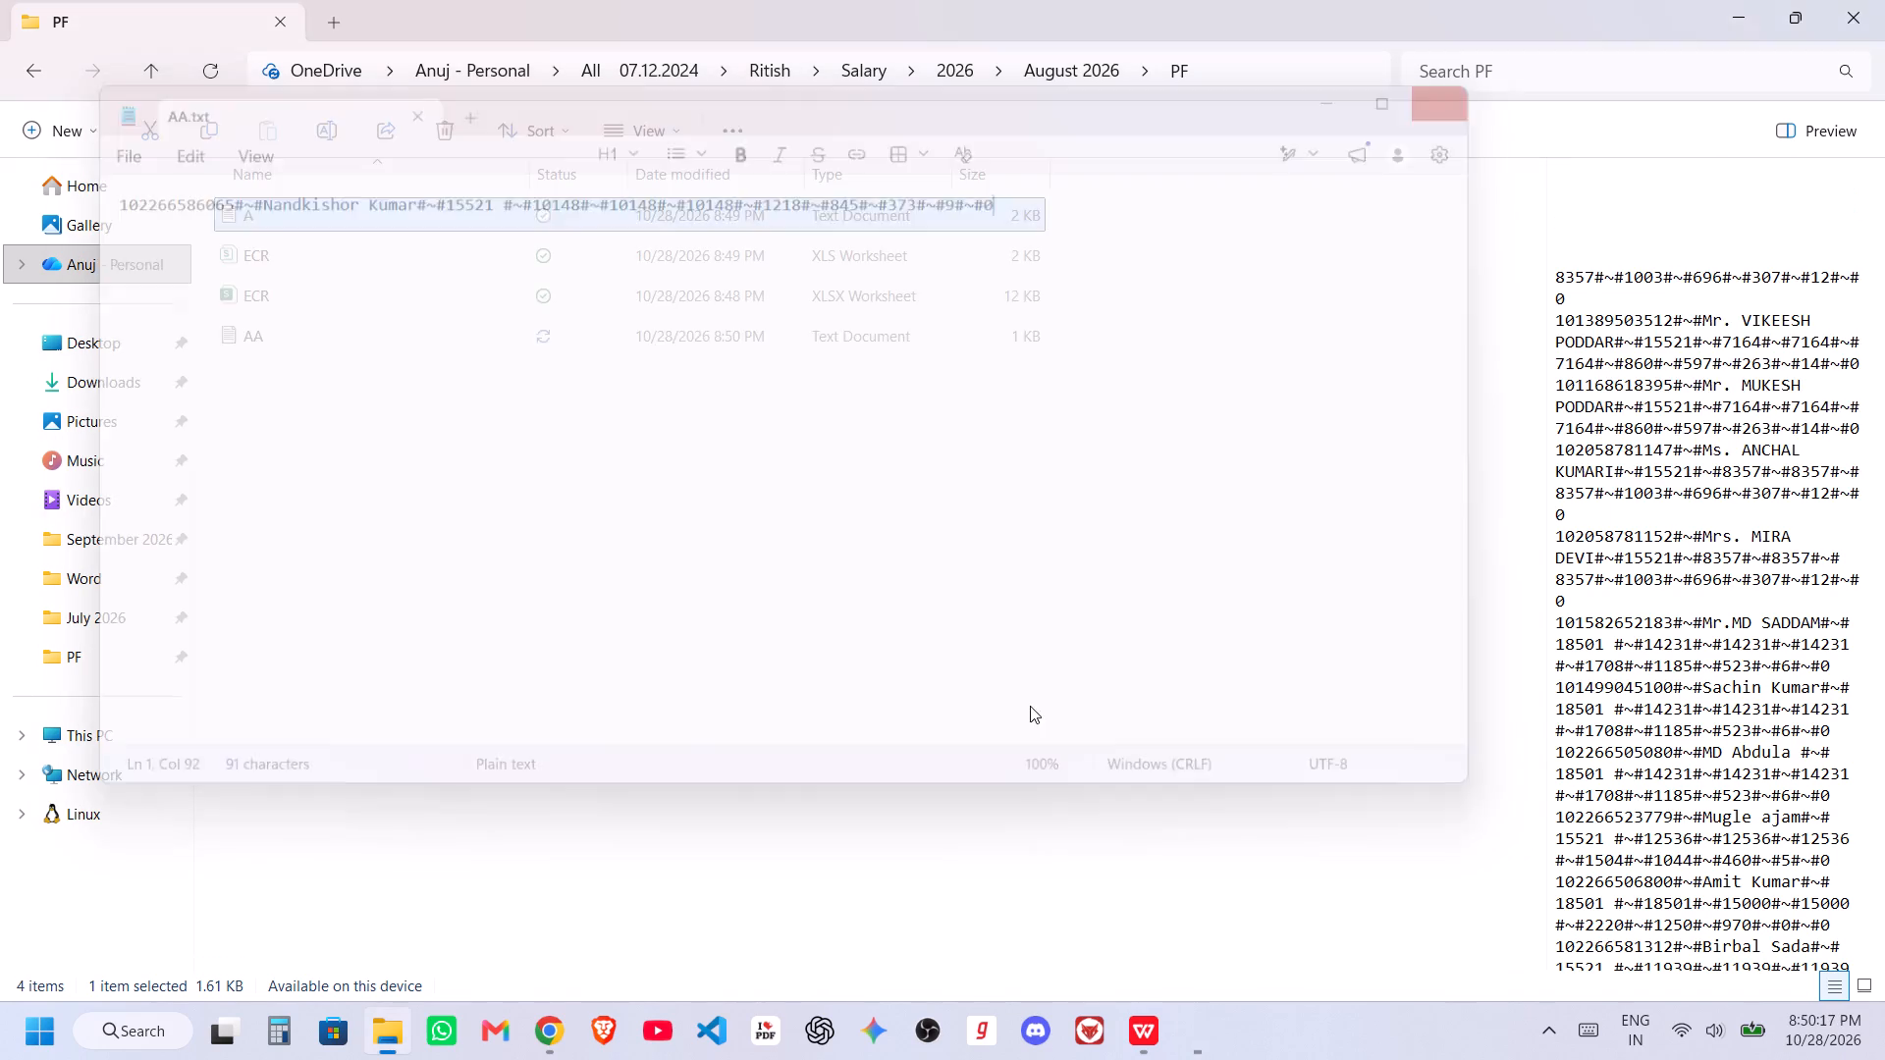
# On the EPFO portal in Chrome, open the Aug 2026 return upload page and choose AA from the August 2026 PF folder as return file.
pyautogui.hotkey('alt', 'Tab')
pyautogui.hotkey('alt', 'Tab')
pyautogui.scroll(-2, 596, 782)
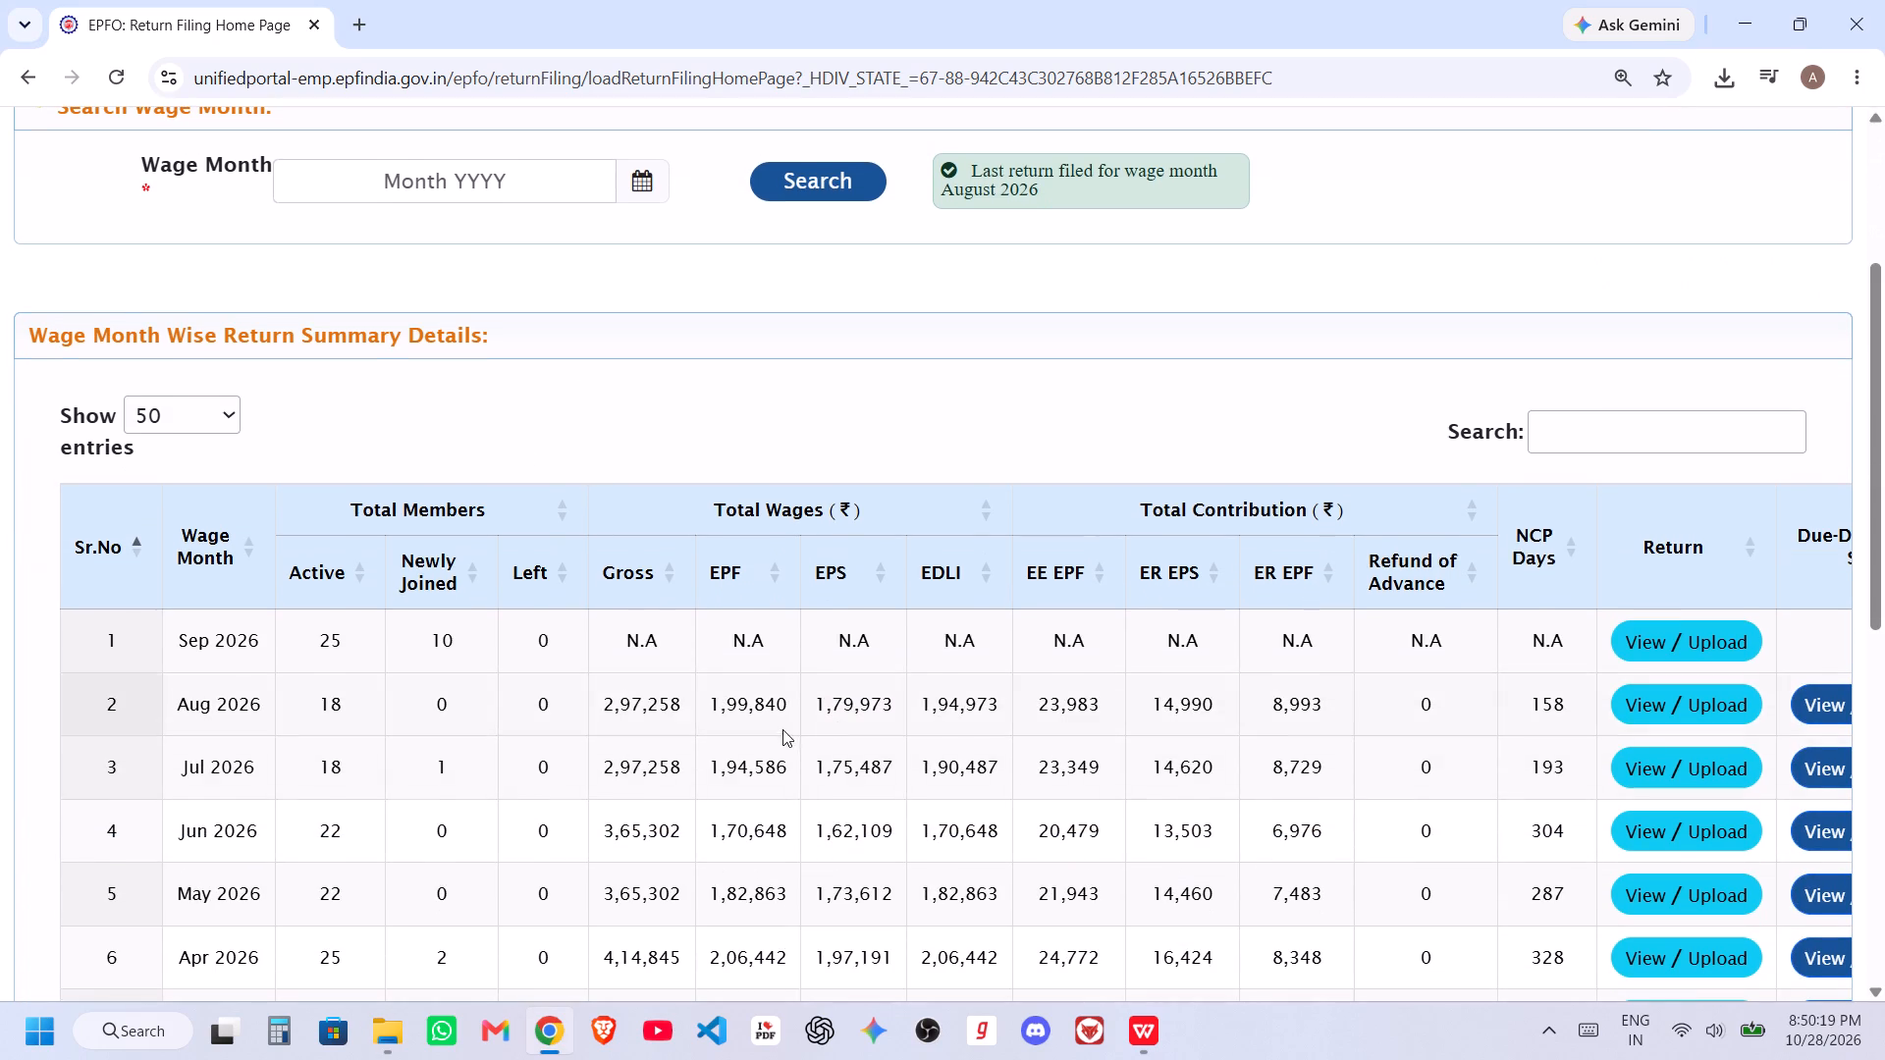
pyautogui.click(1616, 700)
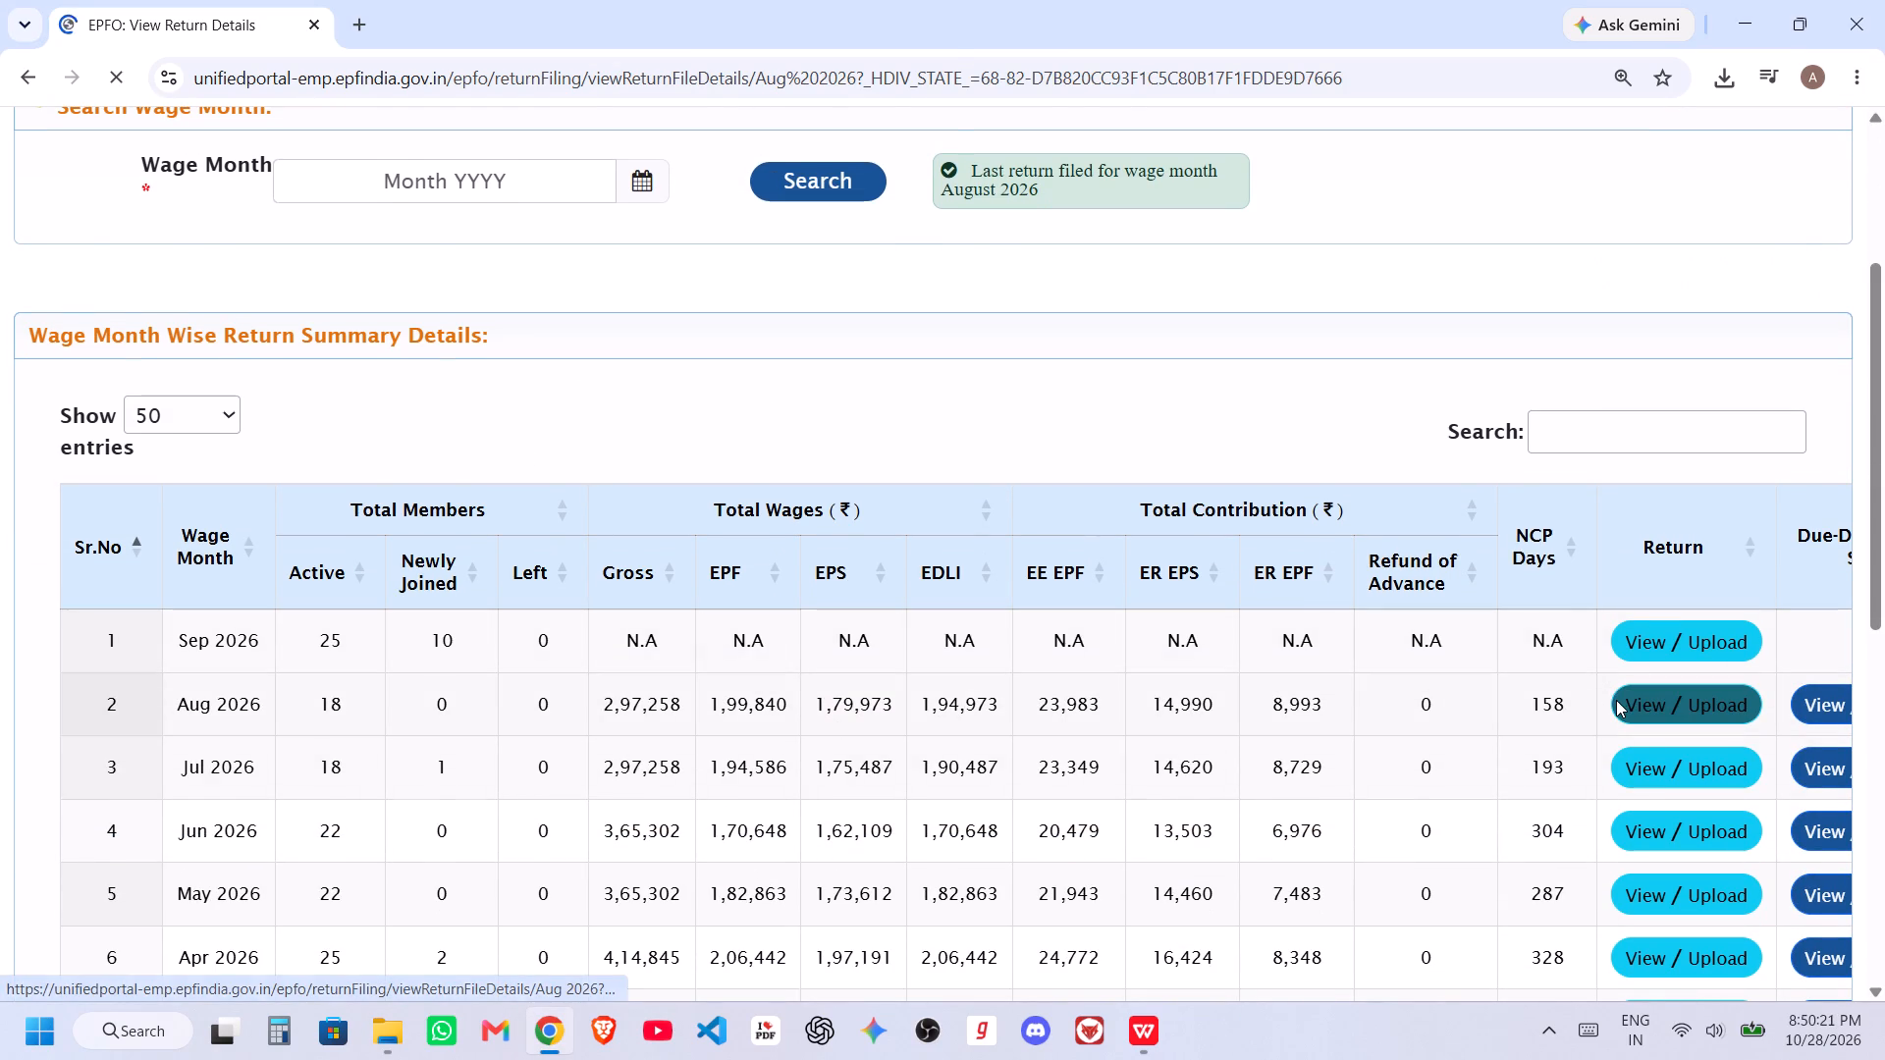
pyautogui.scroll(-2, 579, 666)
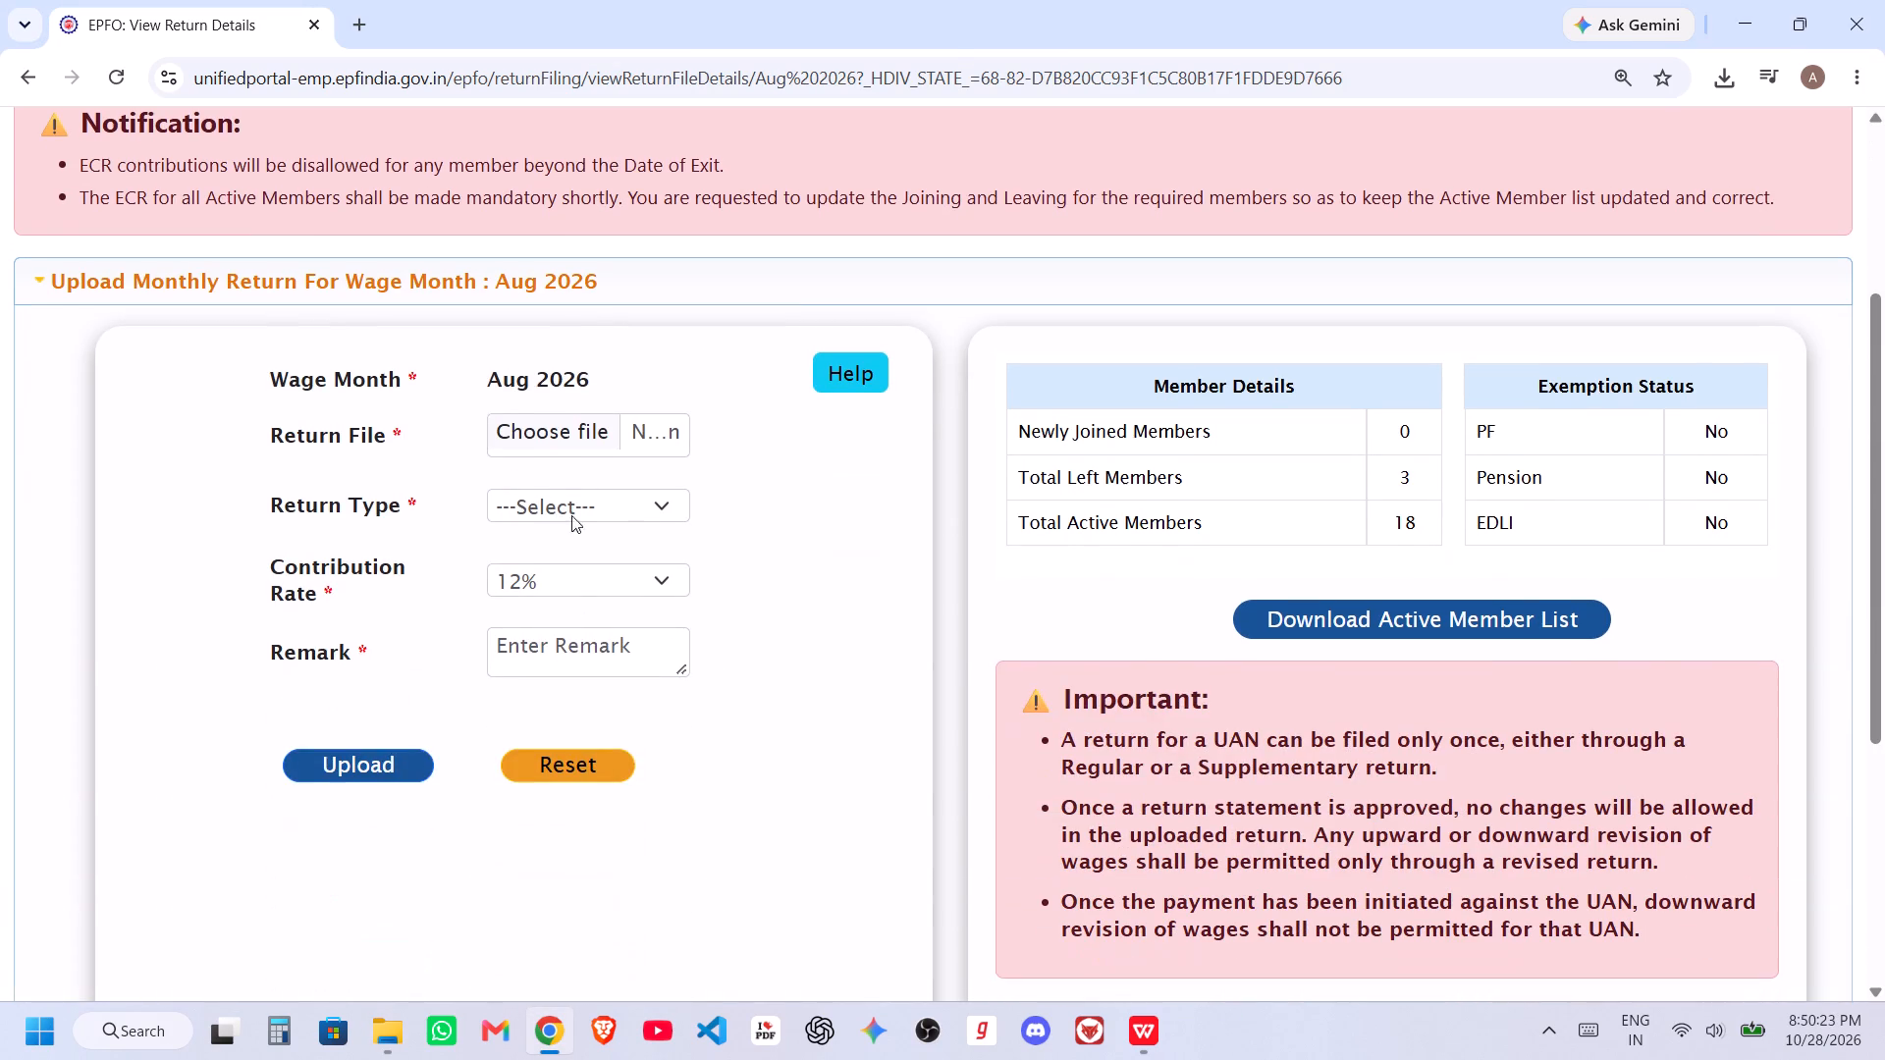
pyautogui.click(578, 429)
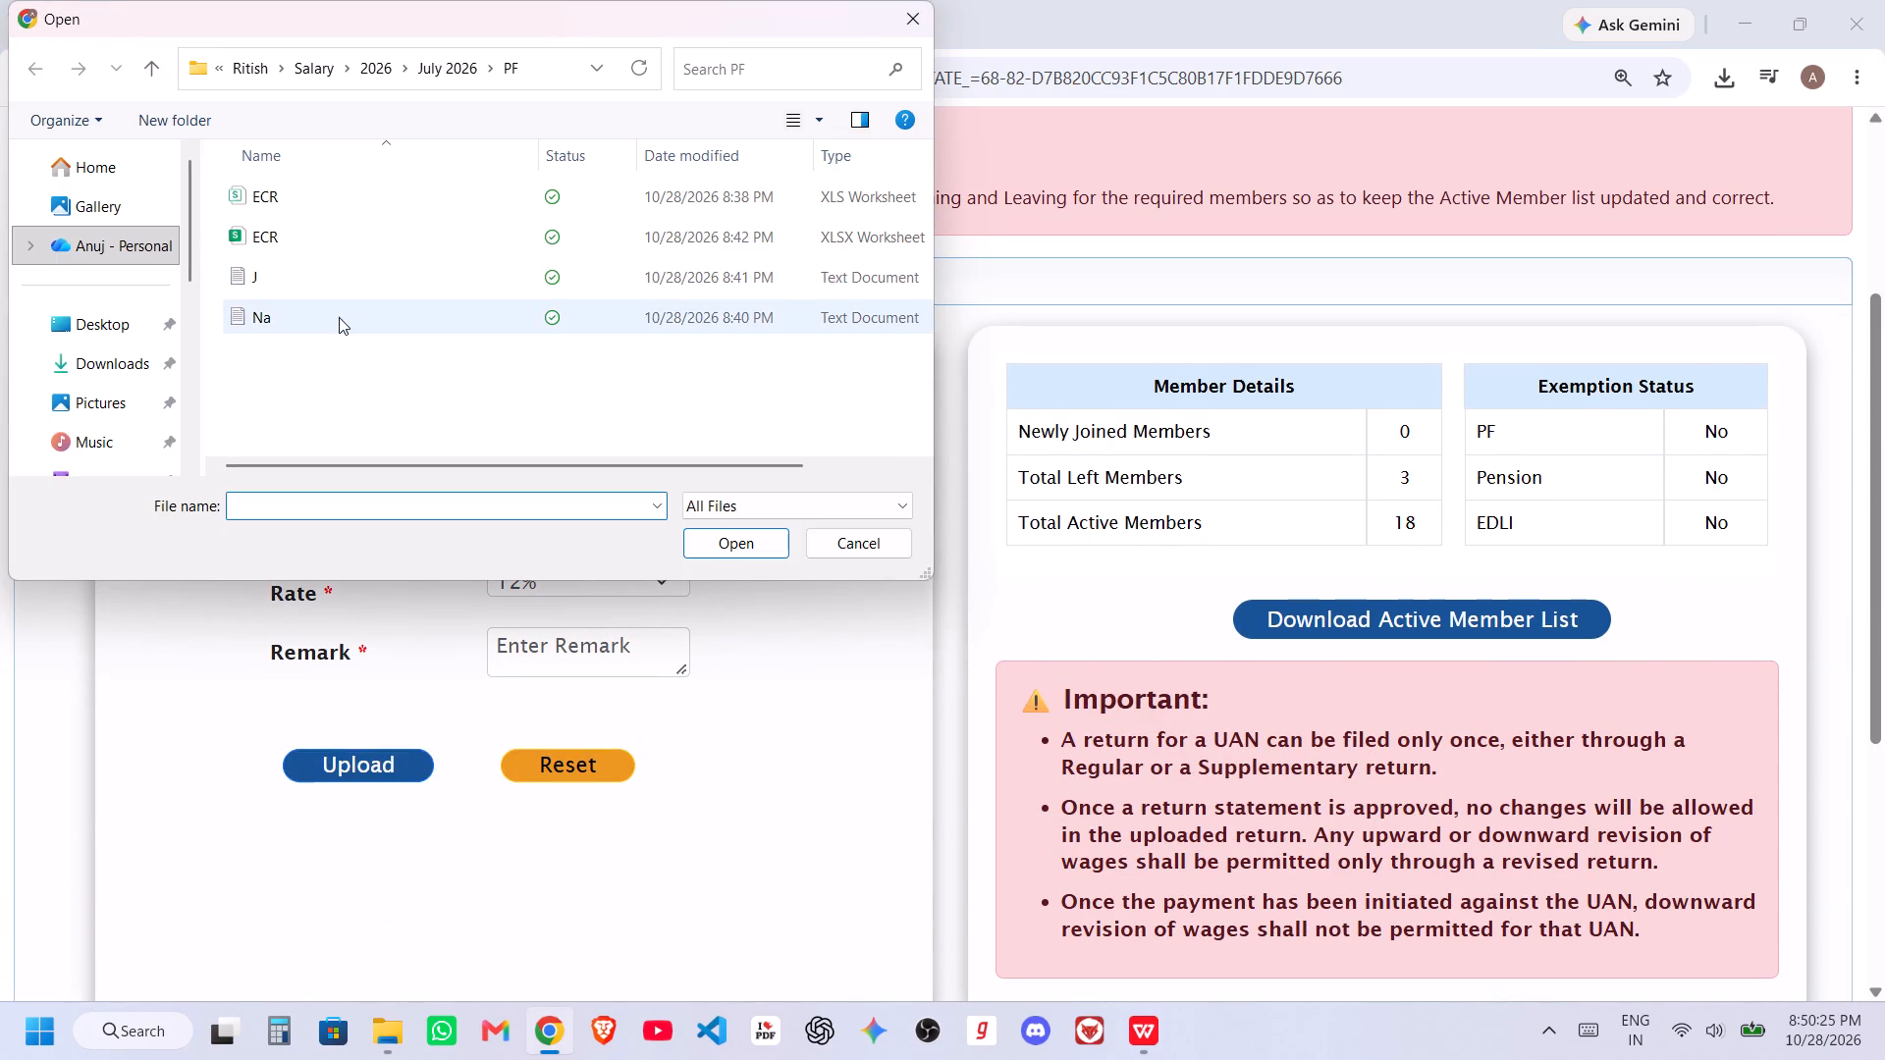
pyautogui.click(362, 65)
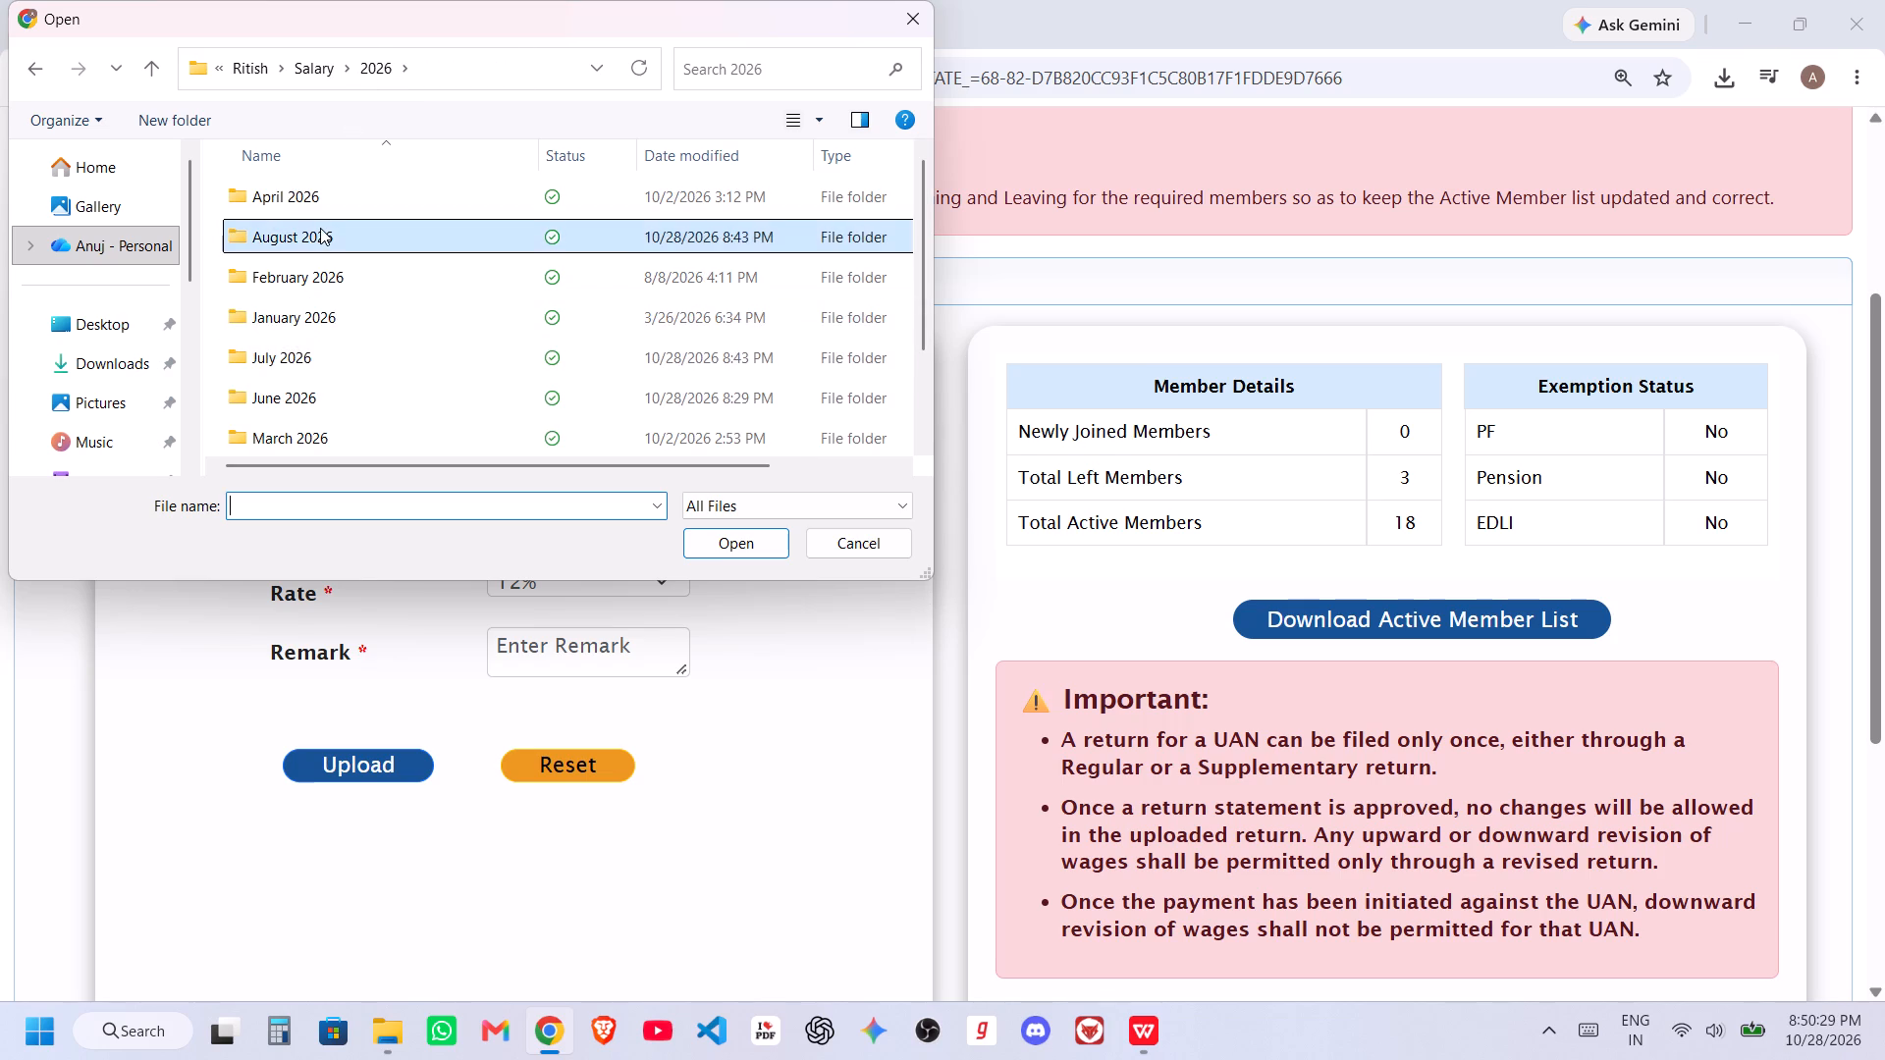
pyautogui.doubleClick(320, 228)
pyautogui.doubleClick(303, 262)
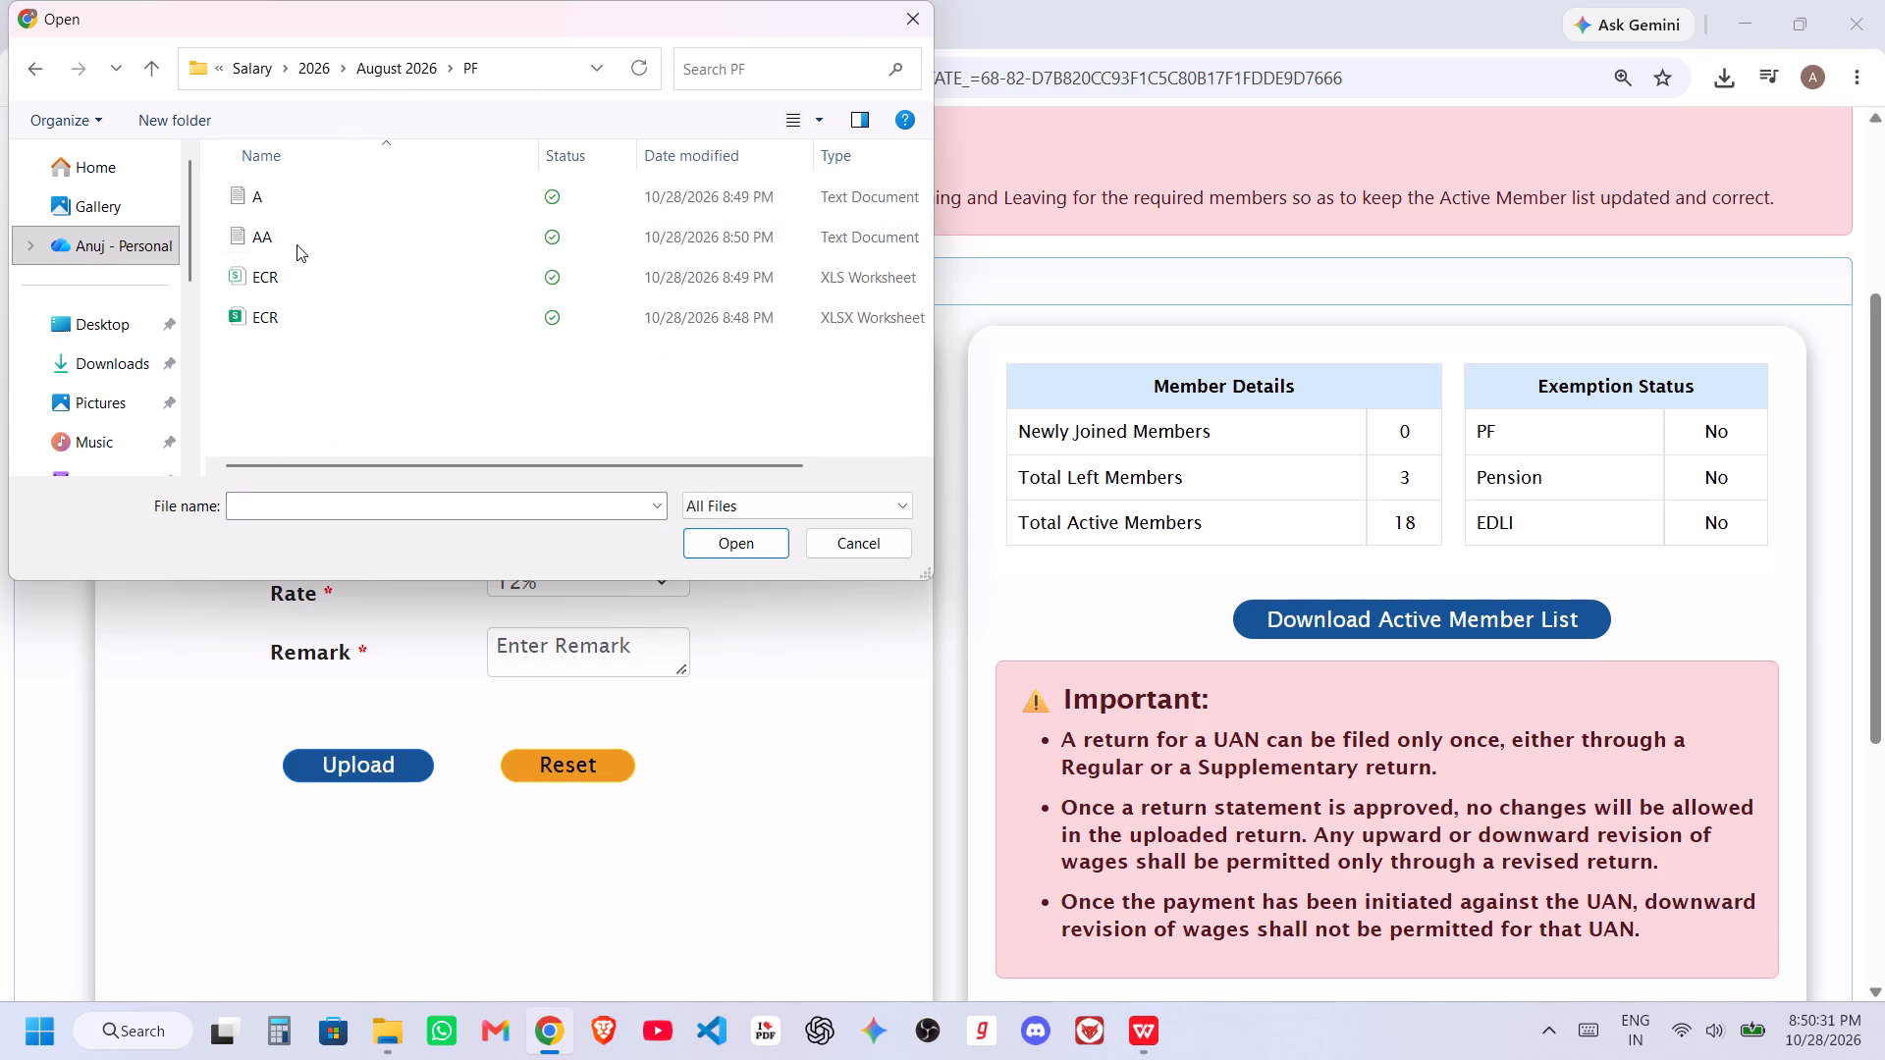
pyautogui.click(296, 239)
pyautogui.click(739, 546)
# Upload the return file as a Supplementary Return with the remark August 2026, and confirm the upload.
pyautogui.click(595, 489)
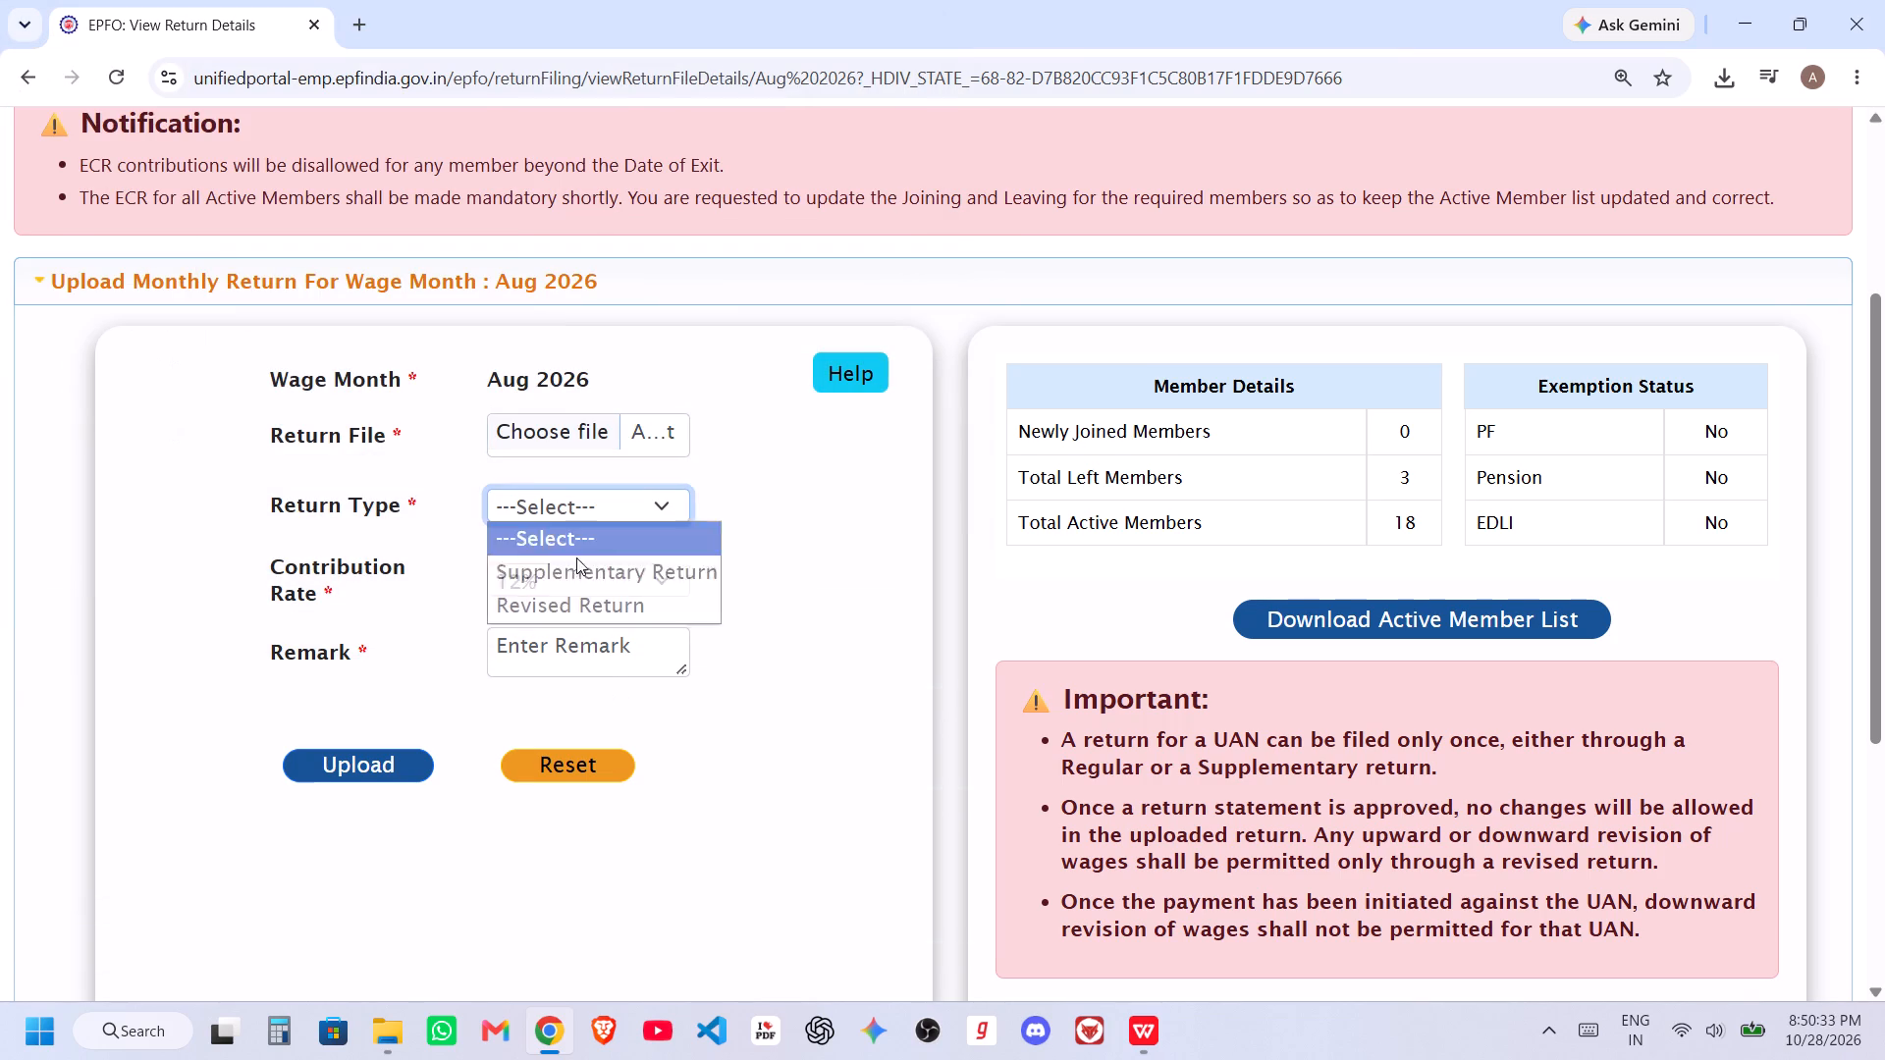
pyautogui.click(576, 558)
pyautogui.click(597, 665)
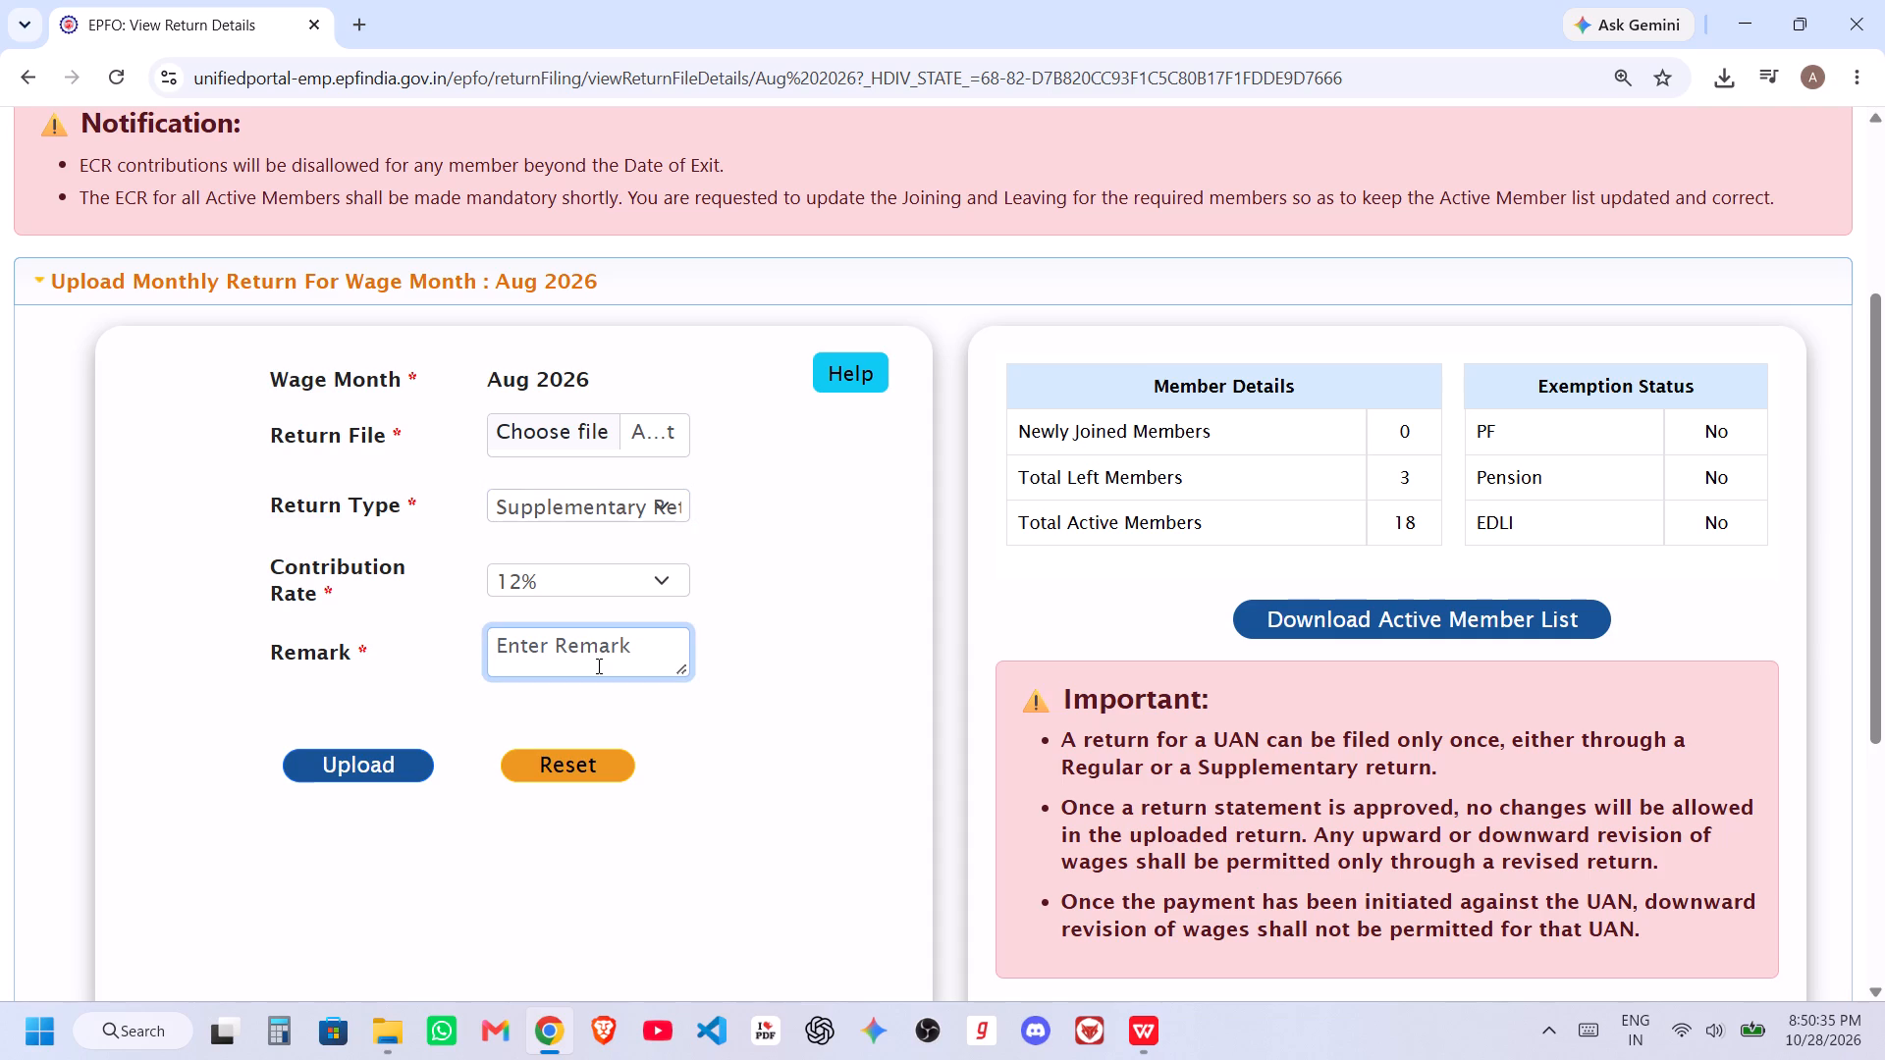
pyautogui.write('Aug')
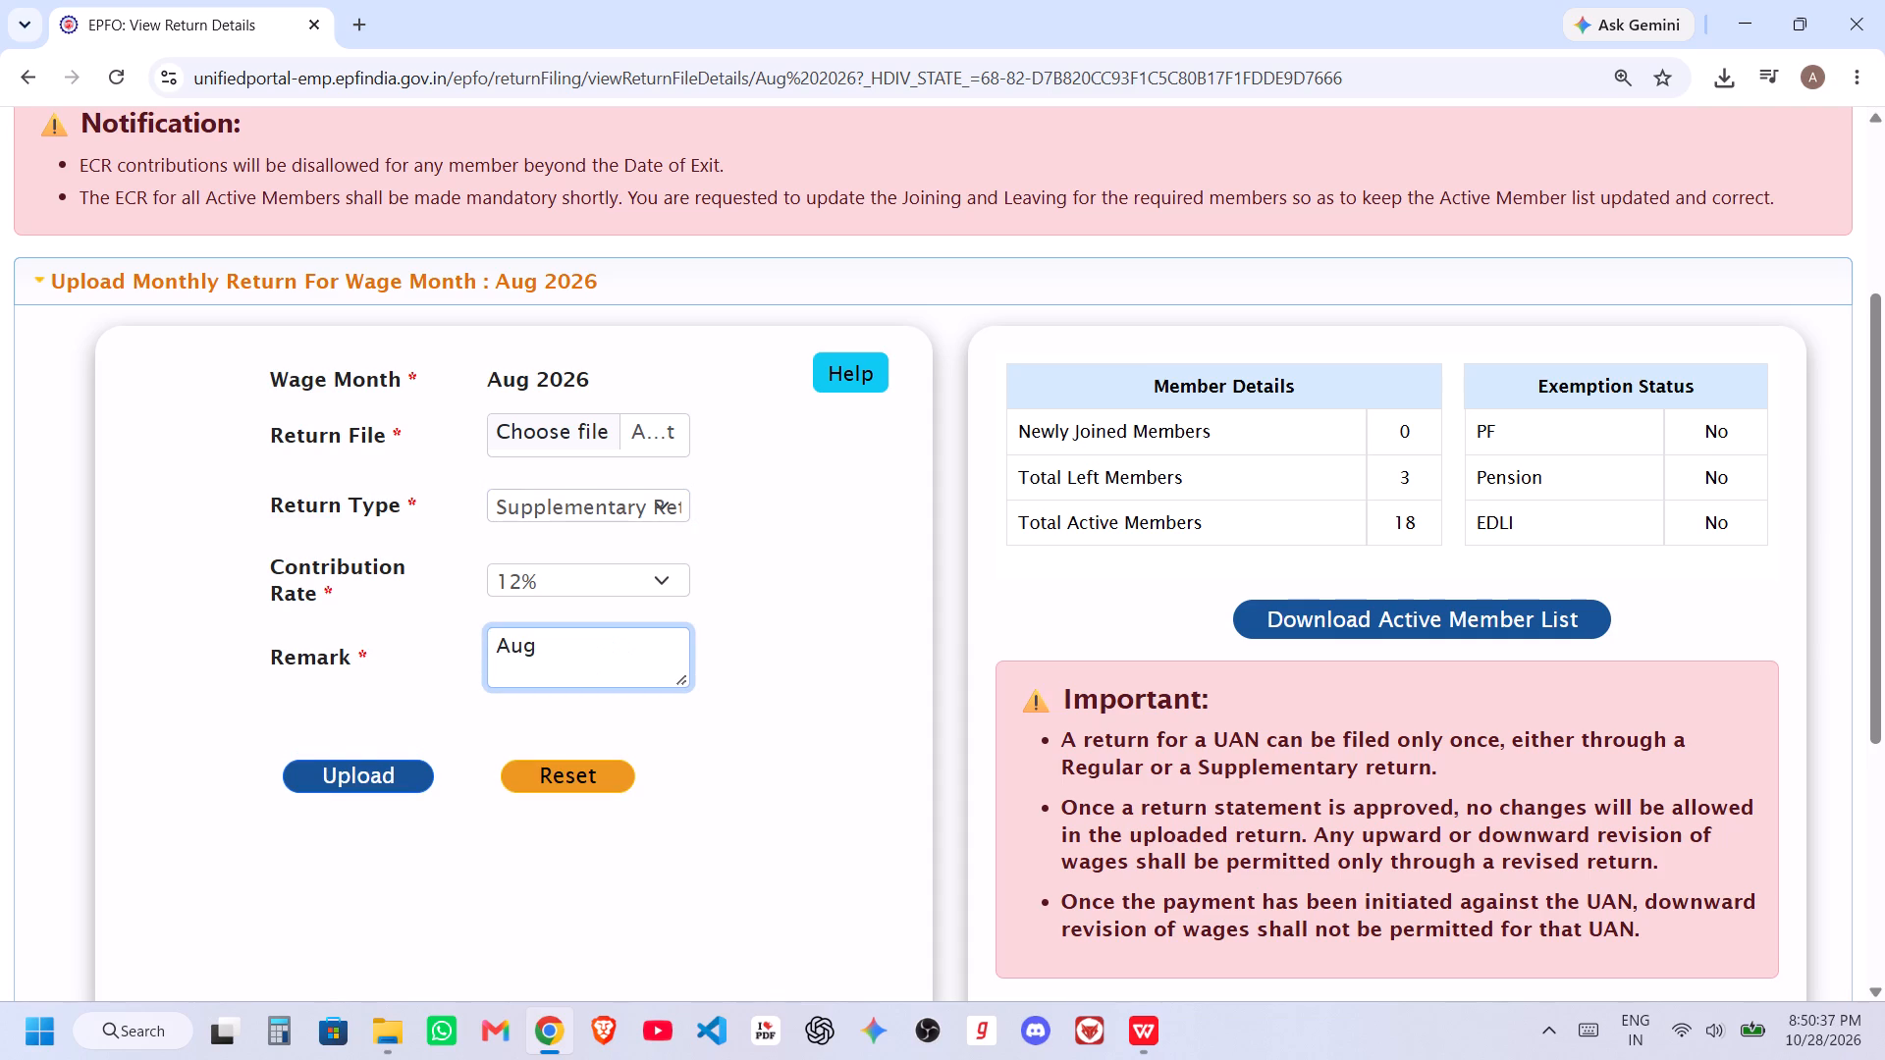
pyautogui.write('ust 2026+')
pyautogui.press('BackSpace')
pyautogui.click(320, 782)
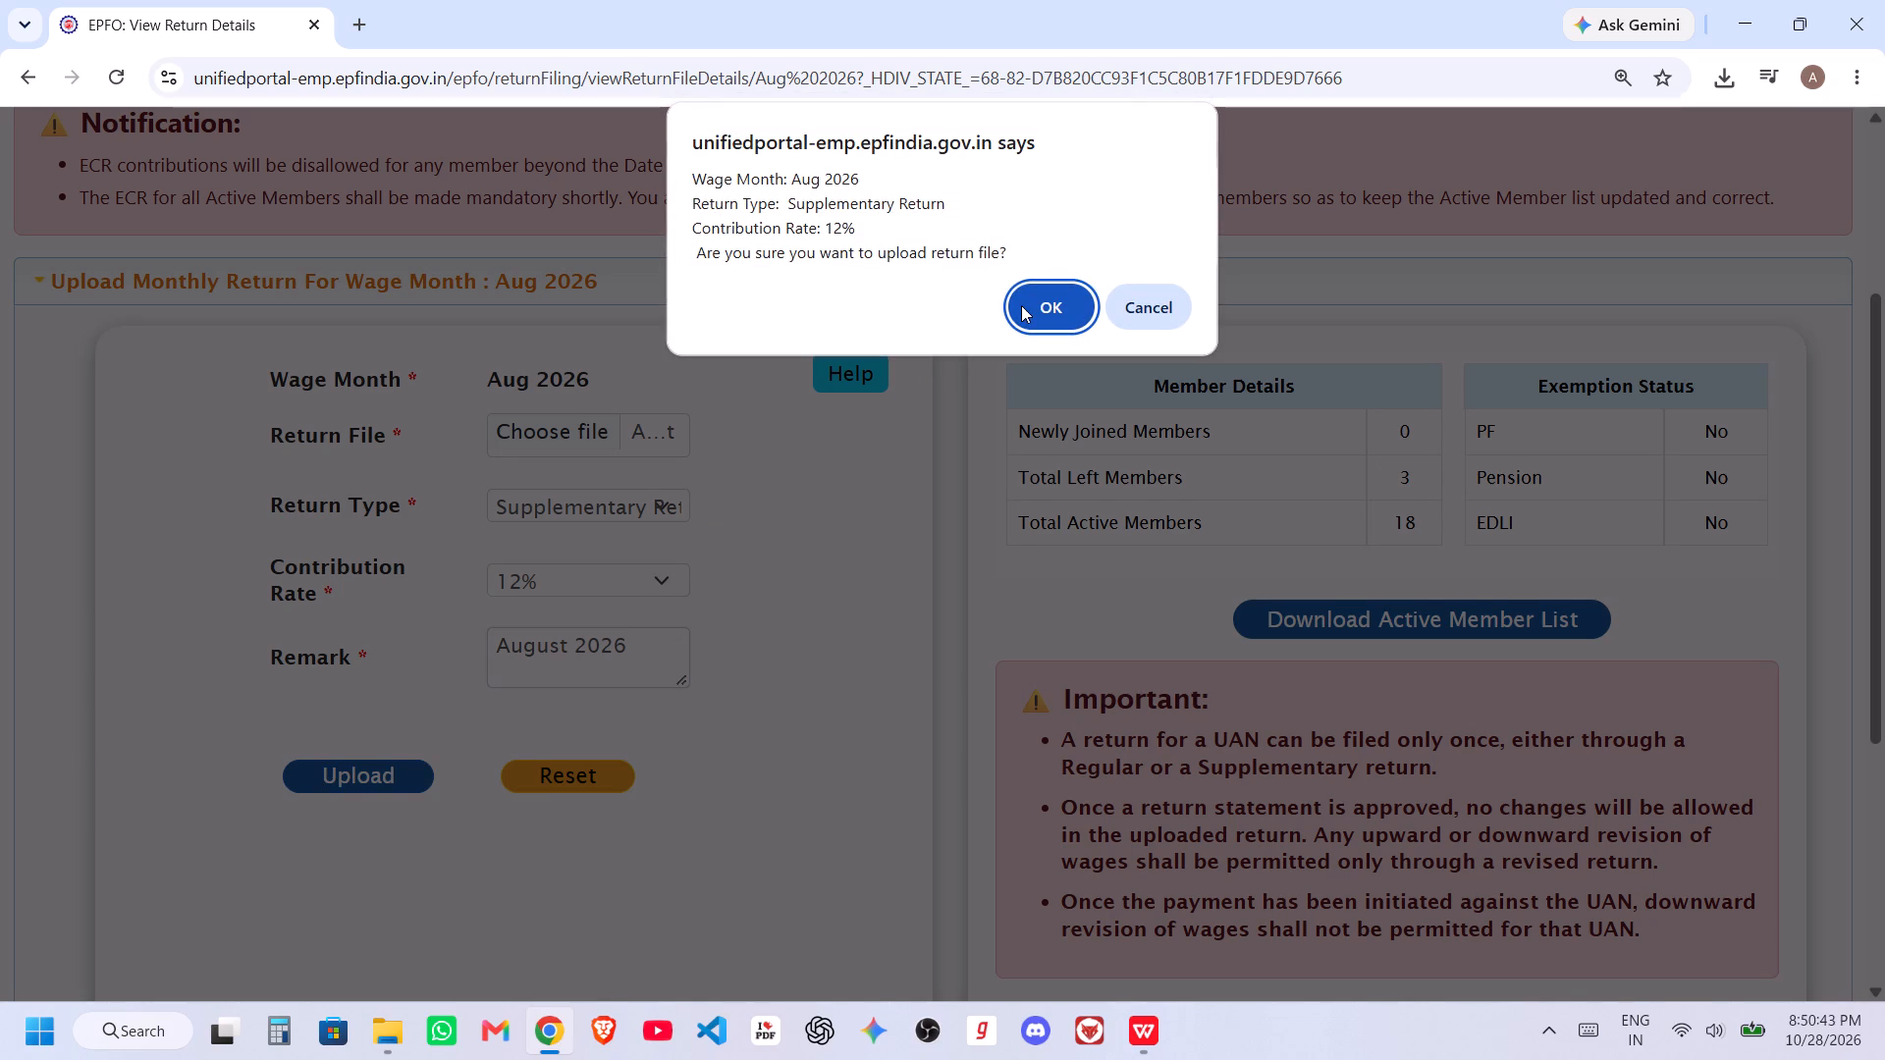
pyautogui.click(1027, 303)
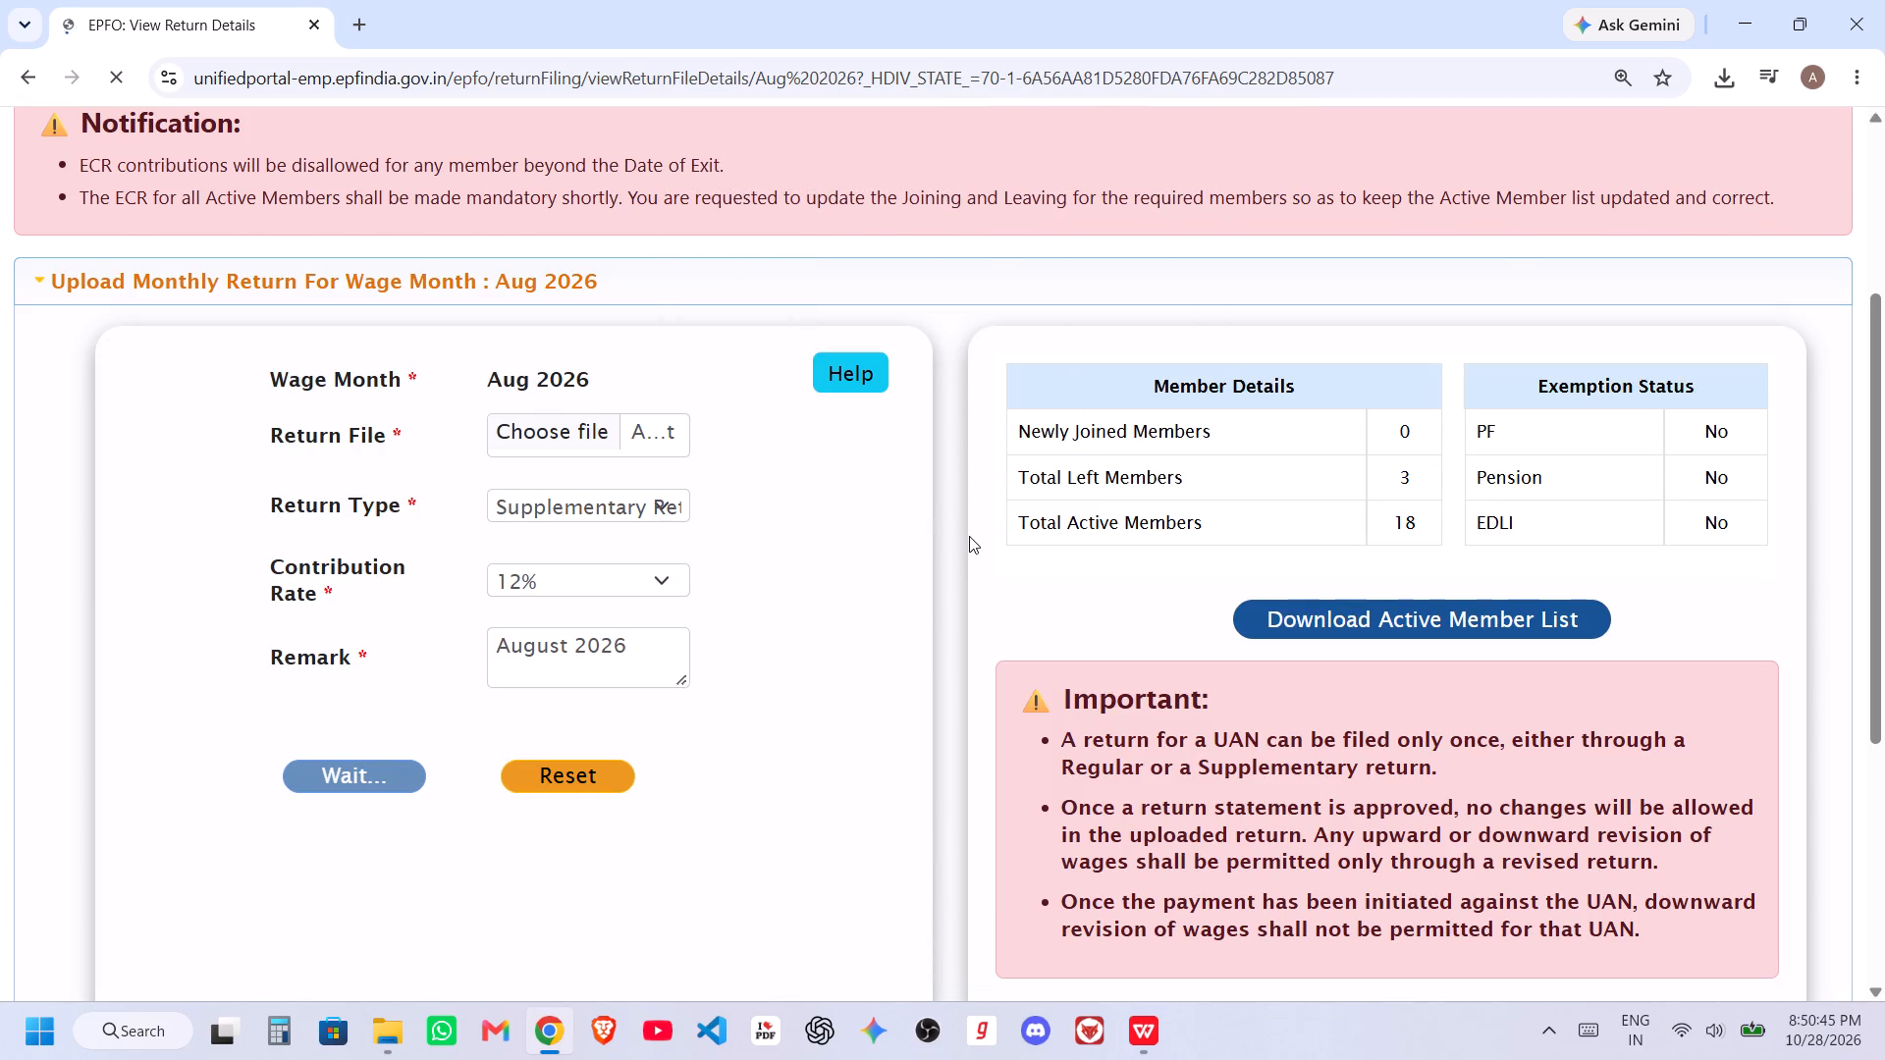
# Download the in-process supplementary return's statement PDF, open it to check the member and contribution details, and close it.
pyautogui.scroll(-2, 1000, 564)
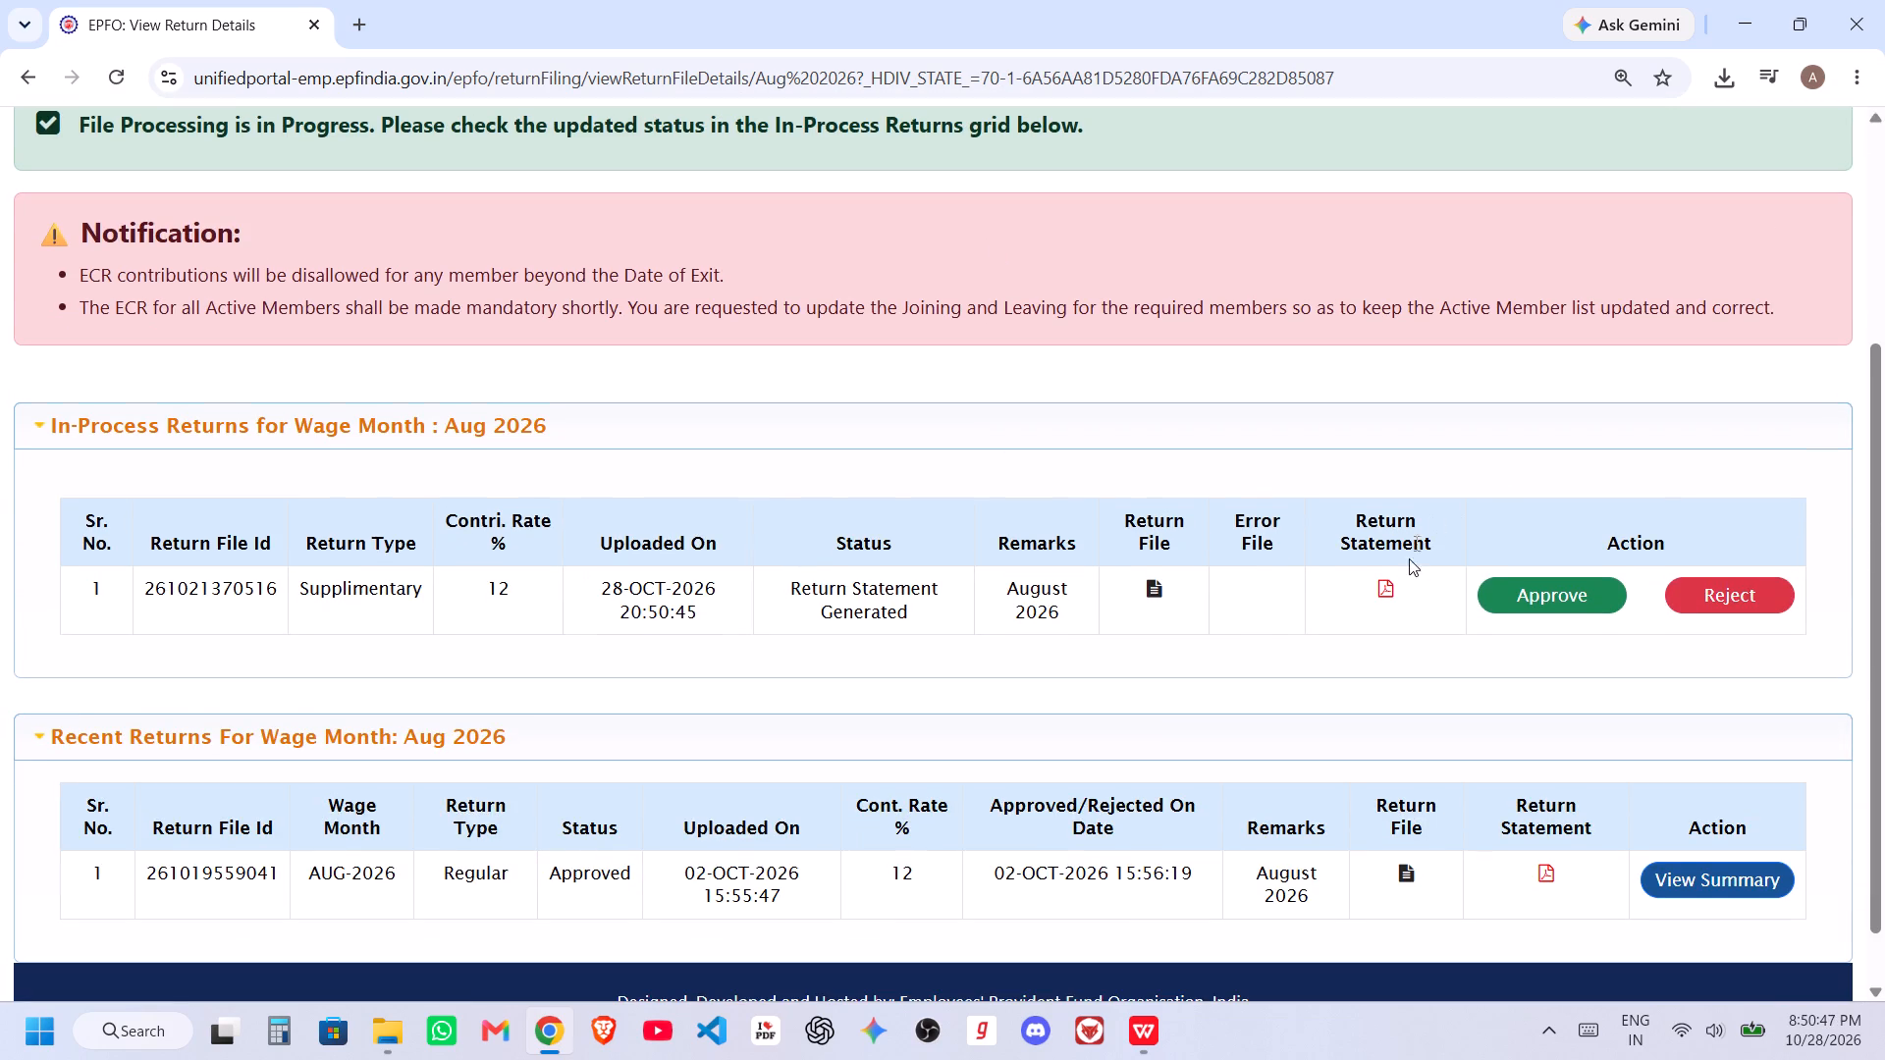
pyautogui.click(1397, 588)
pyautogui.click(1391, 590)
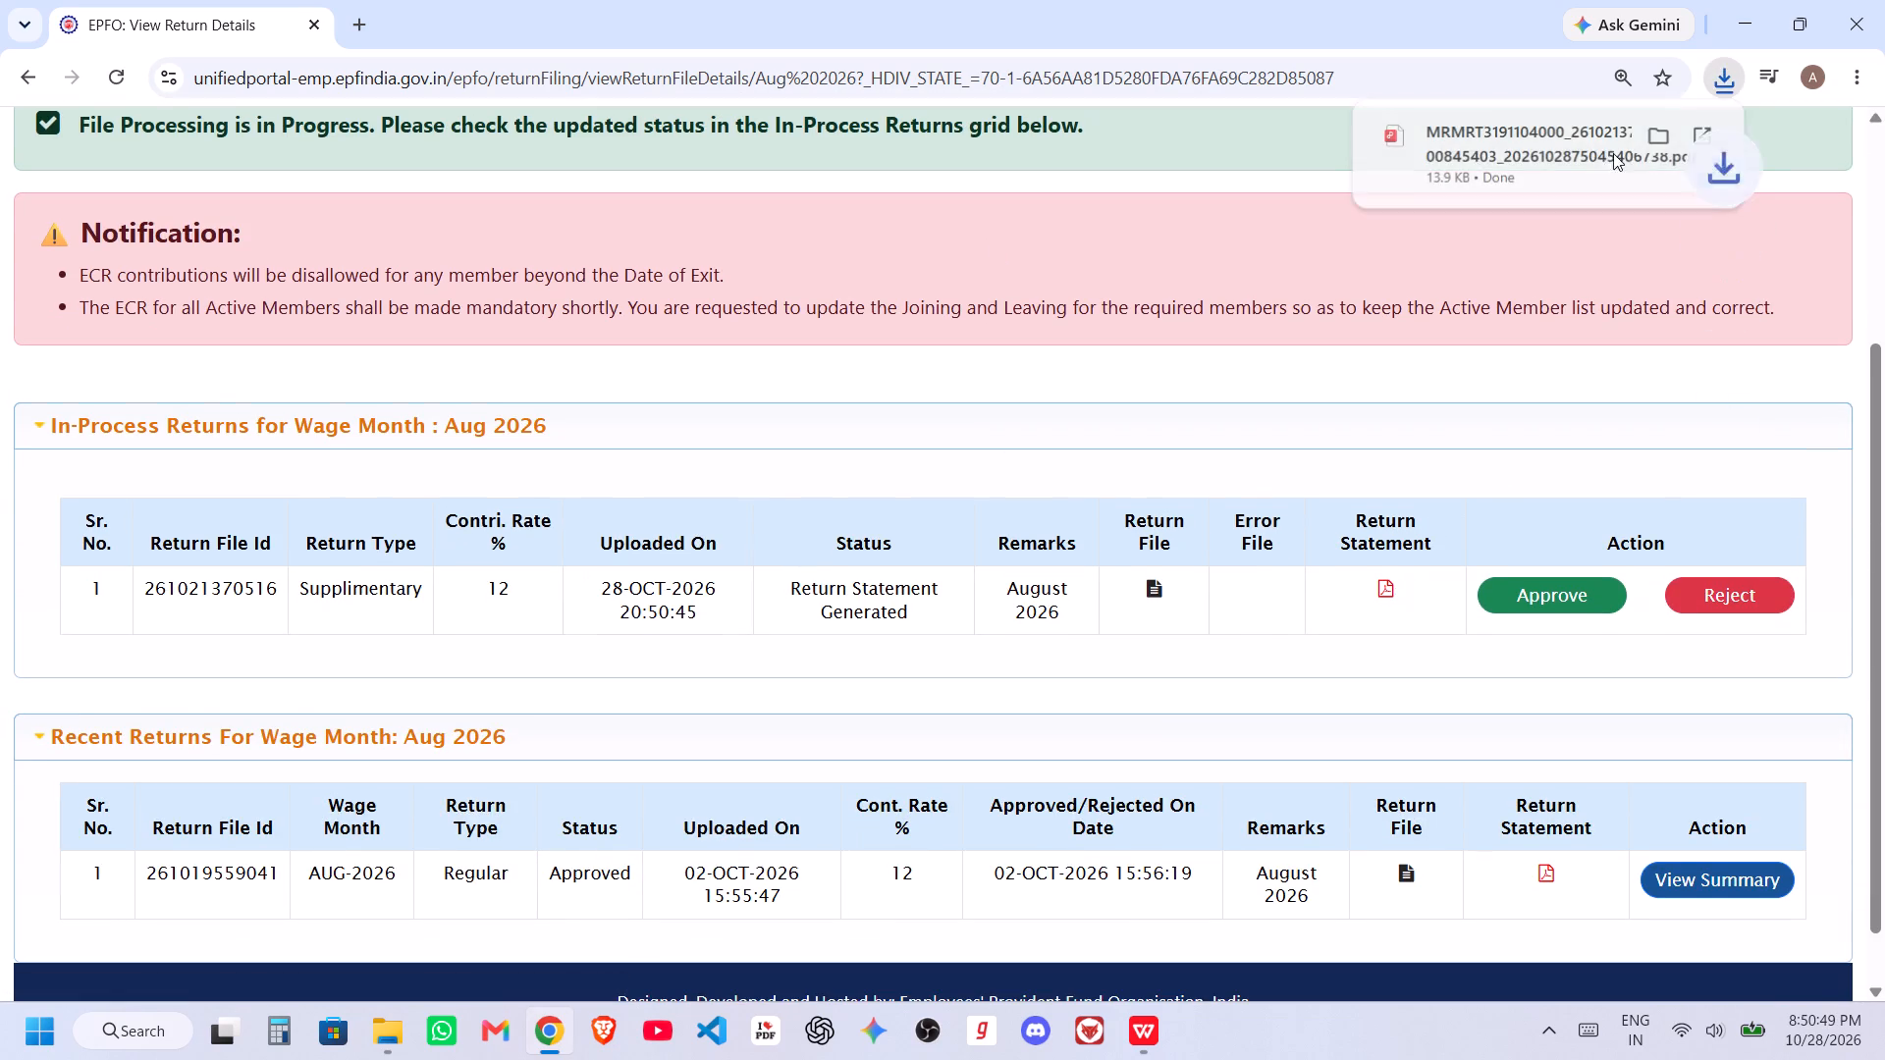
pyautogui.click(1602, 145)
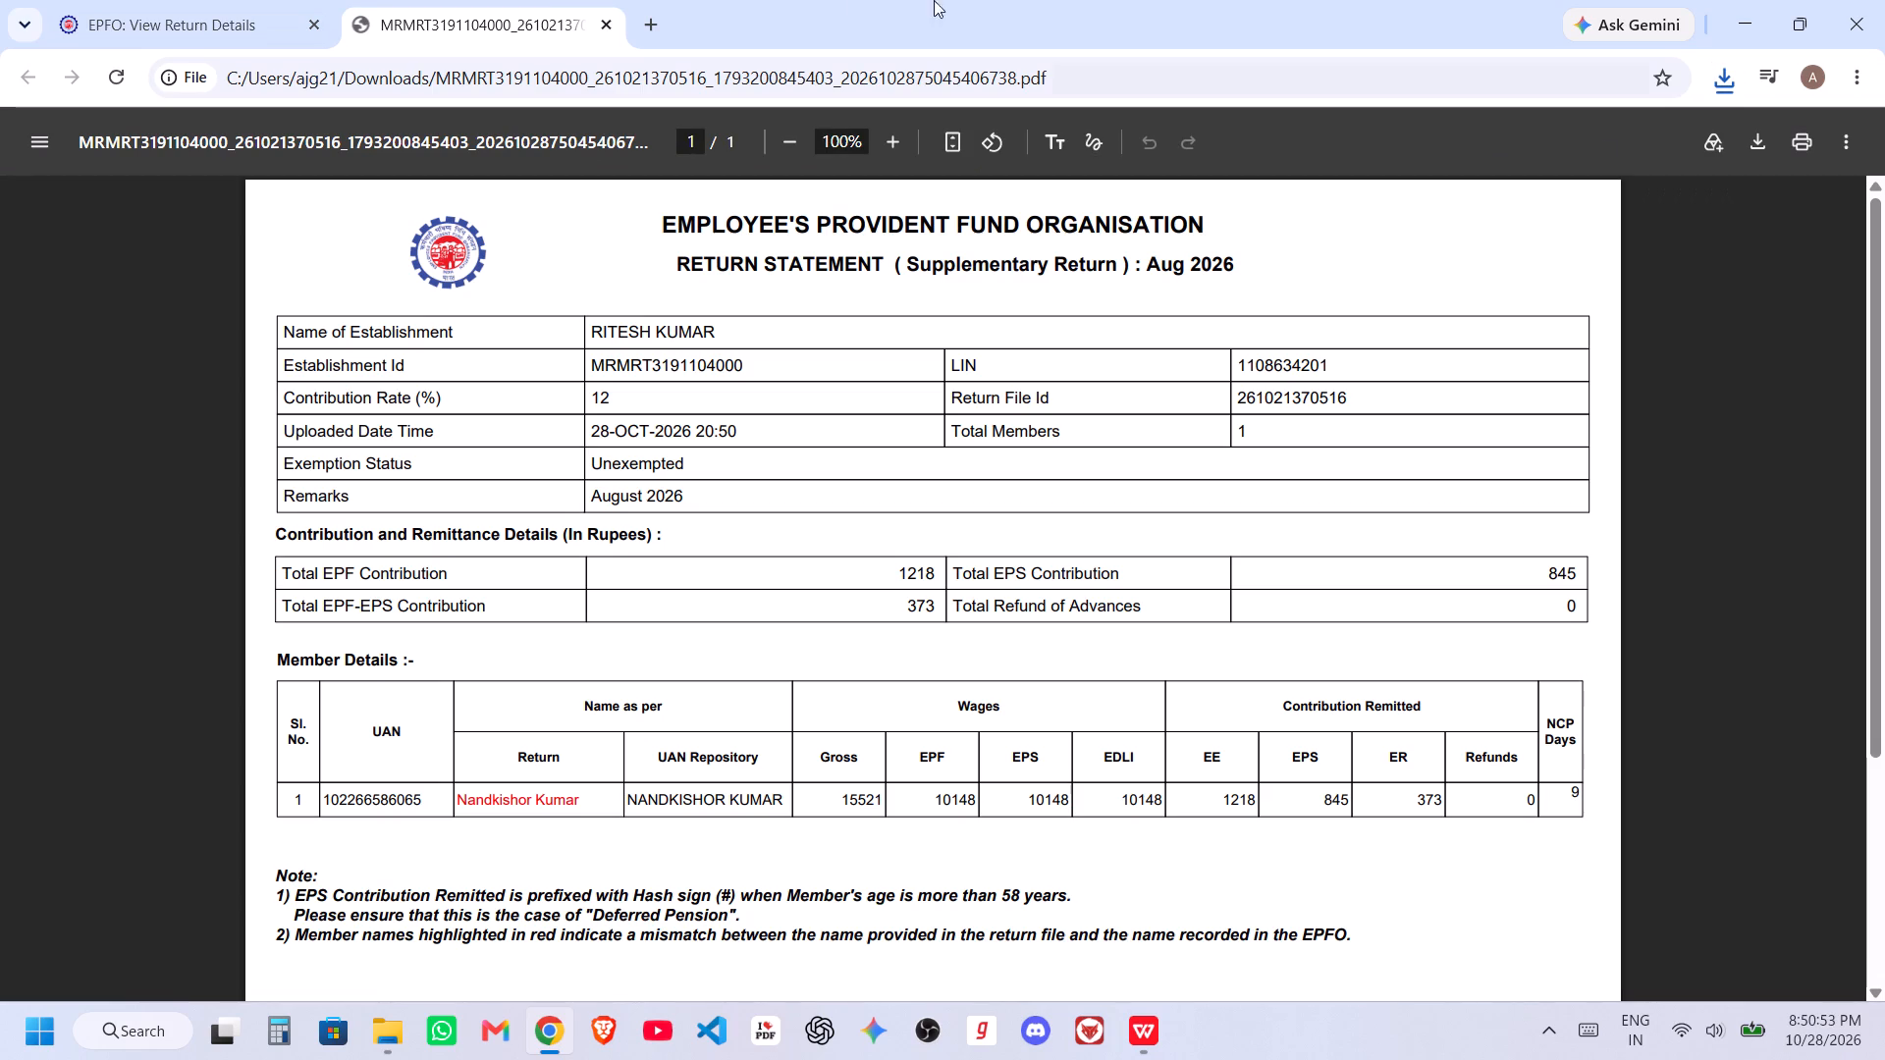
pyautogui.click(608, 27)
# Approve the in-process supplementary return for Aug 2026 and confirm the approval.
pyautogui.click(1561, 584)
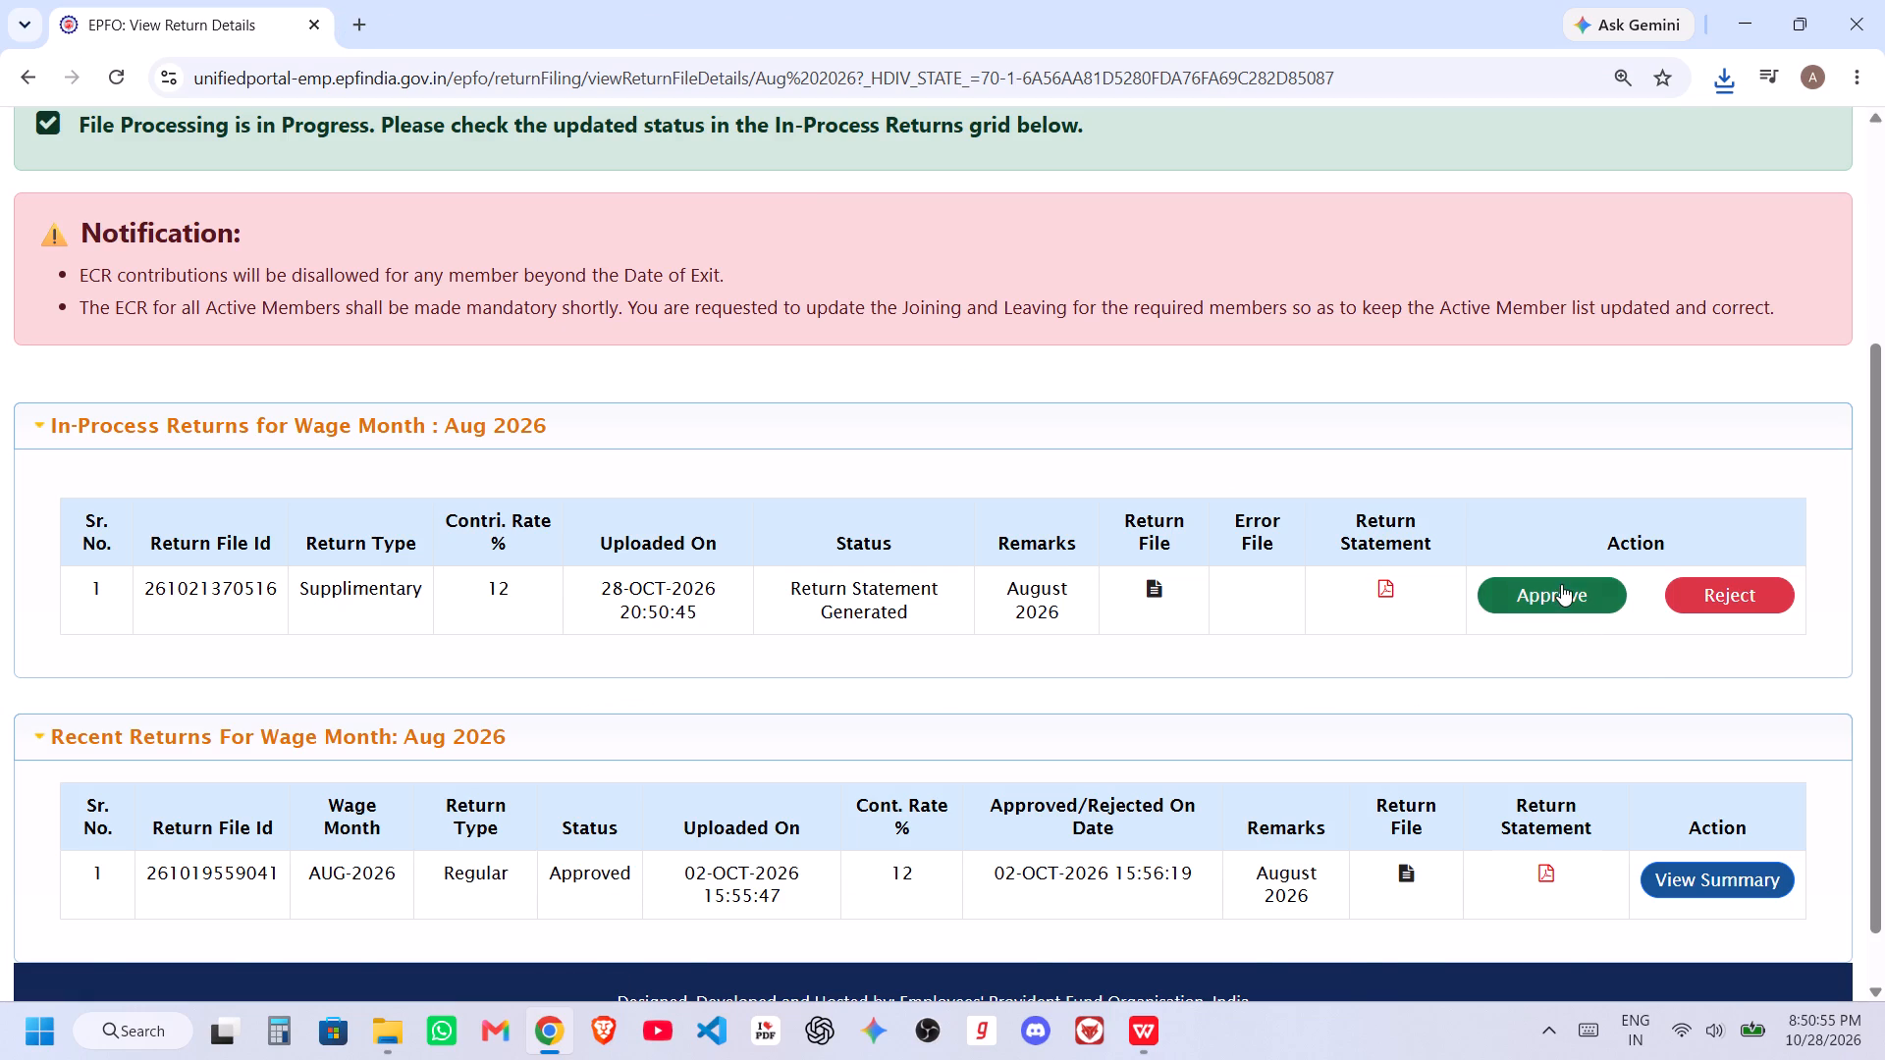
pyautogui.click(1009, 294)
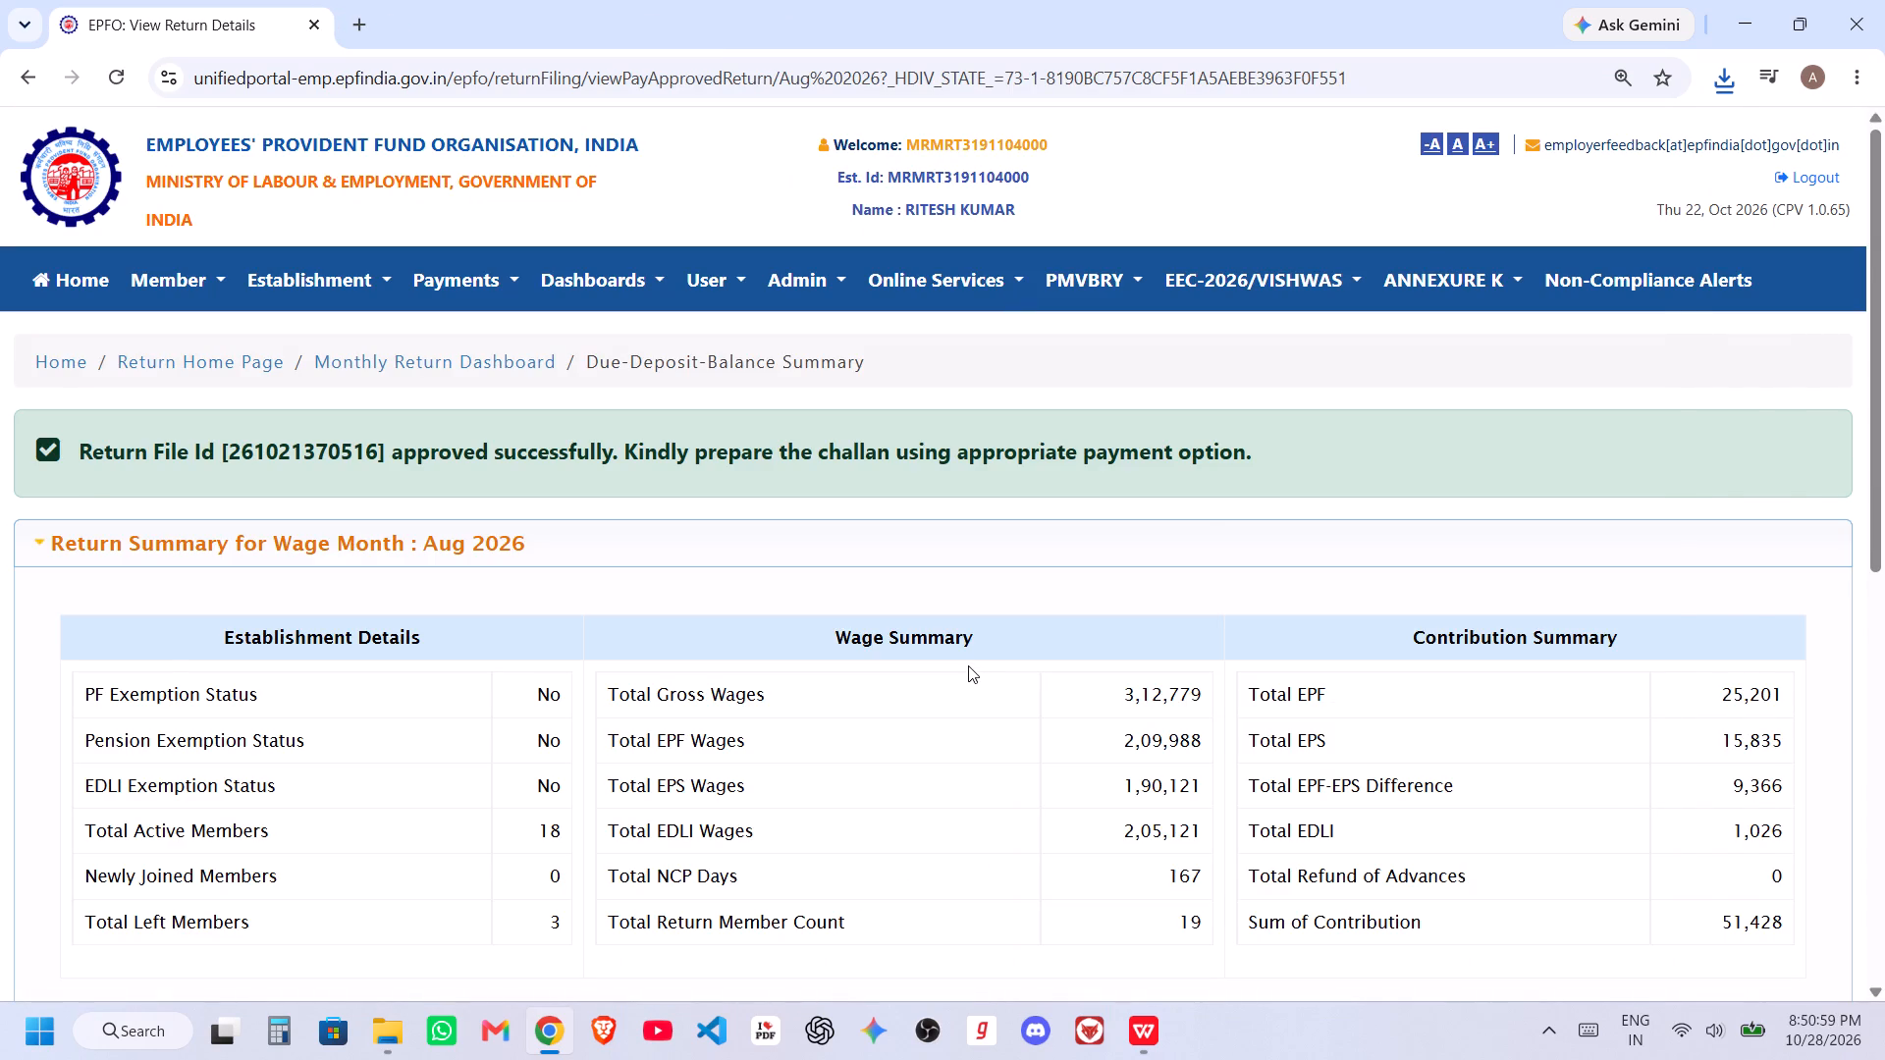
# Return to the Monthly Return Dashboard, open the Aug 2026 upload page again and choose A from the PF folder as return file.
pyautogui.hotkey('alt', 'Tab')
pyautogui.hotkey('alt', 'Tab')
pyautogui.click(480, 345)
pyautogui.click(478, 359)
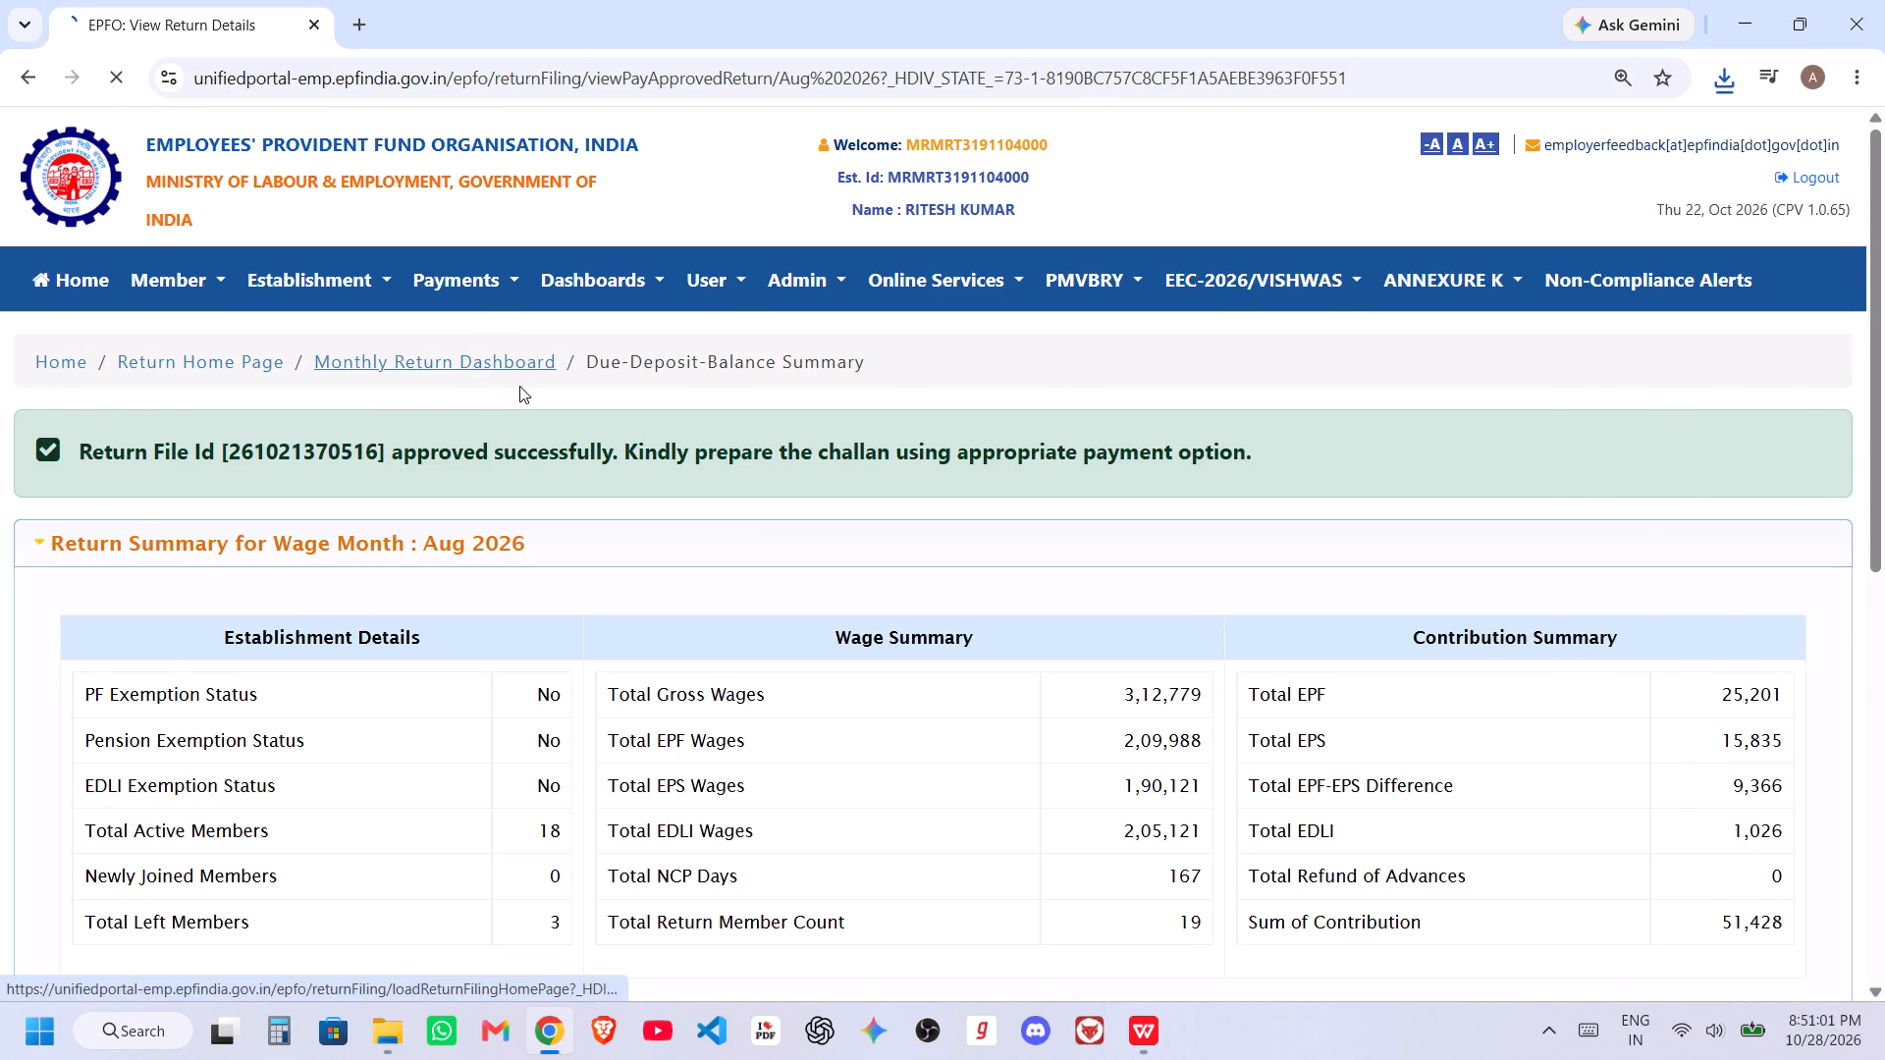
pyautogui.hotkey('alt', 'Tab')
pyautogui.hotkey('alt', 'Tab')
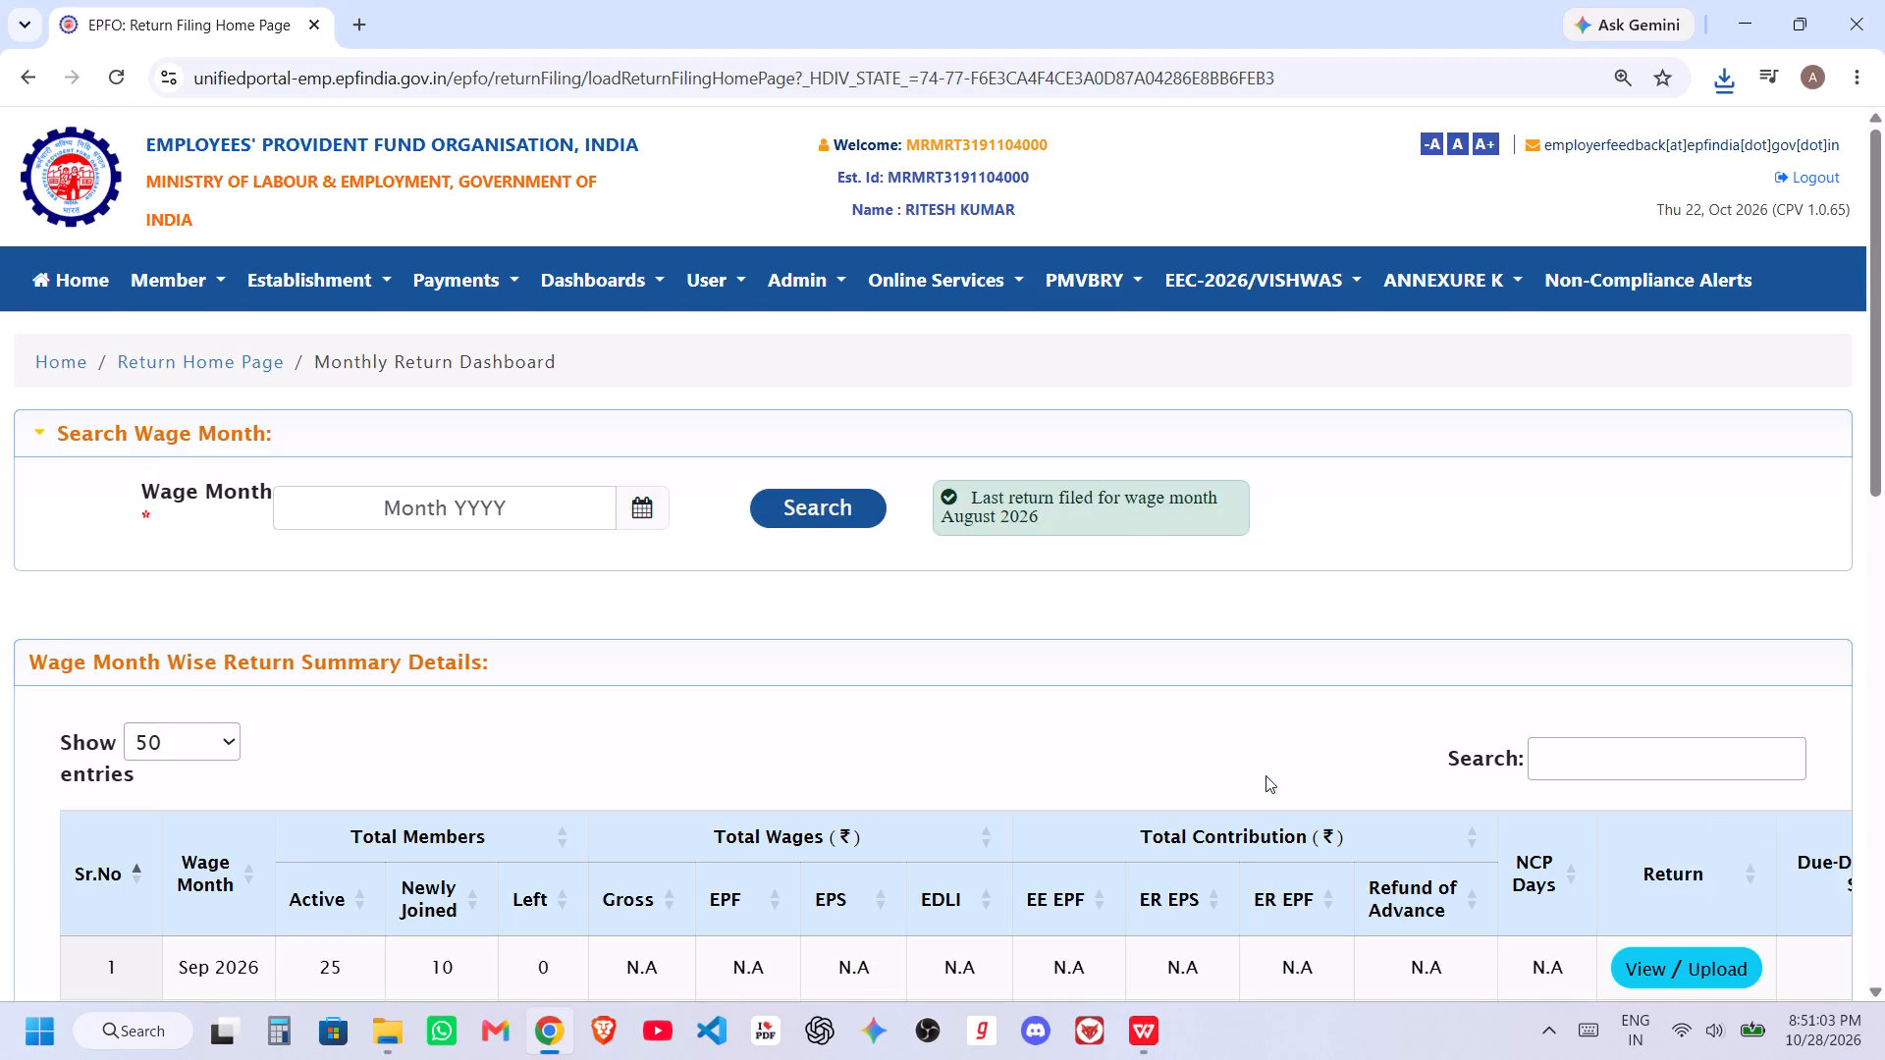
pyautogui.scroll(-2, 1281, 797)
pyautogui.click(1640, 698)
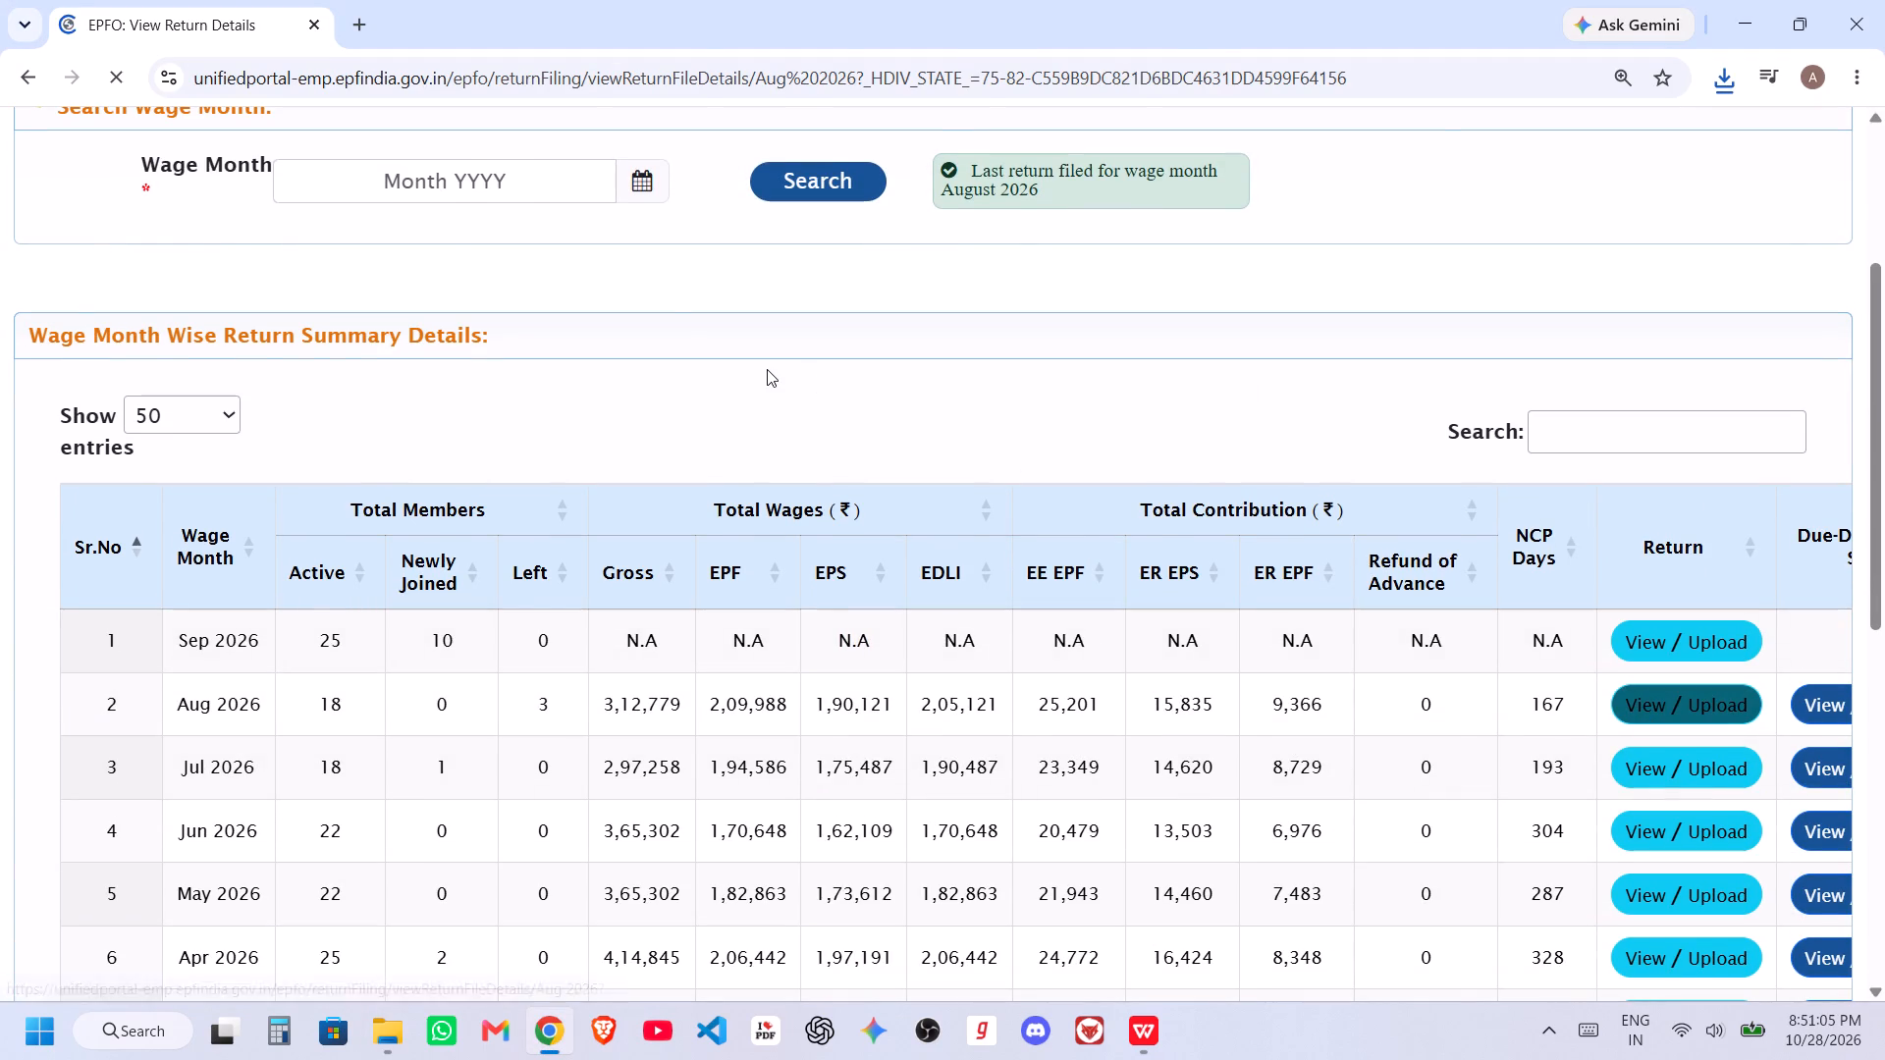
pyautogui.click(595, 738)
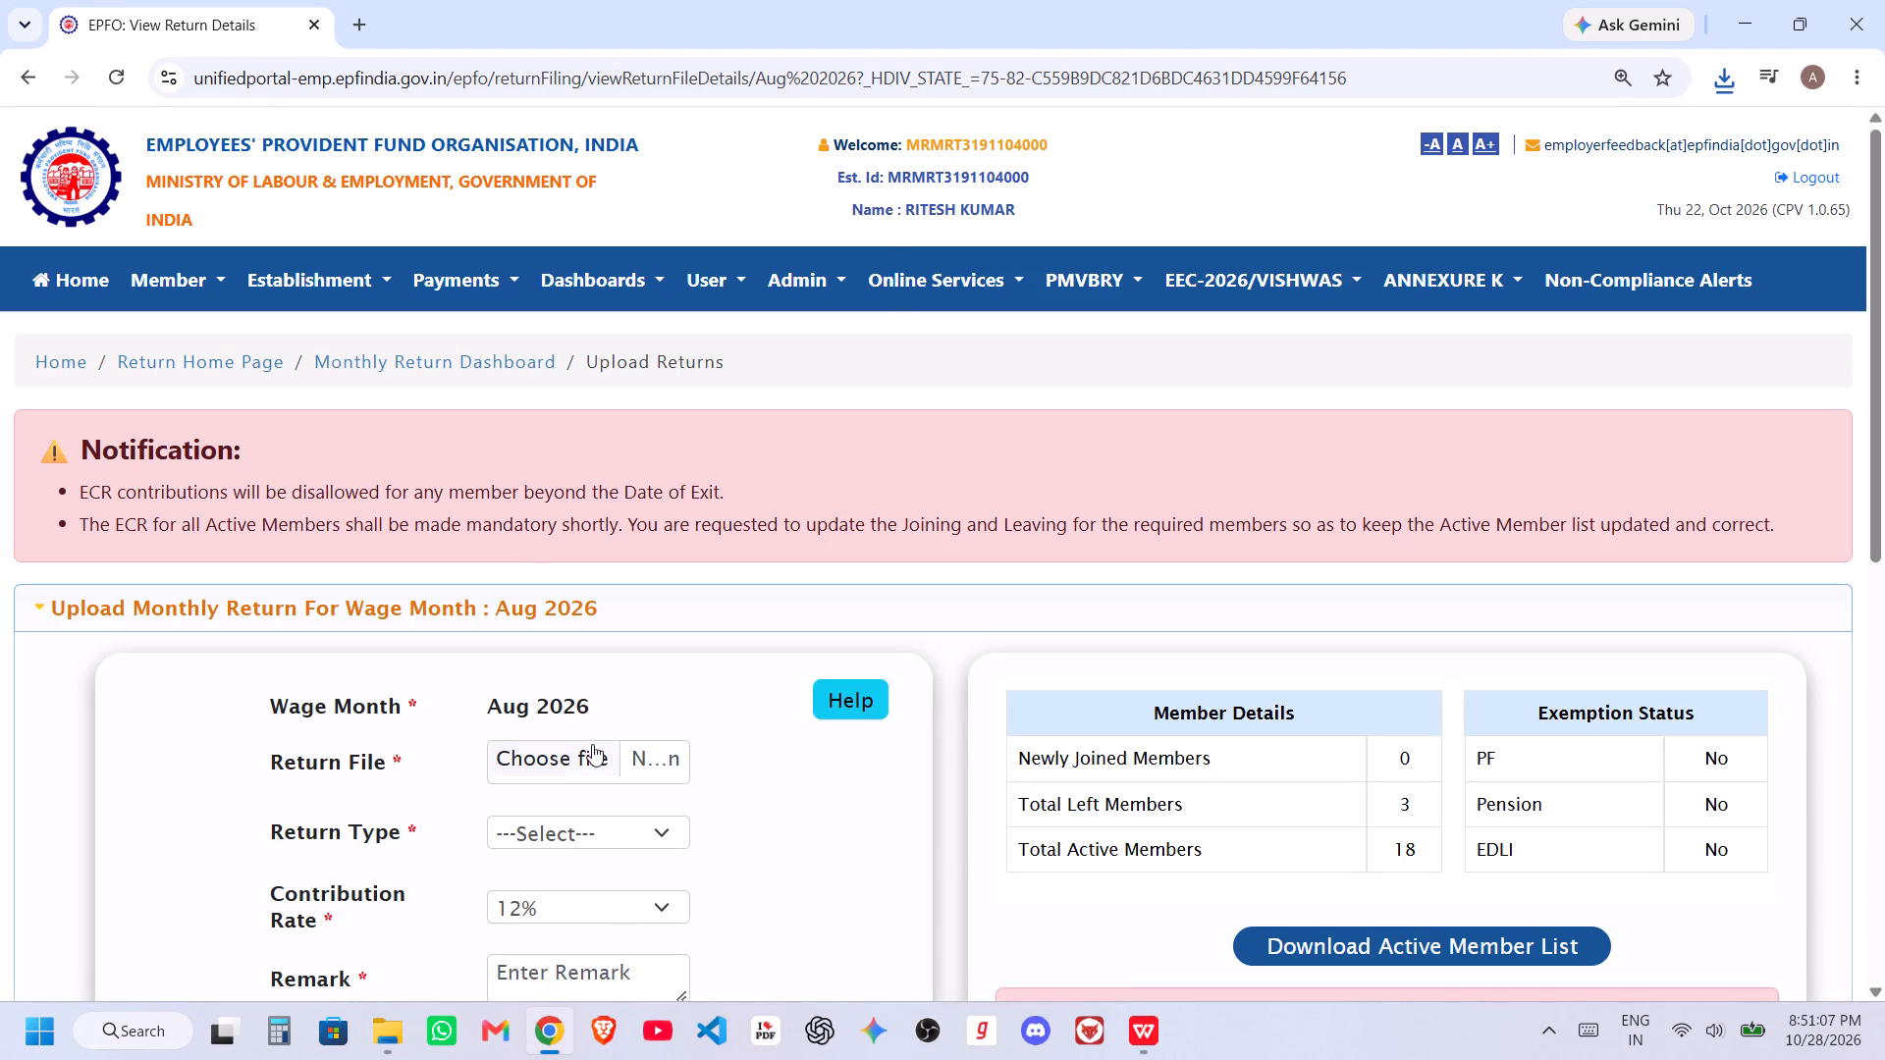
pyautogui.click(590, 749)
pyautogui.click(297, 194)
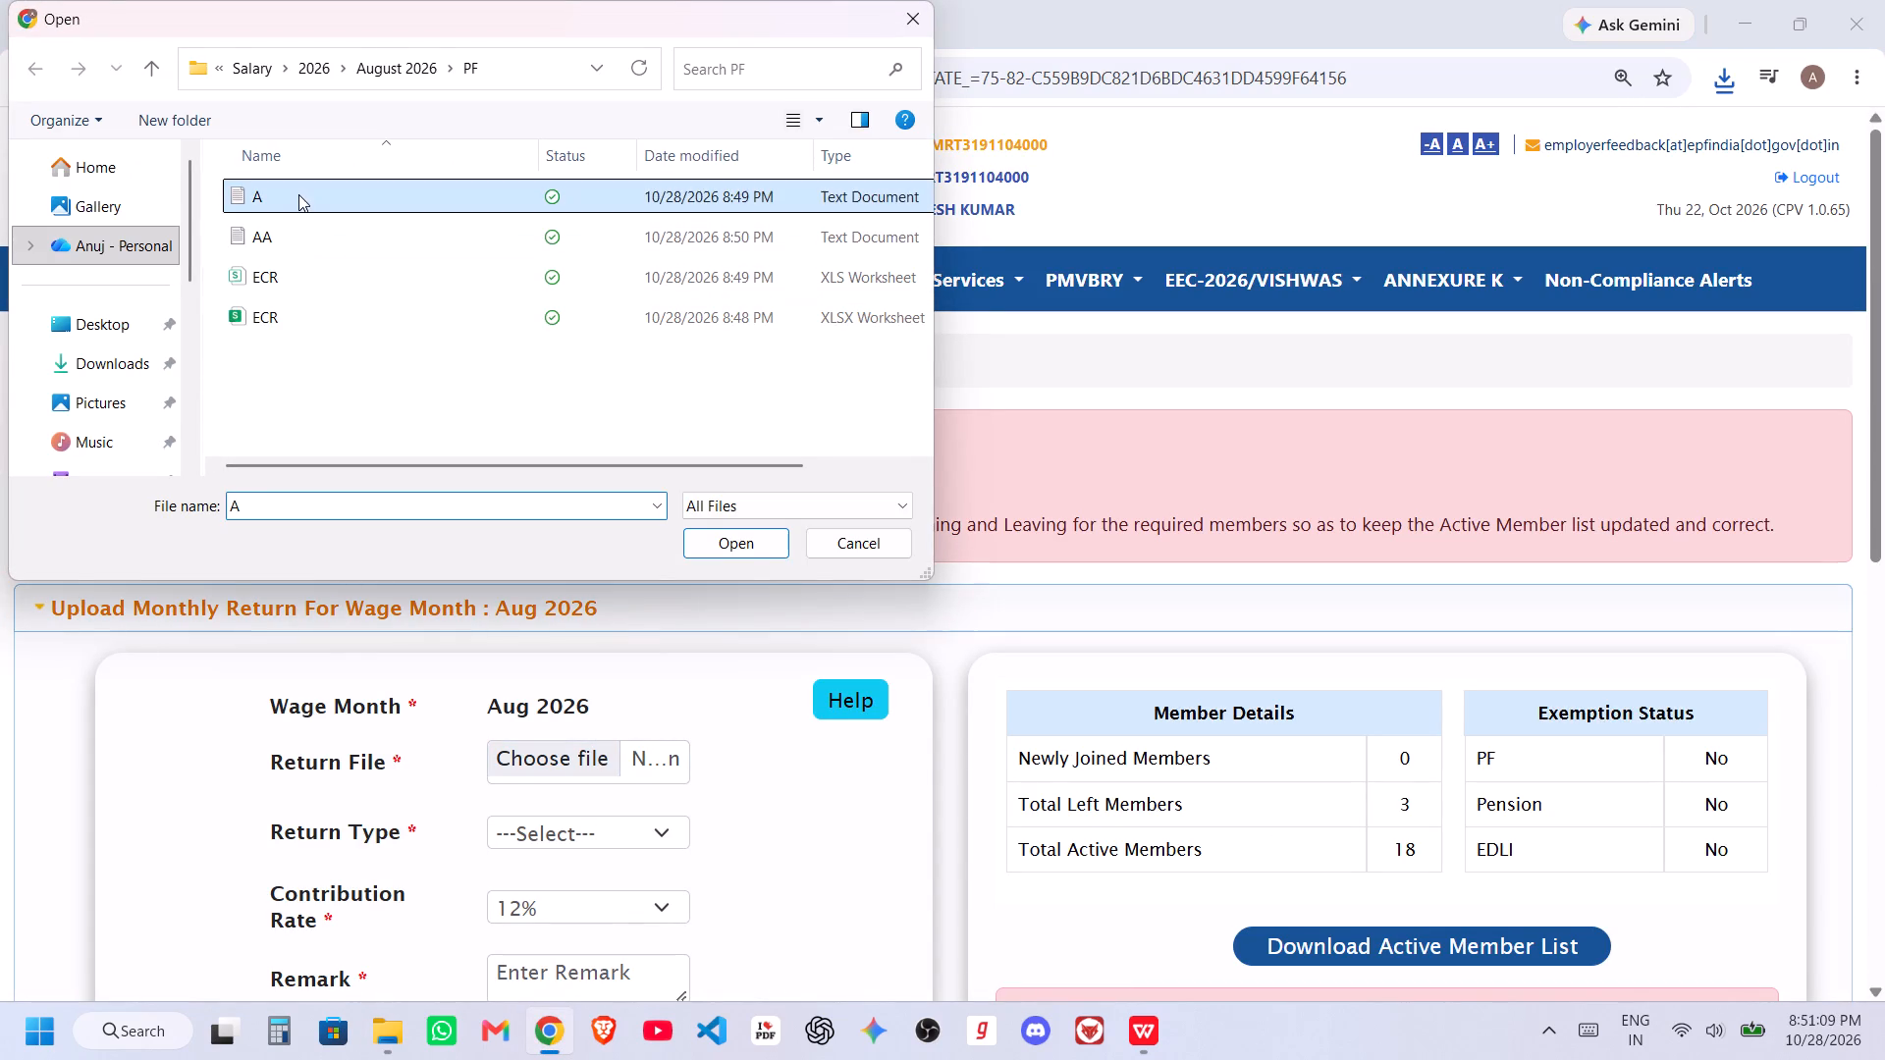
pyautogui.click(741, 548)
# Upload the return file A as a Revised Return at the 12% contribution rate with the remark August 2026, and confirm the upload.
pyautogui.scroll(-2, 727, 742)
pyautogui.click(614, 493)
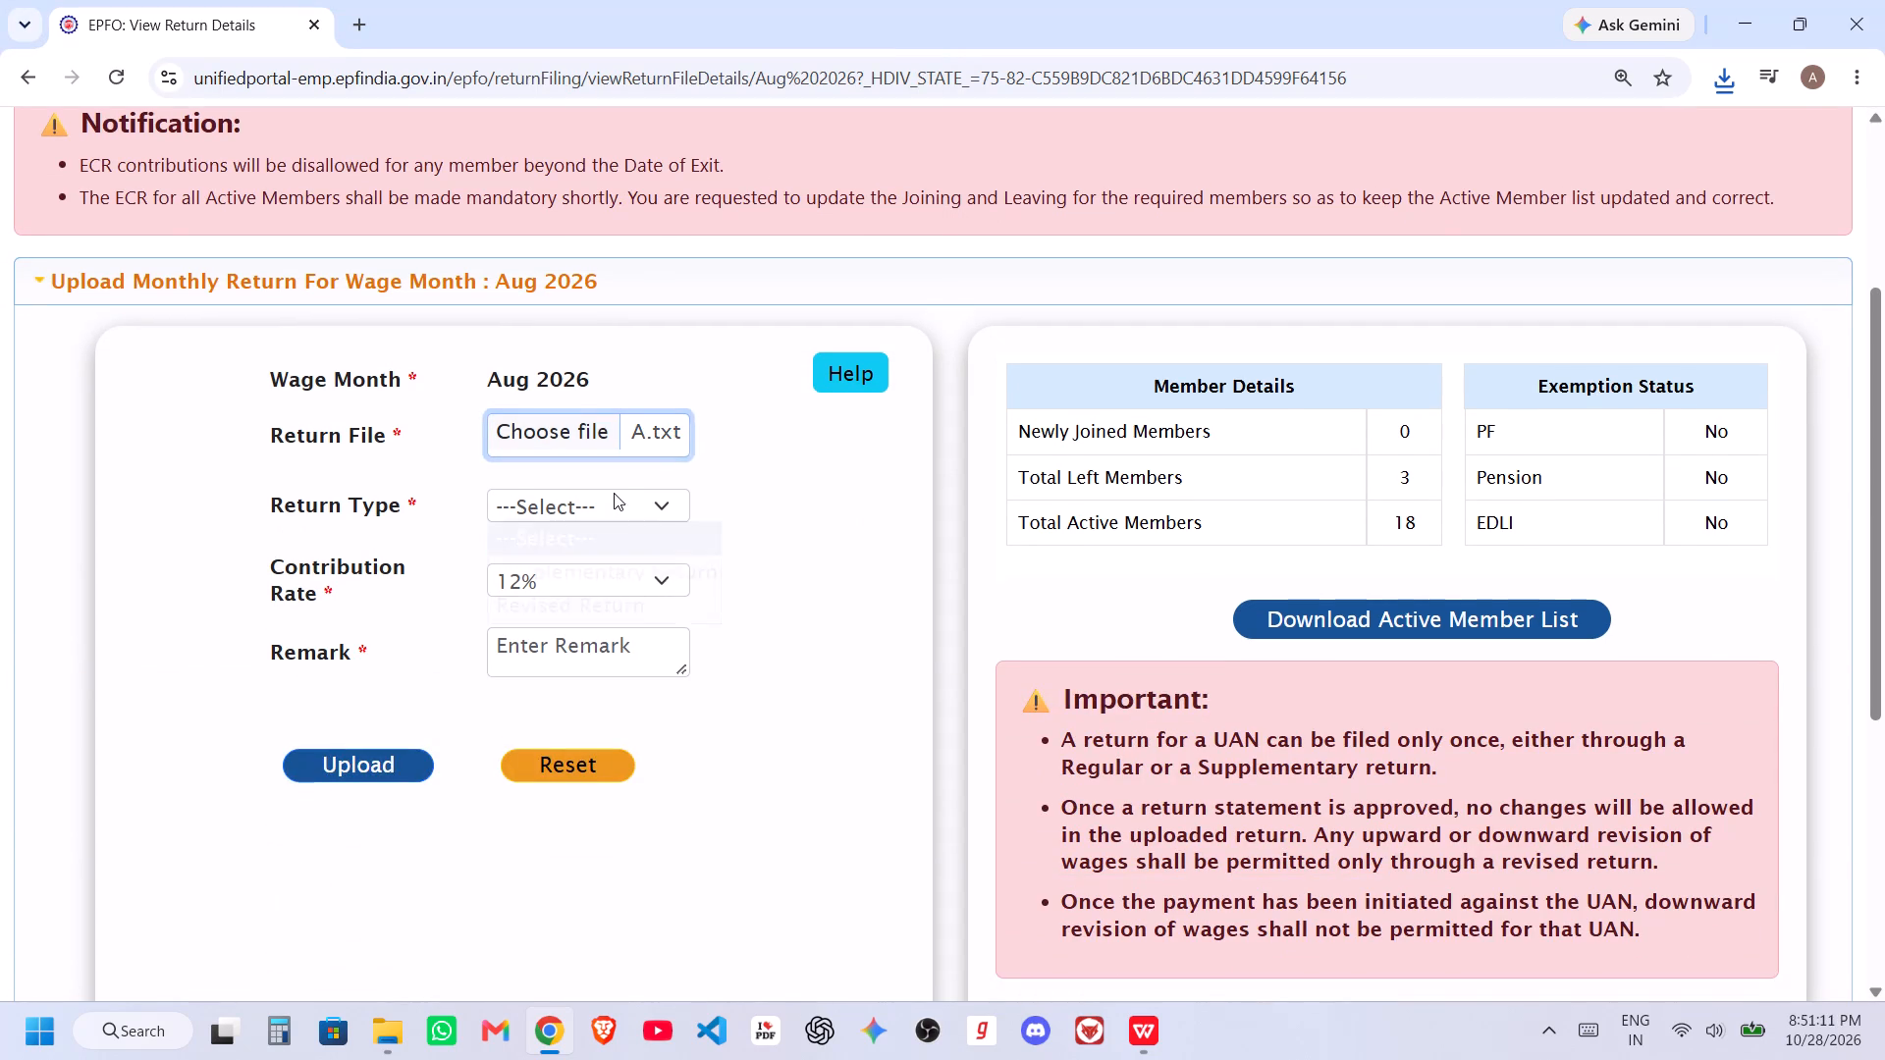
pyautogui.click(586, 573)
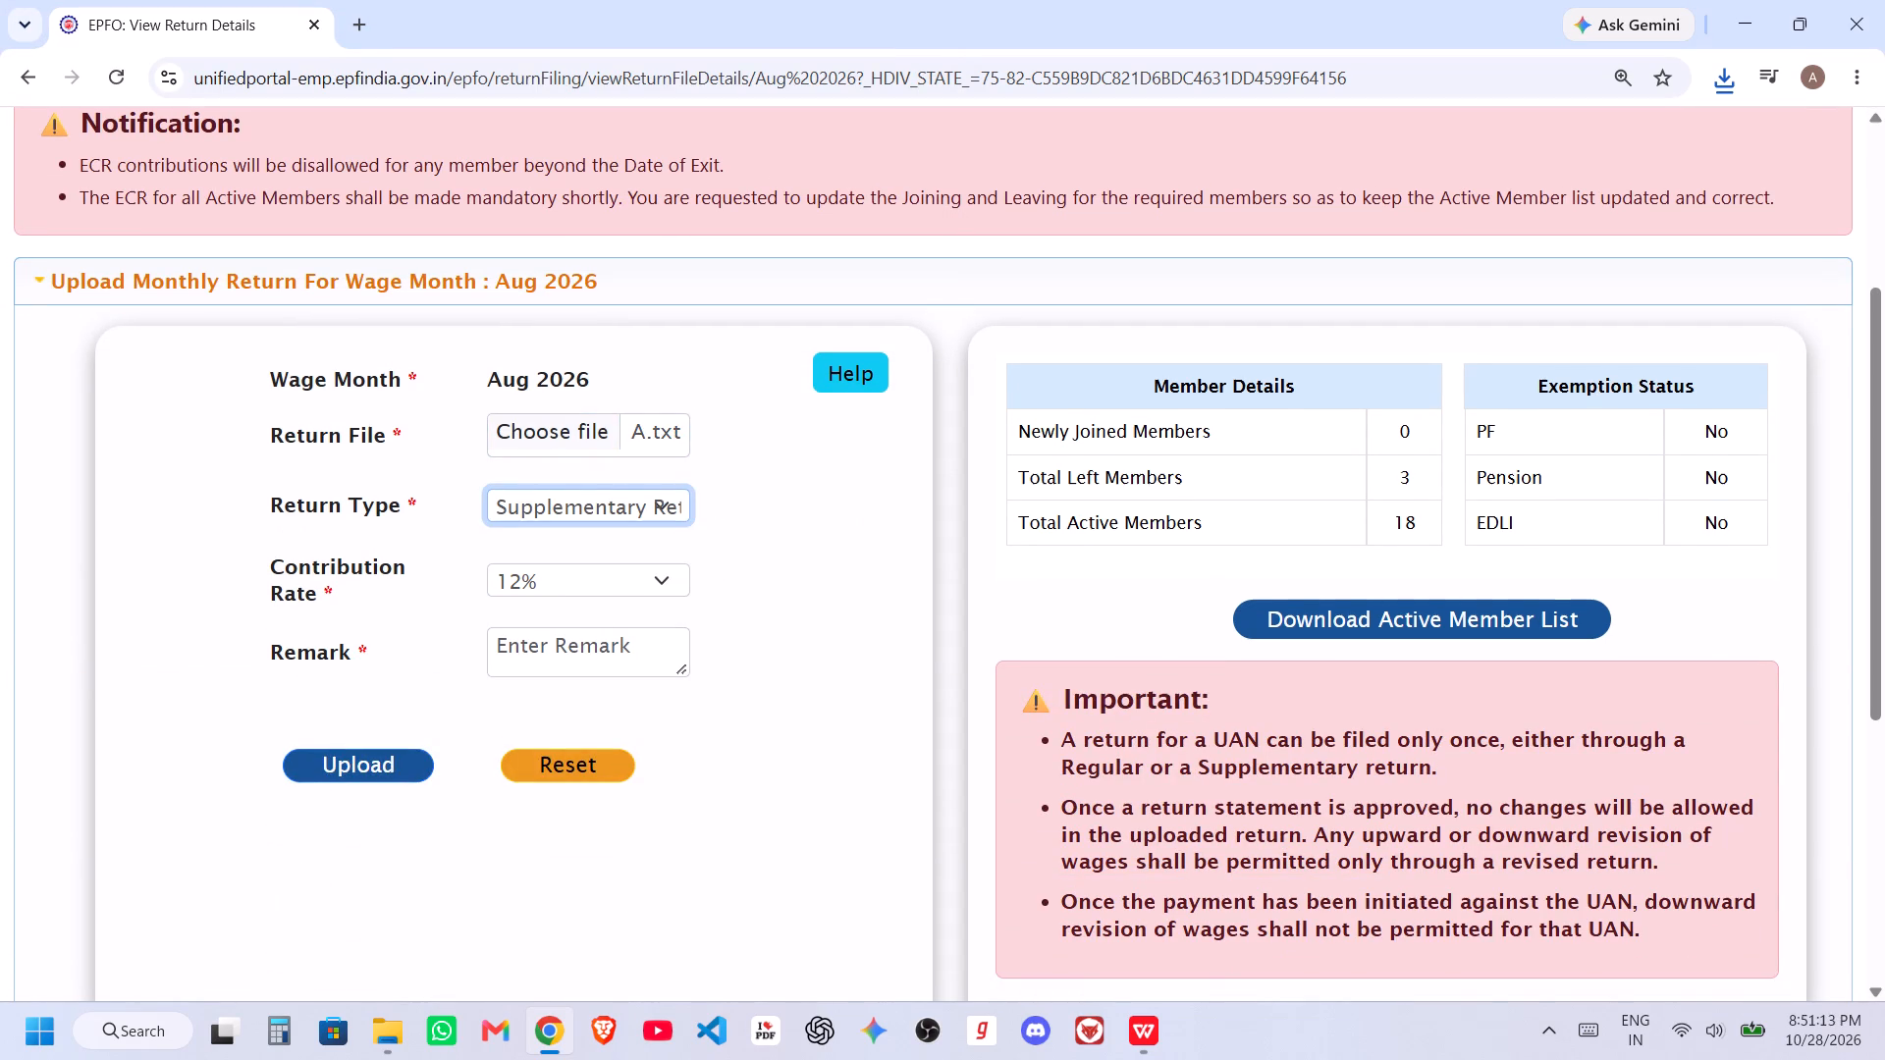
pyautogui.click(596, 648)
pyautogui.click(568, 494)
pyautogui.click(567, 604)
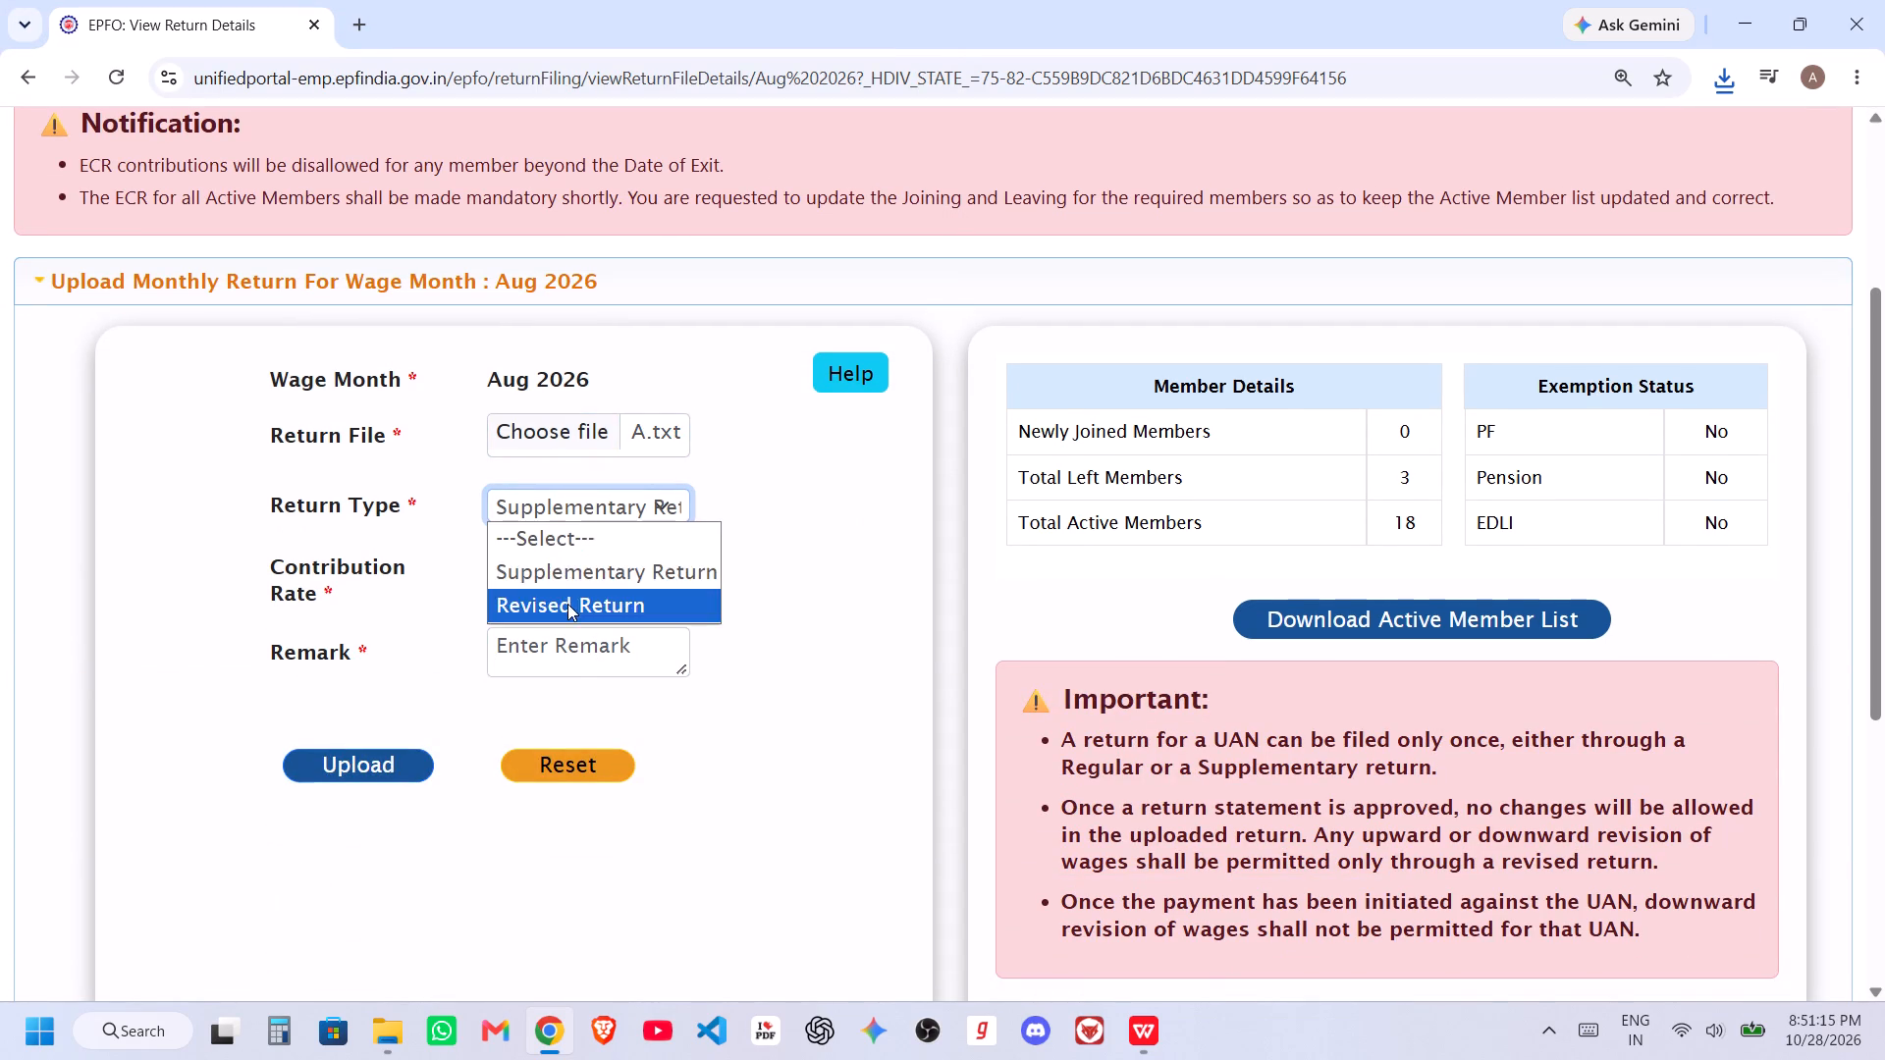
pyautogui.click(576, 668)
pyautogui.write('Au')
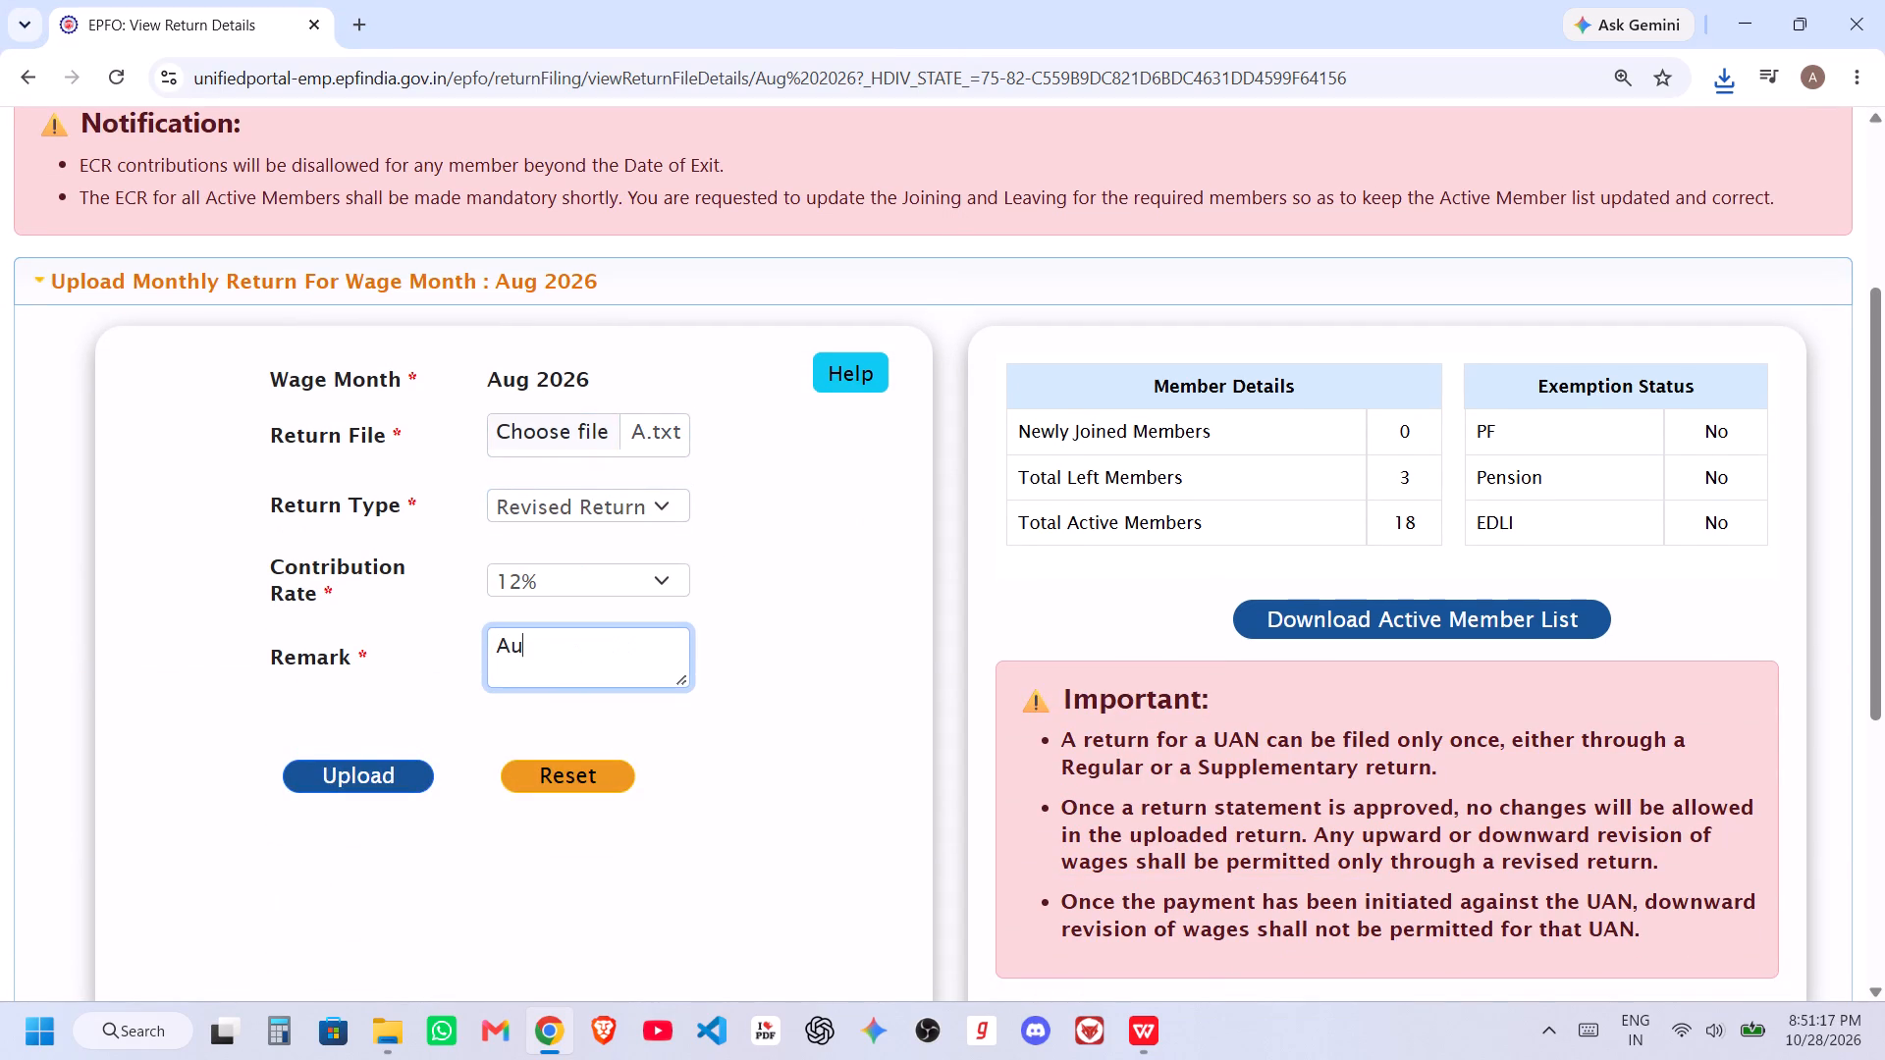
pyautogui.write('gust 2026')
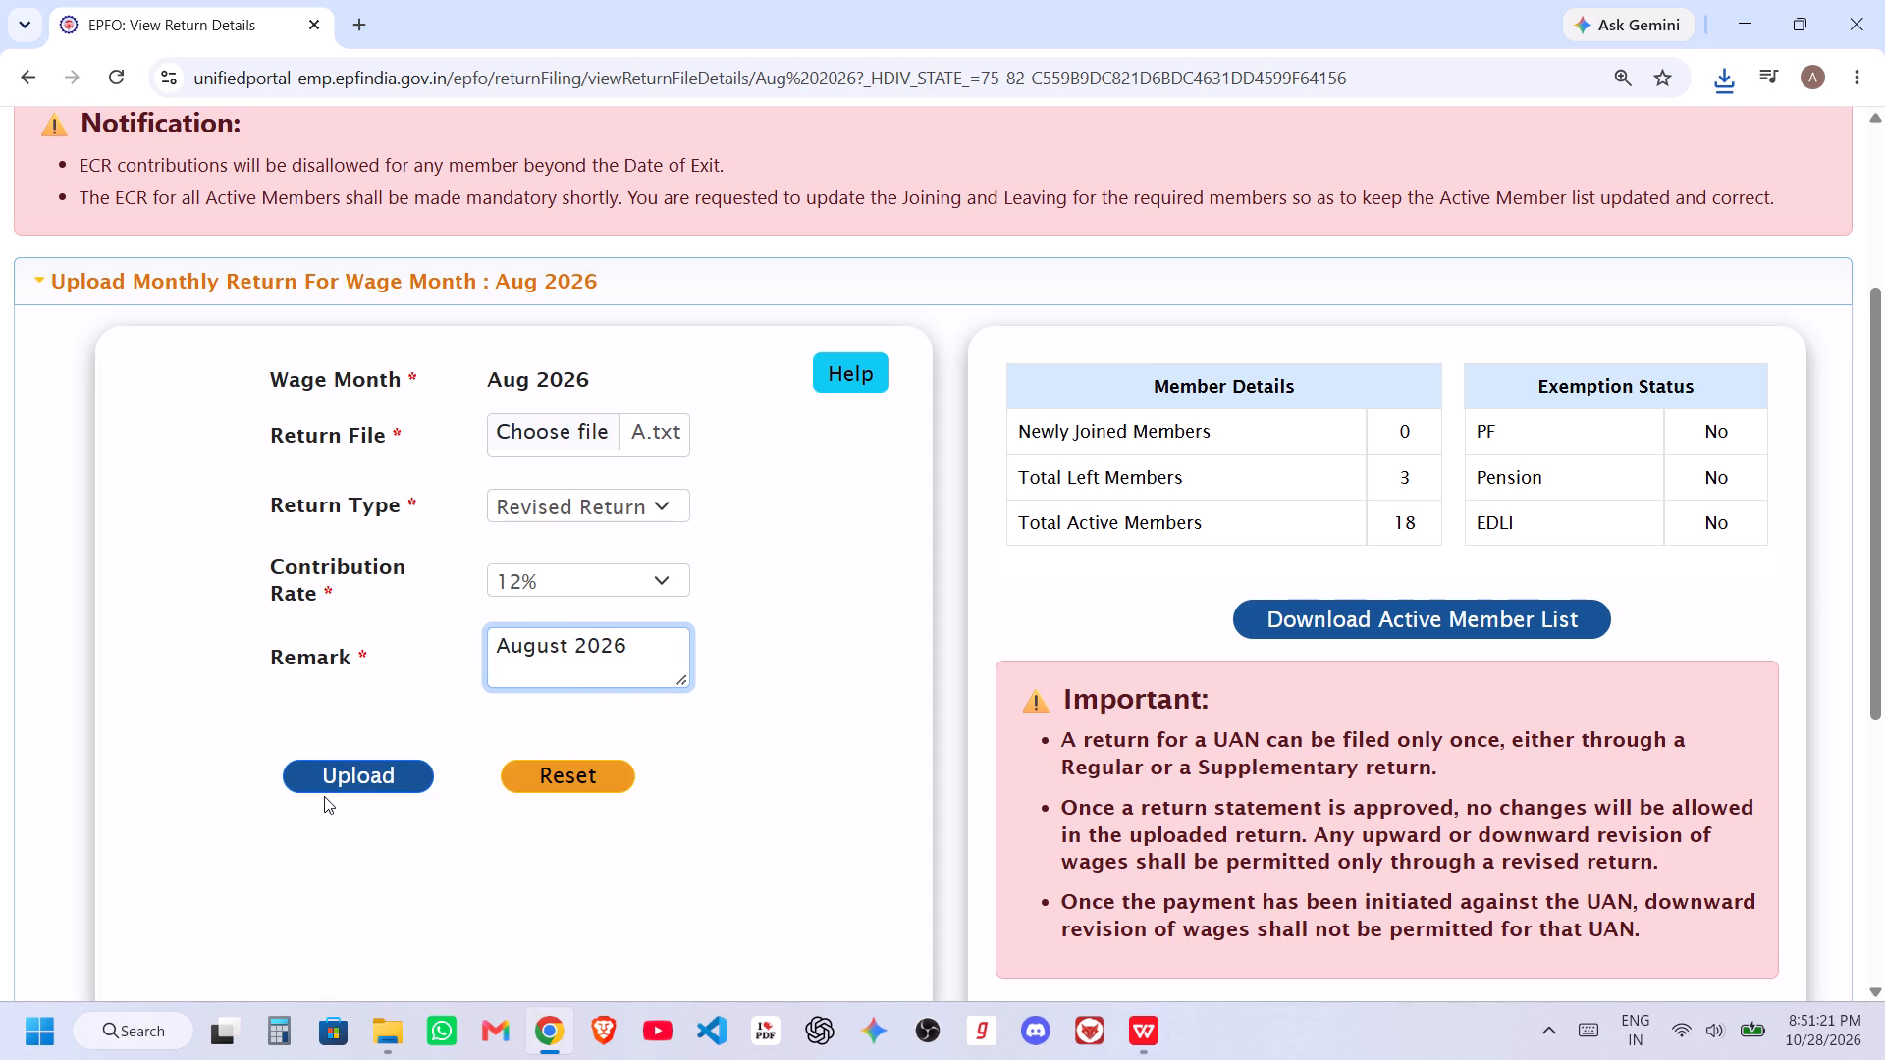
pyautogui.click(324, 796)
pyautogui.click(350, 777)
pyautogui.click(1022, 297)
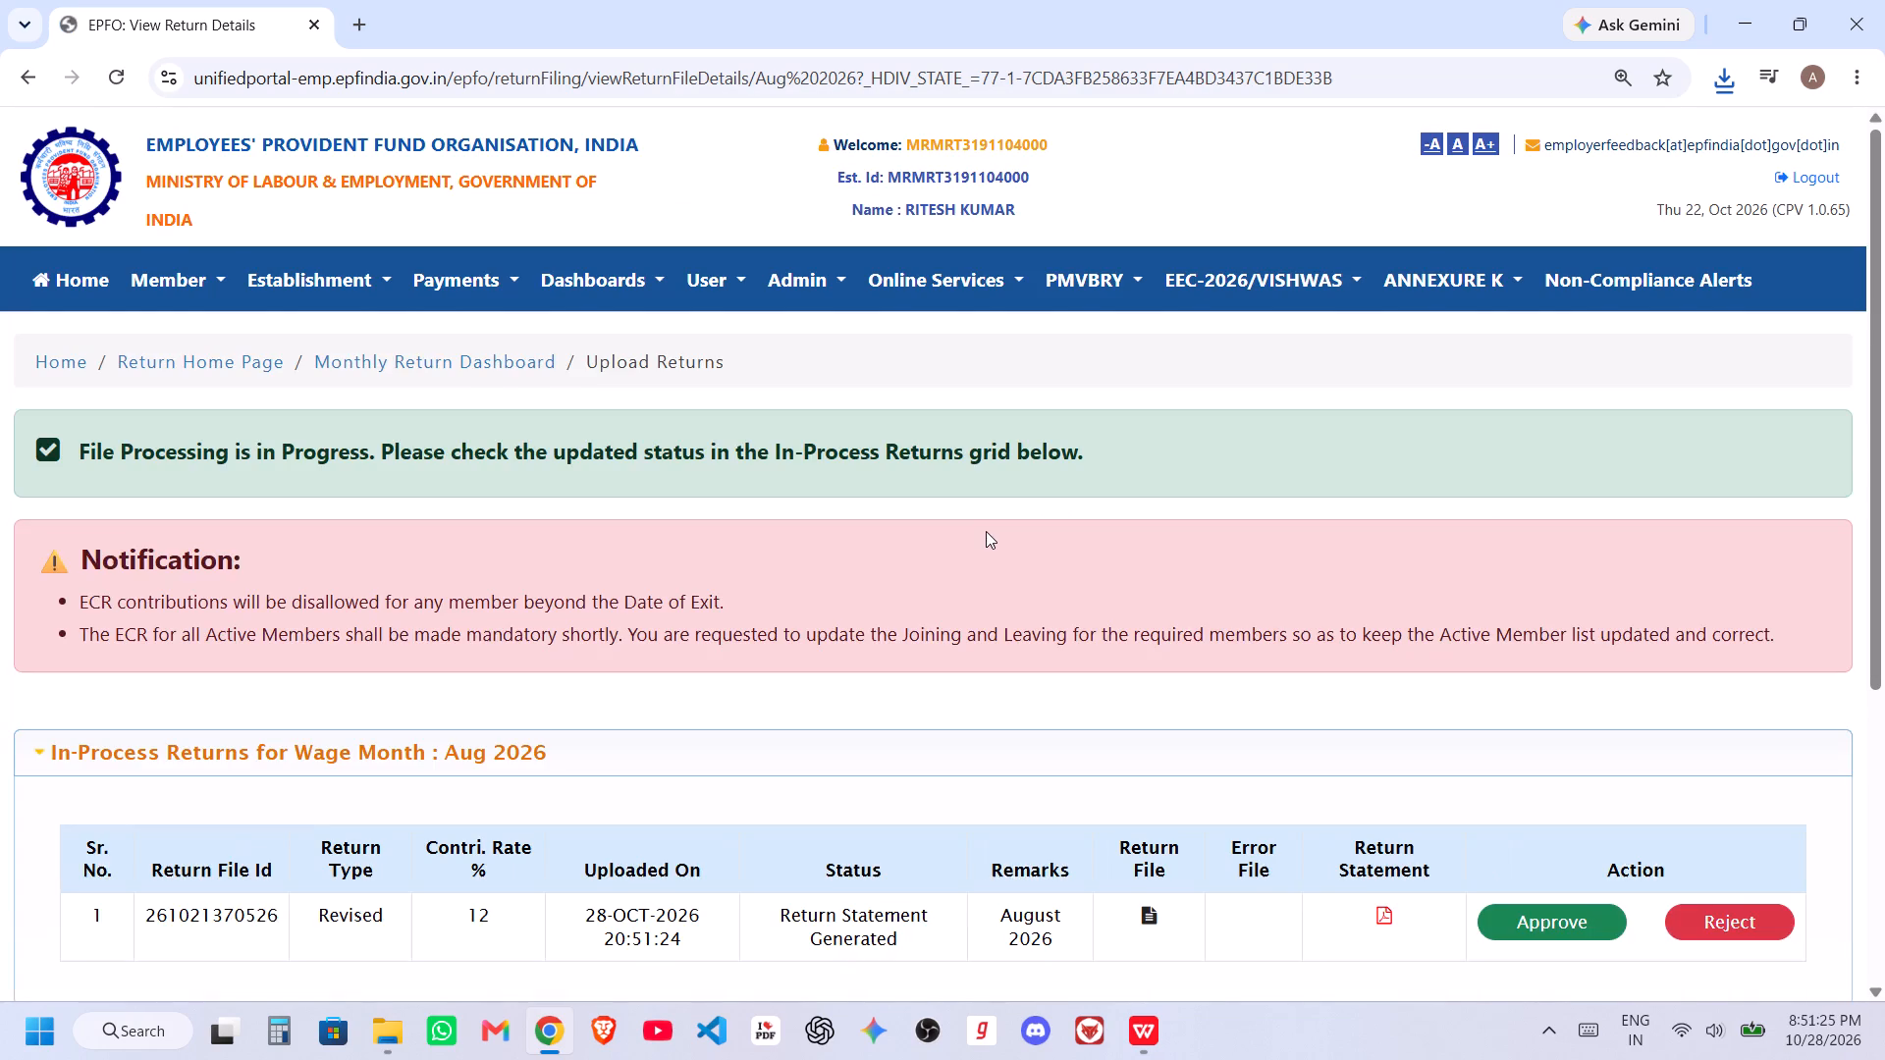
# Download the in-process revised return's statement PDF, open it to check the member and contribution details, and close it.
pyautogui.scroll(-2, 986, 532)
pyautogui.click(1375, 588)
pyautogui.click(1381, 588)
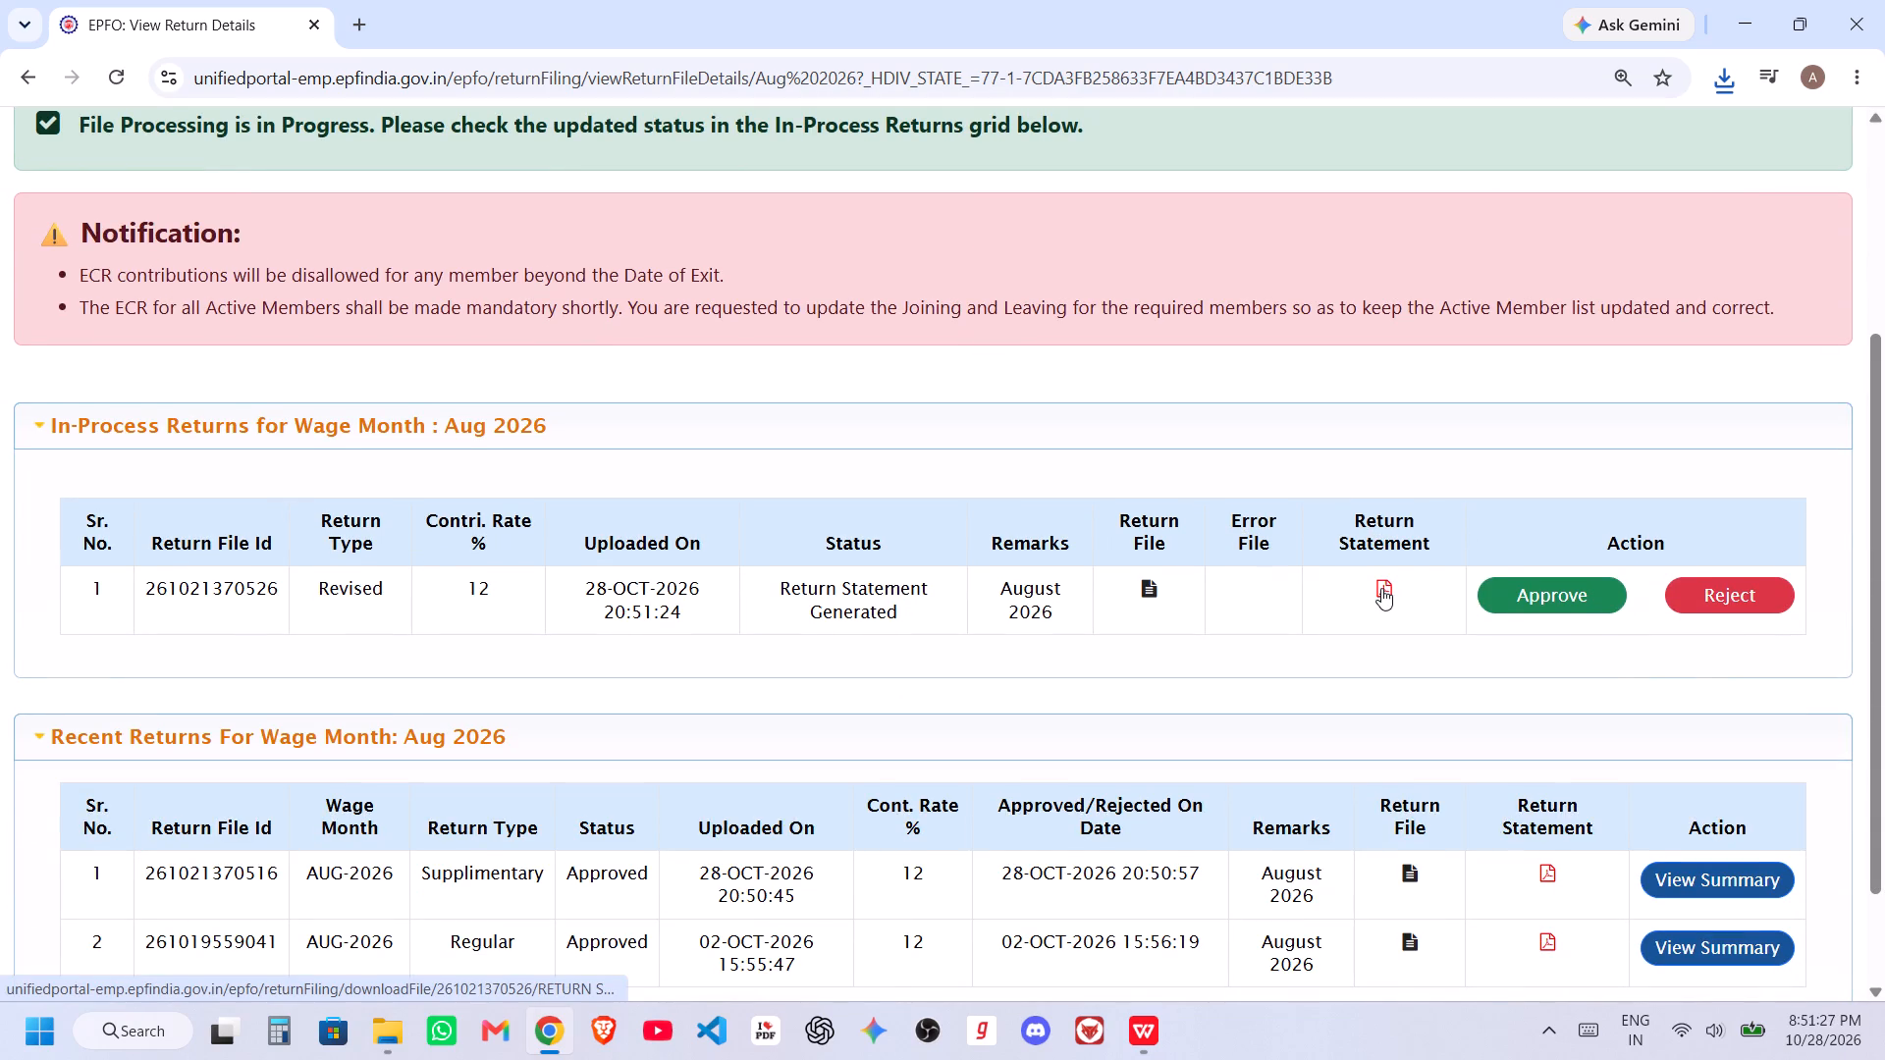
pyautogui.click(1465, 152)
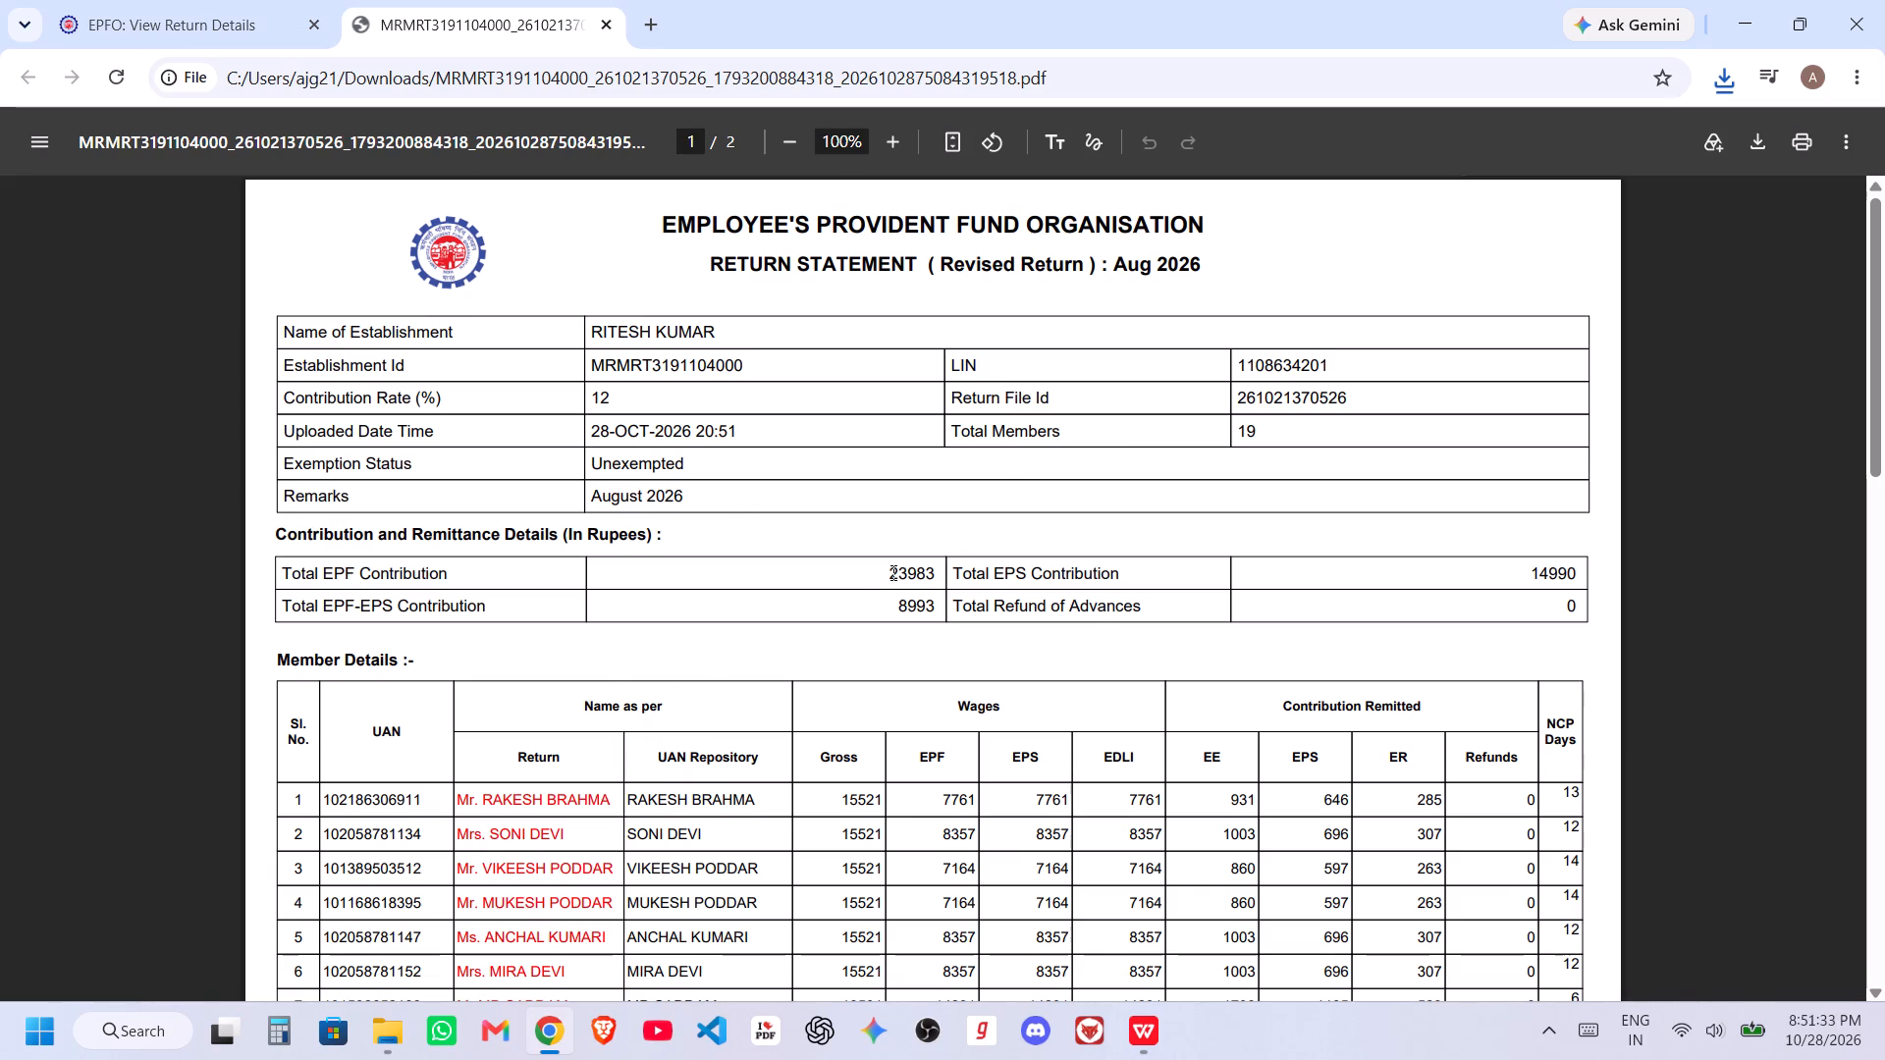
pyautogui.click(612, 25)
# Approve the in-process revised return for Aug 2026 and confirm the approval.
pyautogui.click(1604, 603)
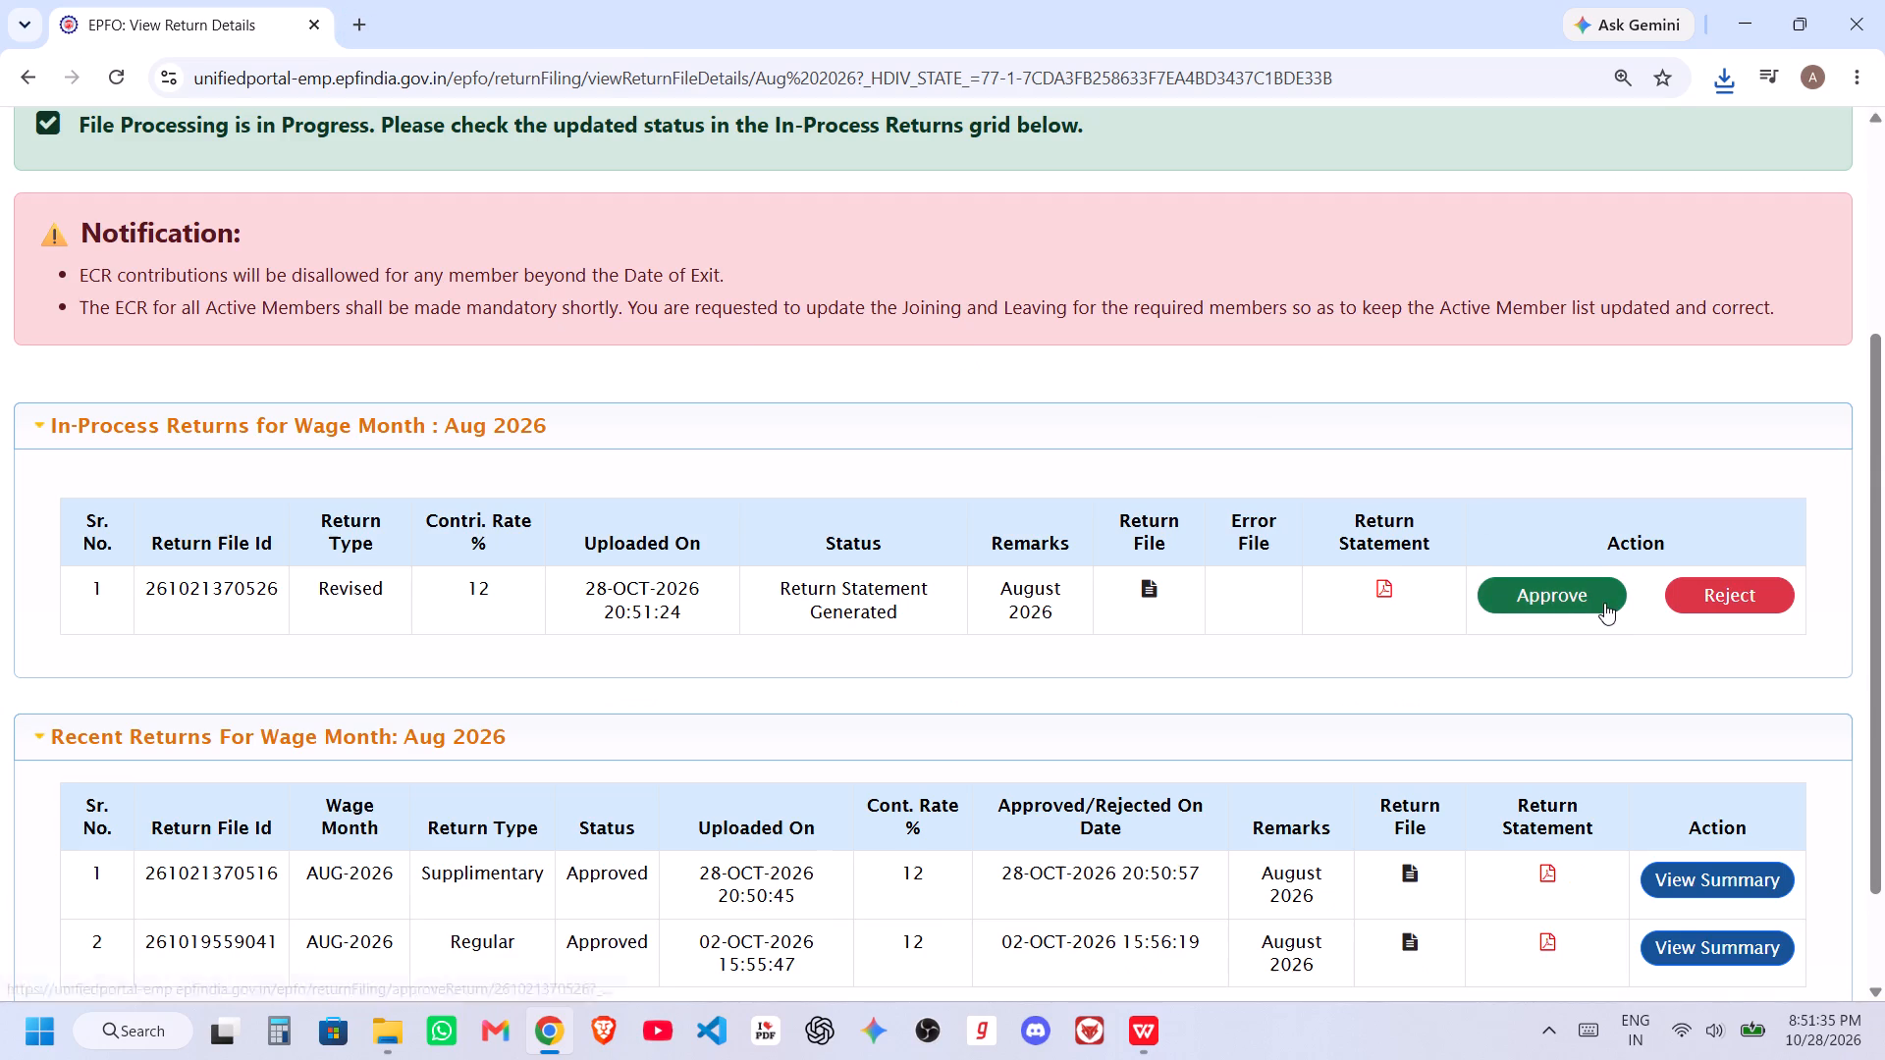
pyautogui.click(1063, 317)
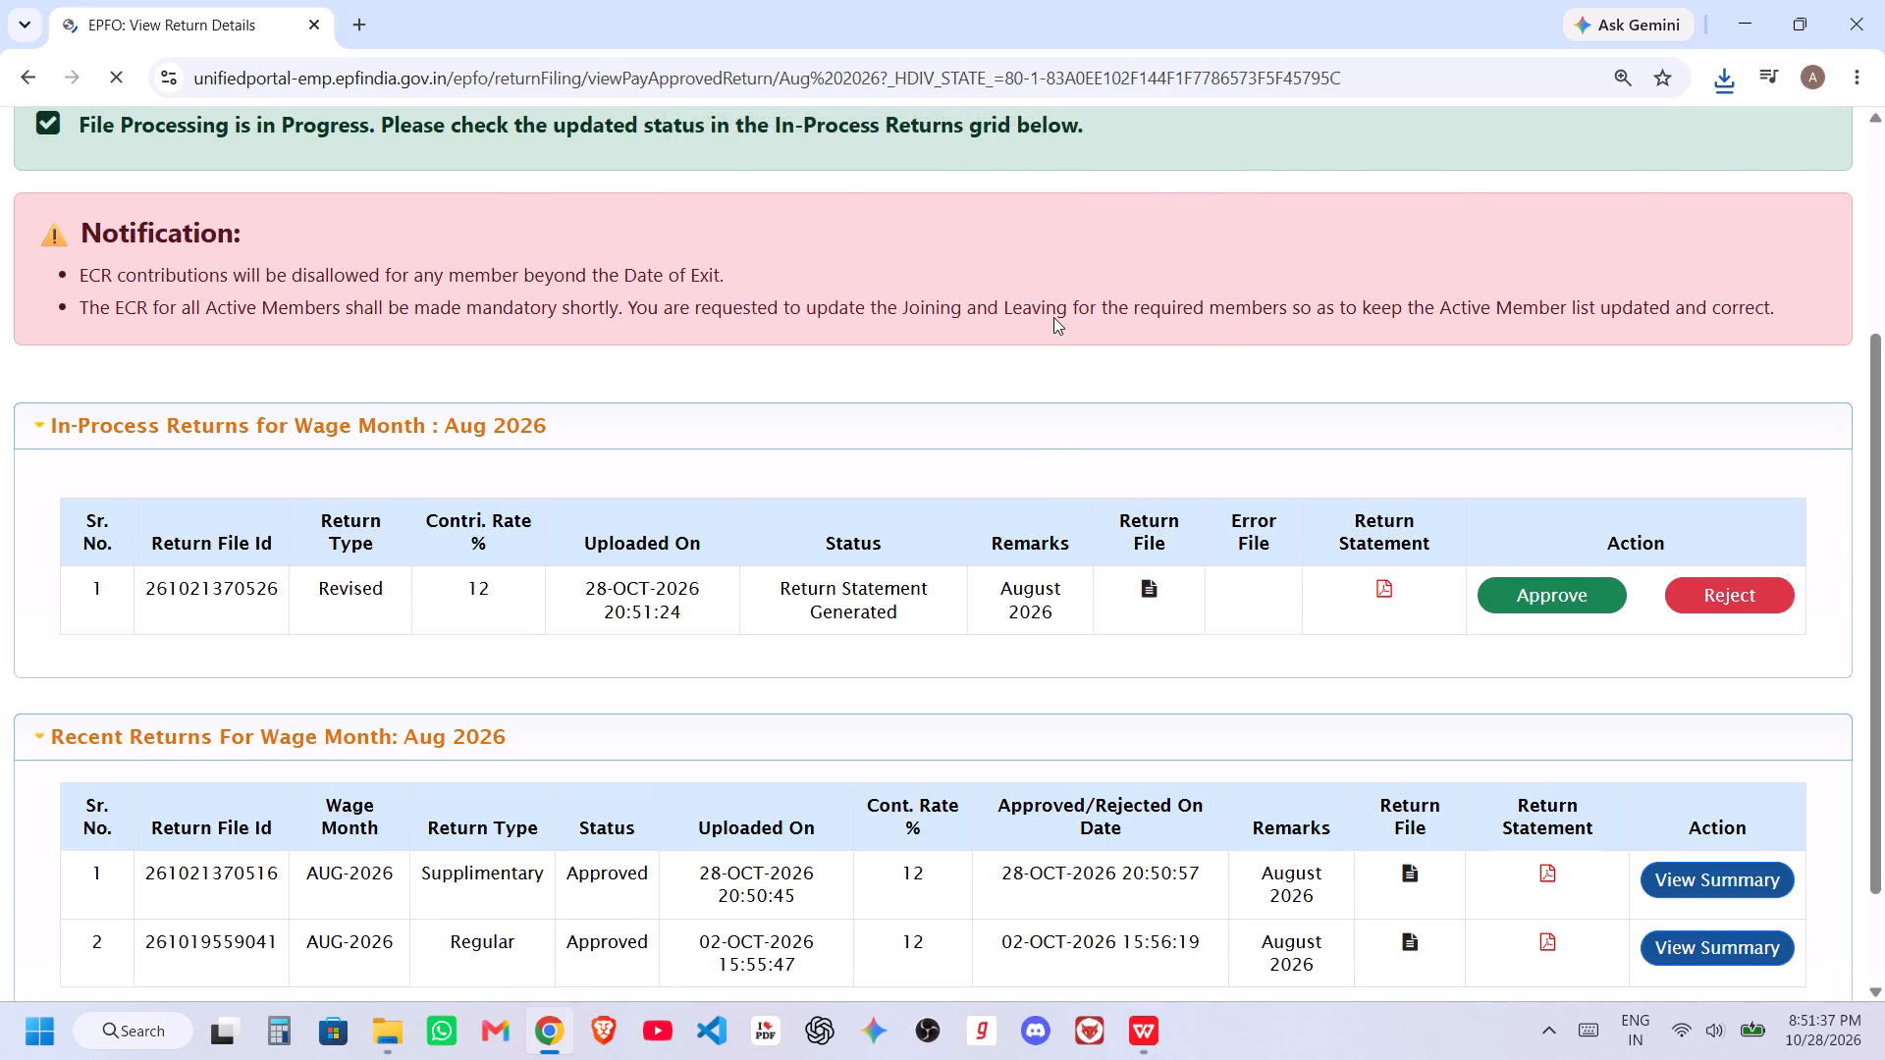
# Check the Aug 2026 return summary, choose full payment, and prepare and finalize the challan.
pyautogui.scroll(-3, 1165, 514)
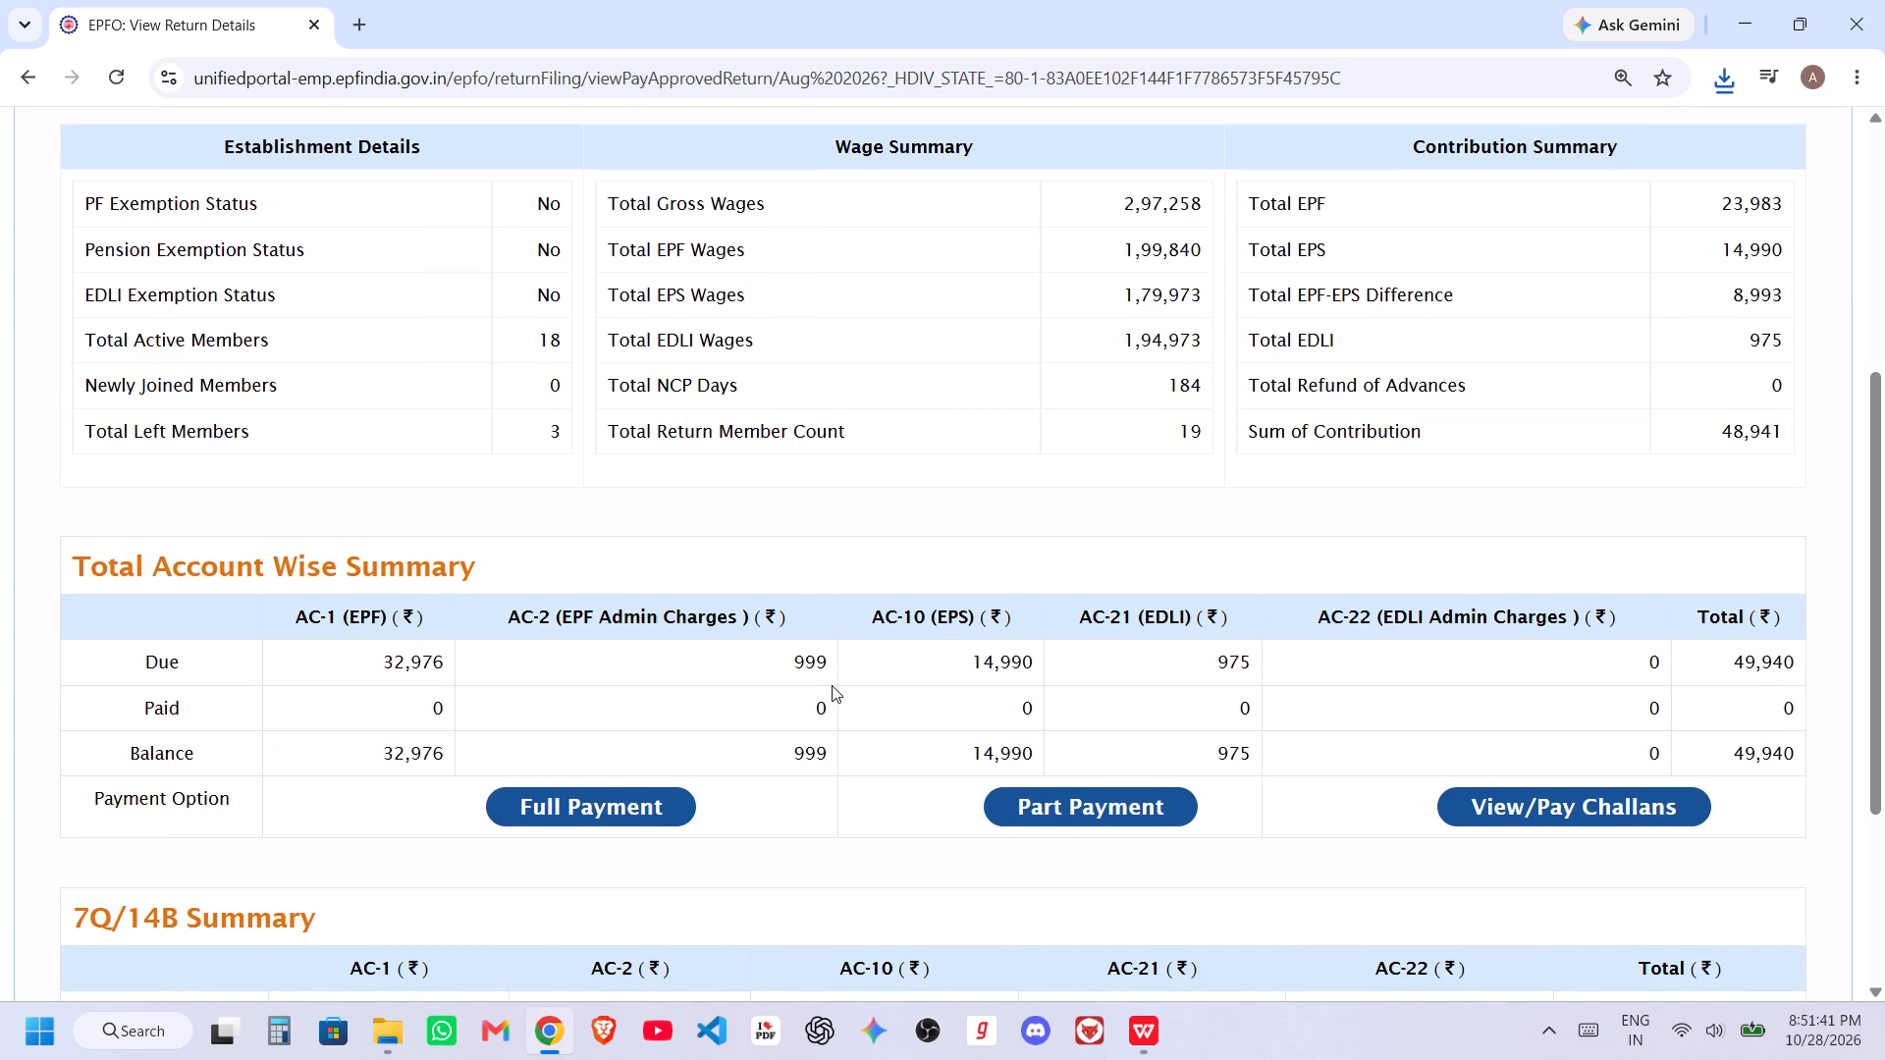
pyautogui.scroll(1, 832, 685)
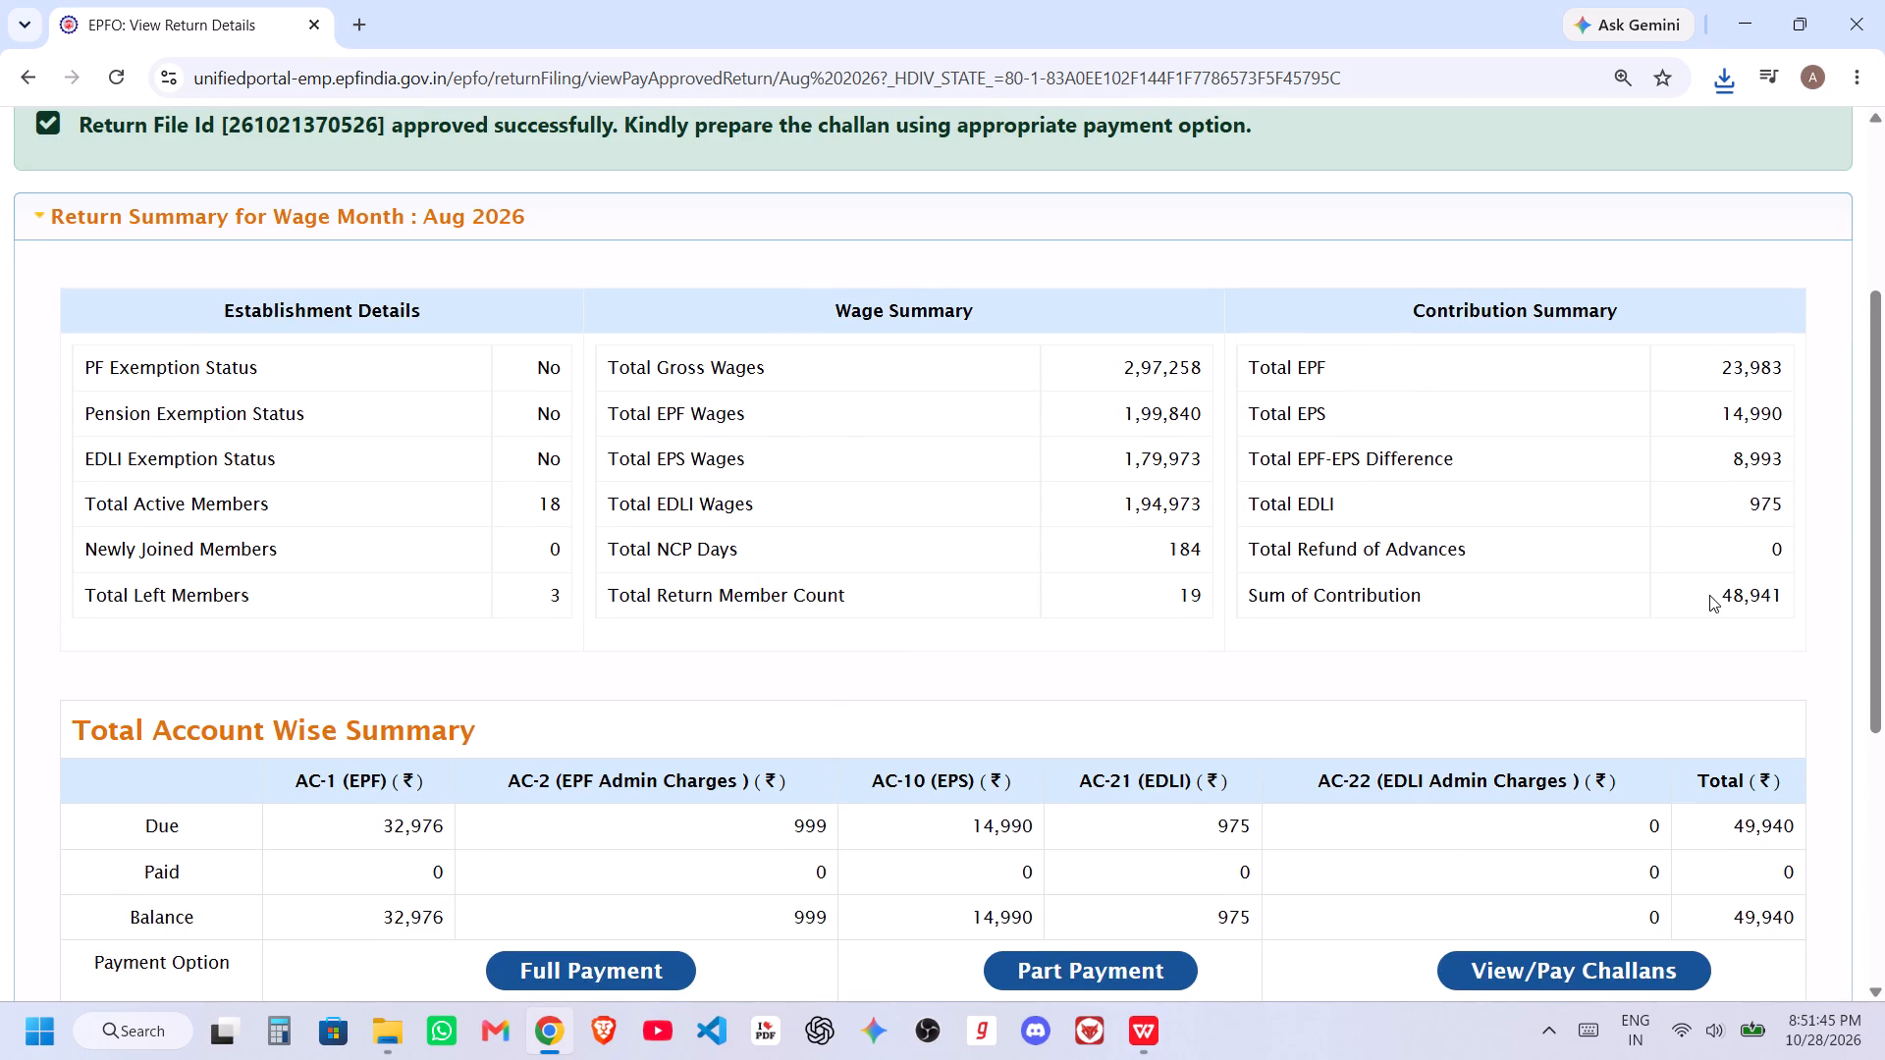
pyautogui.moveTo(1709, 595); pyautogui.dragTo(1791, 607)
pyautogui.click(1576, 607)
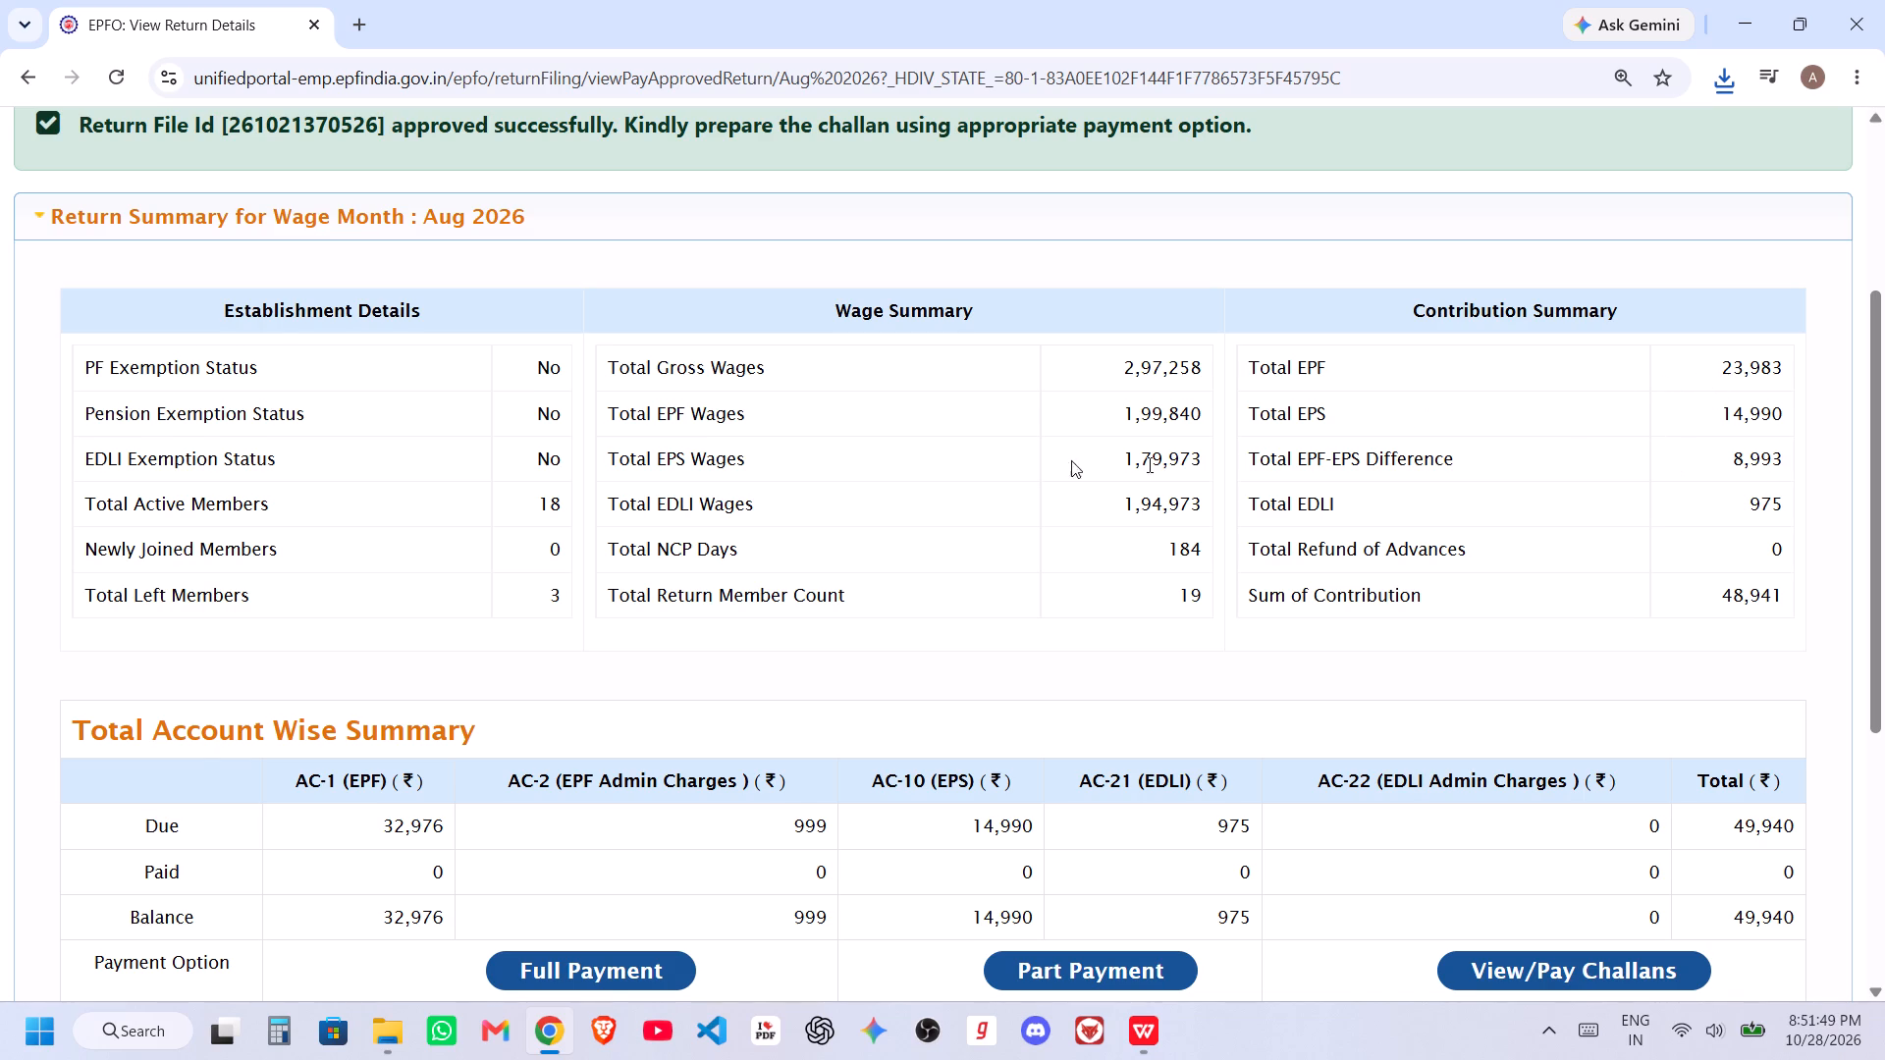
pyautogui.scroll(-1, 925, 473)
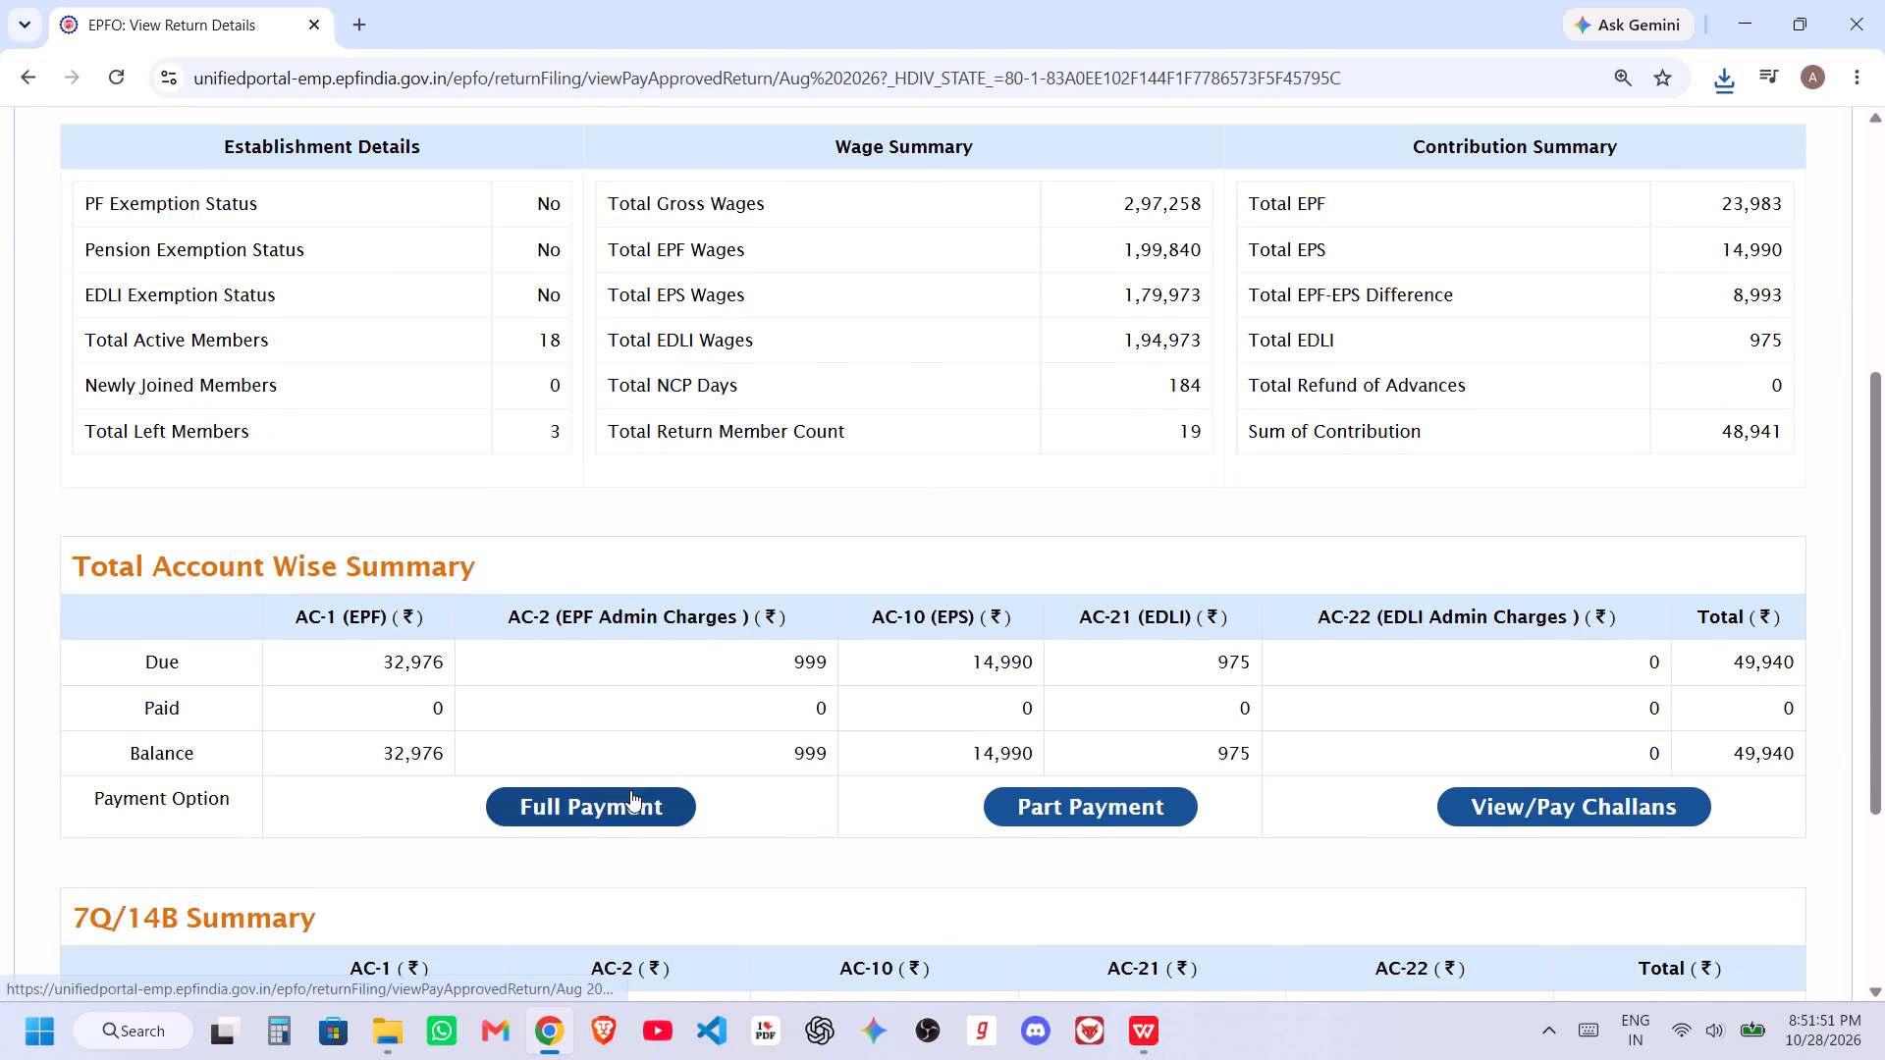
pyautogui.hotkey('alt', 'Tab')
pyautogui.hotkey('alt', 'Tab')
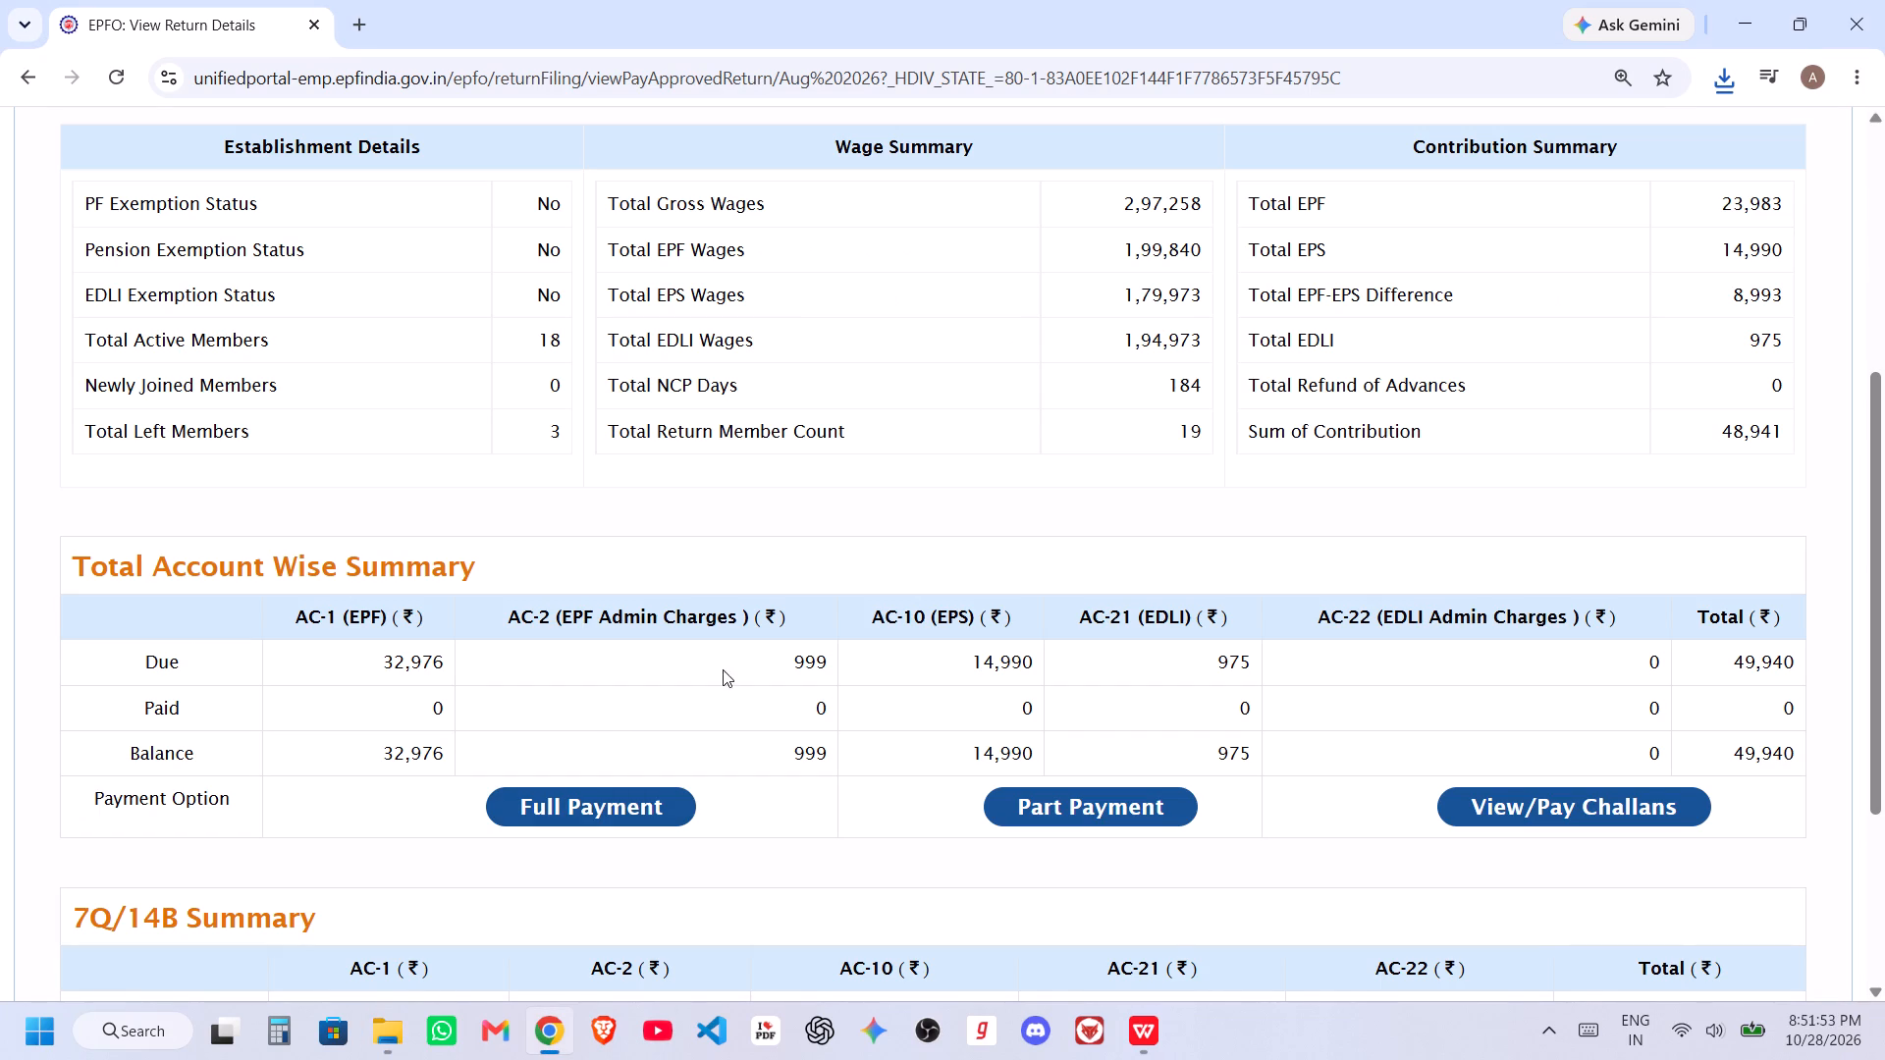
pyautogui.click(658, 792)
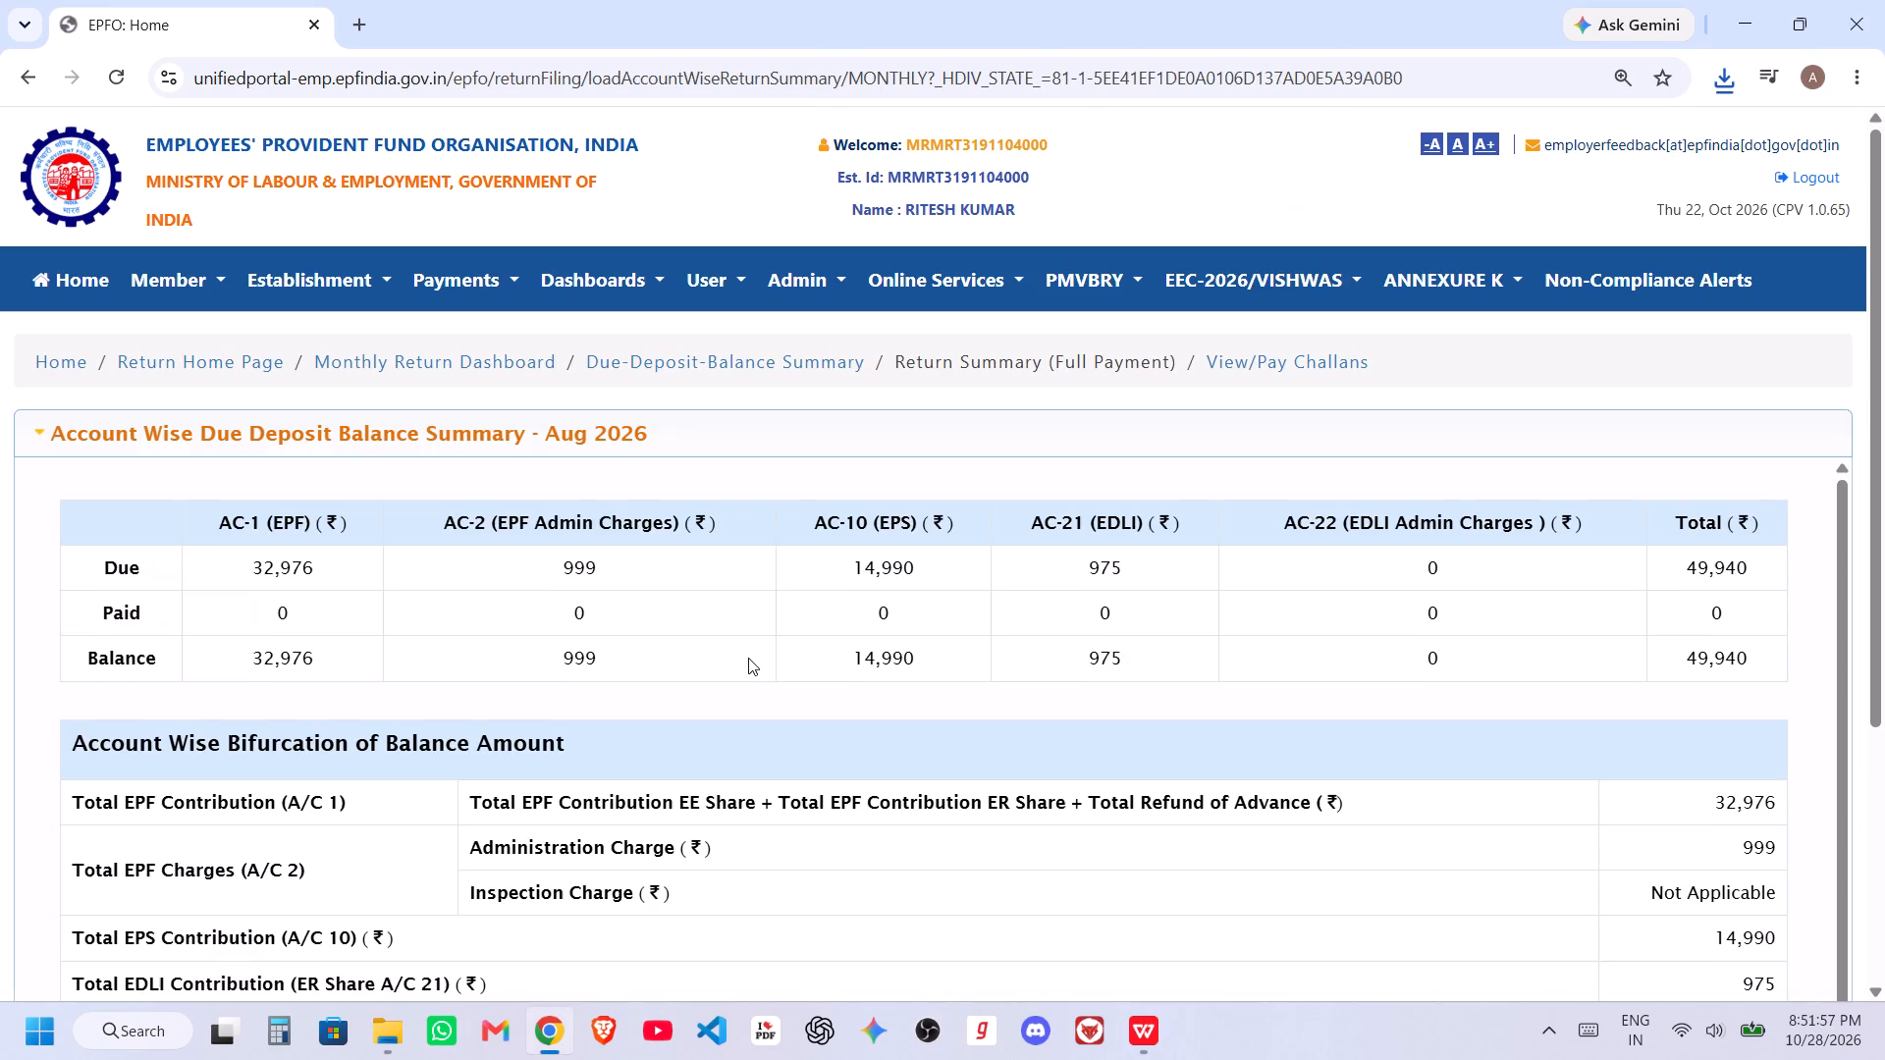
pyautogui.scroll(-11, 748, 658)
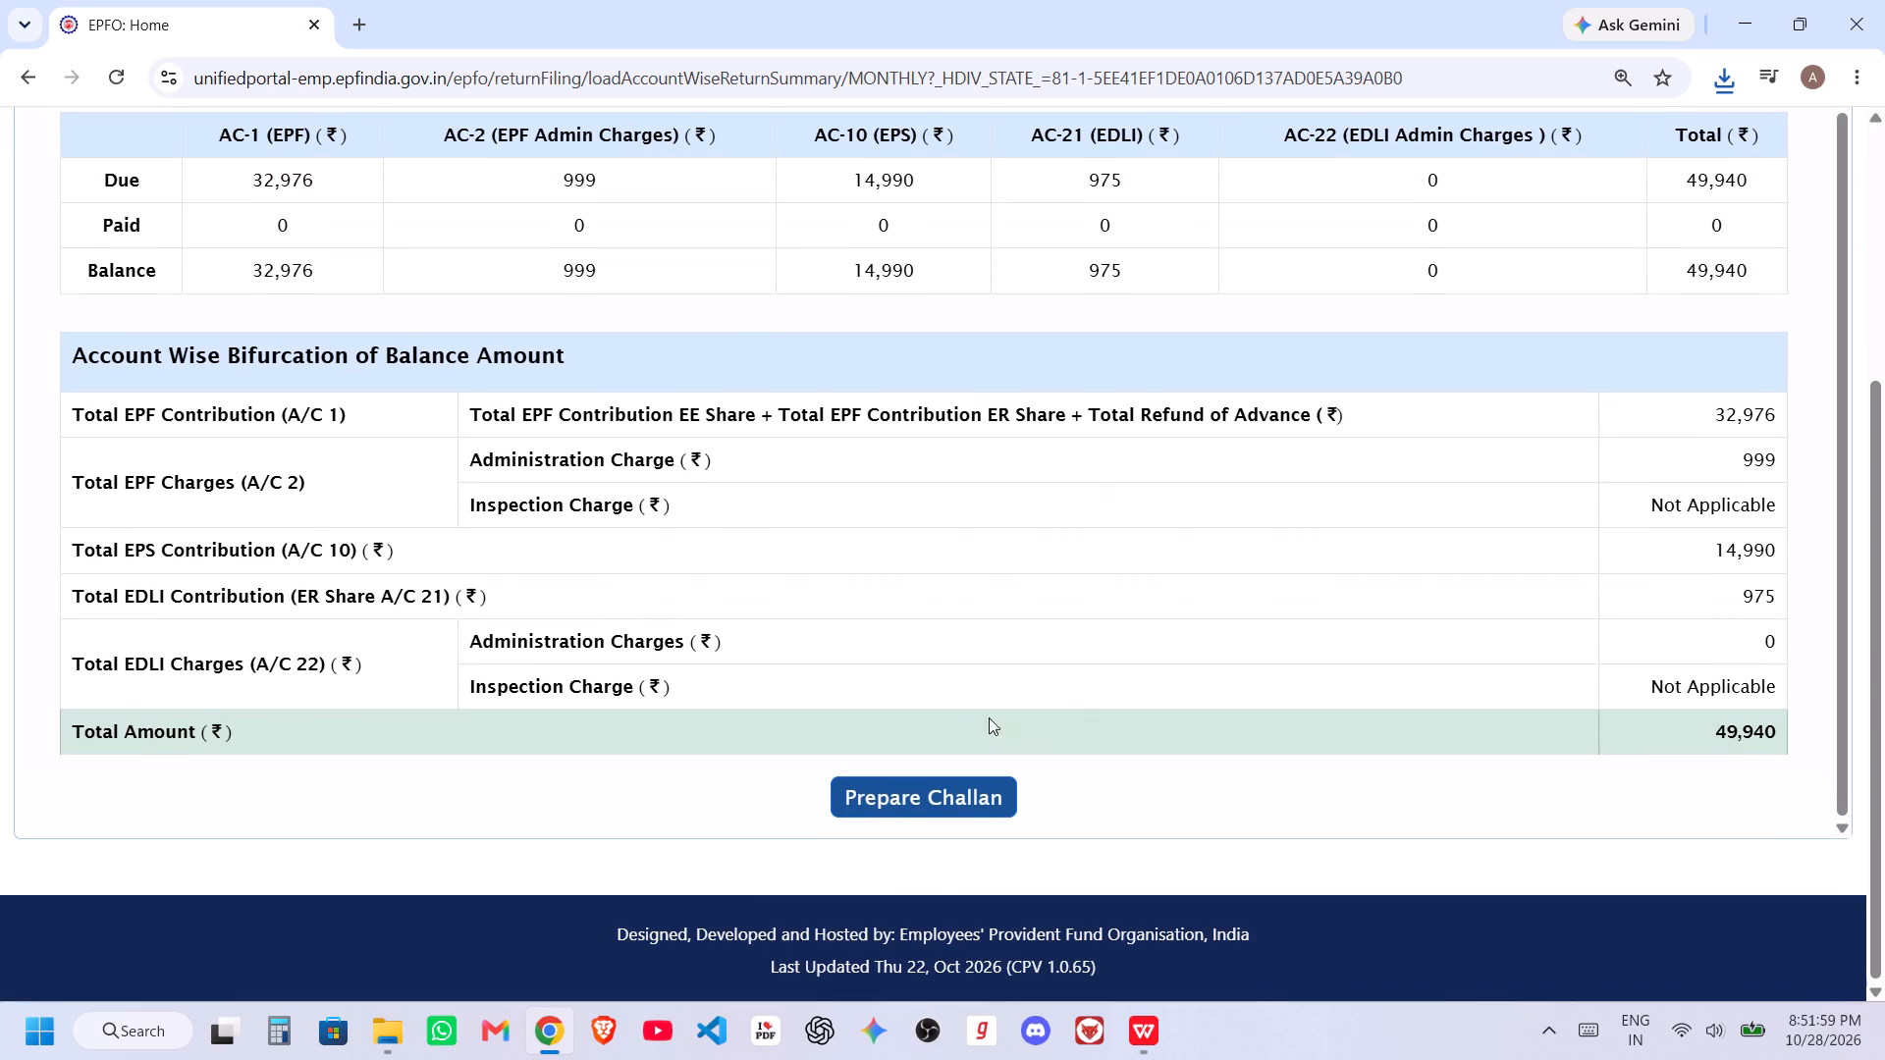
pyautogui.click(932, 799)
pyautogui.click(847, 884)
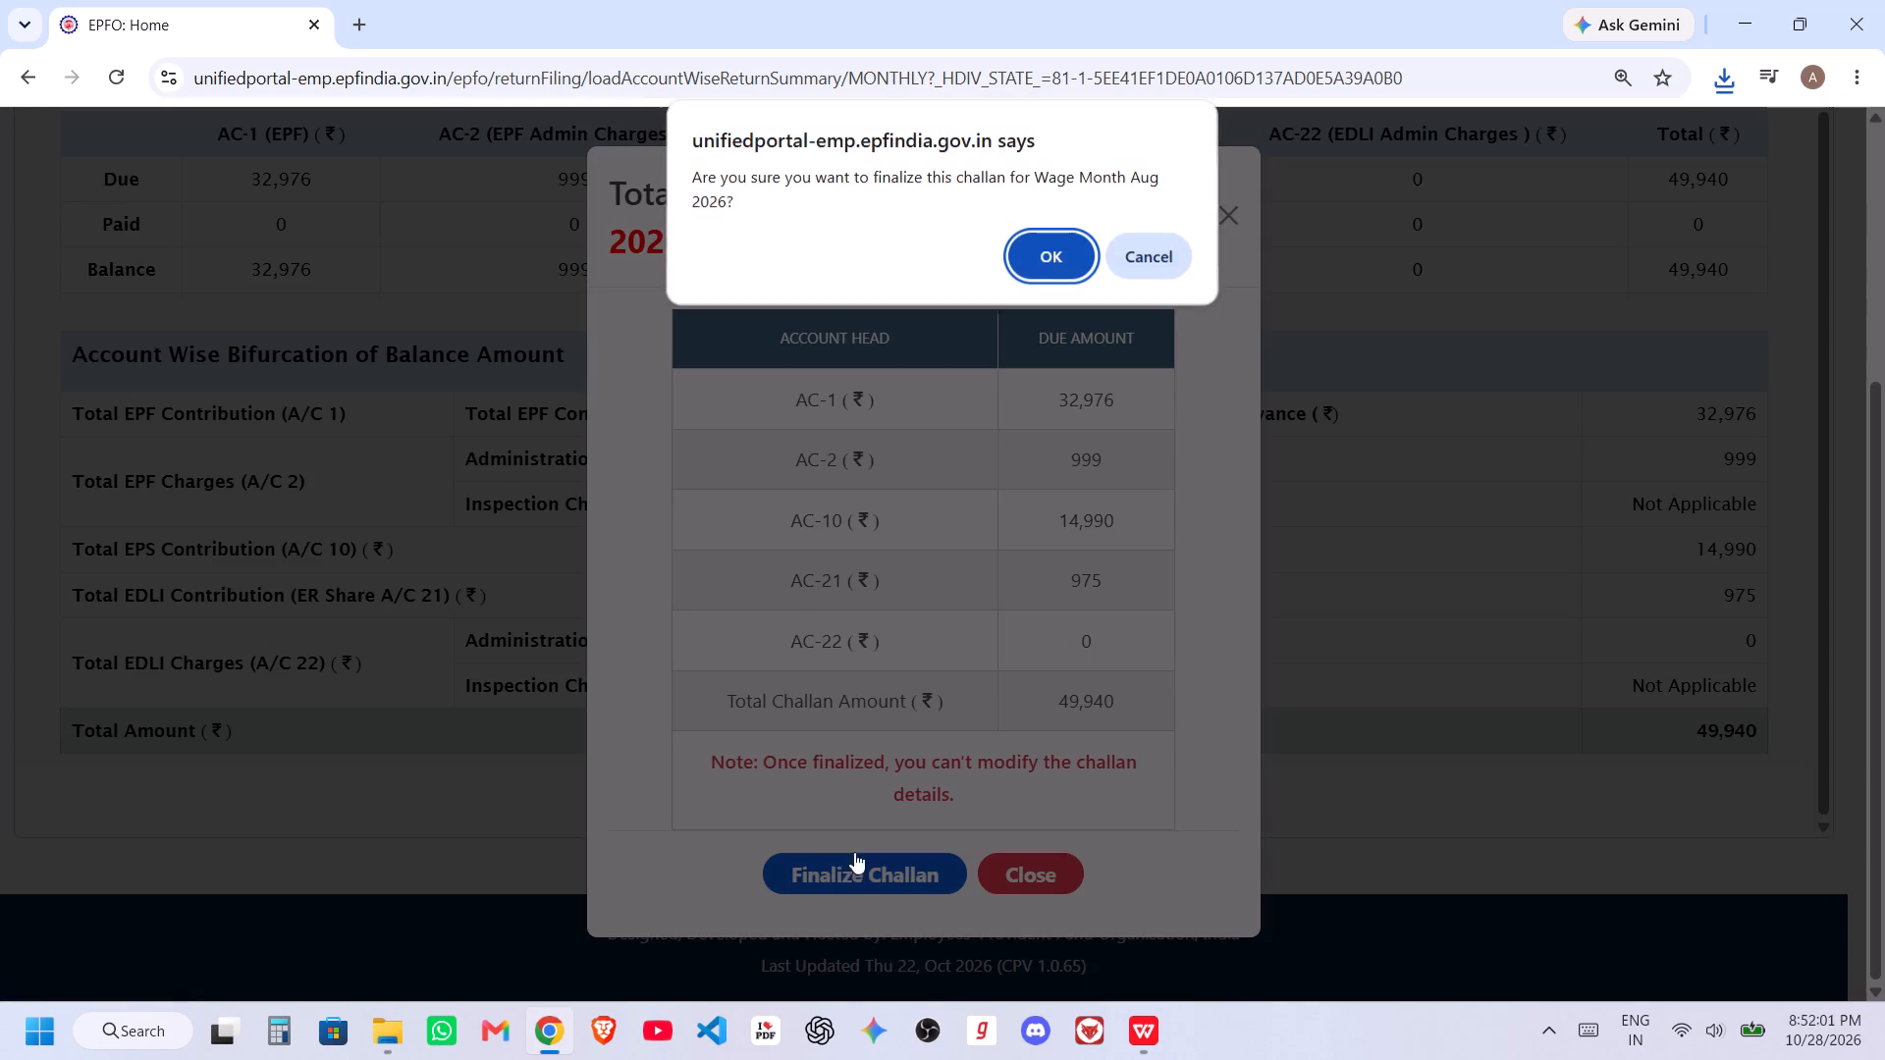
pyautogui.click(1040, 272)
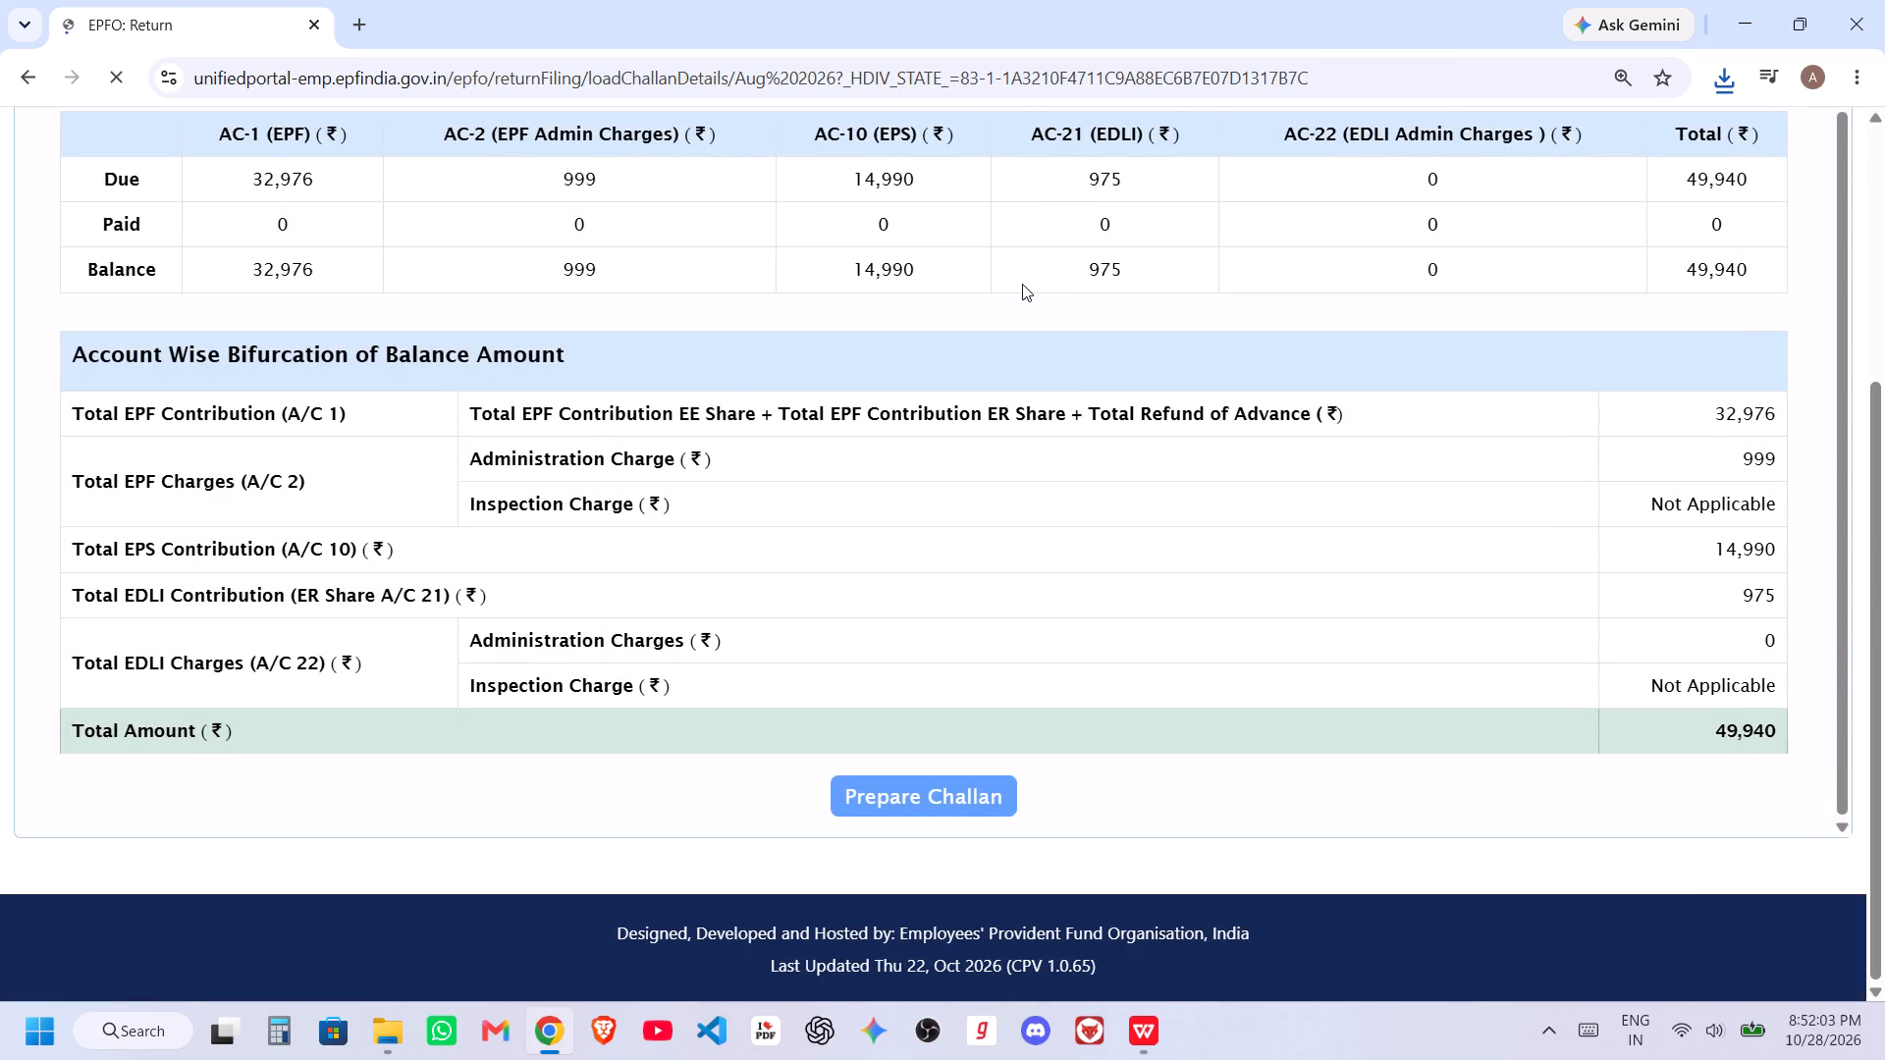
pyautogui.scroll(-2, 938, 609)
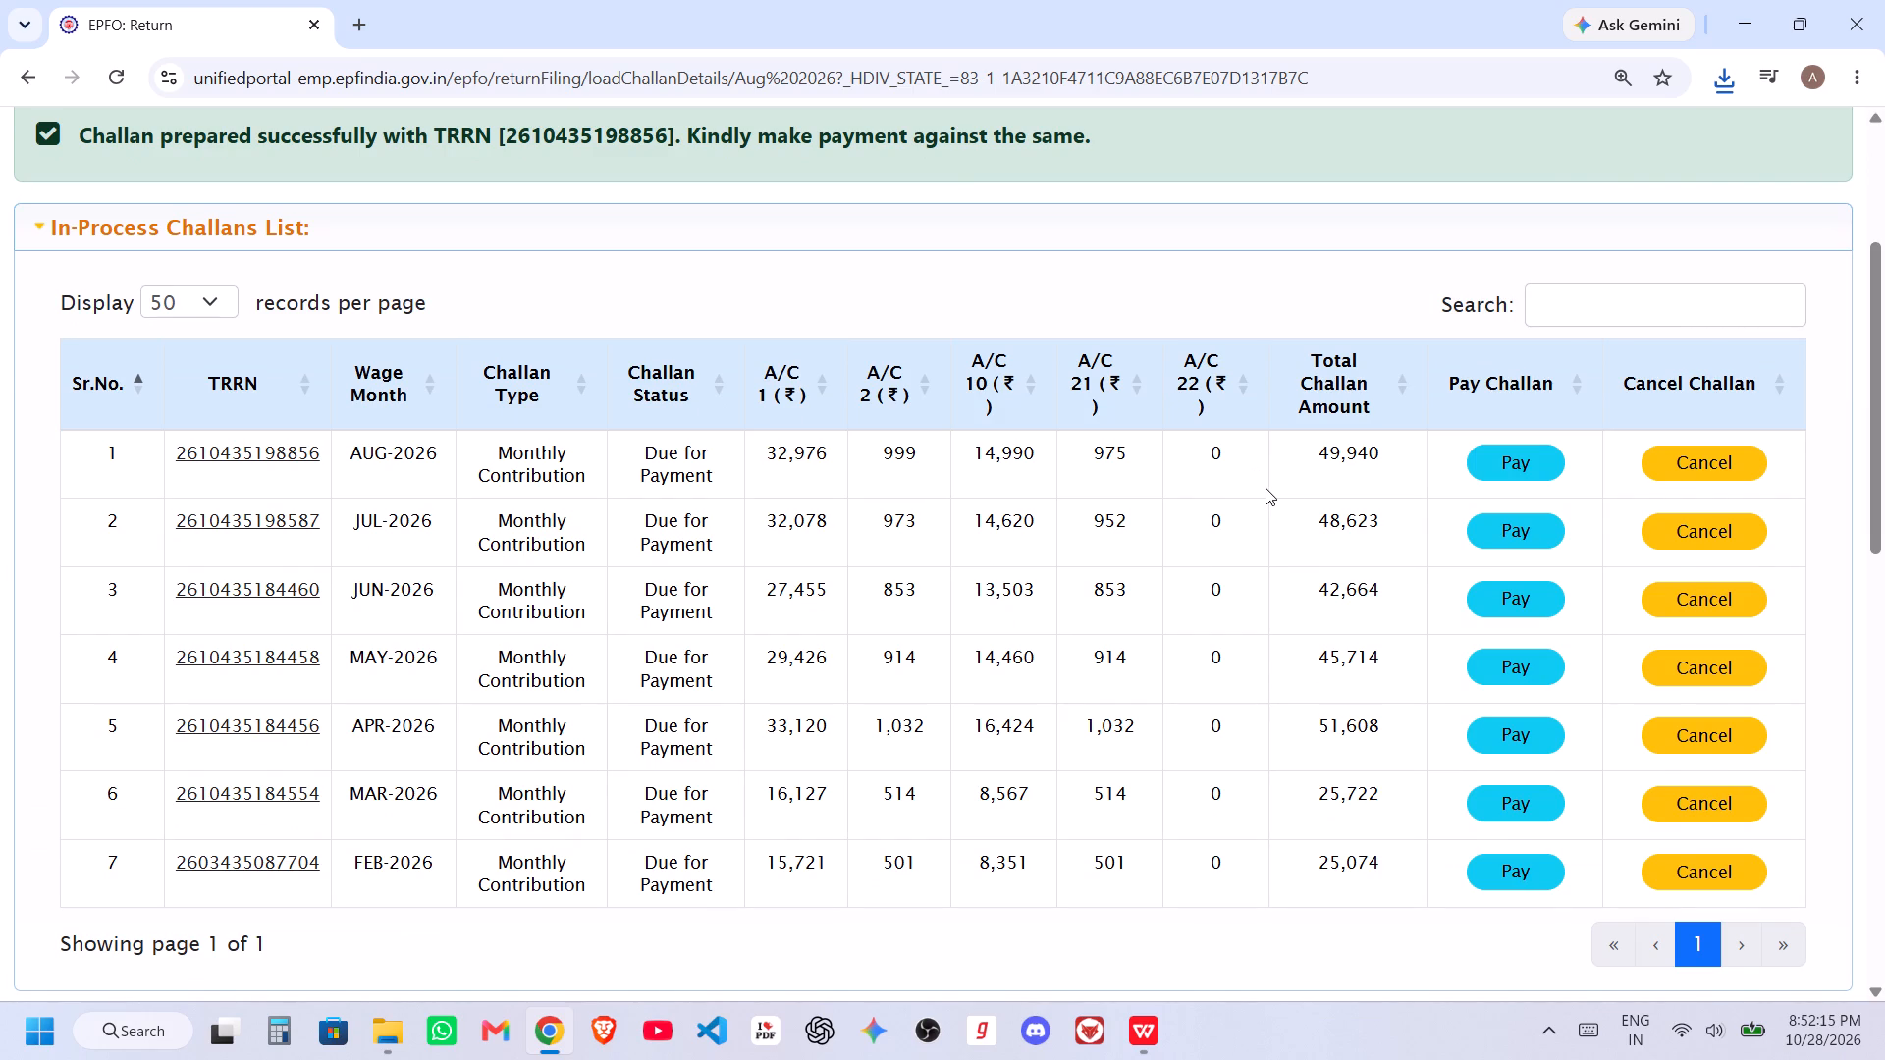
# Switch to File Explorer and open the Wages Register workbook from the September 2026 salary folder, enlarging its window.
pyautogui.hotkey('alt', 'Tab')
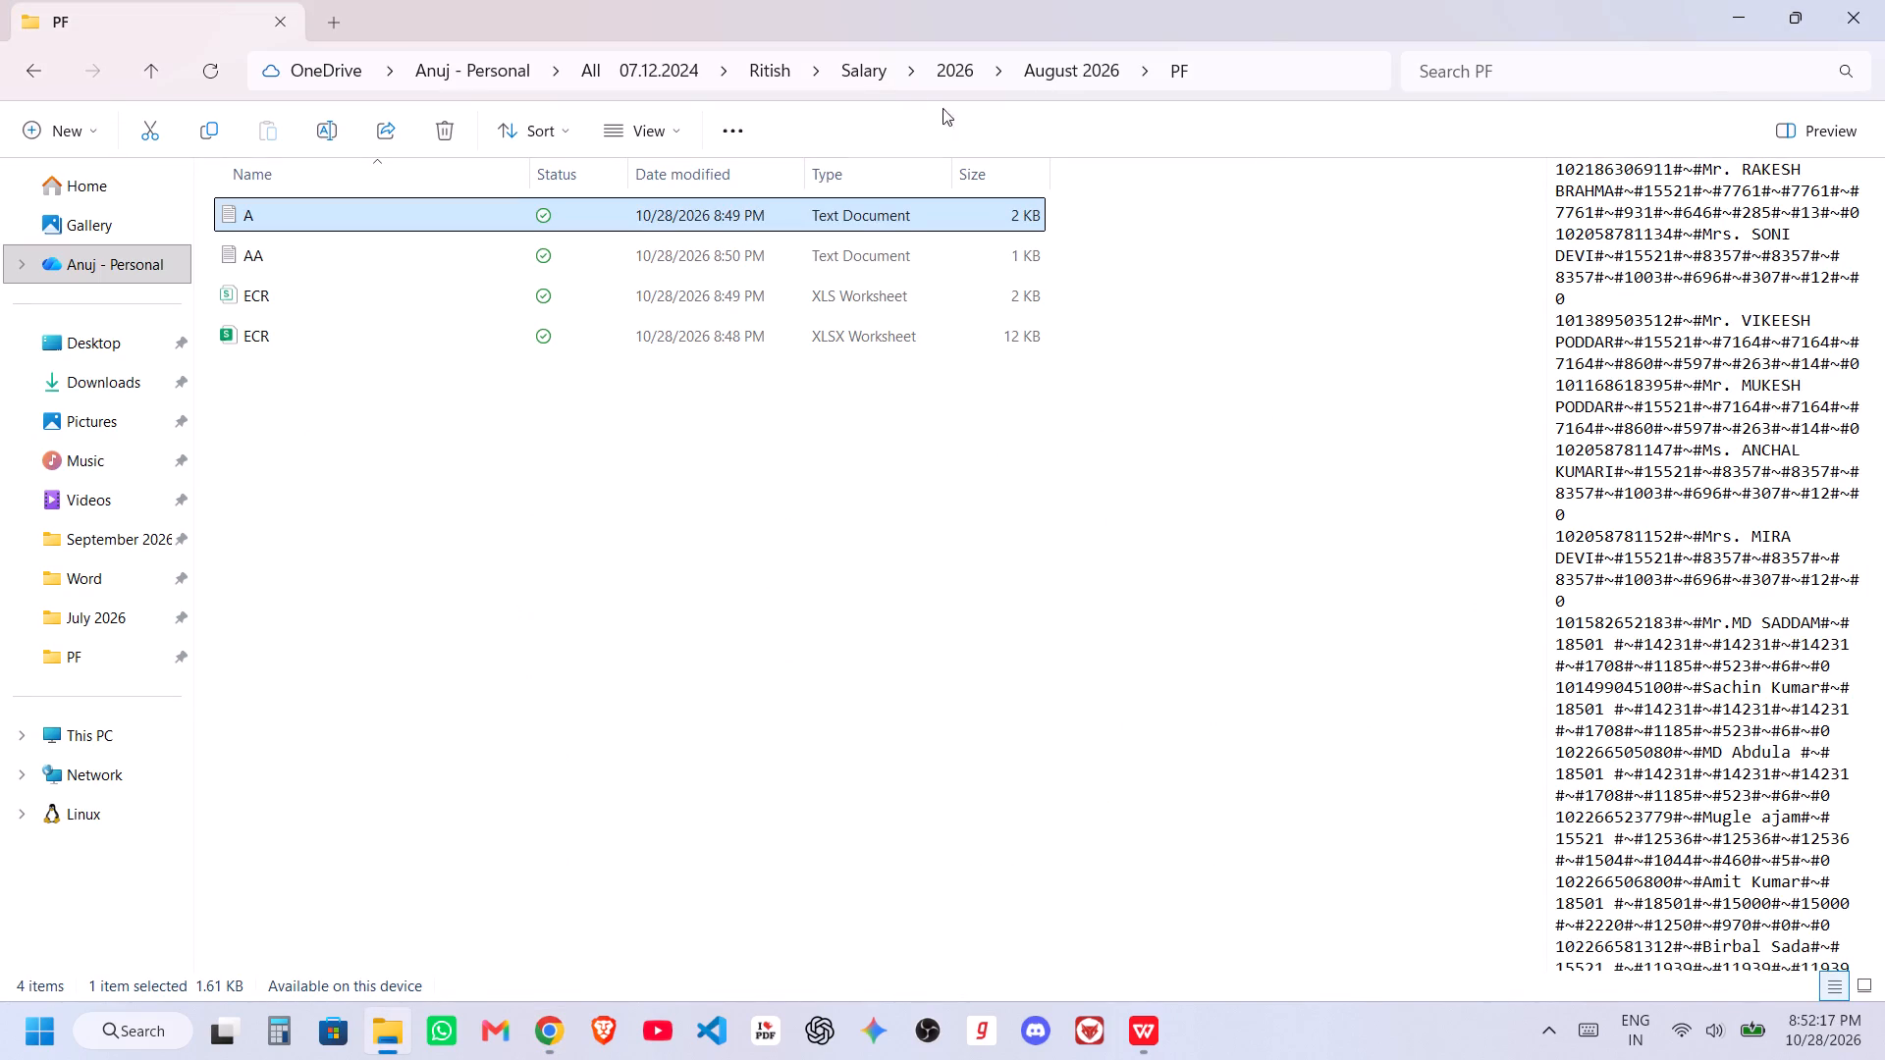
pyautogui.click(942, 65)
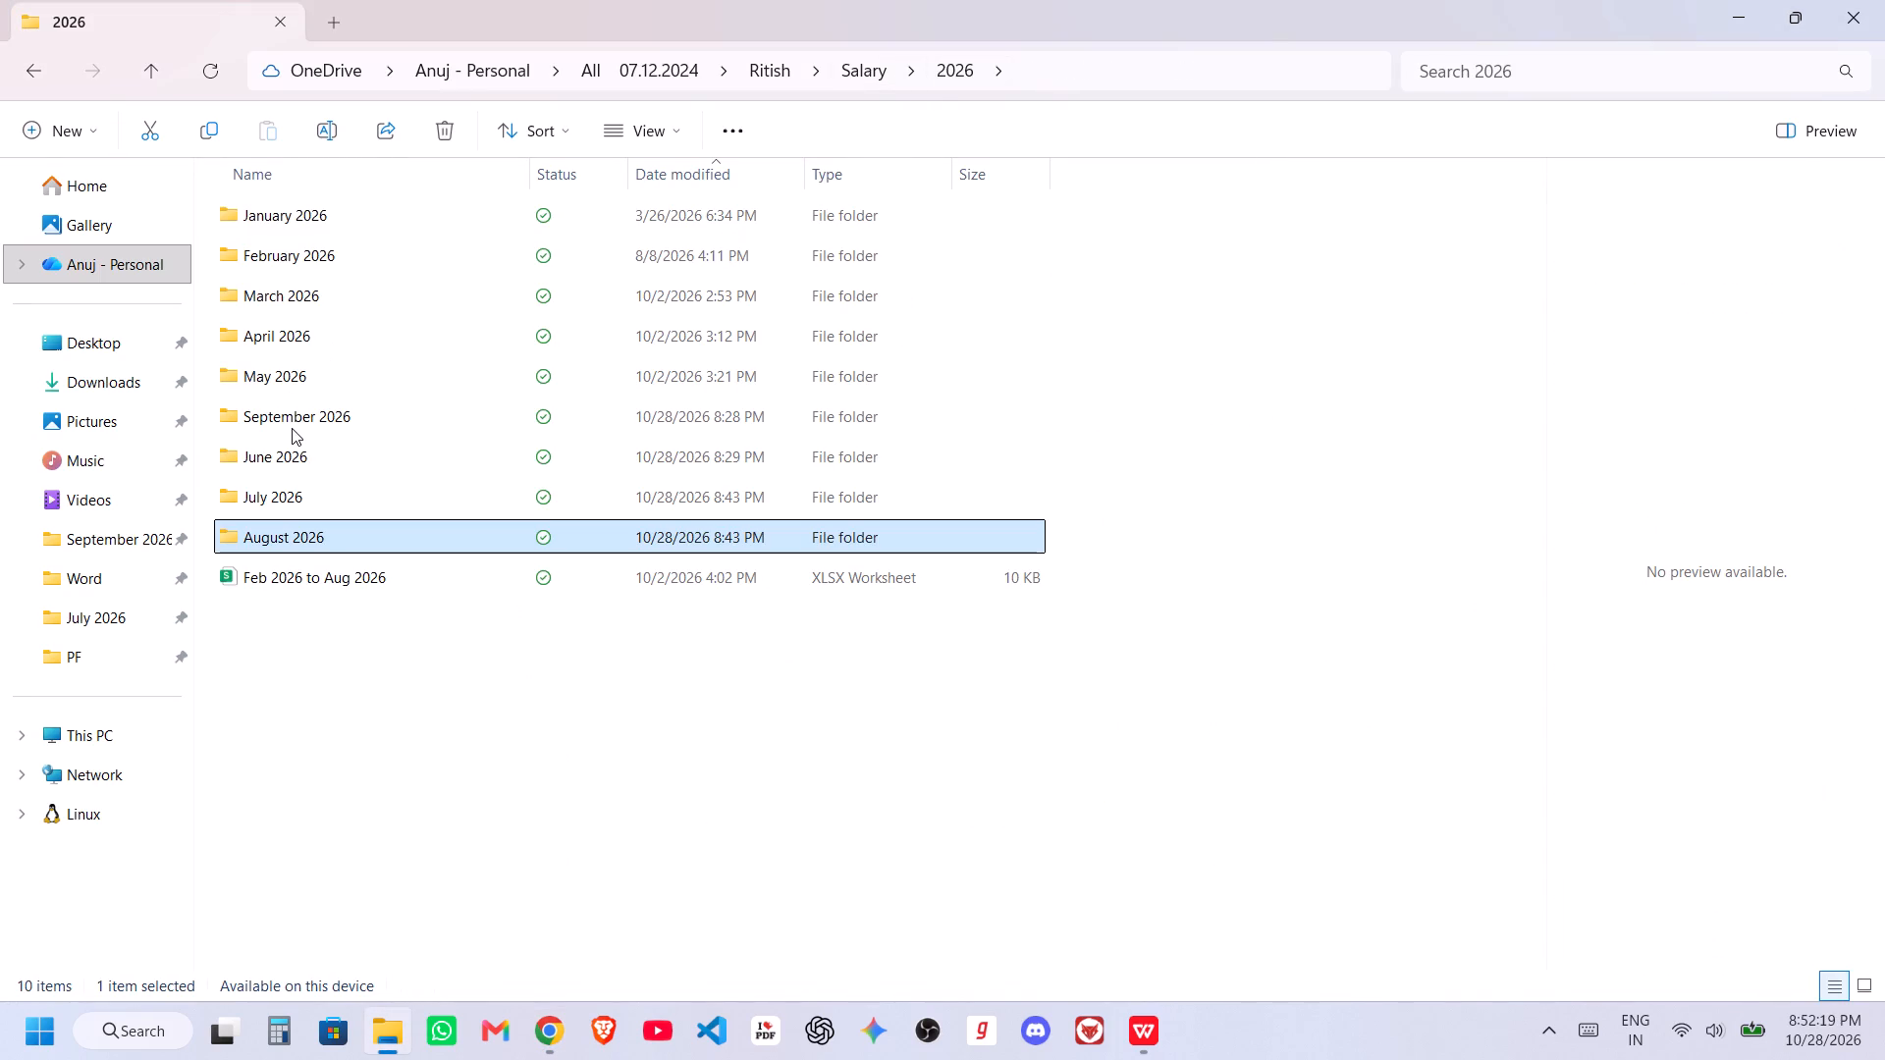
pyautogui.doubleClick(292, 428)
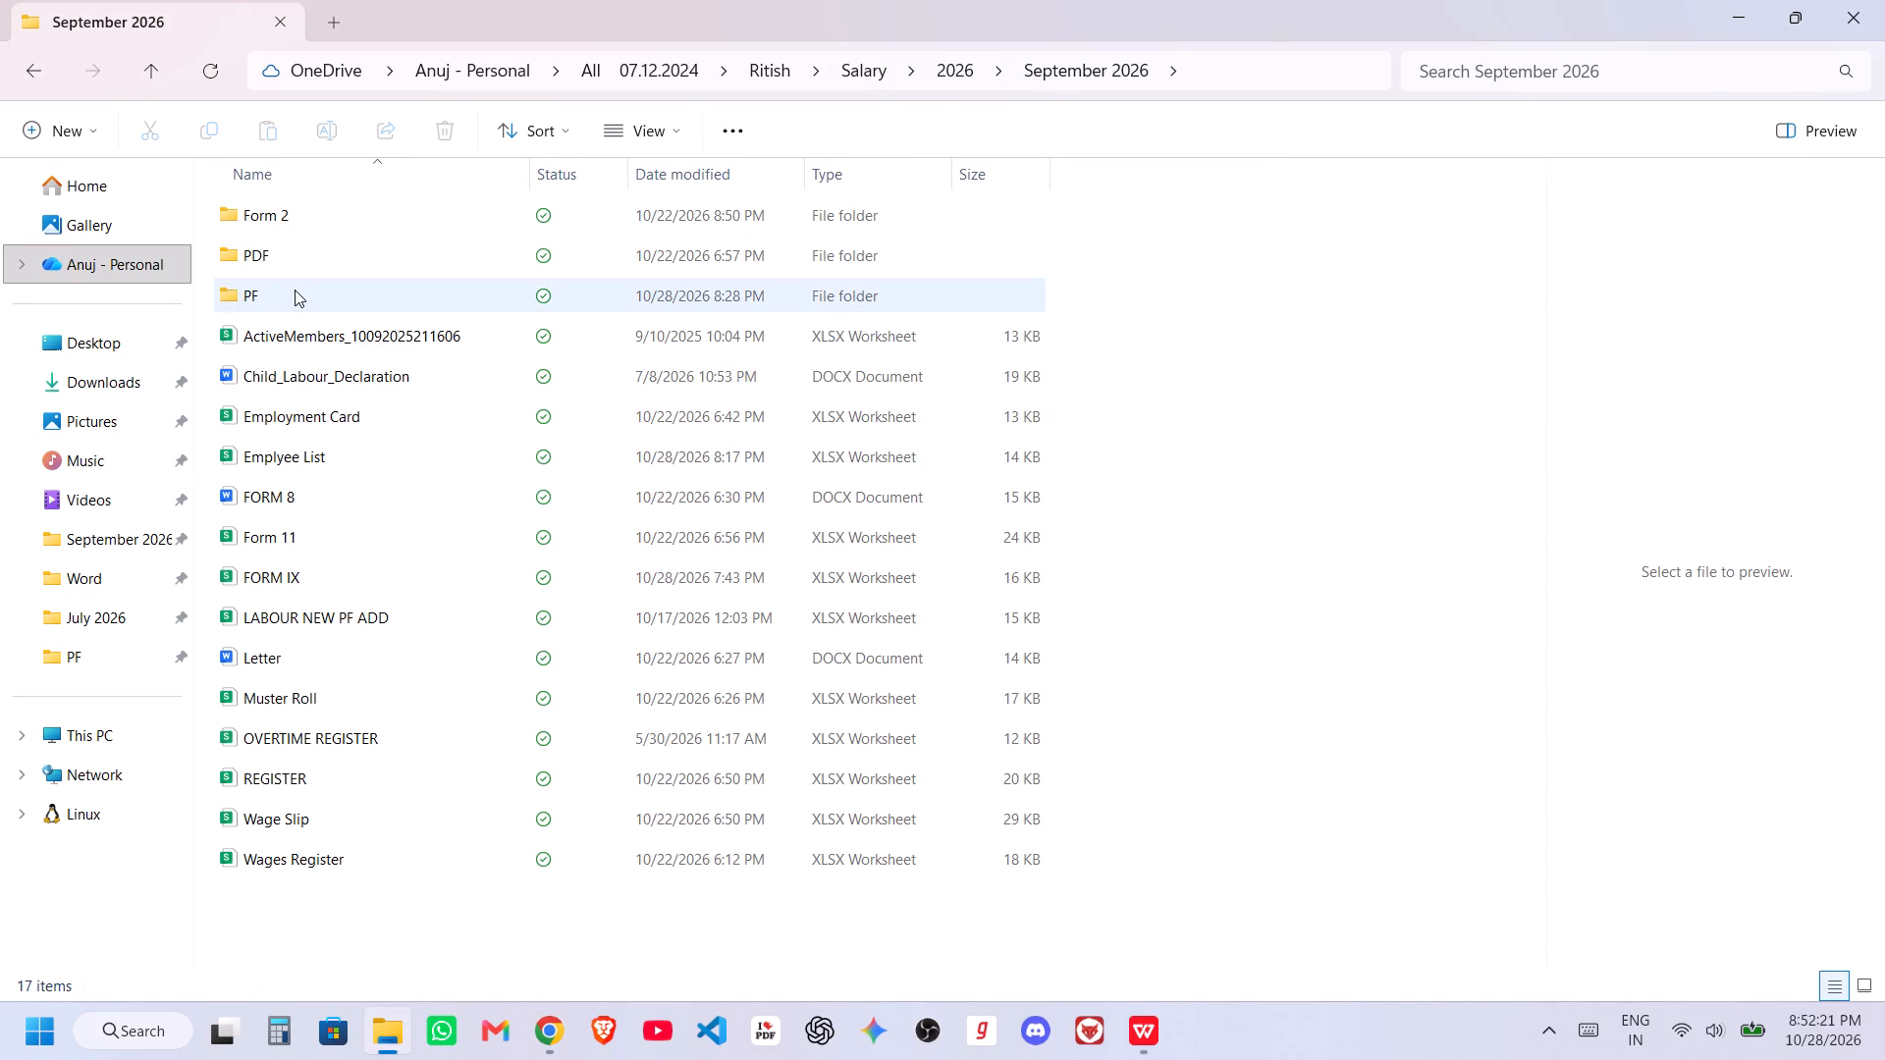
pyautogui.doubleClick(310, 851)
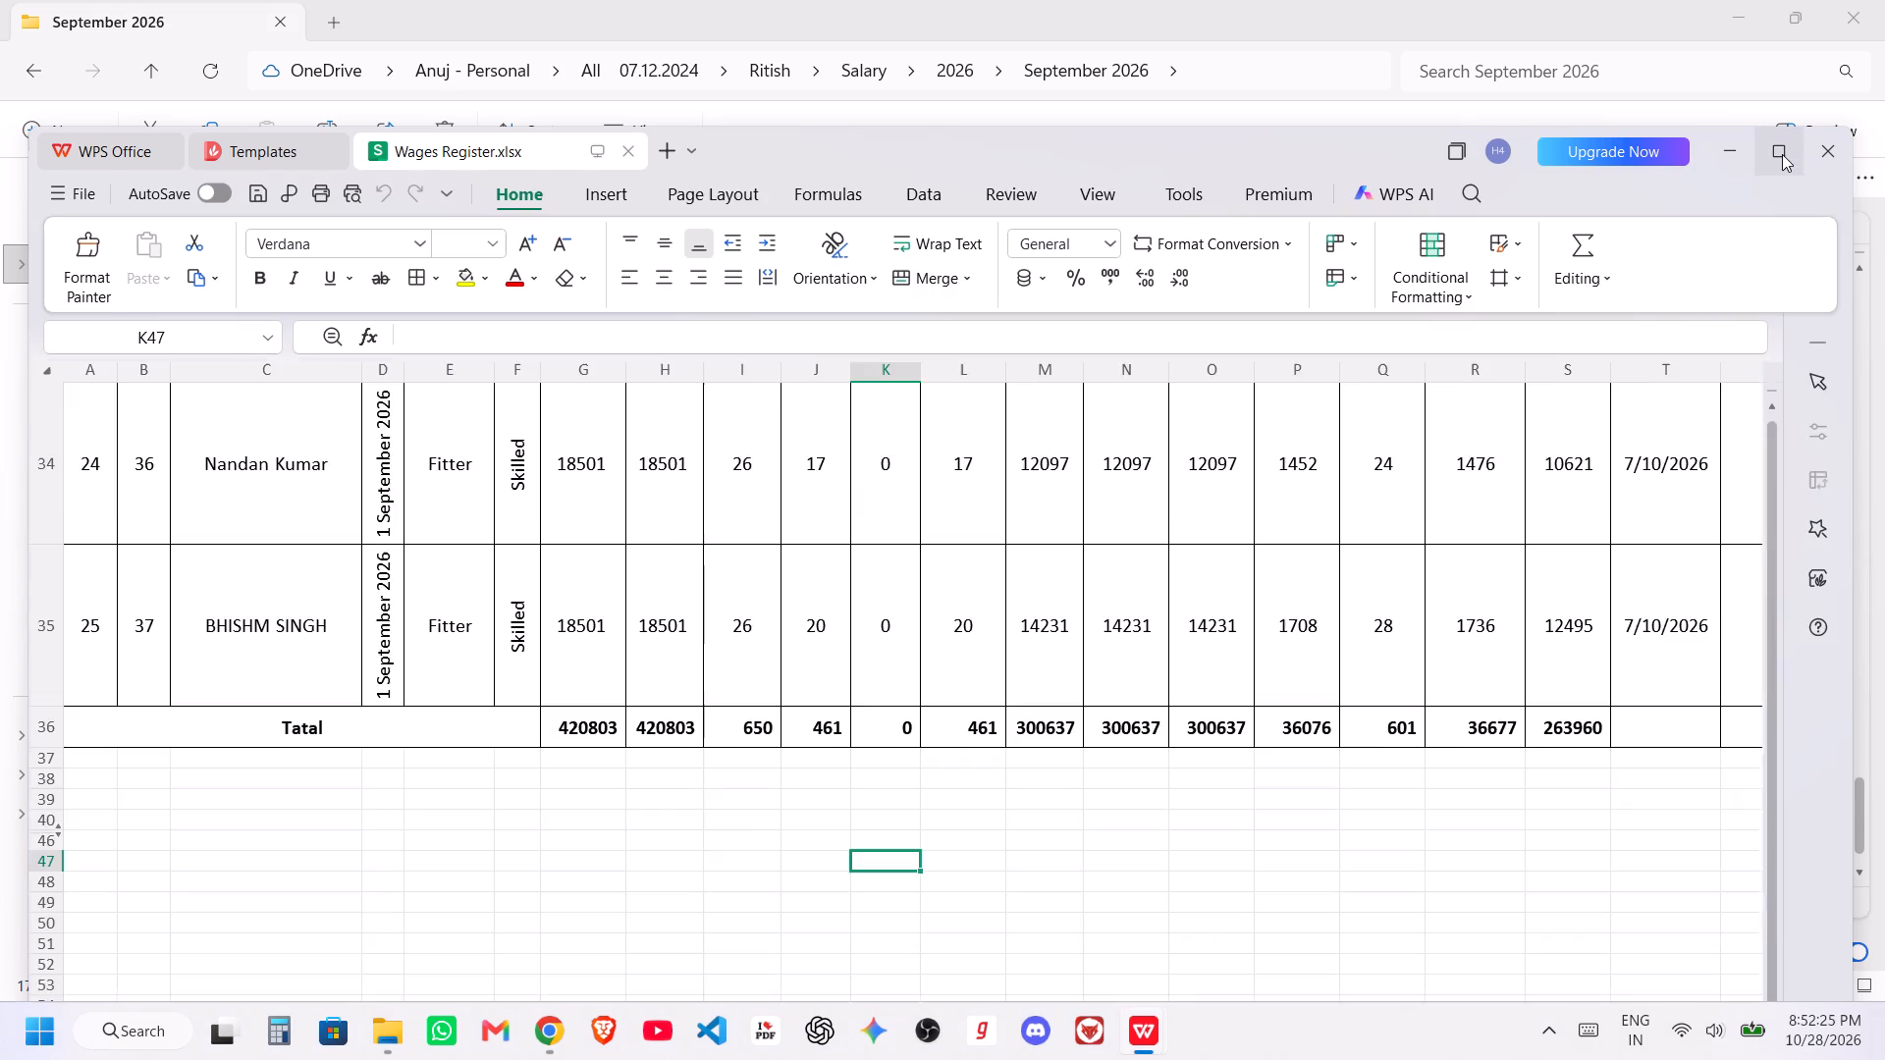
pyautogui.click(1782, 154)
# Open the ECR workbook from the PF subfolder of September 2026.
pyautogui.hotkey('alt', 'Tab')
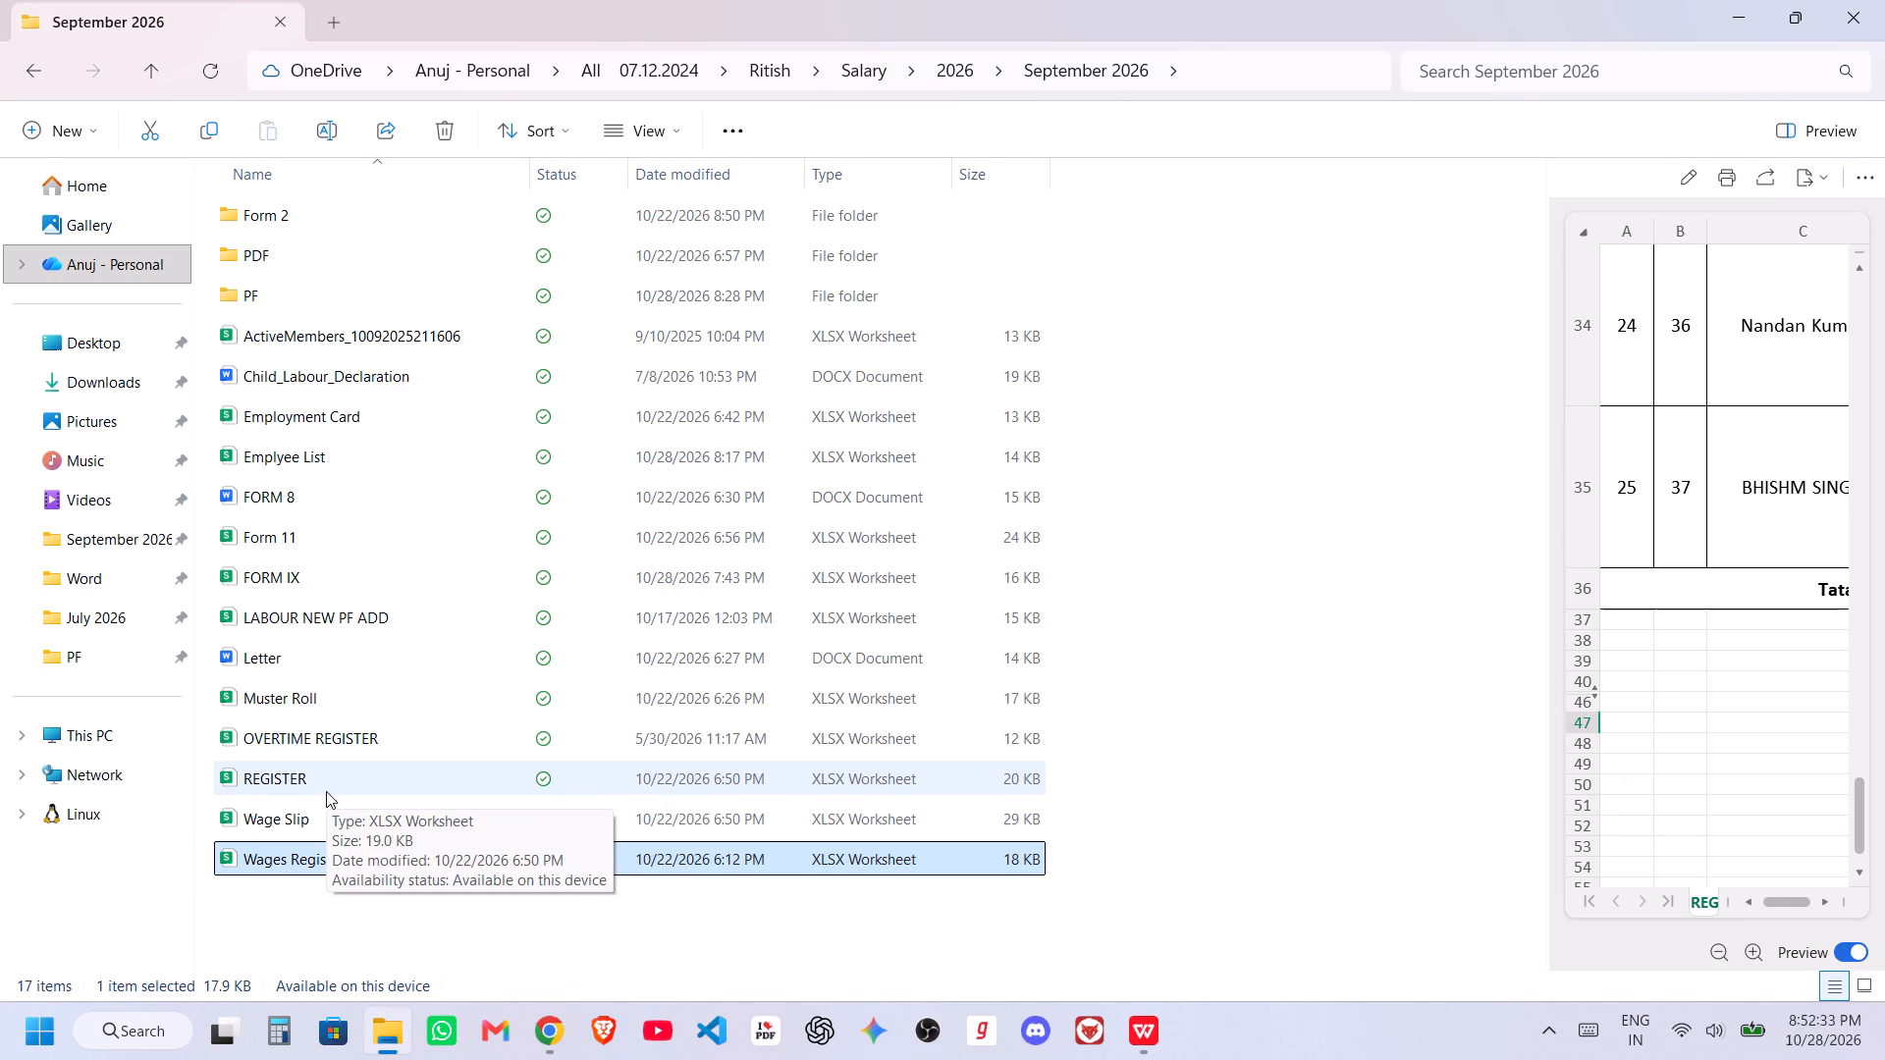
pyautogui.doubleClick(300, 298)
pyautogui.doubleClick(301, 222)
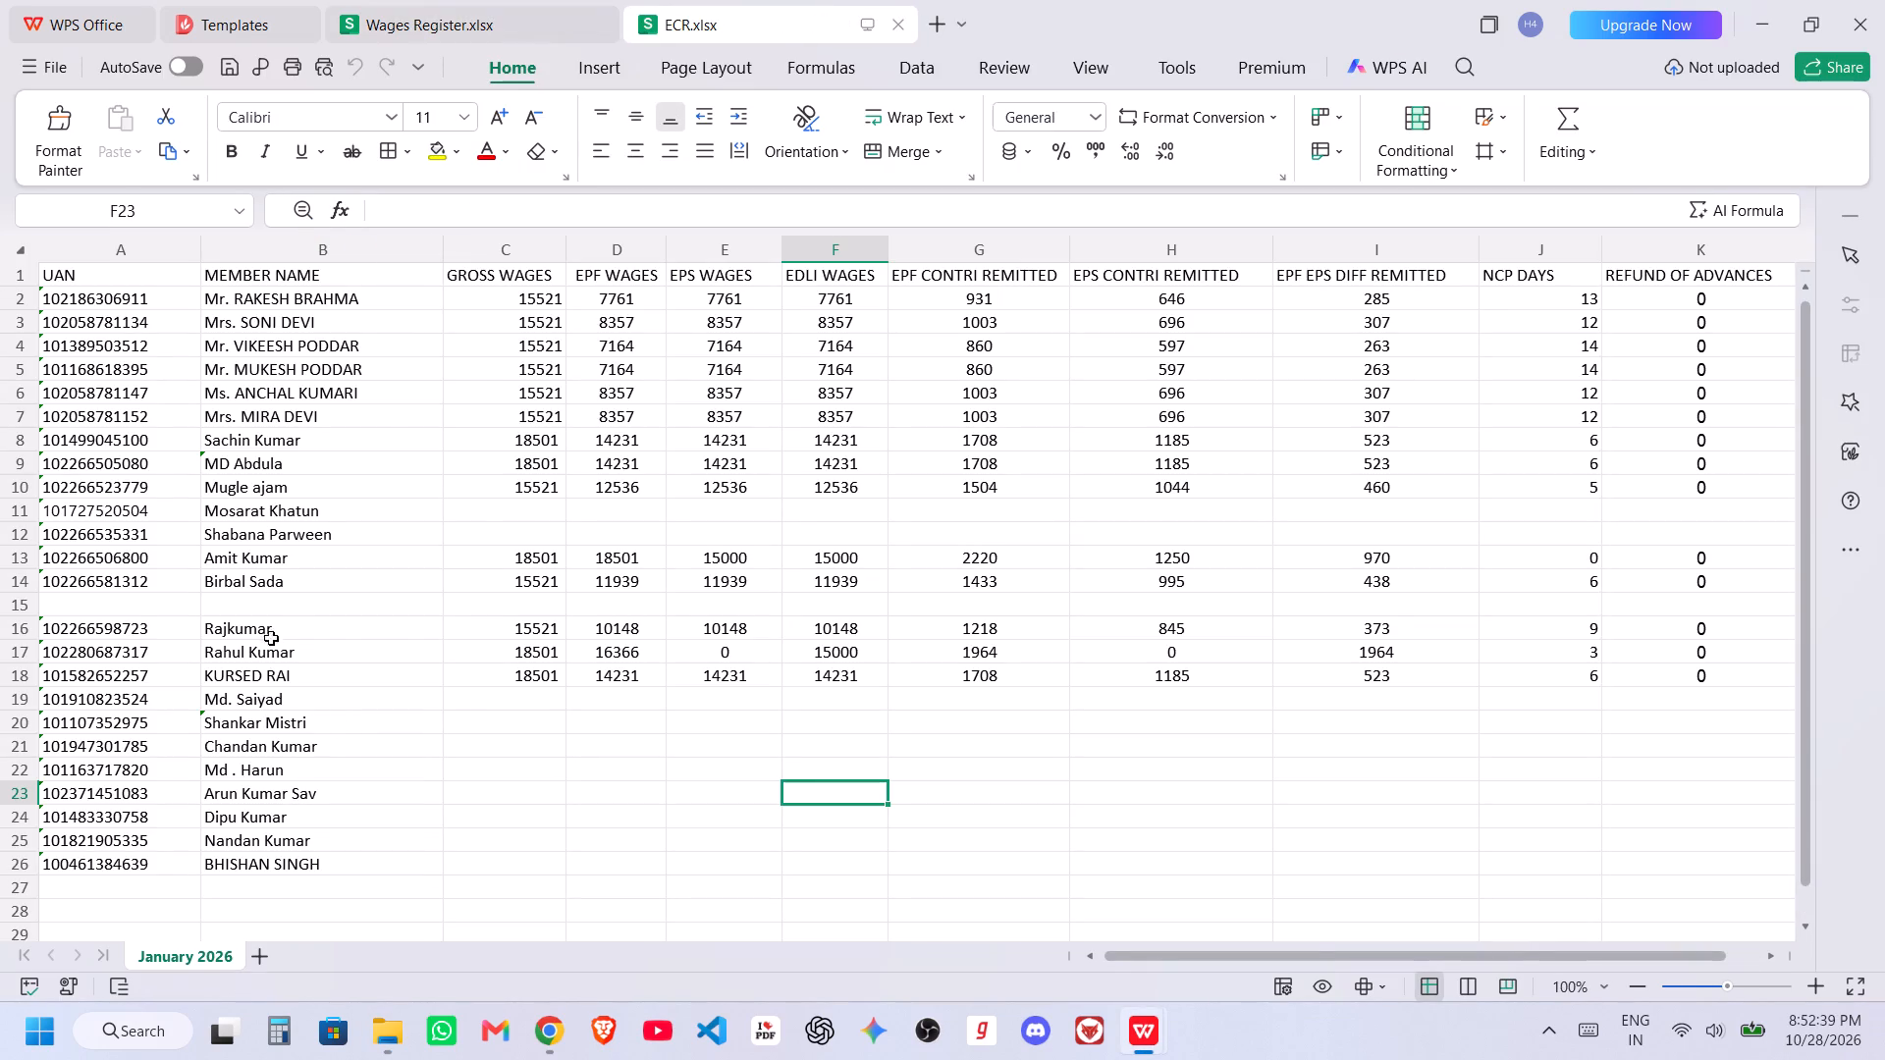
# In the August 2026 Wages Register, set the DOJ of the S.No 13 worker (row 23) to 7/1/2026 and save.
pyautogui.click(376, 0)
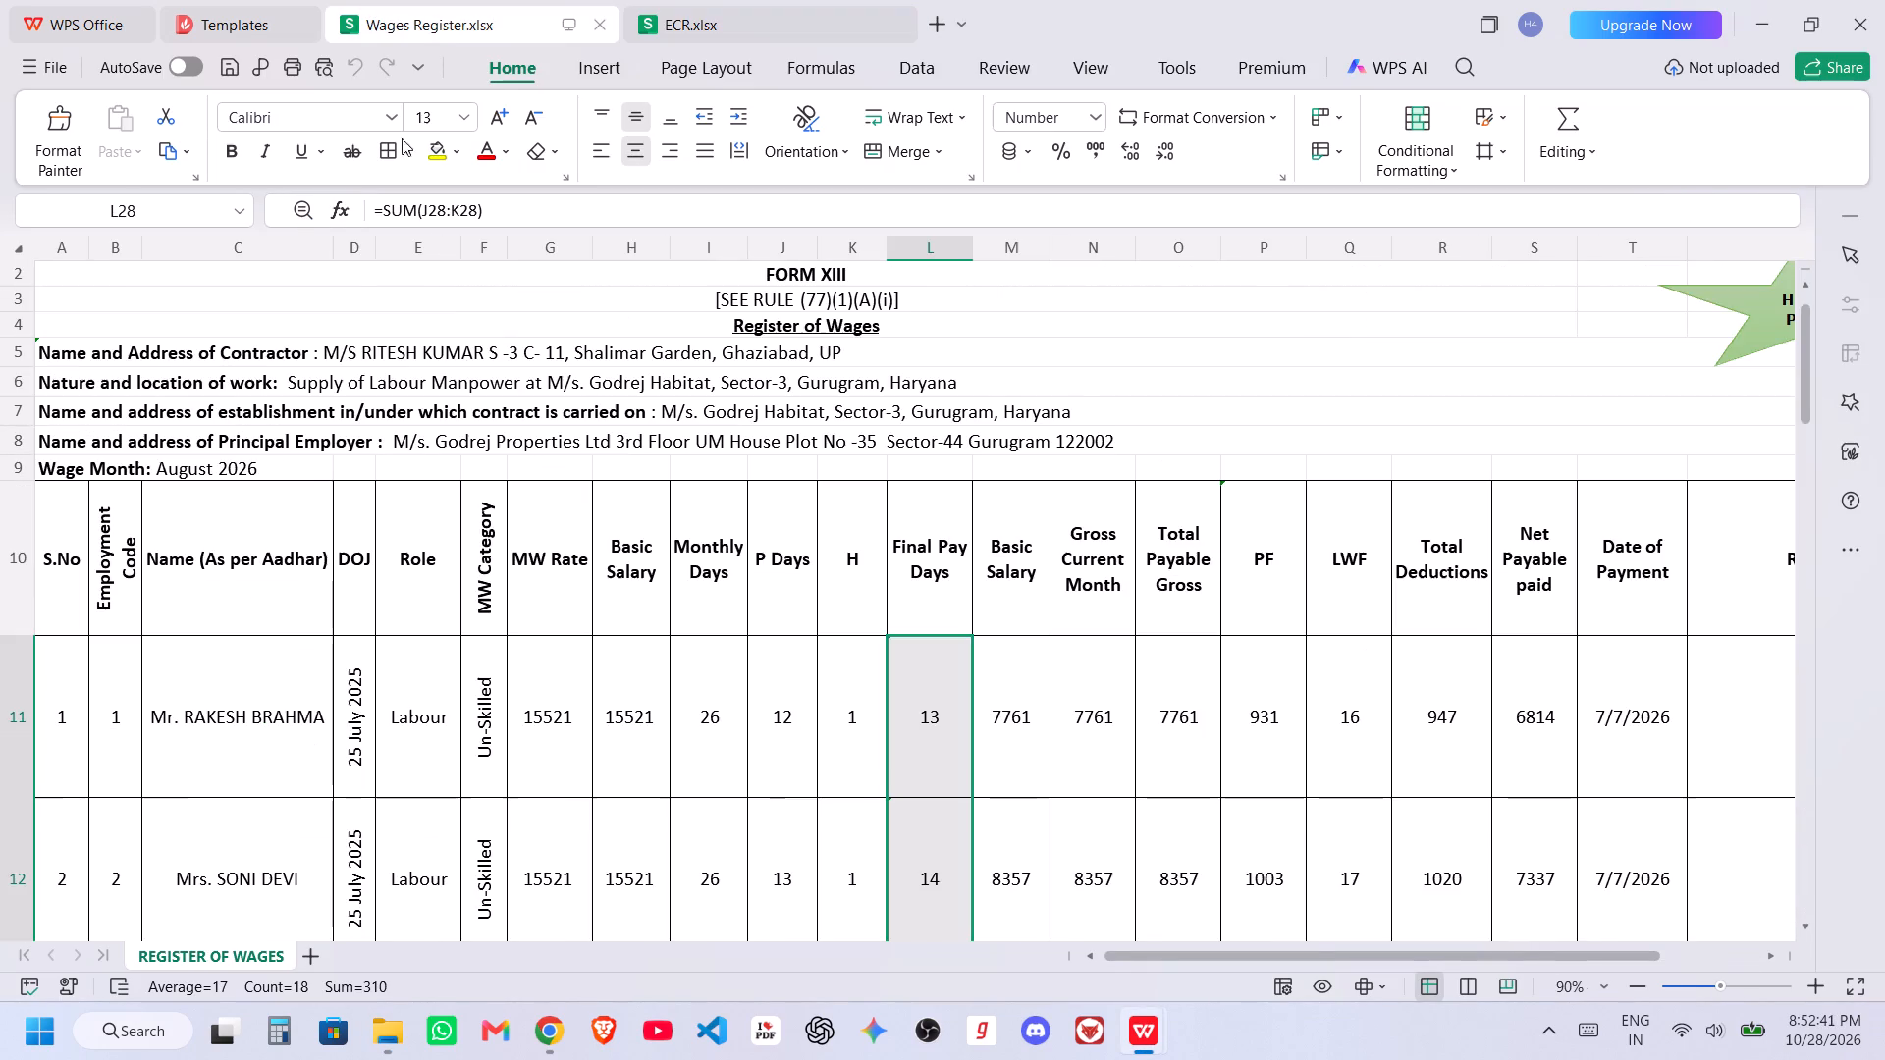
pyautogui.scroll(-17, 249, 787)
pyautogui.scroll(-4, 268, 787)
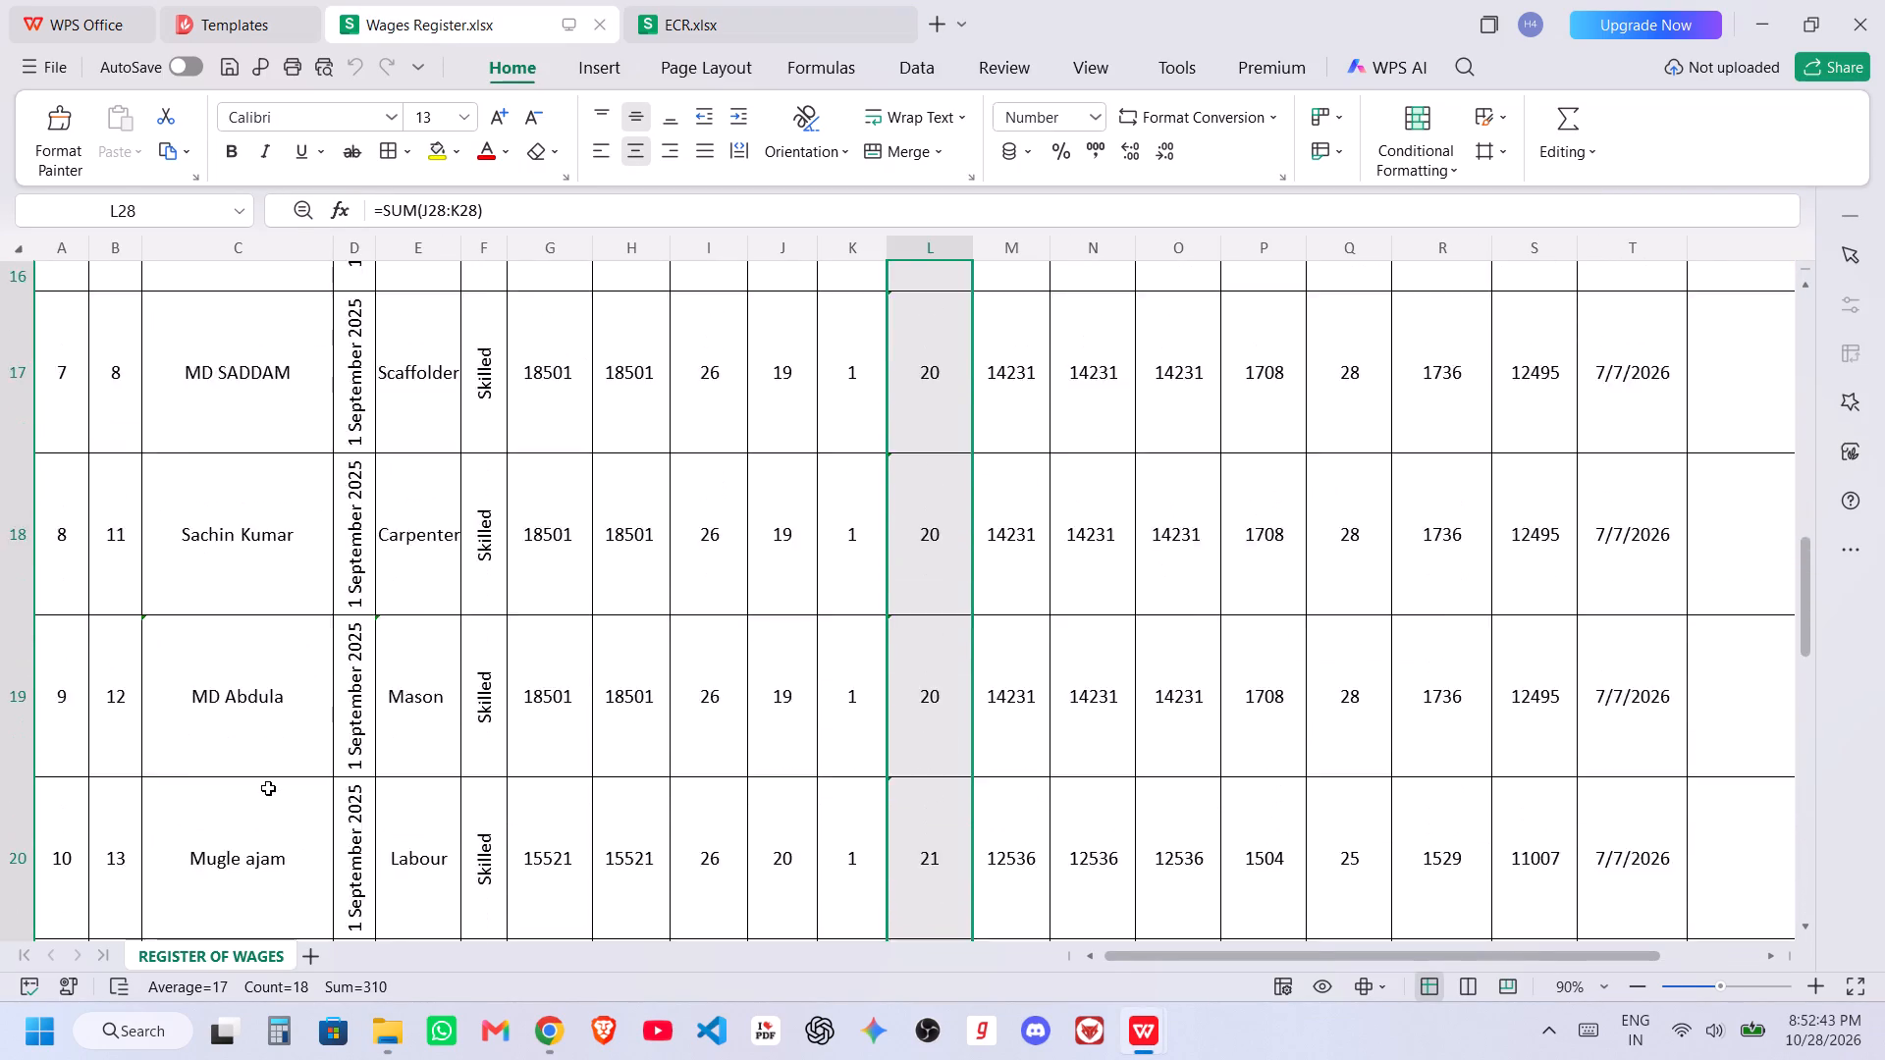
pyautogui.scroll(-9, 268, 787)
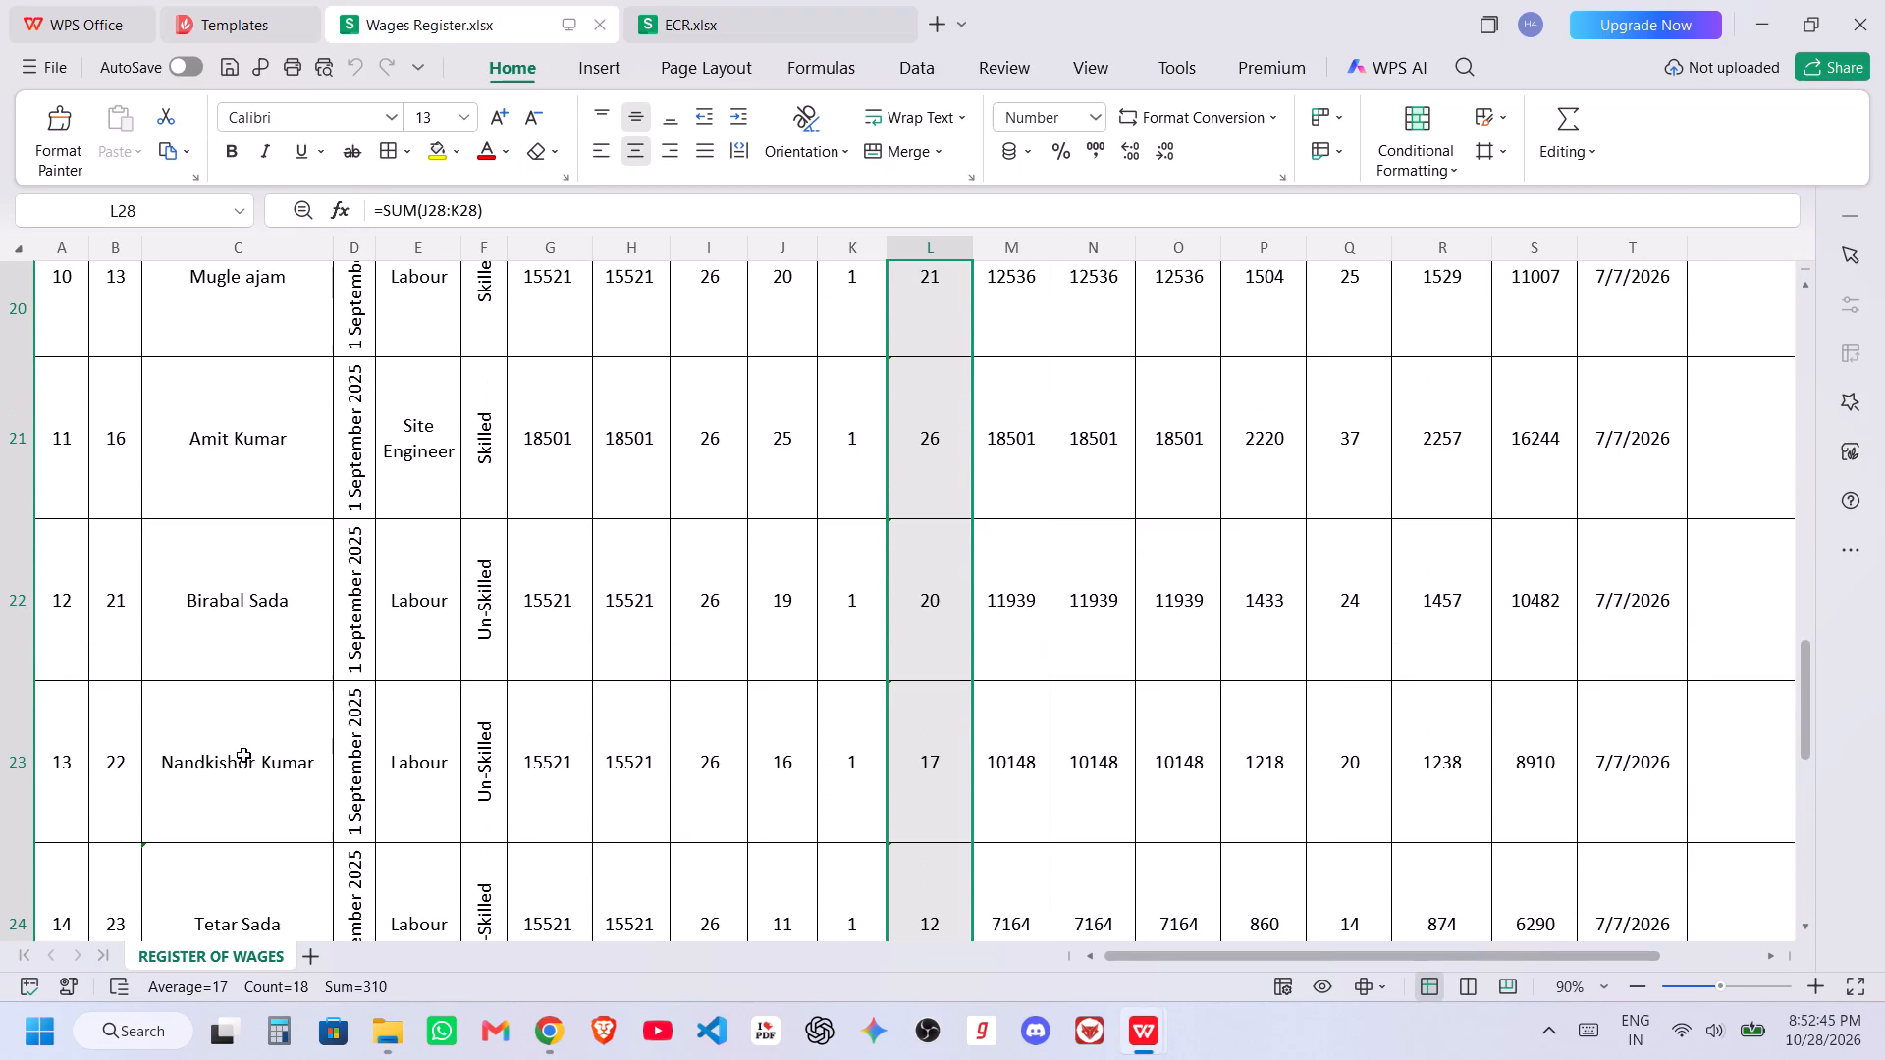
pyautogui.click(229, 740)
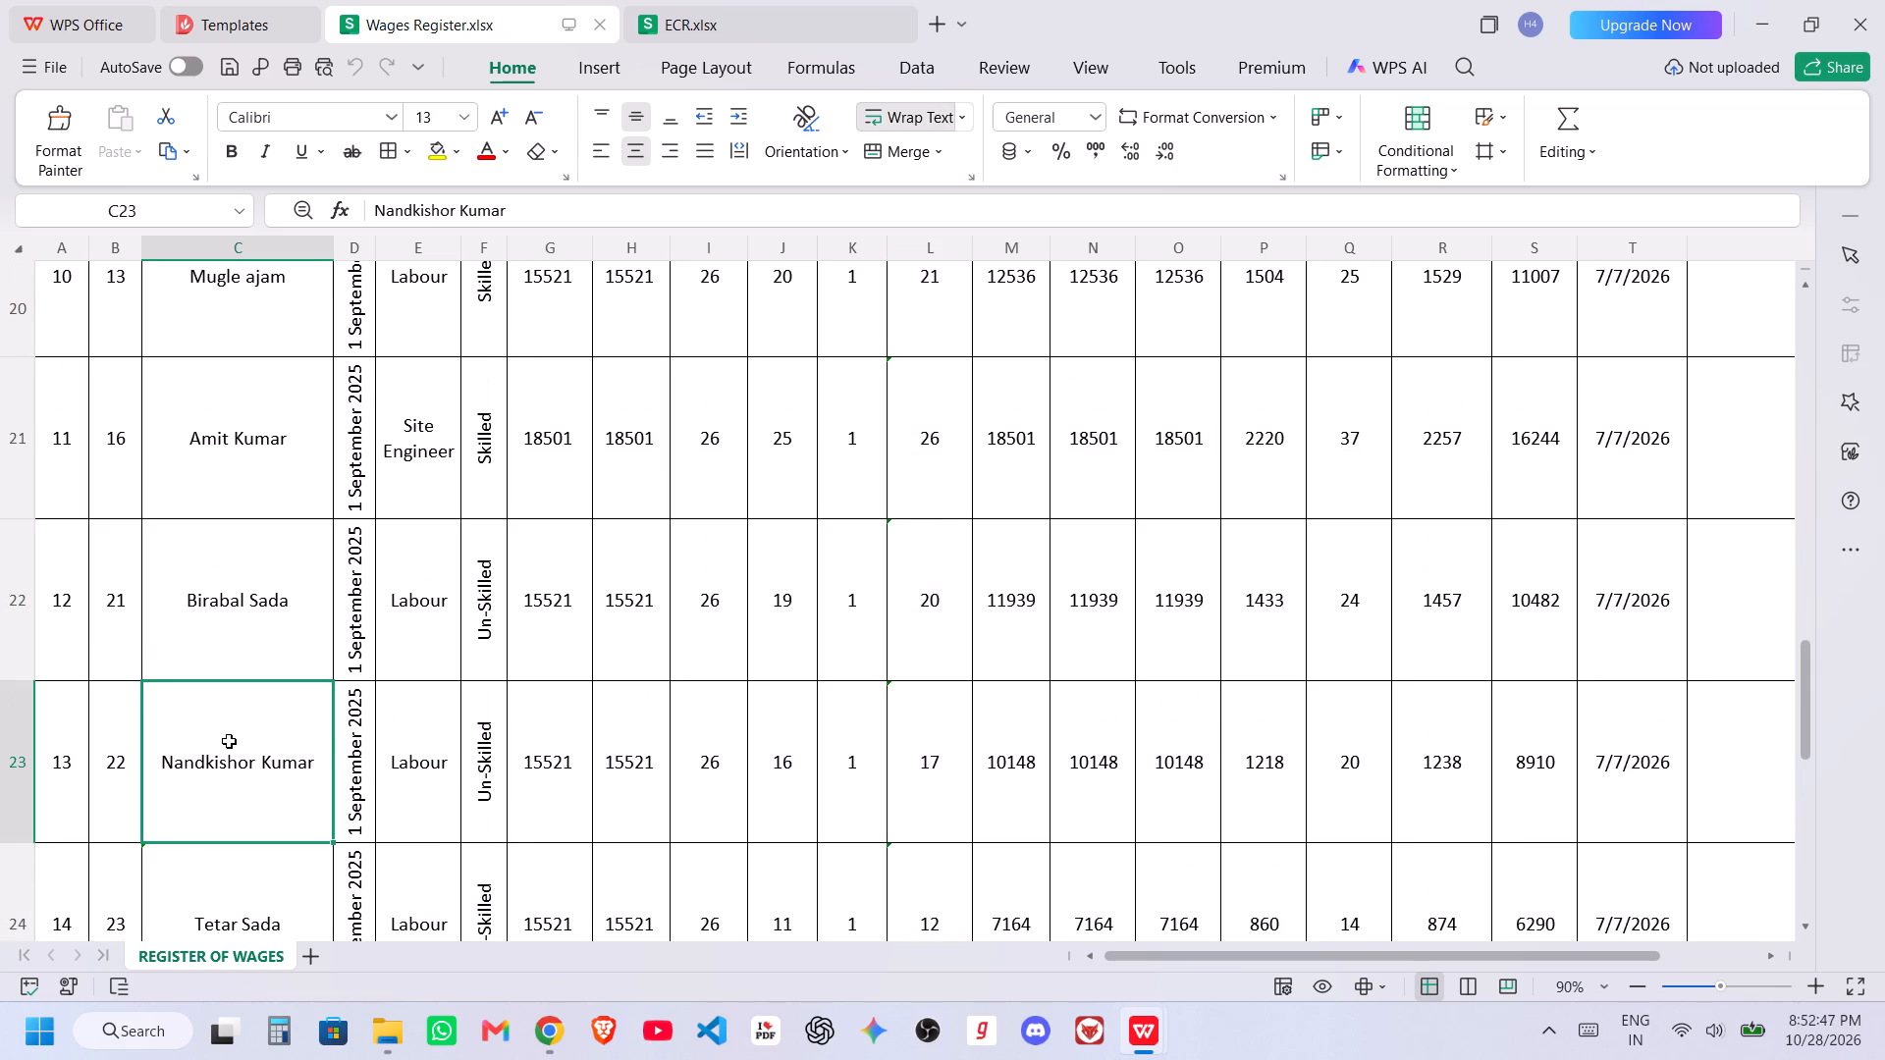
pyautogui.click(361, 737)
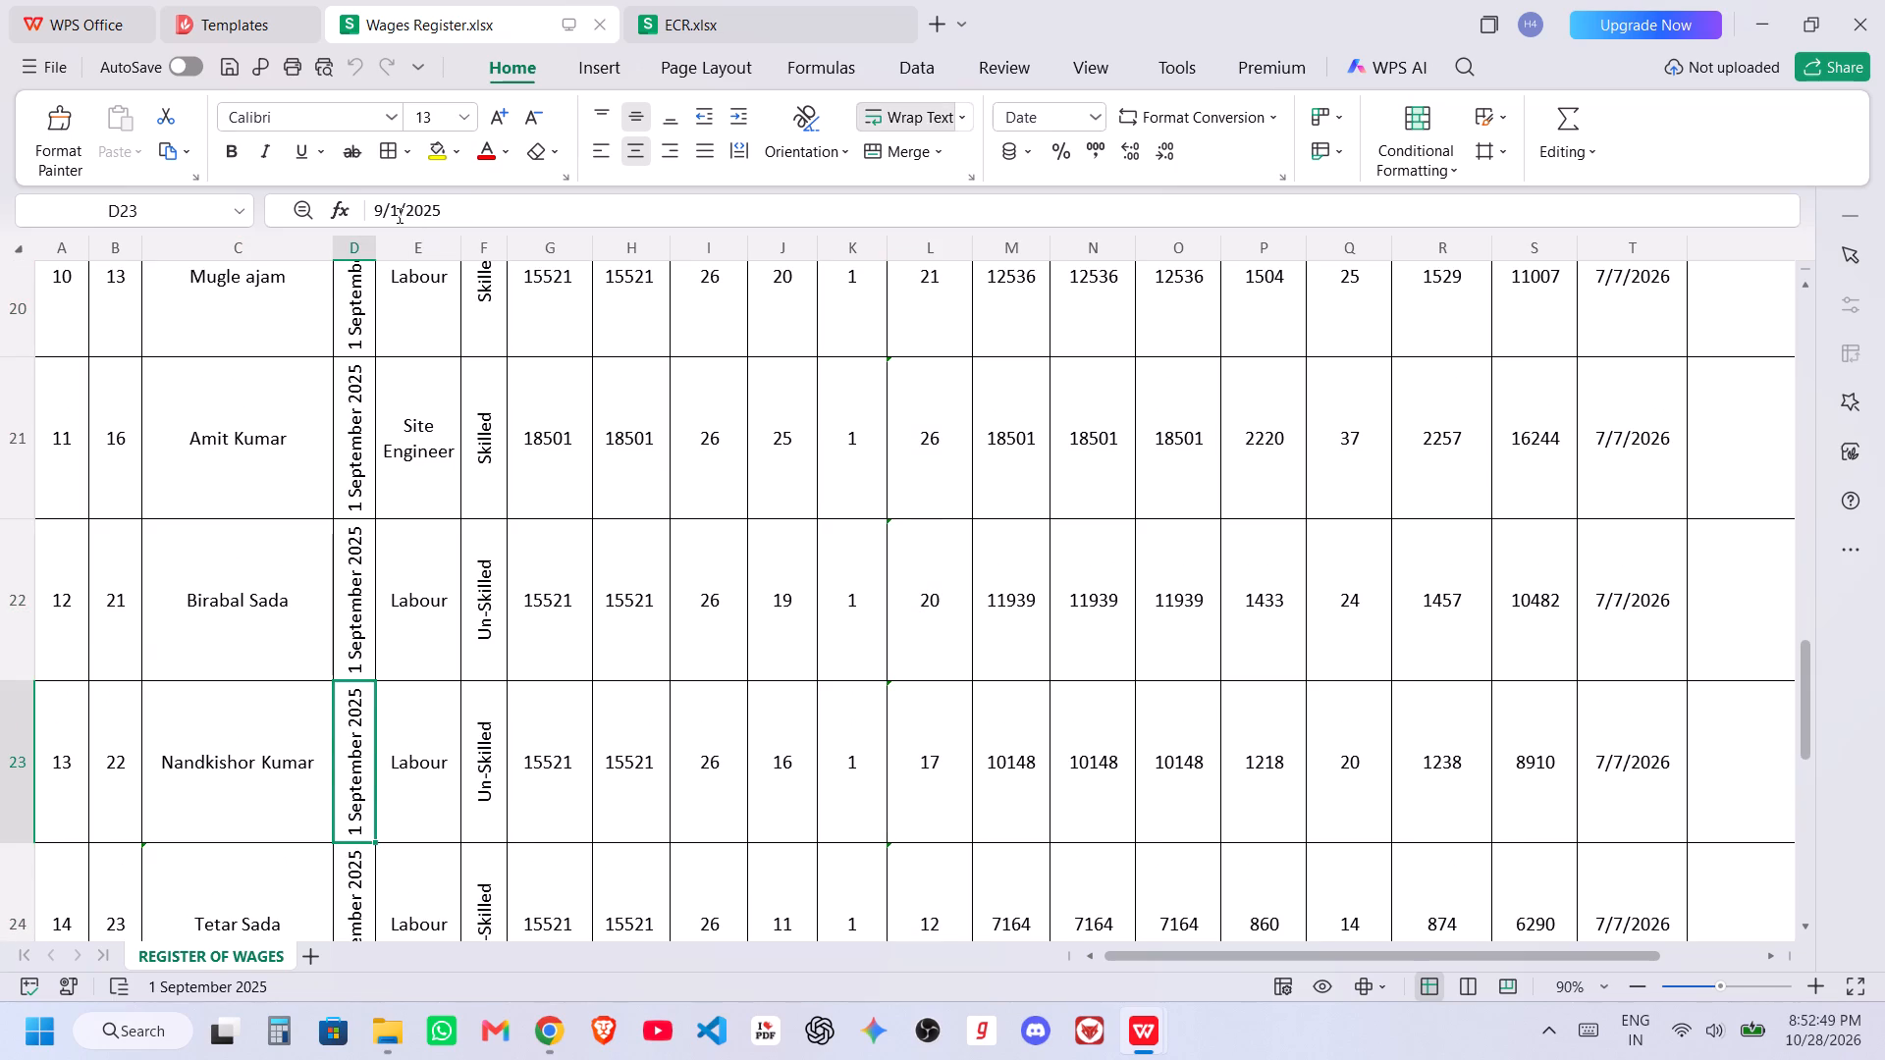
pyautogui.click(381, 203)
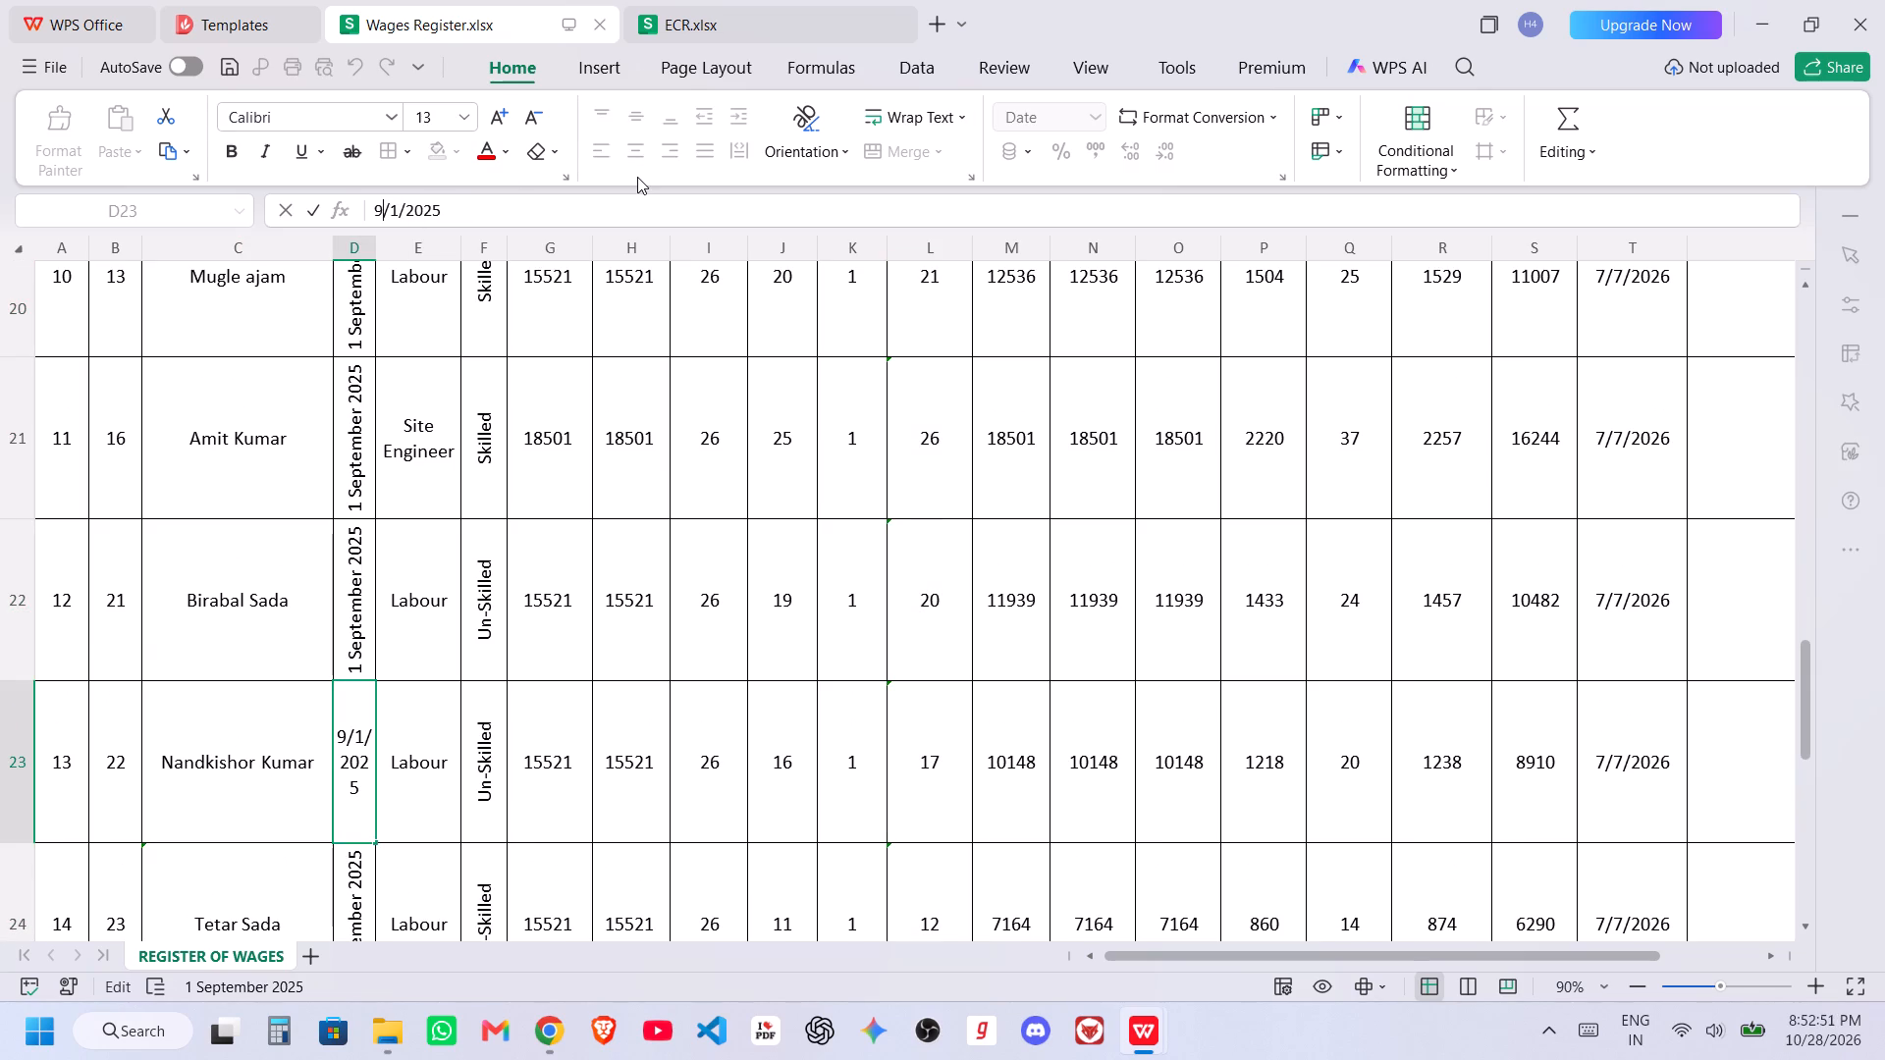
pyautogui.press('BackSpace')
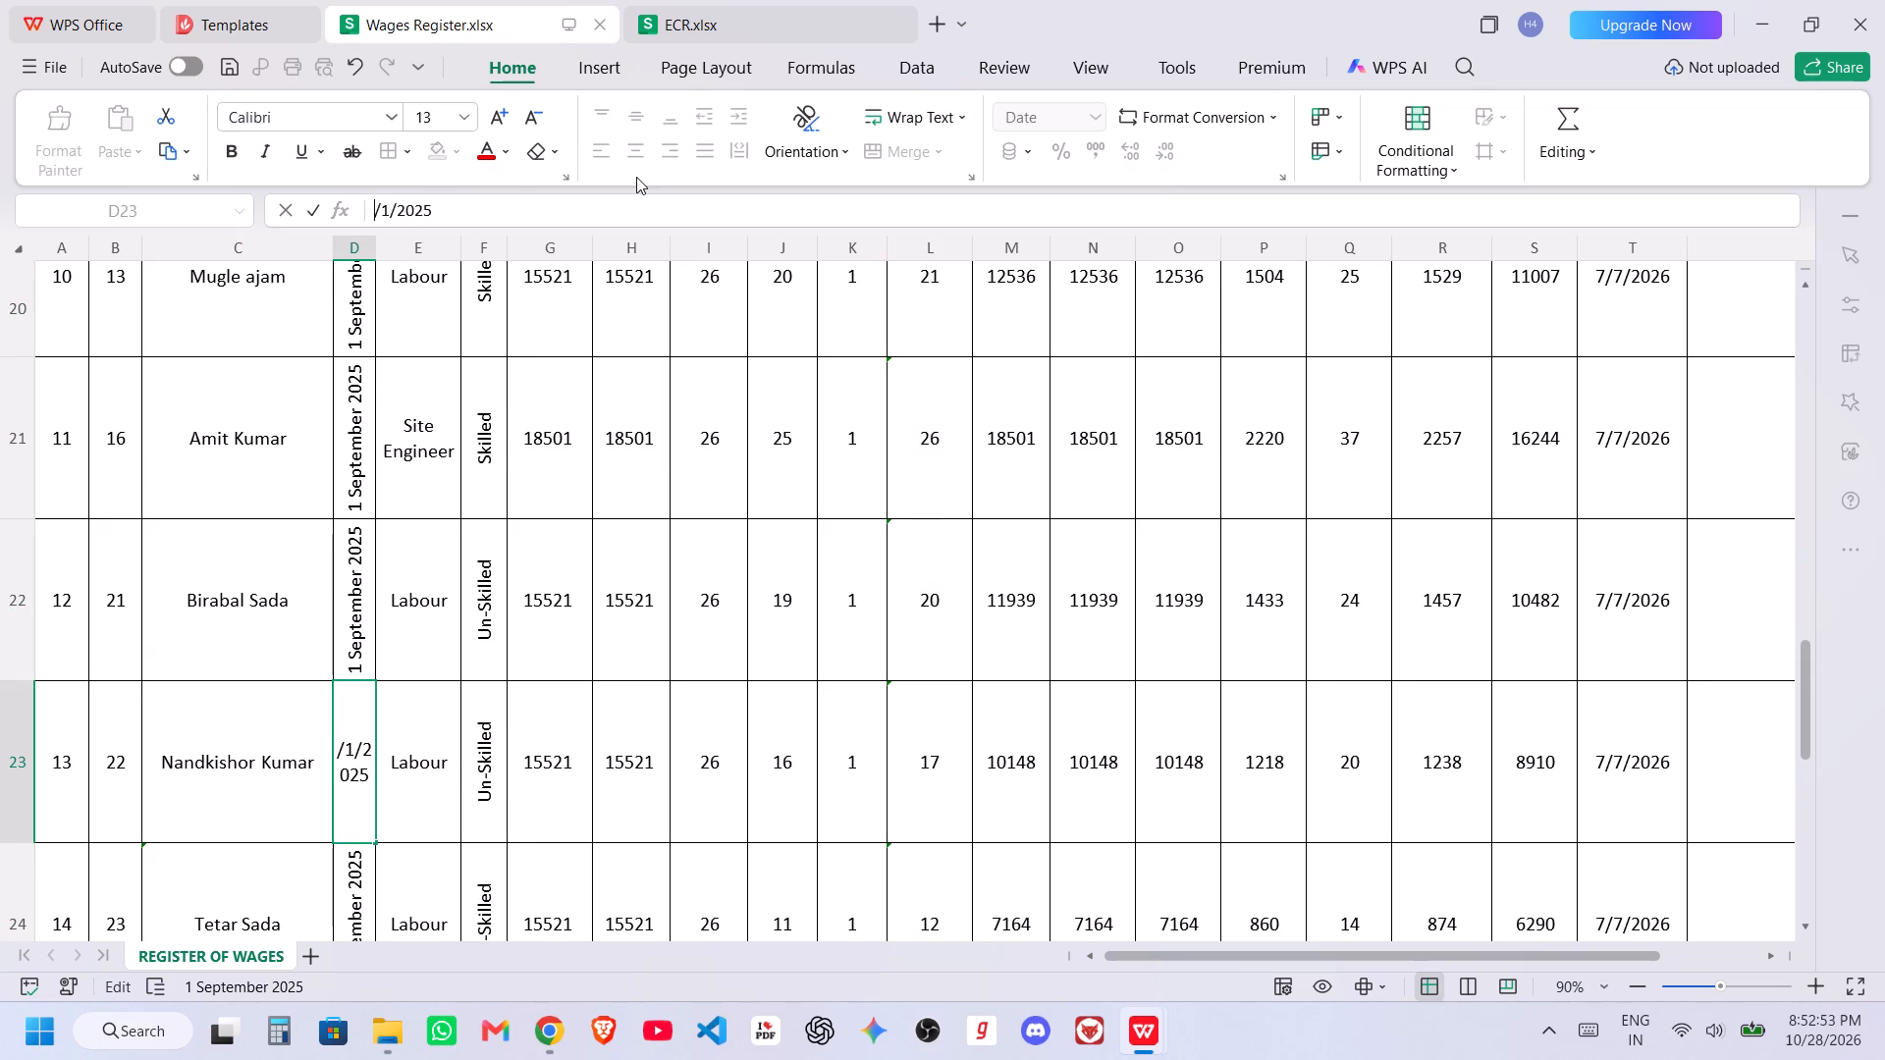
pyautogui.press('7')
pyautogui.click(533, 215)
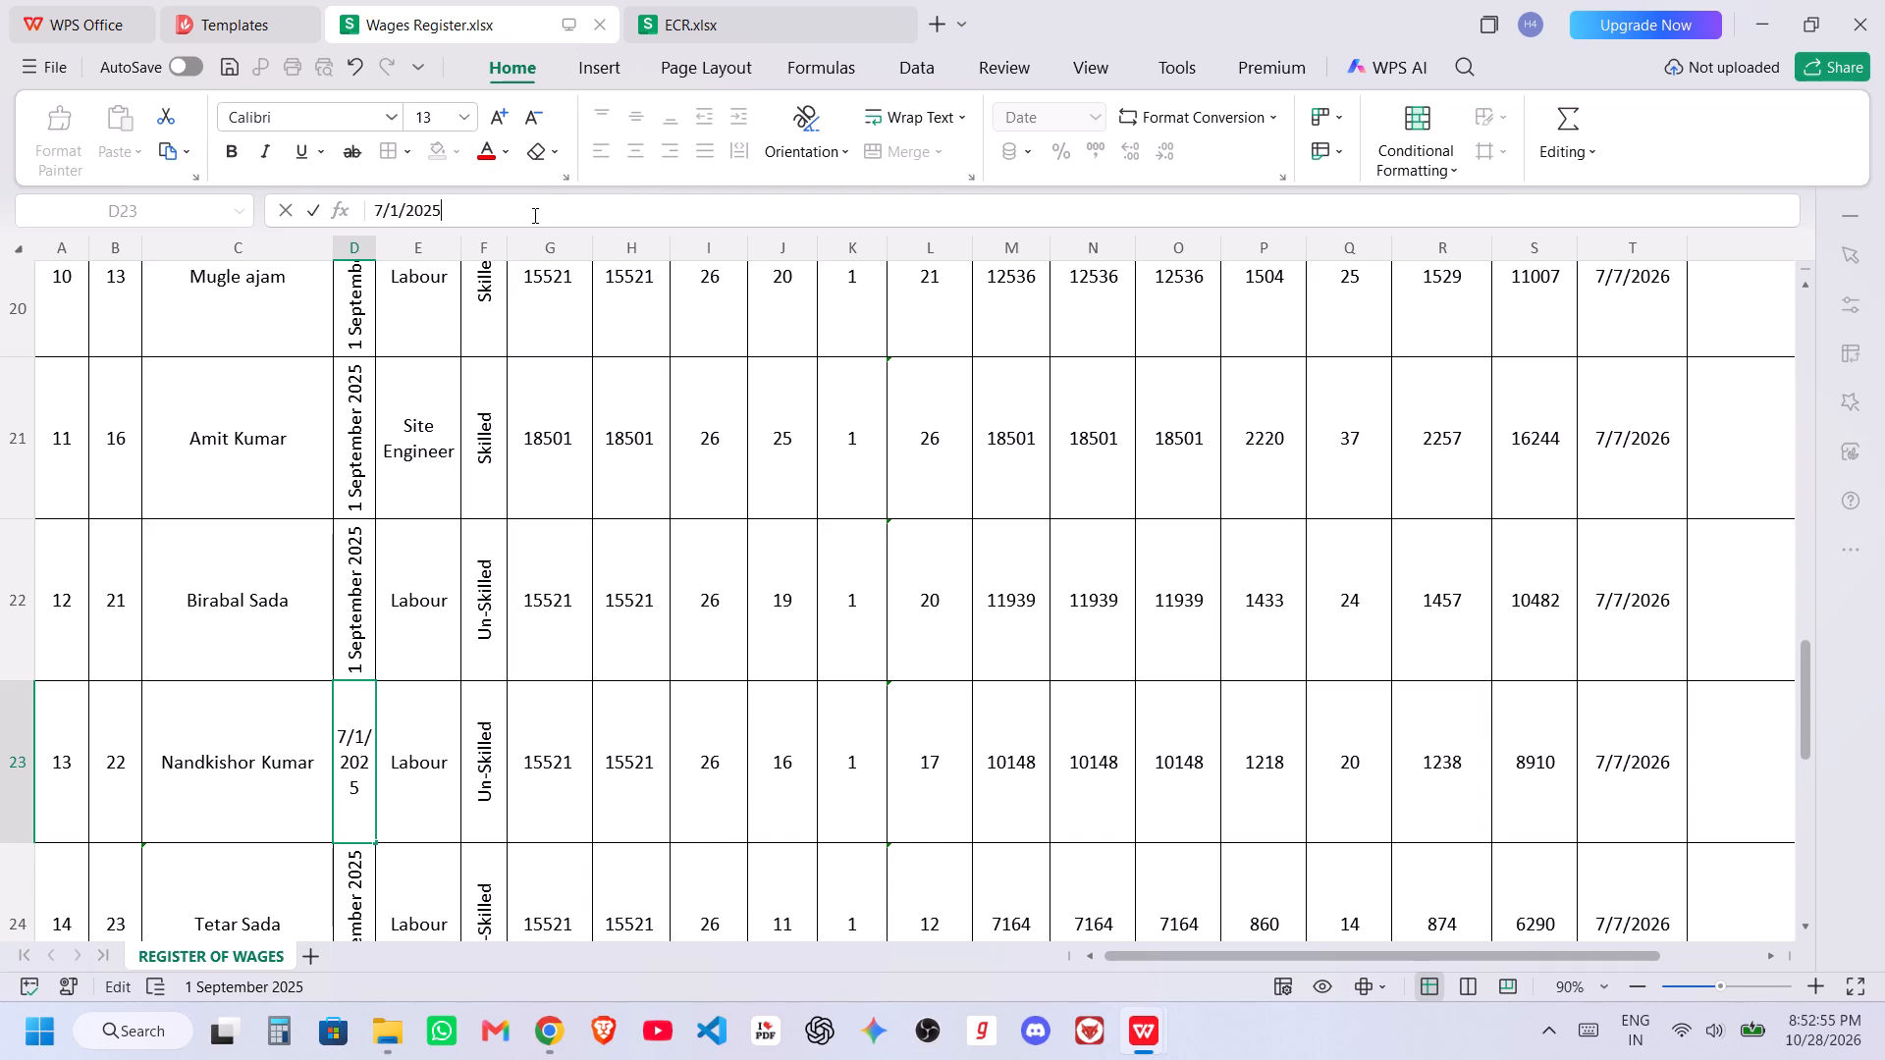
pyautogui.press('BackSpace')
pyautogui.press('6')
pyautogui.click(403, 757)
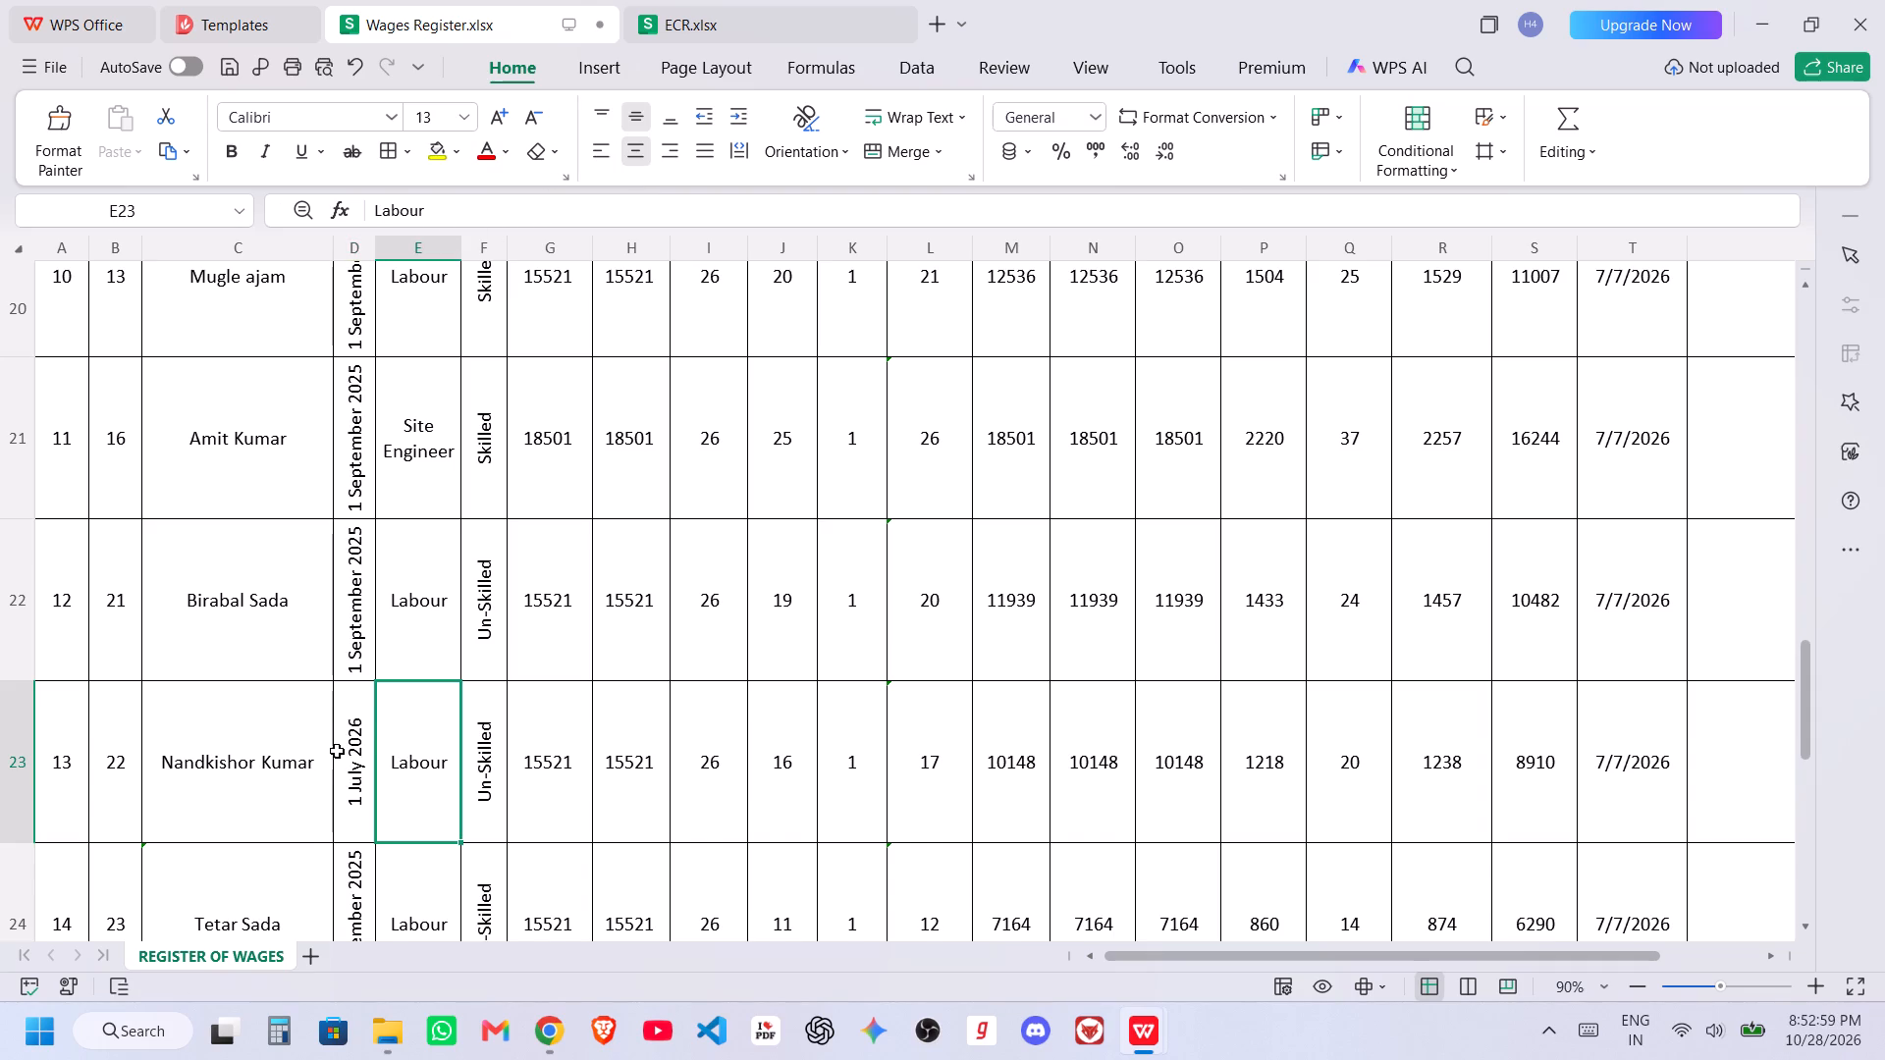
pyautogui.hotkey('ctrl', 's')
# Copy the S.No 13 worker's name from the August register into the empty member name cell B15 of the ECR workbook.
pyautogui.click(259, 750)
pyautogui.hotkey('ctrl', 'c')
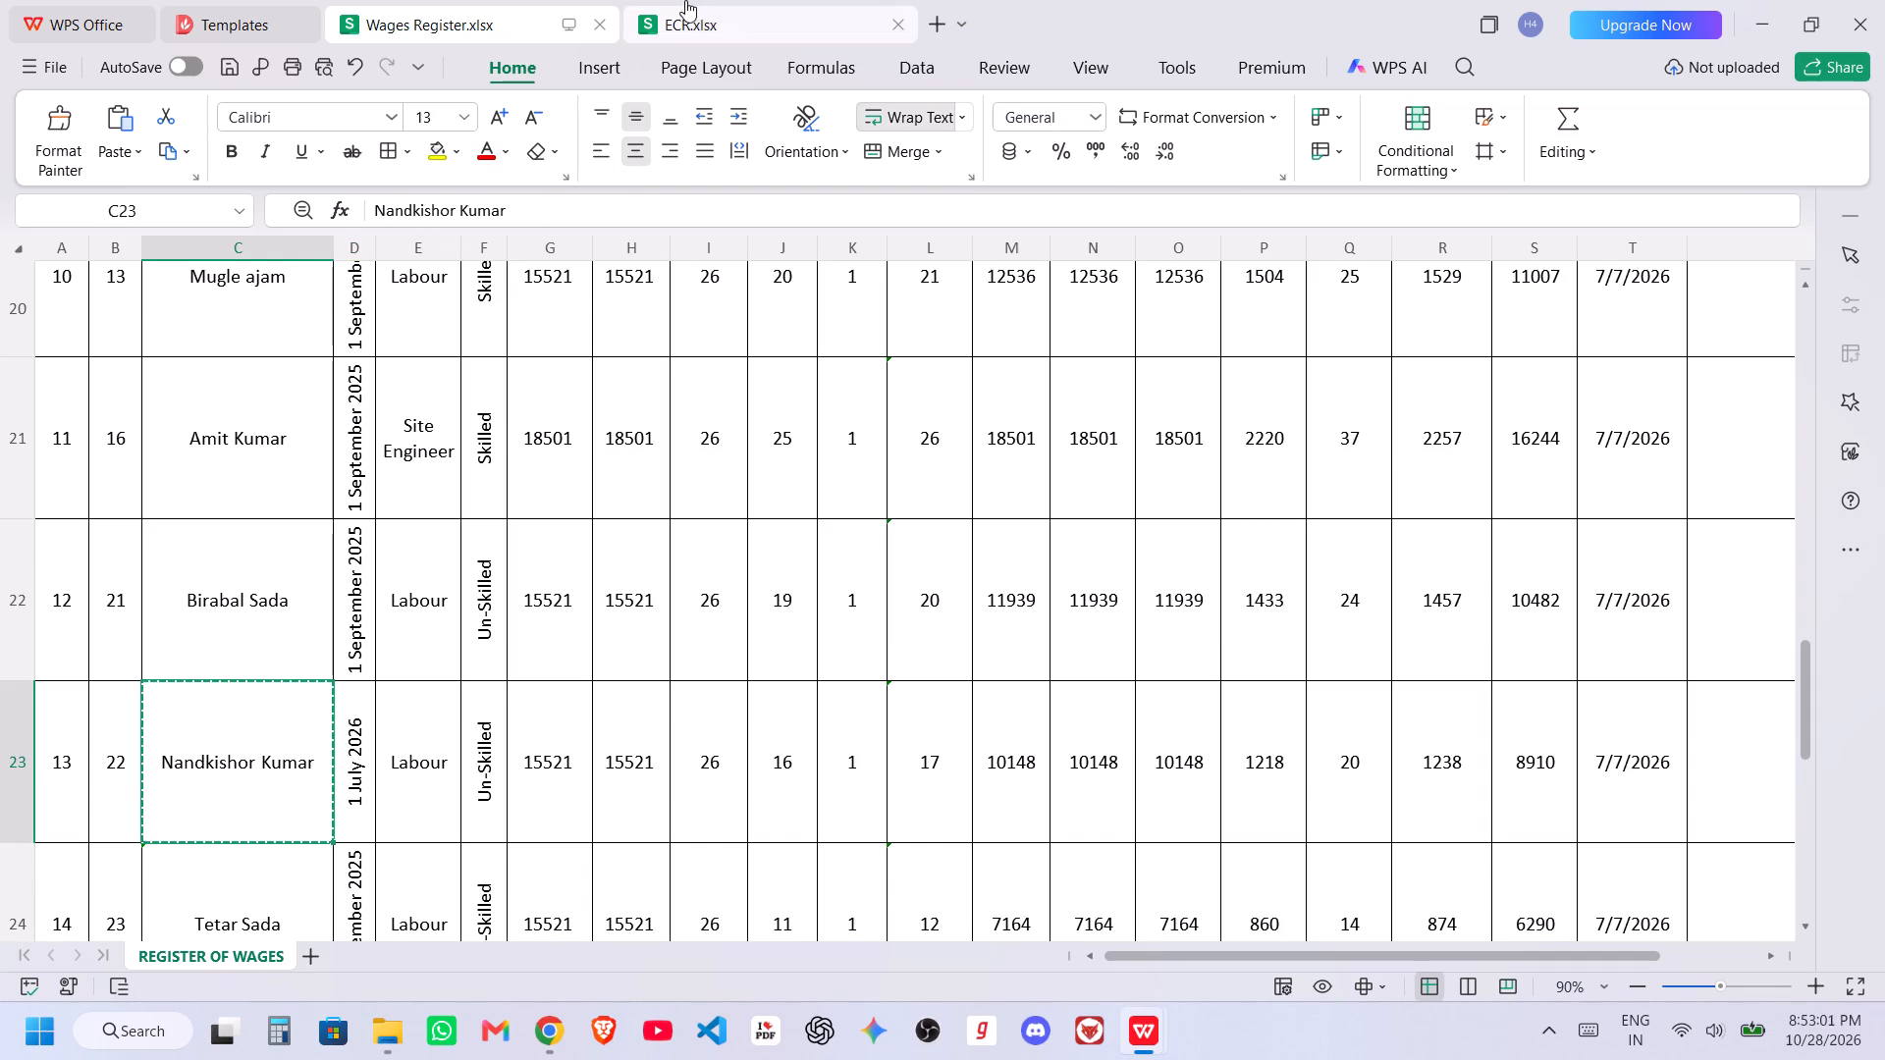
pyautogui.click(702, 0)
pyautogui.click(250, 605)
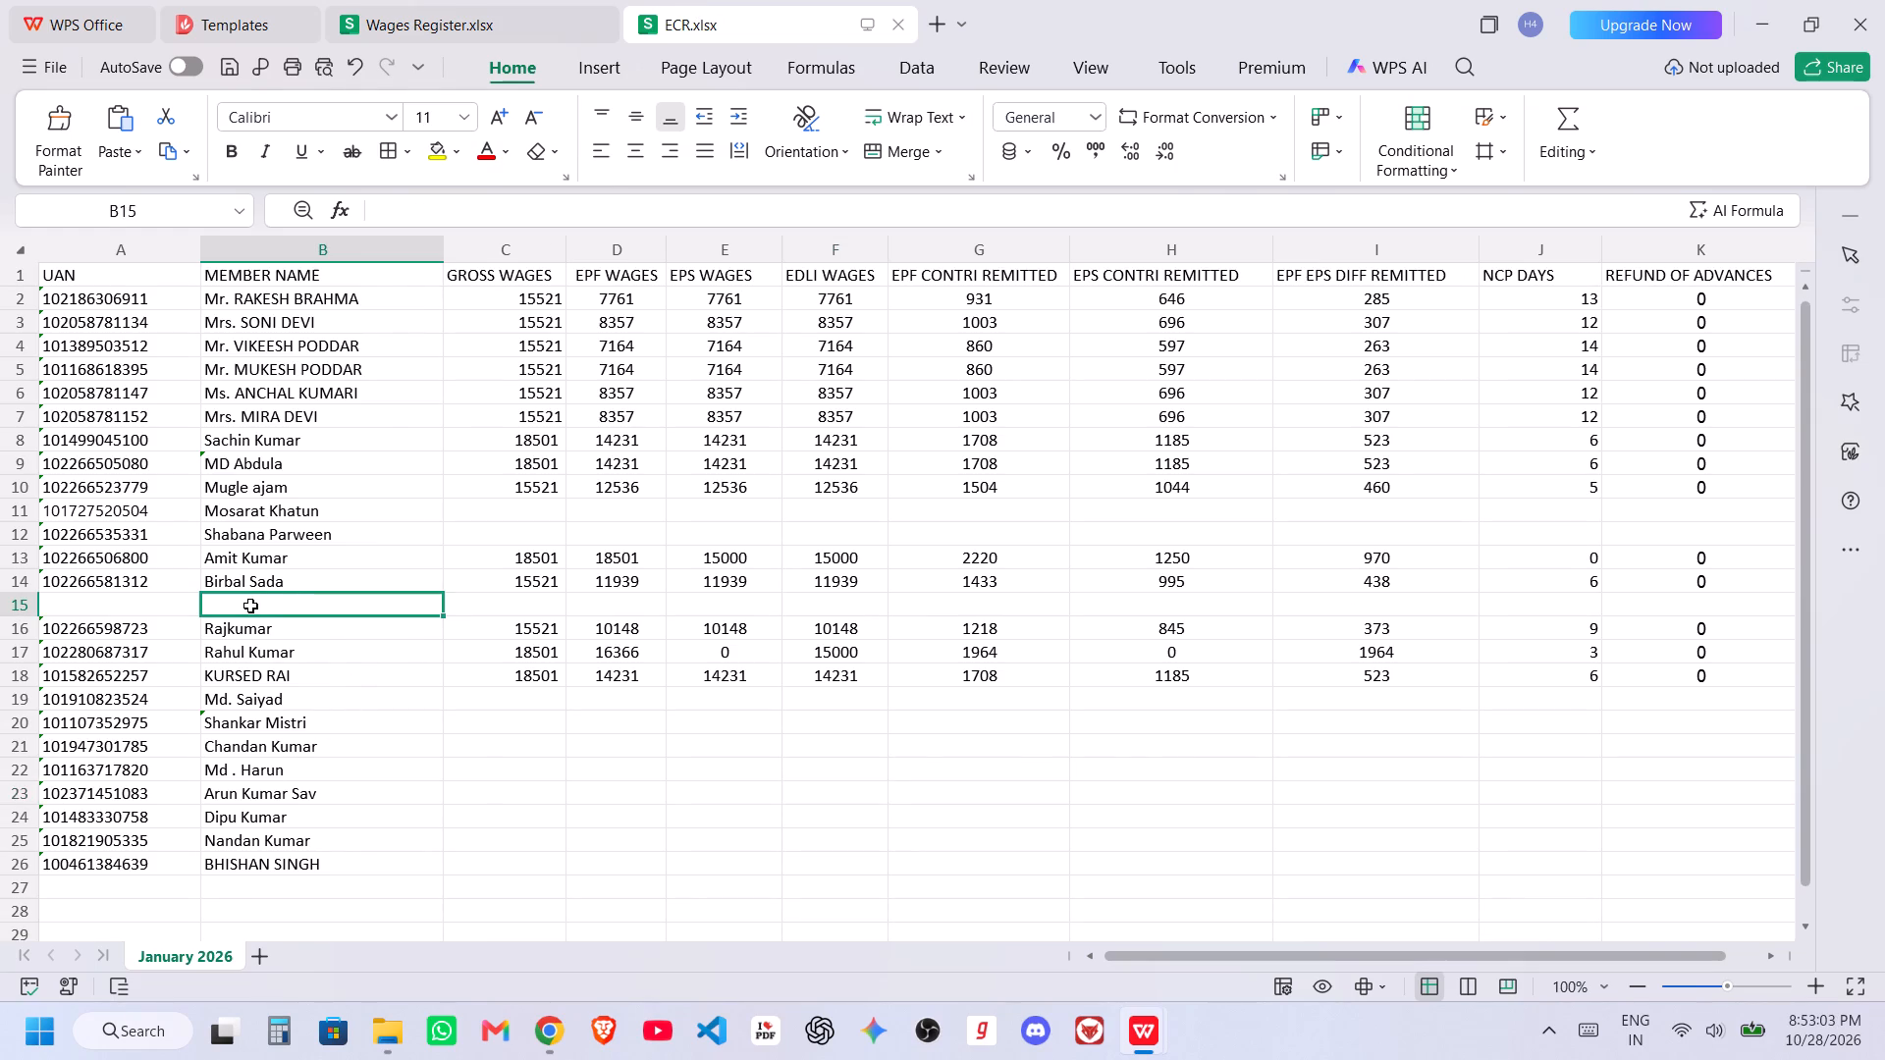
pyautogui.rightClick(249, 605)
pyautogui.click(406, 26)
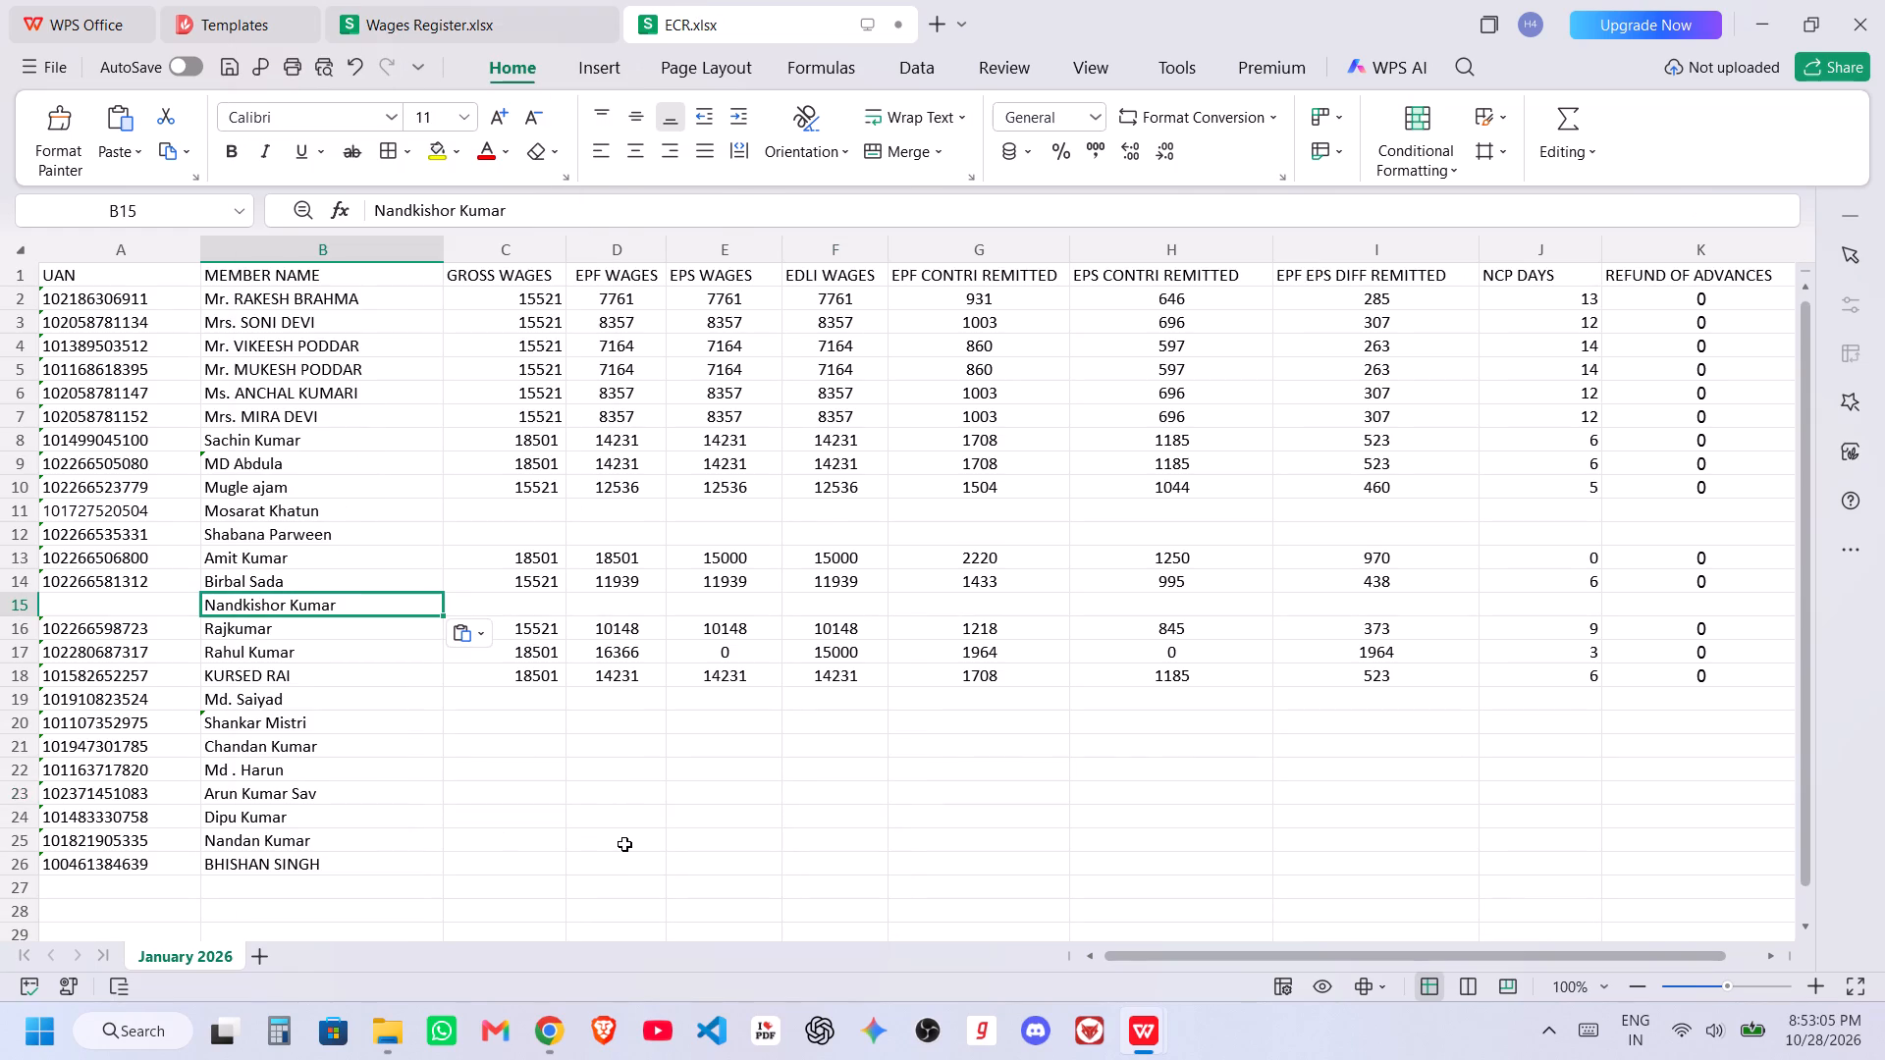
# Switch to Chrome and open the downloaded Aug 2026 revised return statement PDF.
pyautogui.hotkey('alt', 'Tab')
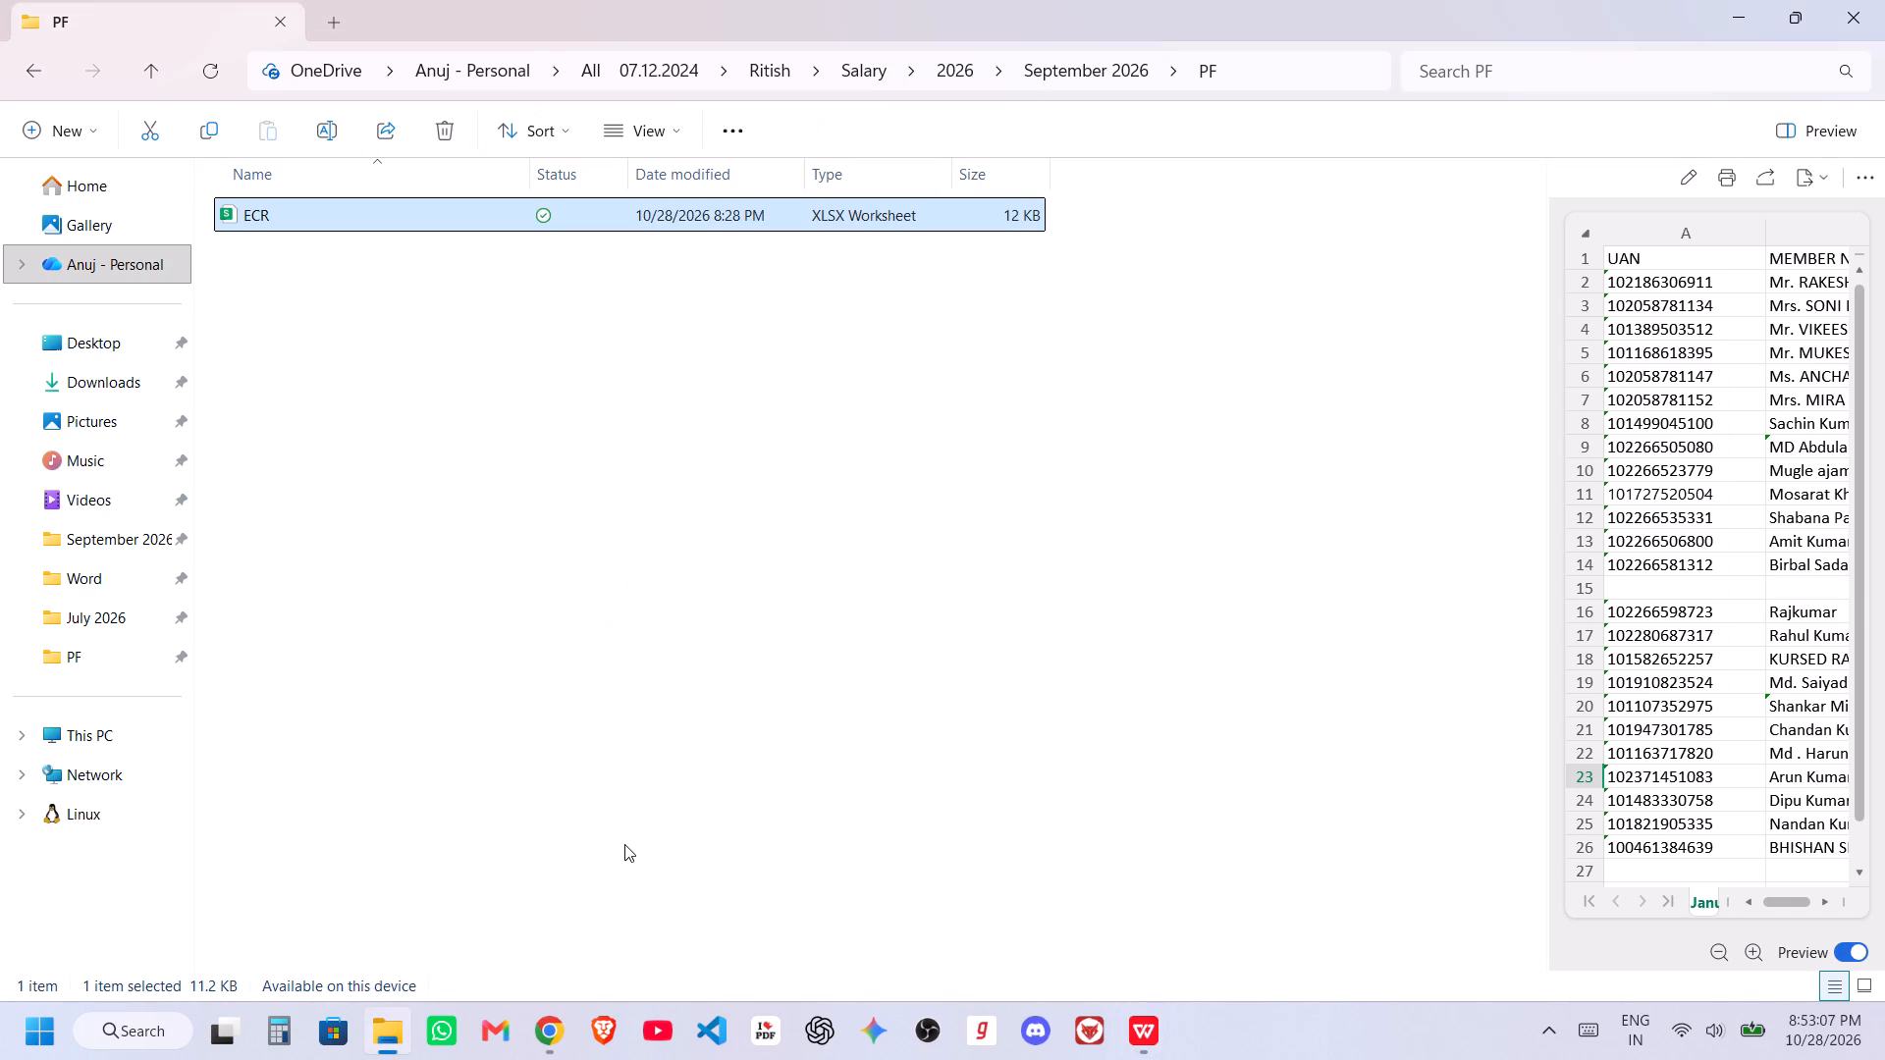
pyautogui.hotkey('alt', 'Tab')
pyautogui.hotkey('alt', 'Tab')
pyautogui.hotkey('alt', 'Tab')
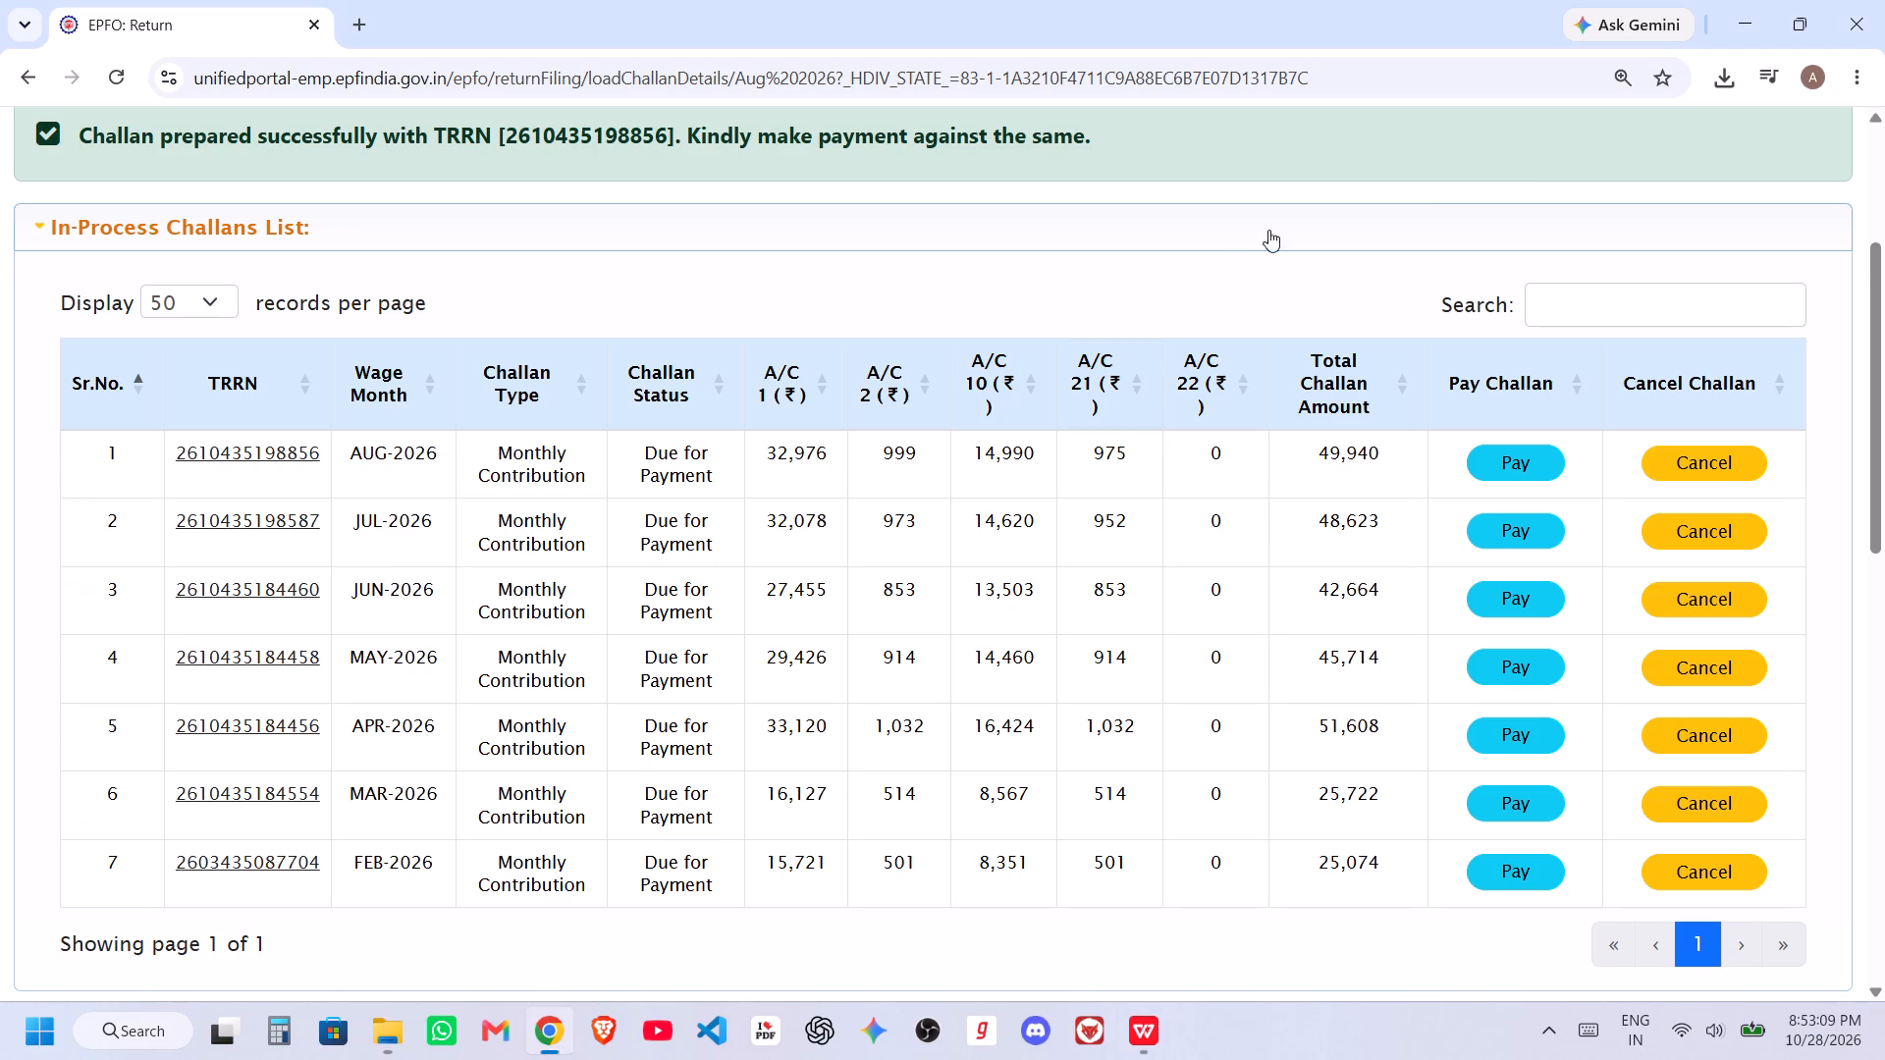
pyautogui.click(1705, 79)
pyautogui.click(1517, 187)
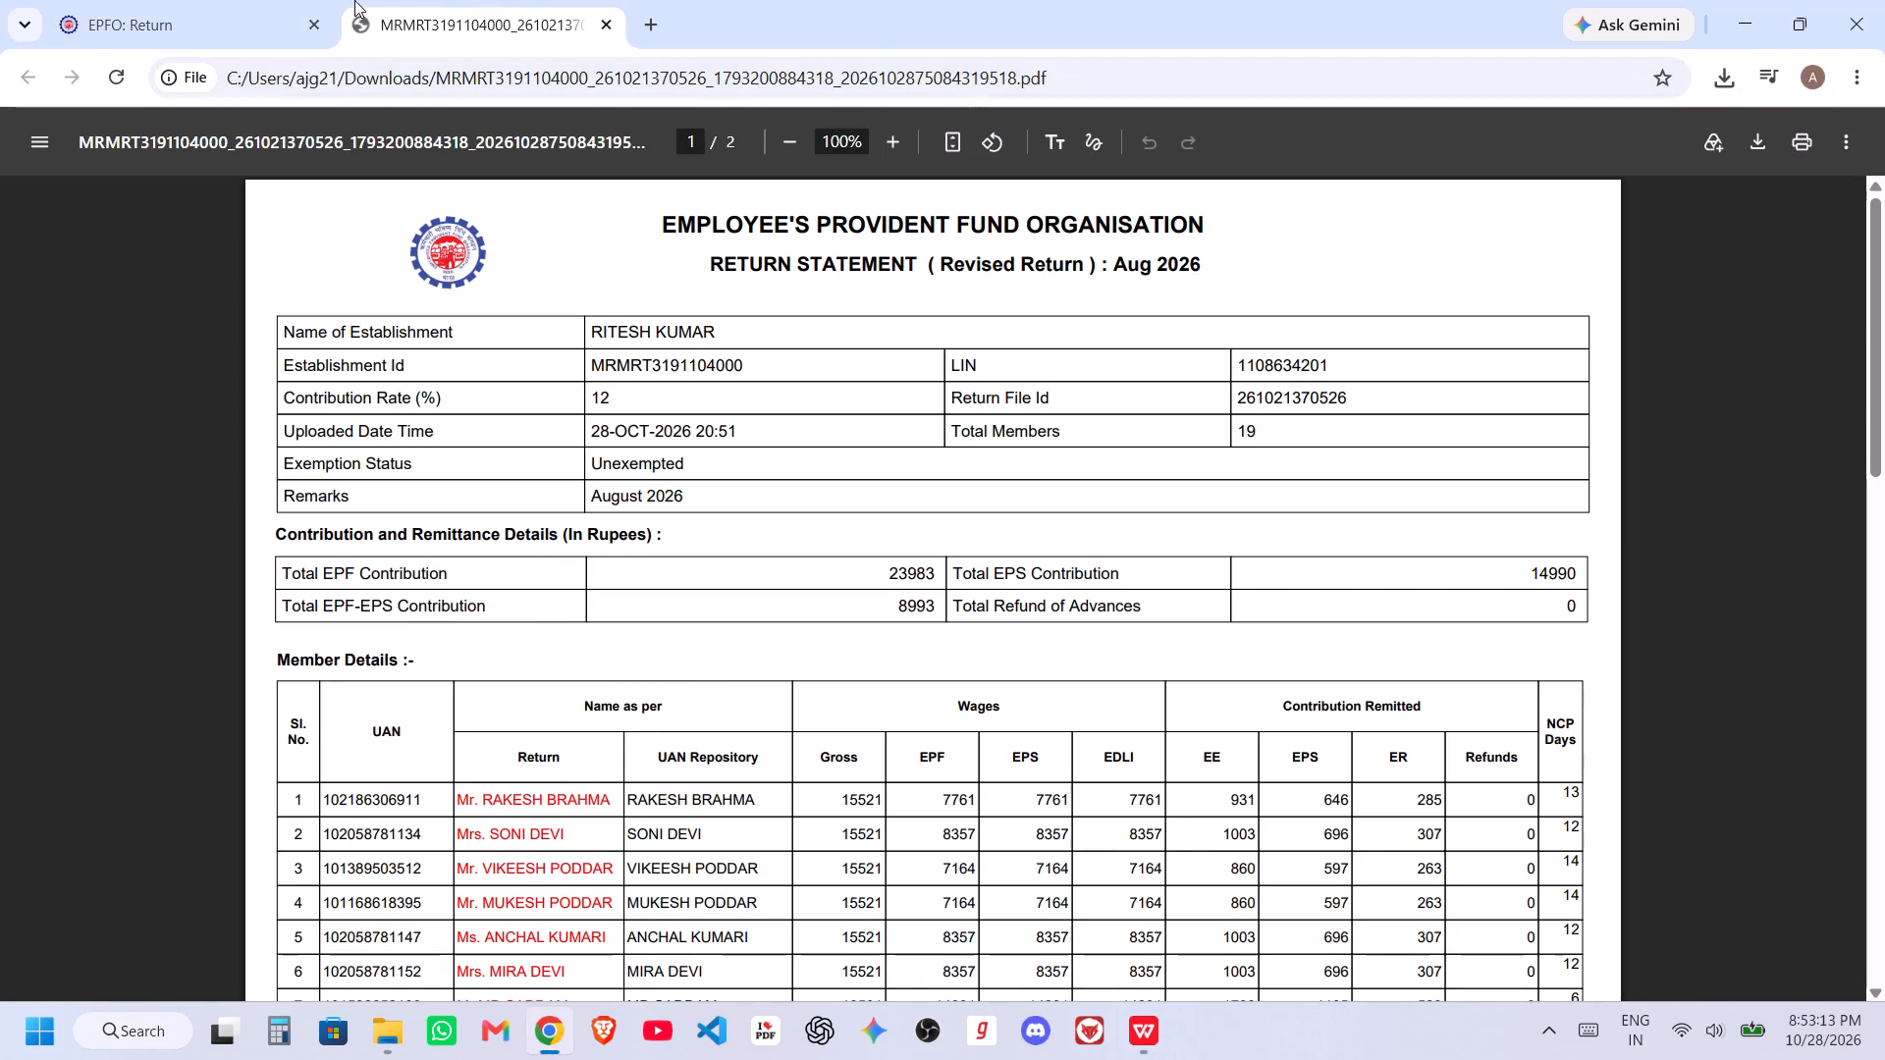
# Copy the UAN of the member at Sl. No. 13 in the return statement into cell A15 of the ECR workbook.
pyautogui.scroll(-4, 604, 645)
pyautogui.scroll(-1, 511, 684)
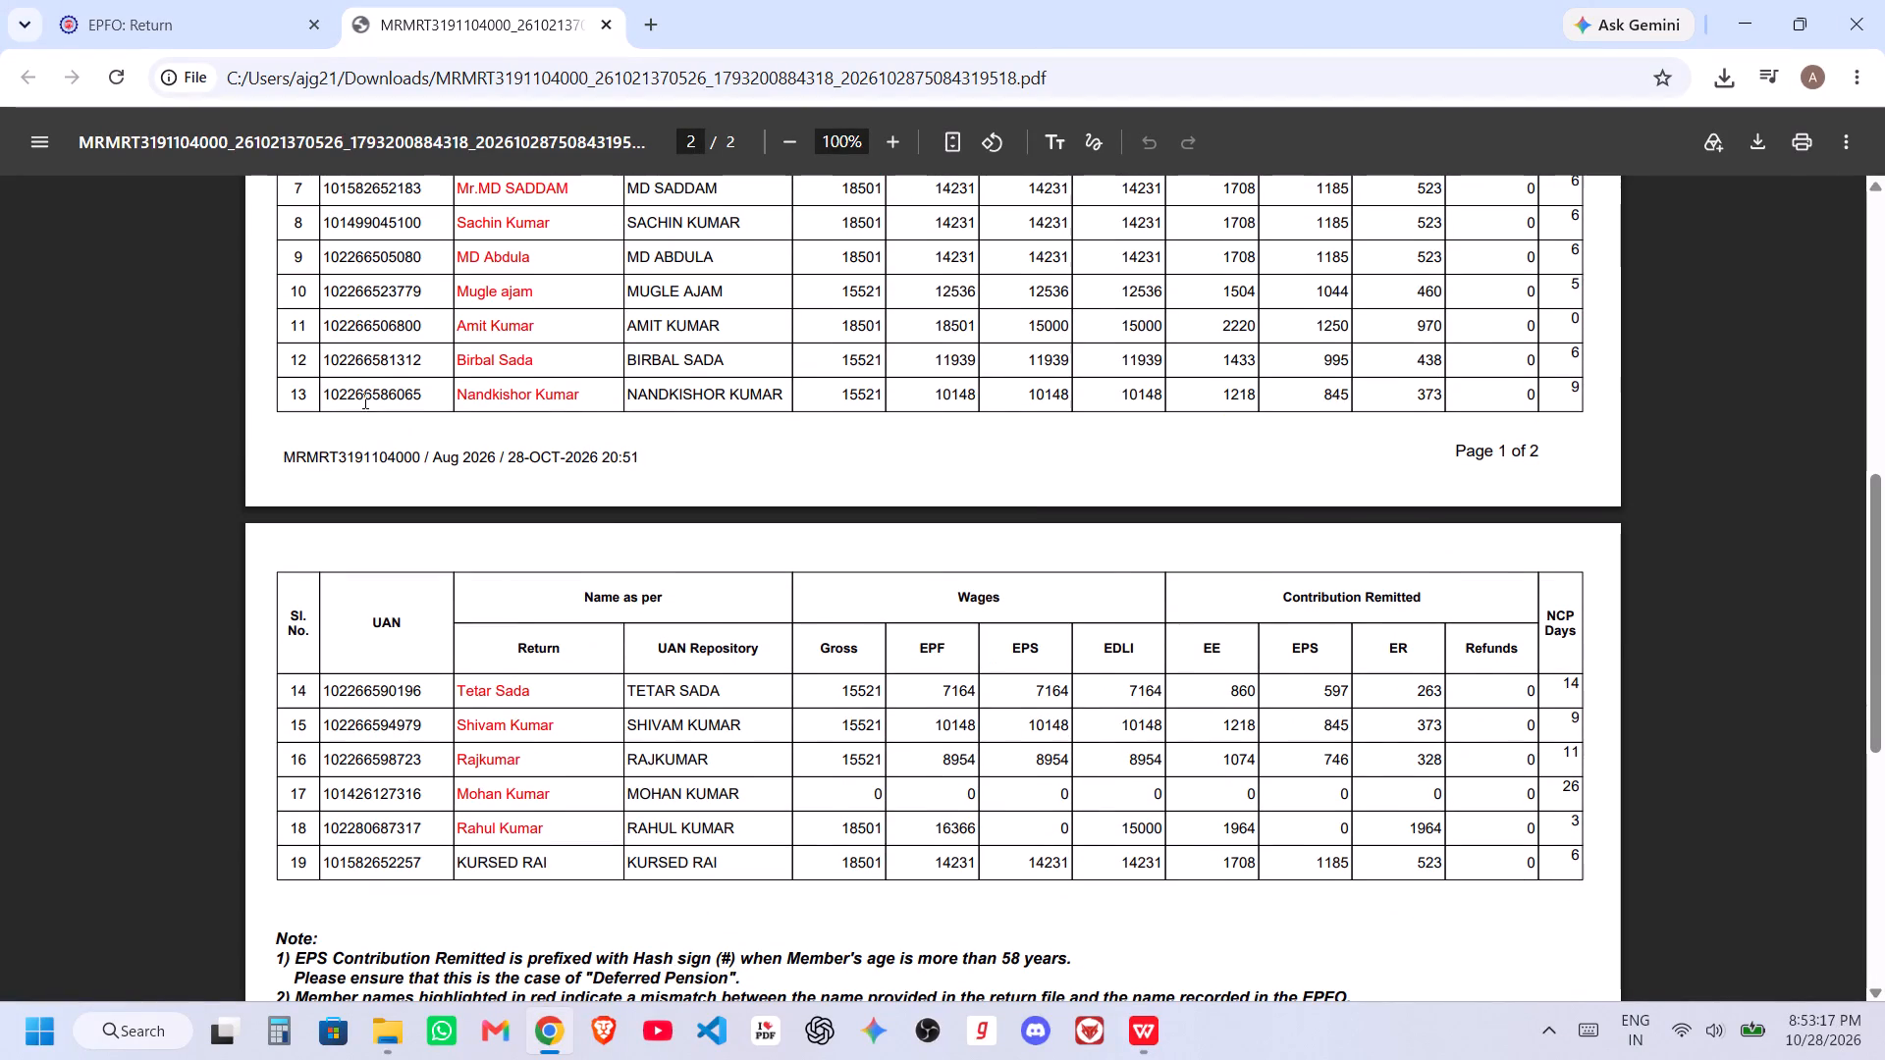
pyautogui.moveTo(323, 400); pyautogui.dragTo(379, 403)
pyautogui.moveTo(379, 403); pyautogui.dragTo(395, 403)
pyautogui.click(426, 398)
pyautogui.moveTo(419, 388); pyautogui.dragTo(330, 388)
pyautogui.click(411, 397)
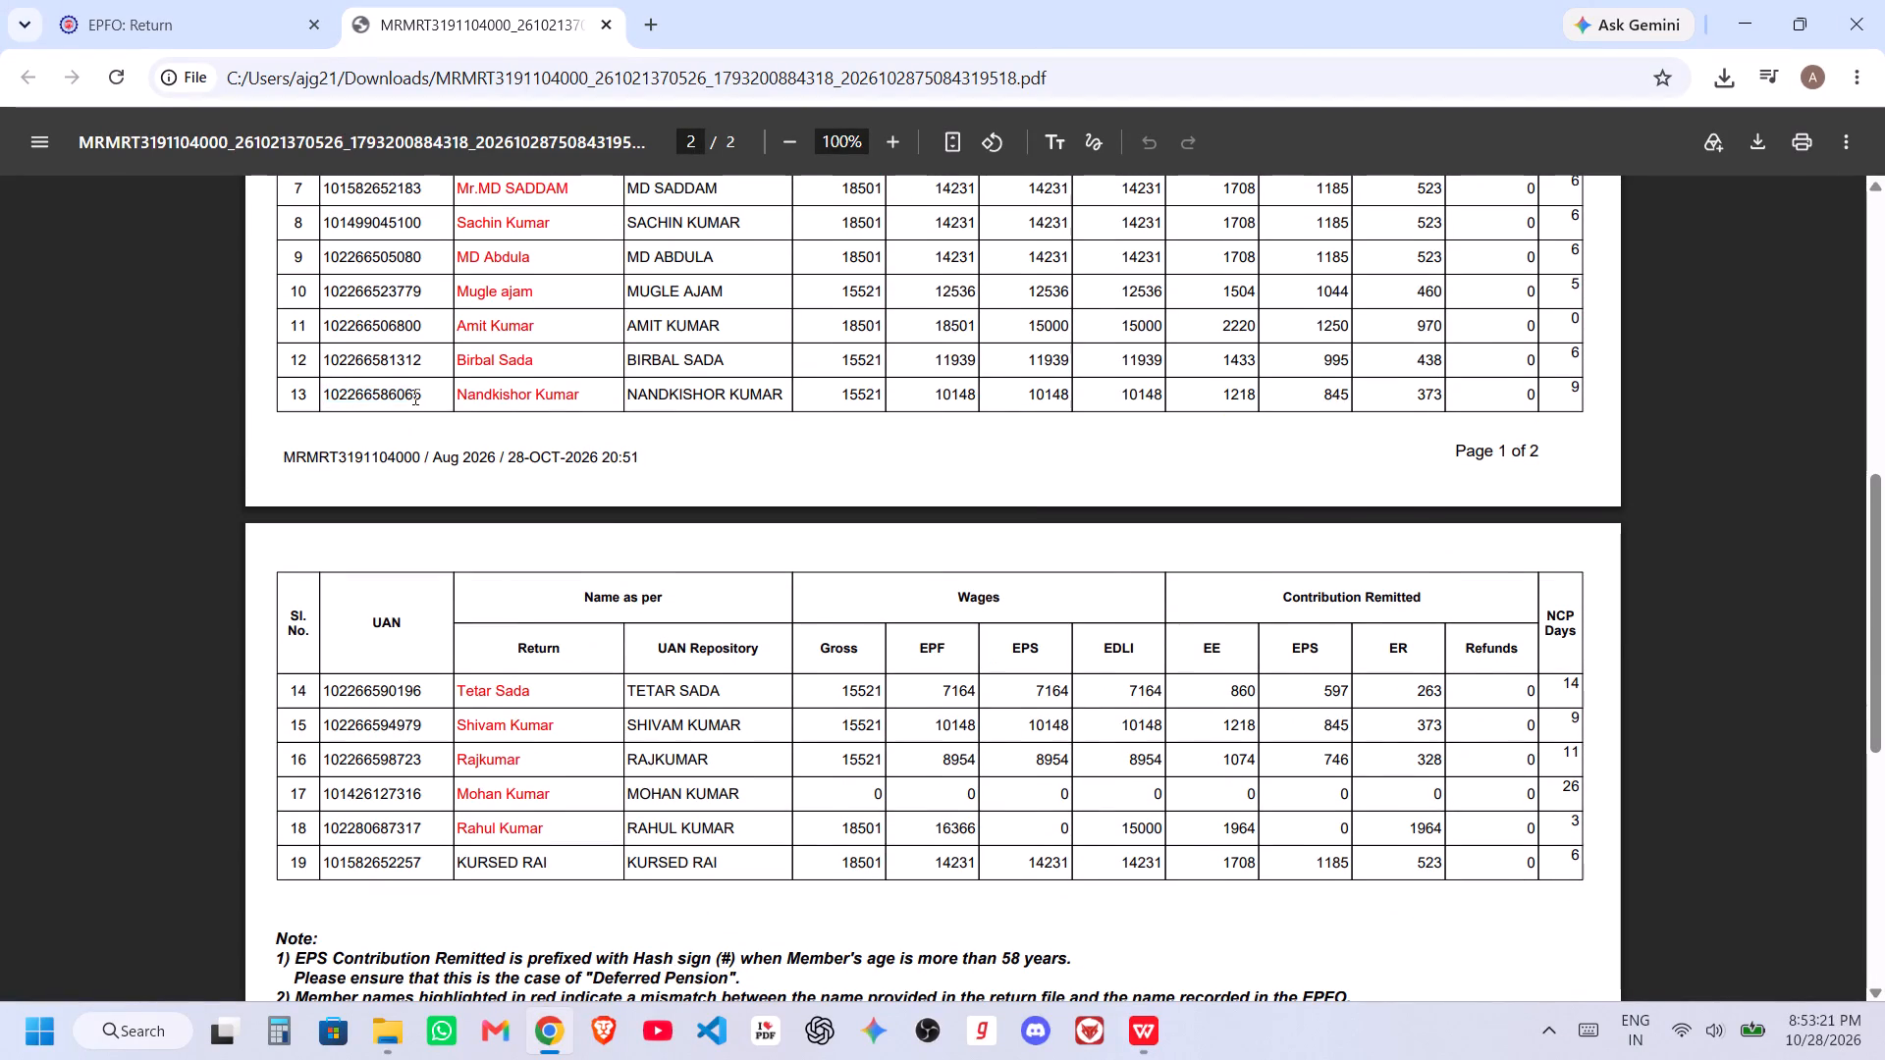
pyautogui.doubleClick(371, 394)
pyautogui.hotkey('ctrl', 'c')
pyautogui.hotkey('alt', 'Tab')
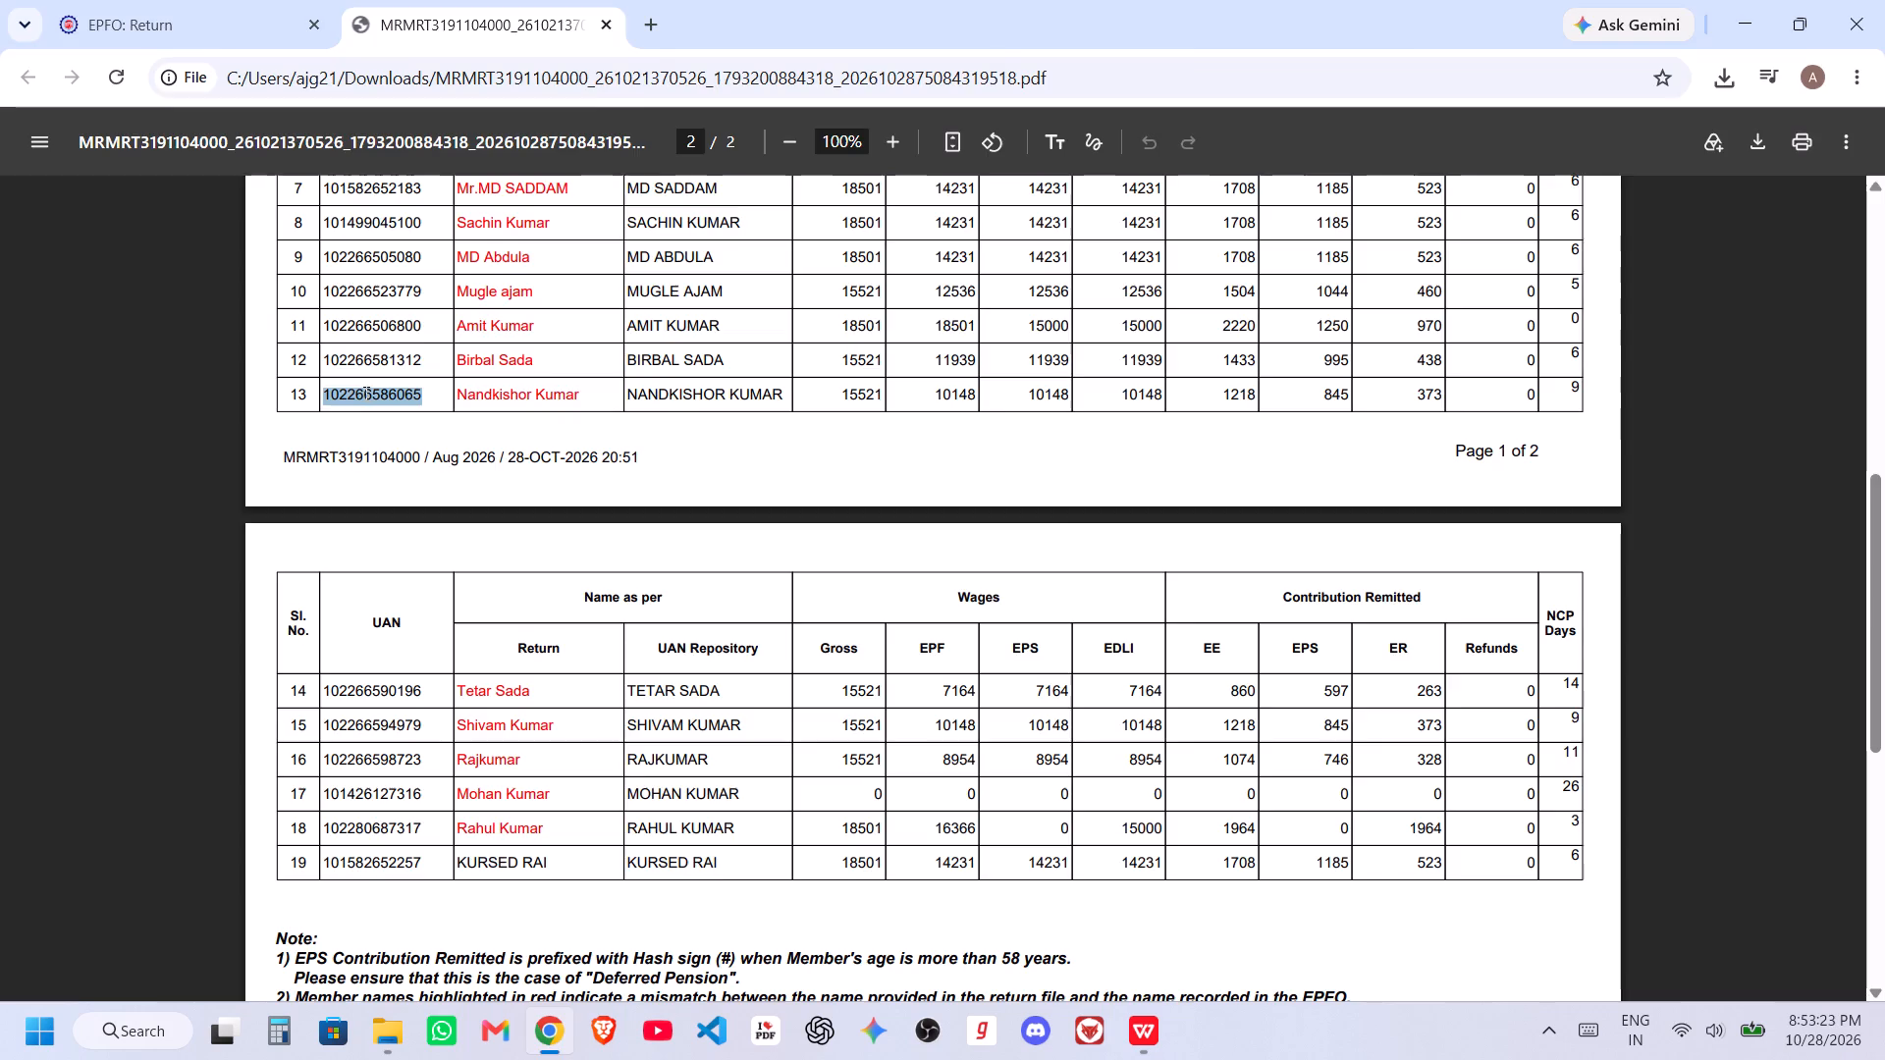
pyautogui.hotkey('alt', 'Tab')
pyautogui.hotkey('alt', 'Tab')
pyautogui.hotkey('alt', 'Tab')
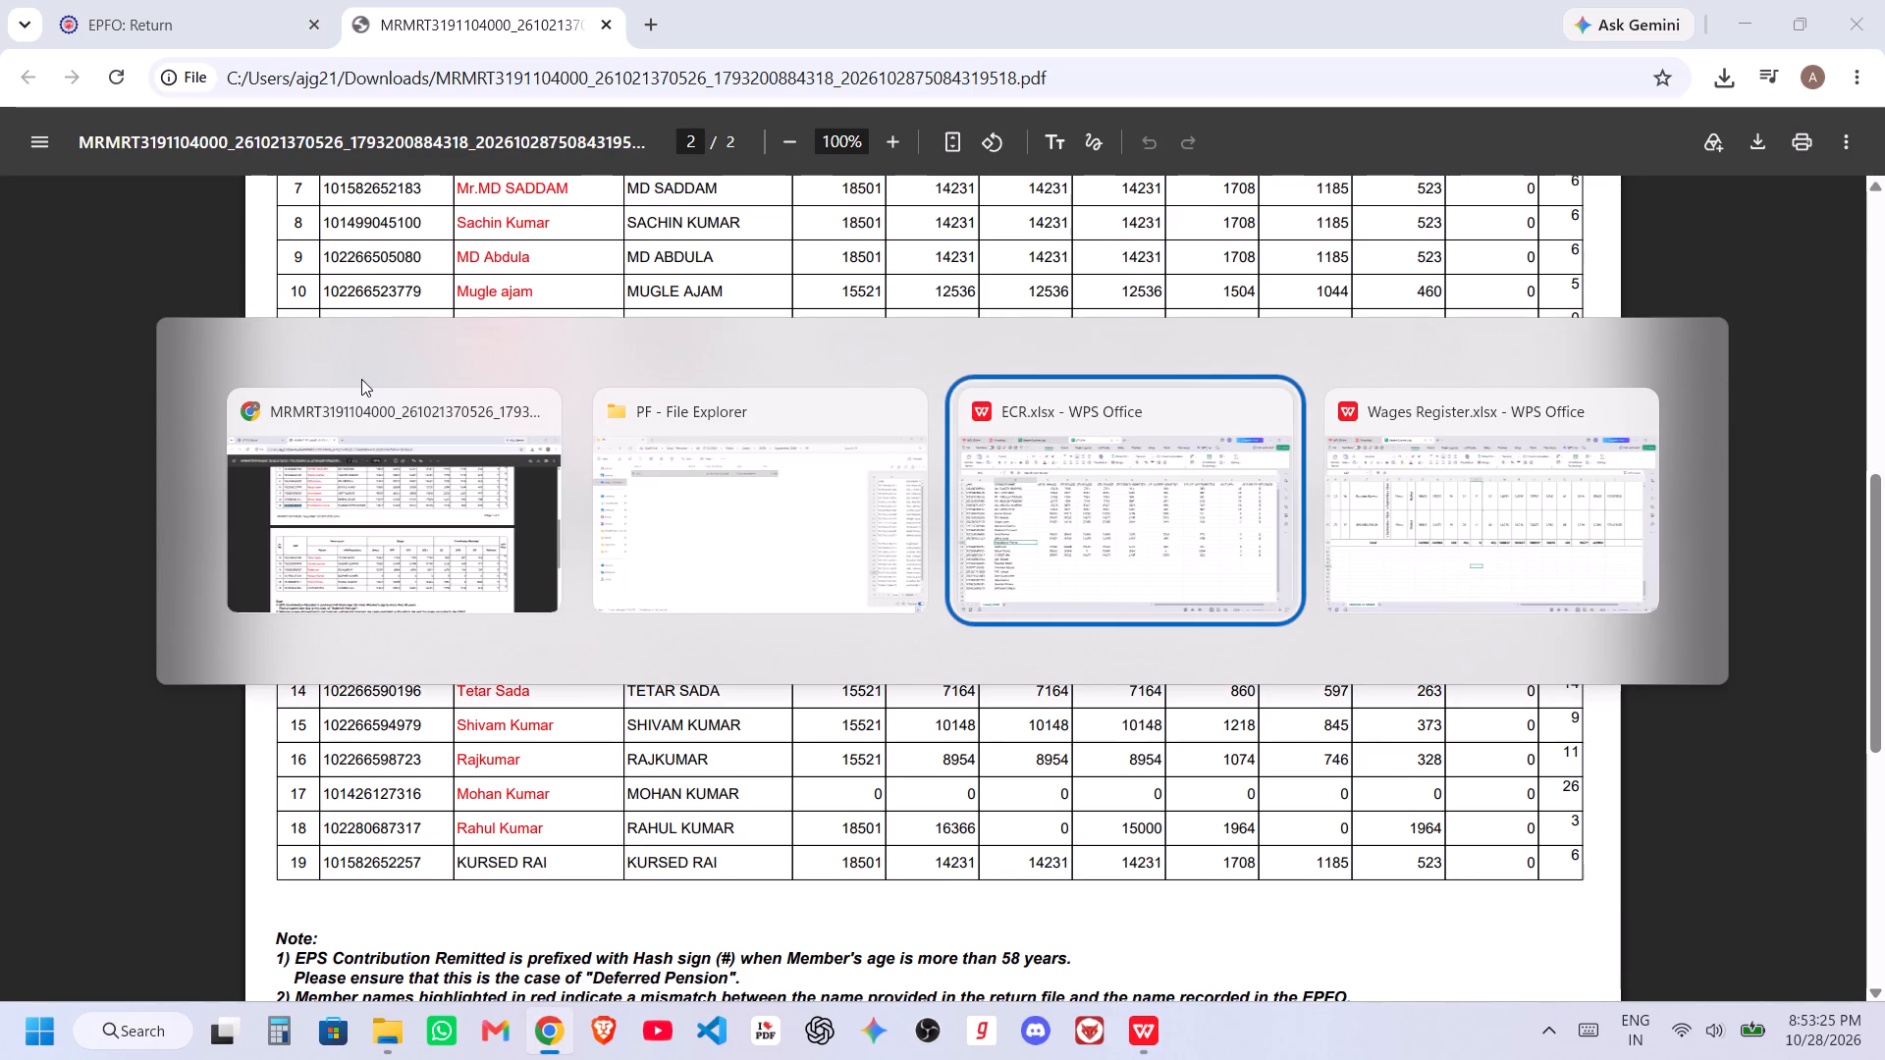
pyautogui.click(135, 603)
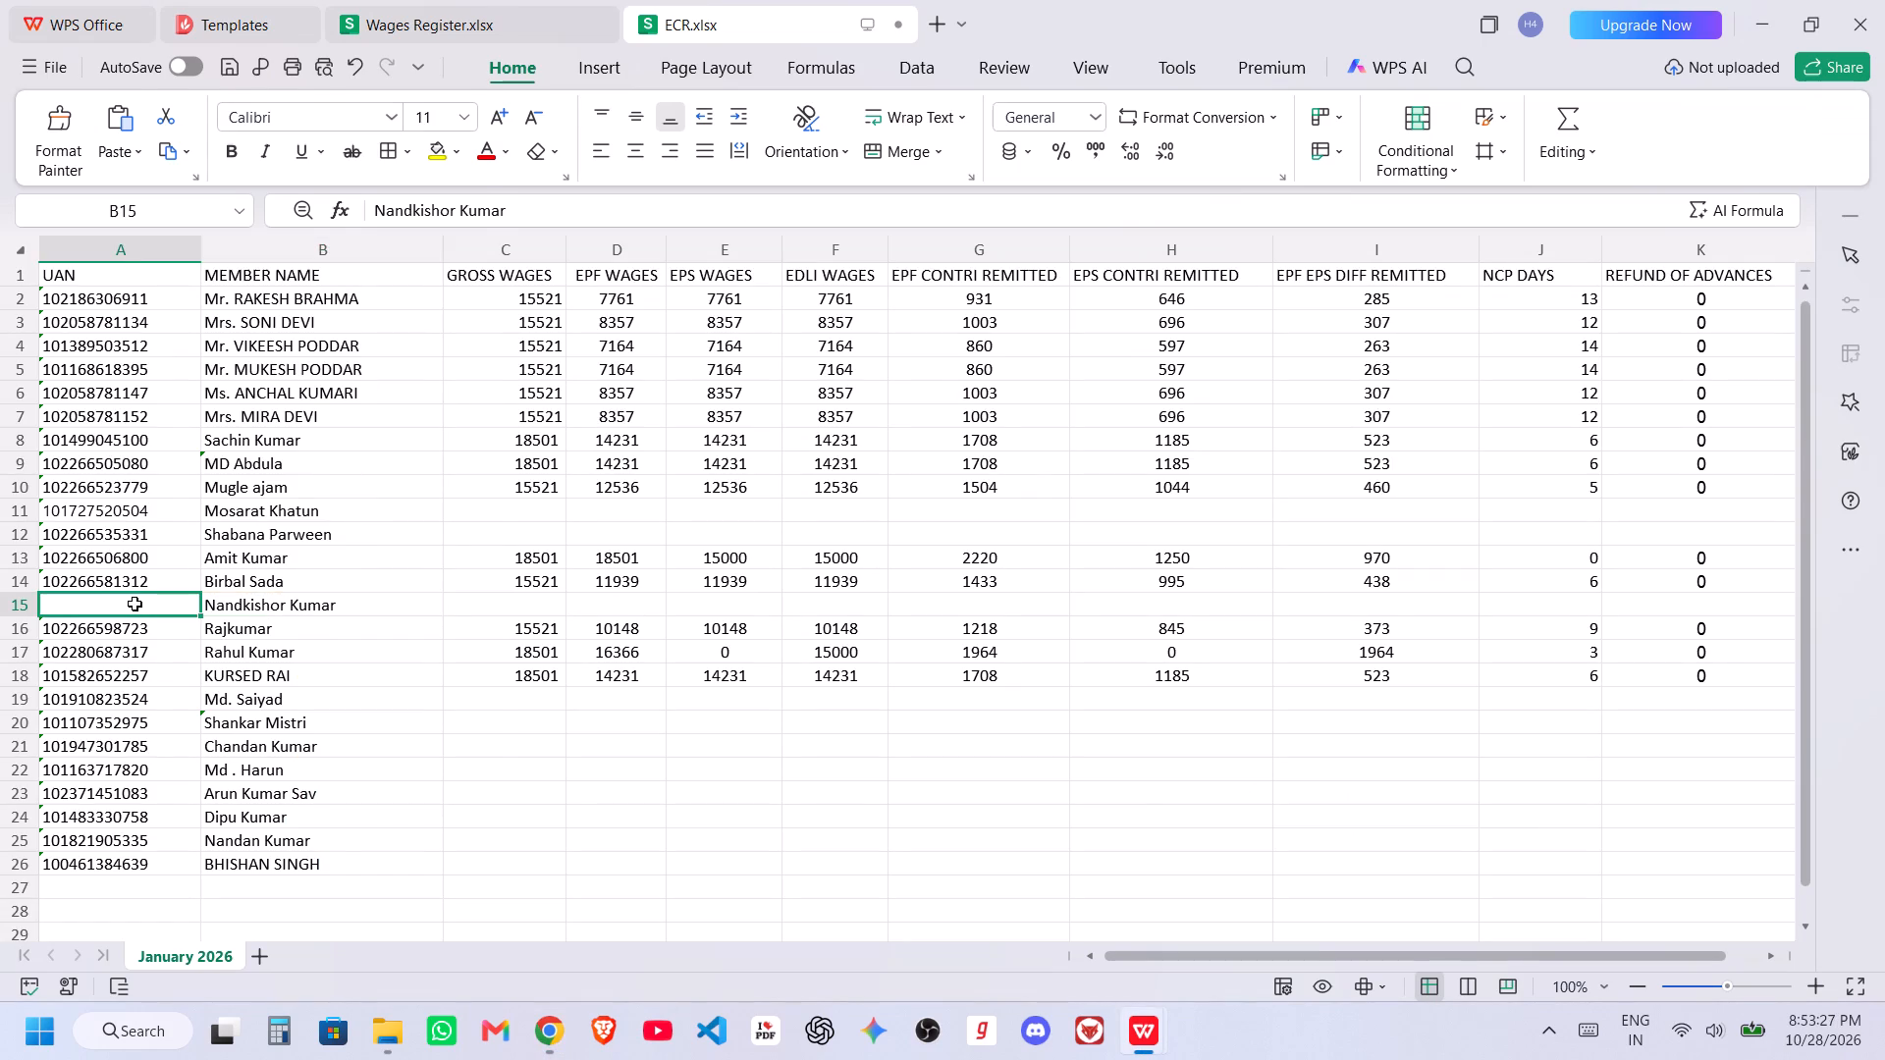
pyautogui.rightClick(135, 603)
pyautogui.click(296, 37)
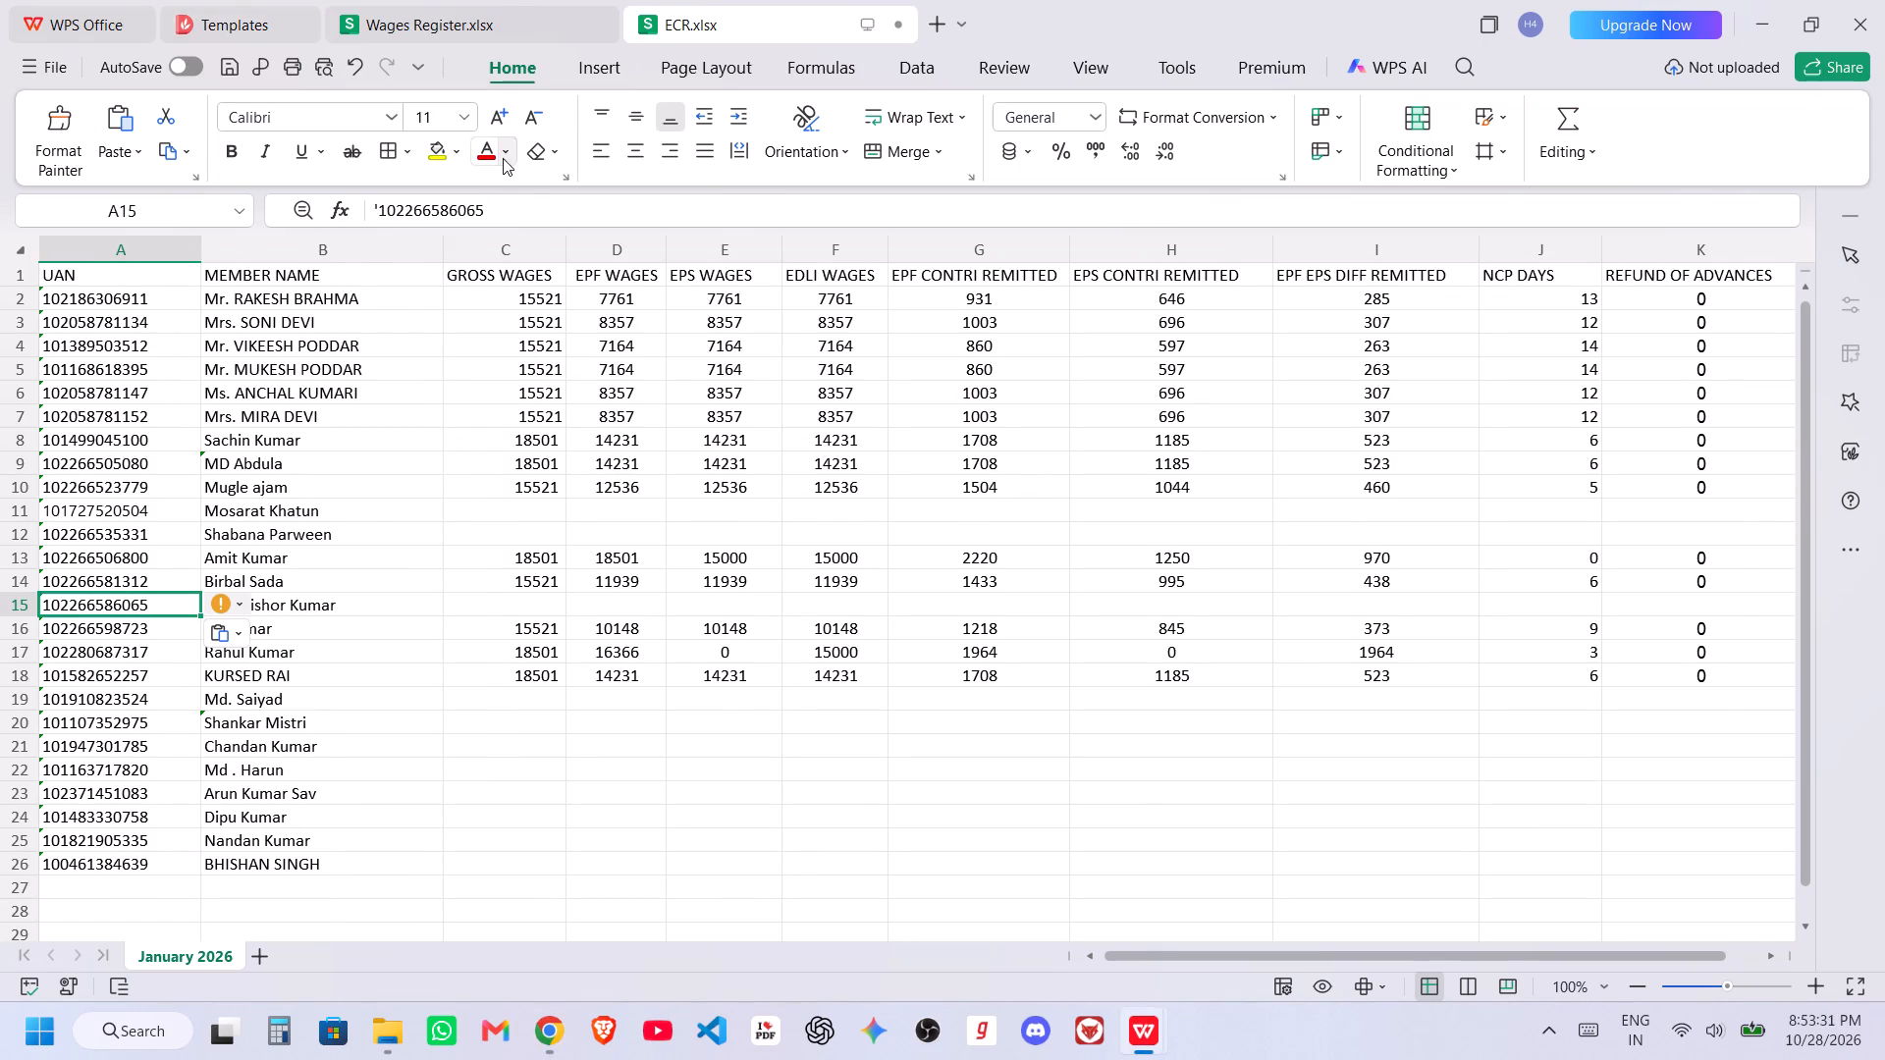
# Check the wage month in the separately open Wages Register window, and close the August 2026 register.
pyautogui.hotkey('alt', 'Tab')
pyautogui.hotkey('alt', 'Tab')
pyautogui.hotkey('alt', 'Tab')
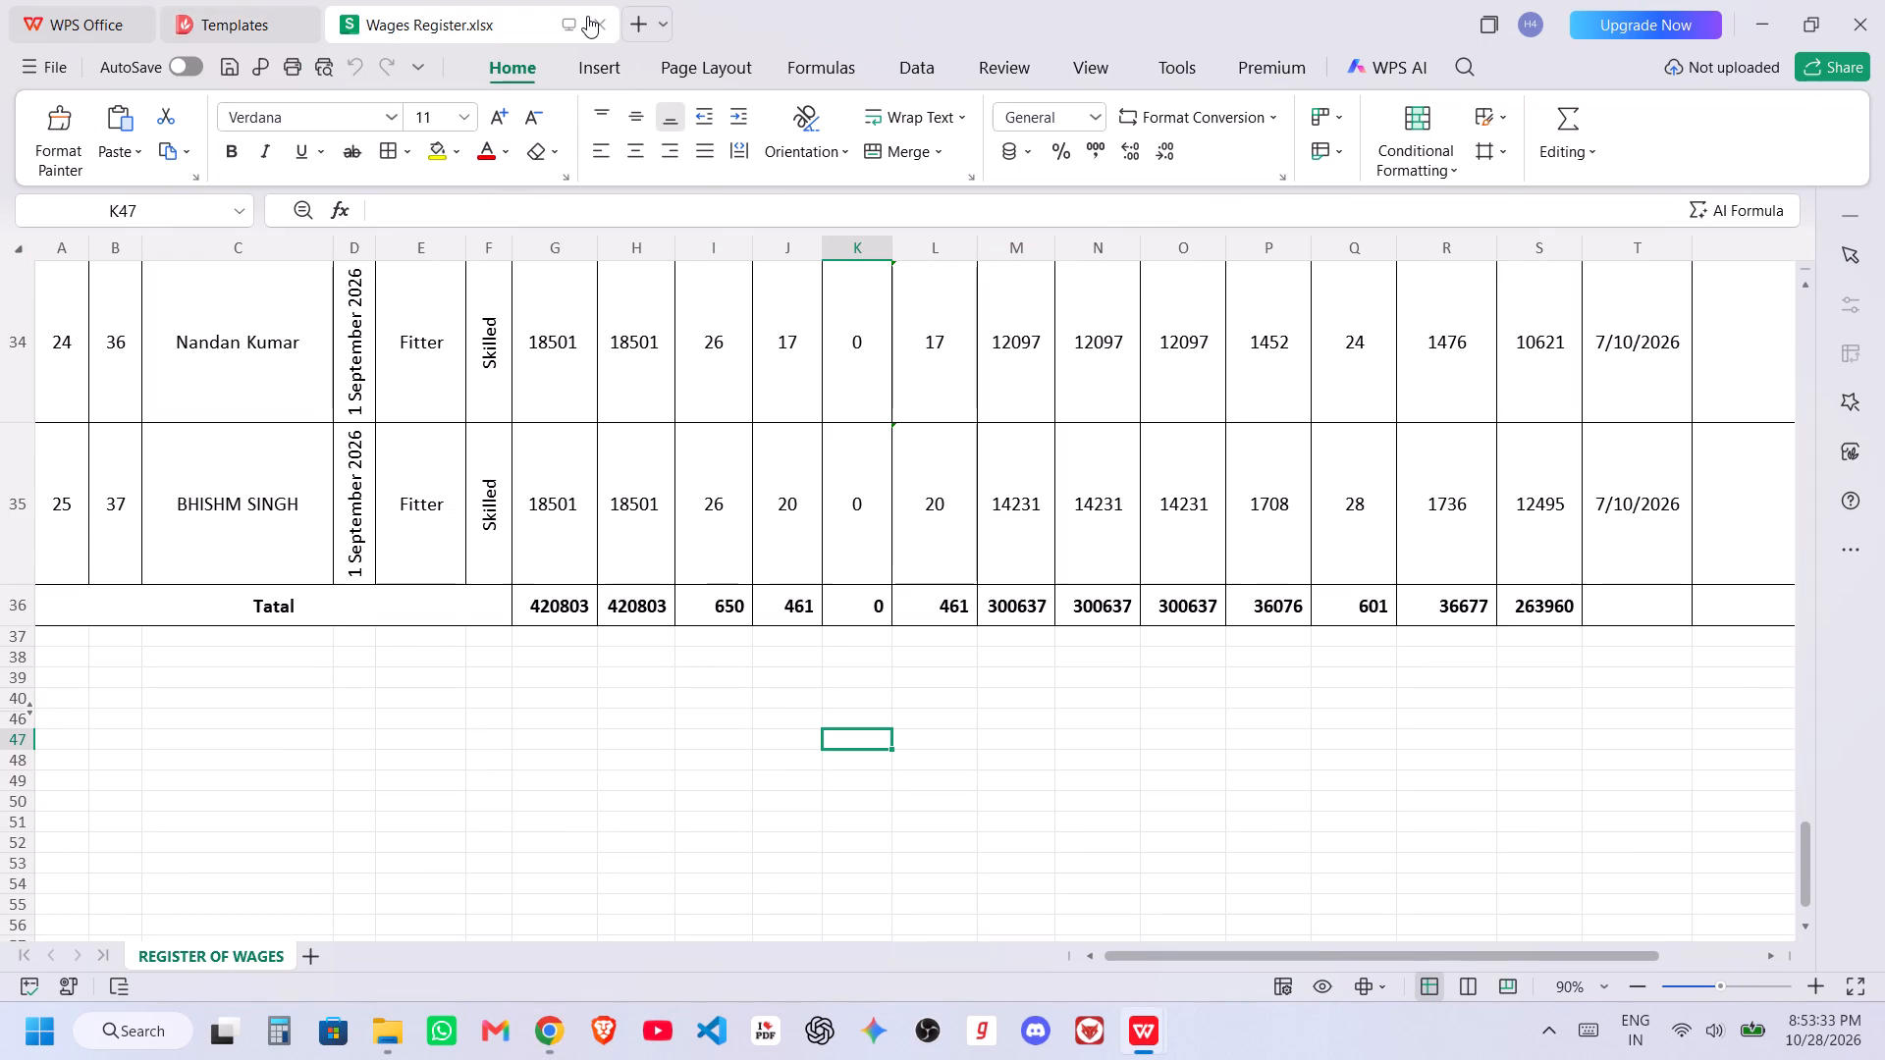
pyautogui.scroll(17, 556, 691)
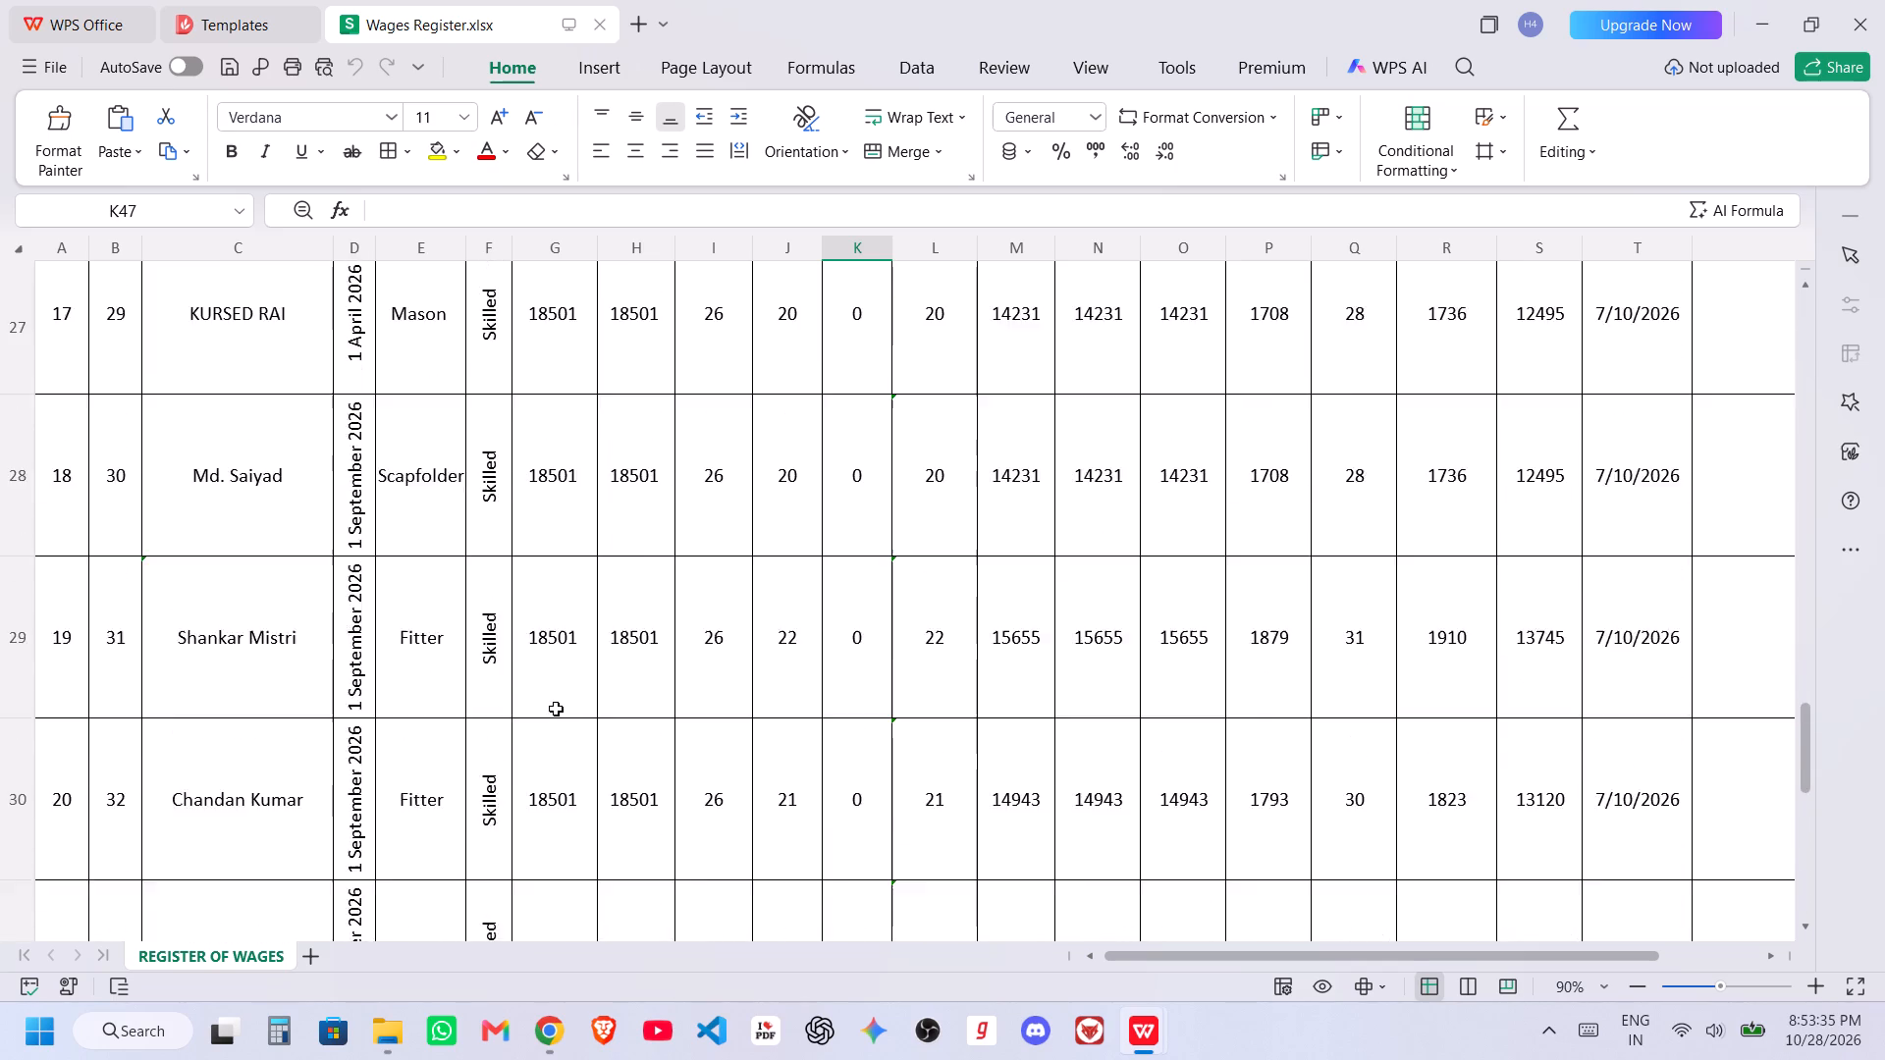
pyautogui.scroll(18, 556, 708)
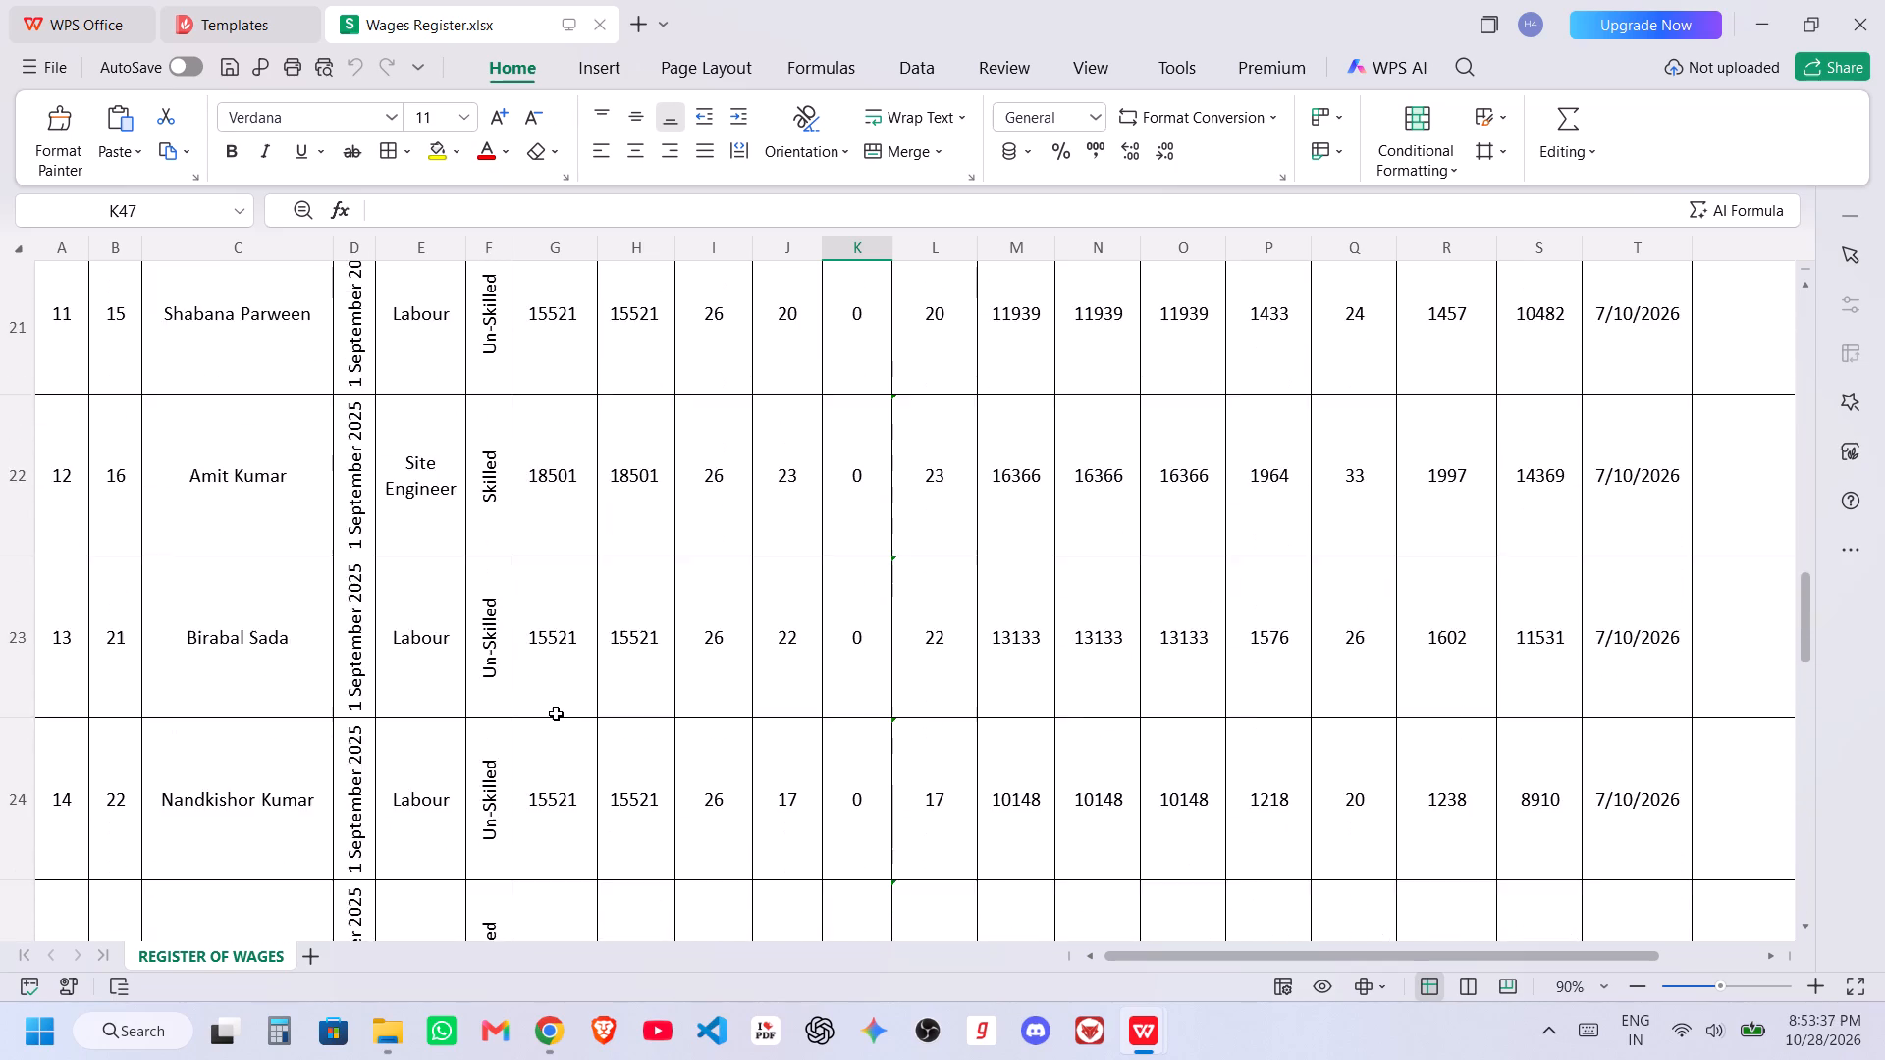
pyautogui.scroll(20, 556, 713)
pyautogui.scroll(12, 556, 713)
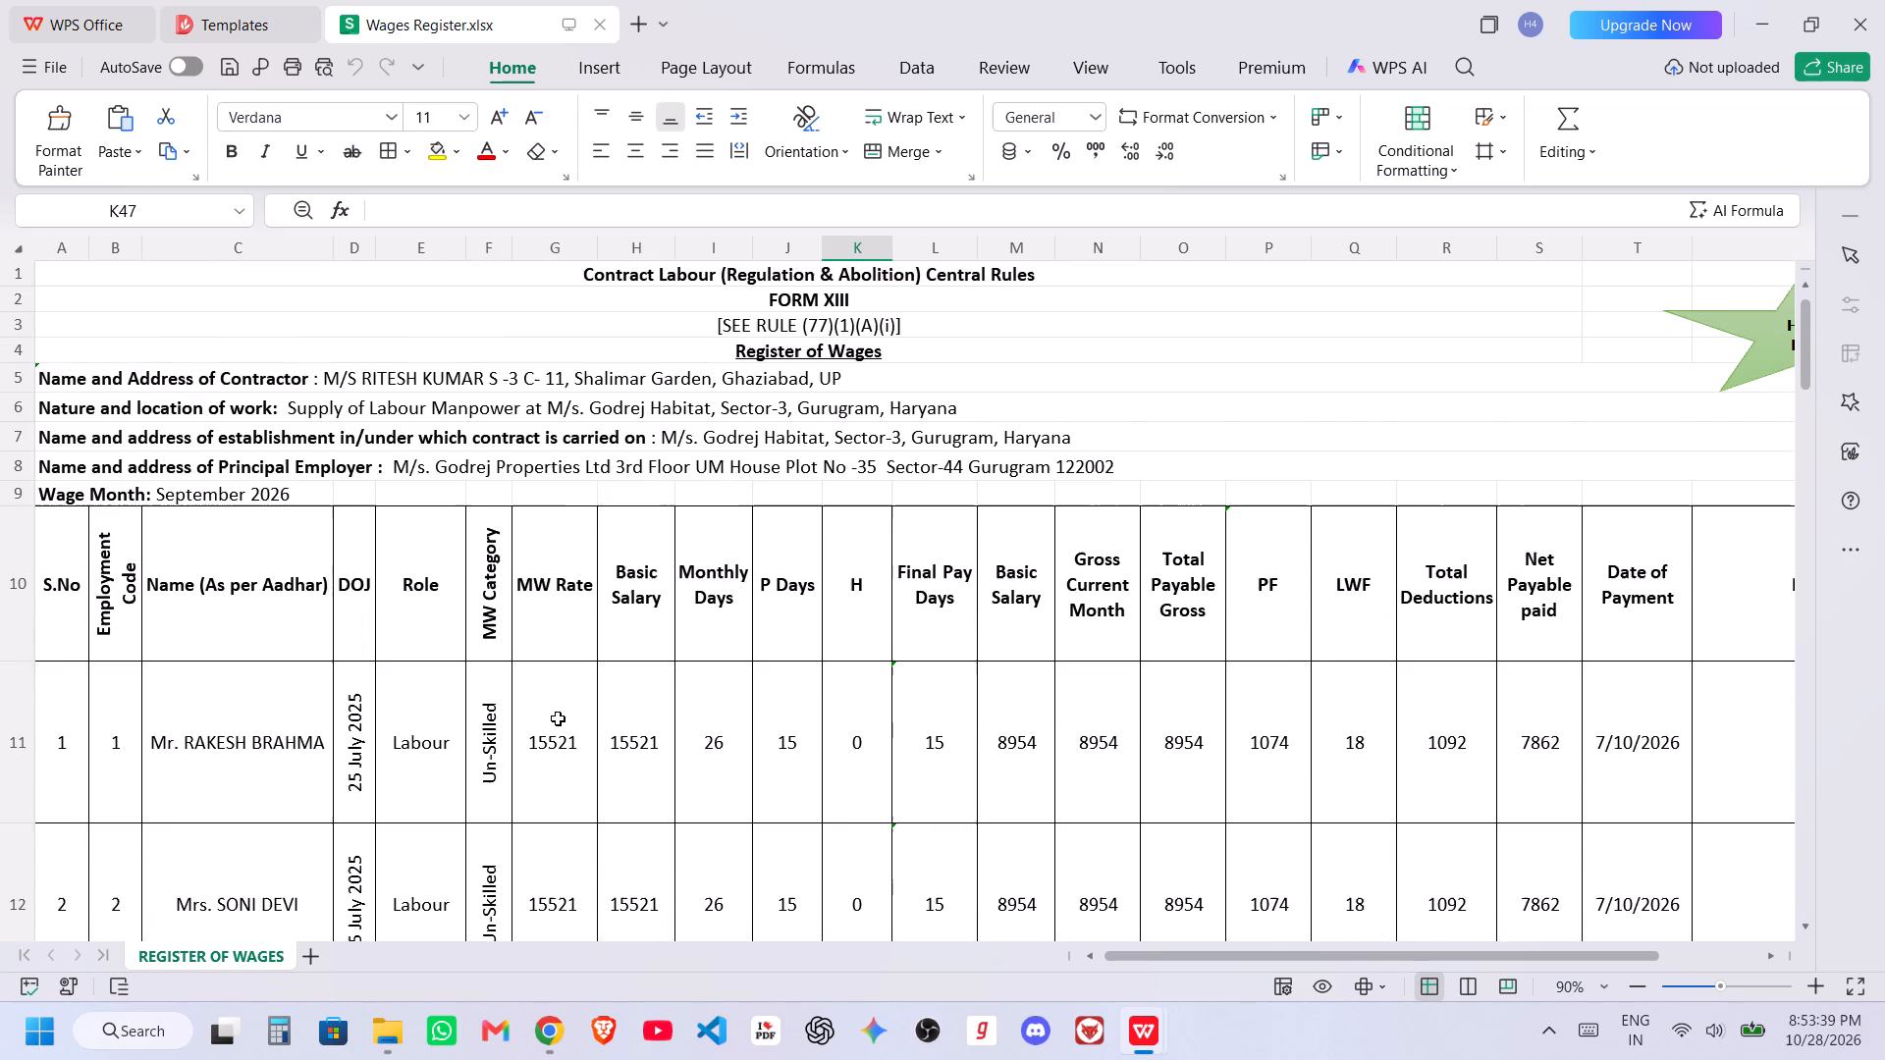
pyautogui.scroll(1, 558, 717)
pyautogui.hotkey('alt', 'Tab')
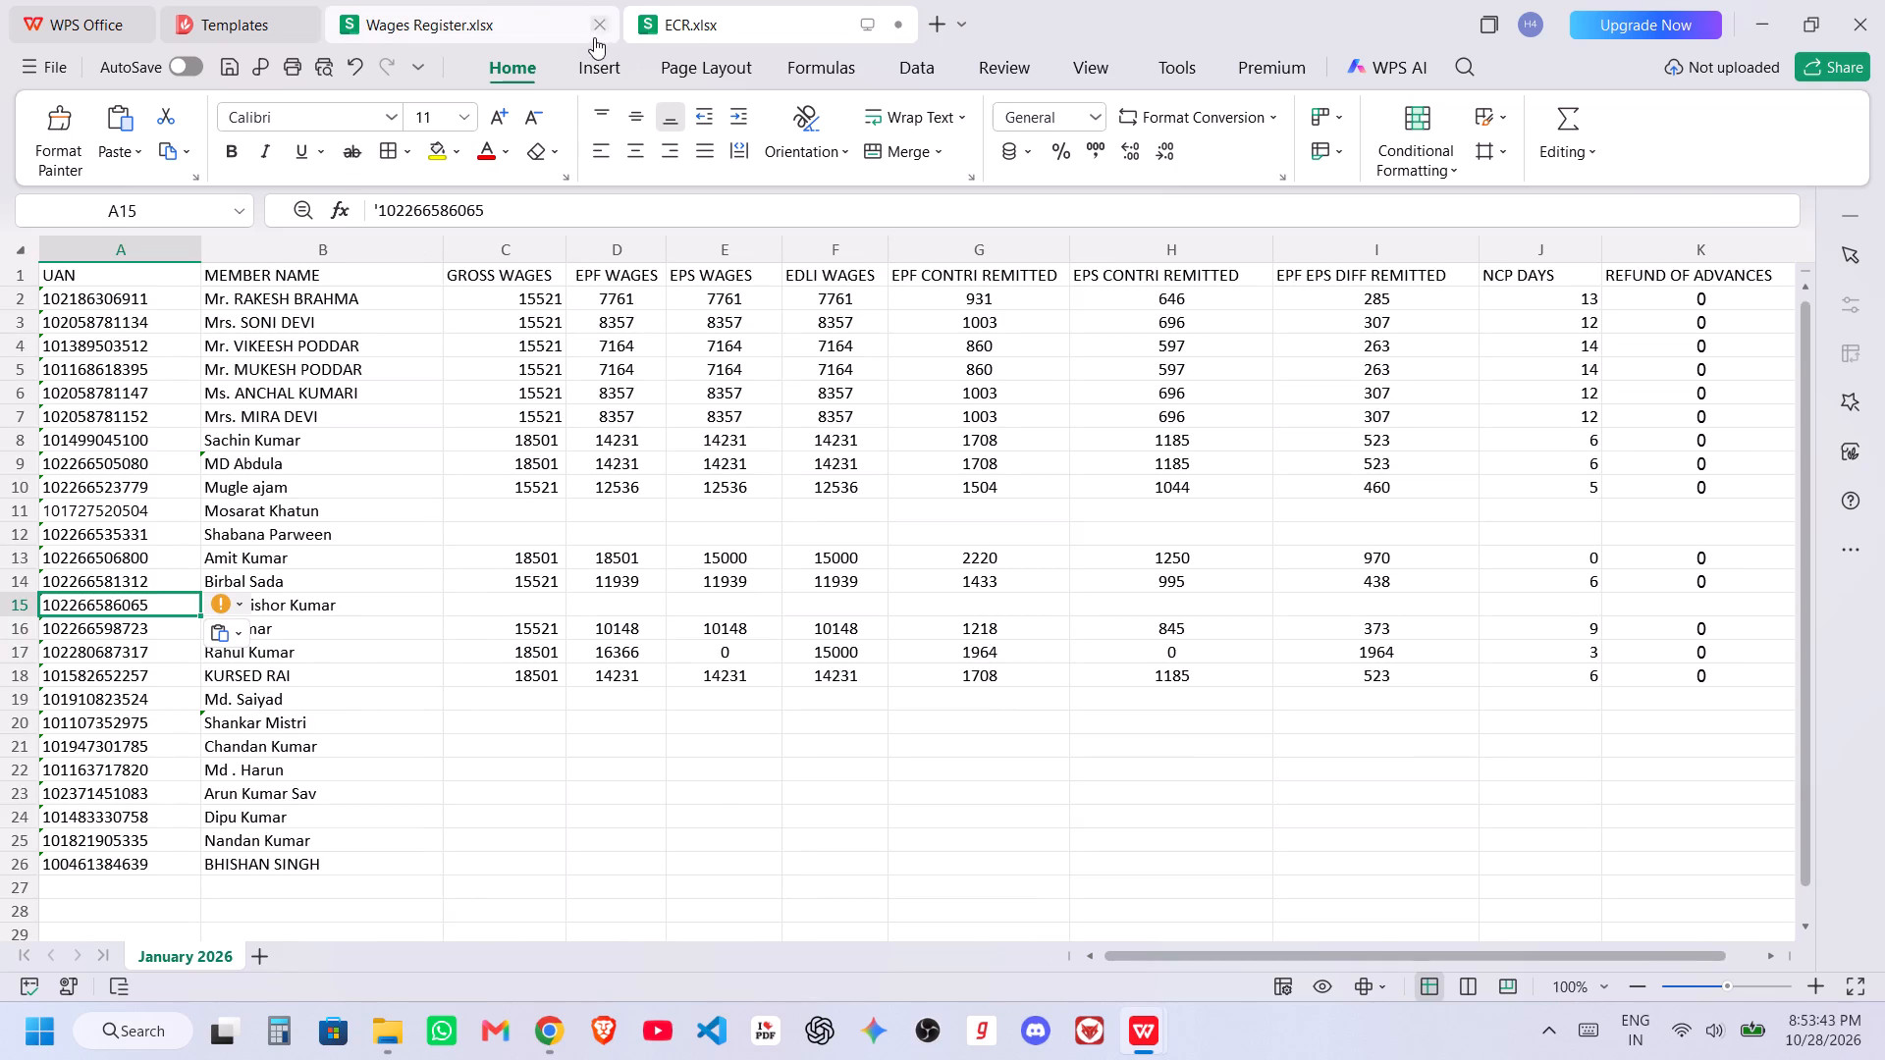
pyautogui.click(603, 27)
# In the September 2026 Wages Register, set the DOJ of the S.No 14 worker (row 24) to 7/1/2025 and save.
pyautogui.hotkey('alt', 'Tab')
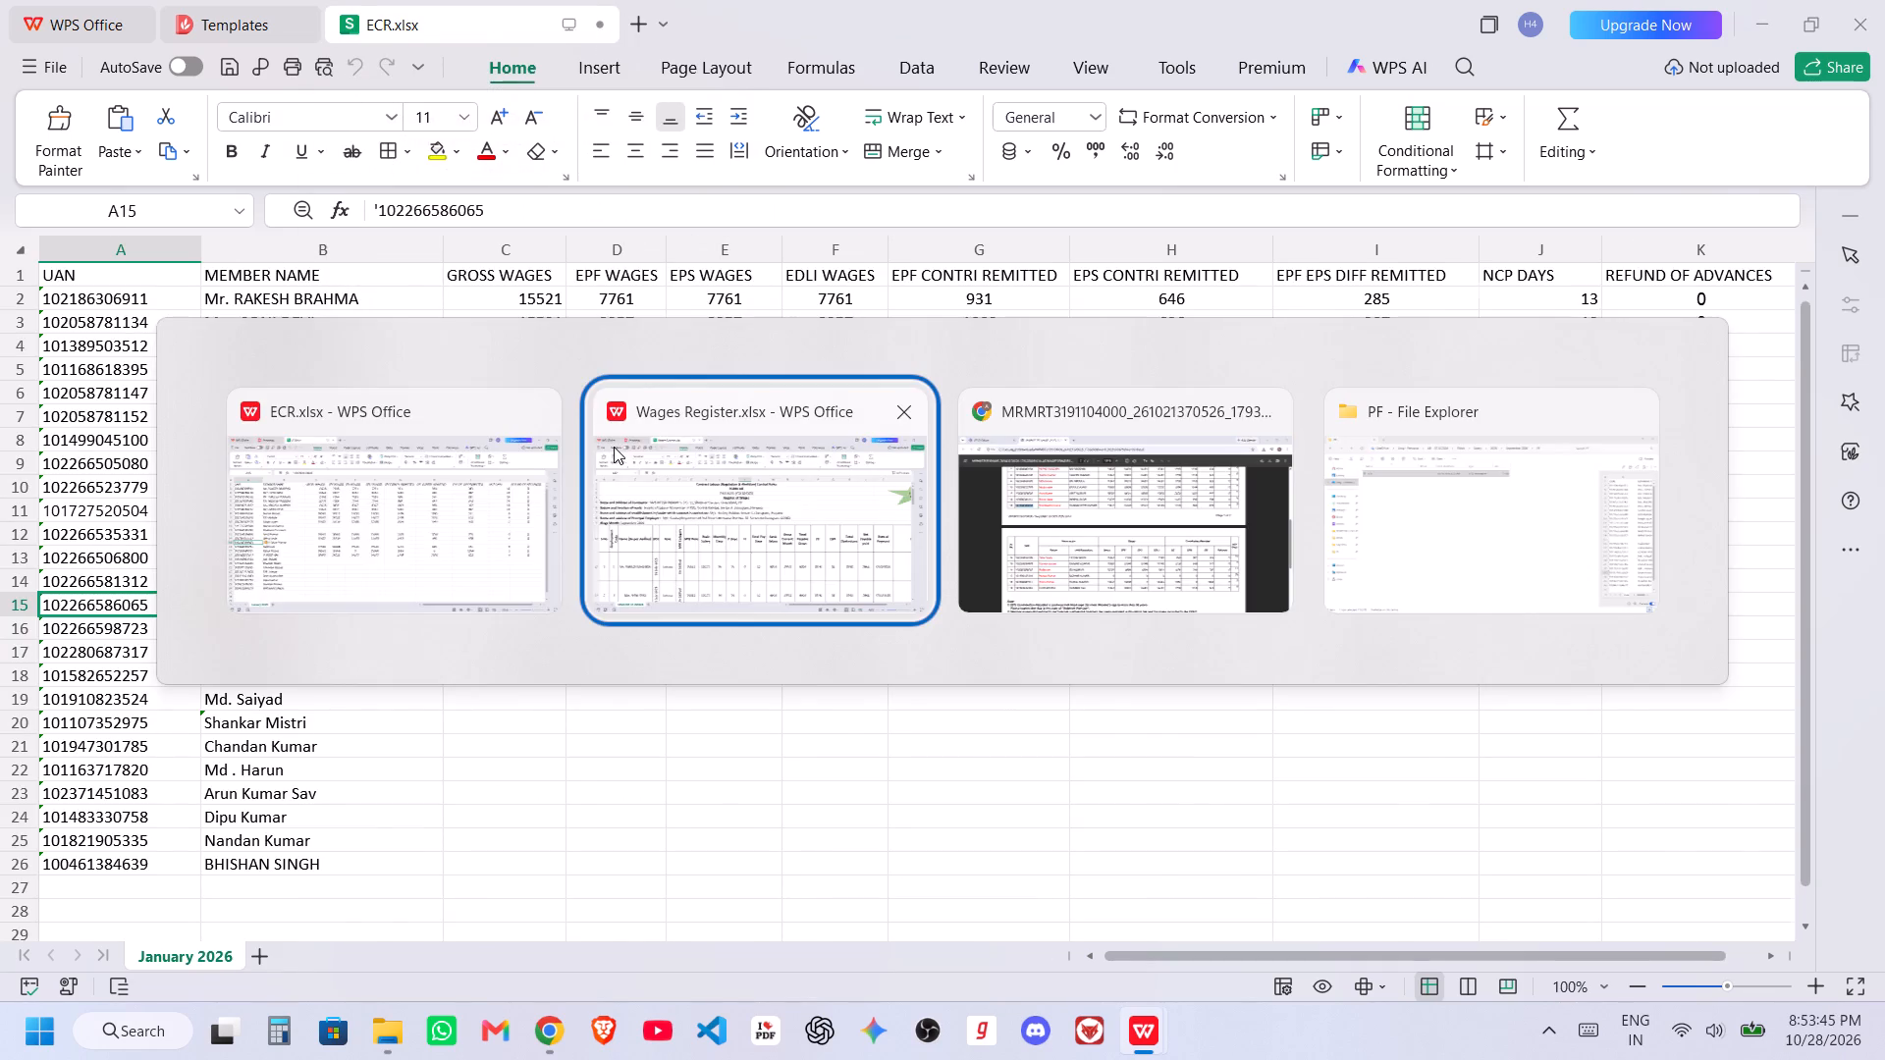
pyautogui.scroll(-20, 396, 771)
pyautogui.scroll(-3, 396, 771)
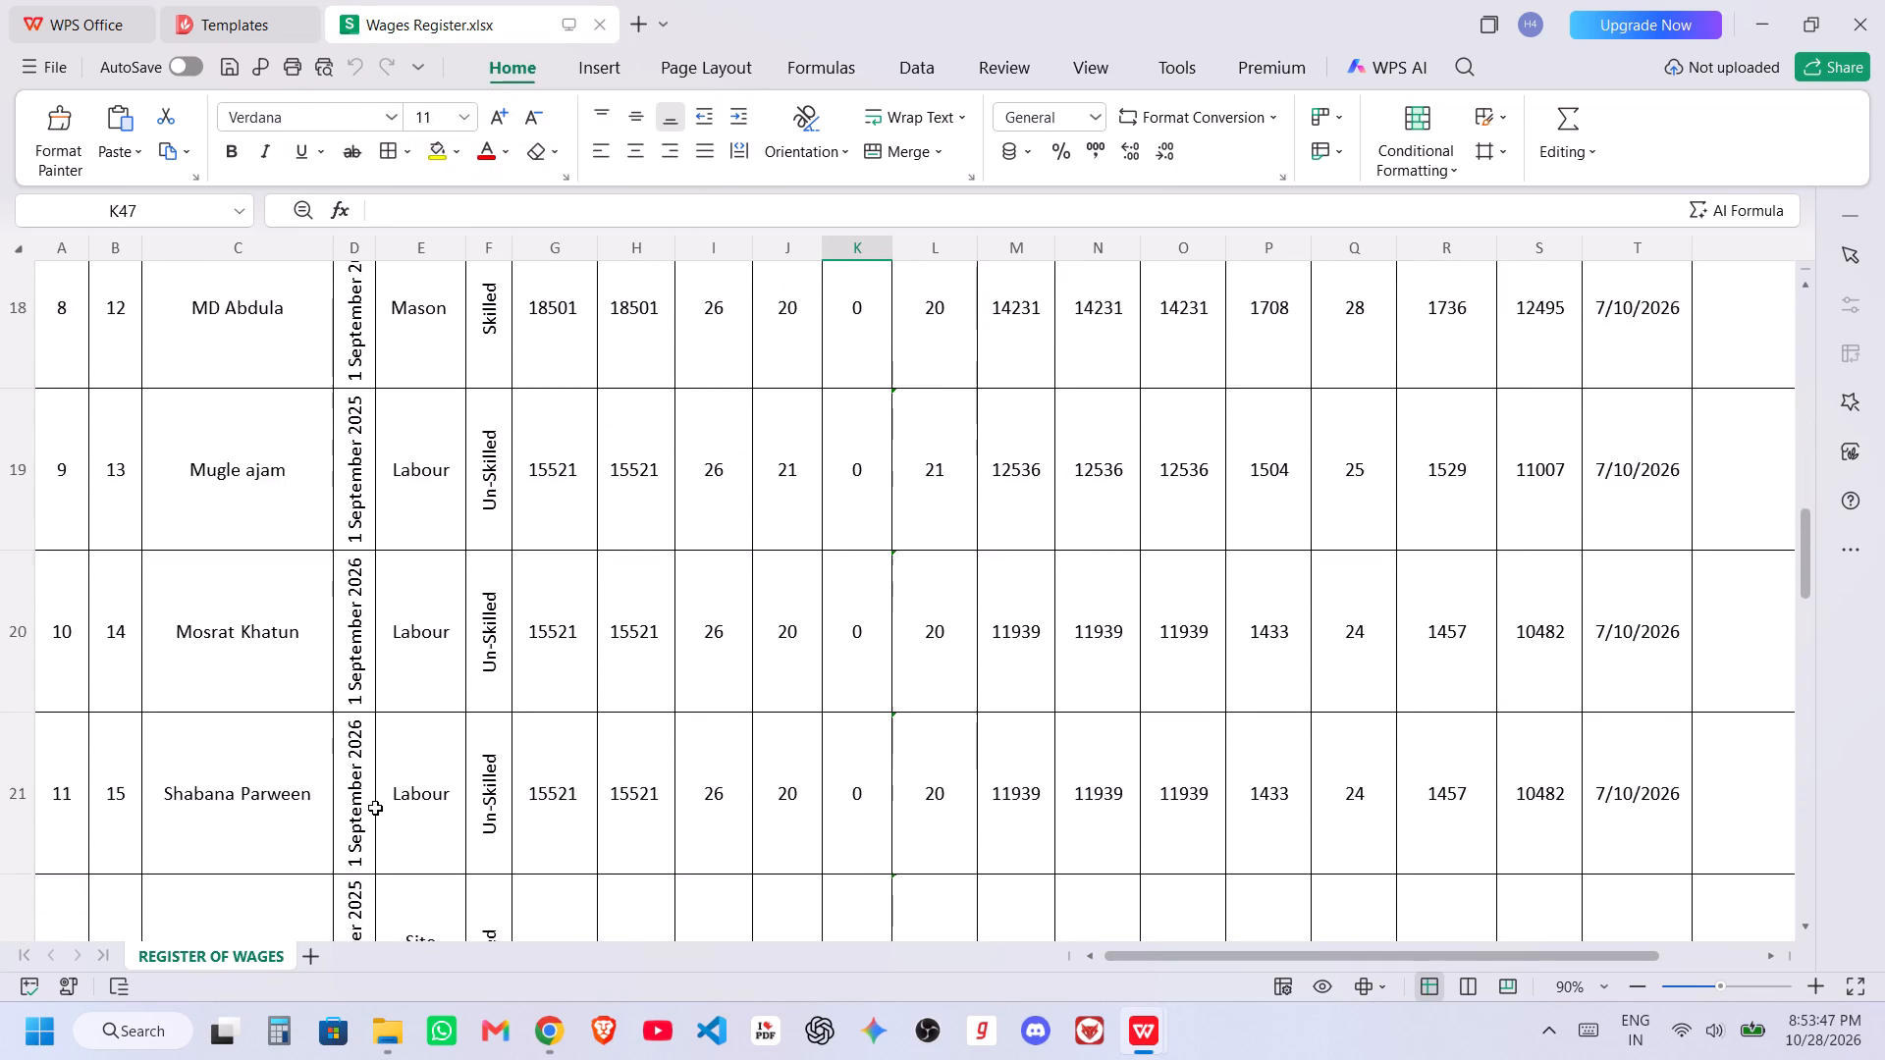
pyautogui.scroll(-11, 375, 807)
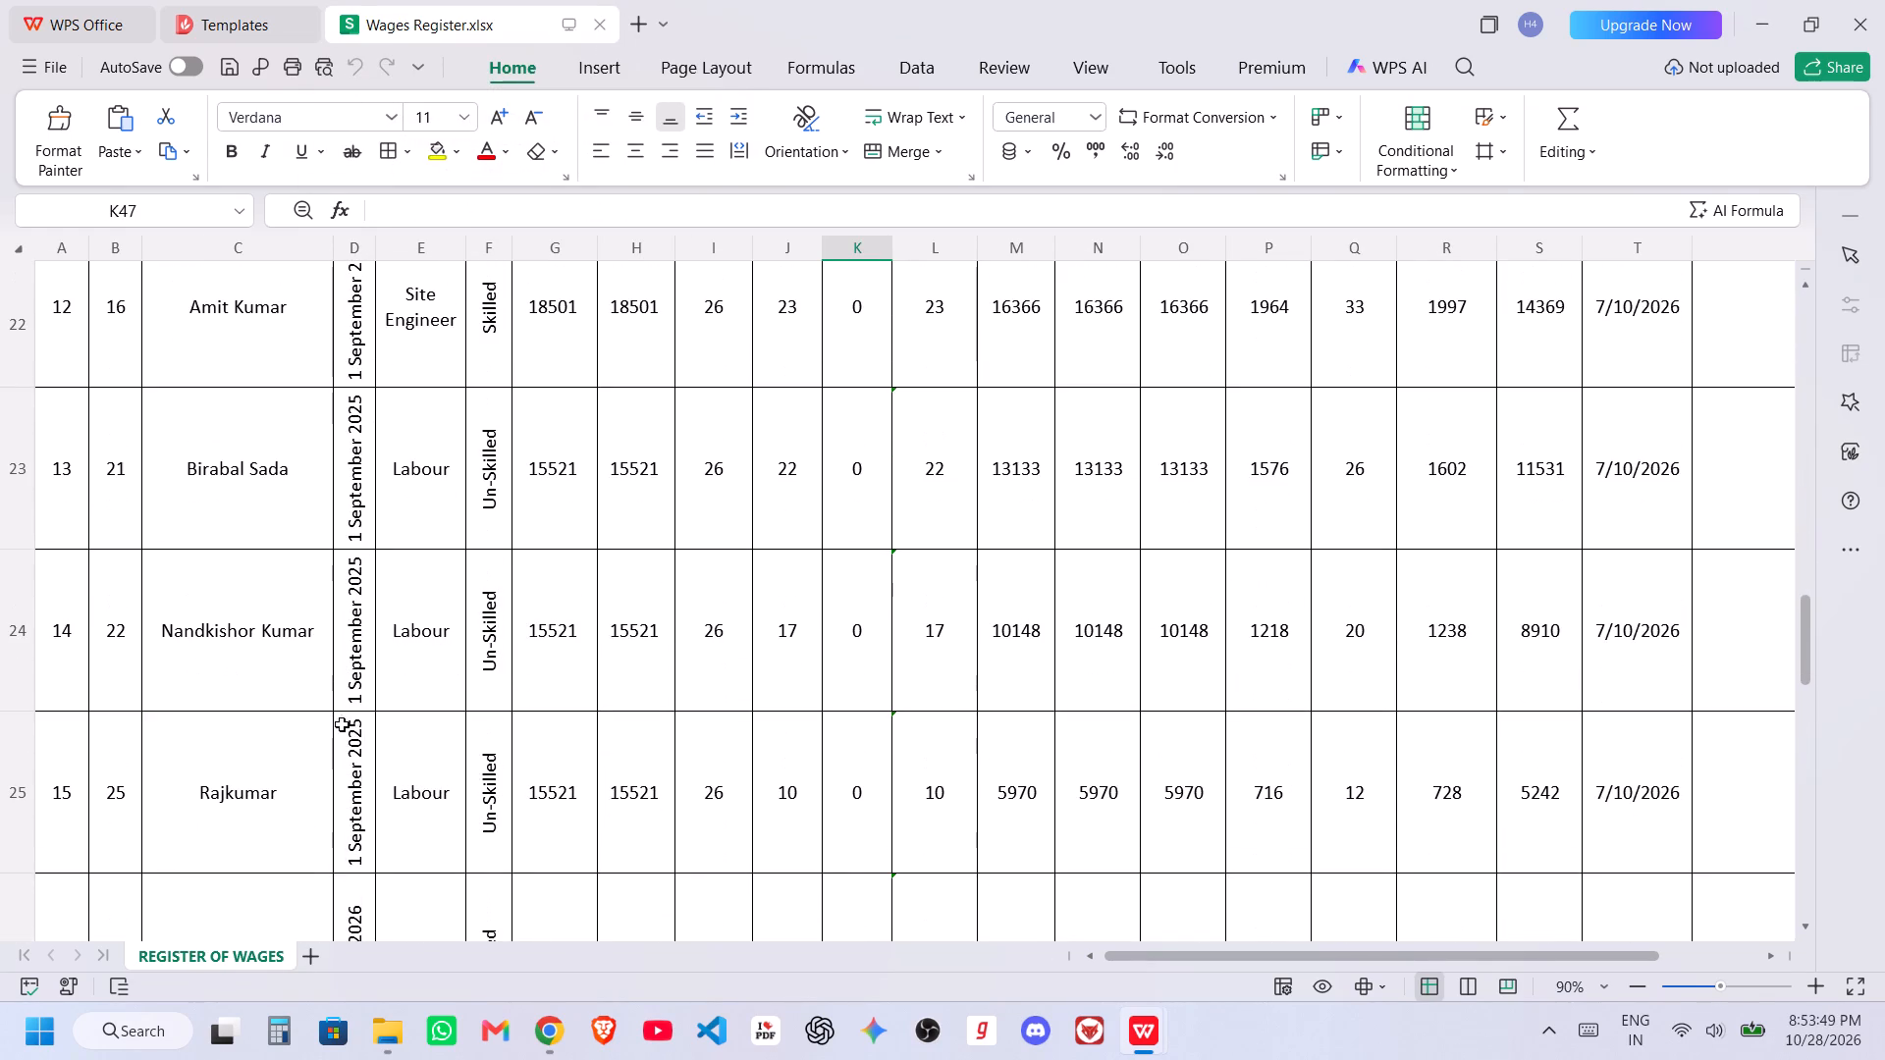
pyautogui.click(348, 656)
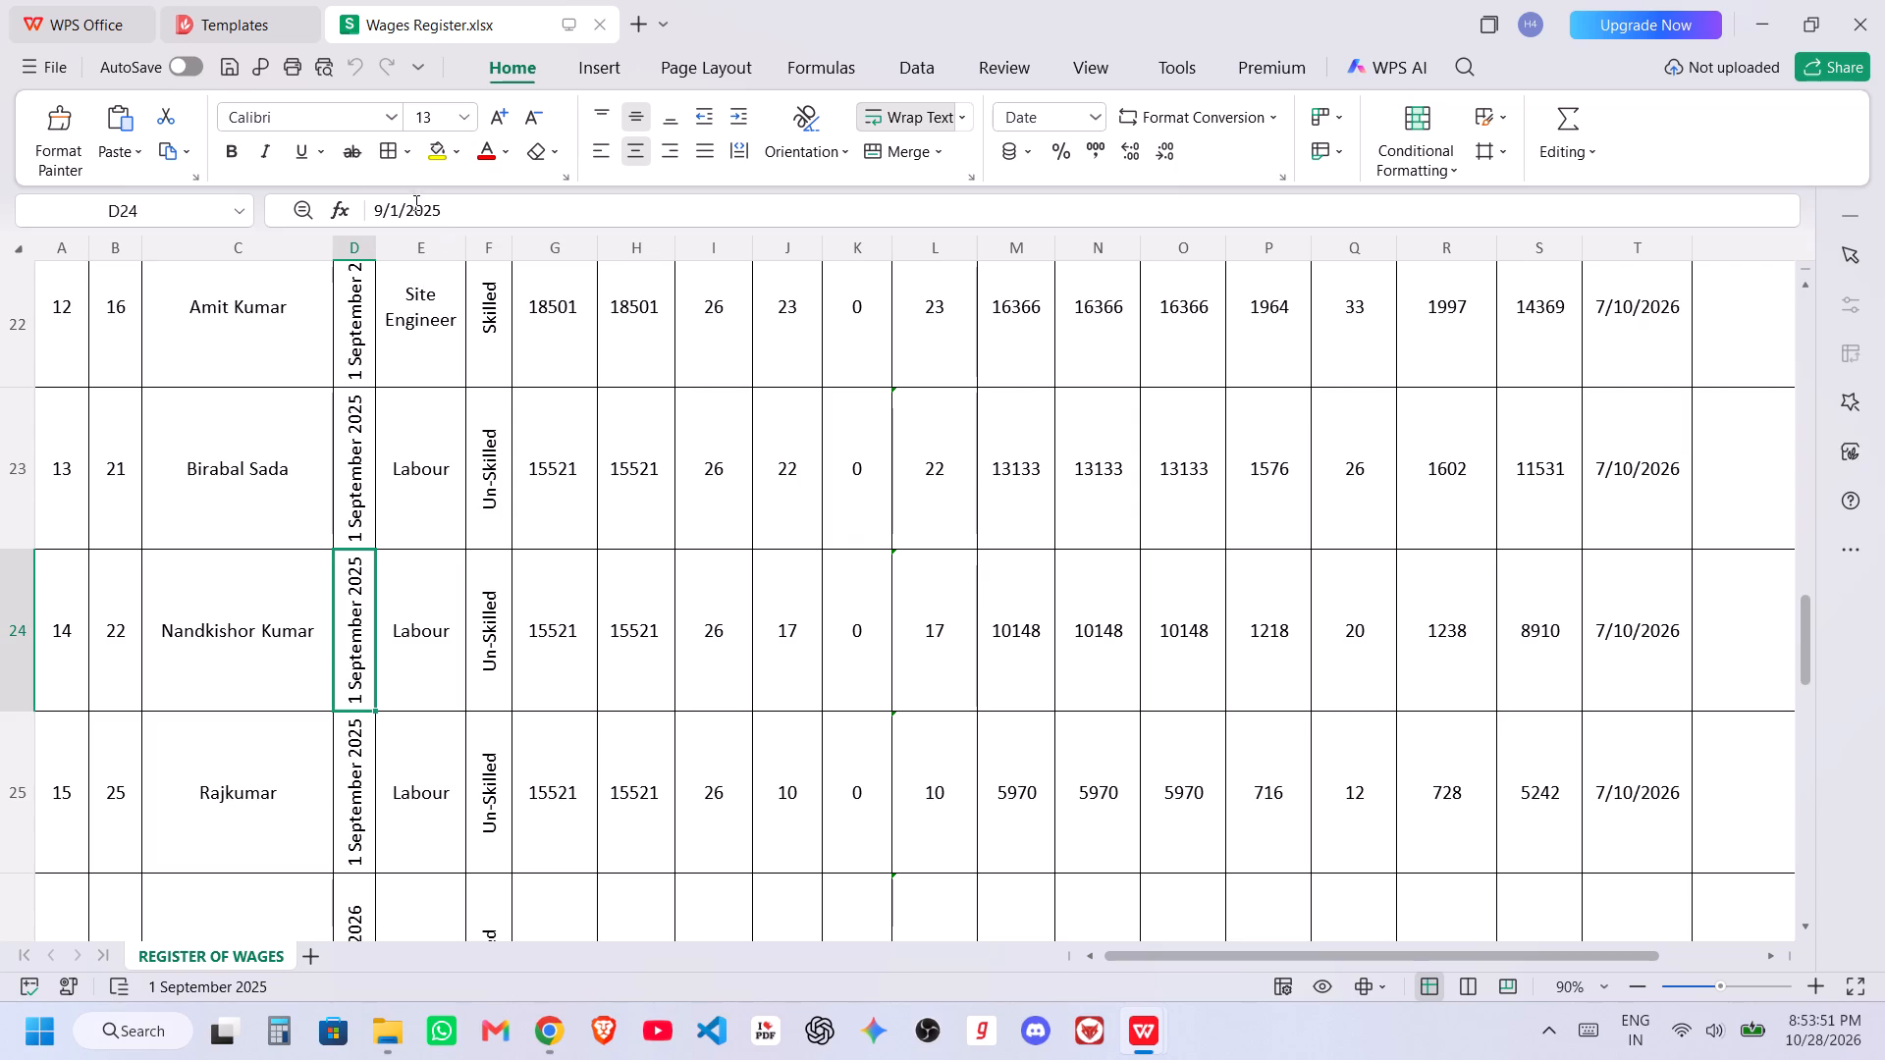
pyautogui.click(380, 199)
pyautogui.press('BackSpace')
pyautogui.press('7')
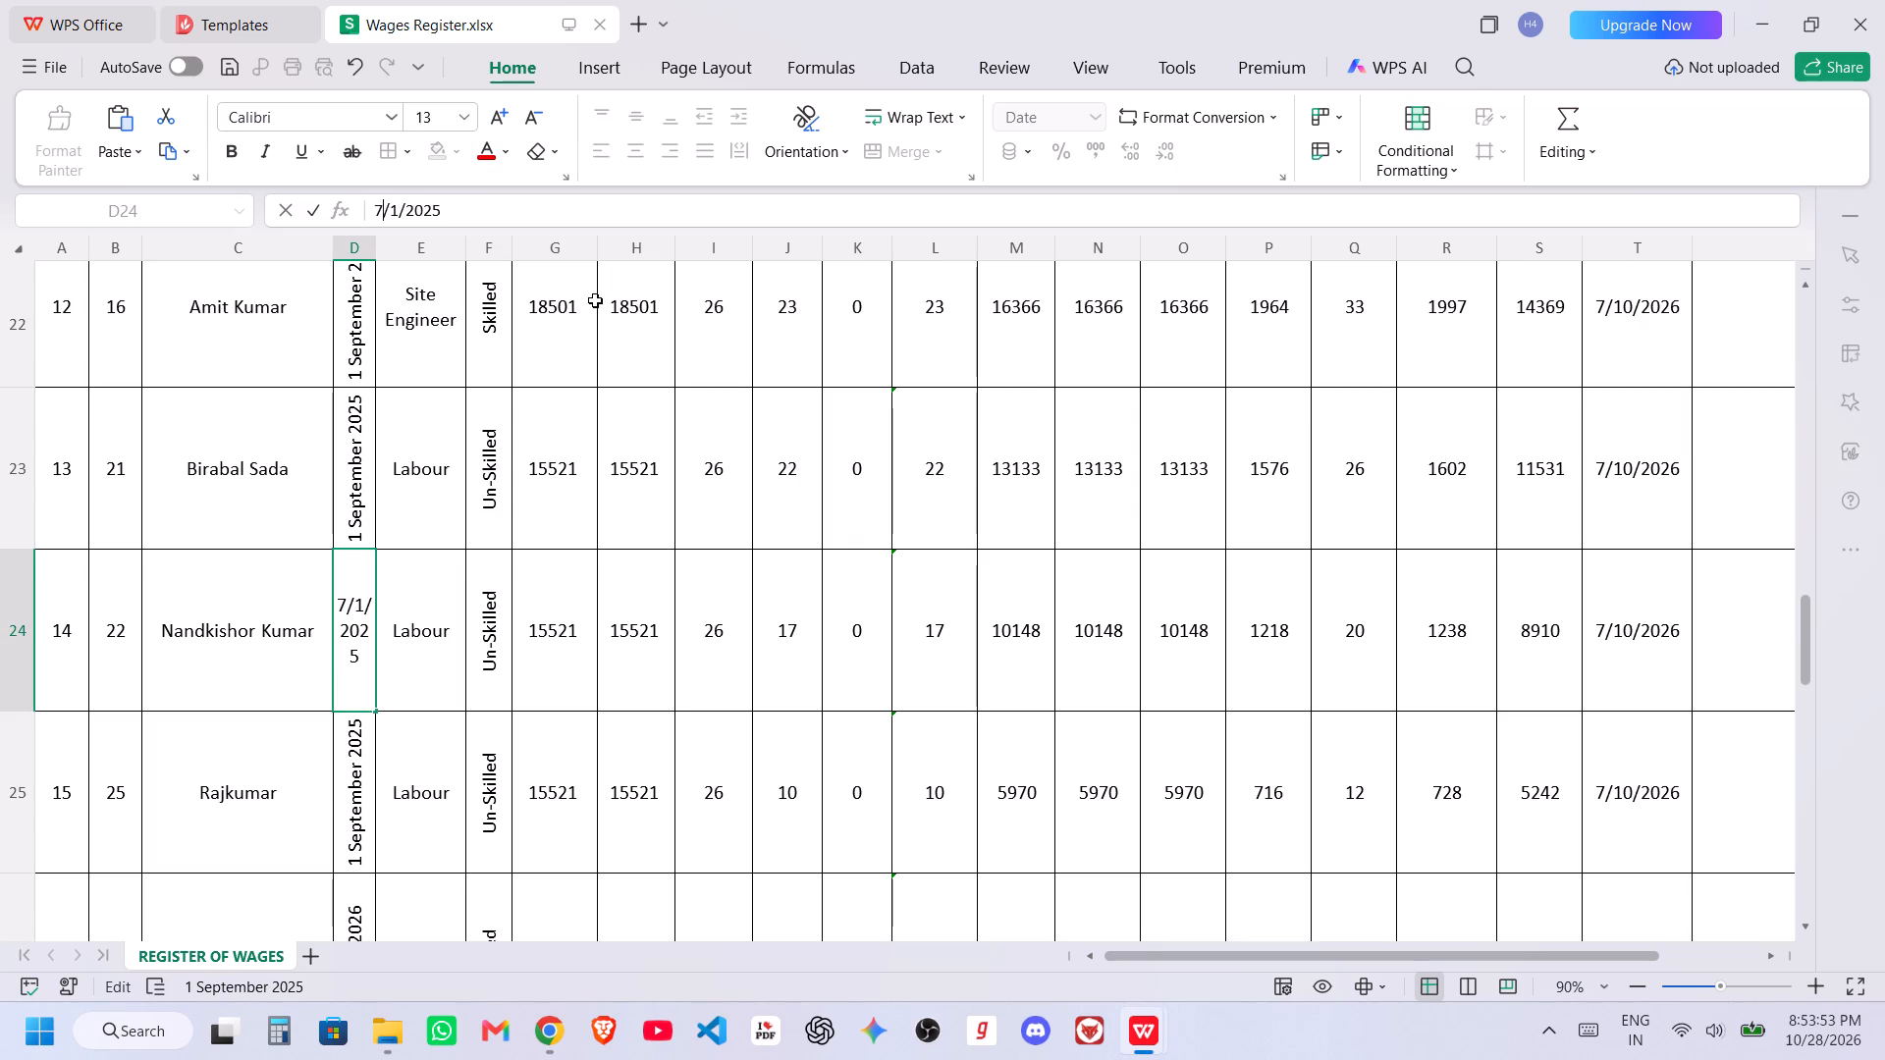
pyautogui.click(420, 663)
pyautogui.hotkey('ctrl', 's')
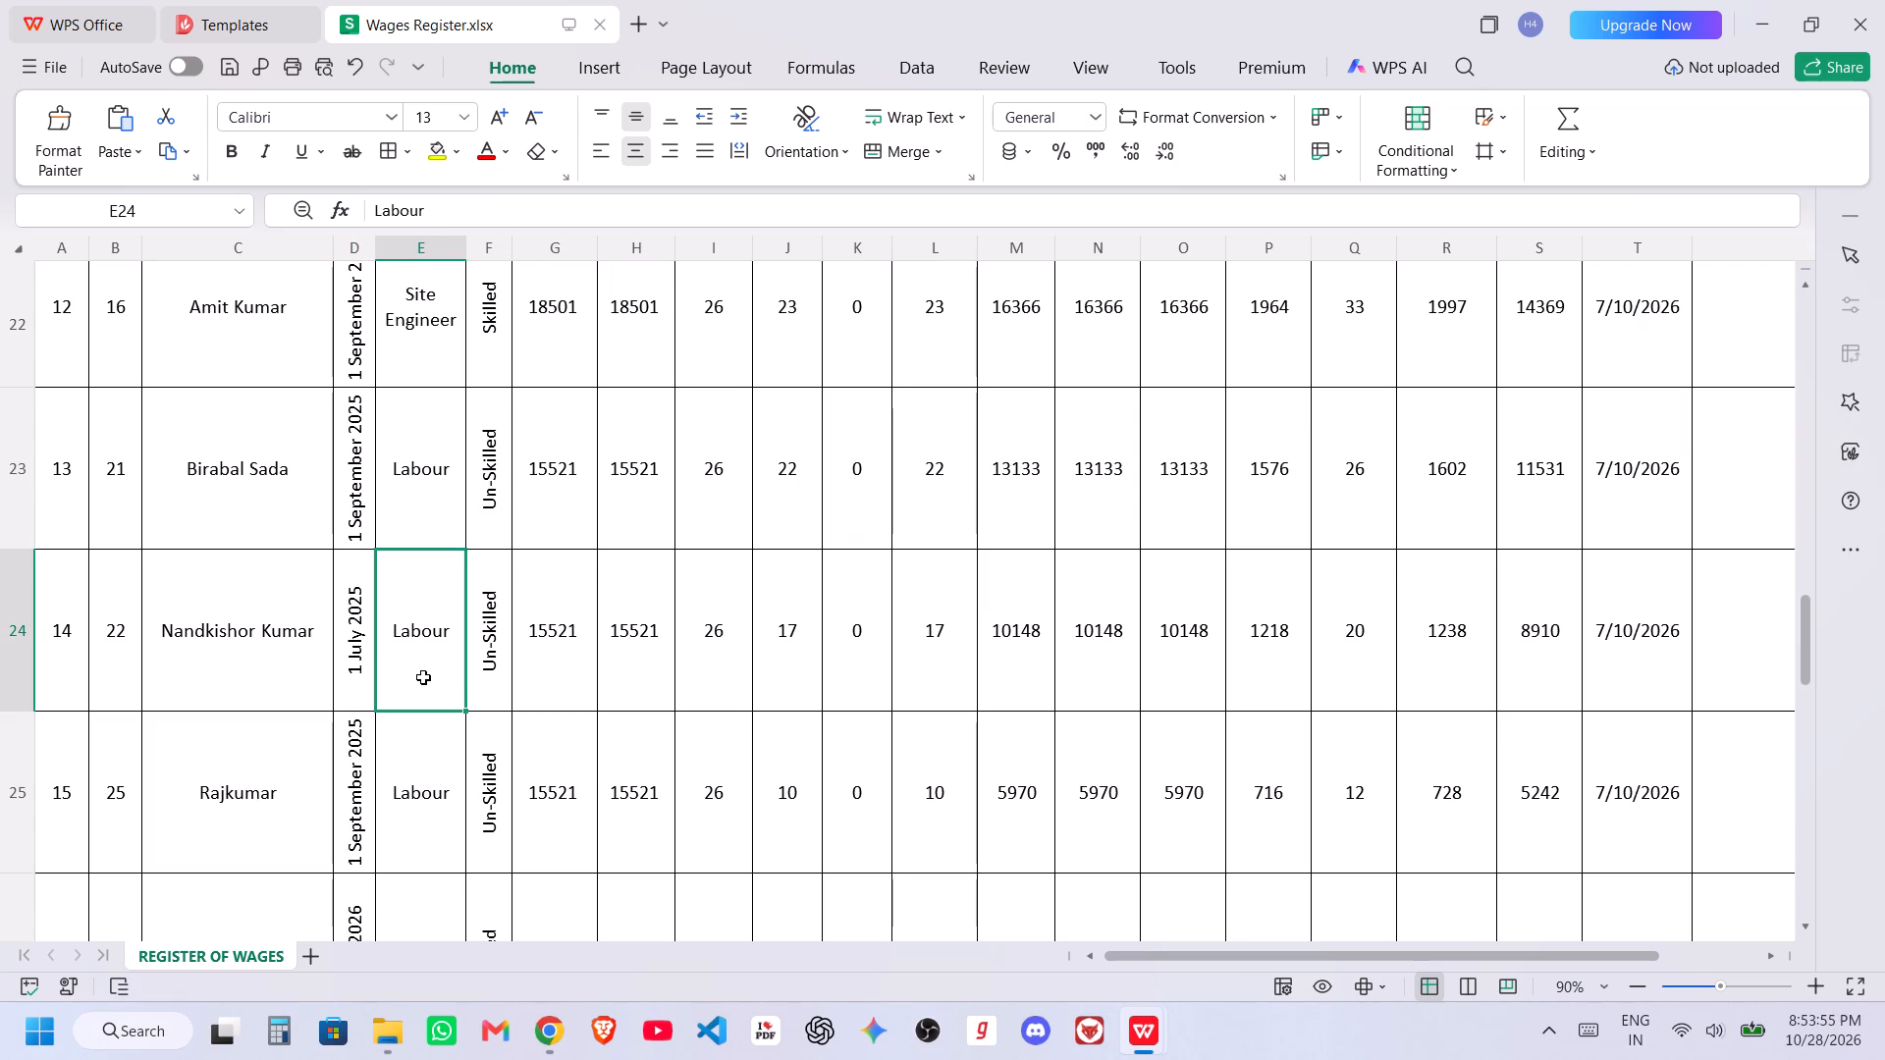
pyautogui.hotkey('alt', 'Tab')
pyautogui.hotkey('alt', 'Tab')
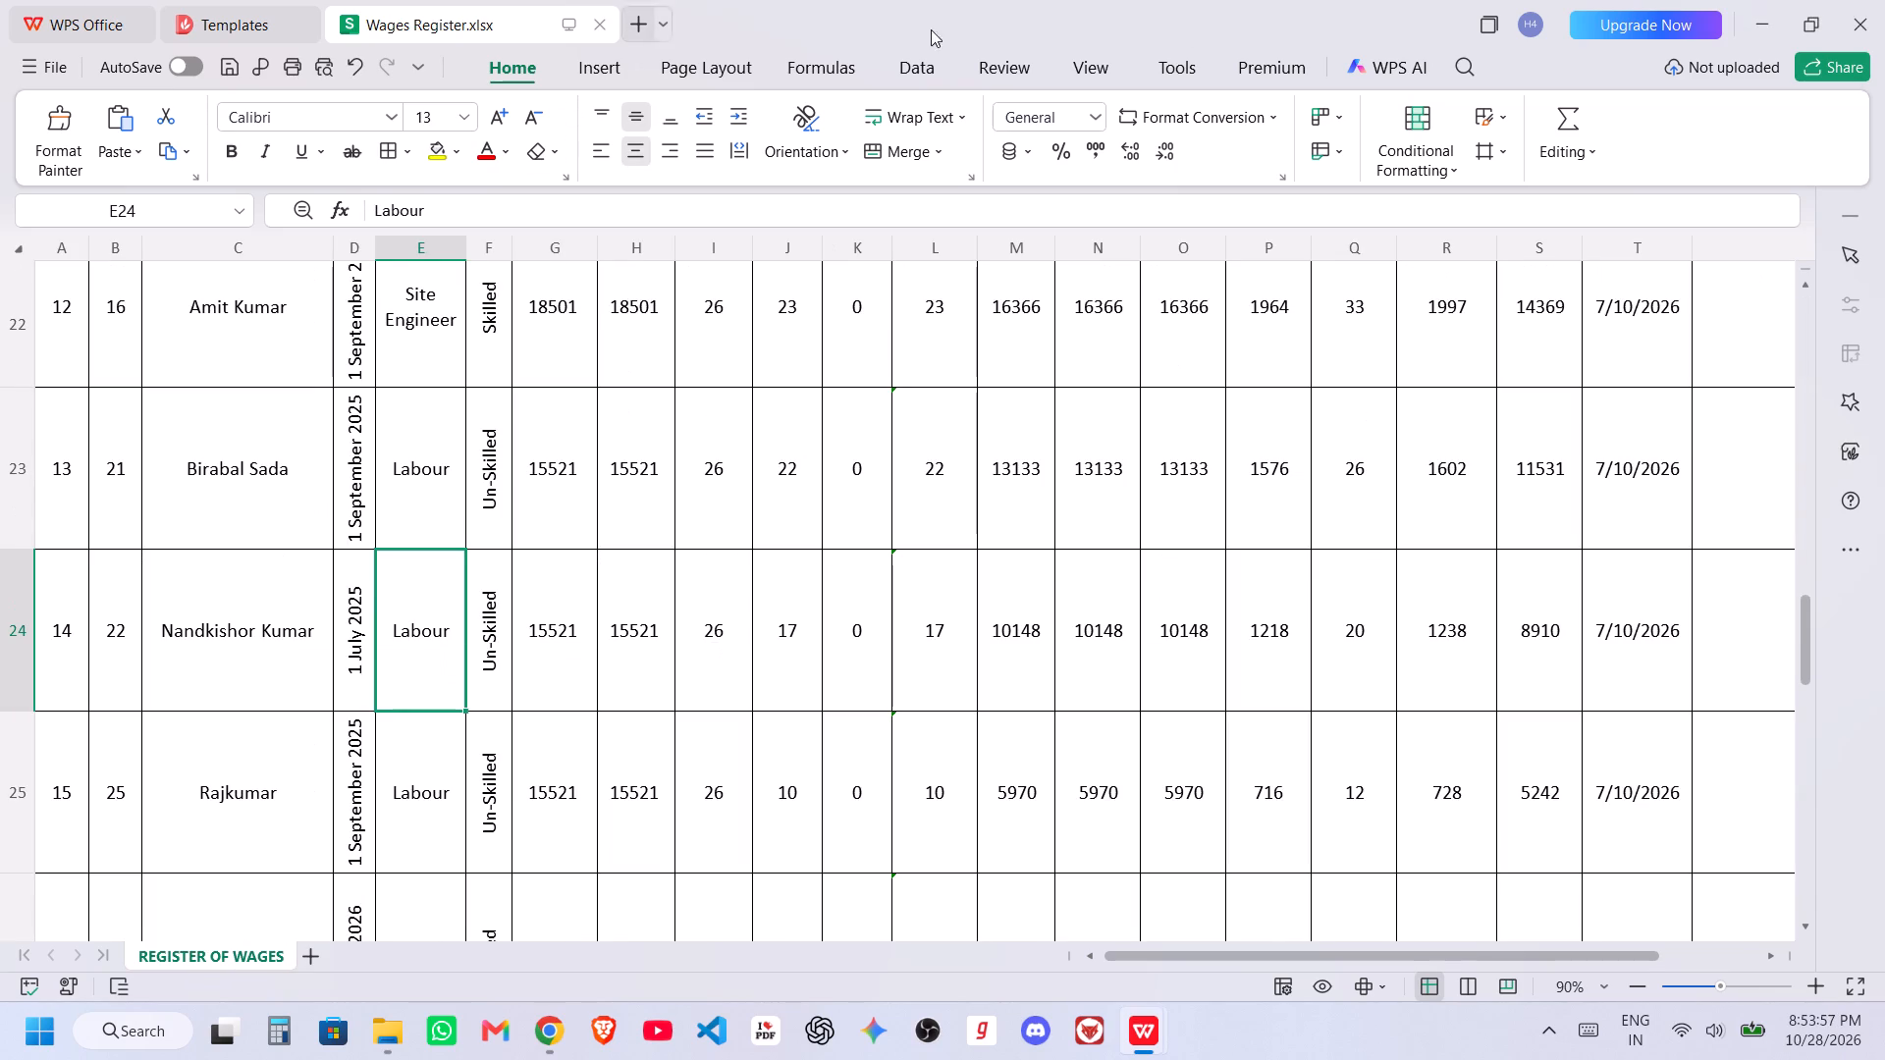
# Close the separate September 2026 Wages Register window and maximise the ECR workbook window.
pyautogui.moveTo(520, 0); pyautogui.dragTo(532, 50)
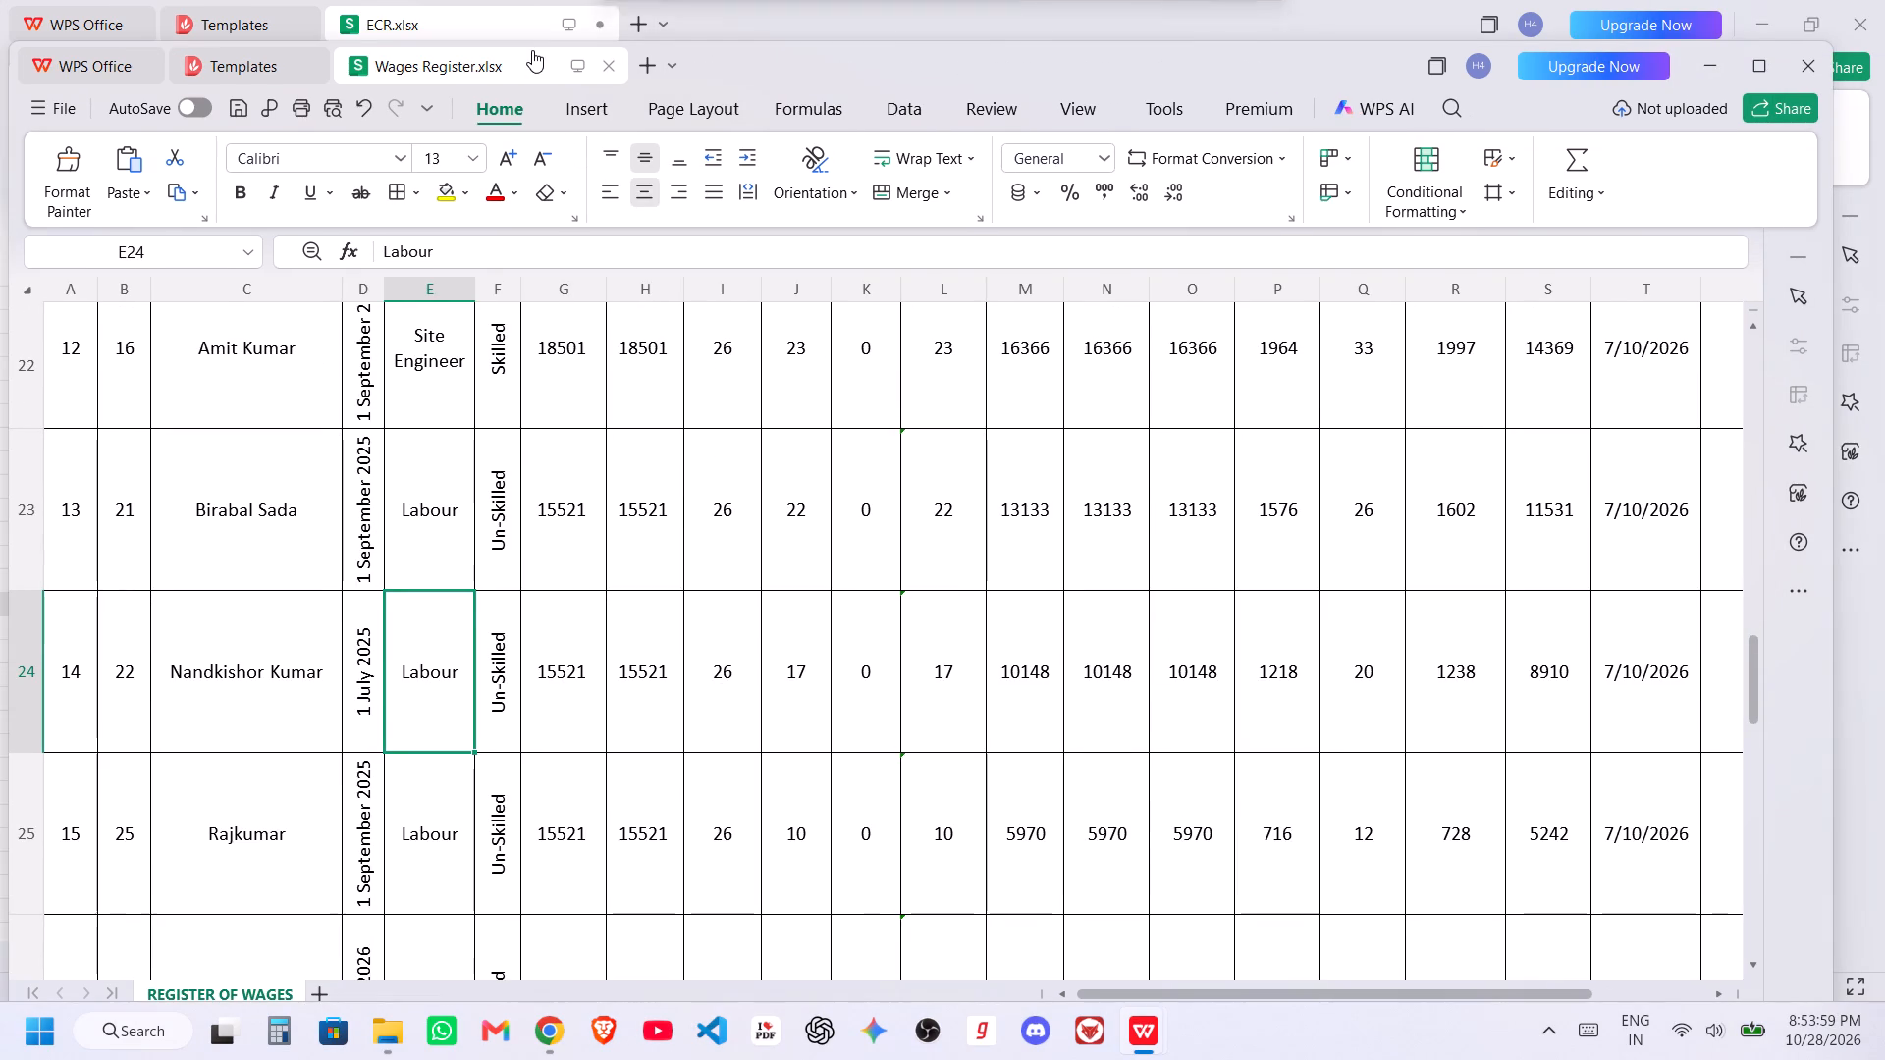
pyautogui.moveTo(469, 67); pyautogui.dragTo(272, 5)
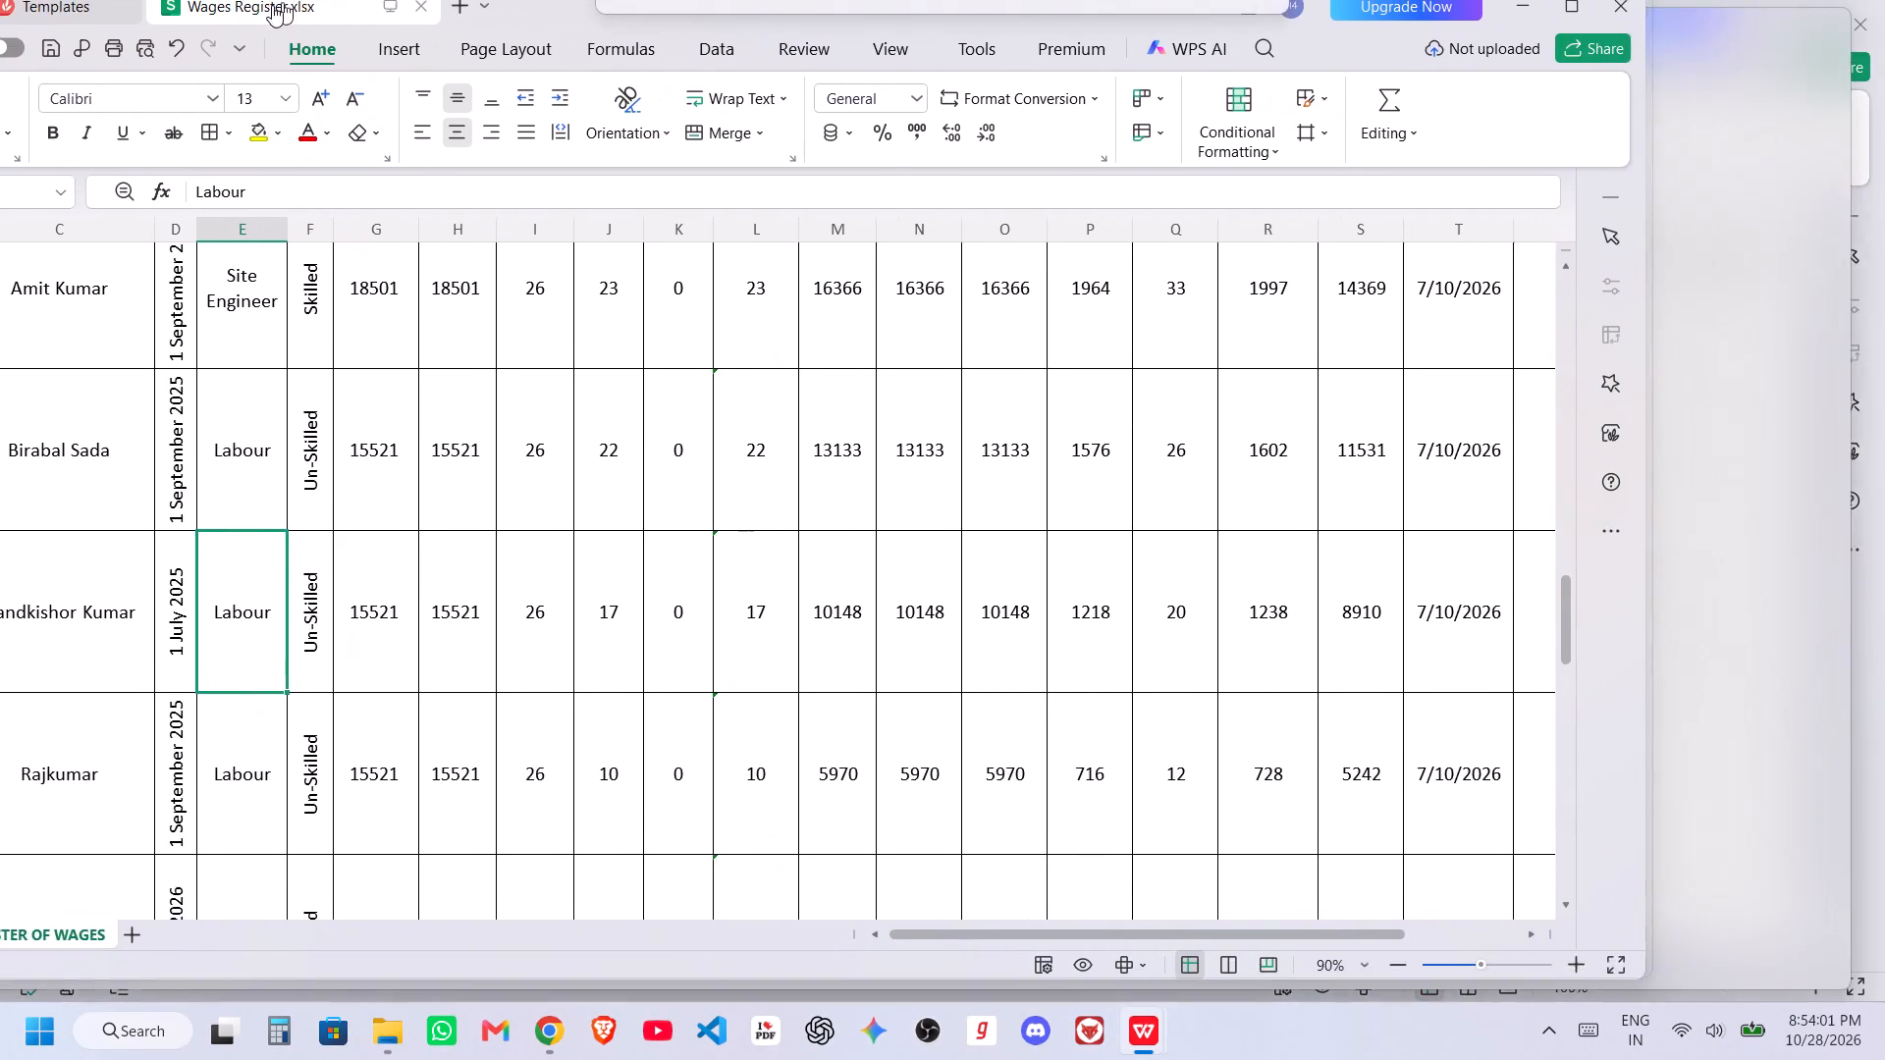
pyautogui.moveTo(272, 5); pyautogui.dragTo(252, 20)
pyautogui.moveTo(268, 22); pyautogui.dragTo(266, 39)
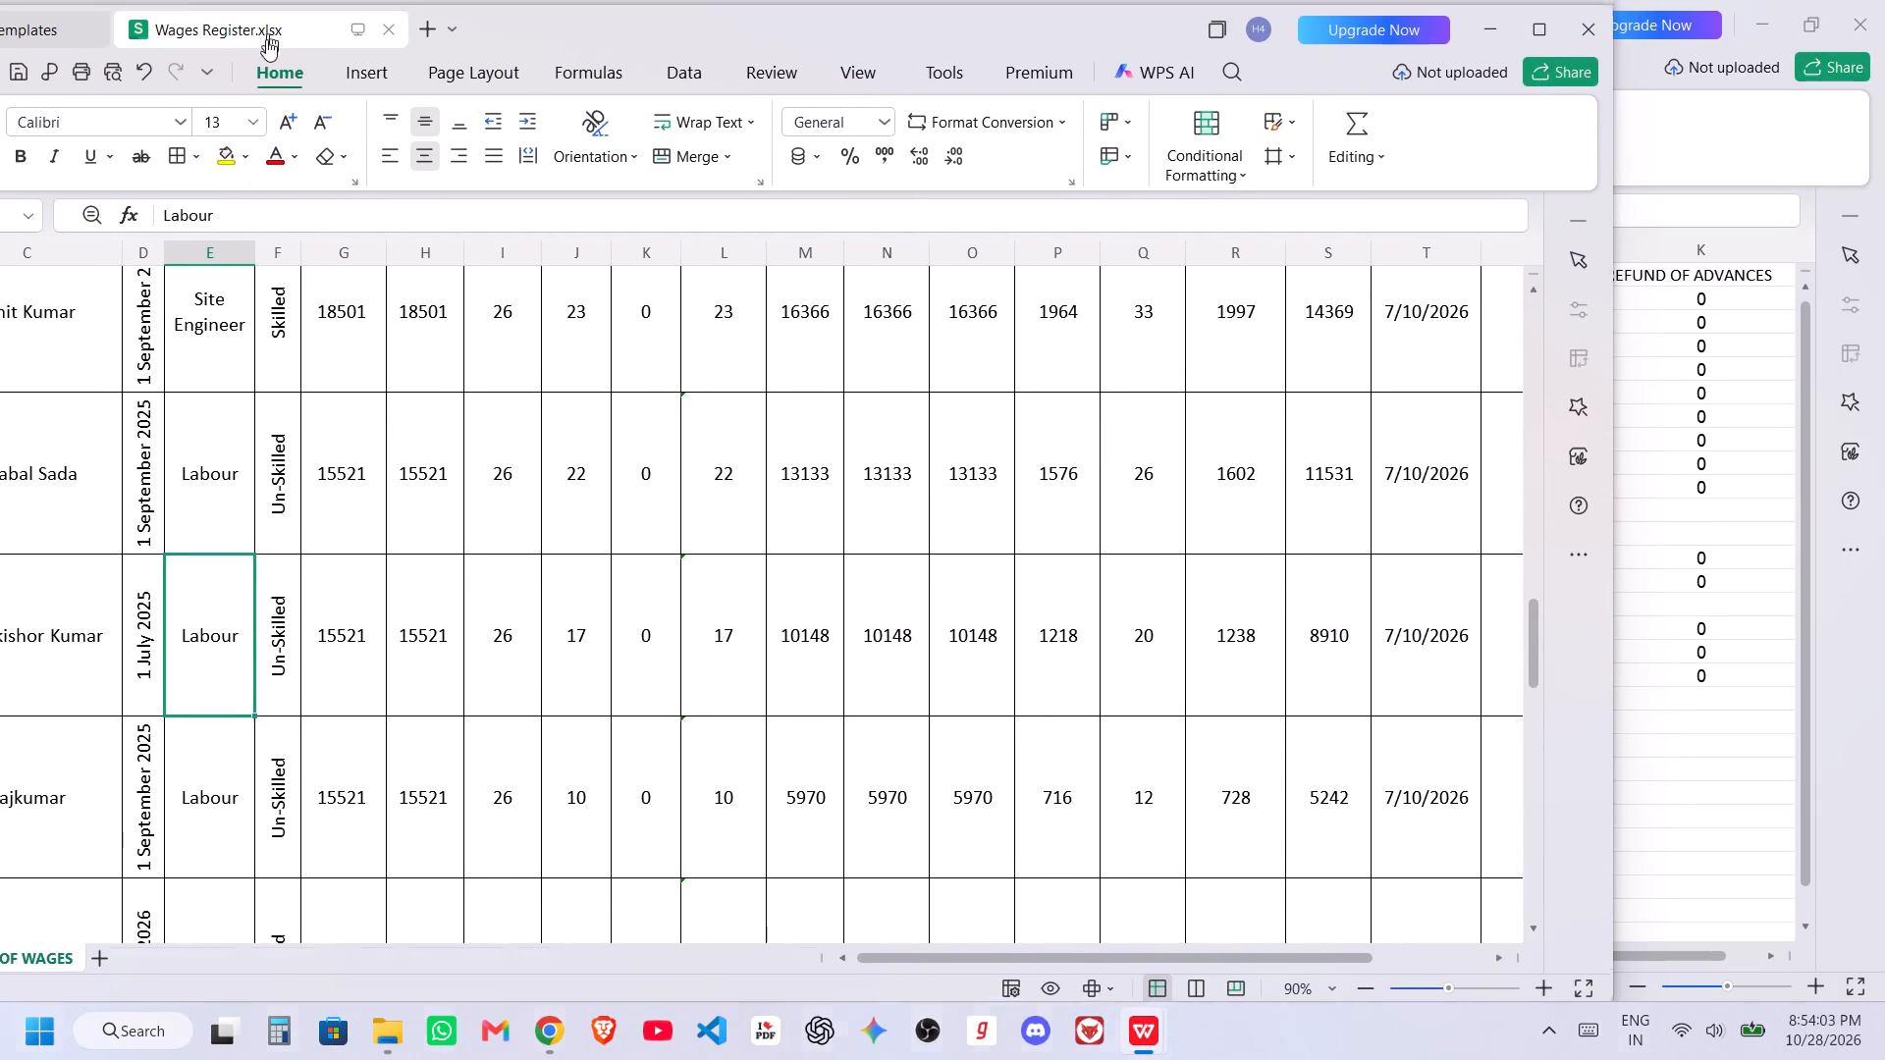
pyautogui.moveTo(266, 39); pyautogui.dragTo(286, 117)
pyautogui.moveTo(387, 16); pyautogui.dragTo(426, 218)
pyautogui.moveTo(471, 160); pyautogui.dragTo(424, 120)
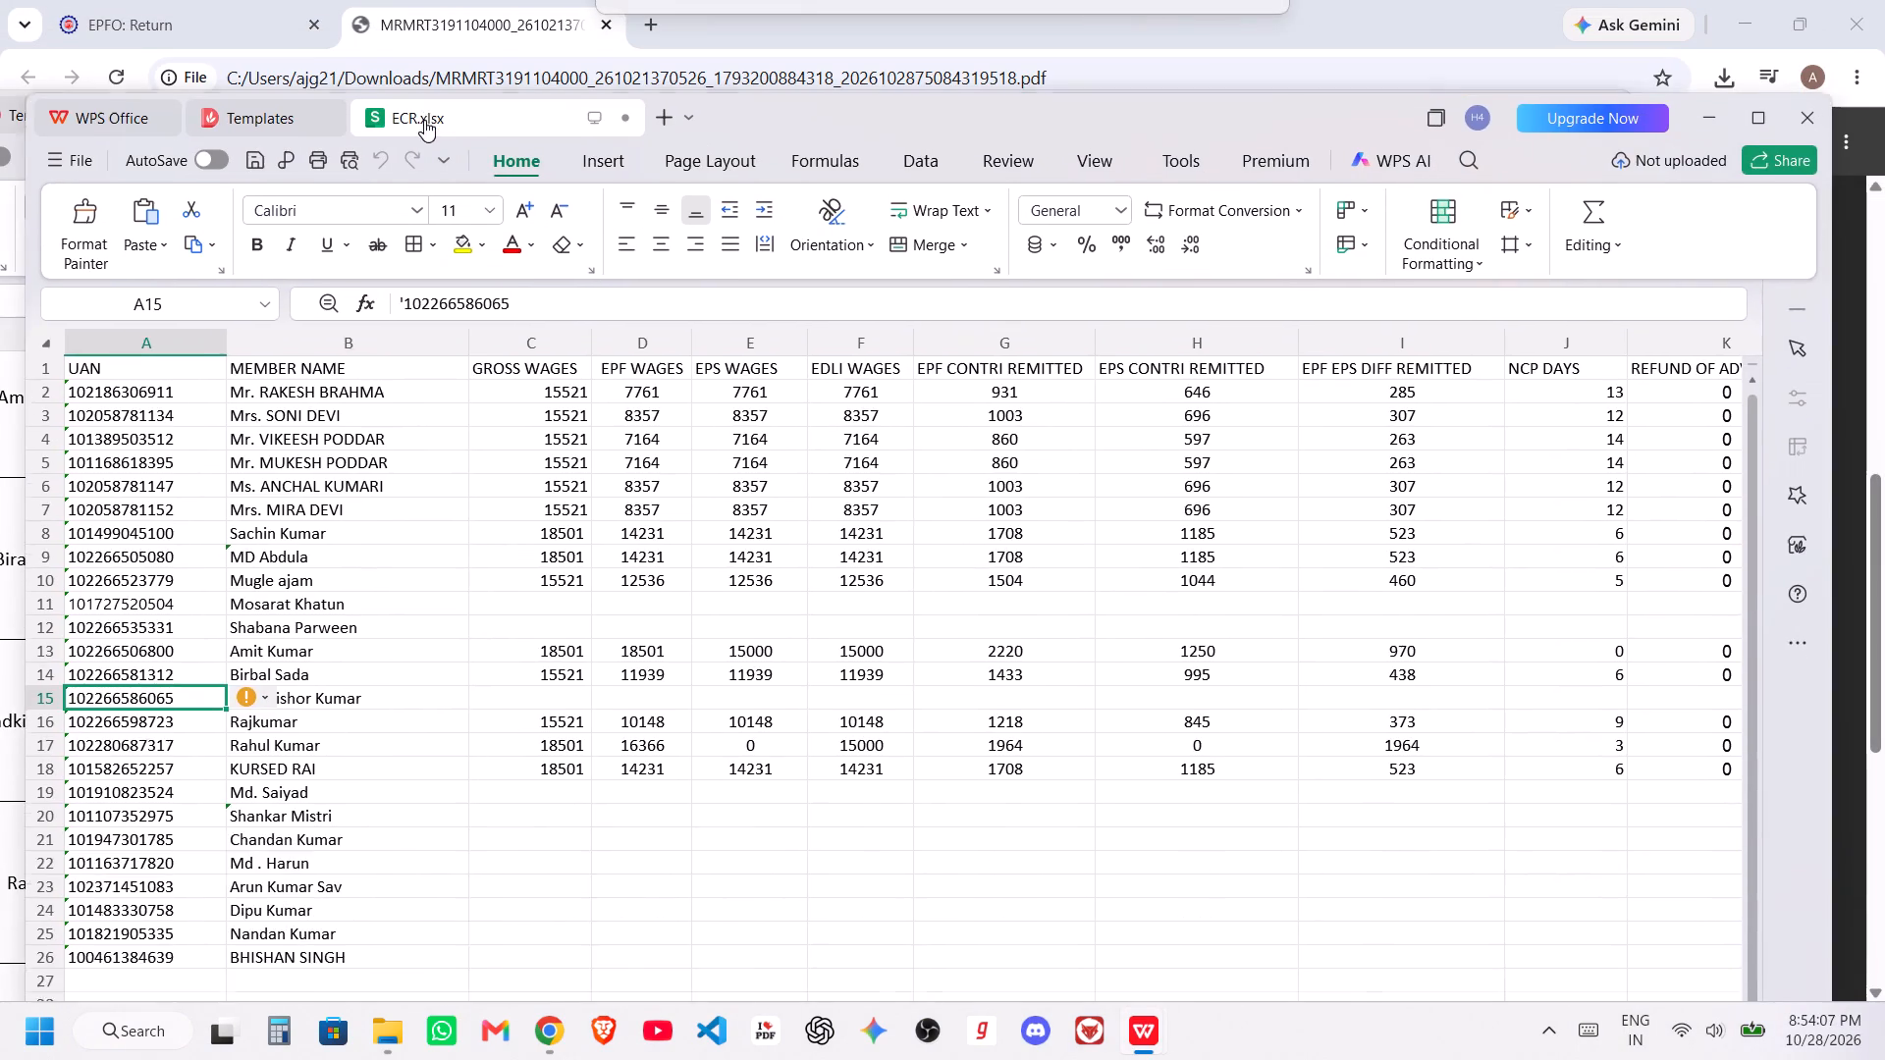
pyautogui.moveTo(424, 120); pyautogui.dragTo(370, 302)
pyautogui.moveTo(702, 127); pyautogui.dragTo(740, 112)
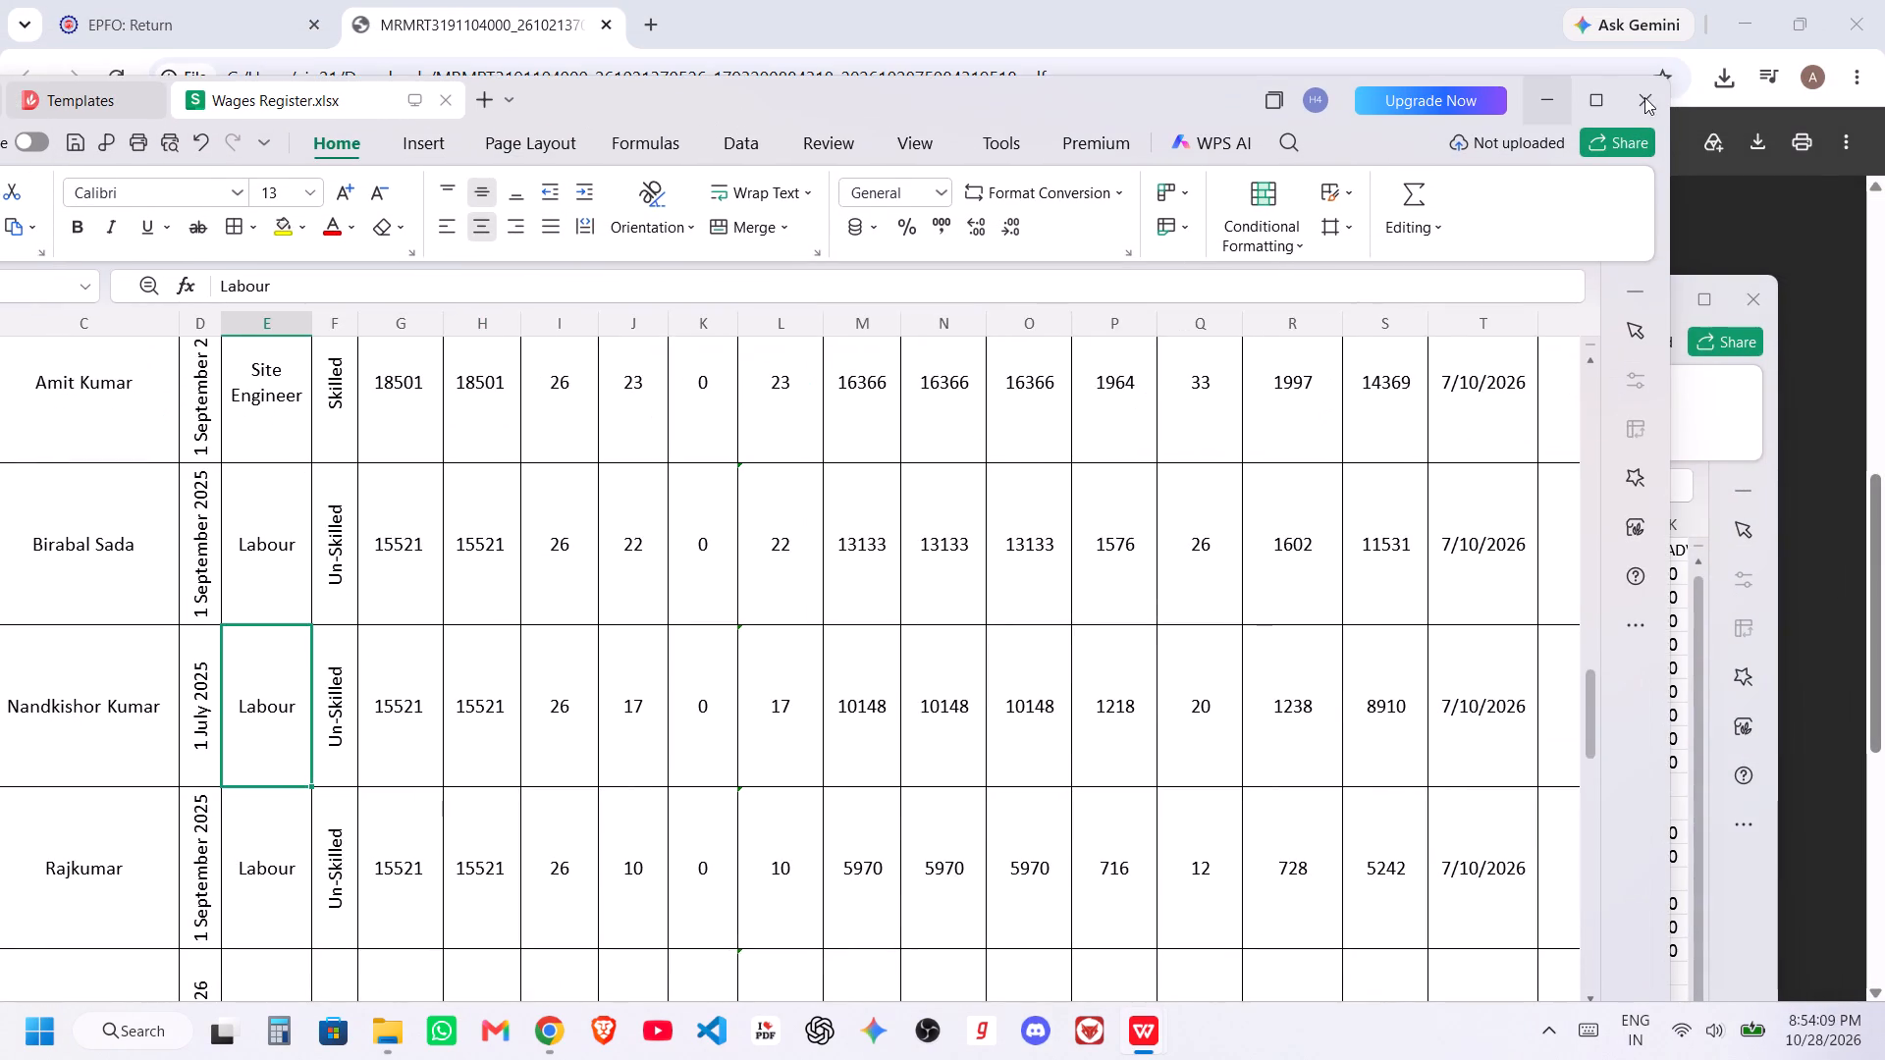
pyautogui.click(1601, 106)
pyautogui.click(1884, 33)
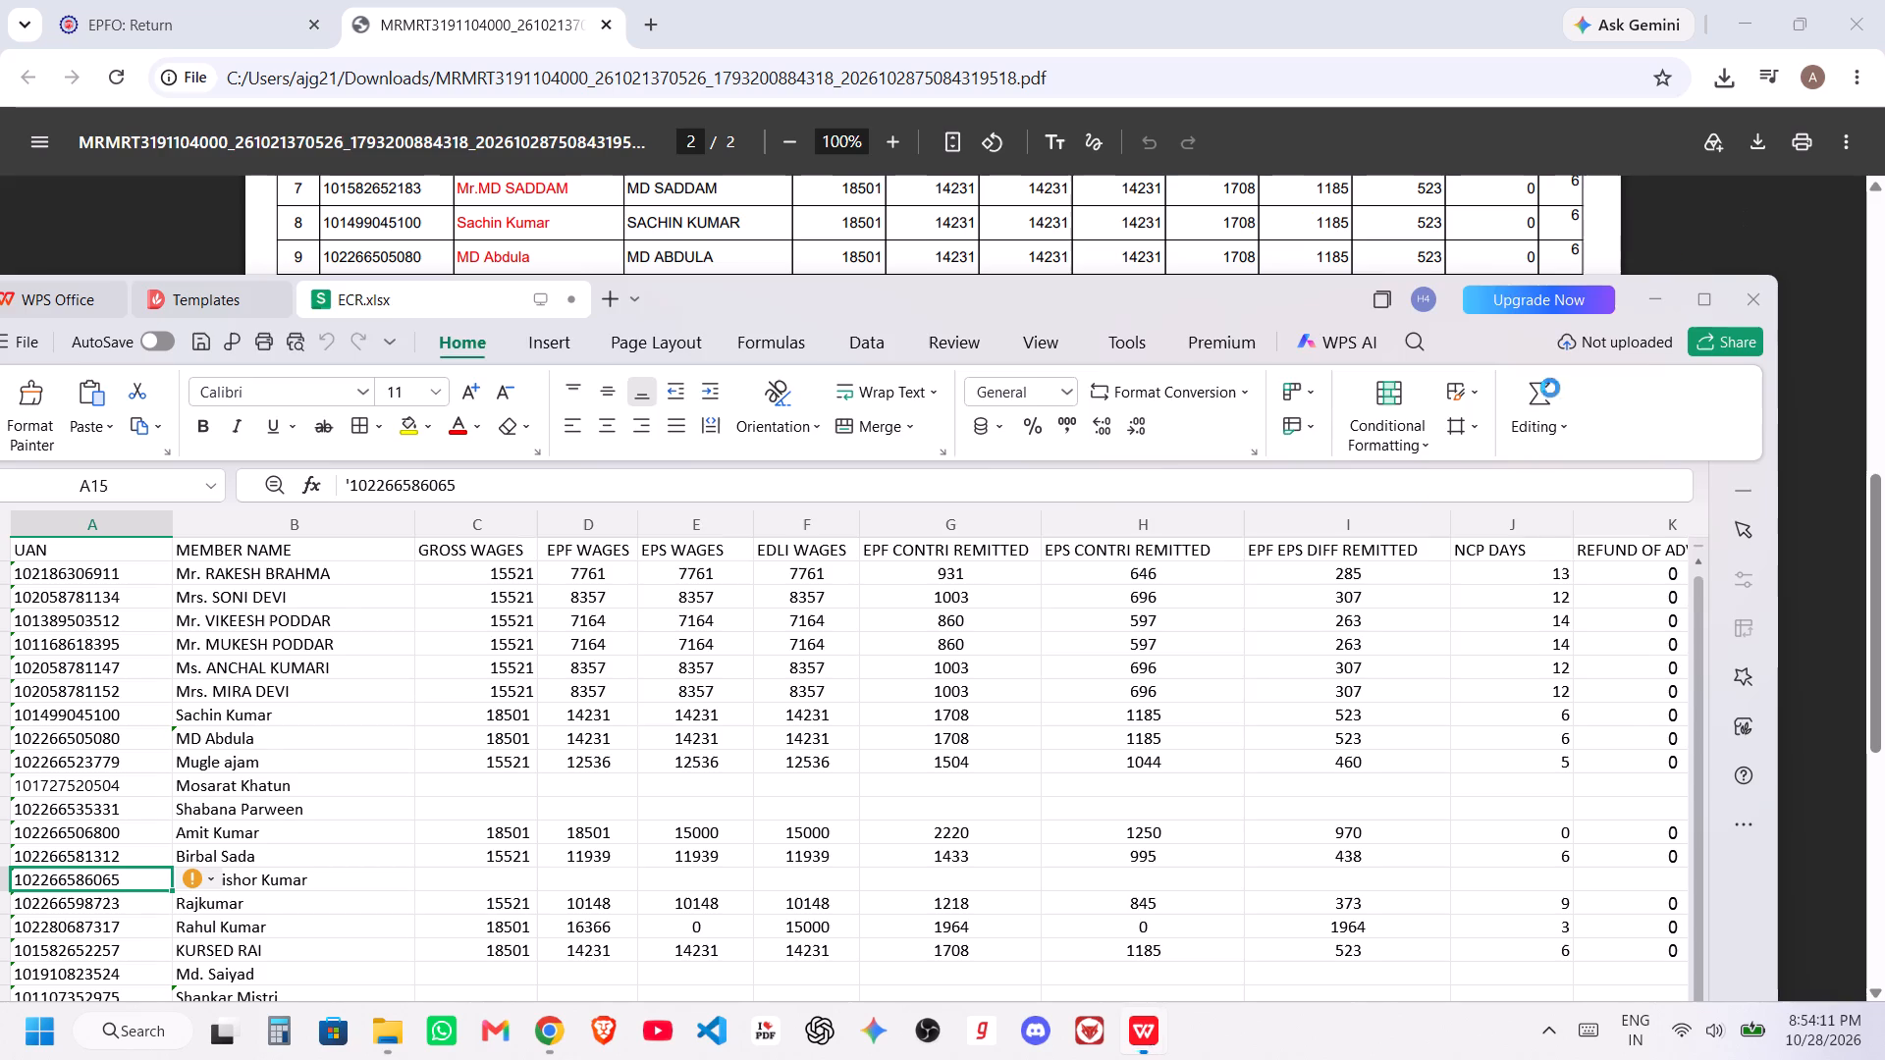
pyautogui.hotkey('alt', 'Tab')
pyautogui.hotkey('alt', 'Tab')
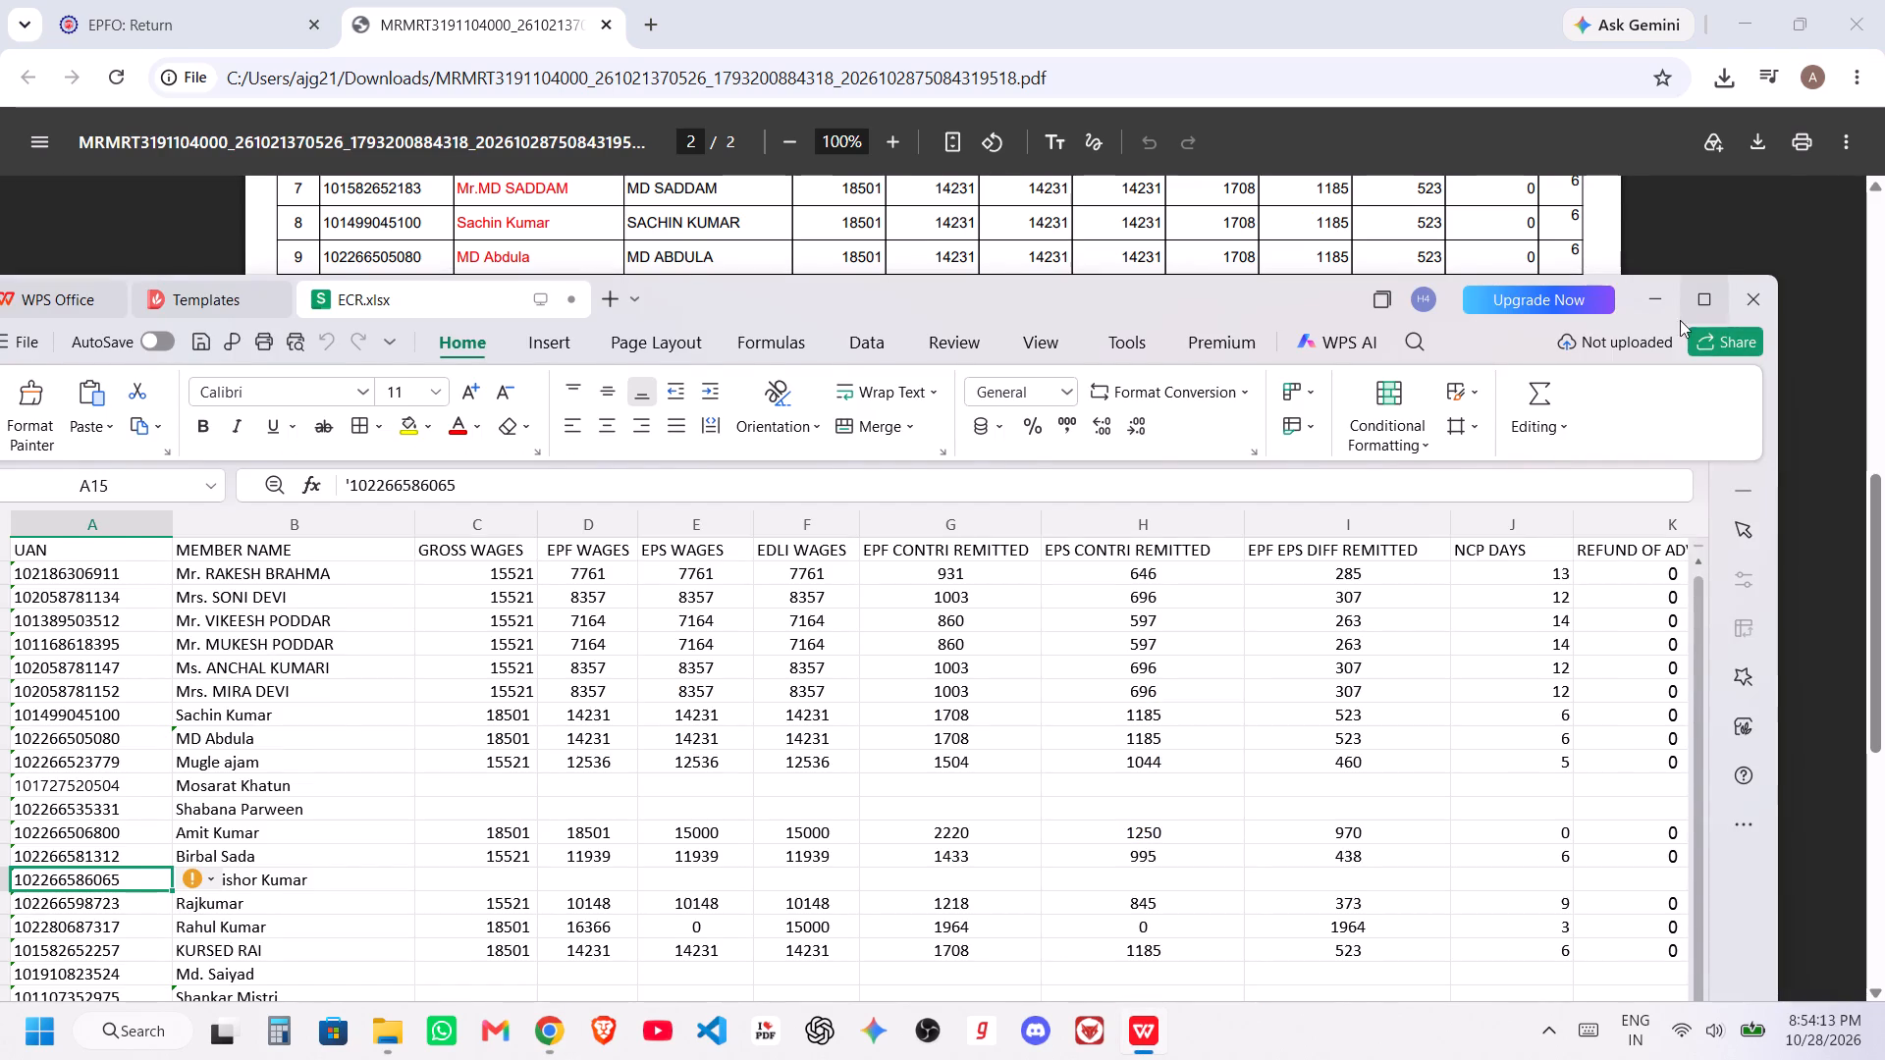
pyautogui.click(1708, 302)
# Reopen the Wages Register from the September 2026 folder in the ECR workbook's window and place it ahead of ECR.
pyautogui.hotkey('alt', 'Tab')
pyautogui.hotkey('alt', 'Tab')
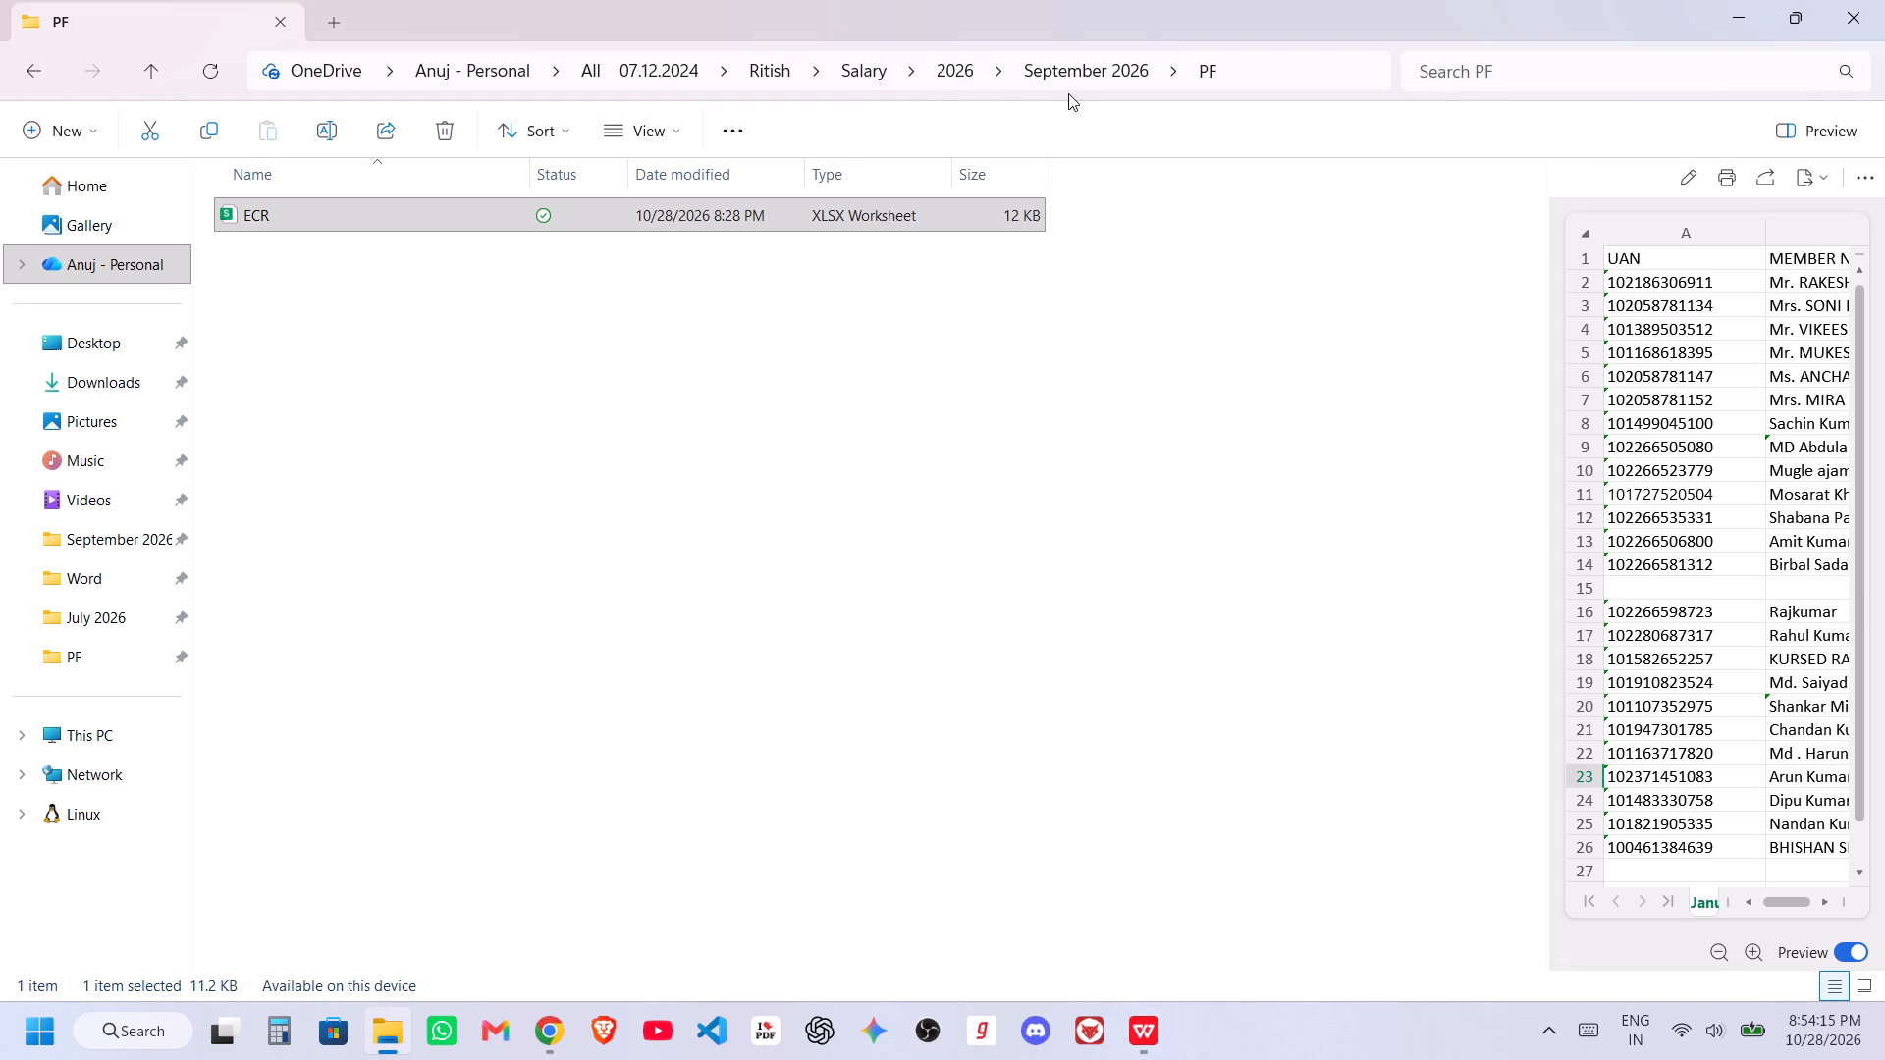
pyautogui.click(1076, 71)
pyautogui.doubleClick(373, 854)
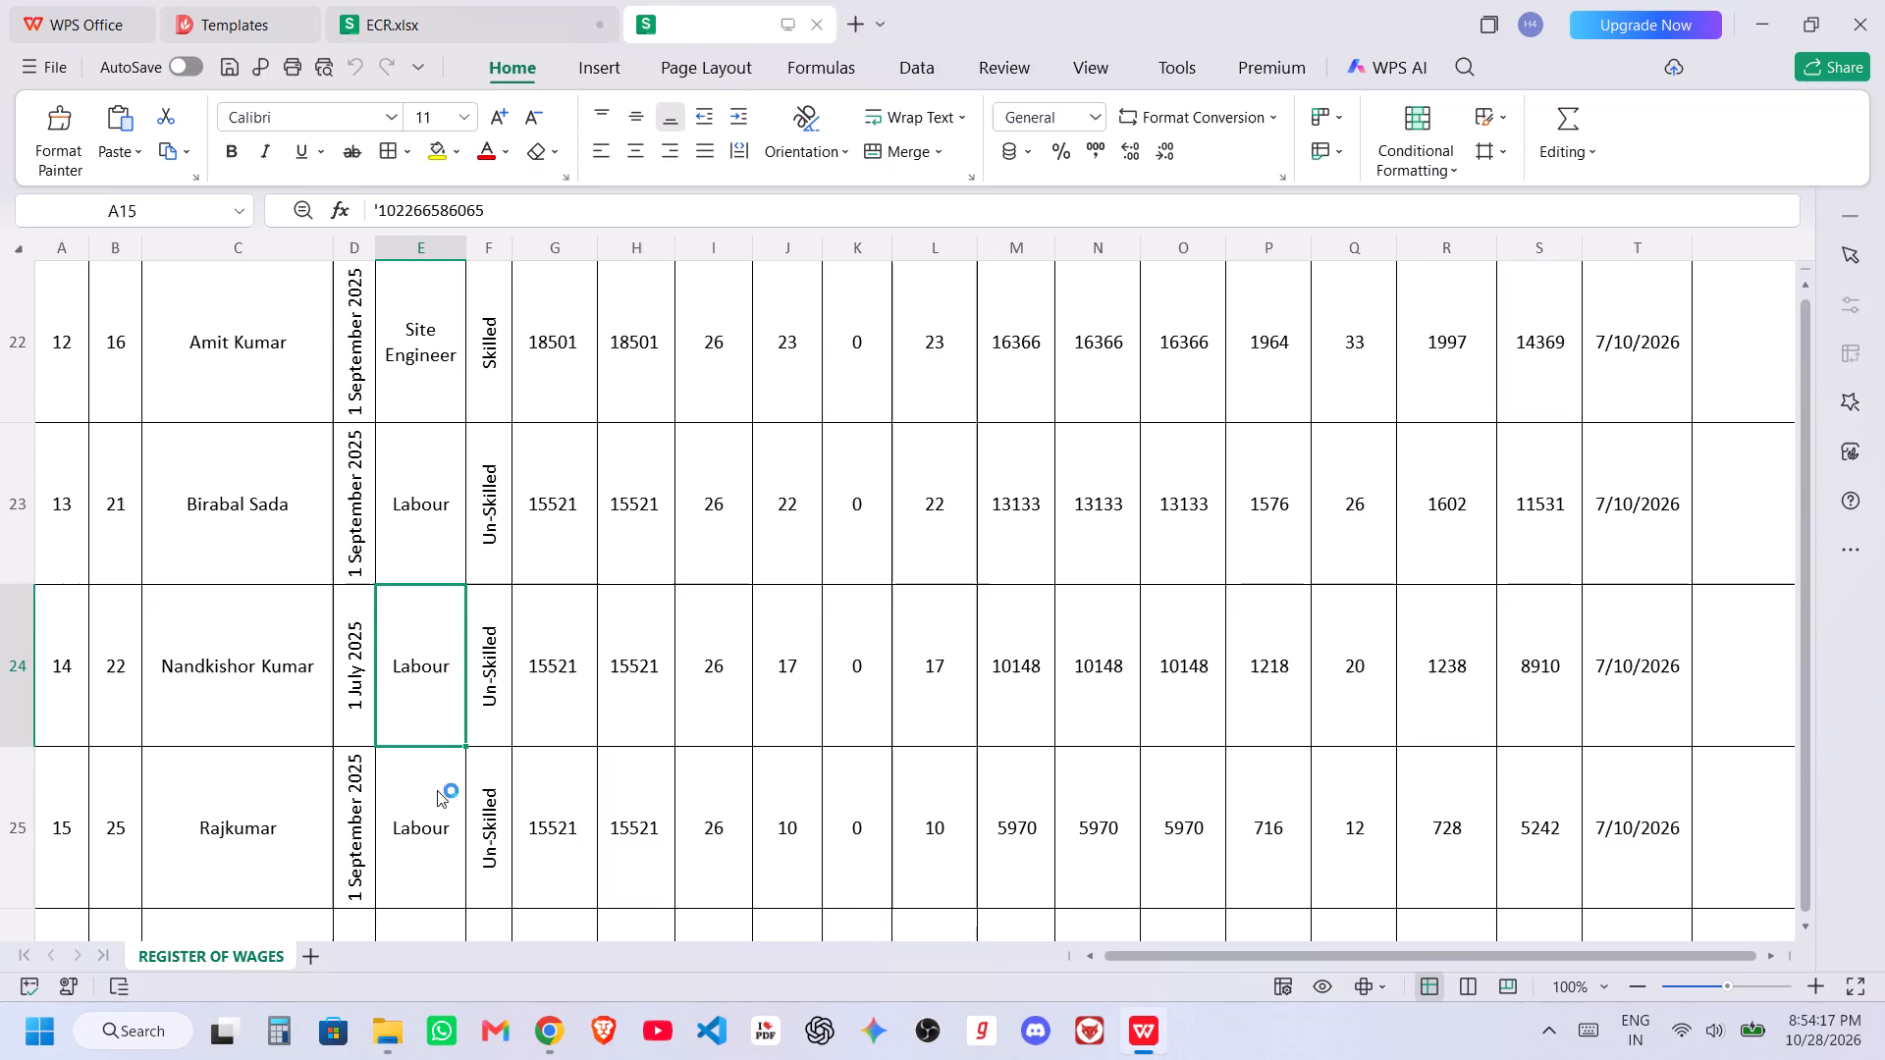
pyautogui.moveTo(748, 8); pyautogui.dragTo(370, 3)
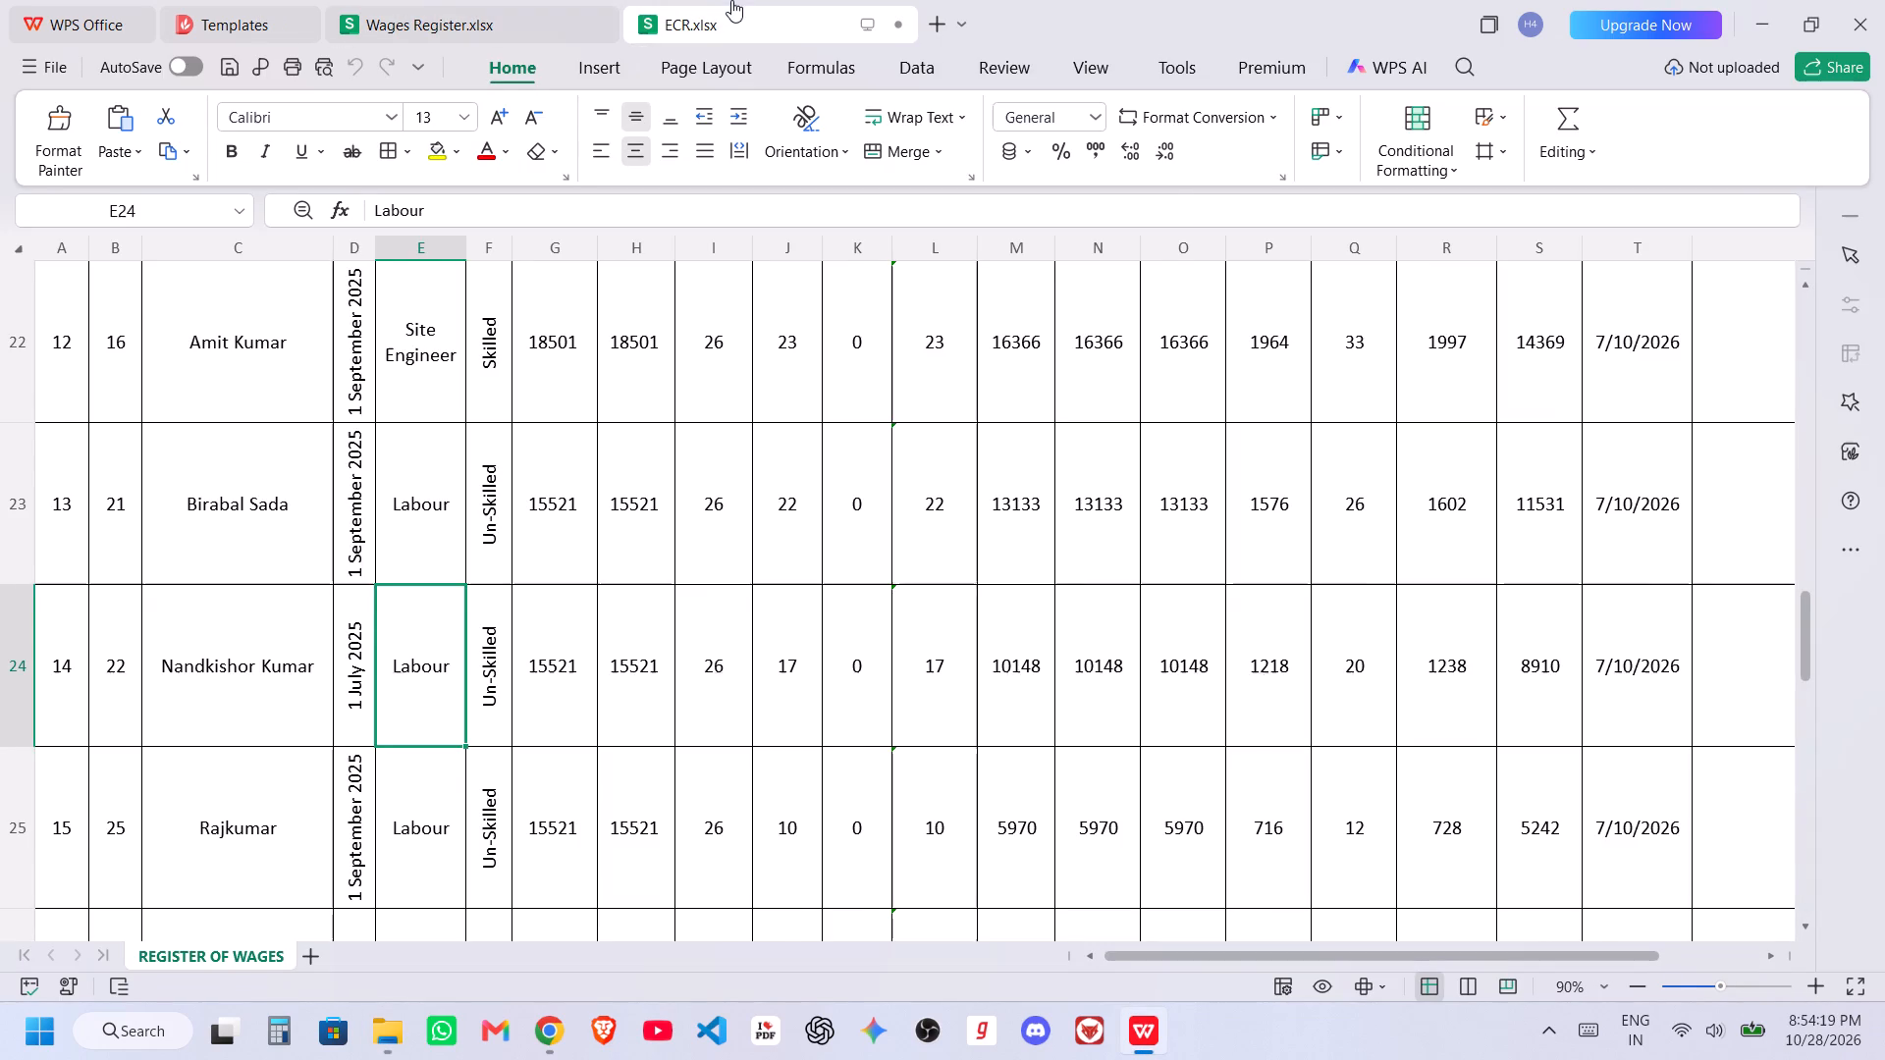
# In the ECR workbook, copy the row 10 formulas and values from E10:K10 into E11:K15 and E19:K26.
pyautogui.click(731, 0)
pyautogui.click(493, 776)
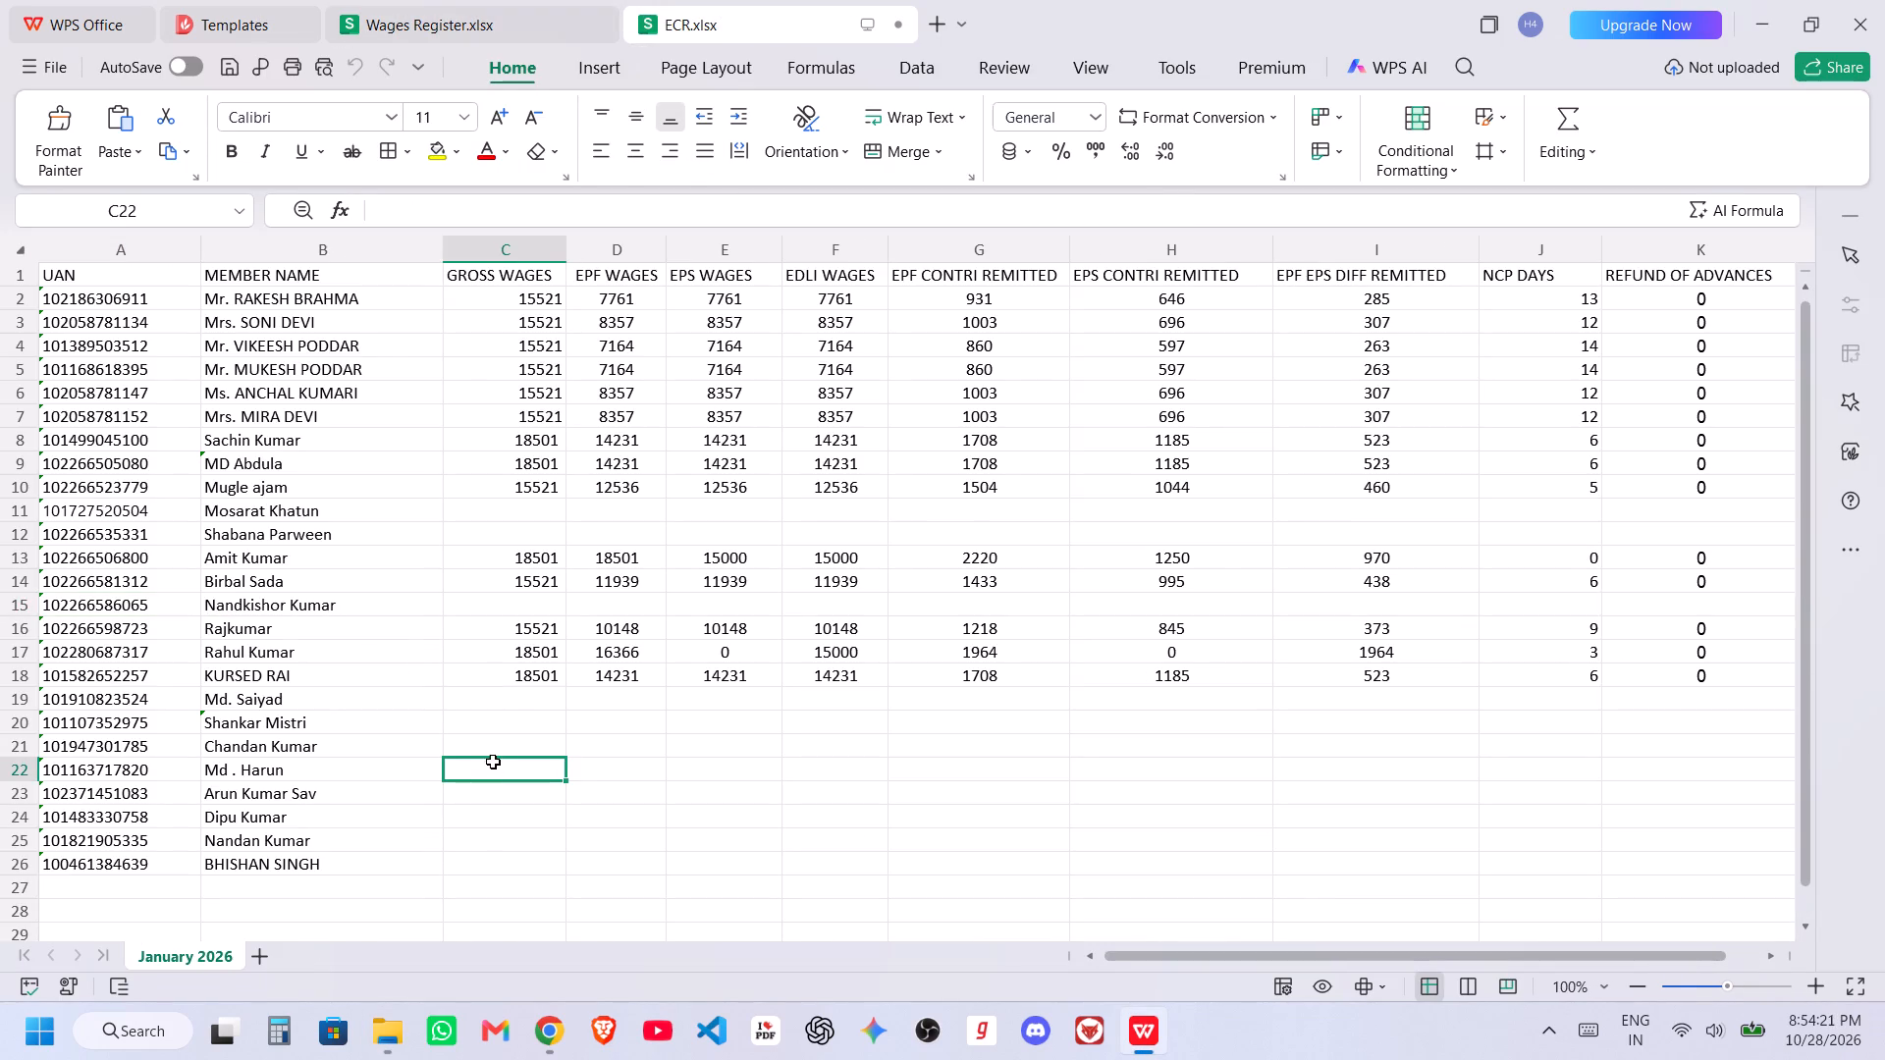
pyautogui.click(618, 493)
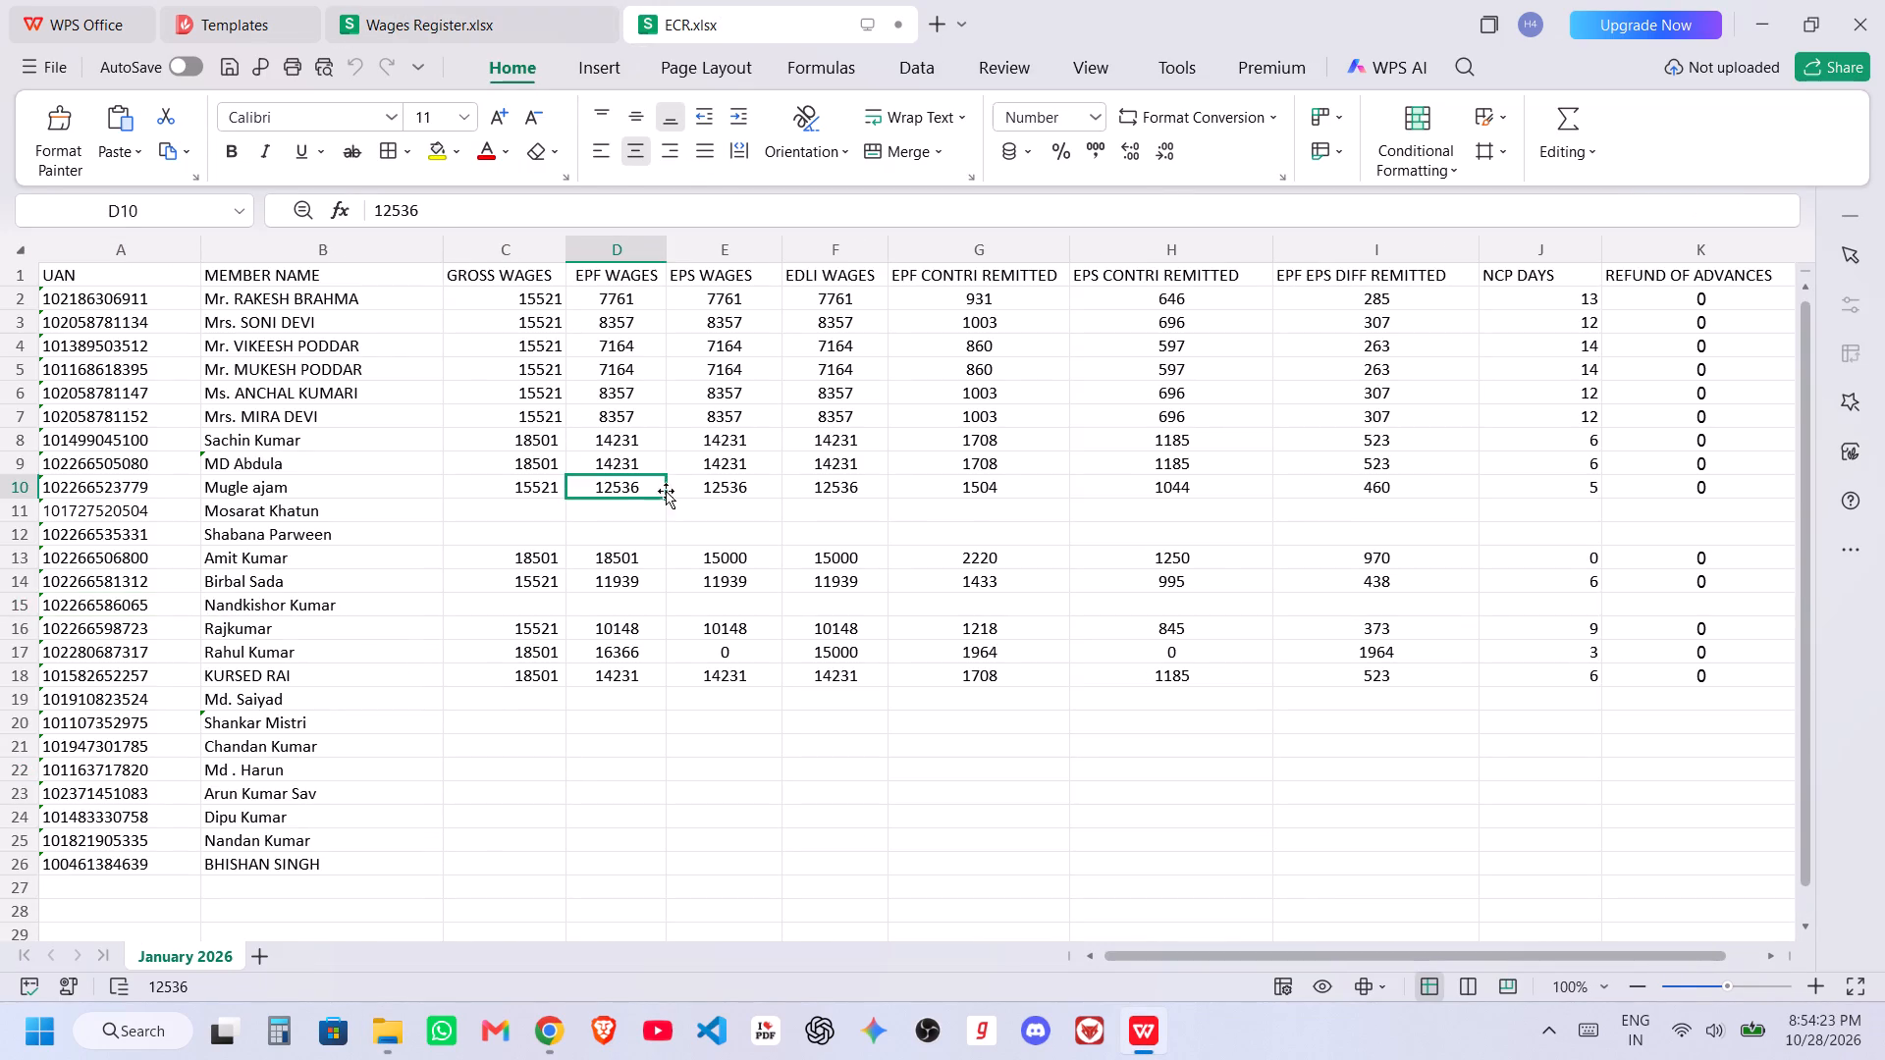
pyautogui.moveTo(706, 486); pyautogui.dragTo(1675, 493)
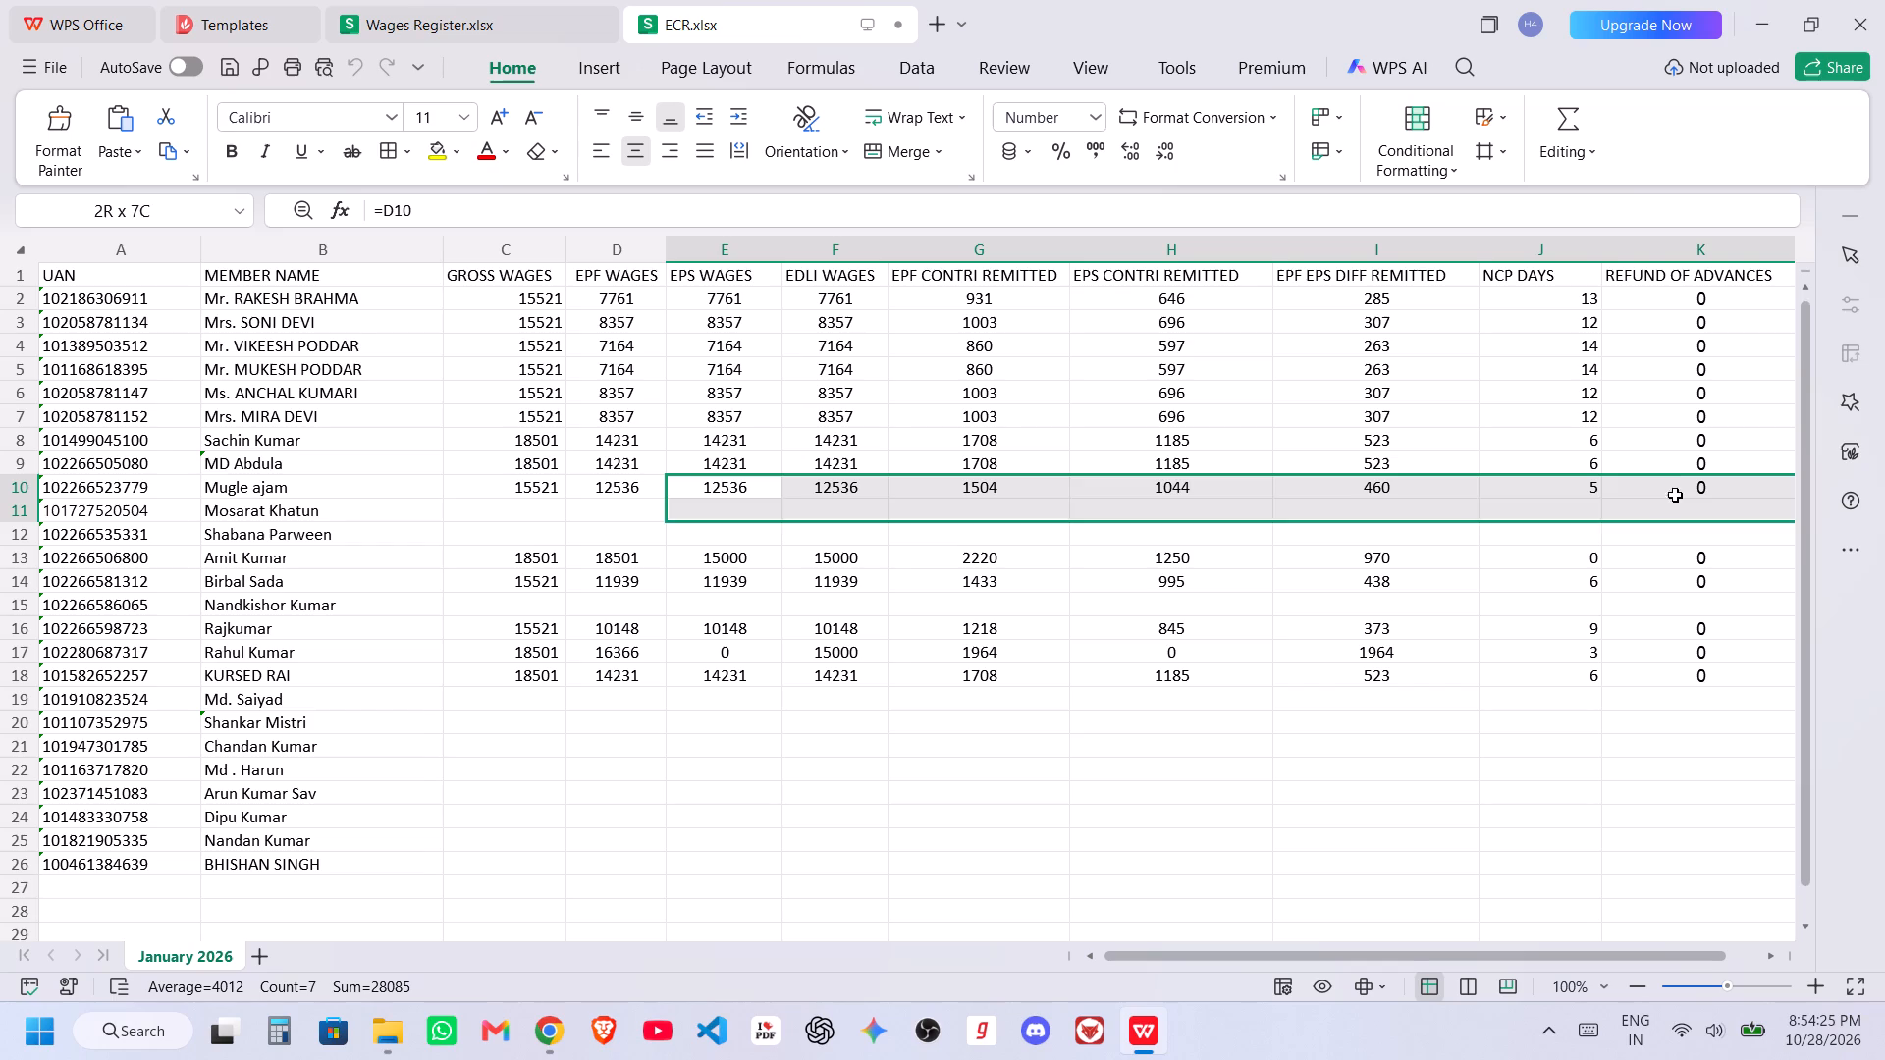
pyautogui.moveTo(1675, 493); pyautogui.dragTo(1679, 492)
pyautogui.hotkey('ctrl', 'c')
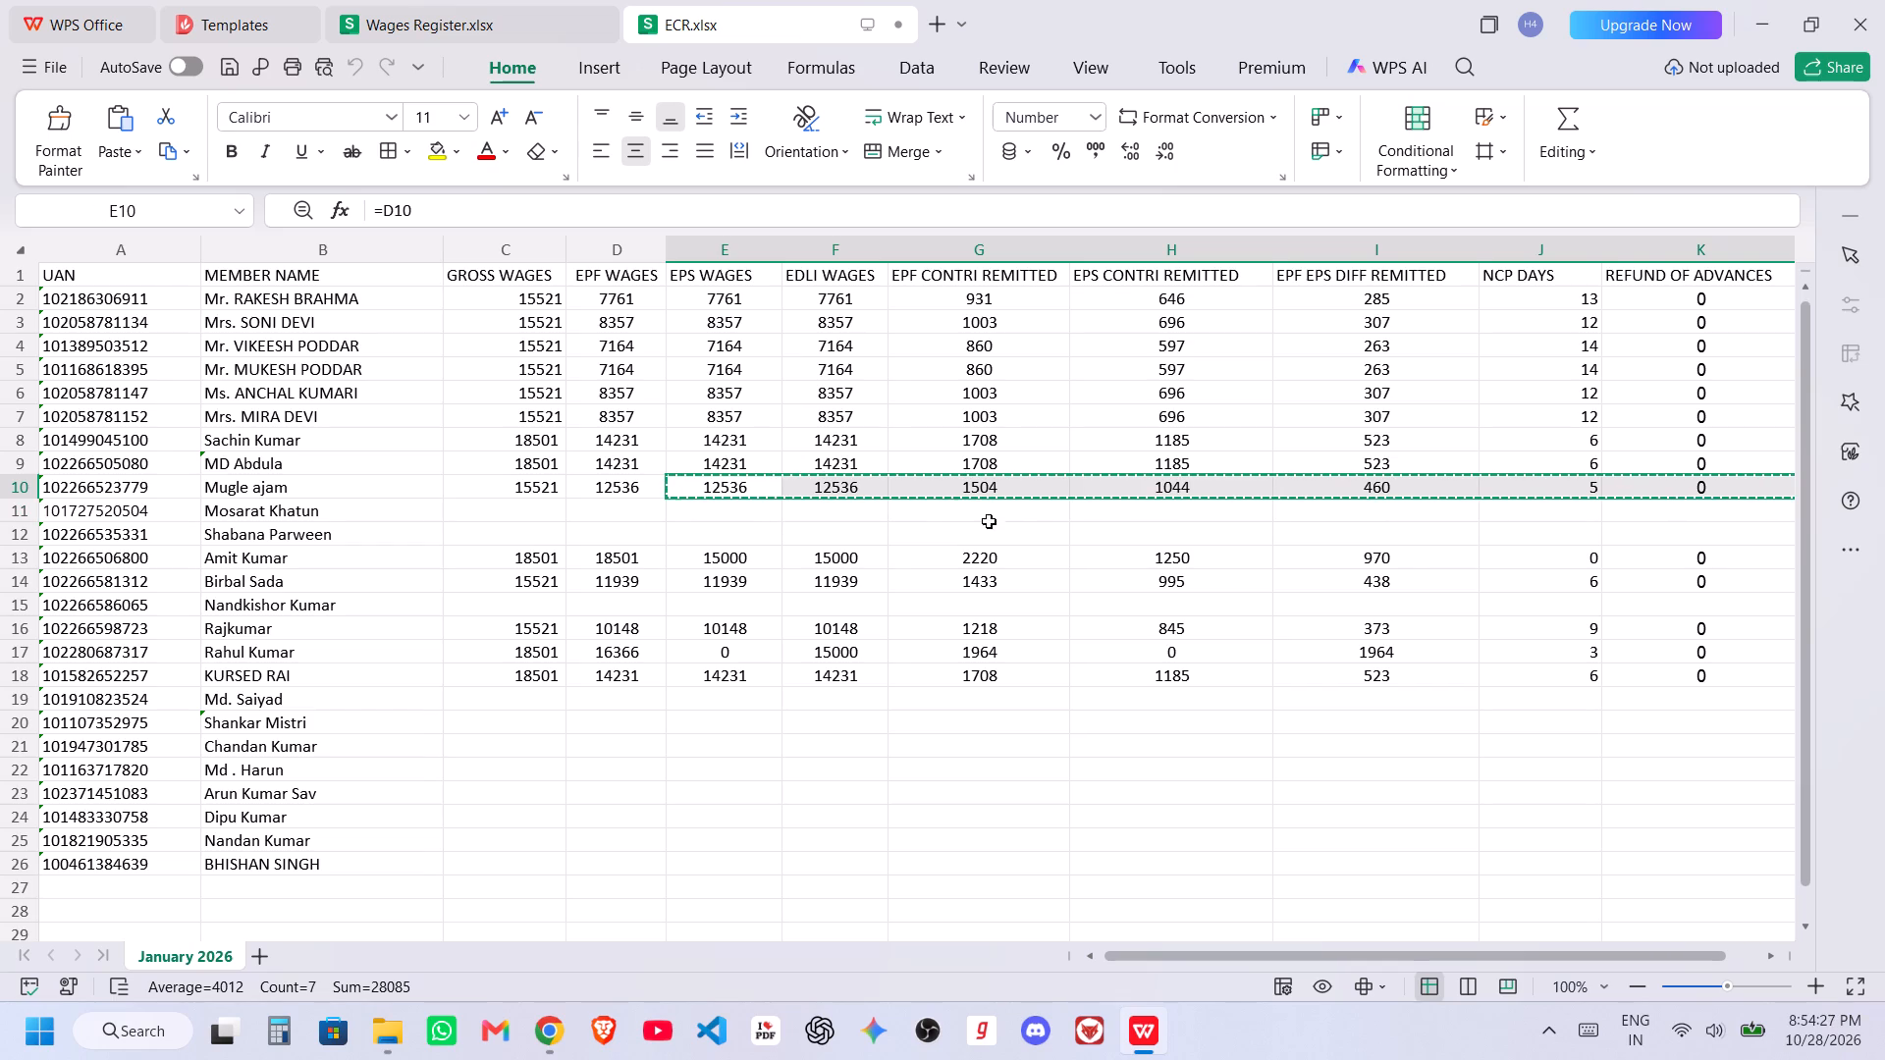
pyautogui.moveTo(741, 513); pyautogui.dragTo(879, 589)
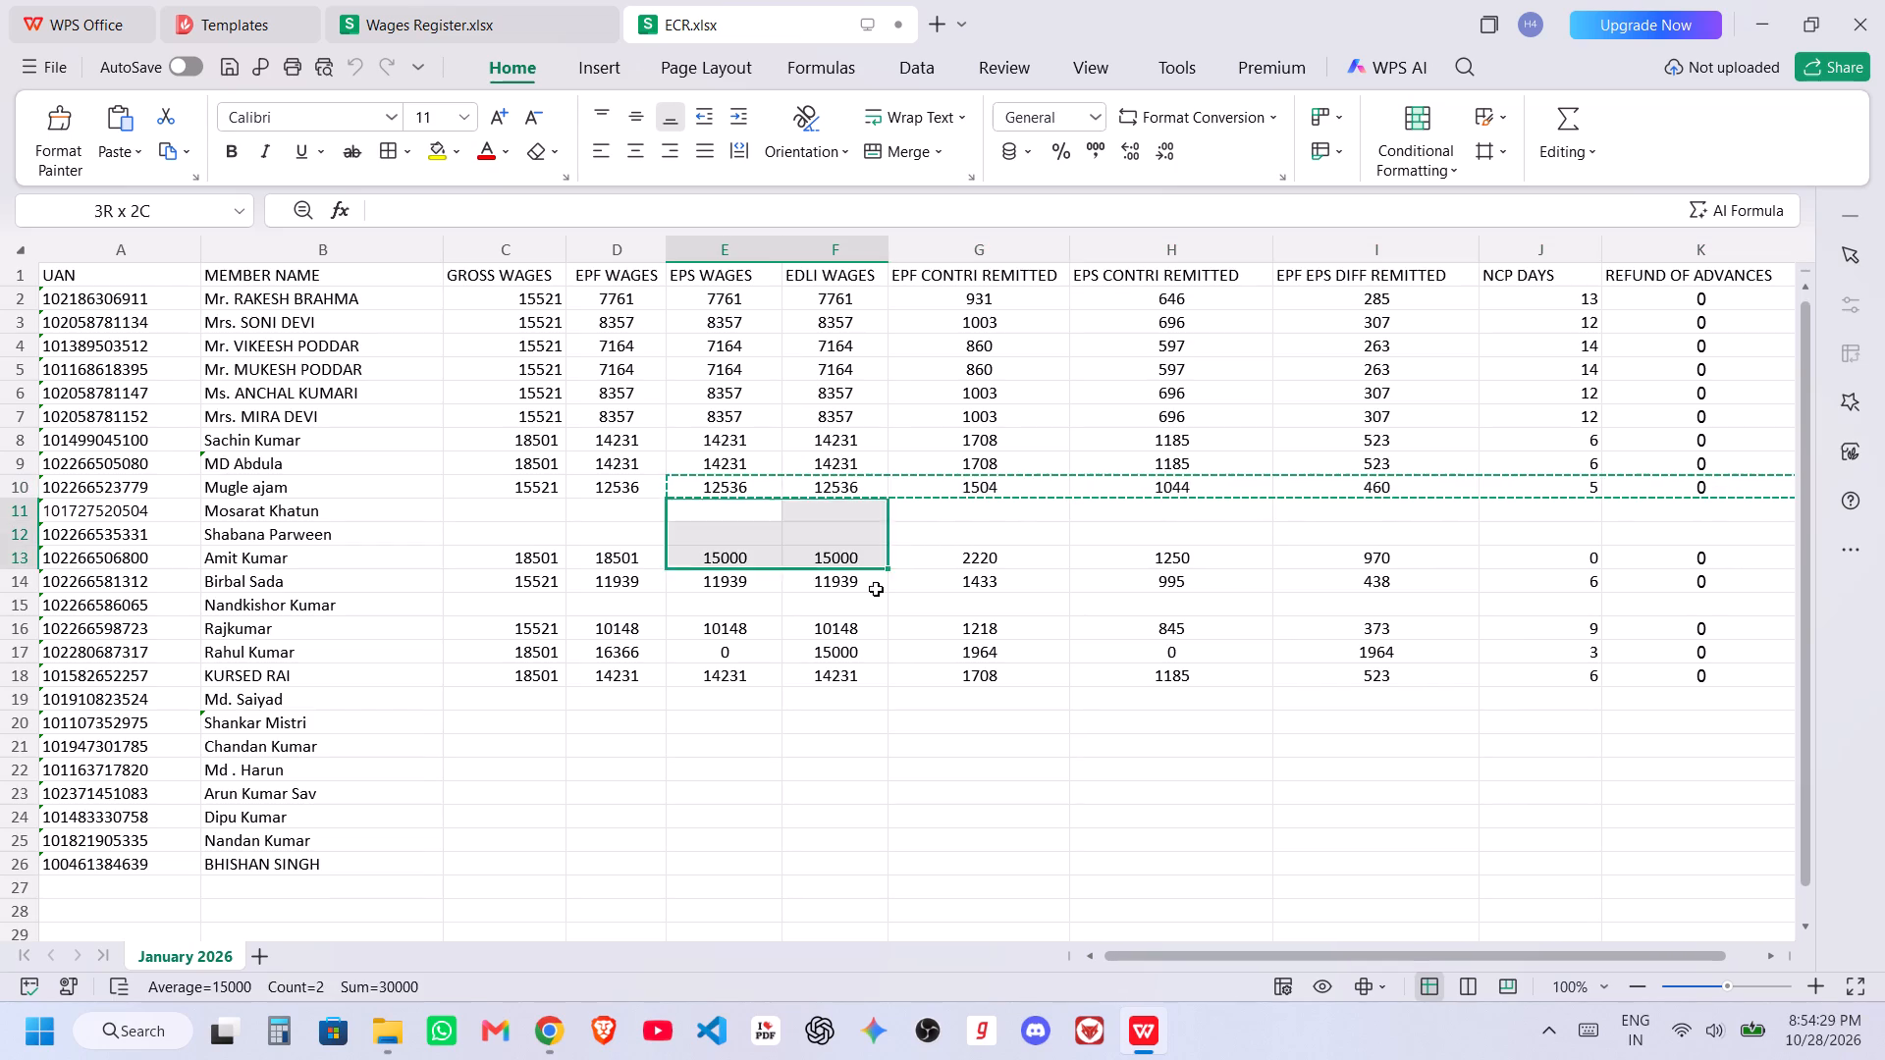
pyautogui.moveTo(879, 589); pyautogui.dragTo(1698, 609)
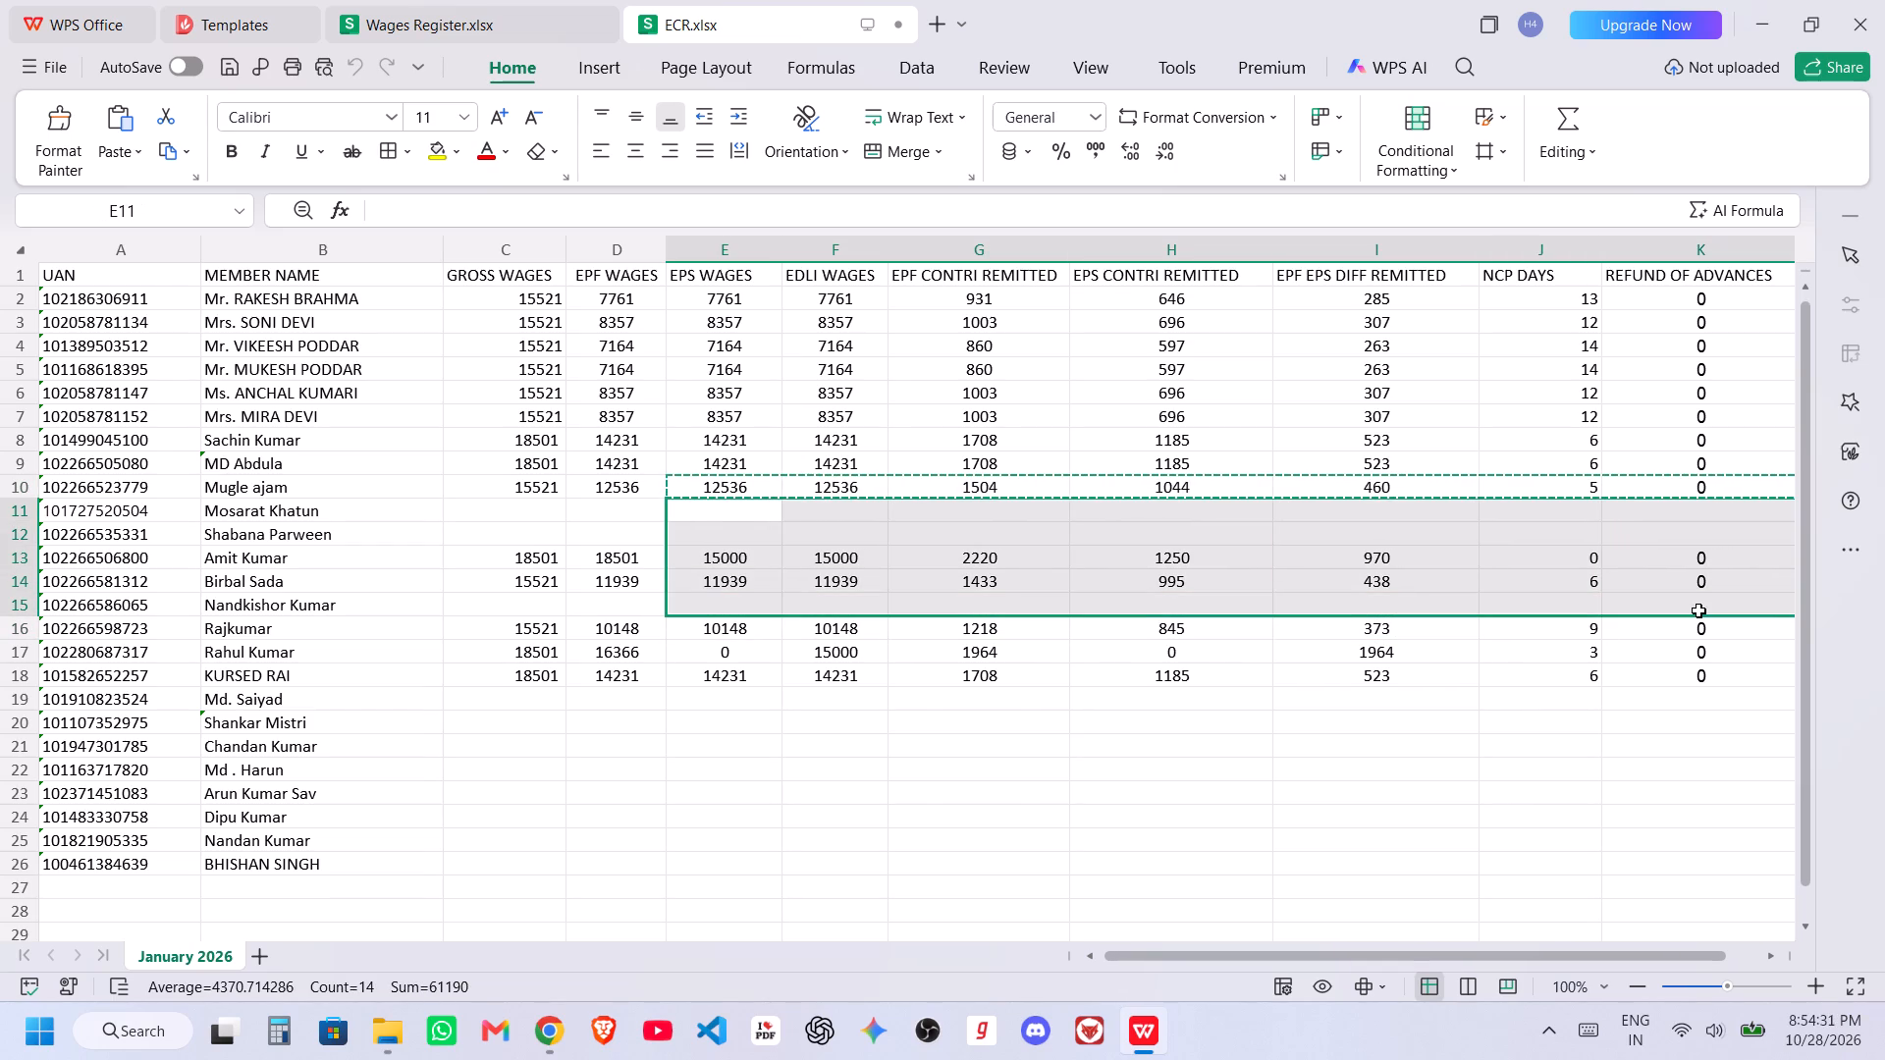
pyautogui.hotkey('ctrl', 'v')
pyautogui.moveTo(711, 703); pyautogui.dragTo(1297, 894)
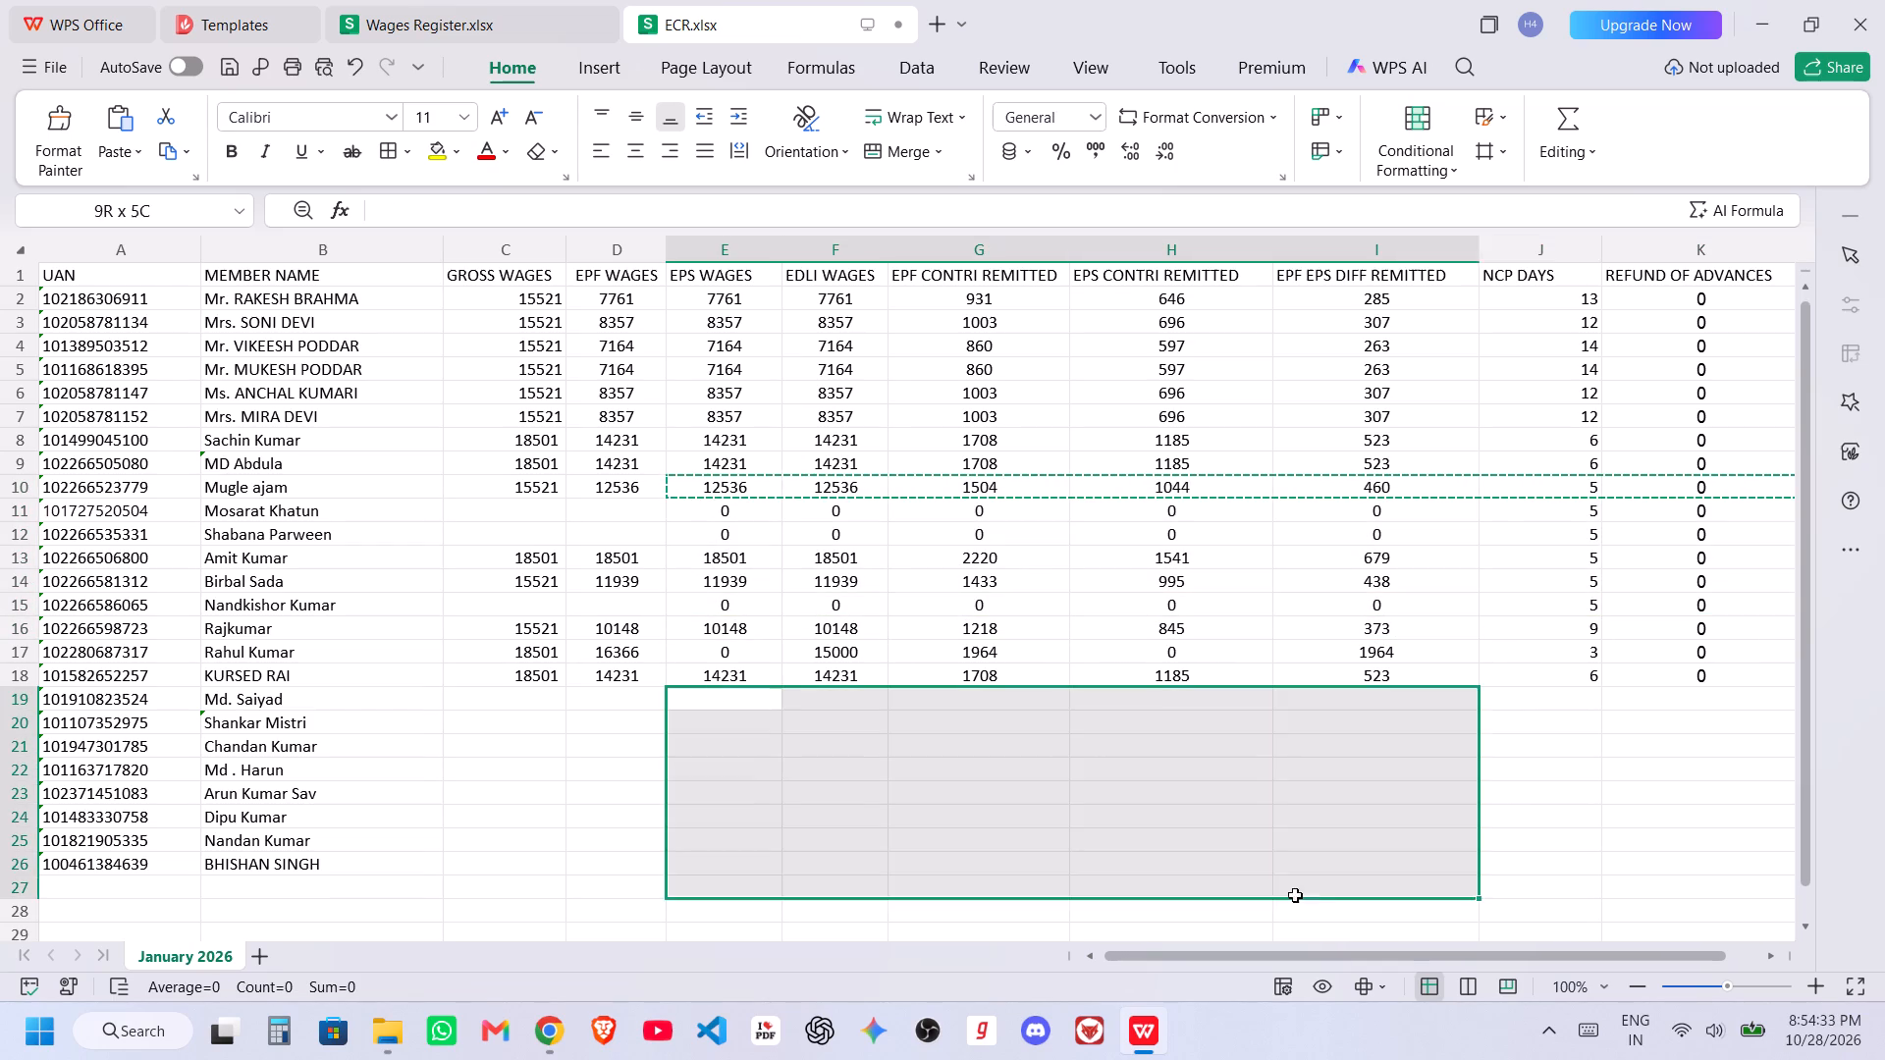
pyautogui.moveTo(1297, 894); pyautogui.dragTo(1648, 854)
pyautogui.hotkey('ctrl', 'v')
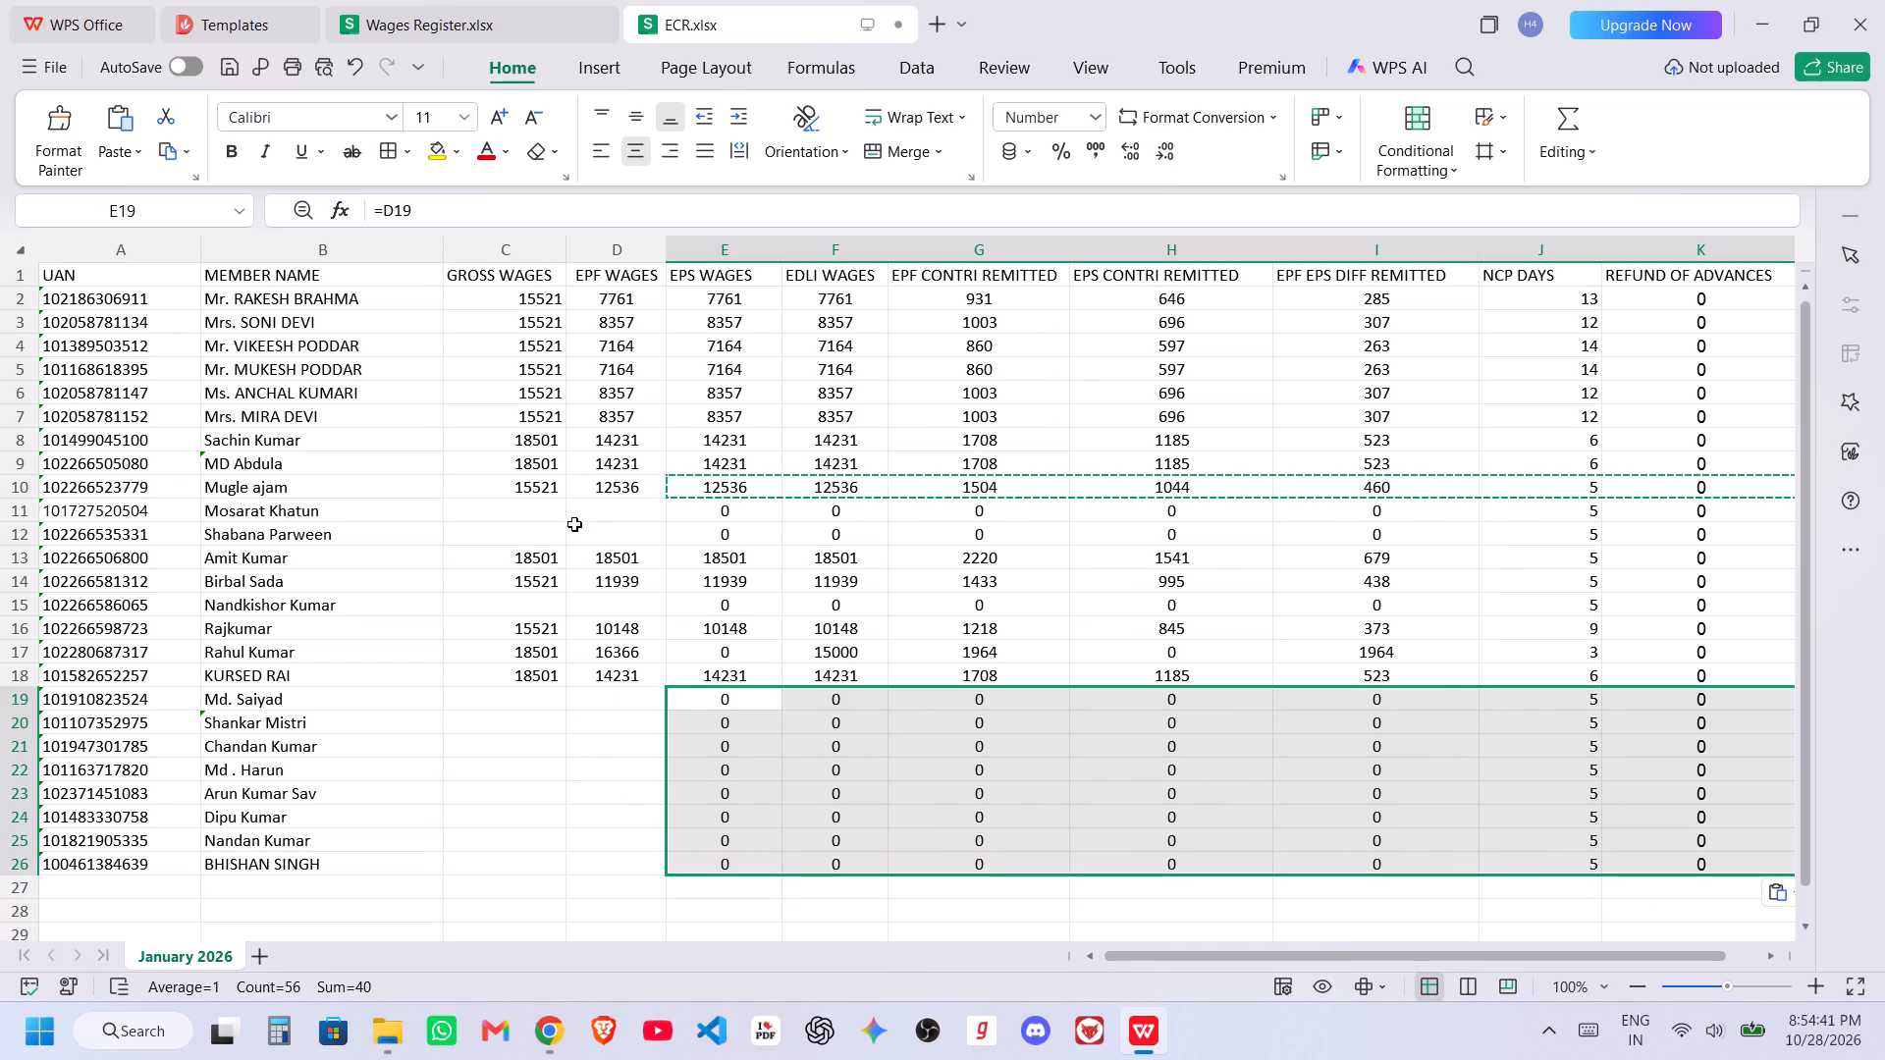
# Copy the MW Rate figures G11:G35 from the Wages Register into the ECR's GROSS WAGES column from C2 as values.
pyautogui.click(482, 9)
pyautogui.scroll(-19, 543, 845)
pyautogui.scroll(-9, 550, 834)
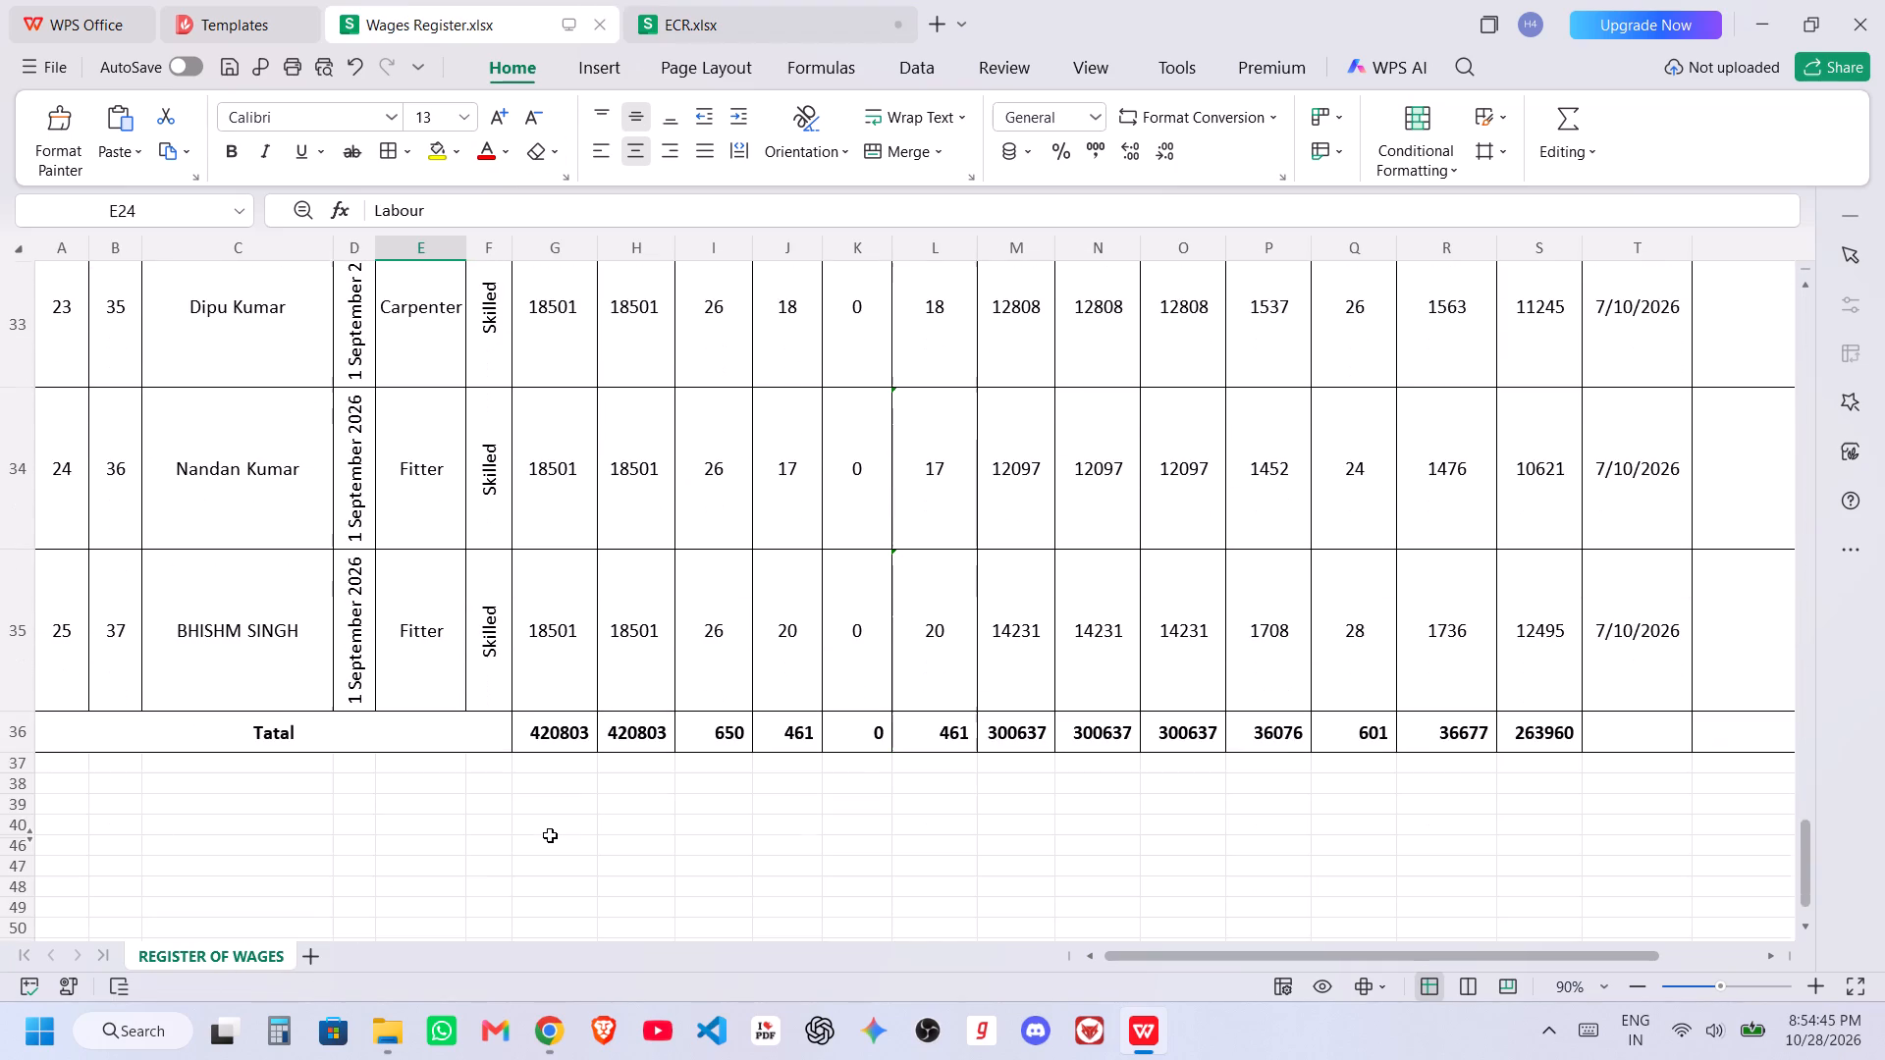
pyautogui.moveTo(596, 661); pyautogui.dragTo(577, 132)
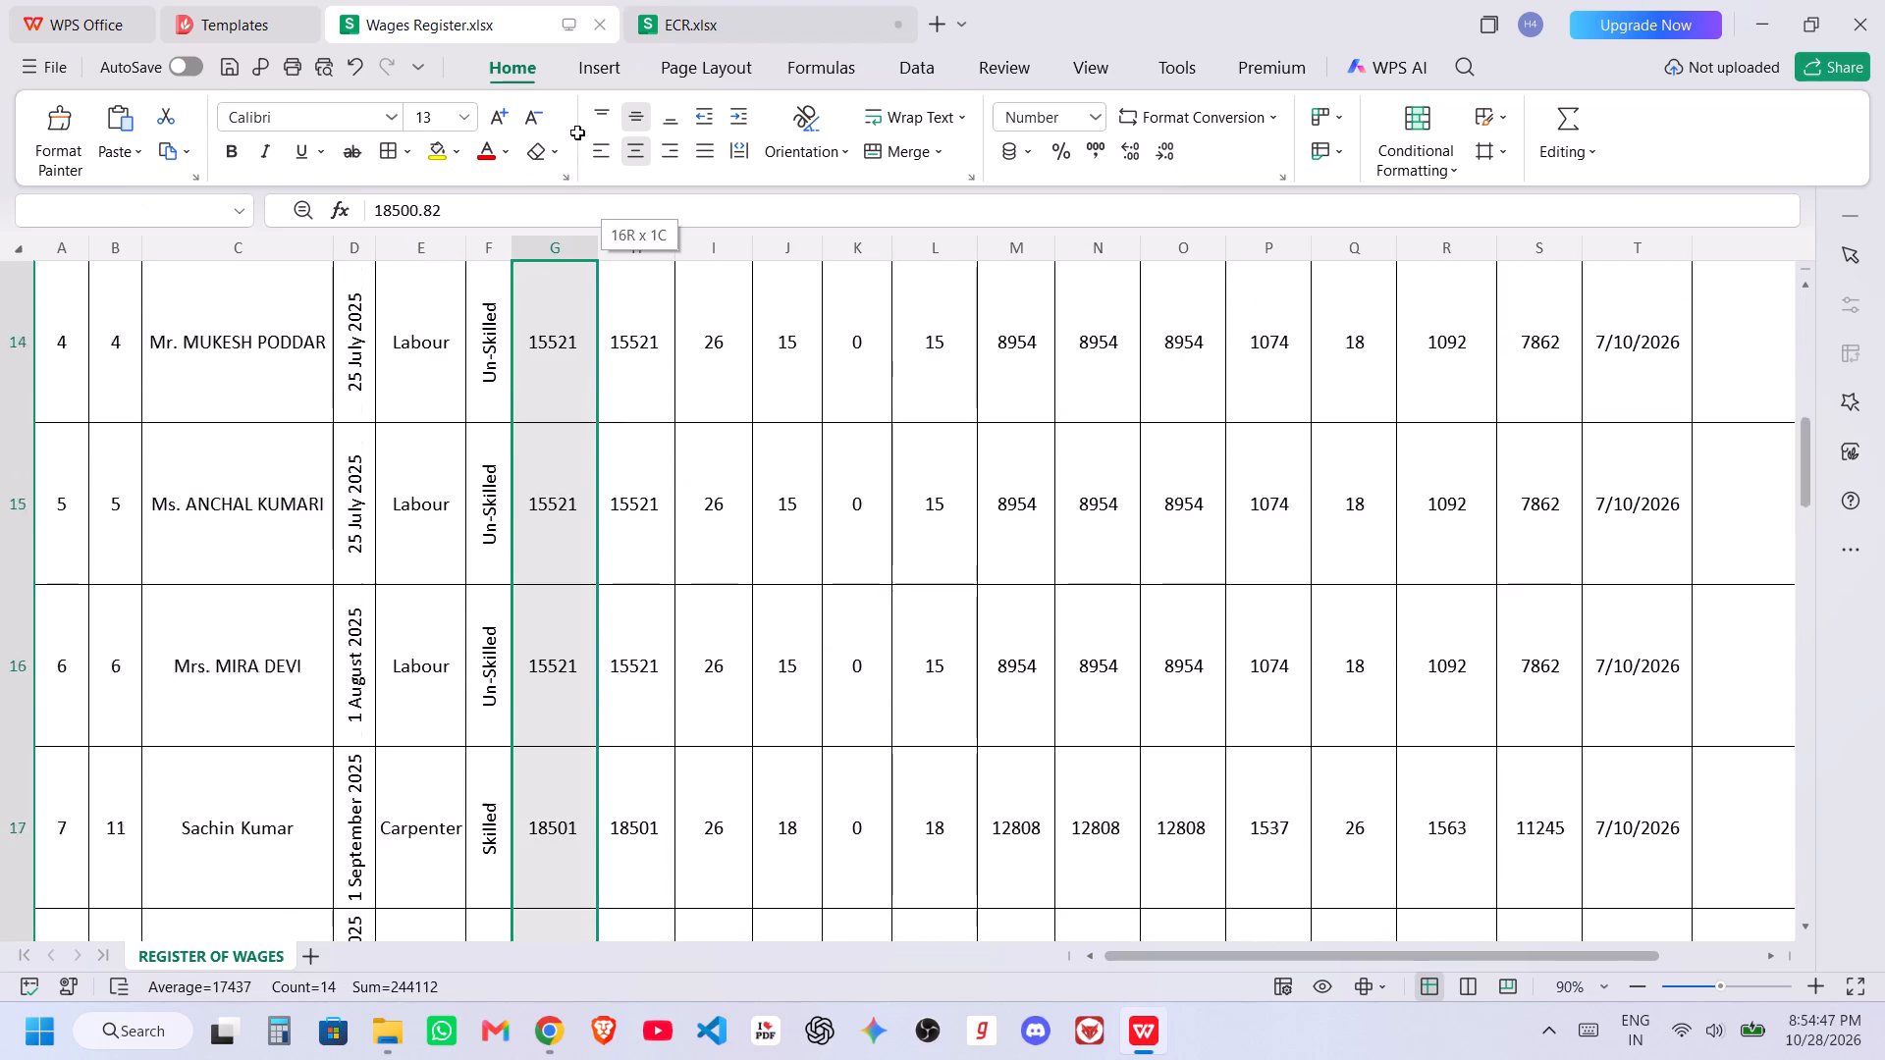
pyautogui.moveTo(577, 132); pyautogui.dragTo(555, 700)
pyautogui.hotkey('ctrl', 'c')
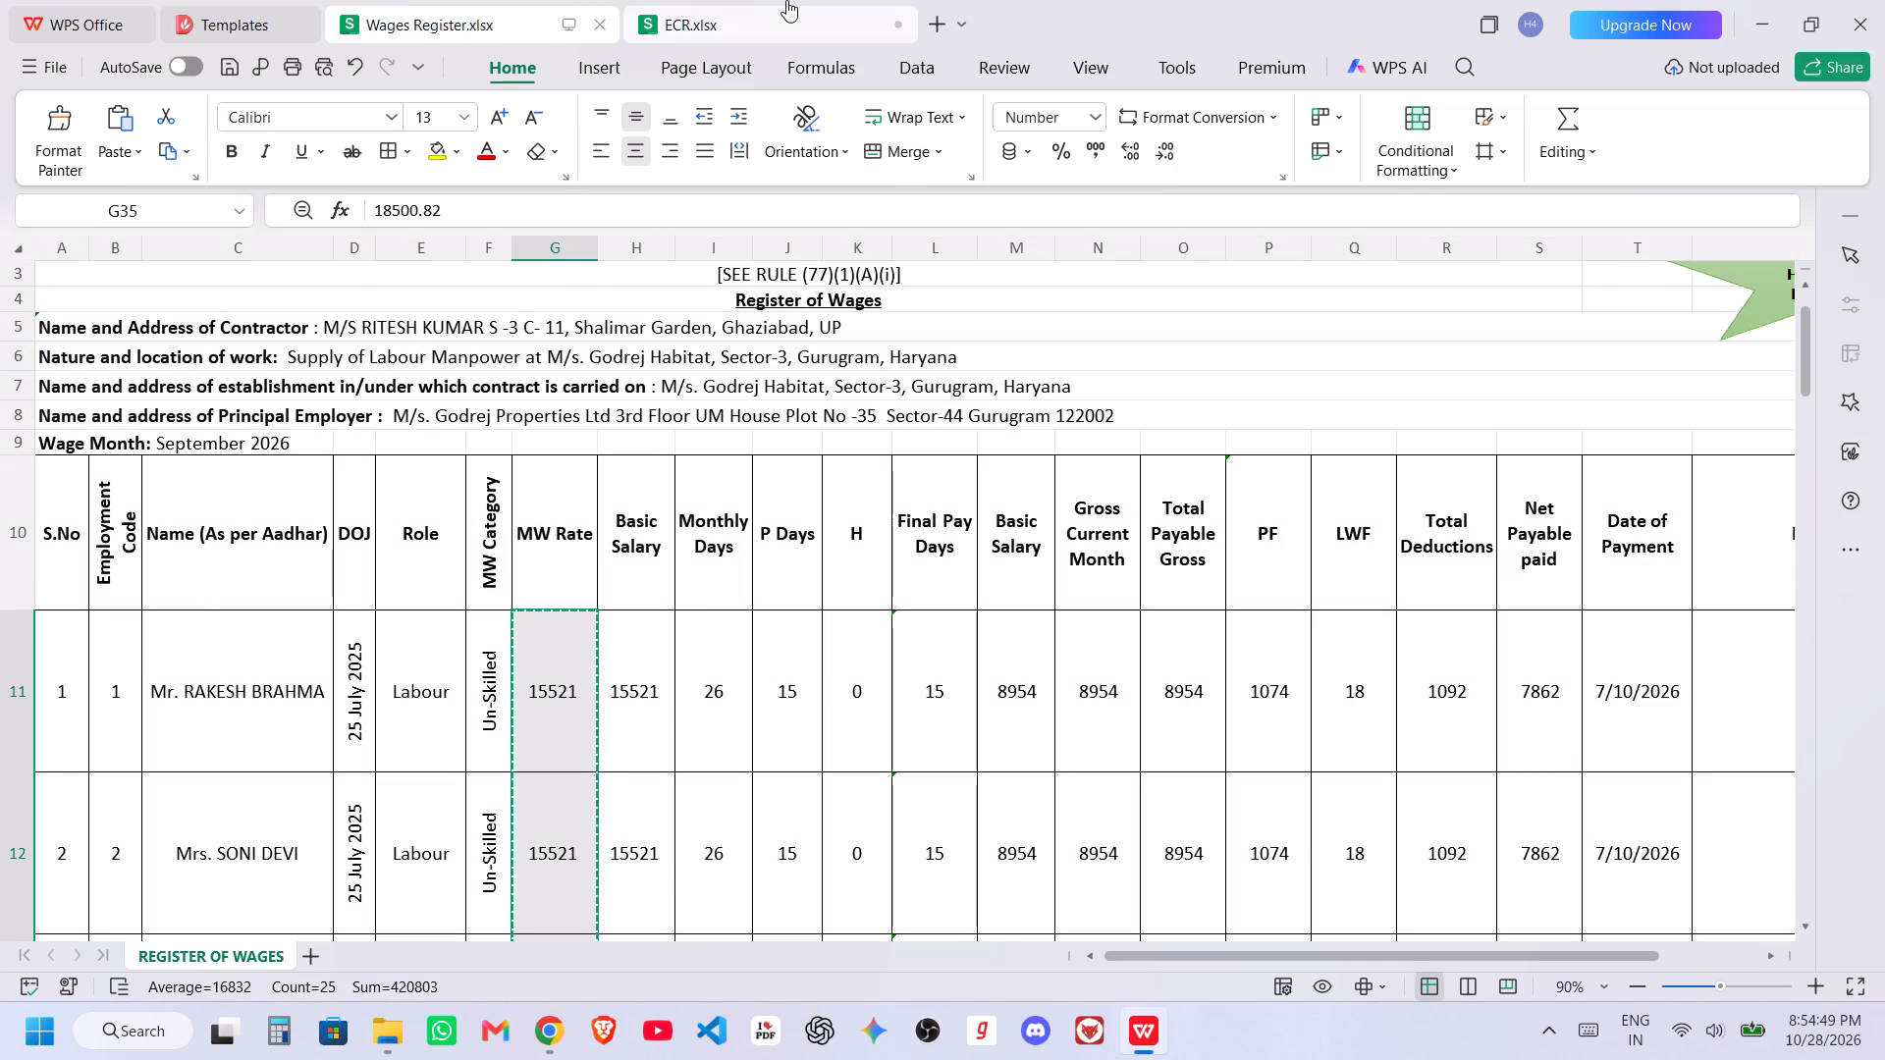
pyautogui.click(779, 0)
pyautogui.click(522, 304)
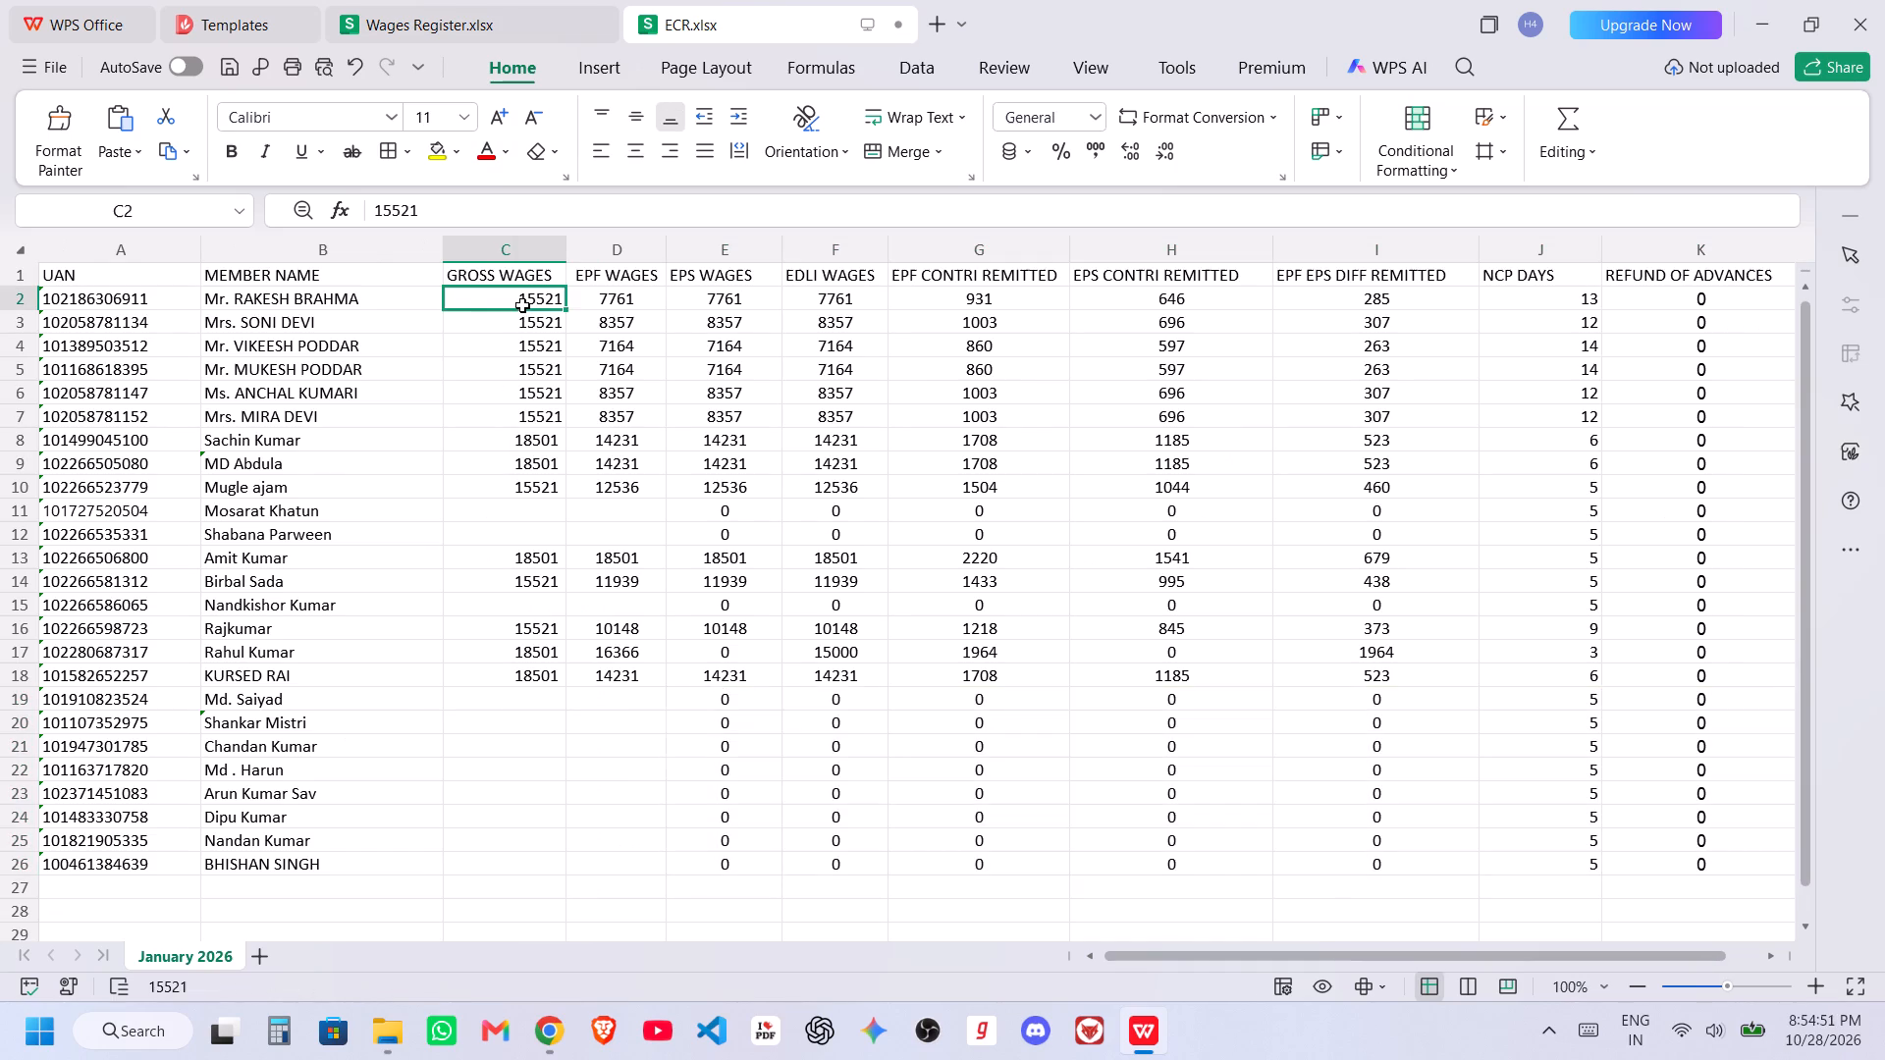
pyautogui.rightClick(522, 304)
pyautogui.click(681, 48)
# Copy the earned Basic Salary figures M11:M35 from the Wages Register into the ECR's EPF WAGES column from D2 as values.
pyautogui.click(469, 0)
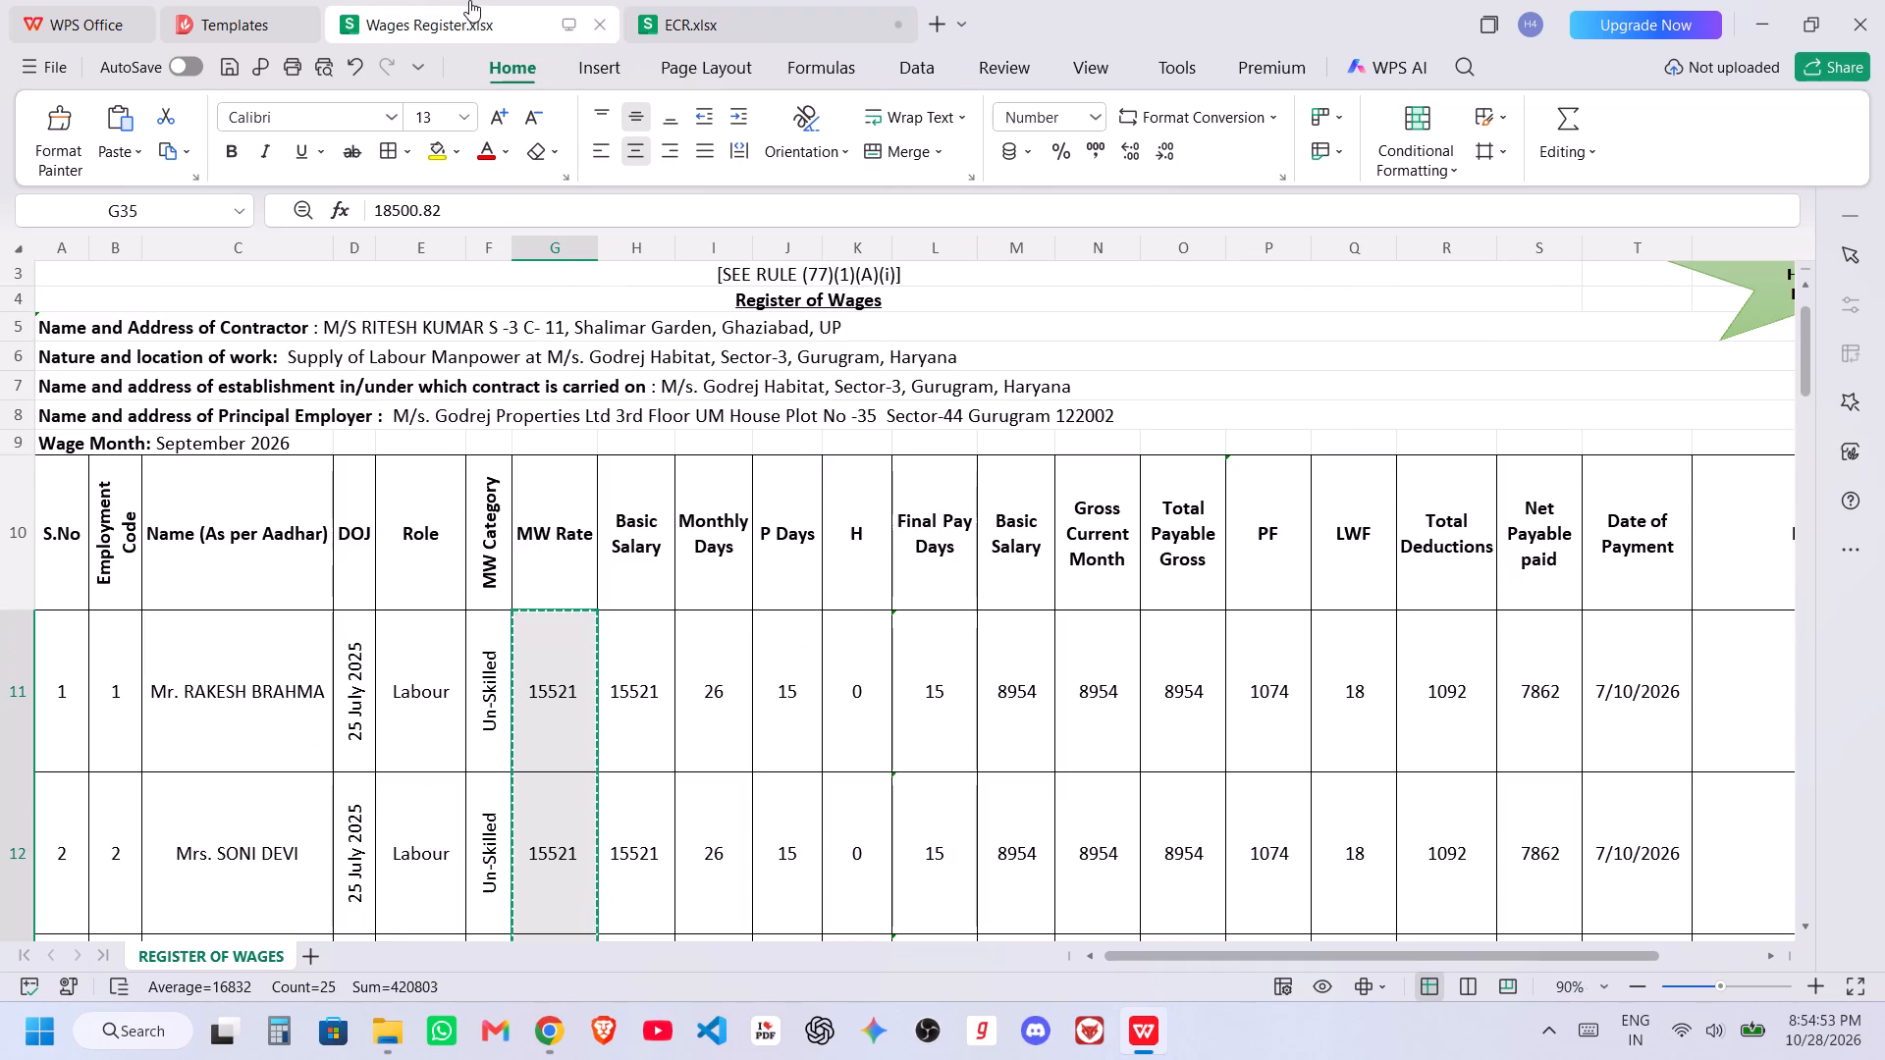
pyautogui.moveTo(1022, 692); pyautogui.dragTo(1022, 1059)
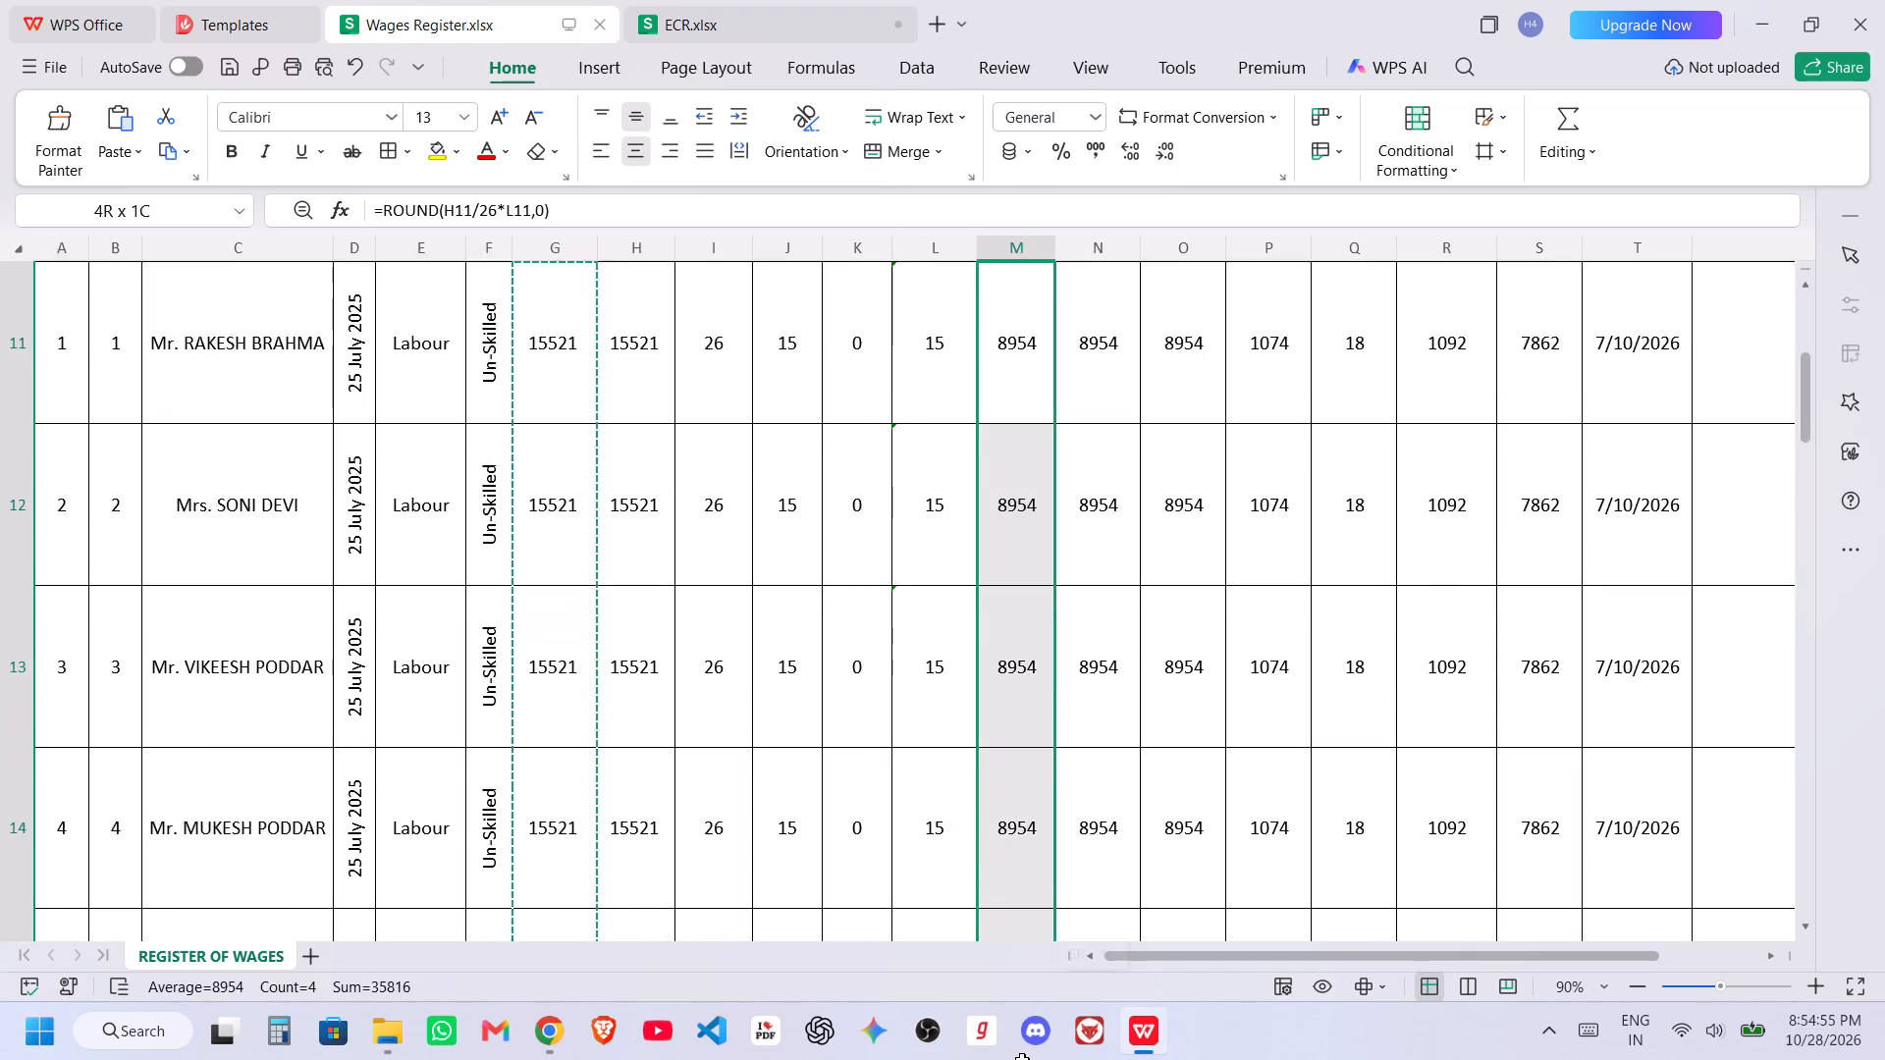
pyautogui.moveTo(1022, 1059); pyautogui.dragTo(1015, 701)
pyautogui.hotkey('ctrl', 'c')
pyautogui.click(652, 0)
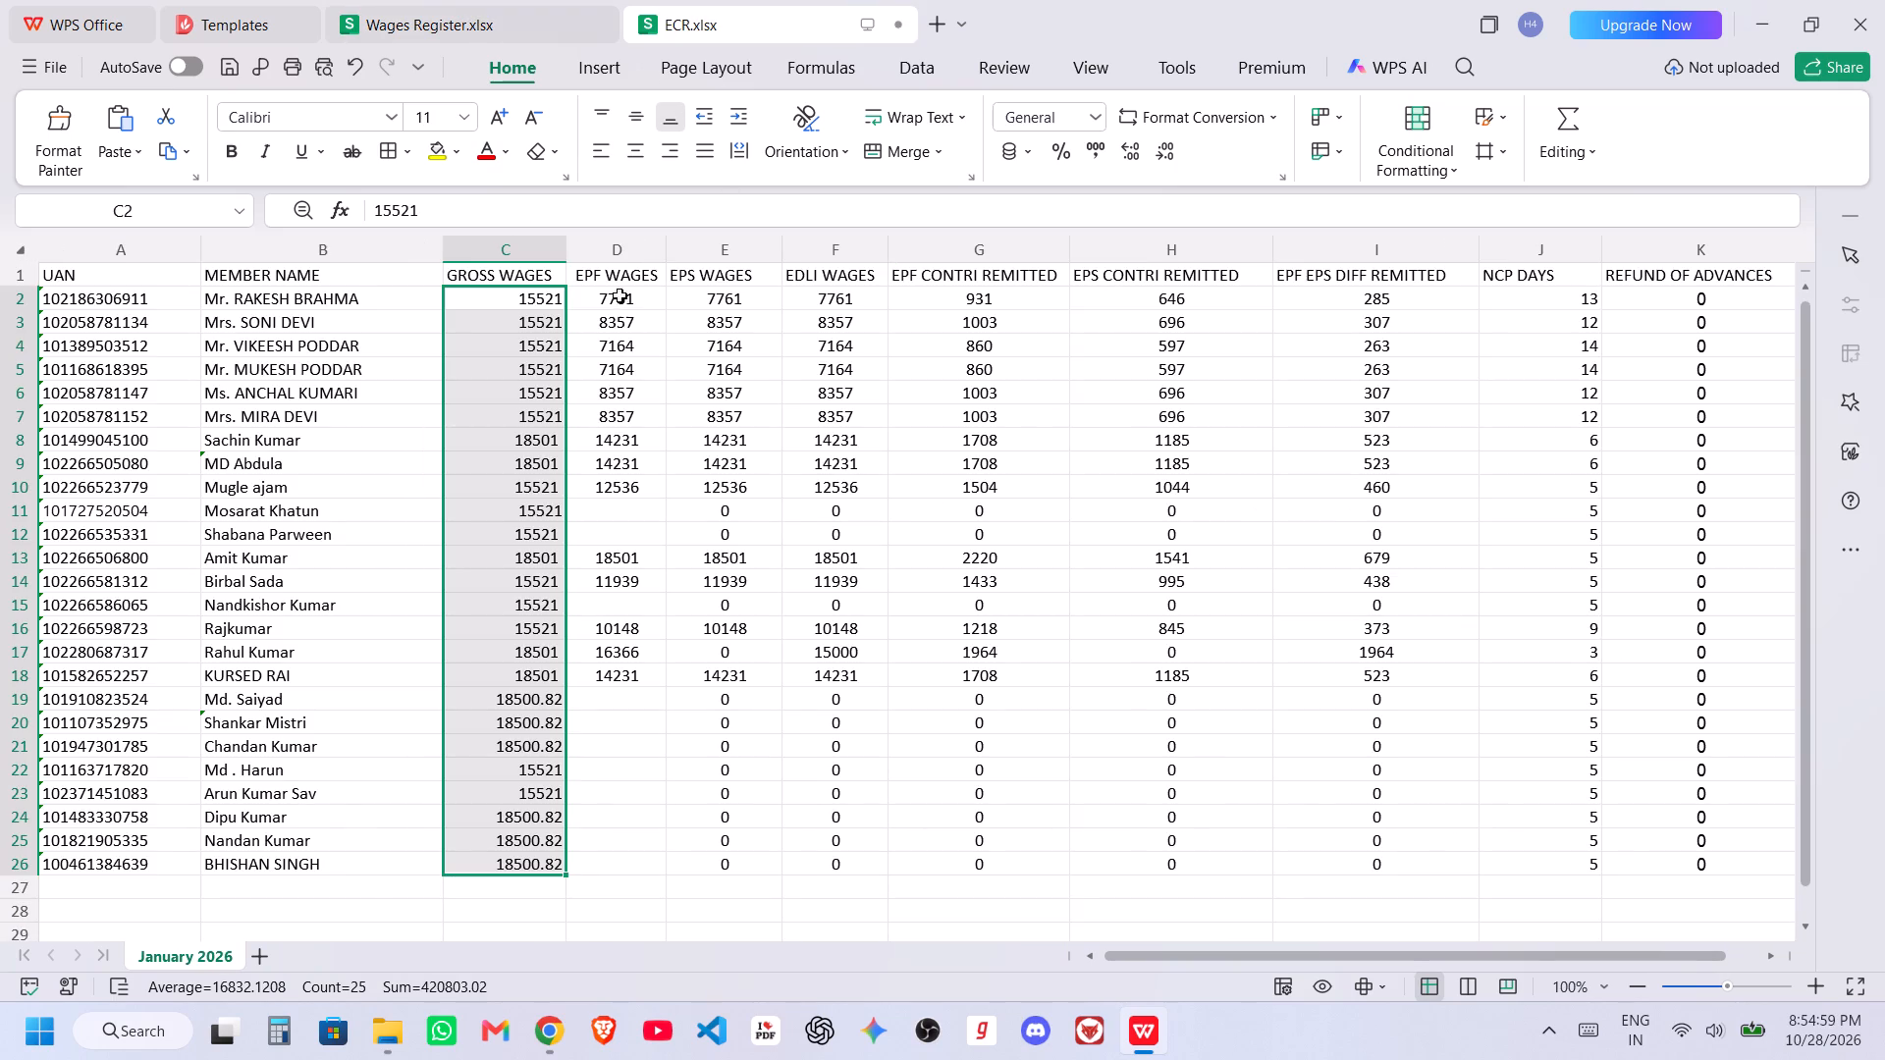
pyautogui.click(614, 299)
pyautogui.rightClick(614, 299)
pyautogui.click(776, 21)
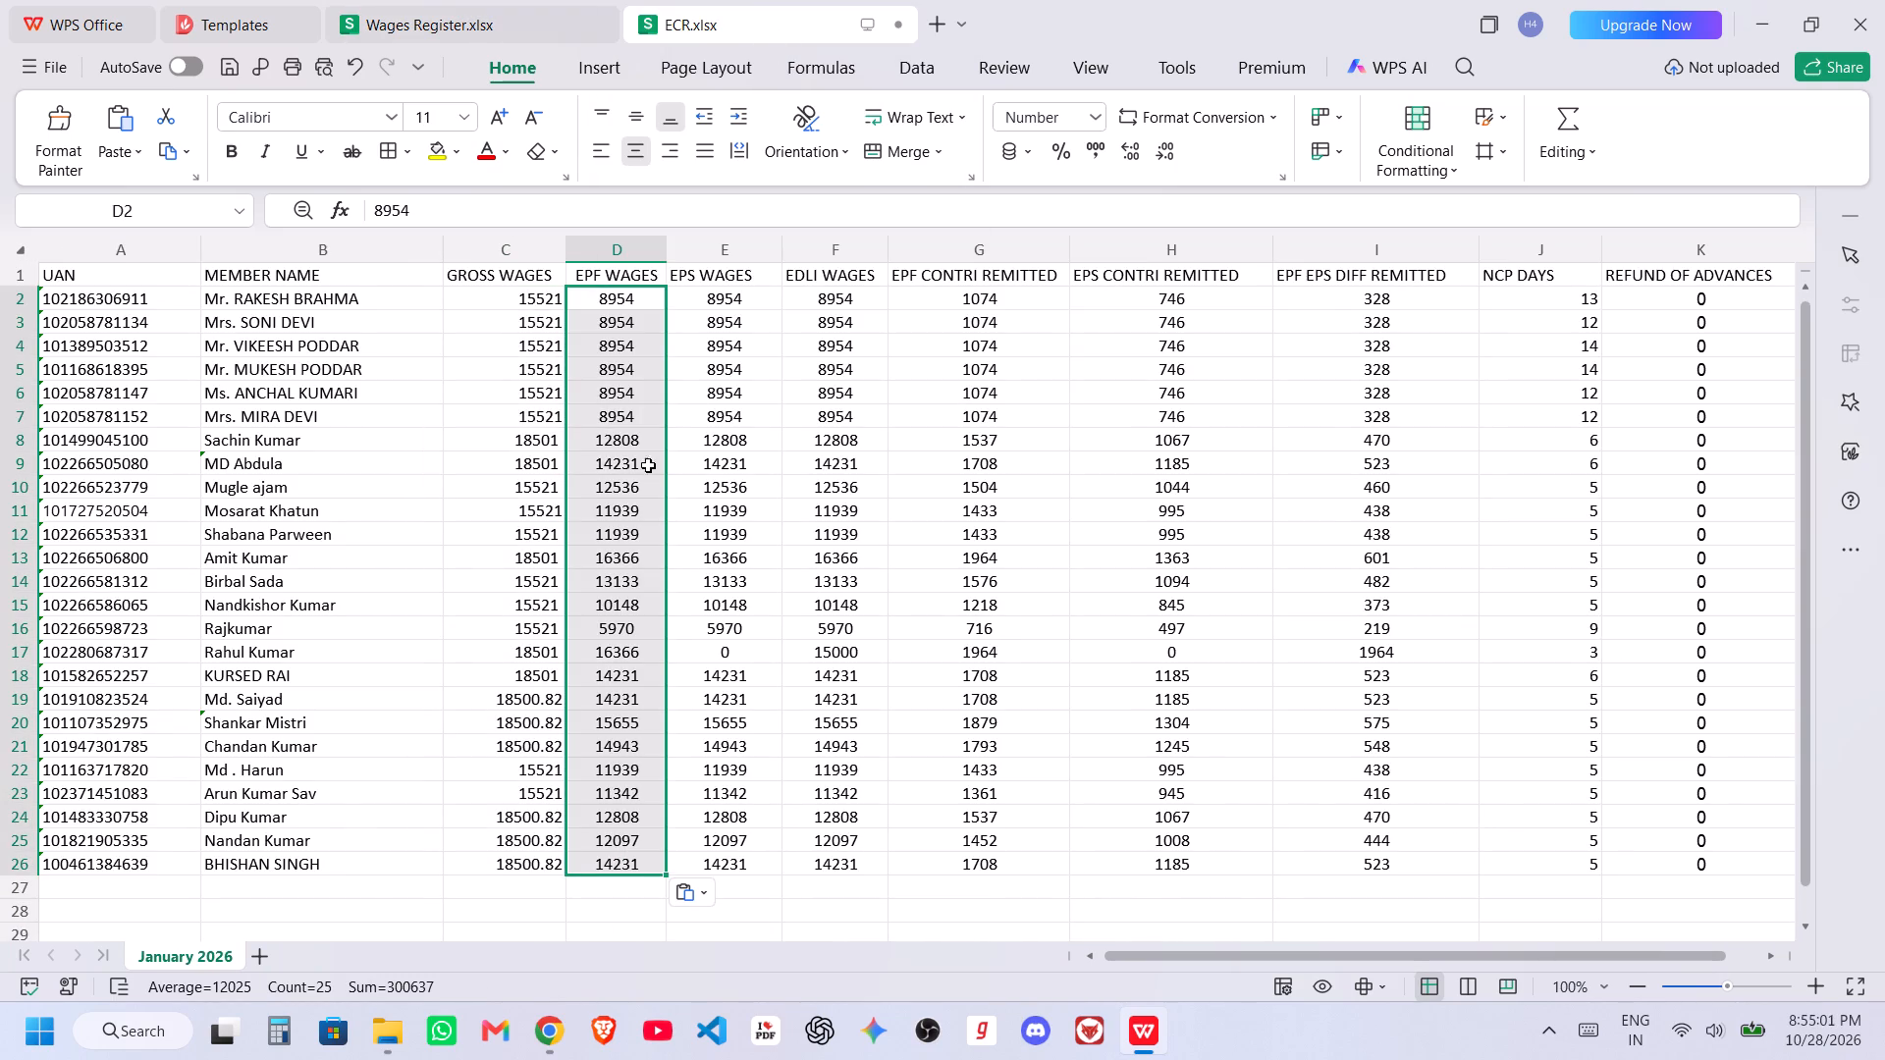
# Format the GROSS WAGES in C2:C26 with no decimal places and save the ECR workbook.
pyautogui.moveTo(530, 865); pyautogui.dragTo(547, 778)
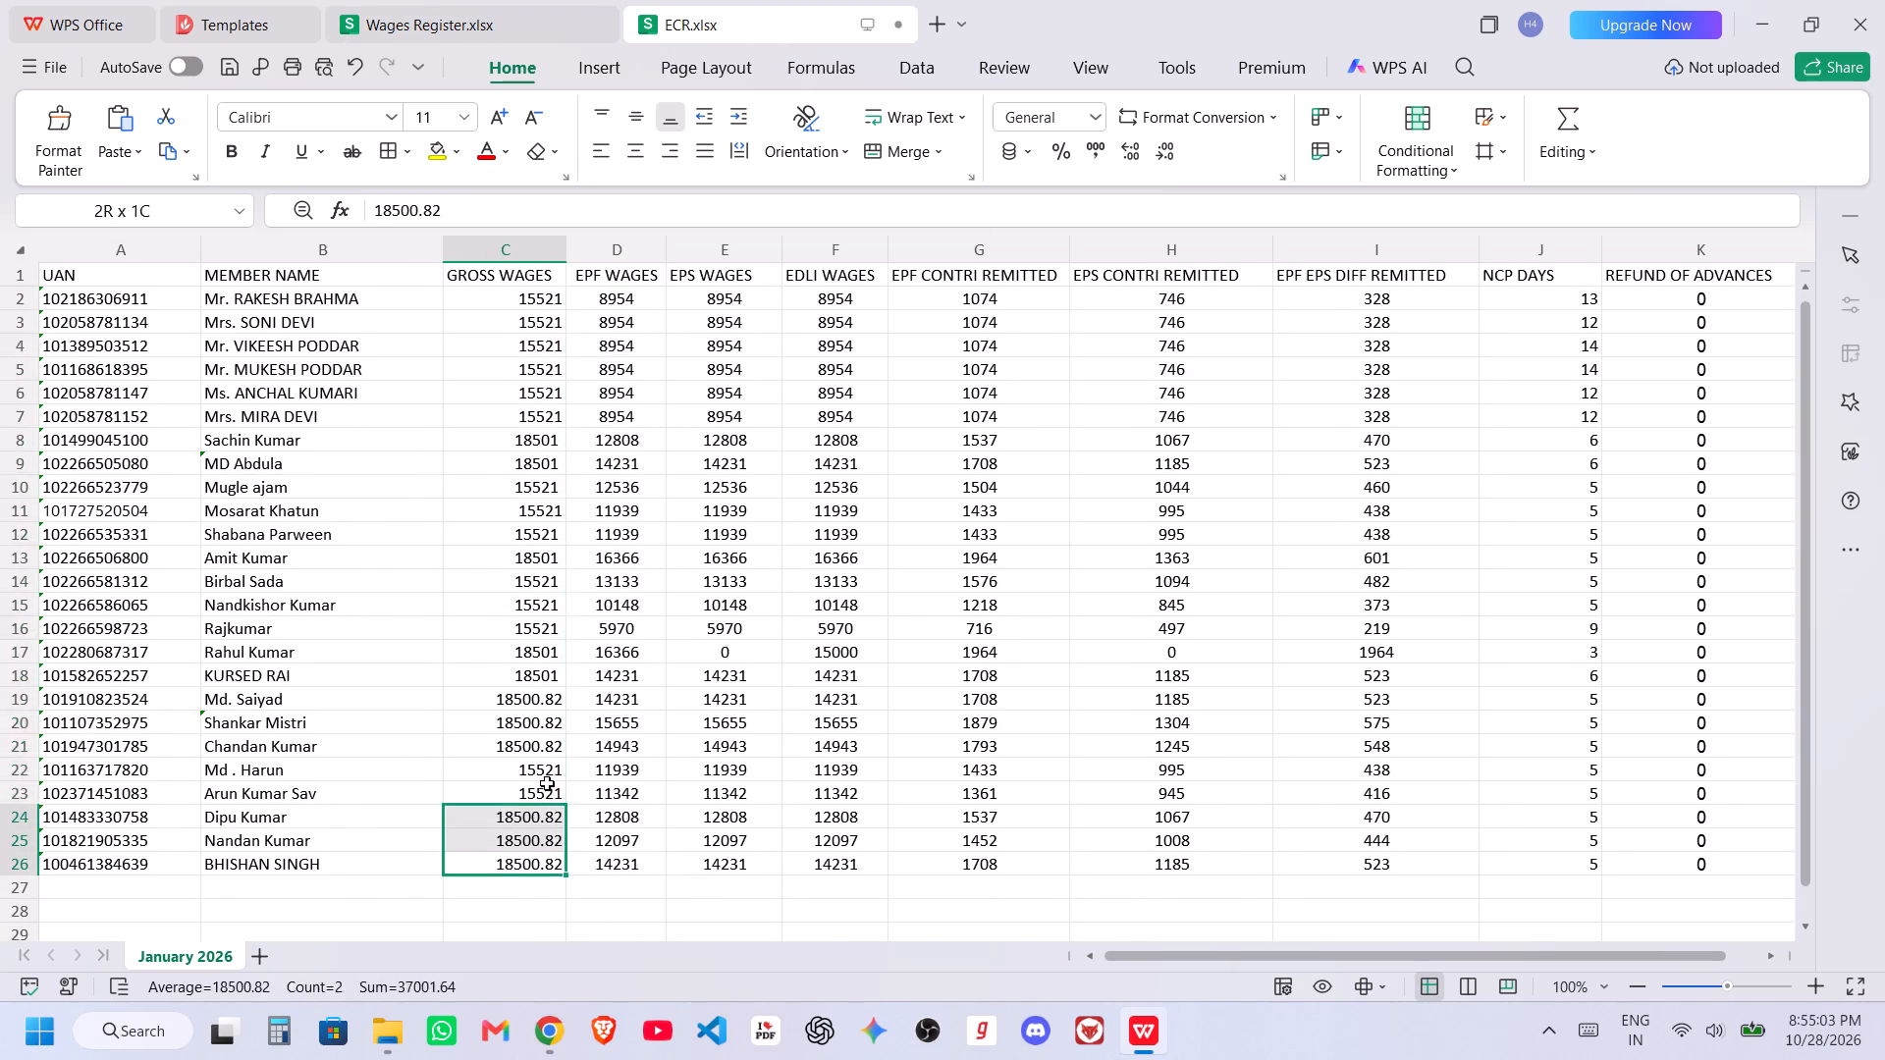
pyautogui.moveTo(547, 778); pyautogui.dragTo(551, 300)
pyautogui.click(1125, 150)
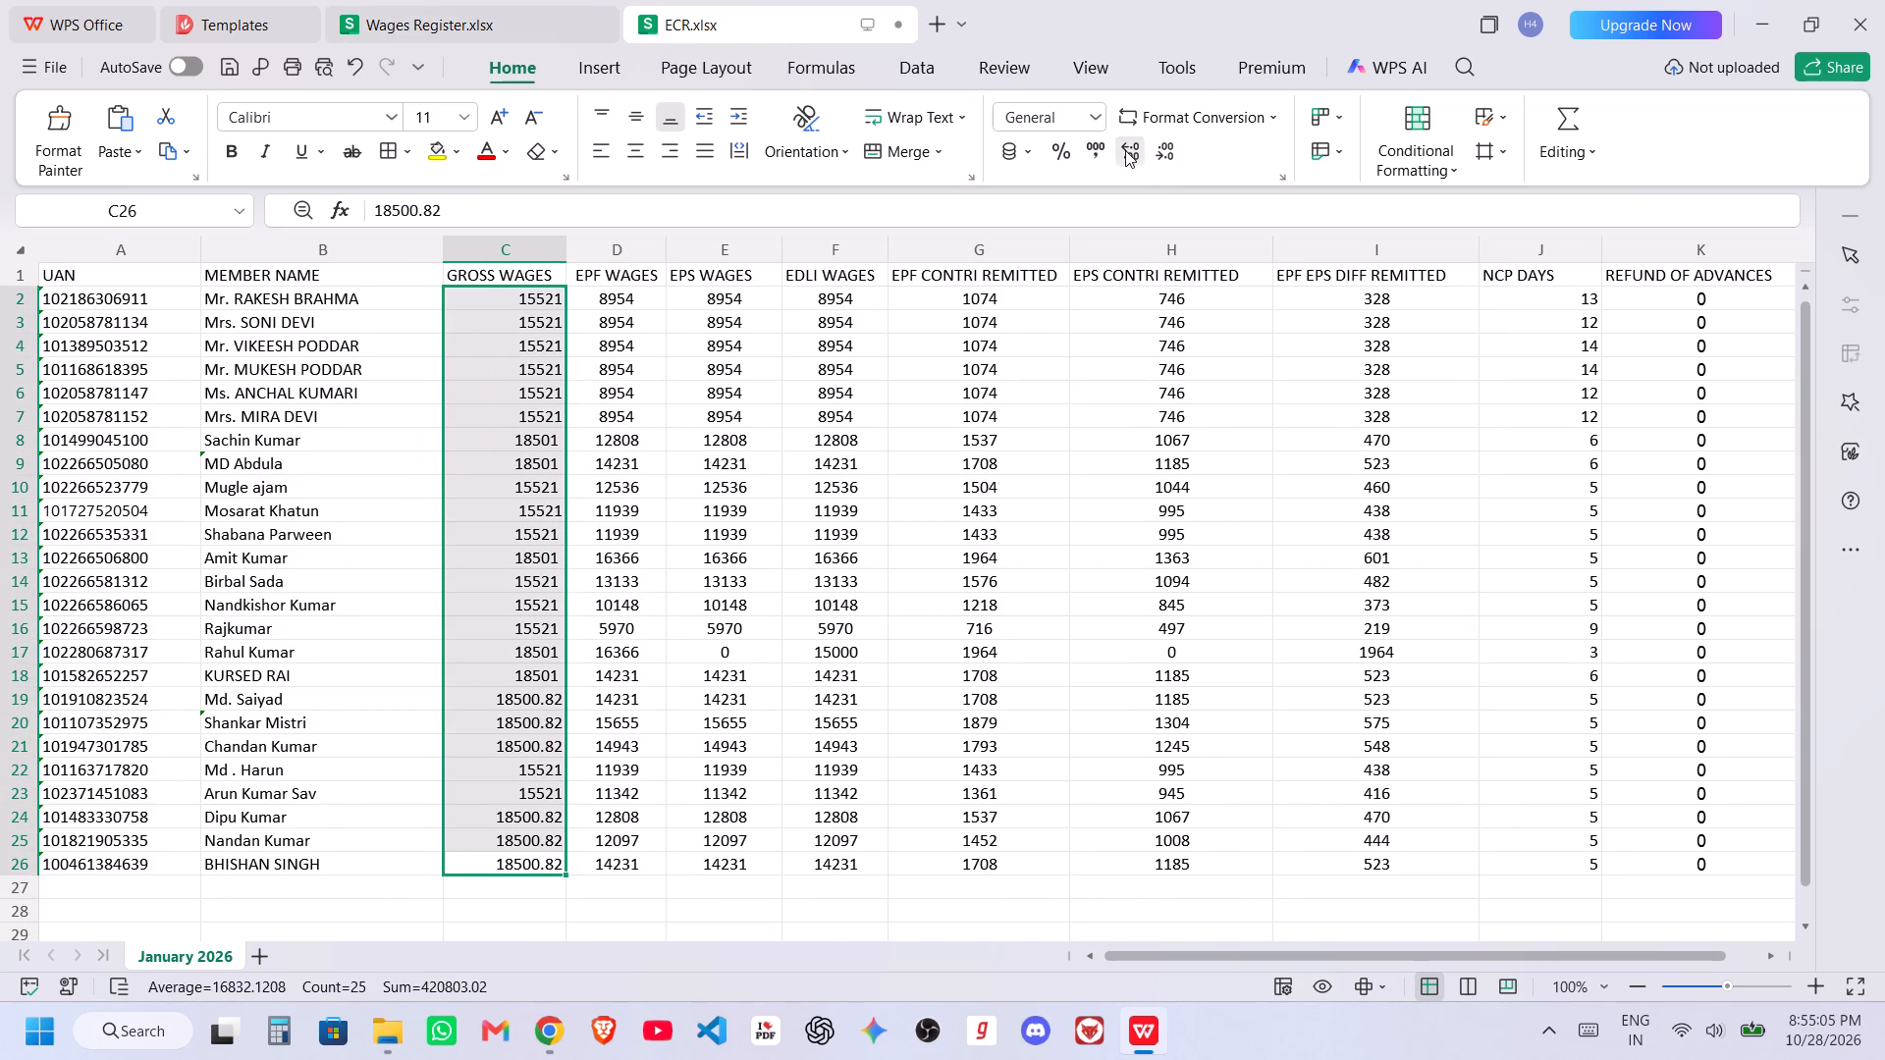
pyautogui.tripleClick(1161, 156)
pyautogui.doubleClick(1161, 156)
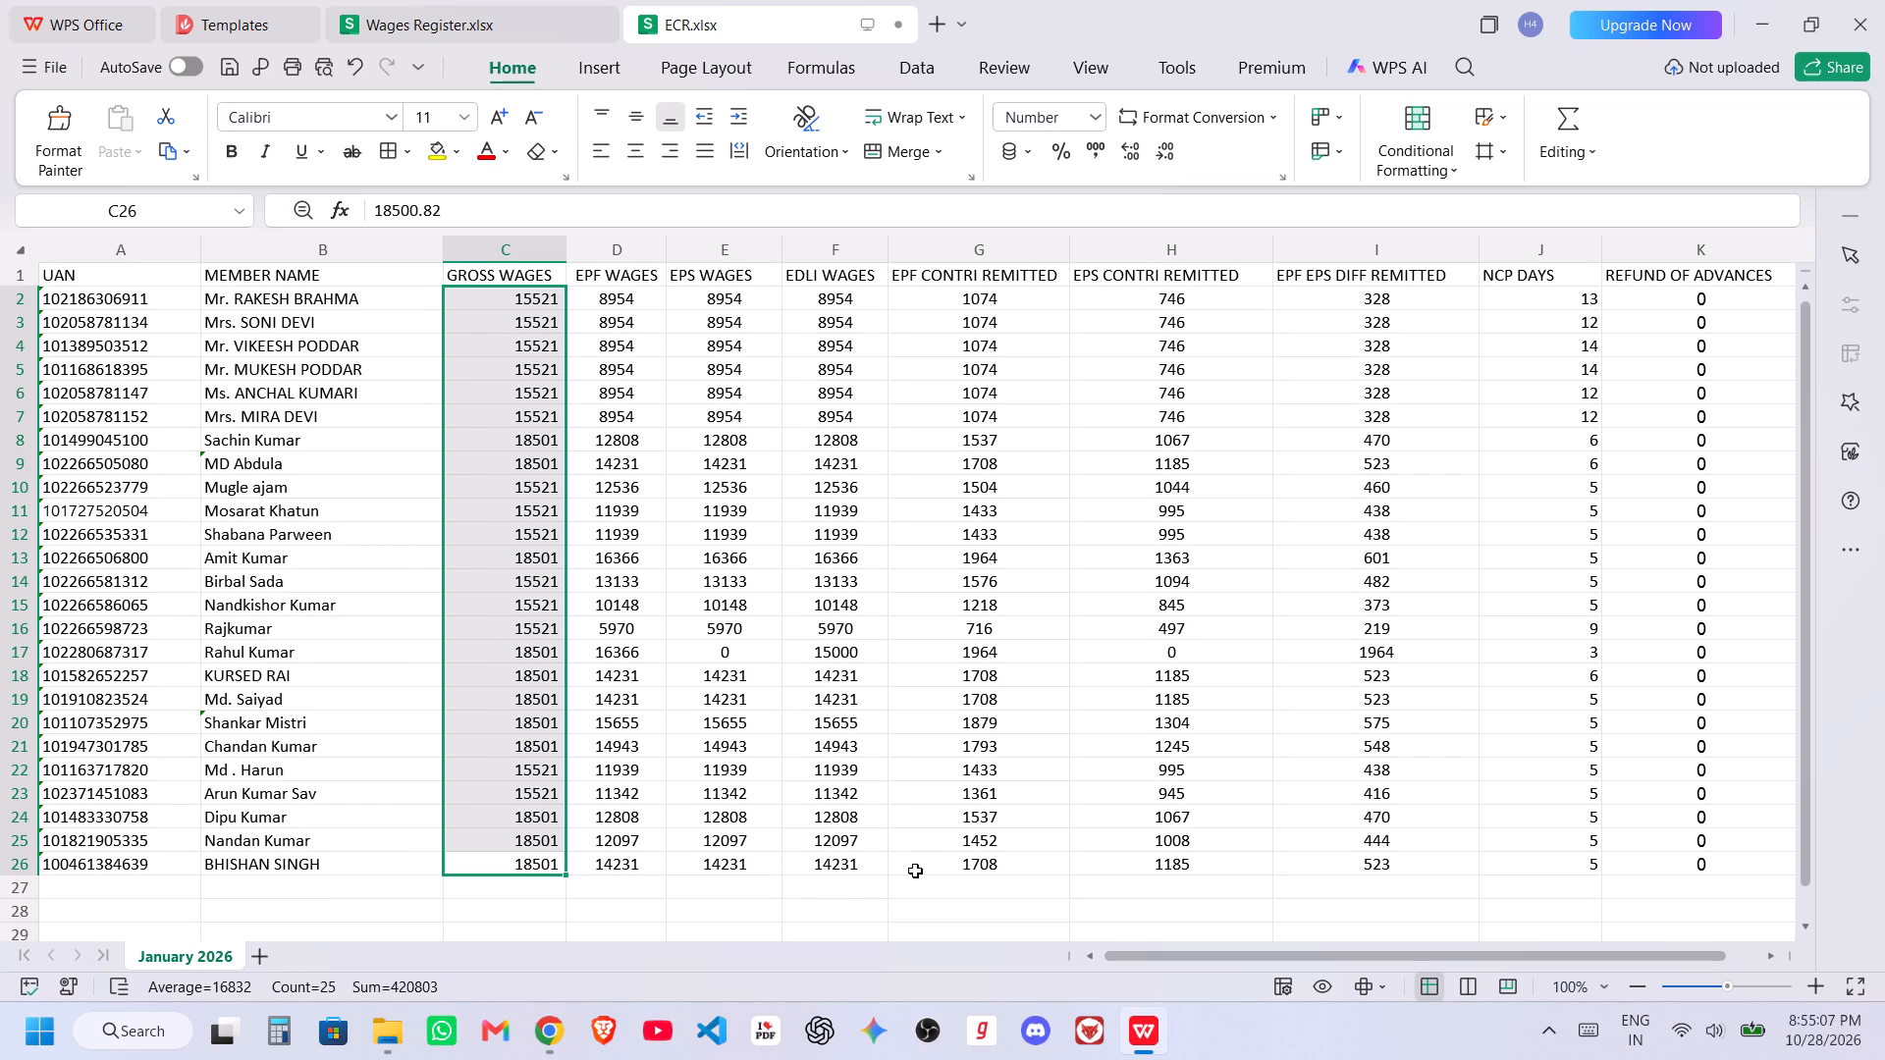
pyautogui.click(857, 928)
pyautogui.hotkey('ctrl', 's')
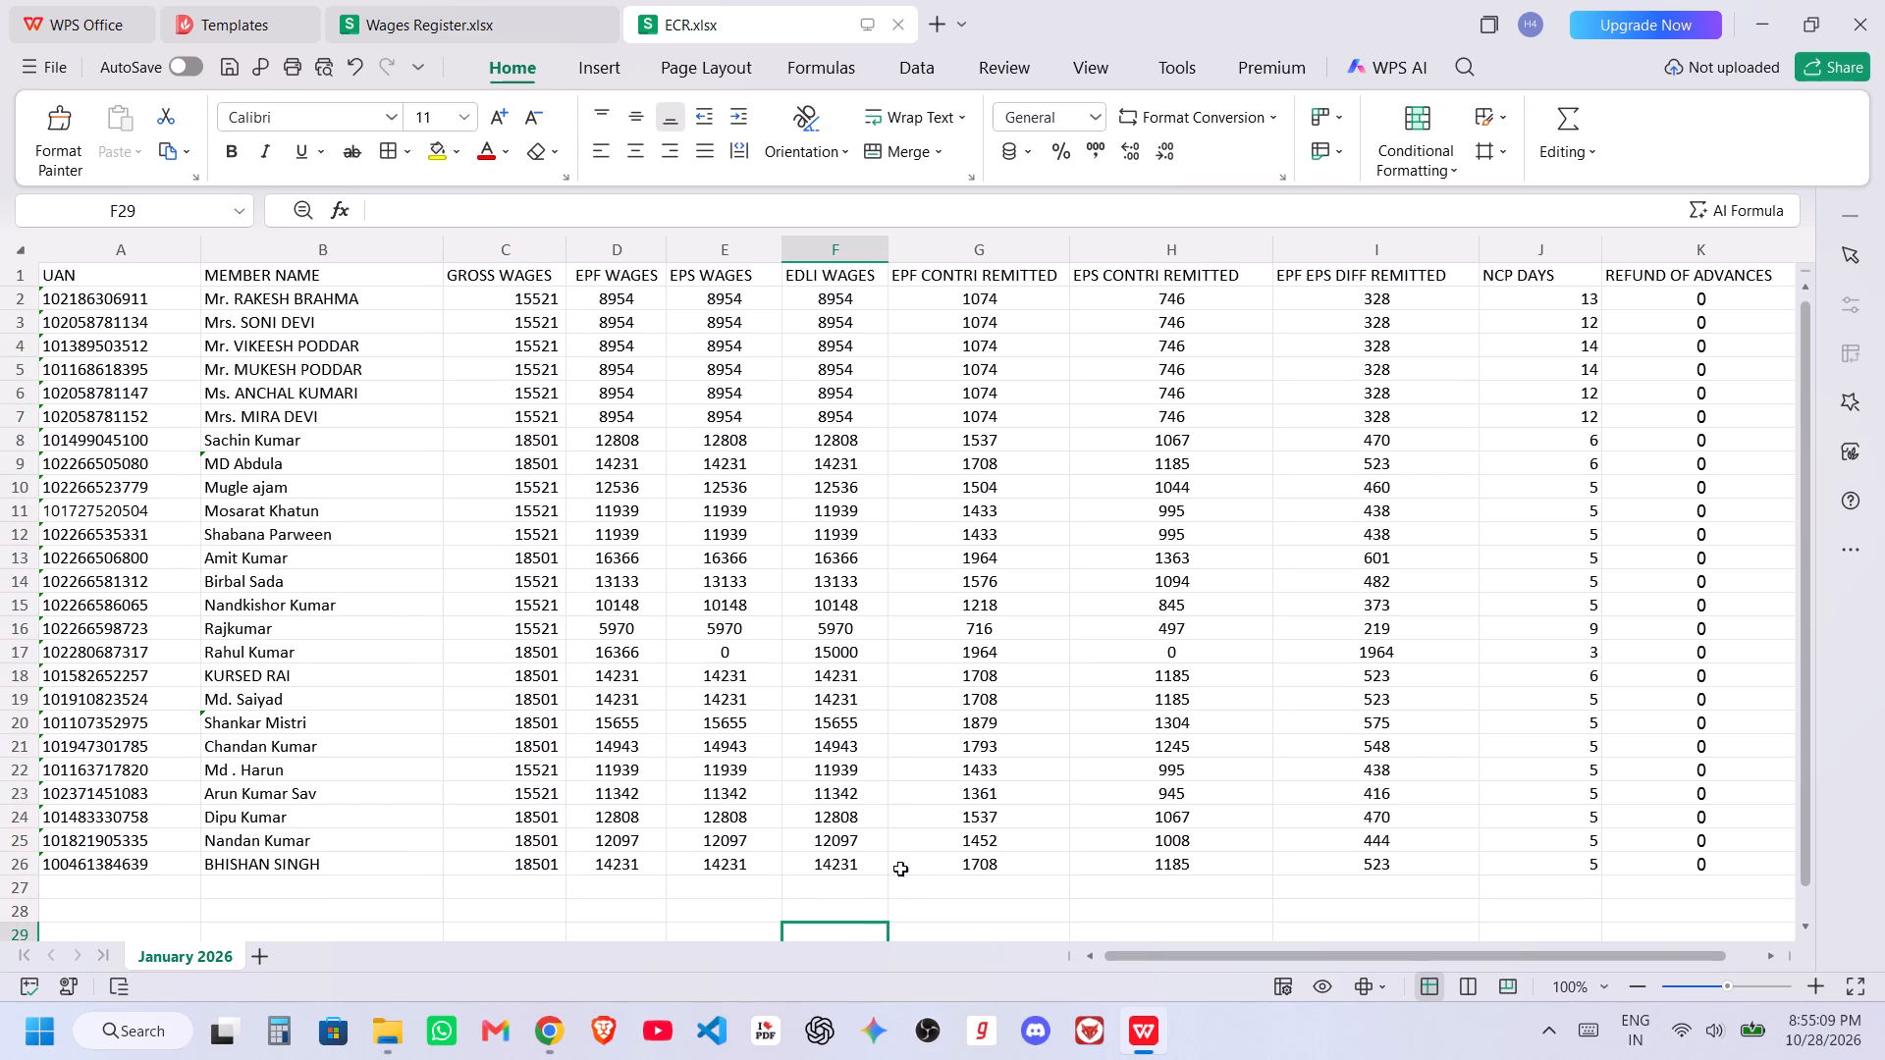
# Check the sums of the ECR's EPF, EPS and difference contribution columns against the PF total in the Wages Register.
pyautogui.scroll(-2, 974, 653)
pyautogui.scroll(6, 974, 653)
pyautogui.moveTo(1373, 250); pyautogui.dragTo(1345, 250)
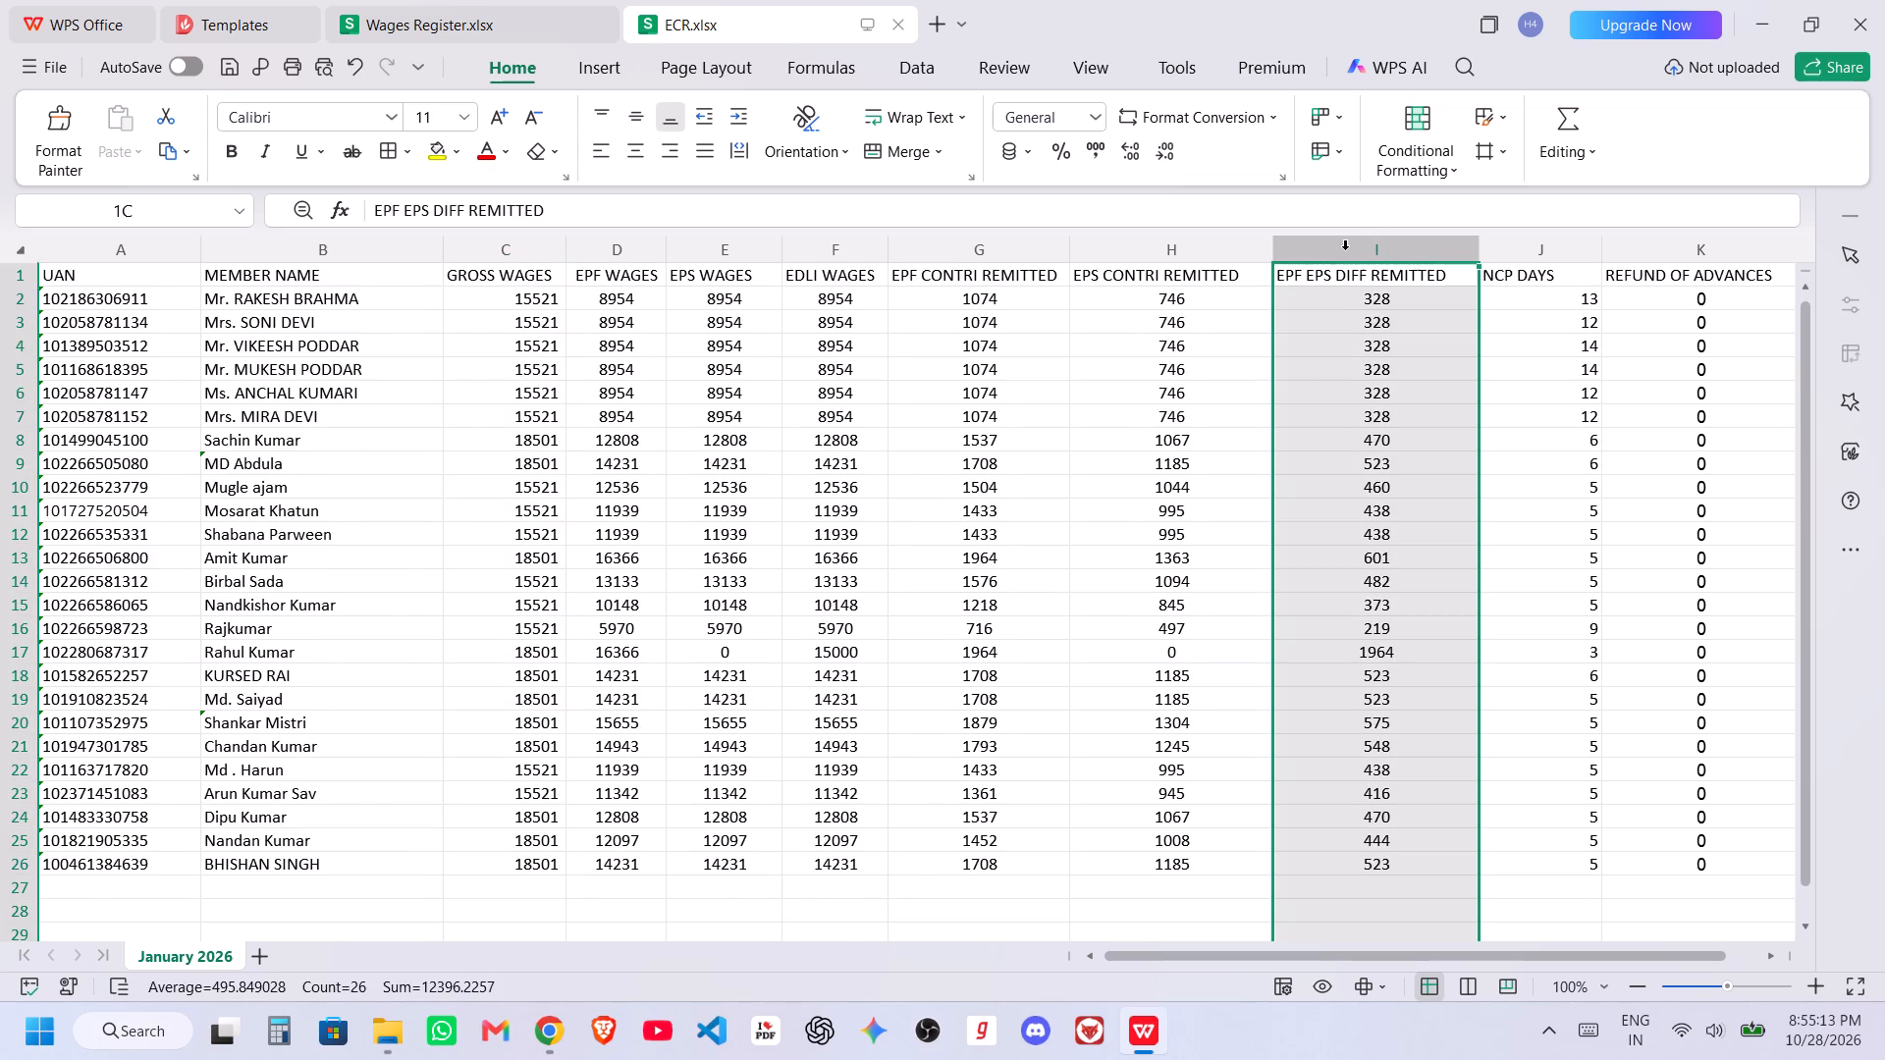
pyautogui.moveTo(1345, 250); pyautogui.dragTo(1236, 242)
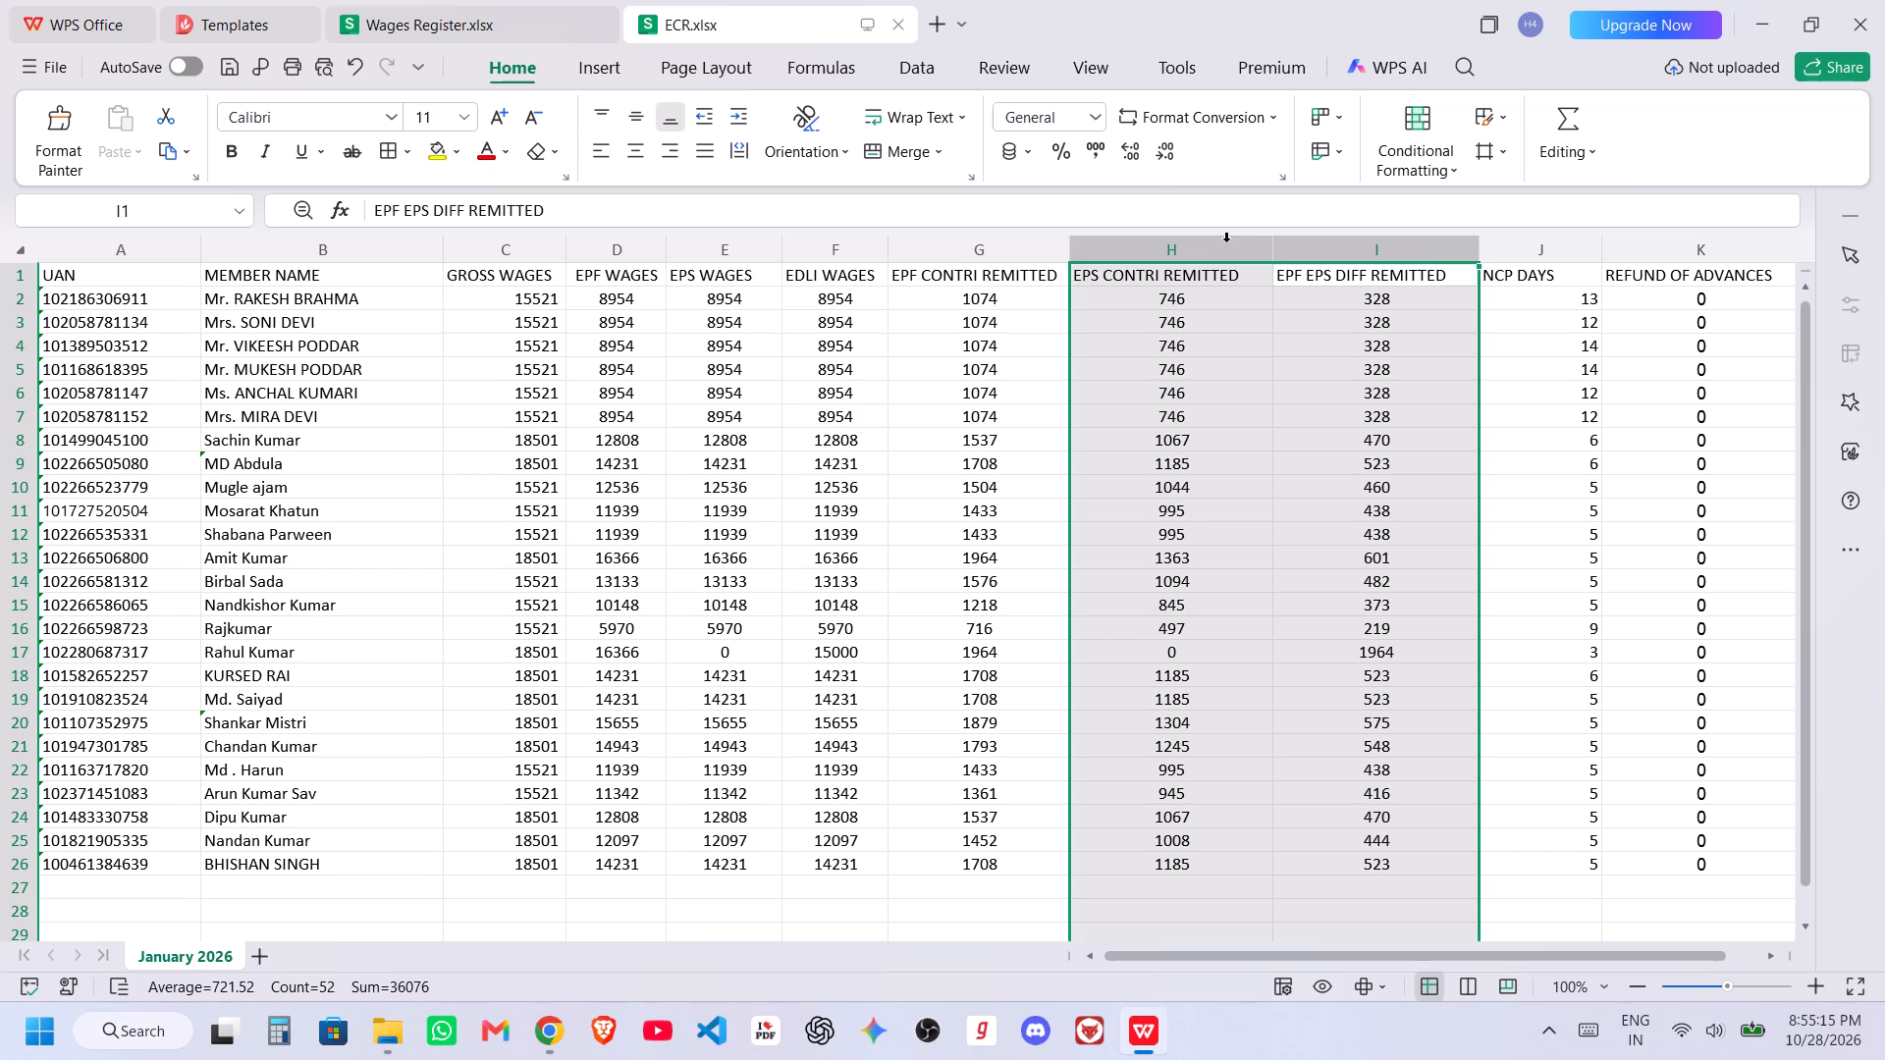
pyautogui.click(1006, 249)
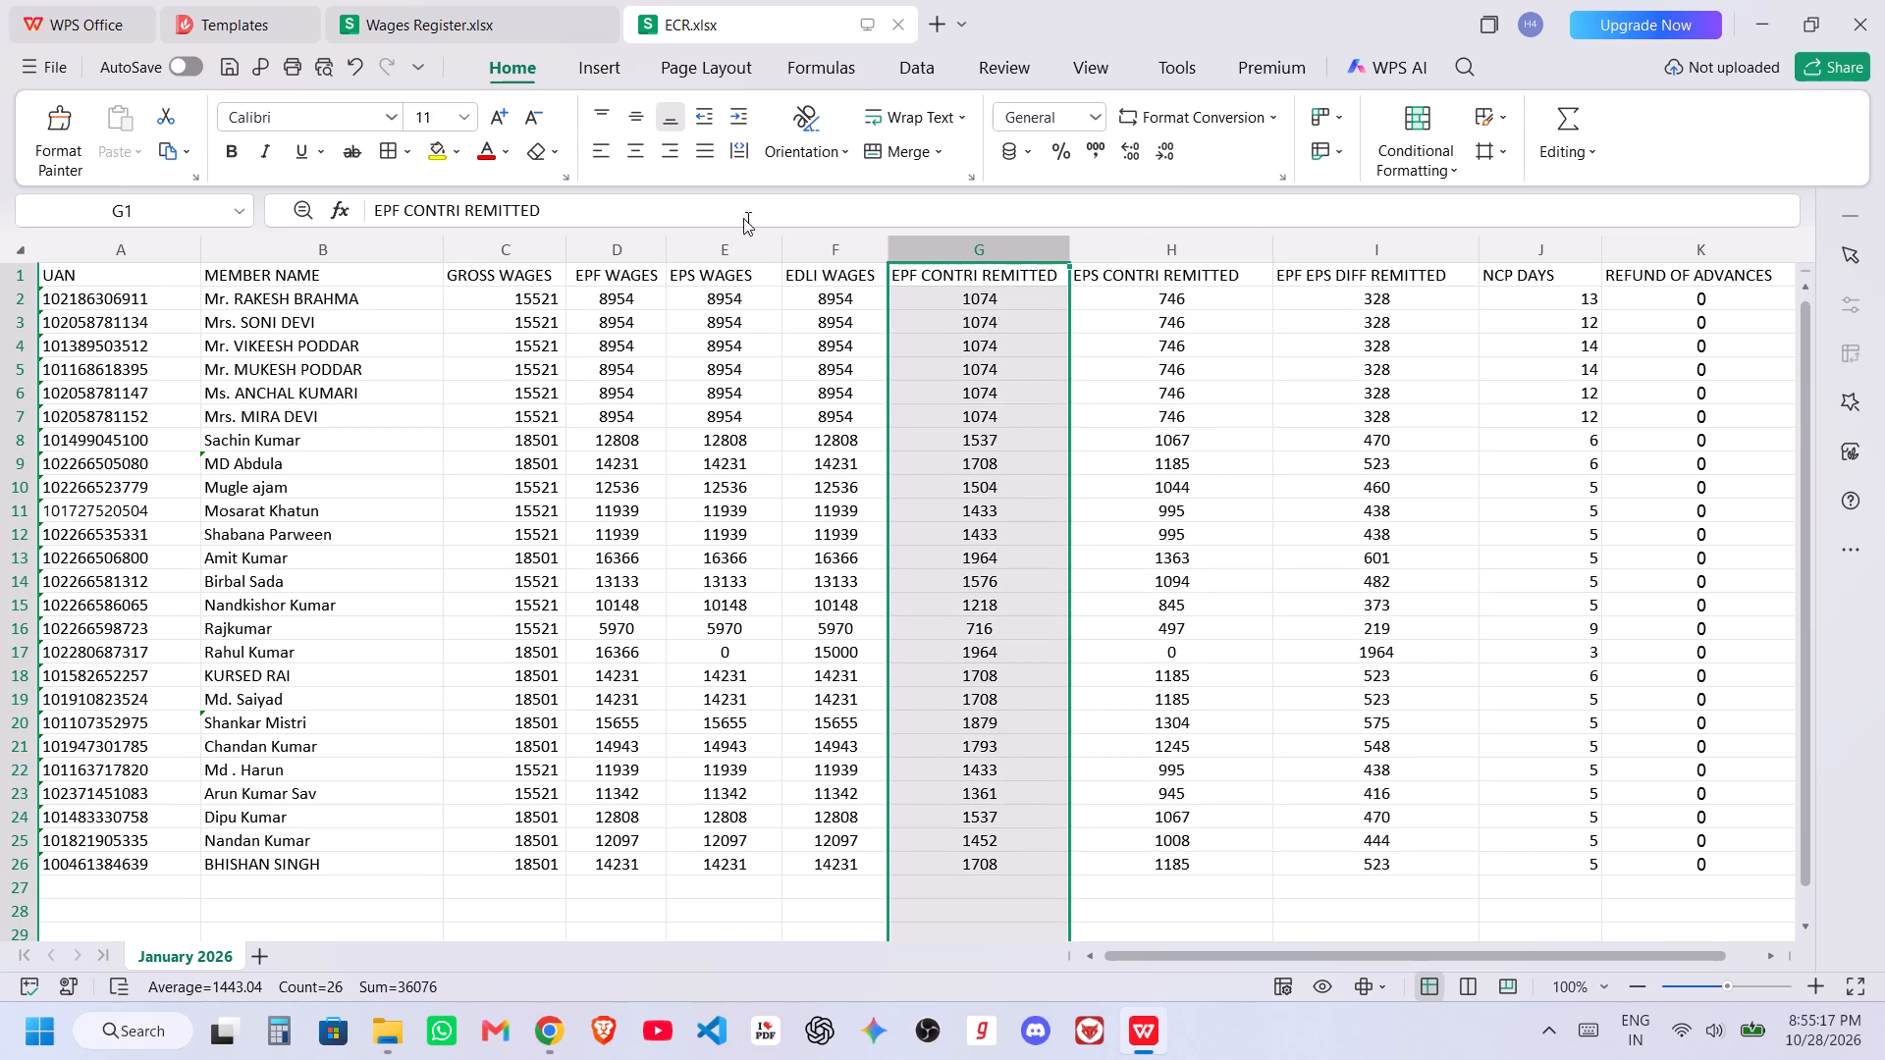
pyautogui.click(478, 7)
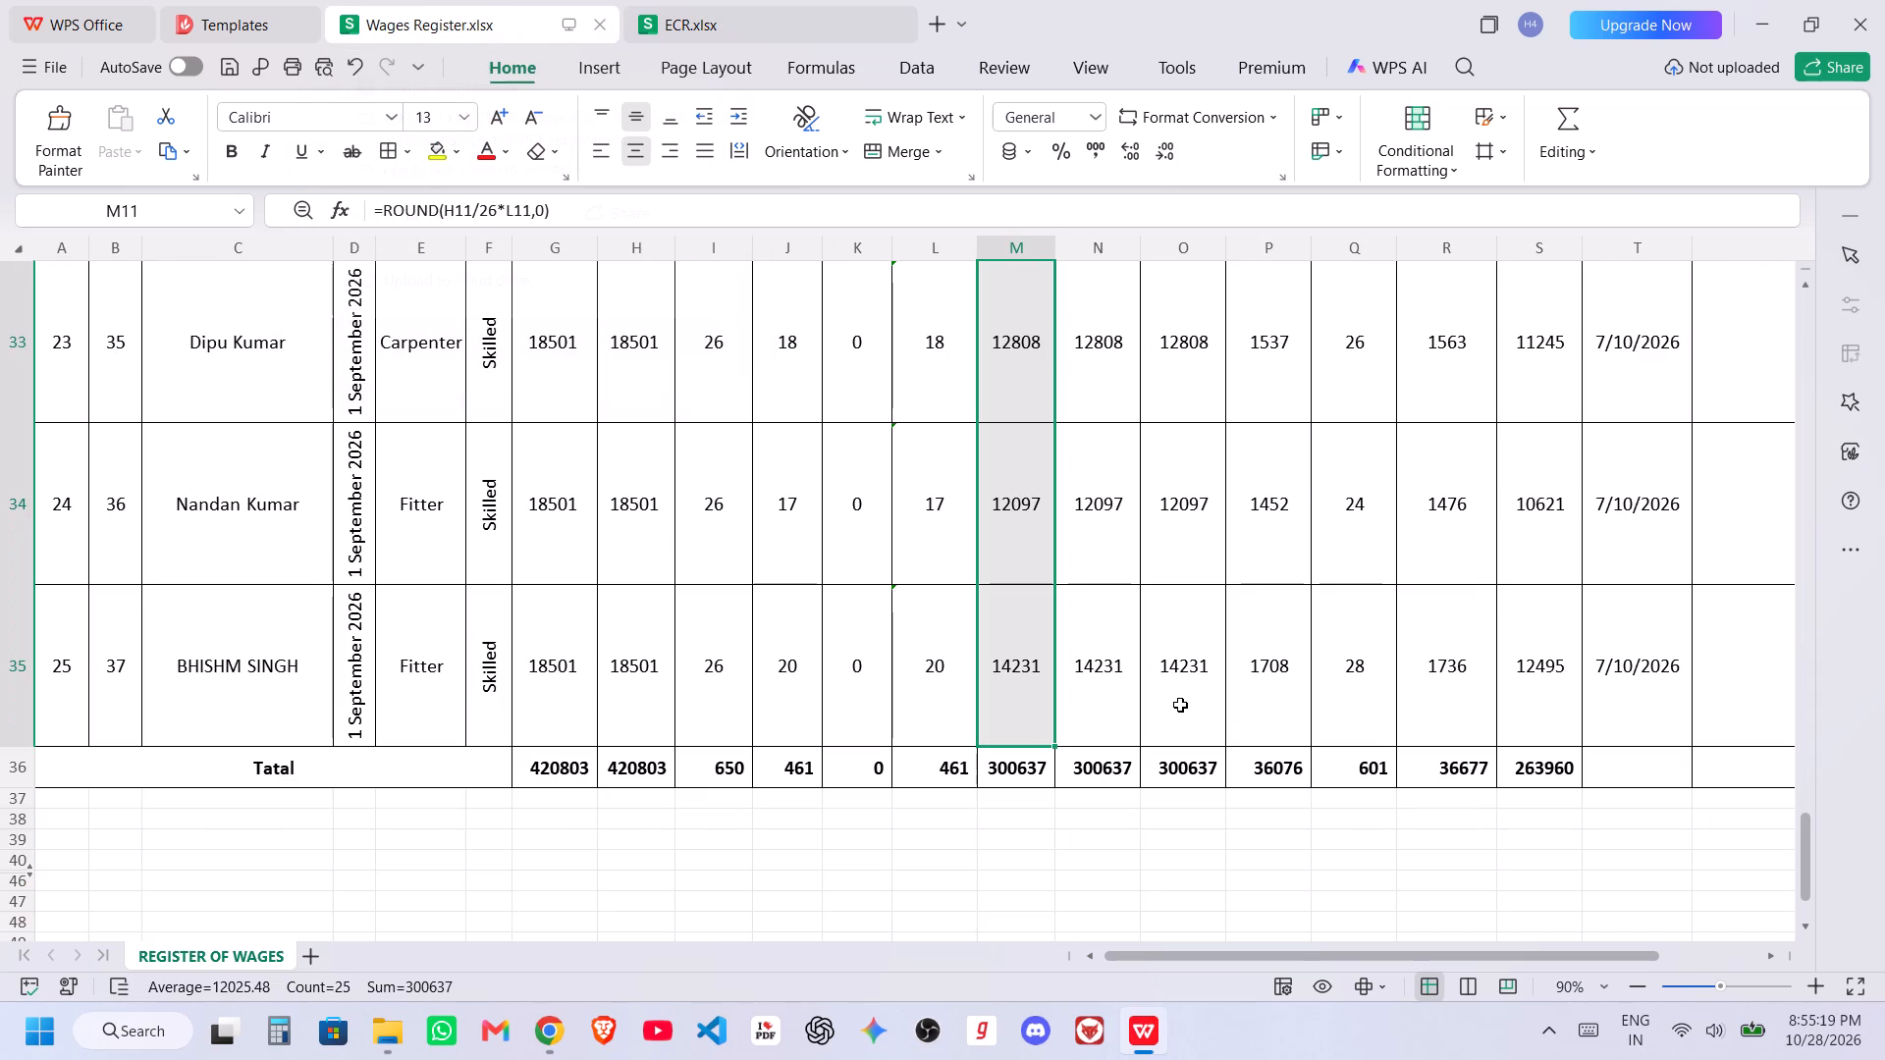
# Copy the Final Pay Days figures L11:L35 from the Wages Register into the ECR's empty column L from L2 as values.
pyautogui.click(727, 0)
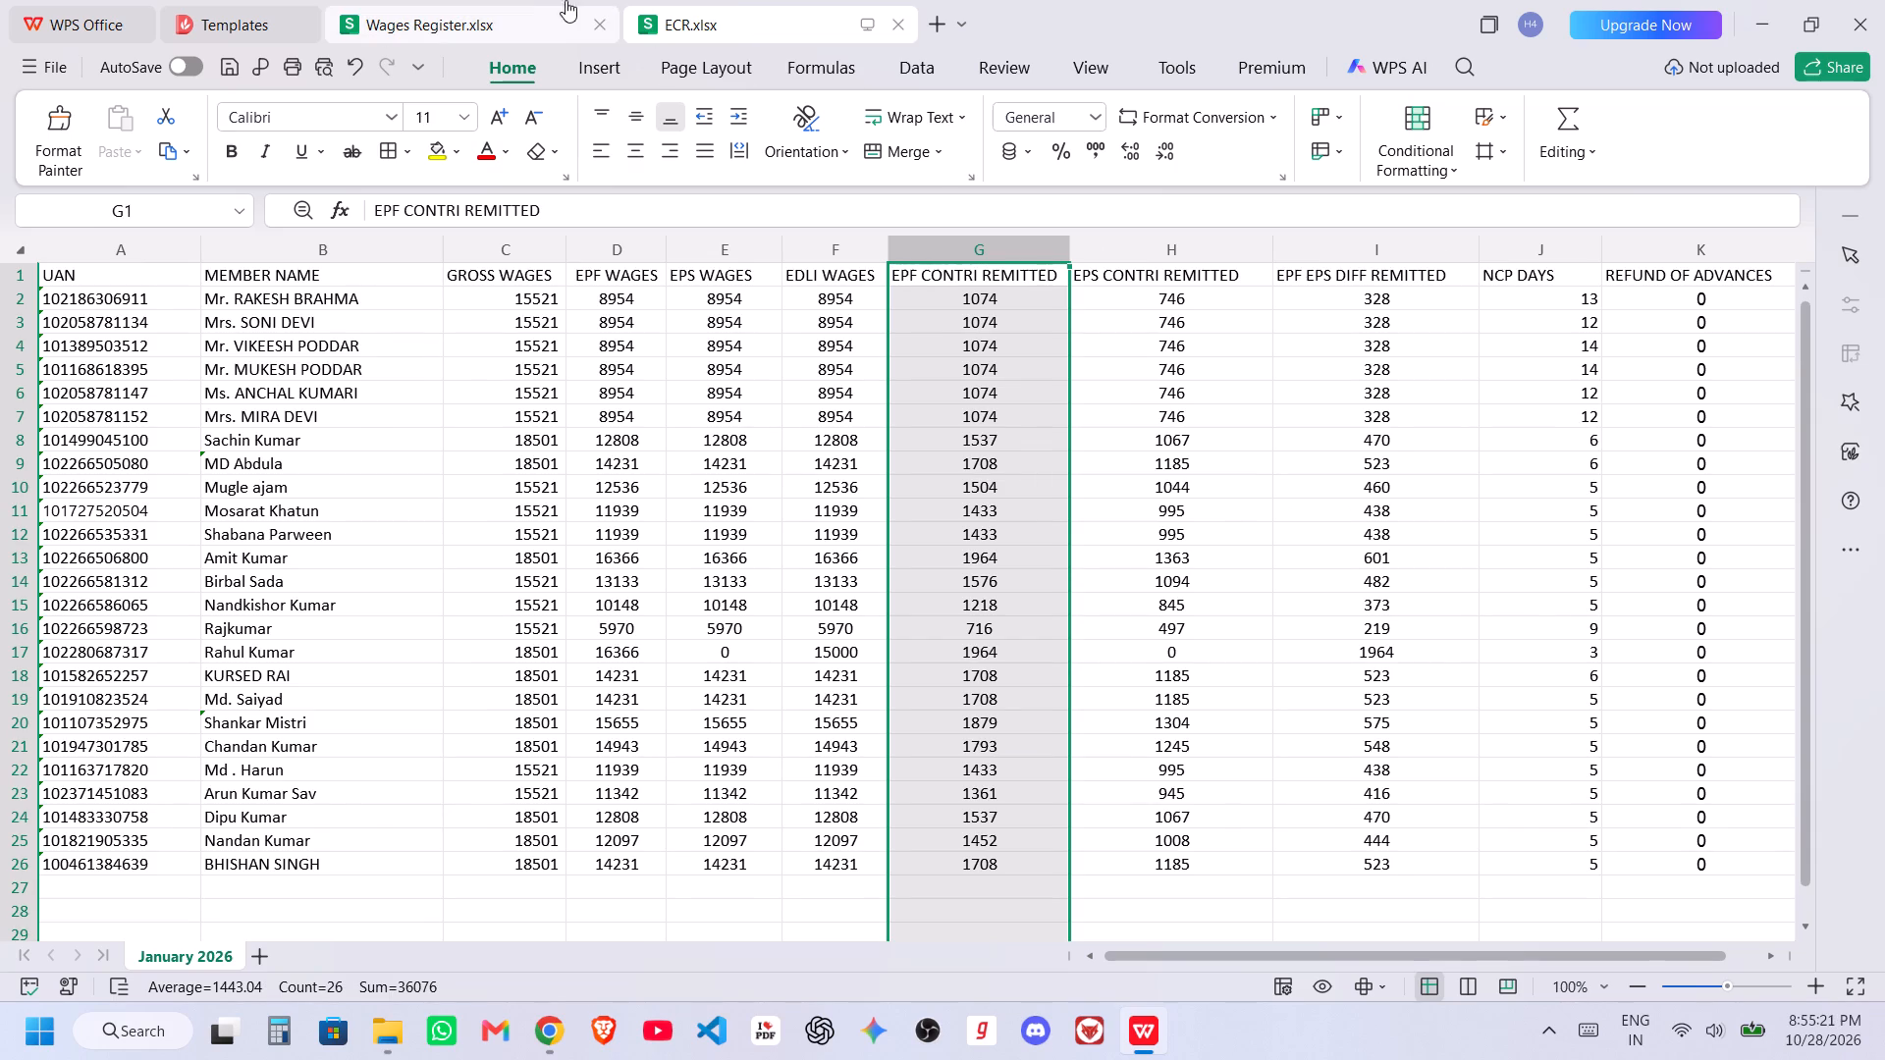
pyautogui.click(519, 0)
pyautogui.moveTo(904, 681); pyautogui.dragTo(915, 132)
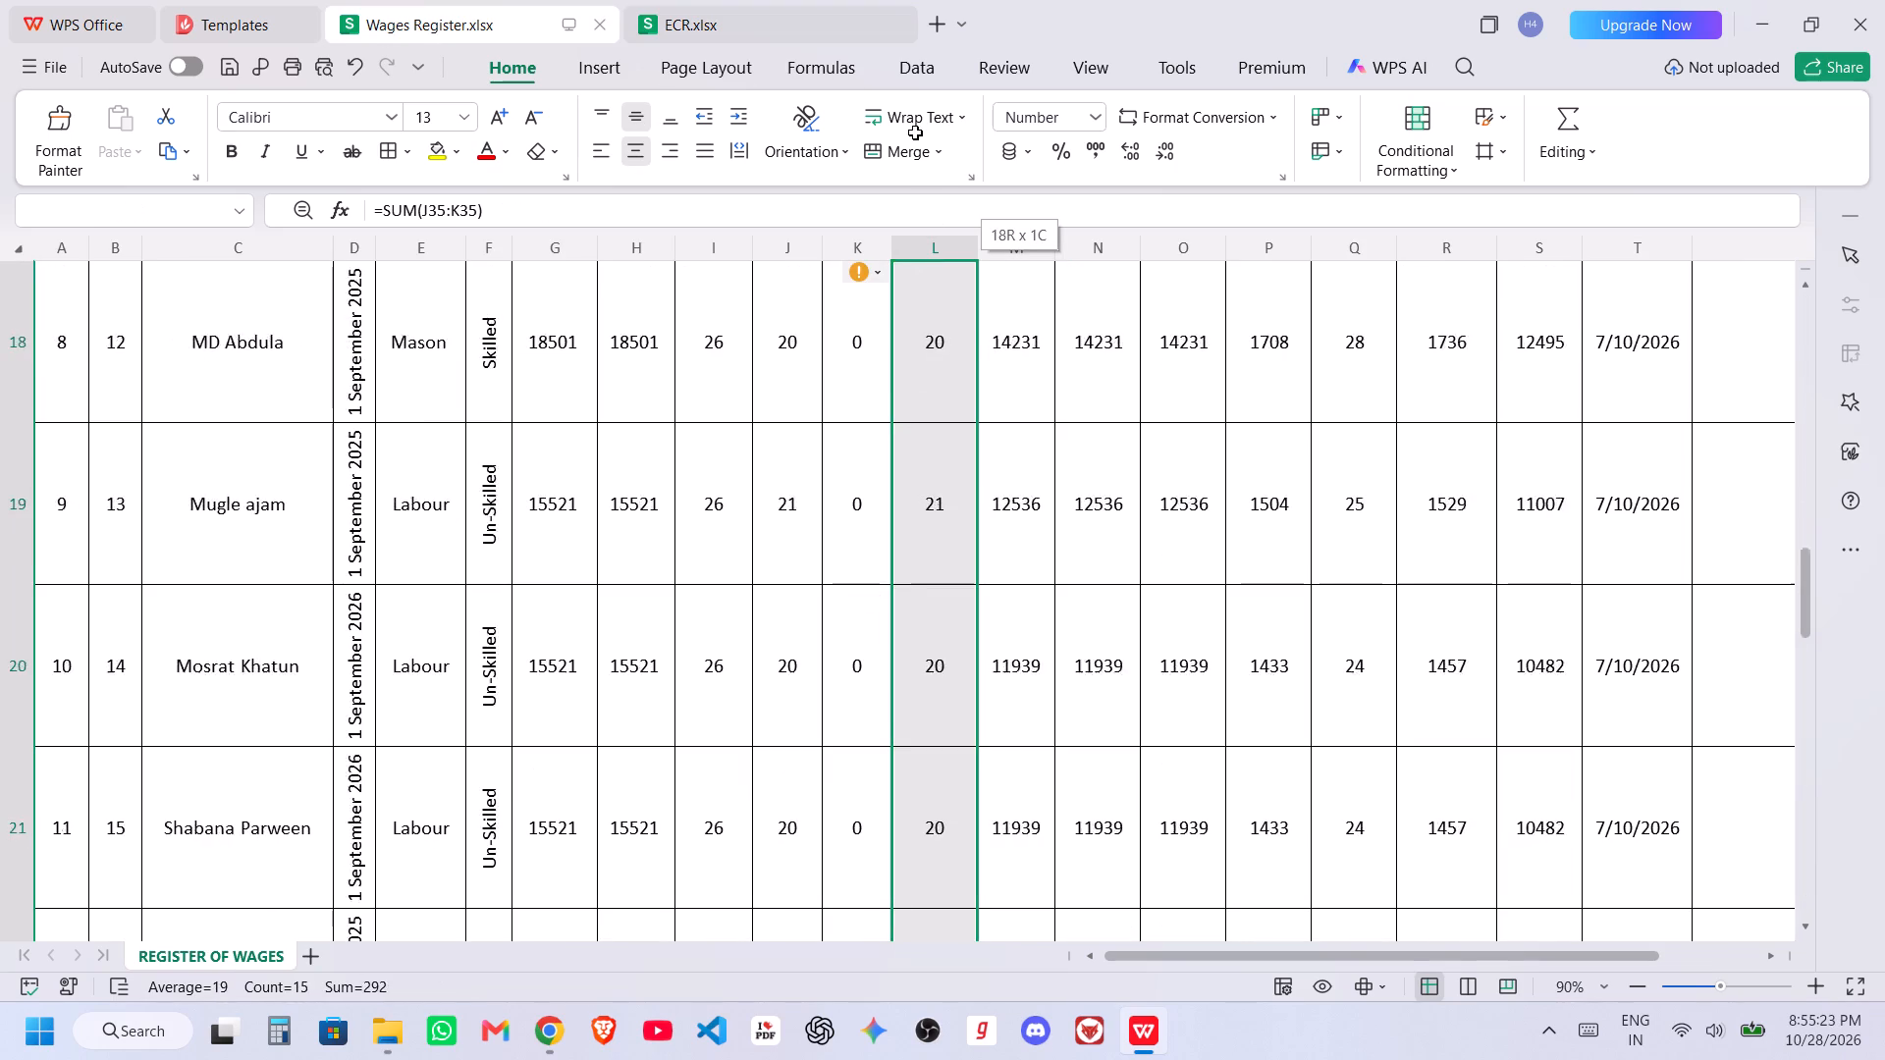
pyautogui.moveTo(915, 132); pyautogui.dragTo(956, 752)
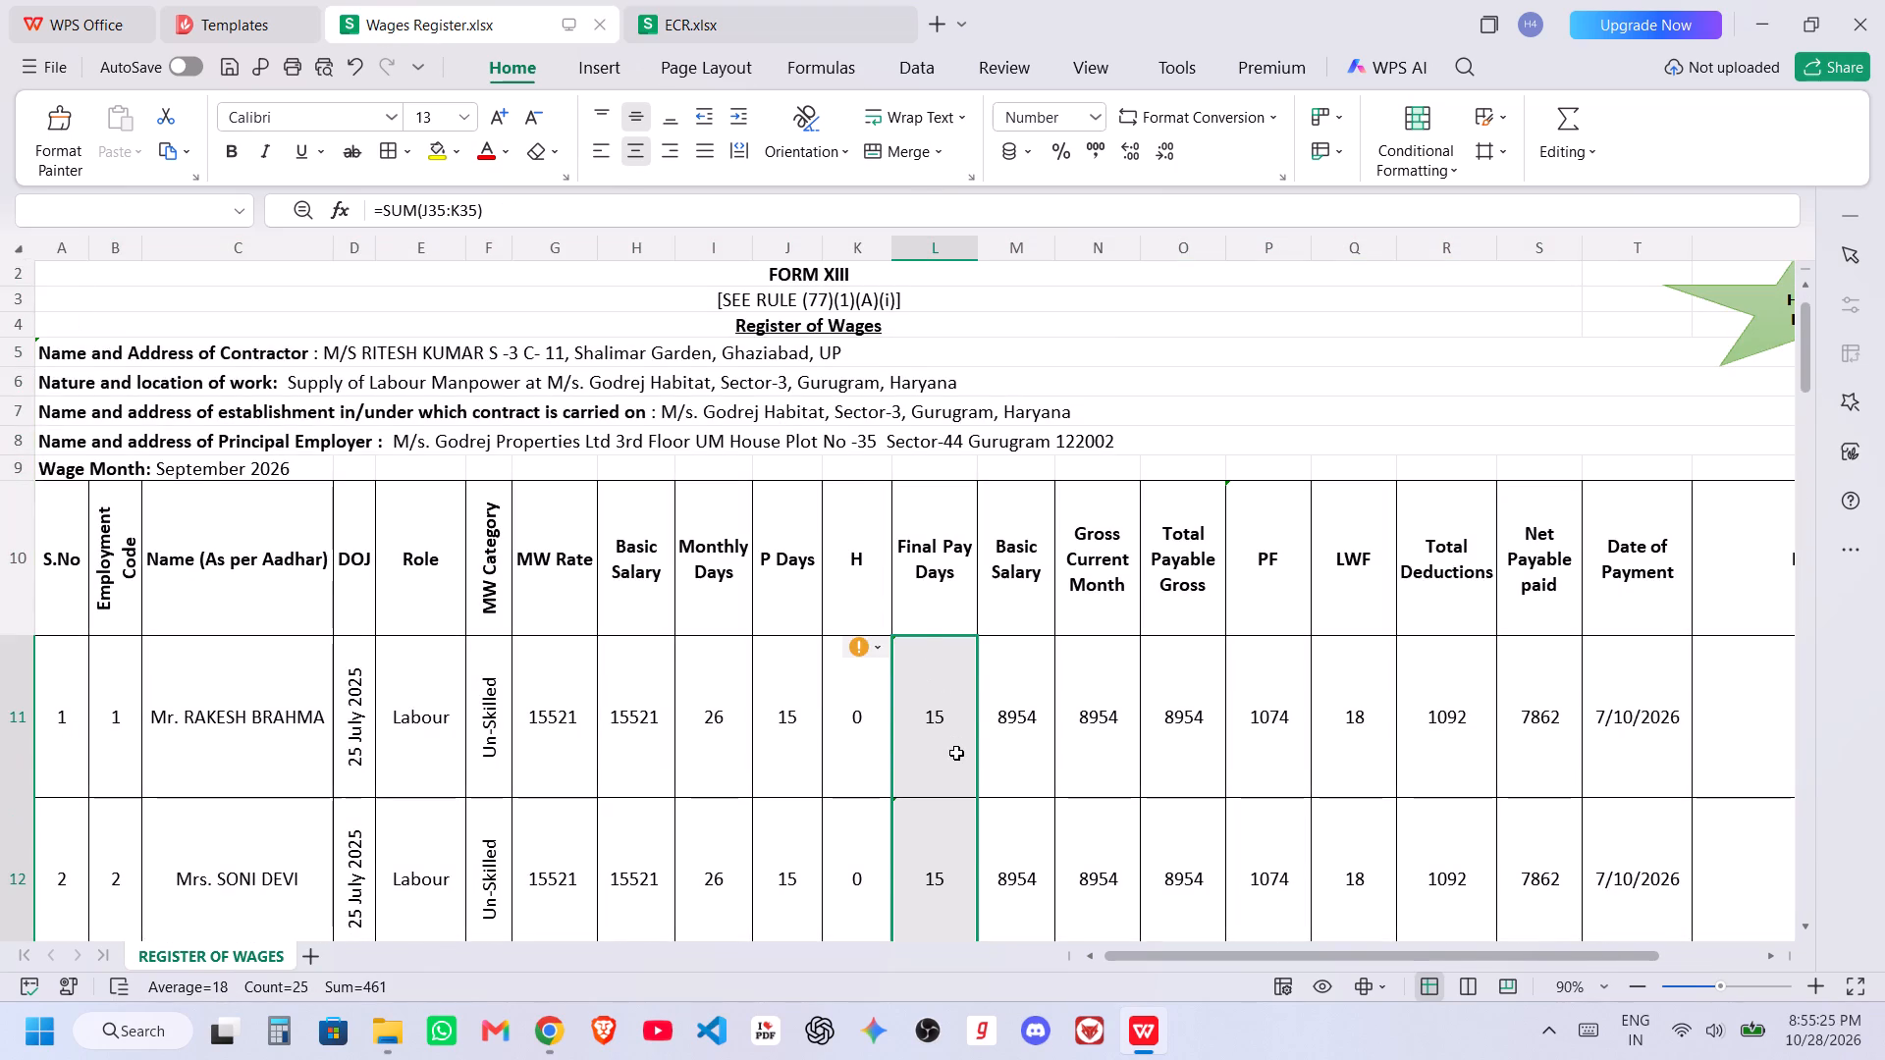
pyautogui.hotkey('ctrl', 'c')
pyautogui.click(852, 0)
pyautogui.hscroll(-5, 1803, 559)
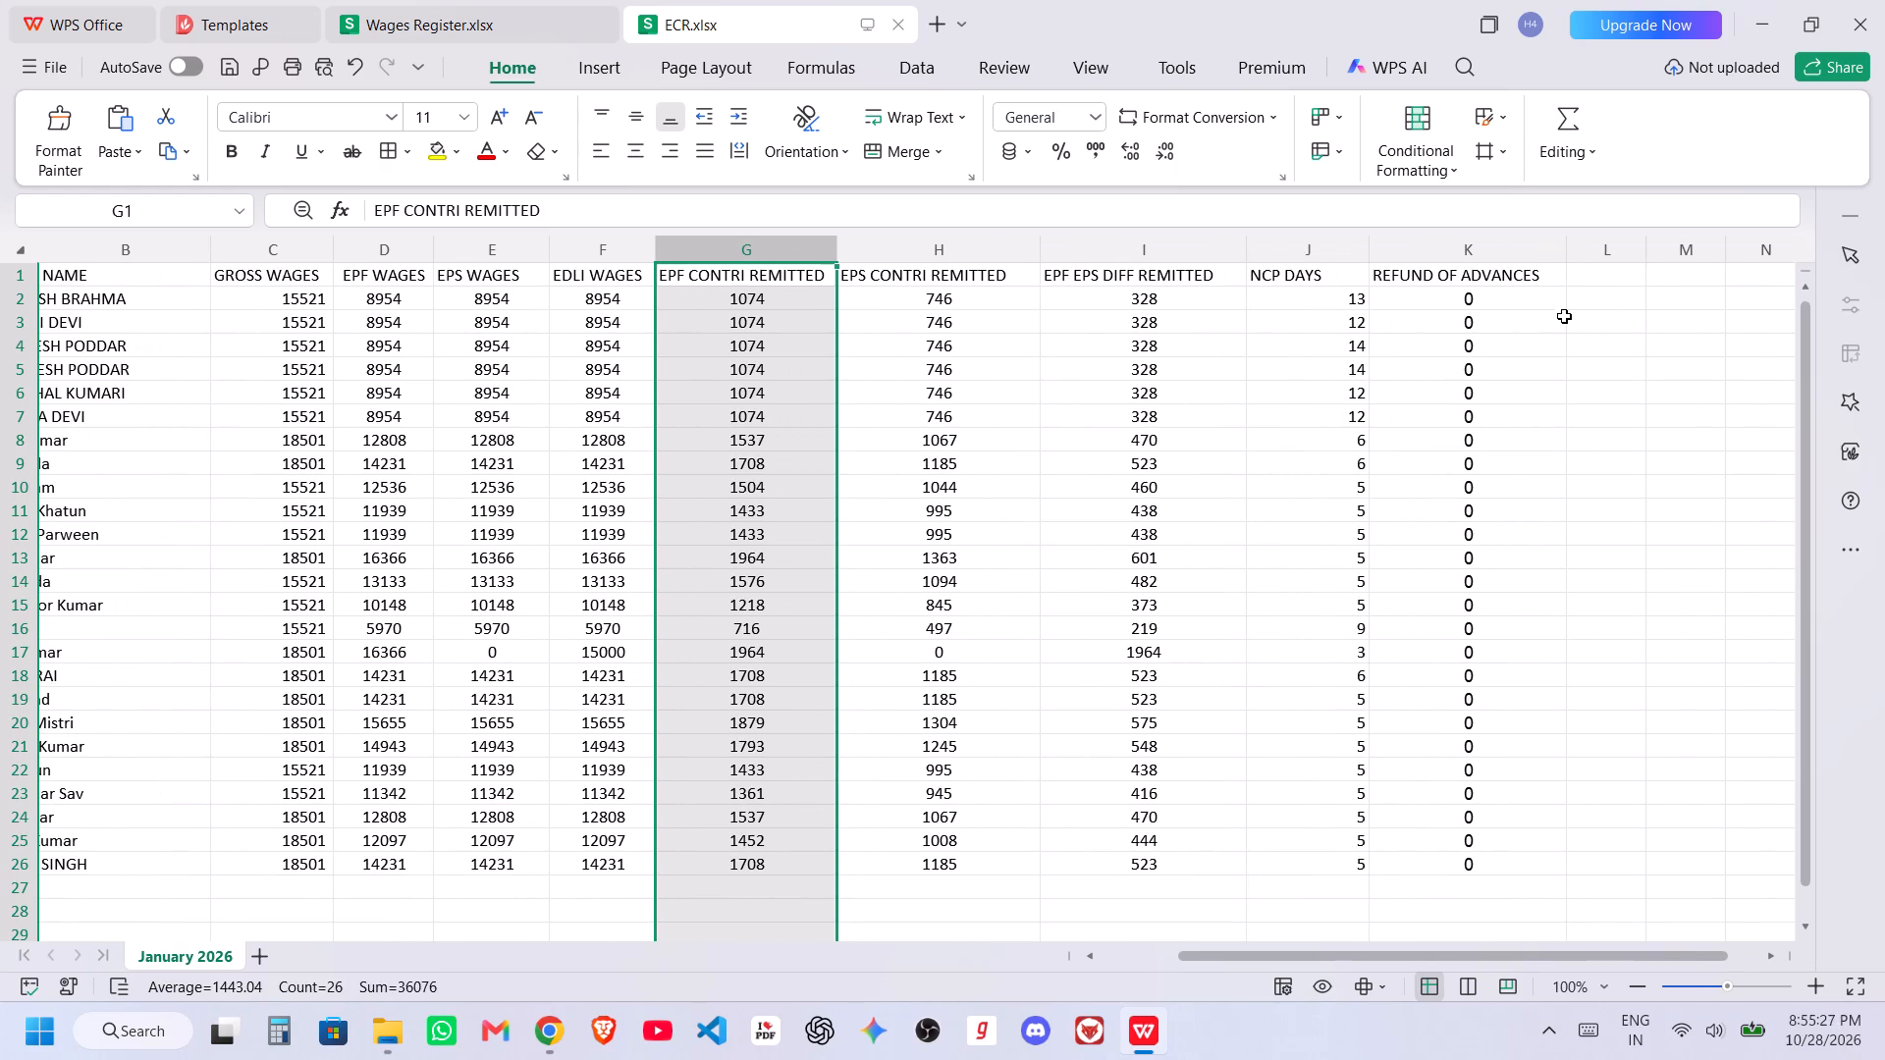
pyautogui.click(1594, 293)
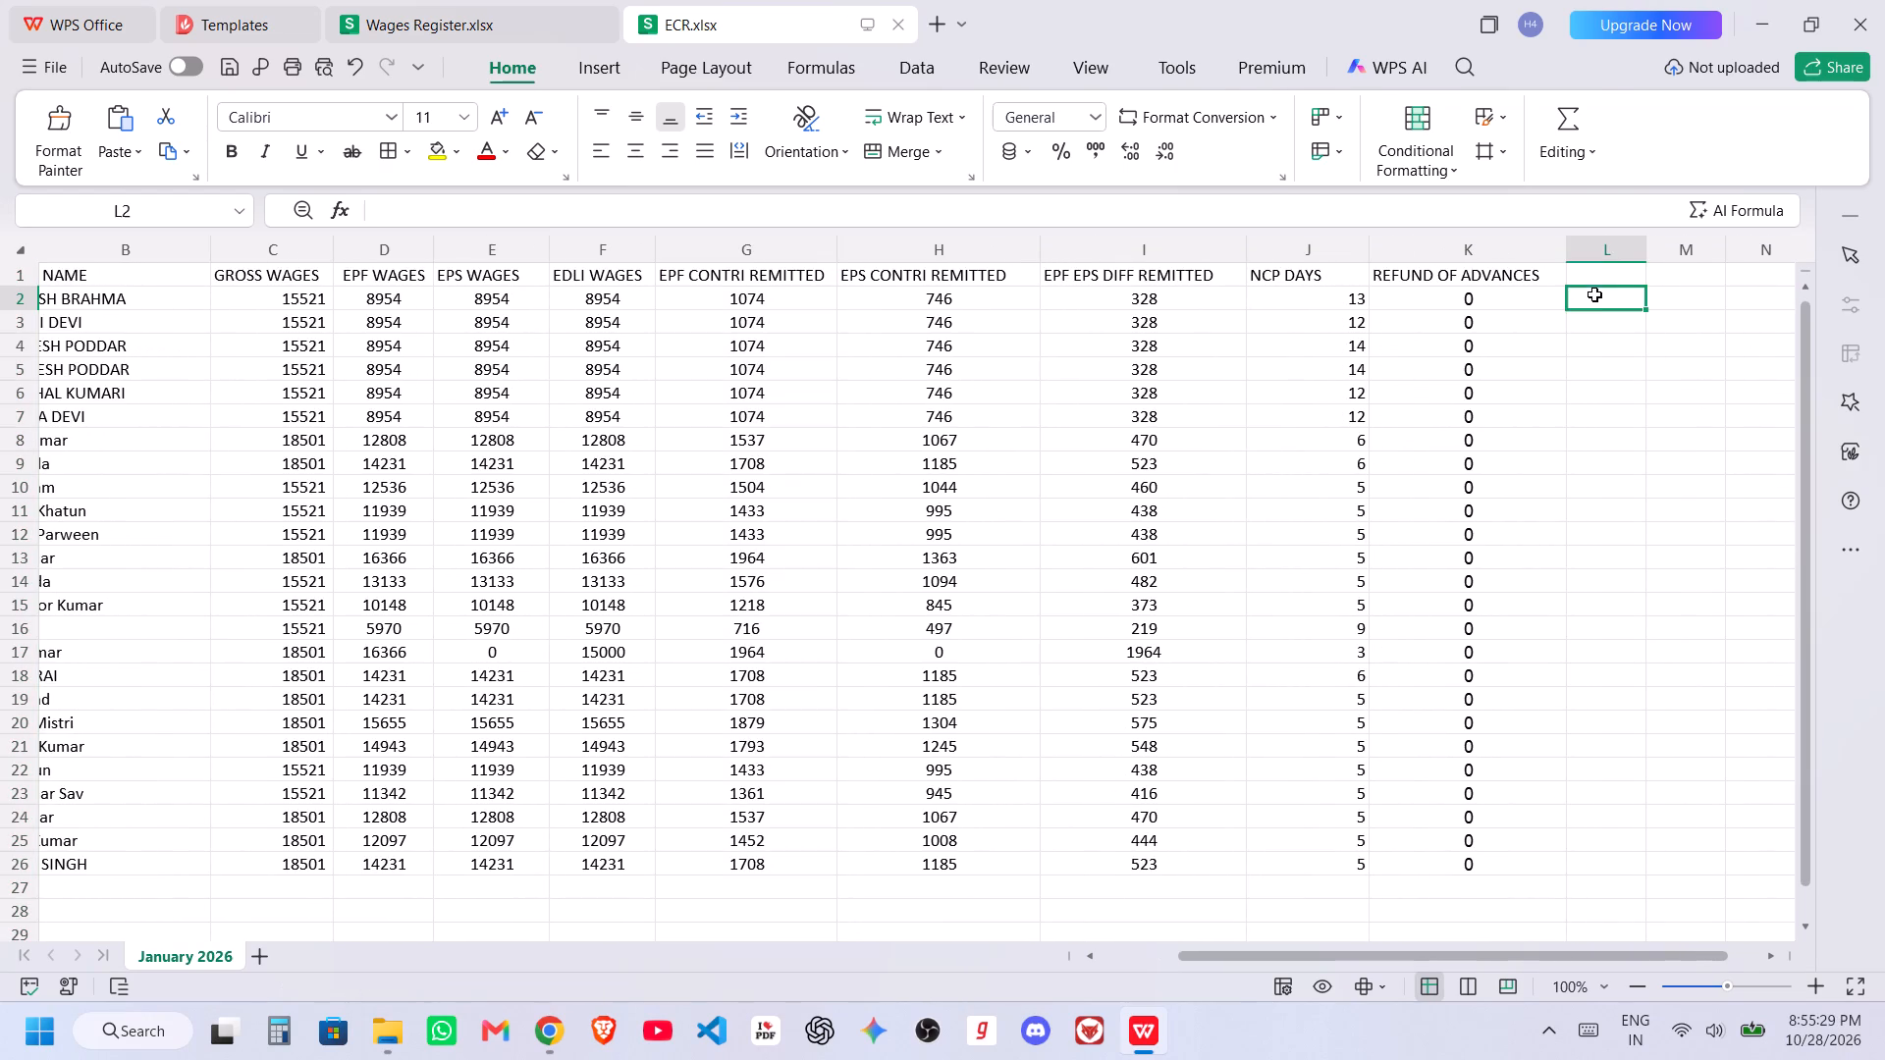
pyautogui.rightClick(1594, 293)
pyautogui.click(1392, 30)
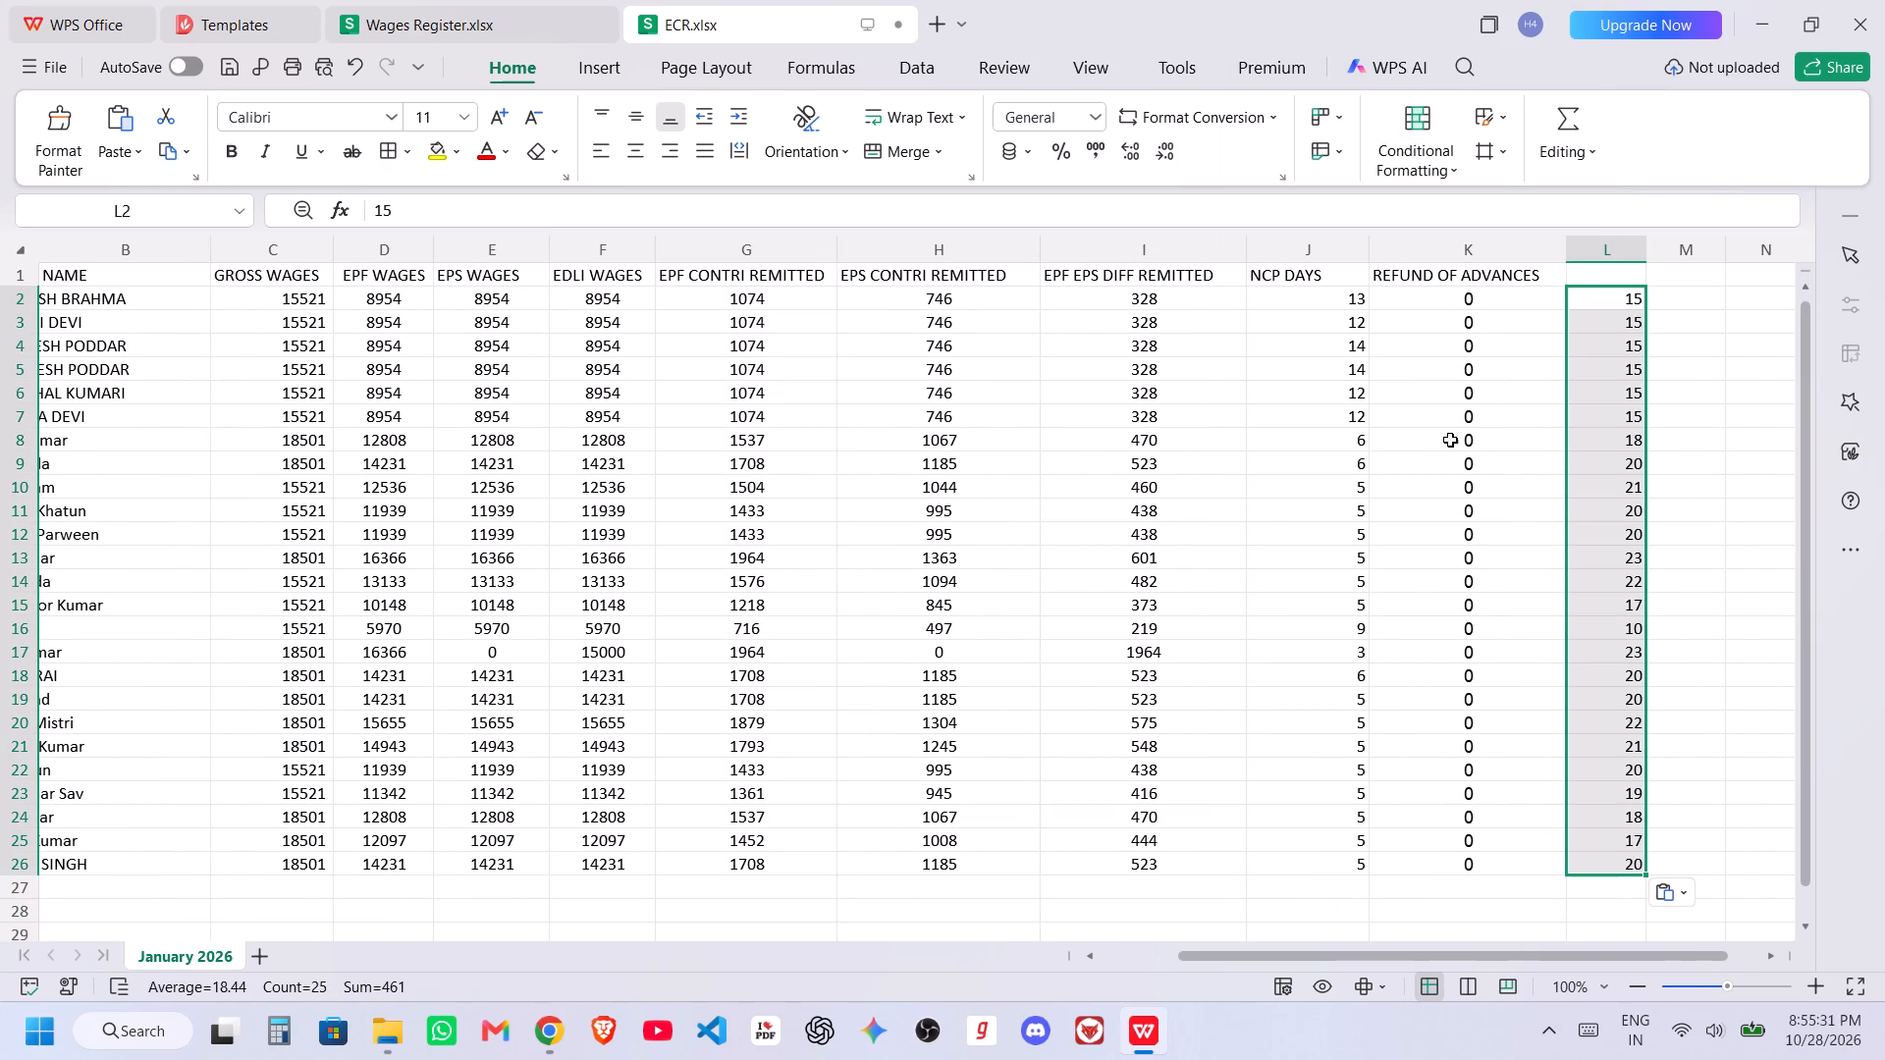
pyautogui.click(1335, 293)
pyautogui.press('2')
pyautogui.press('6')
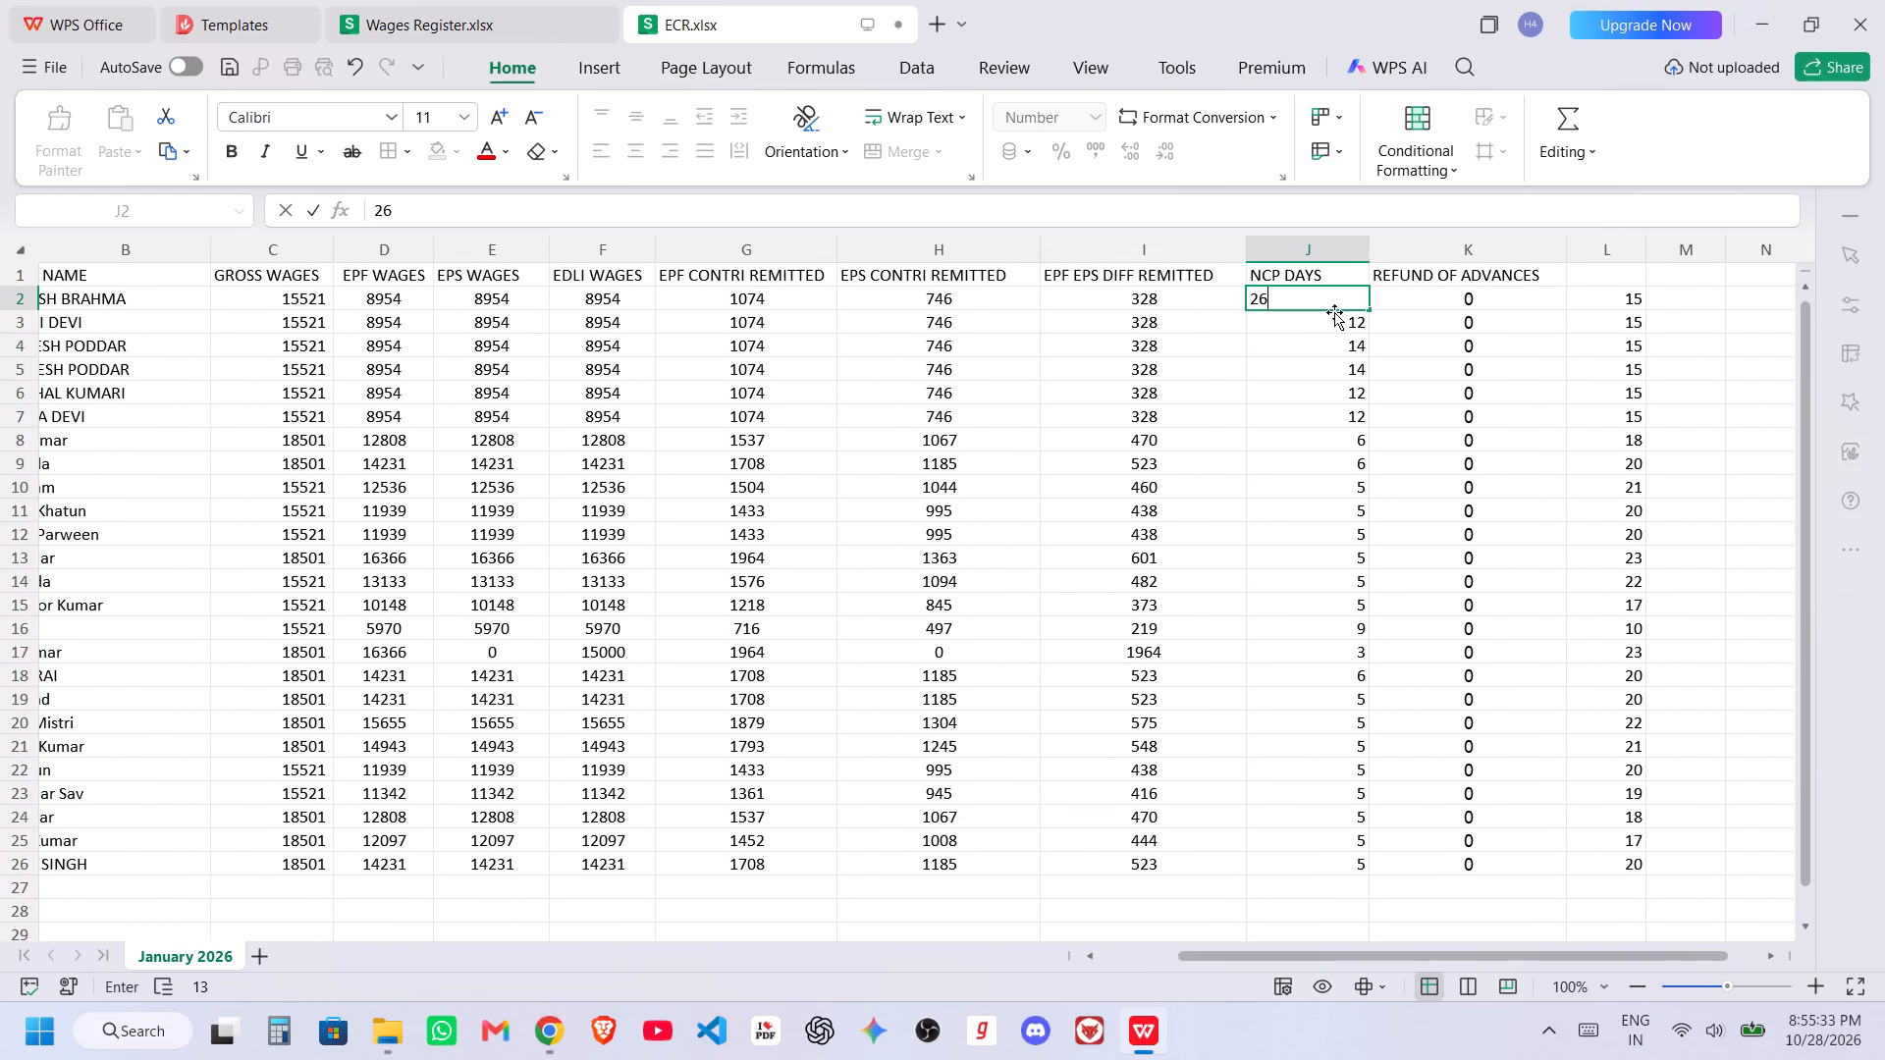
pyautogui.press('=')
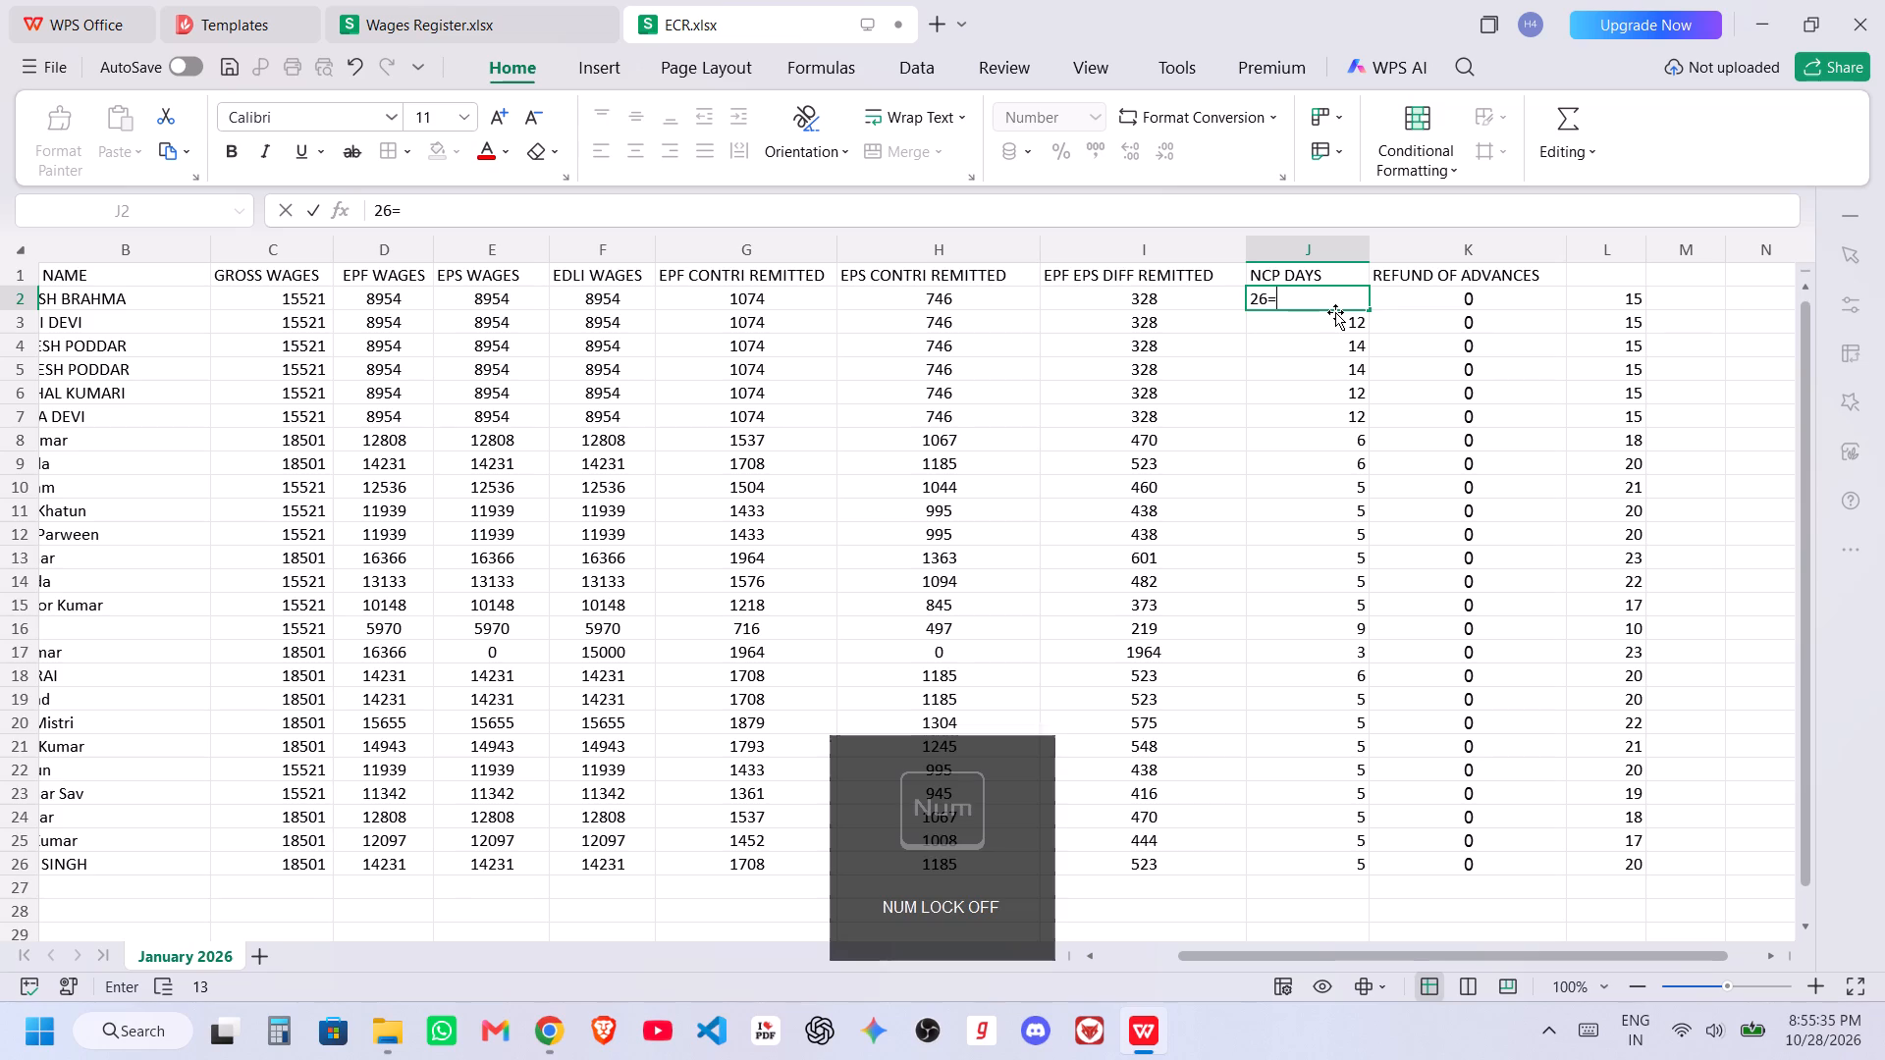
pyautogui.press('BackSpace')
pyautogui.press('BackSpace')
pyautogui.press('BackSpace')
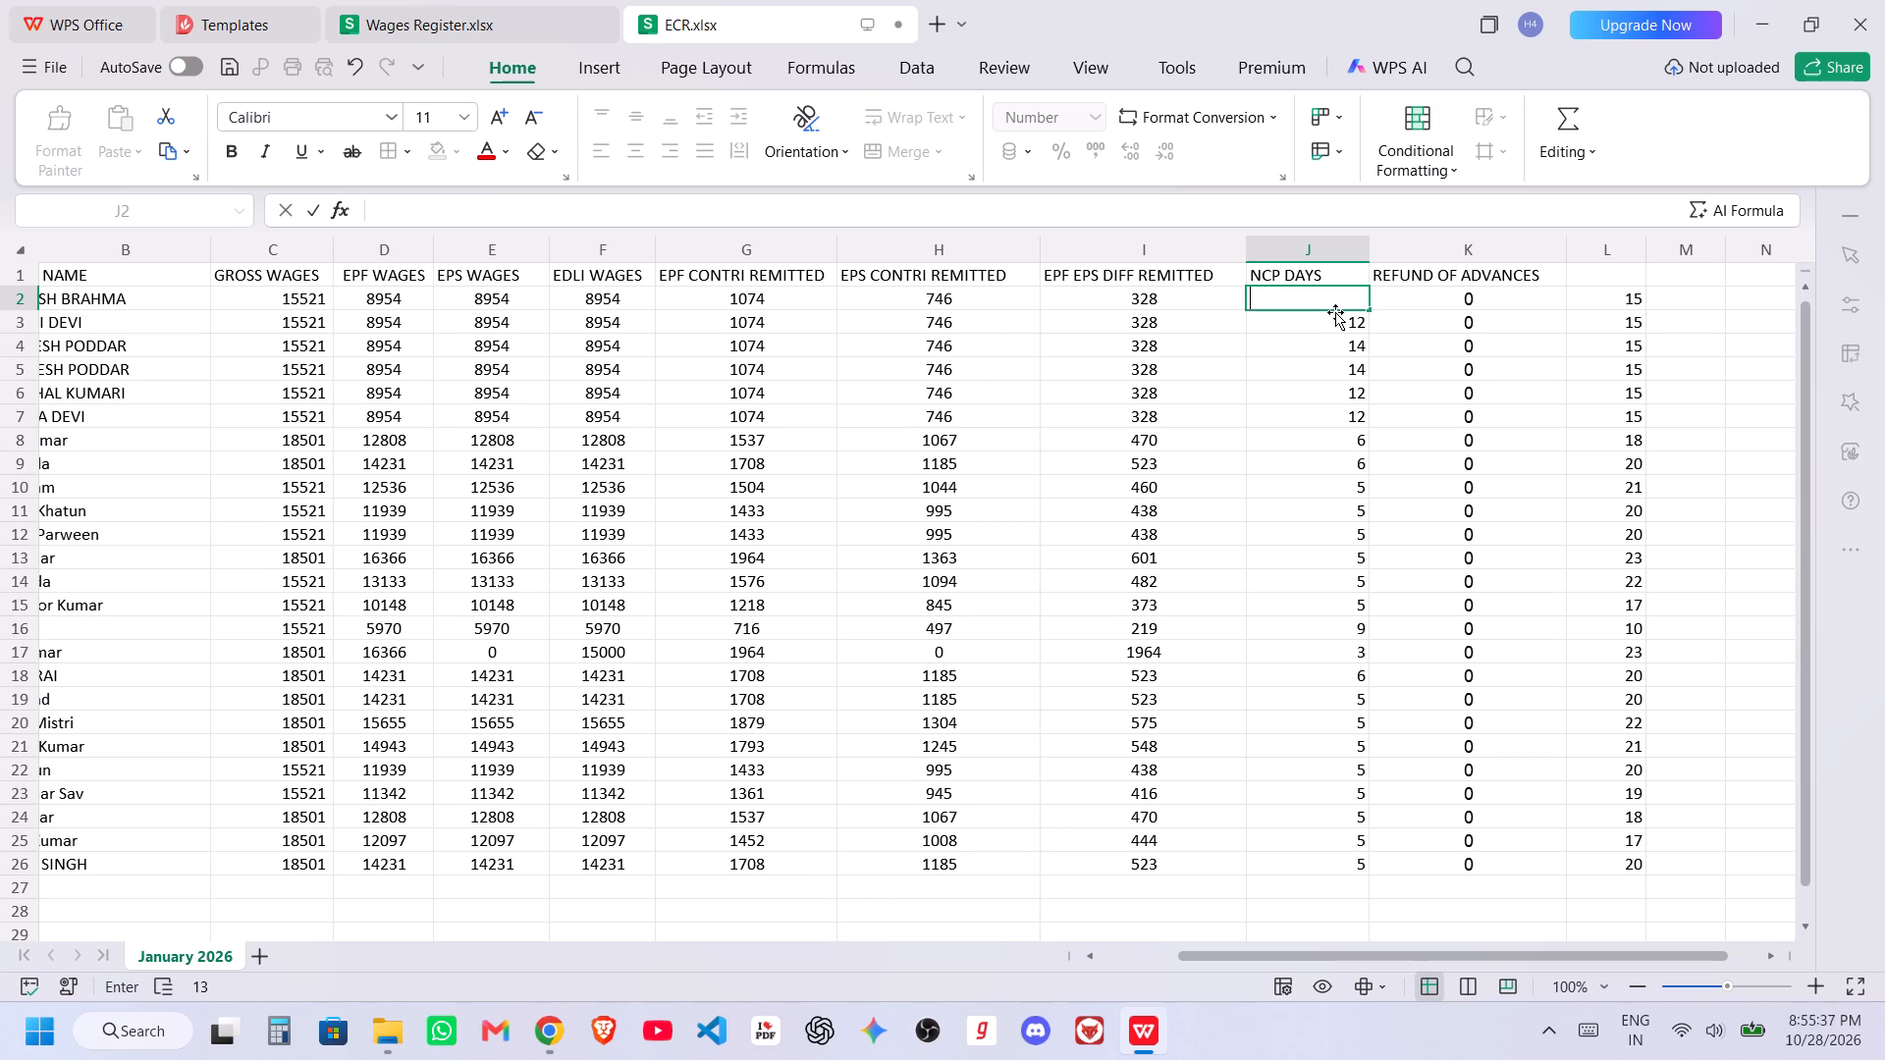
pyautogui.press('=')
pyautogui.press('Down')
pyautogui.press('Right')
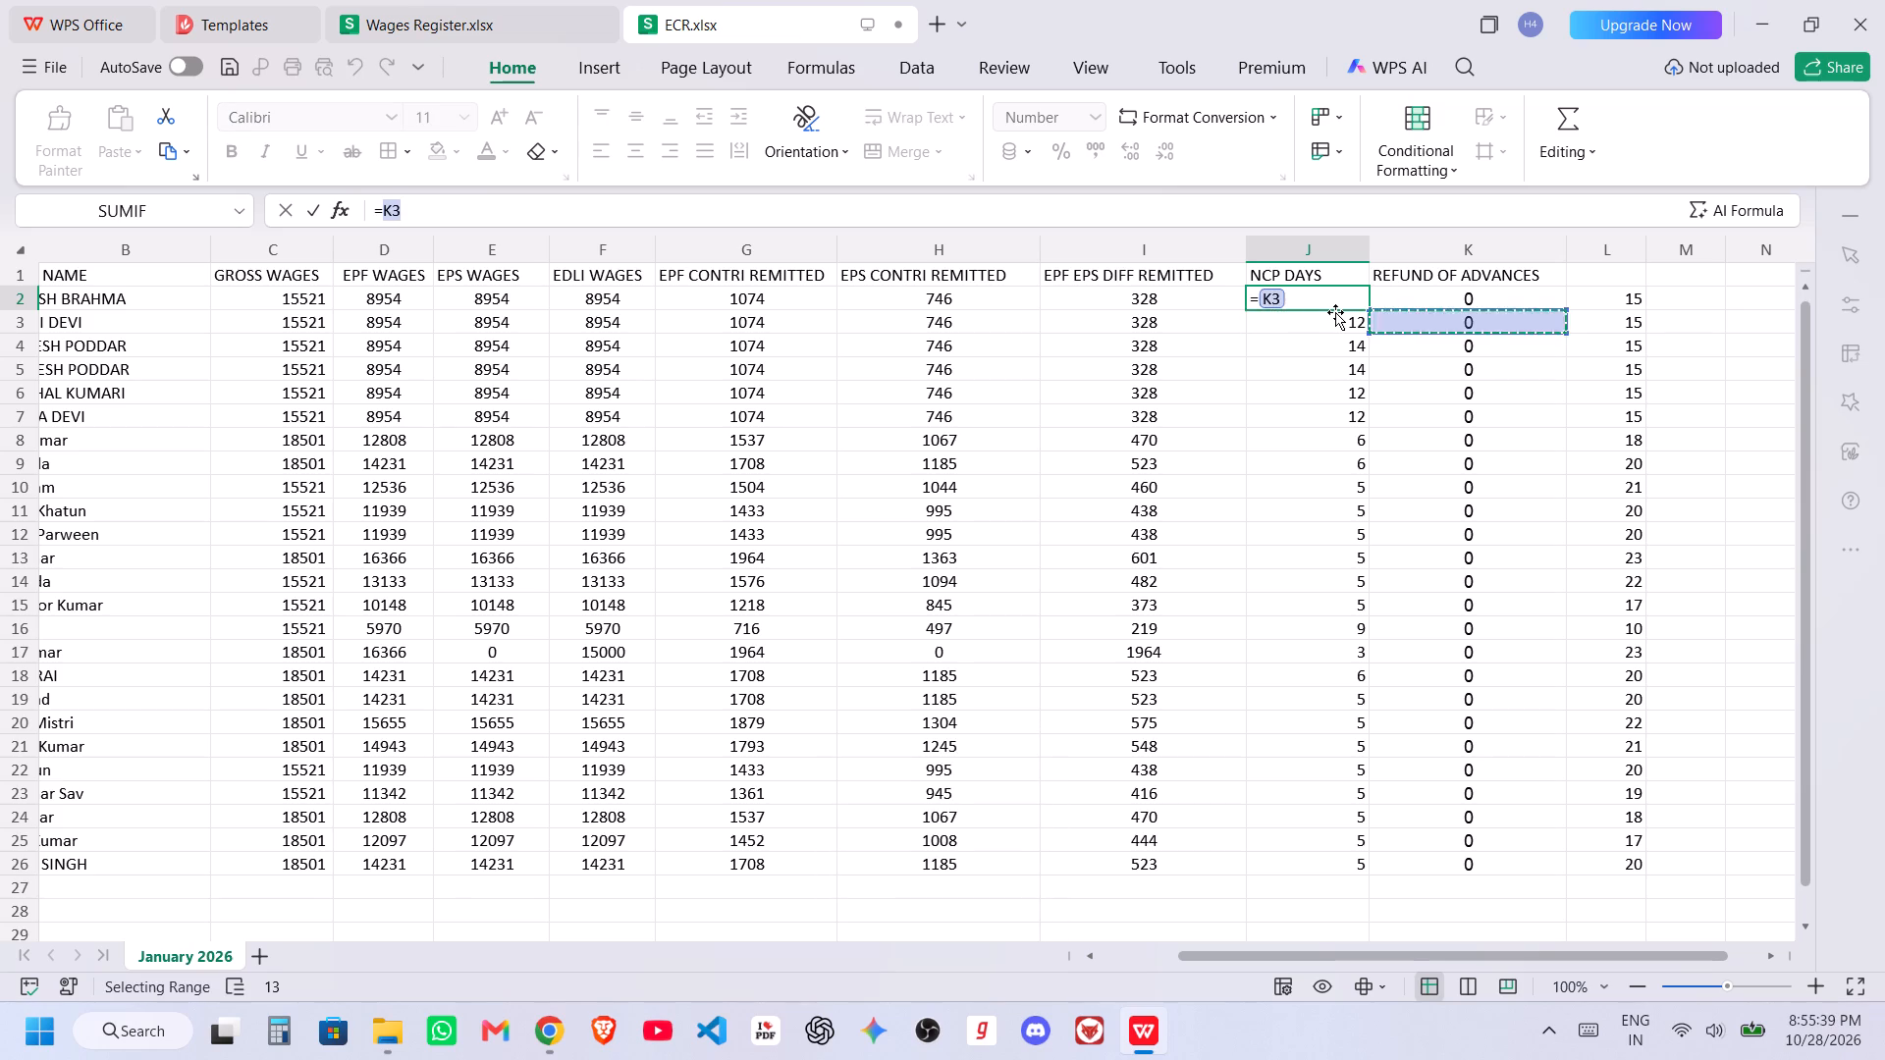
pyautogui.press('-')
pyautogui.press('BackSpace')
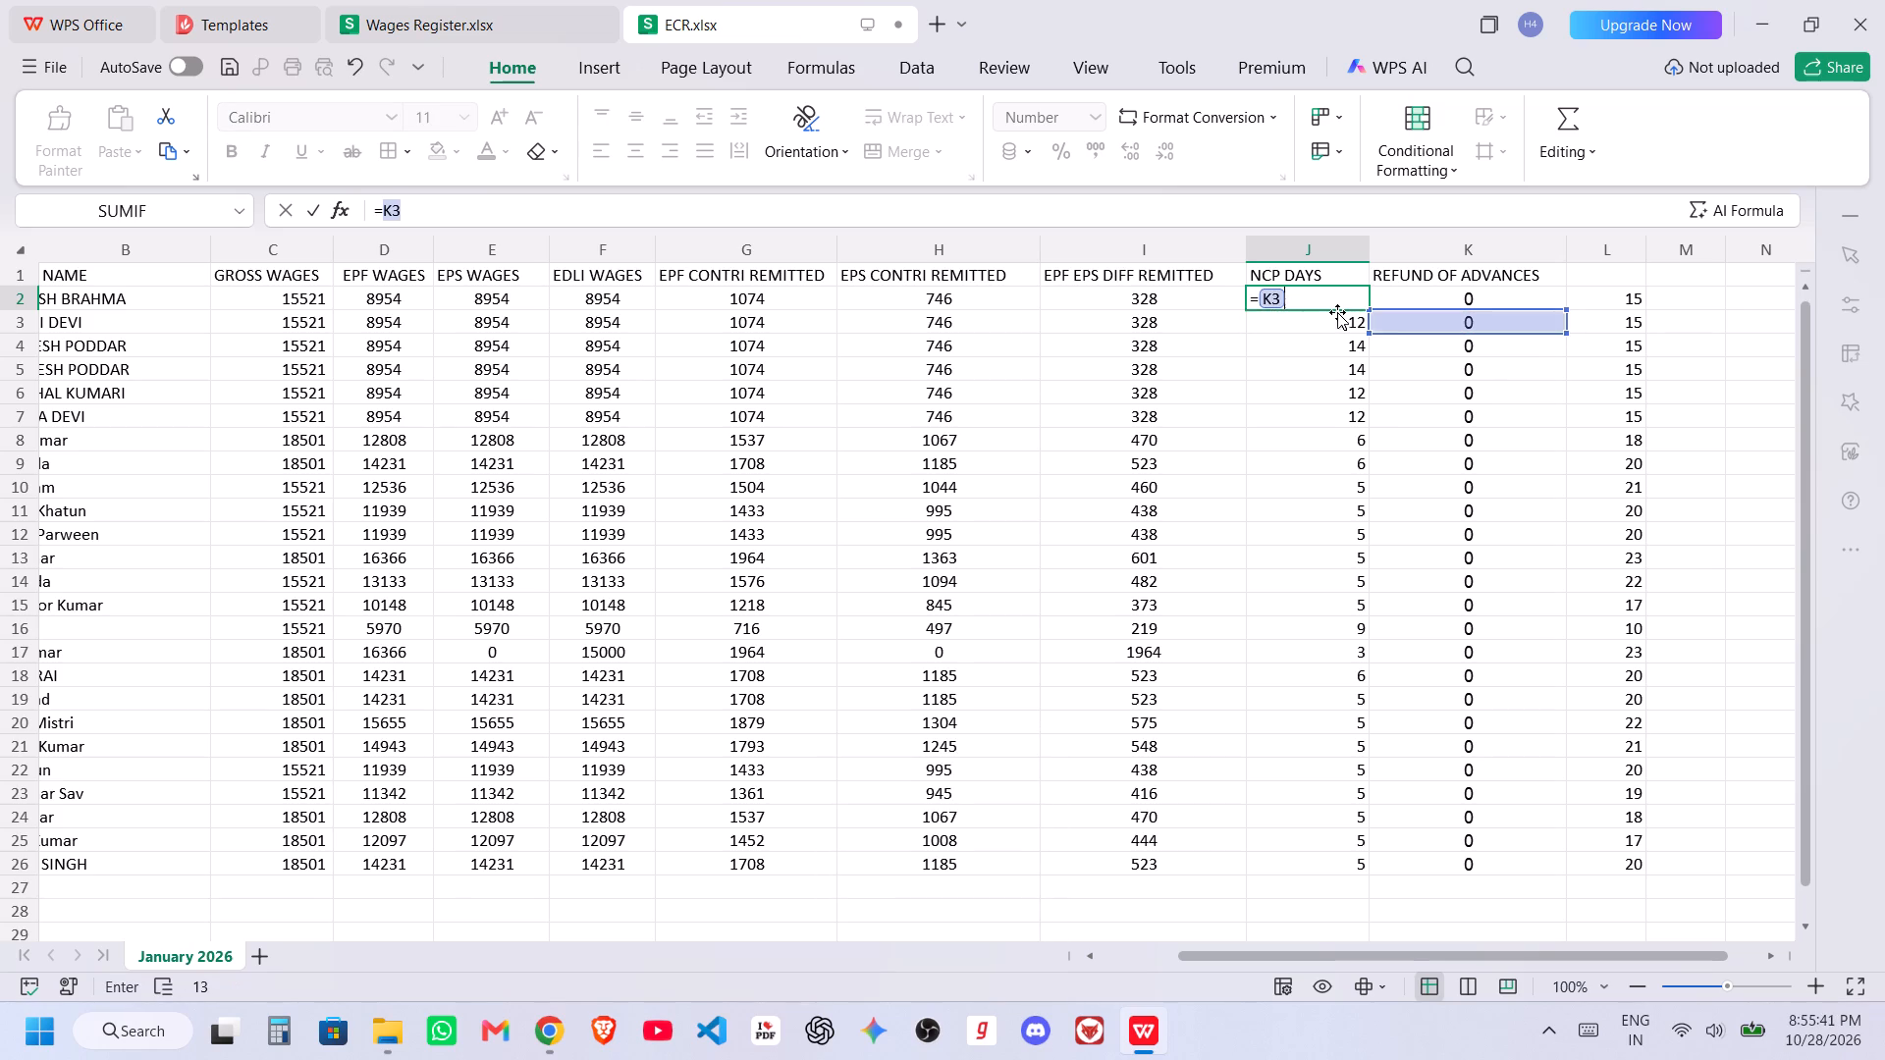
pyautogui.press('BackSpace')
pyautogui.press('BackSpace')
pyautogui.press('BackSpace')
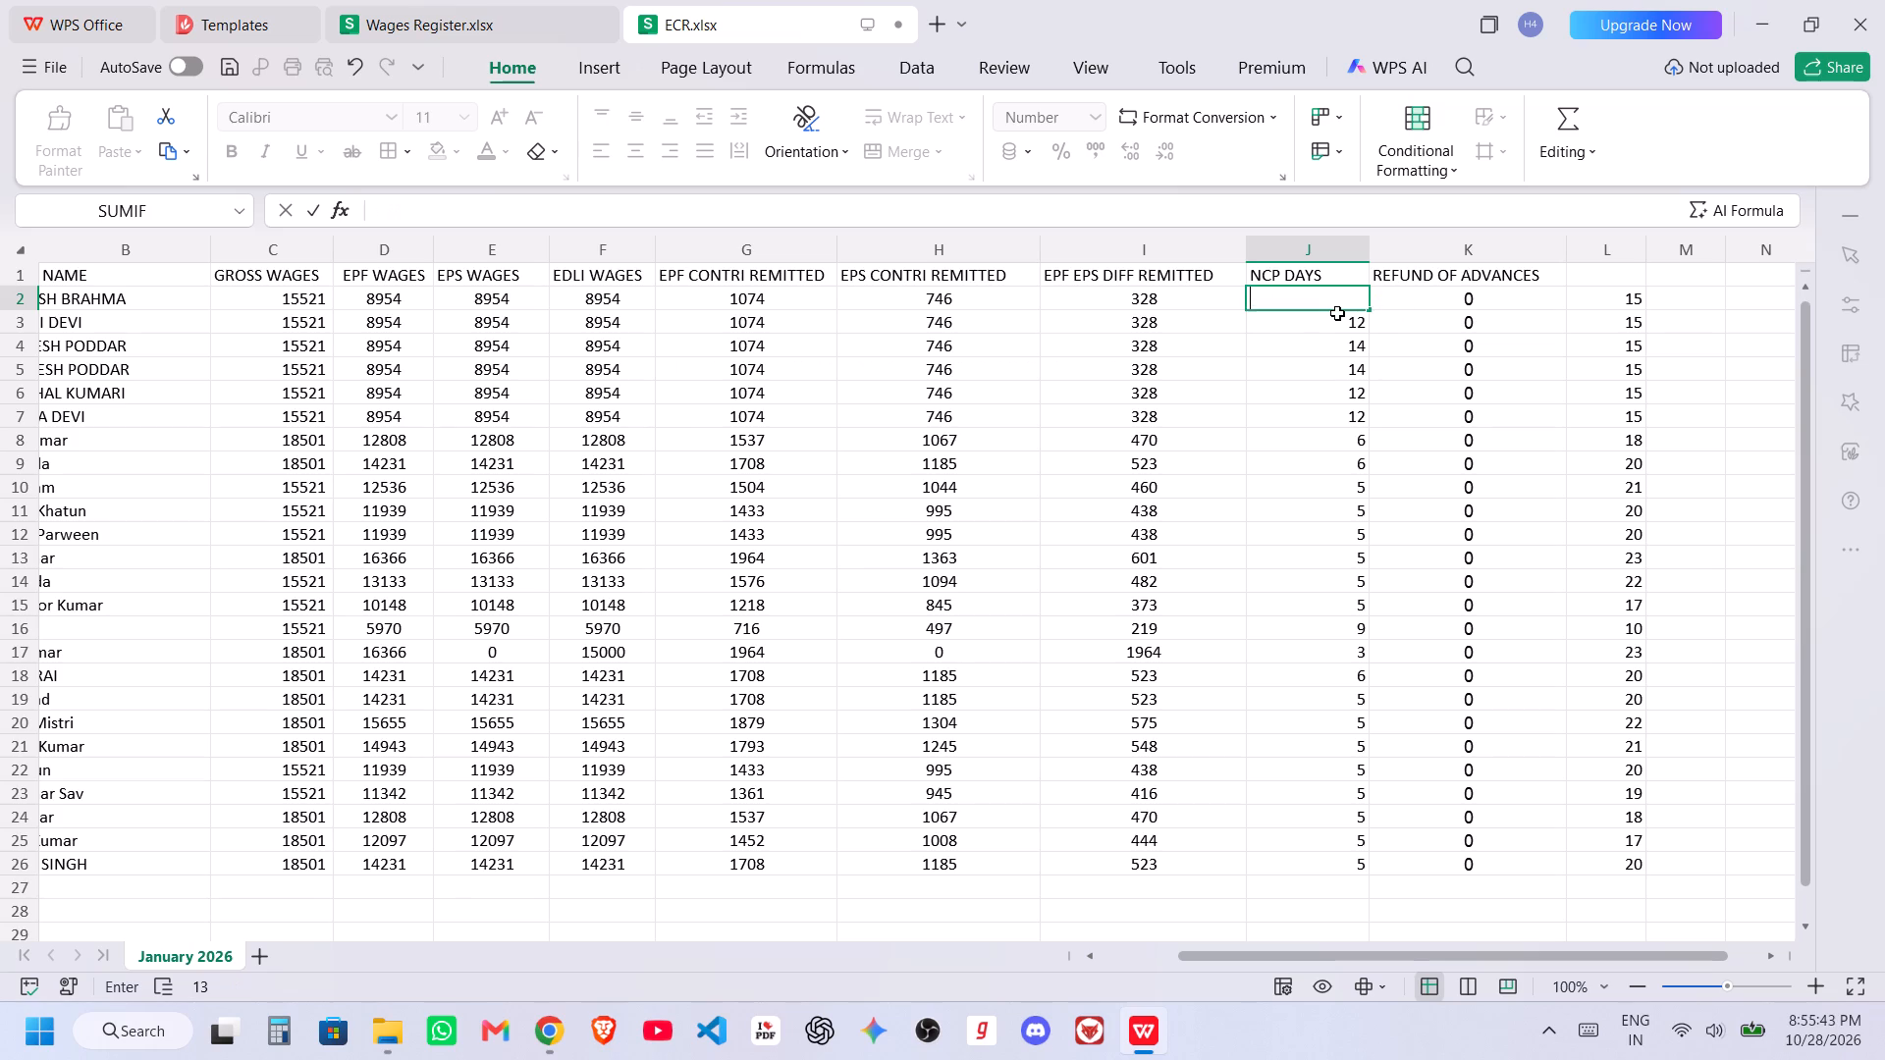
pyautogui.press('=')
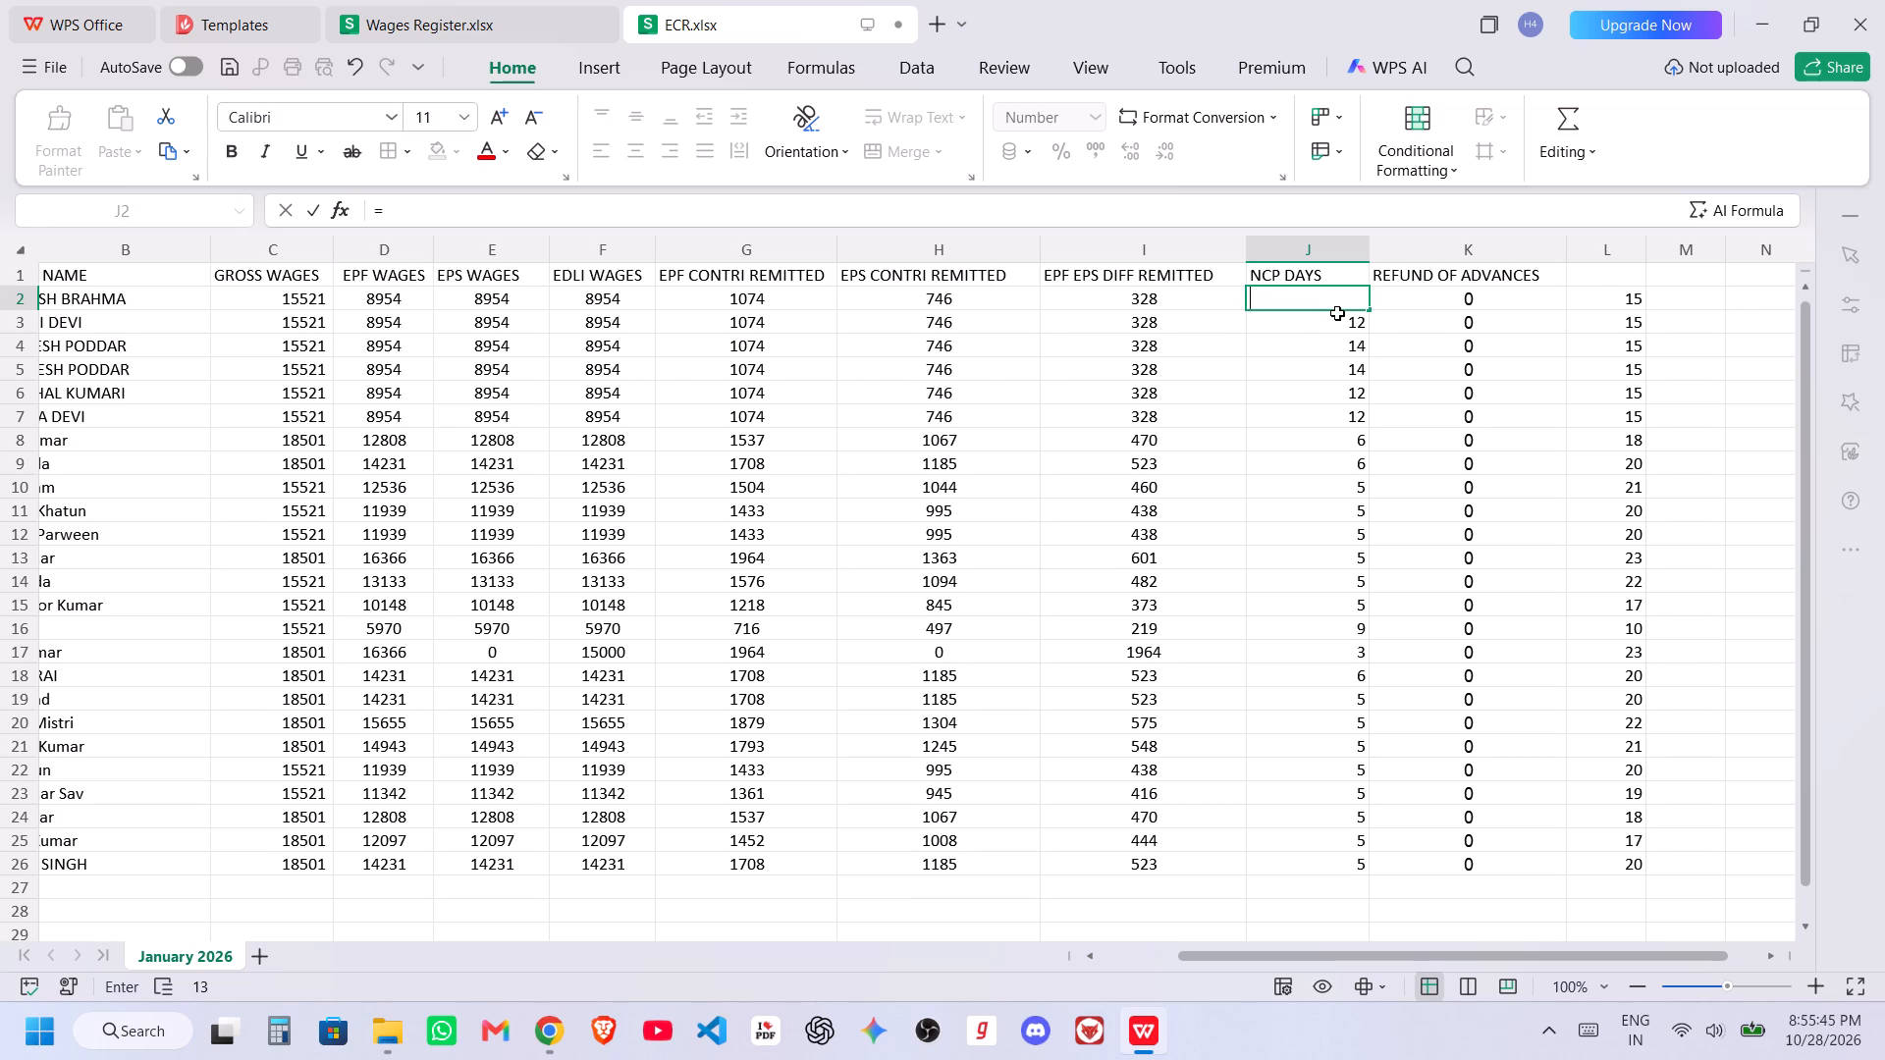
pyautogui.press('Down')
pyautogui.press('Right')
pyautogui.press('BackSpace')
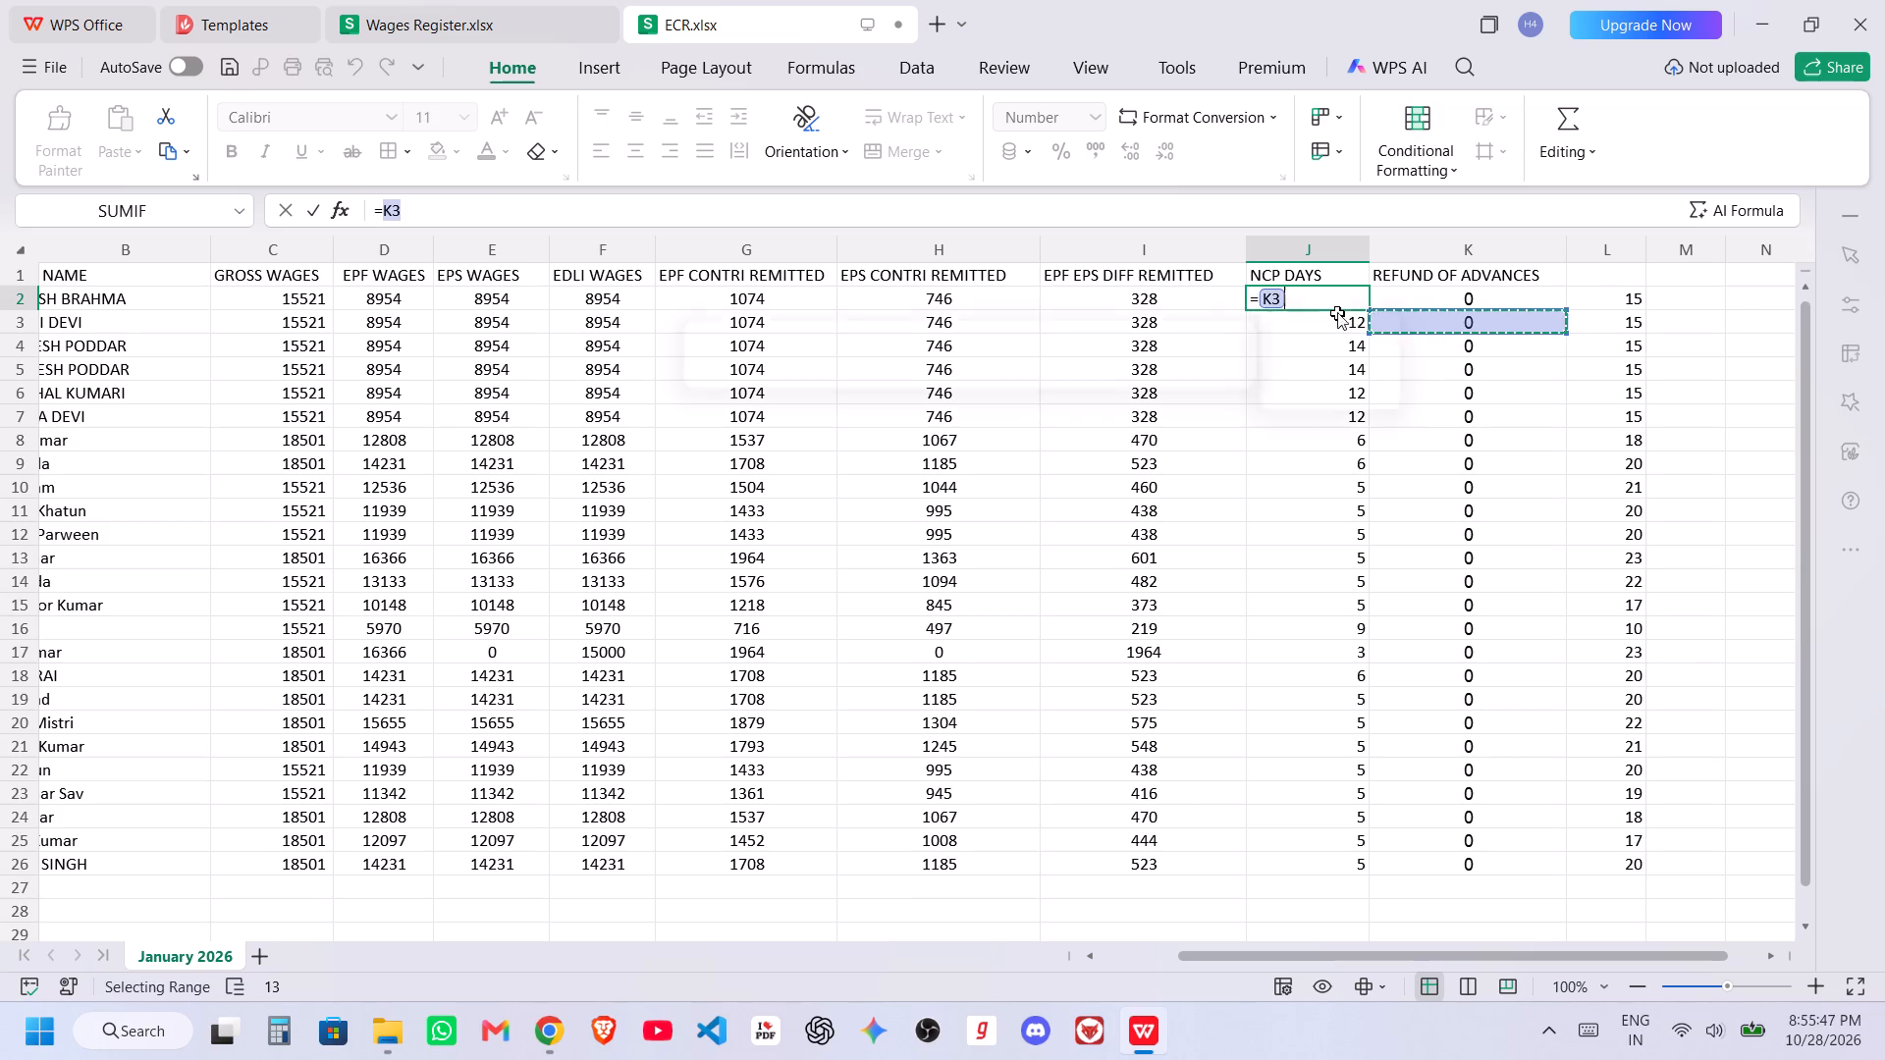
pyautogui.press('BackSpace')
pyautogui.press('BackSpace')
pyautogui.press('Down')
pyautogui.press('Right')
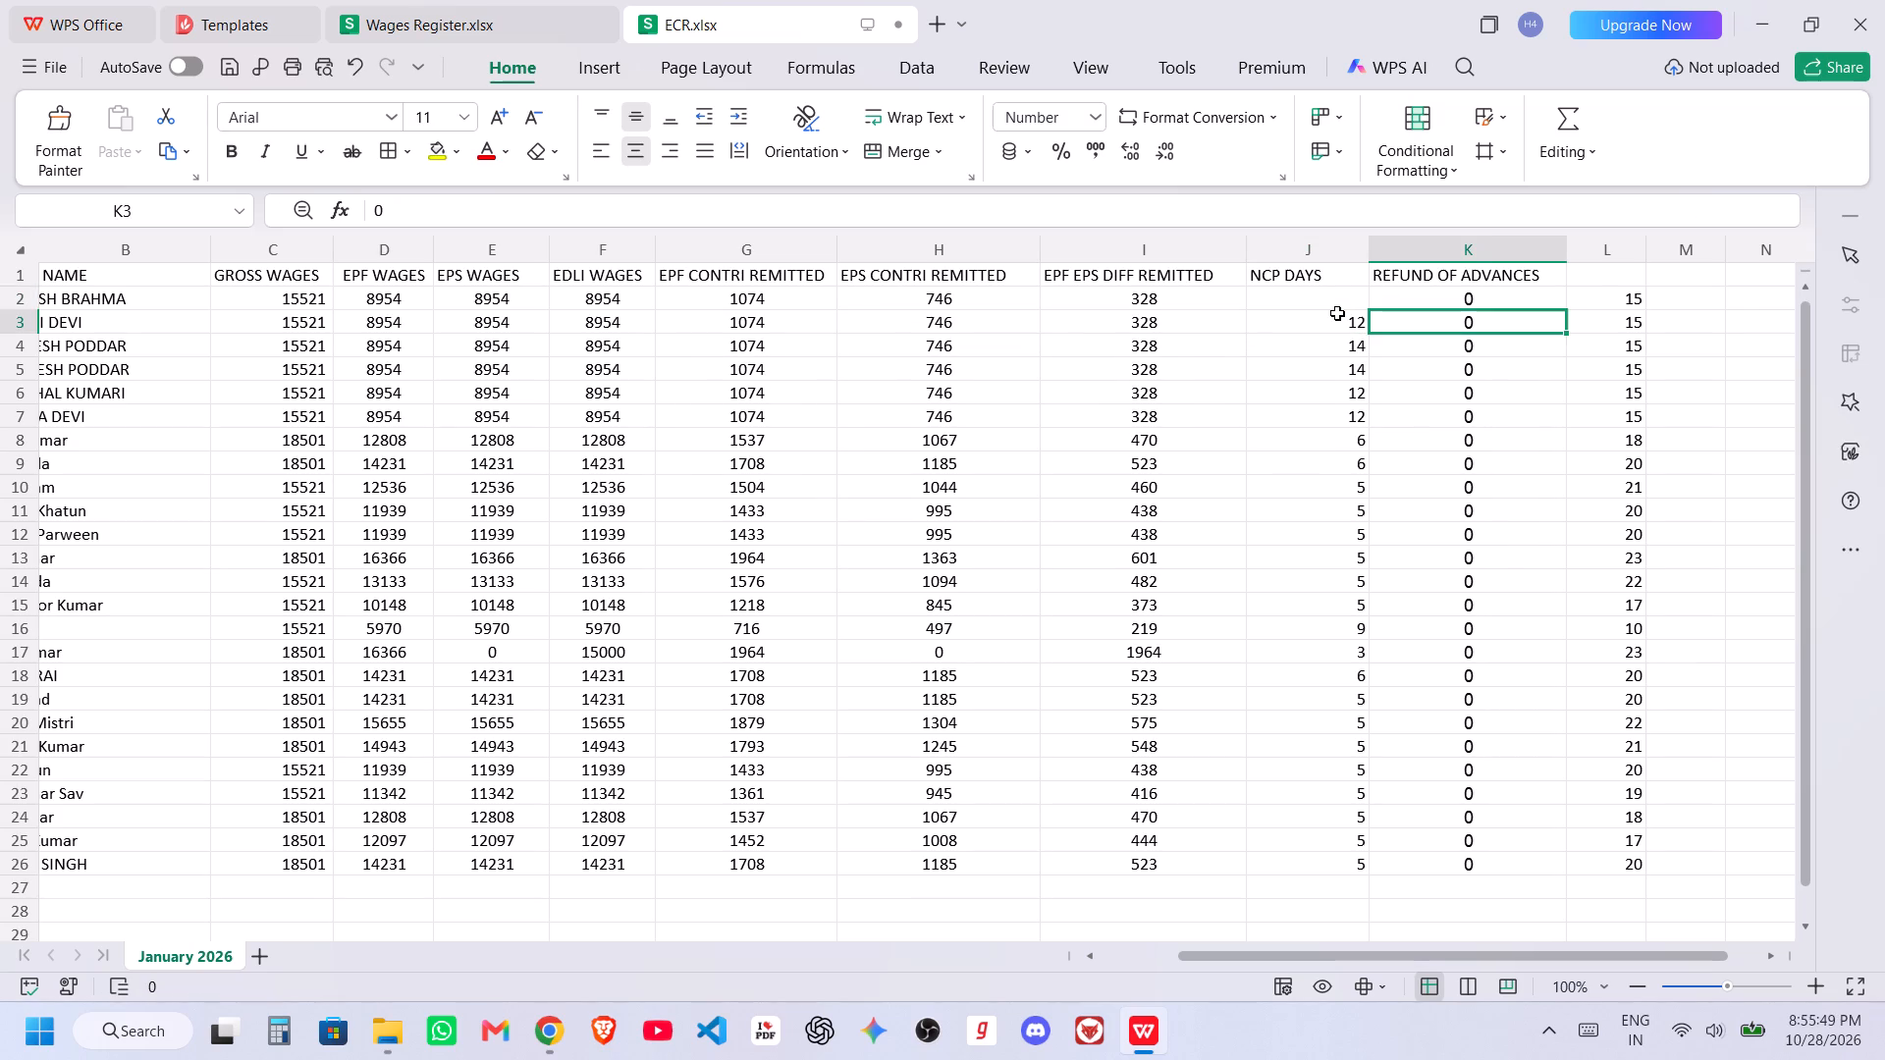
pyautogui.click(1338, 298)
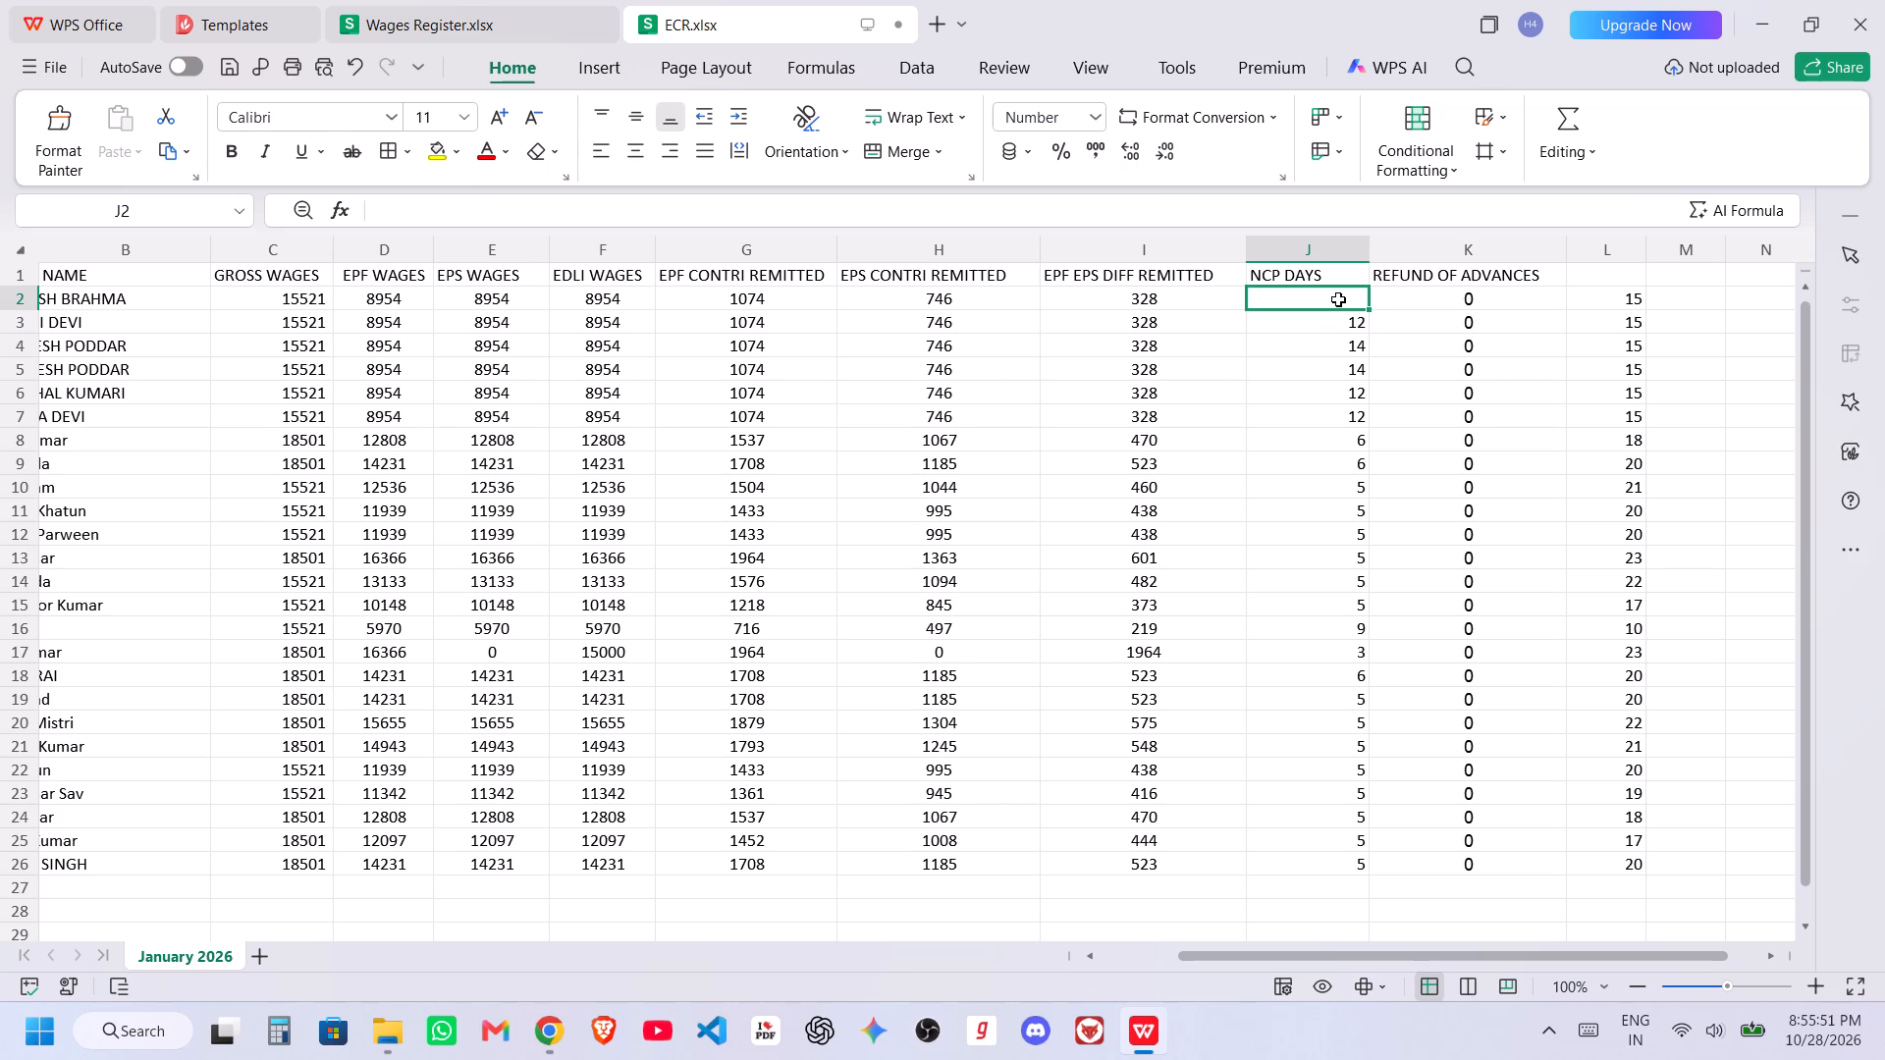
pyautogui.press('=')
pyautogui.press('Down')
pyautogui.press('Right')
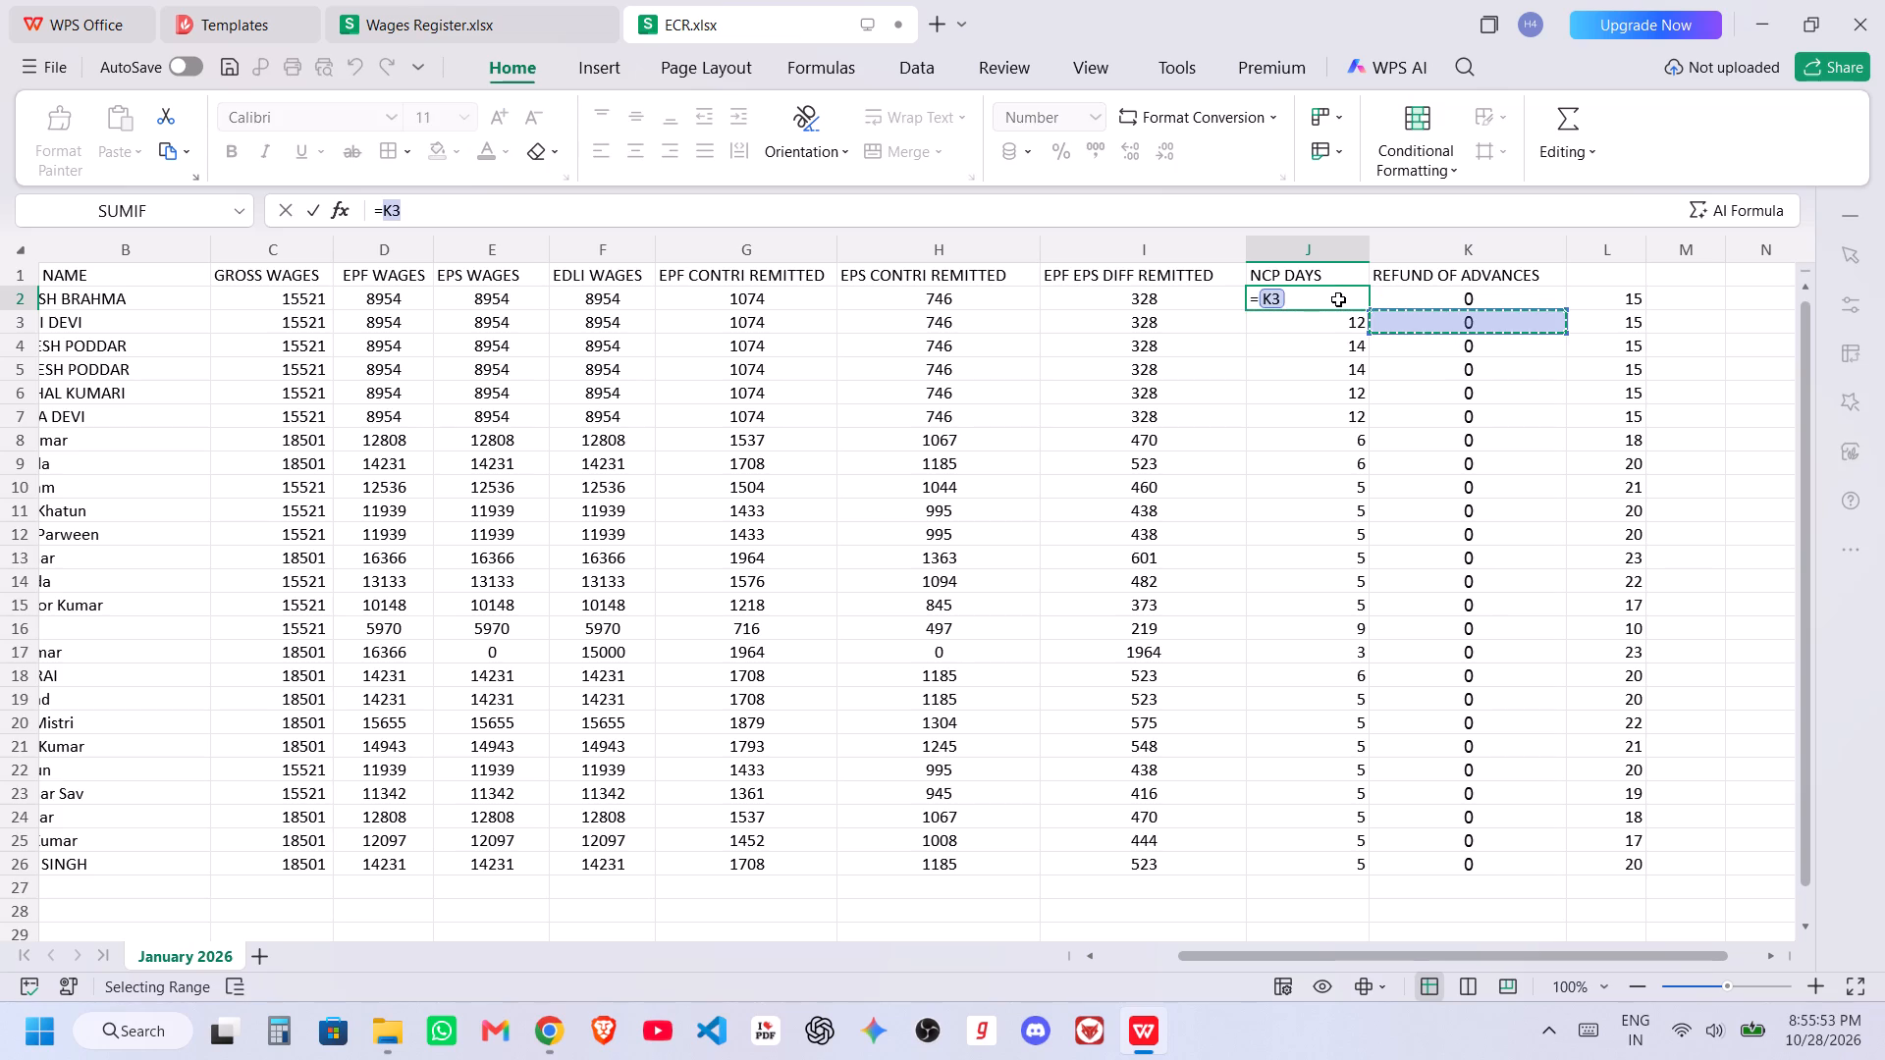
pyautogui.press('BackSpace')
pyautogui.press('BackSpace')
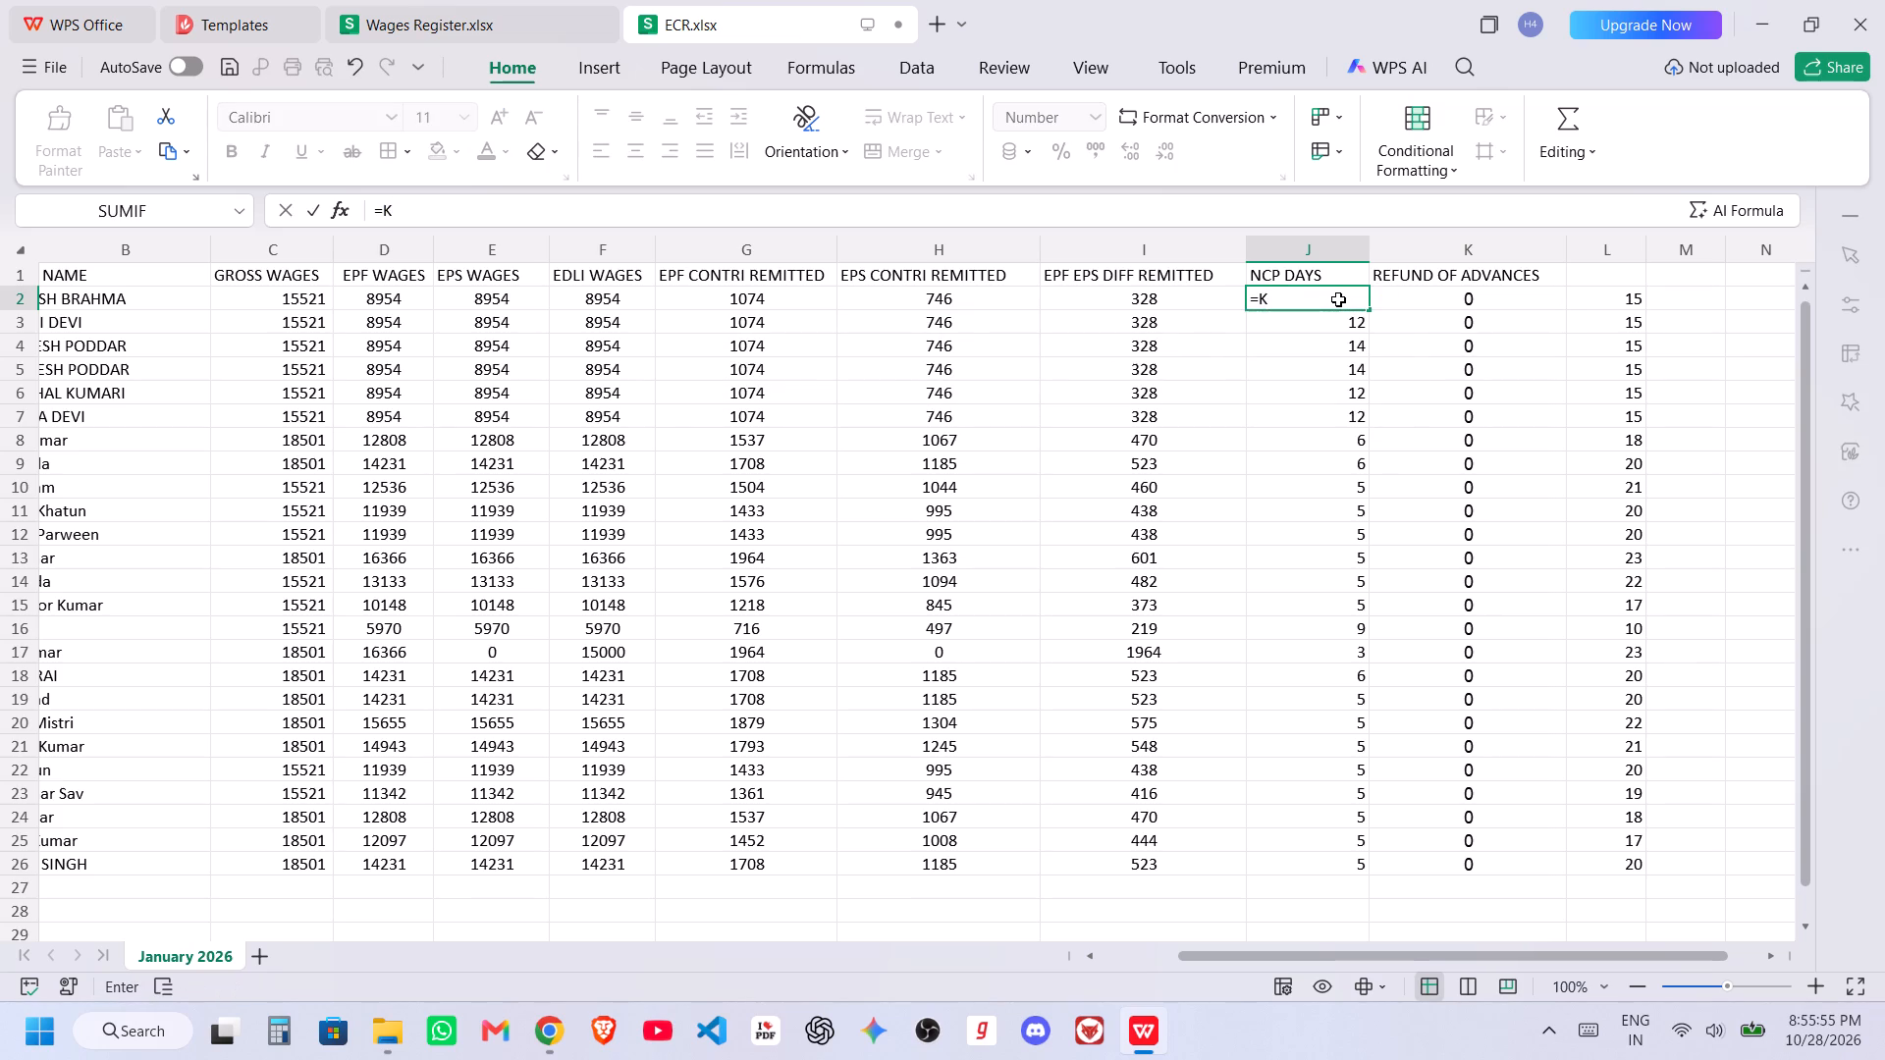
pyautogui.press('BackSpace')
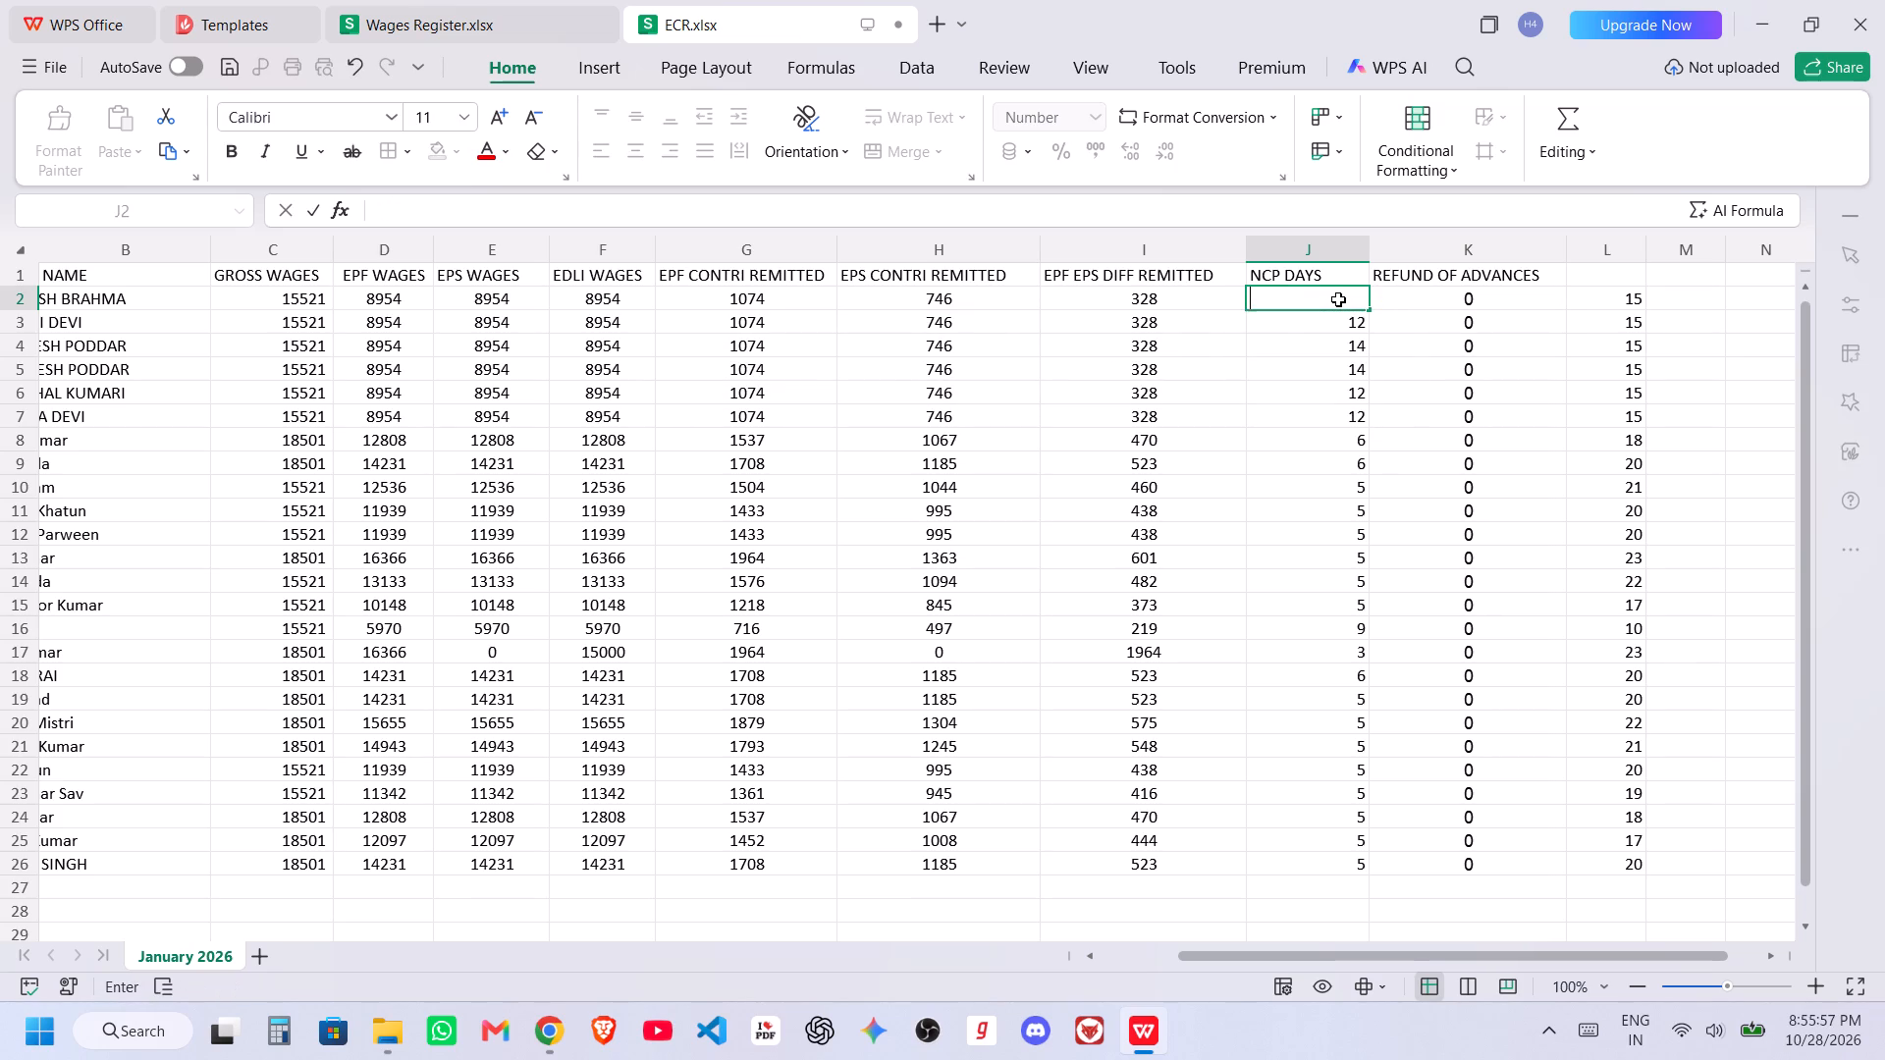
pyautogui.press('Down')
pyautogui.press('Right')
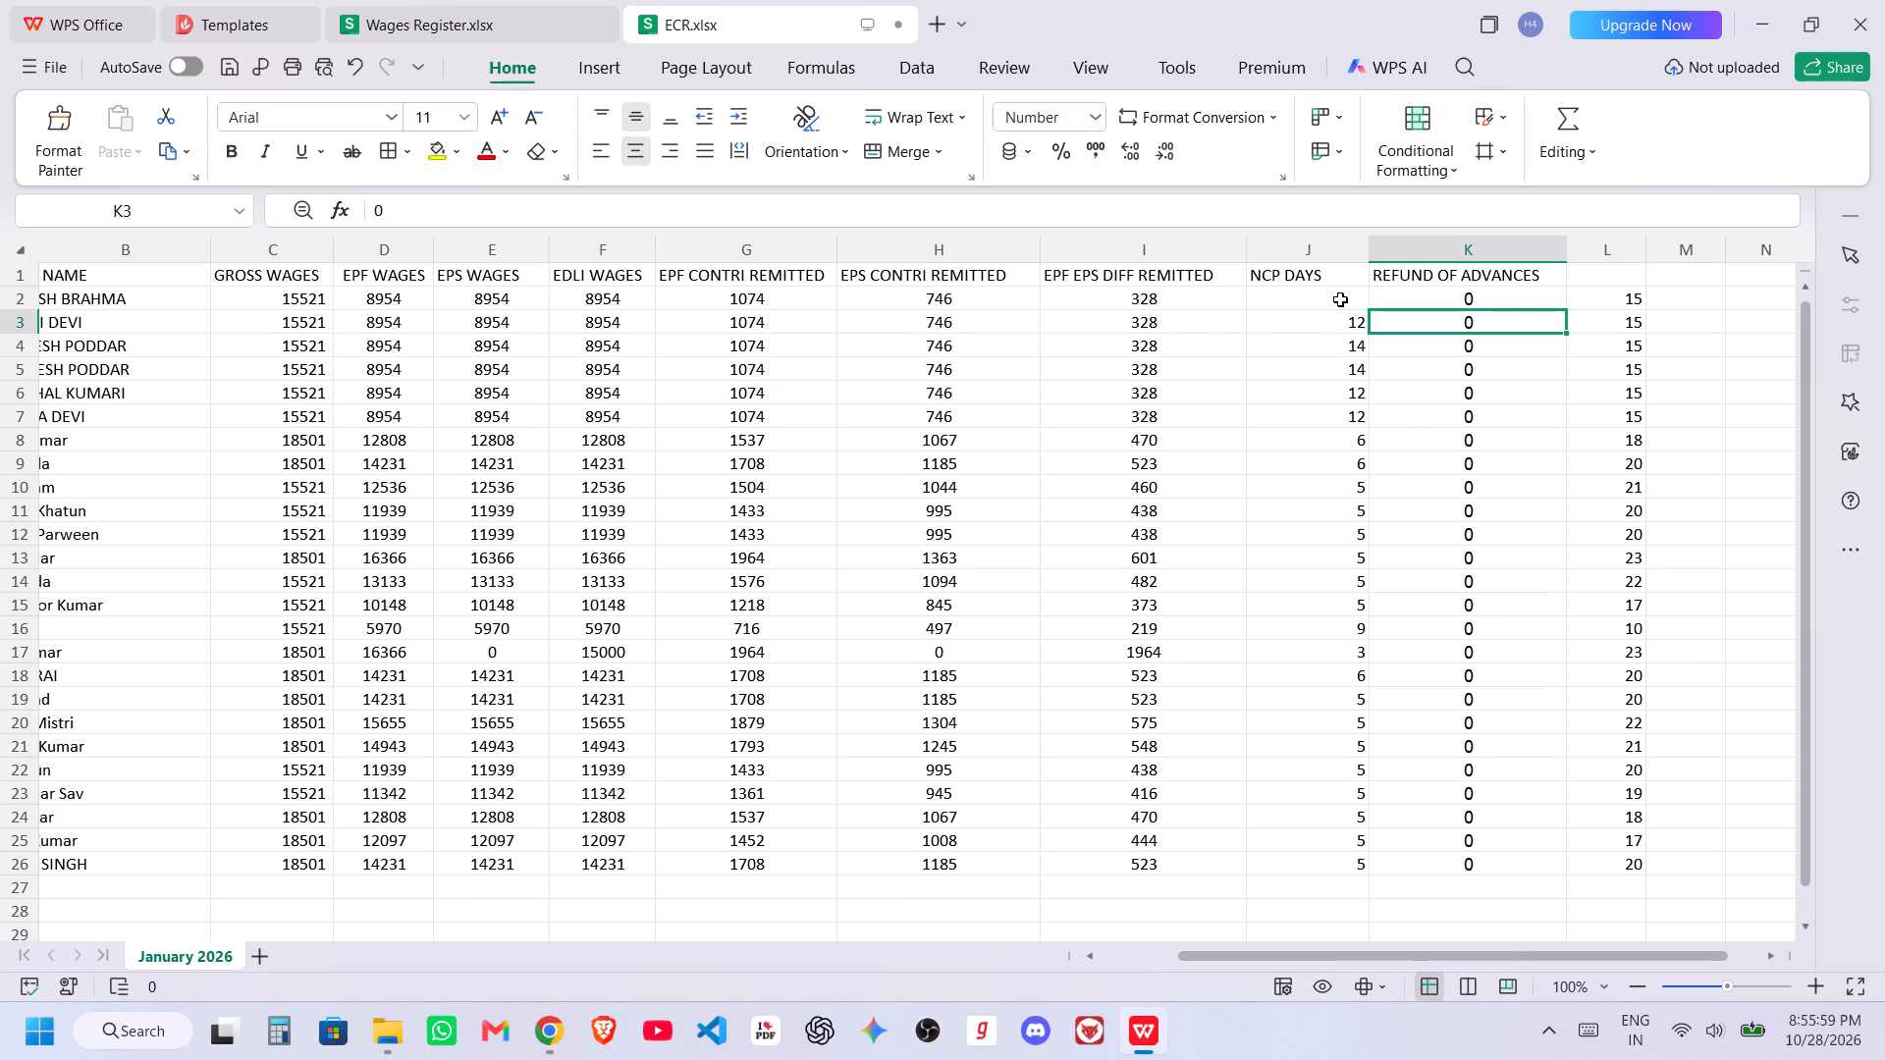
# Enter the formula =26-L2 in the first NCP DAYS cell, J2, and fill it down to J26.
pyautogui.click(1312, 297)
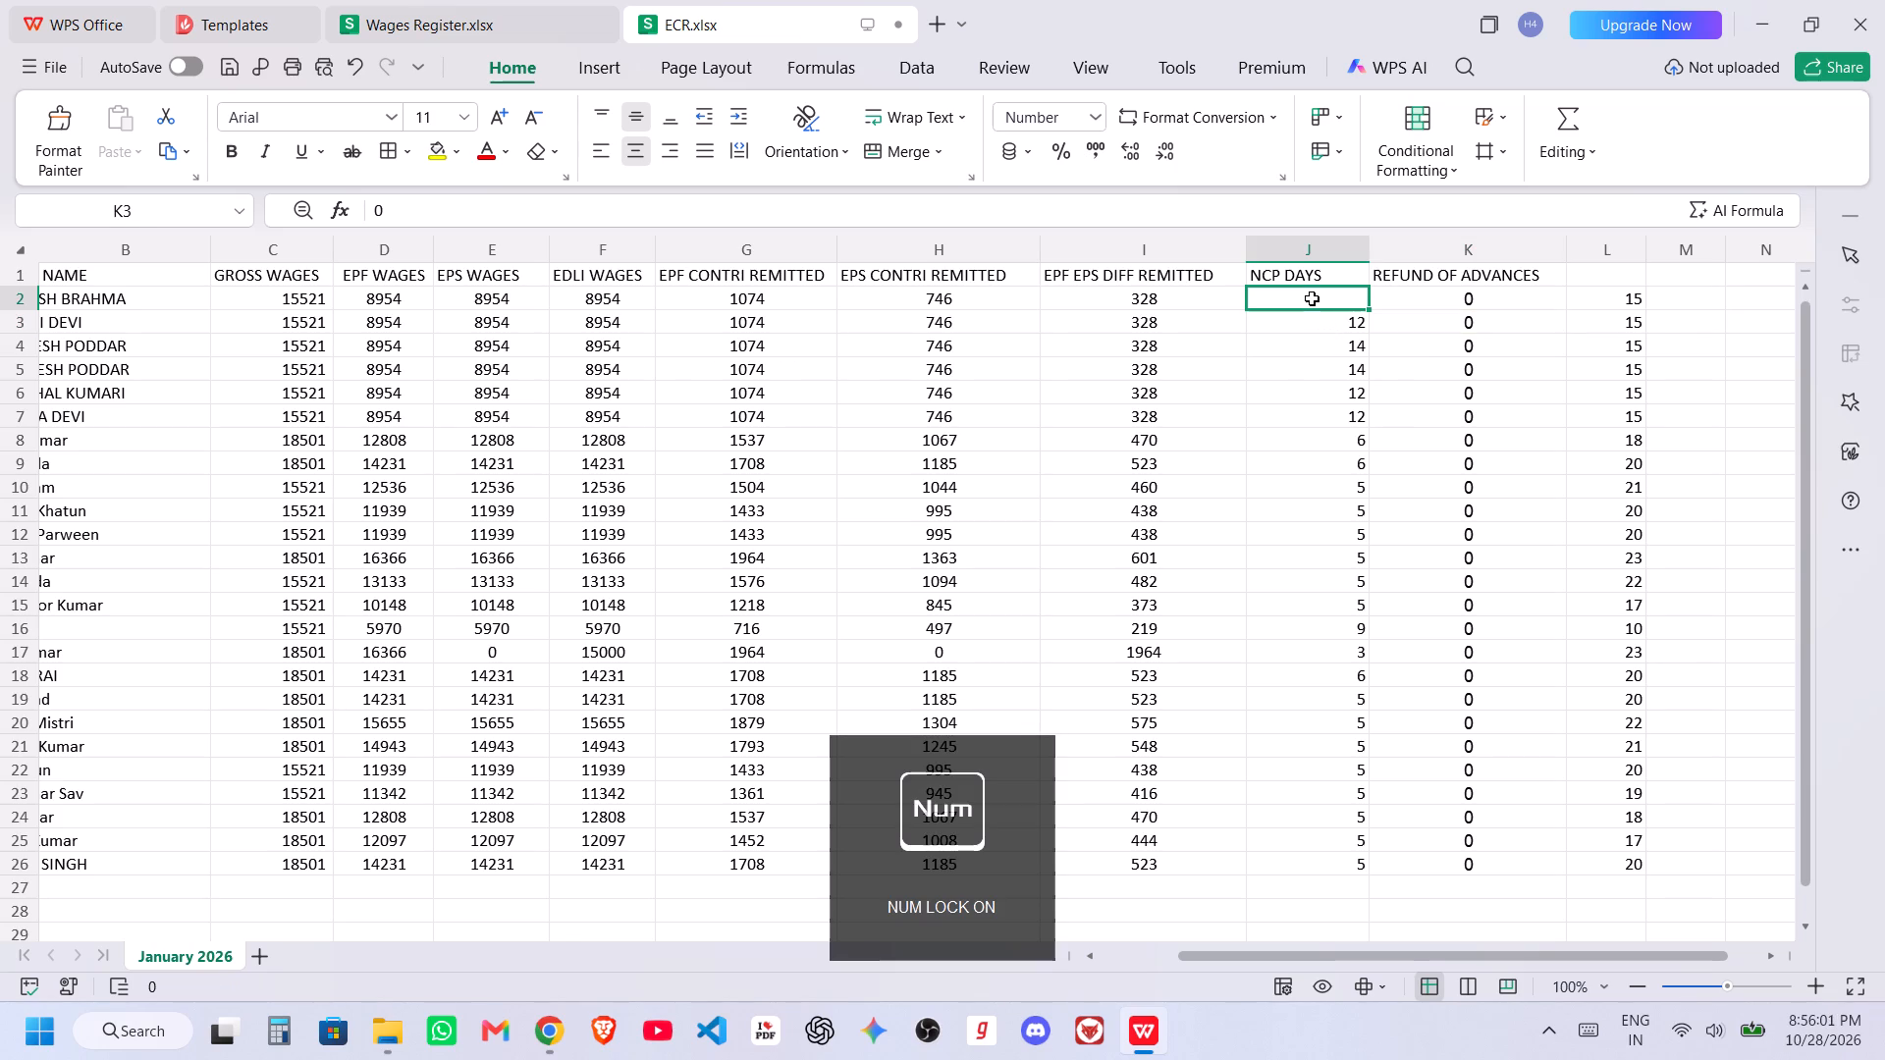
pyautogui.press('=')
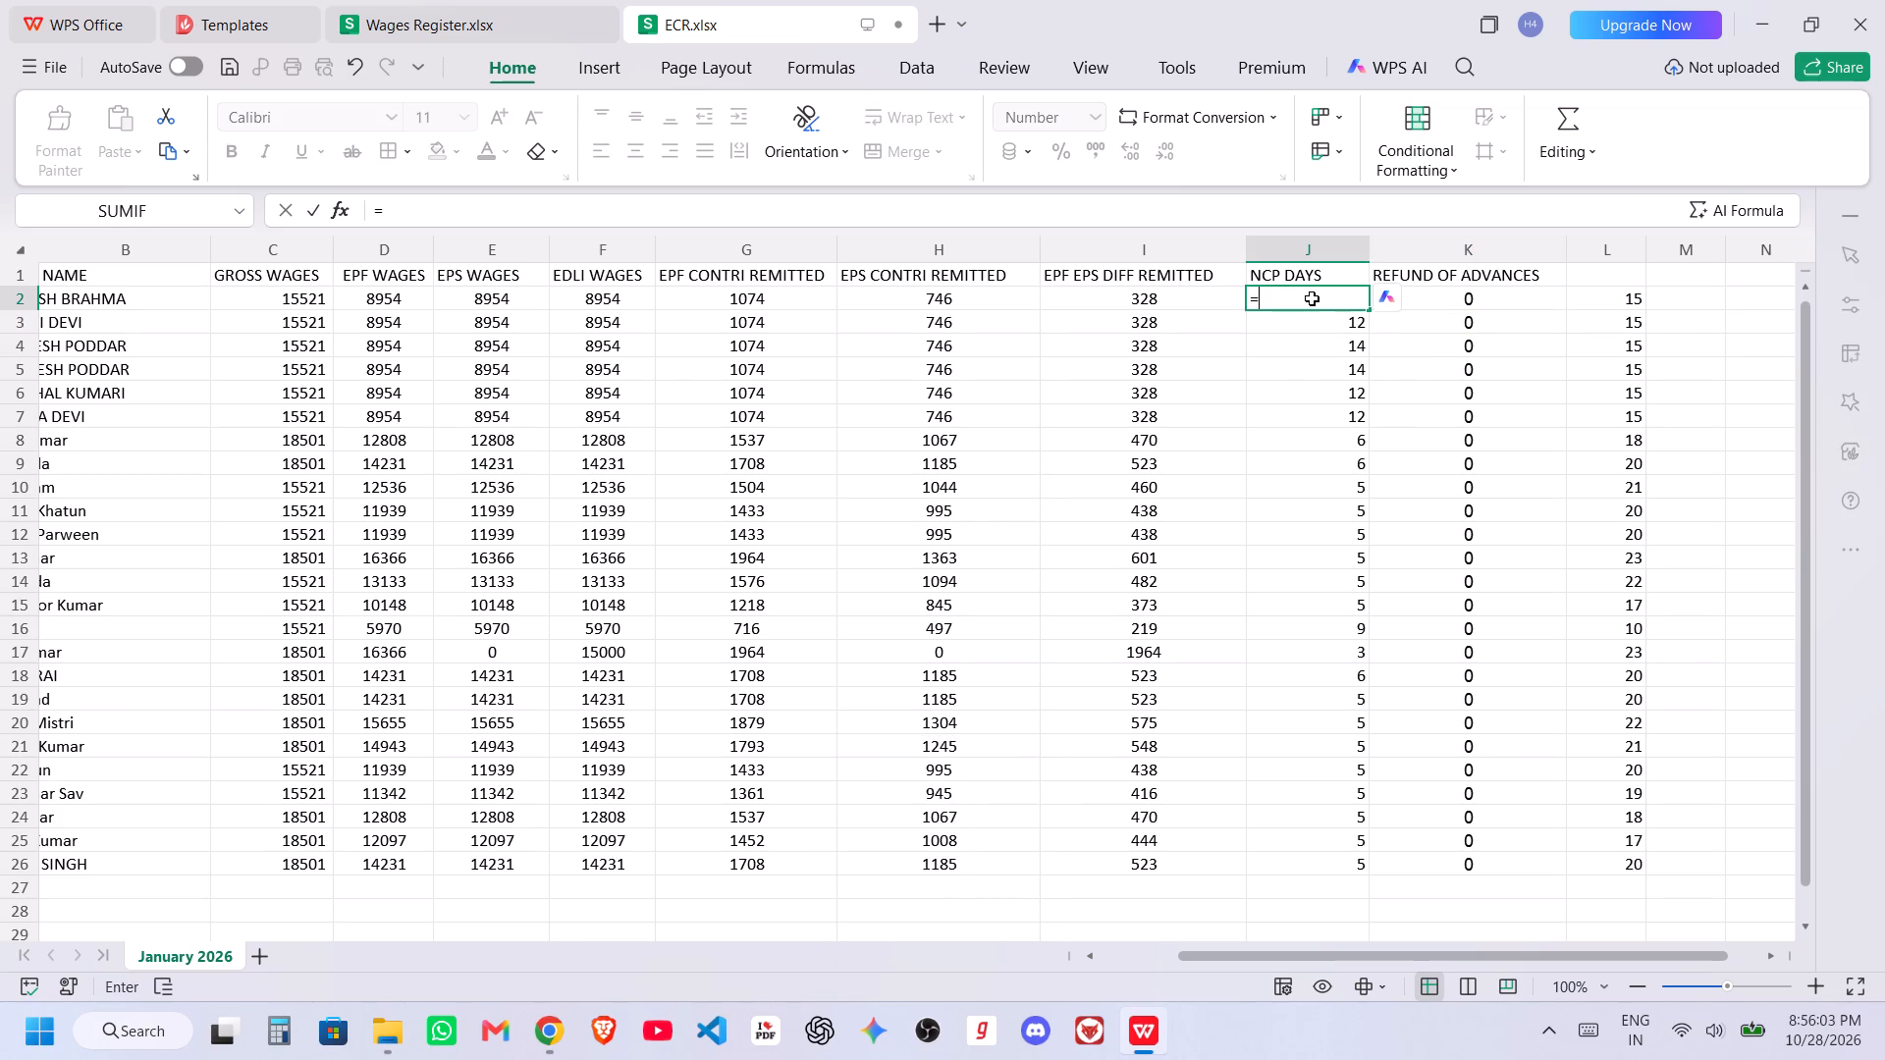
pyautogui.write('26')
pyautogui.press('-')
pyautogui.click(1596, 294)
pyautogui.press('Return')
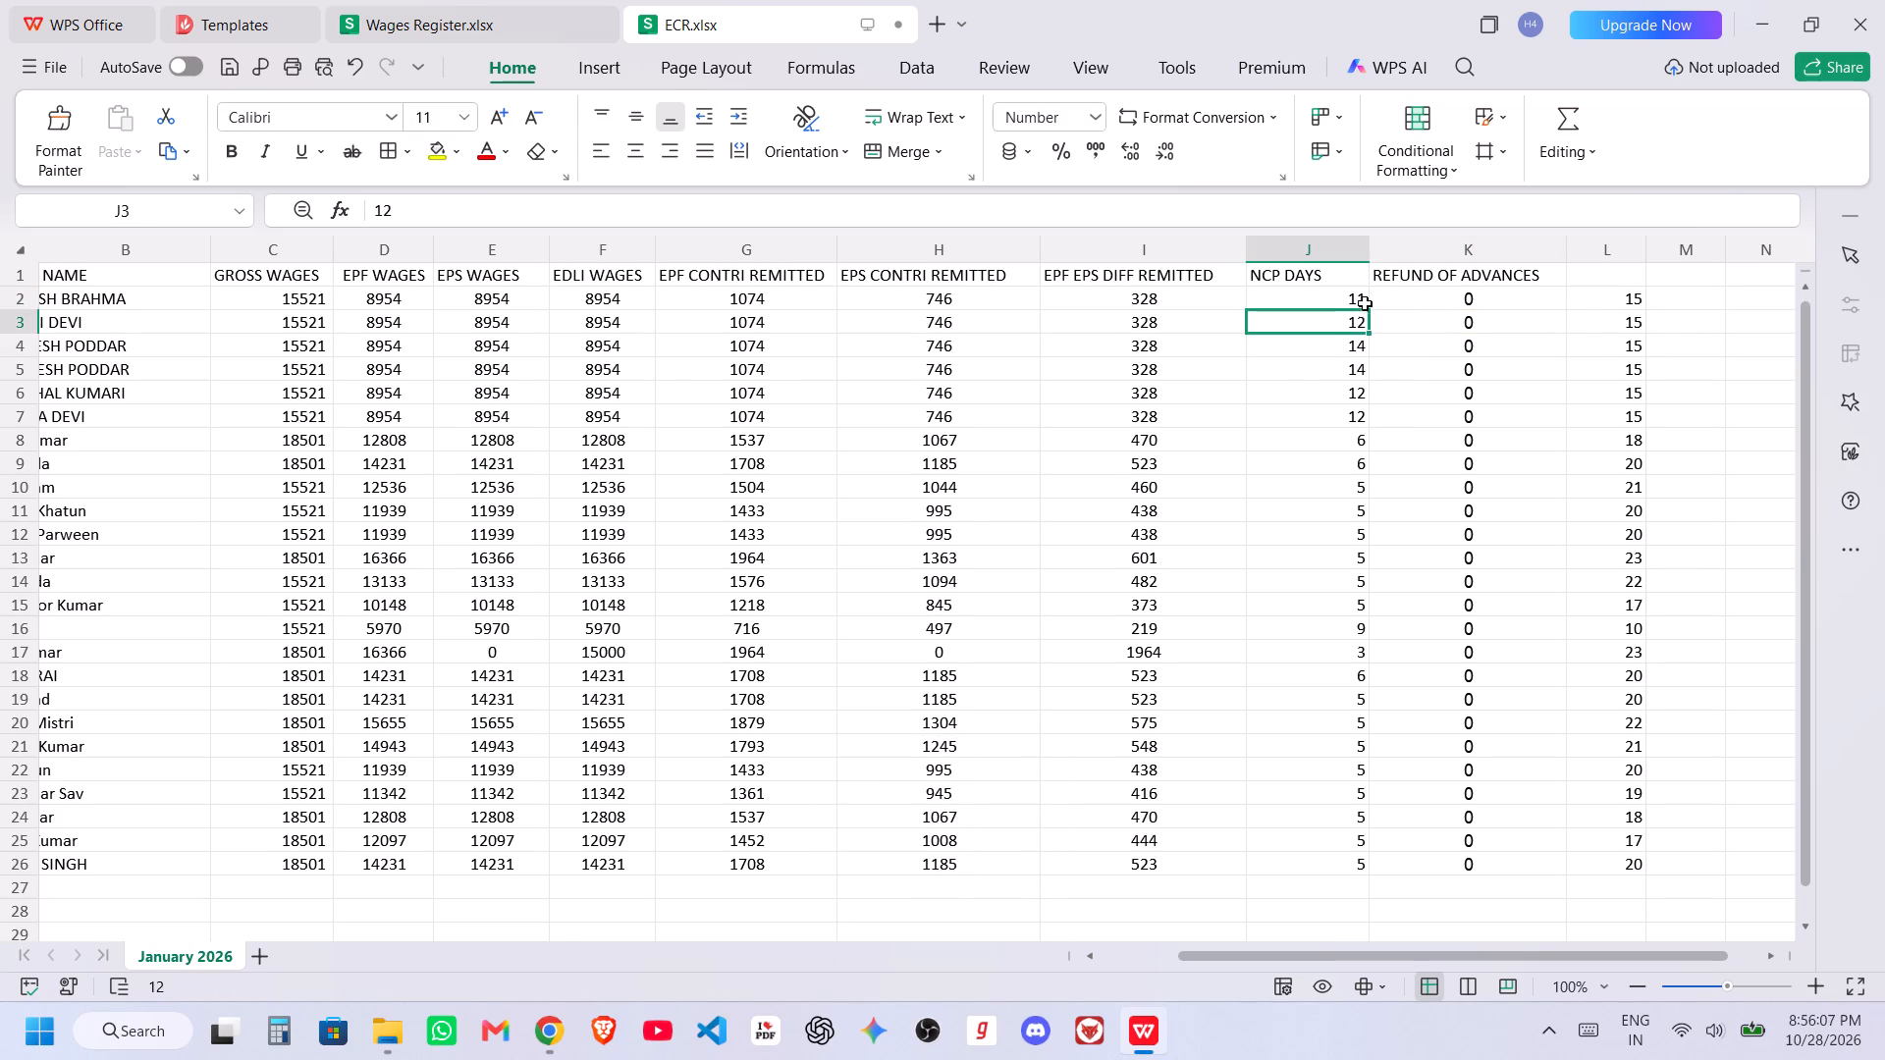
pyautogui.click(1362, 301)
pyautogui.moveTo(1369, 310); pyautogui.dragTo(1371, 873)
# Replace the NCP DAYS formulas in J2:J26 with their values.
pyautogui.hotkey('ctrl', 'c')
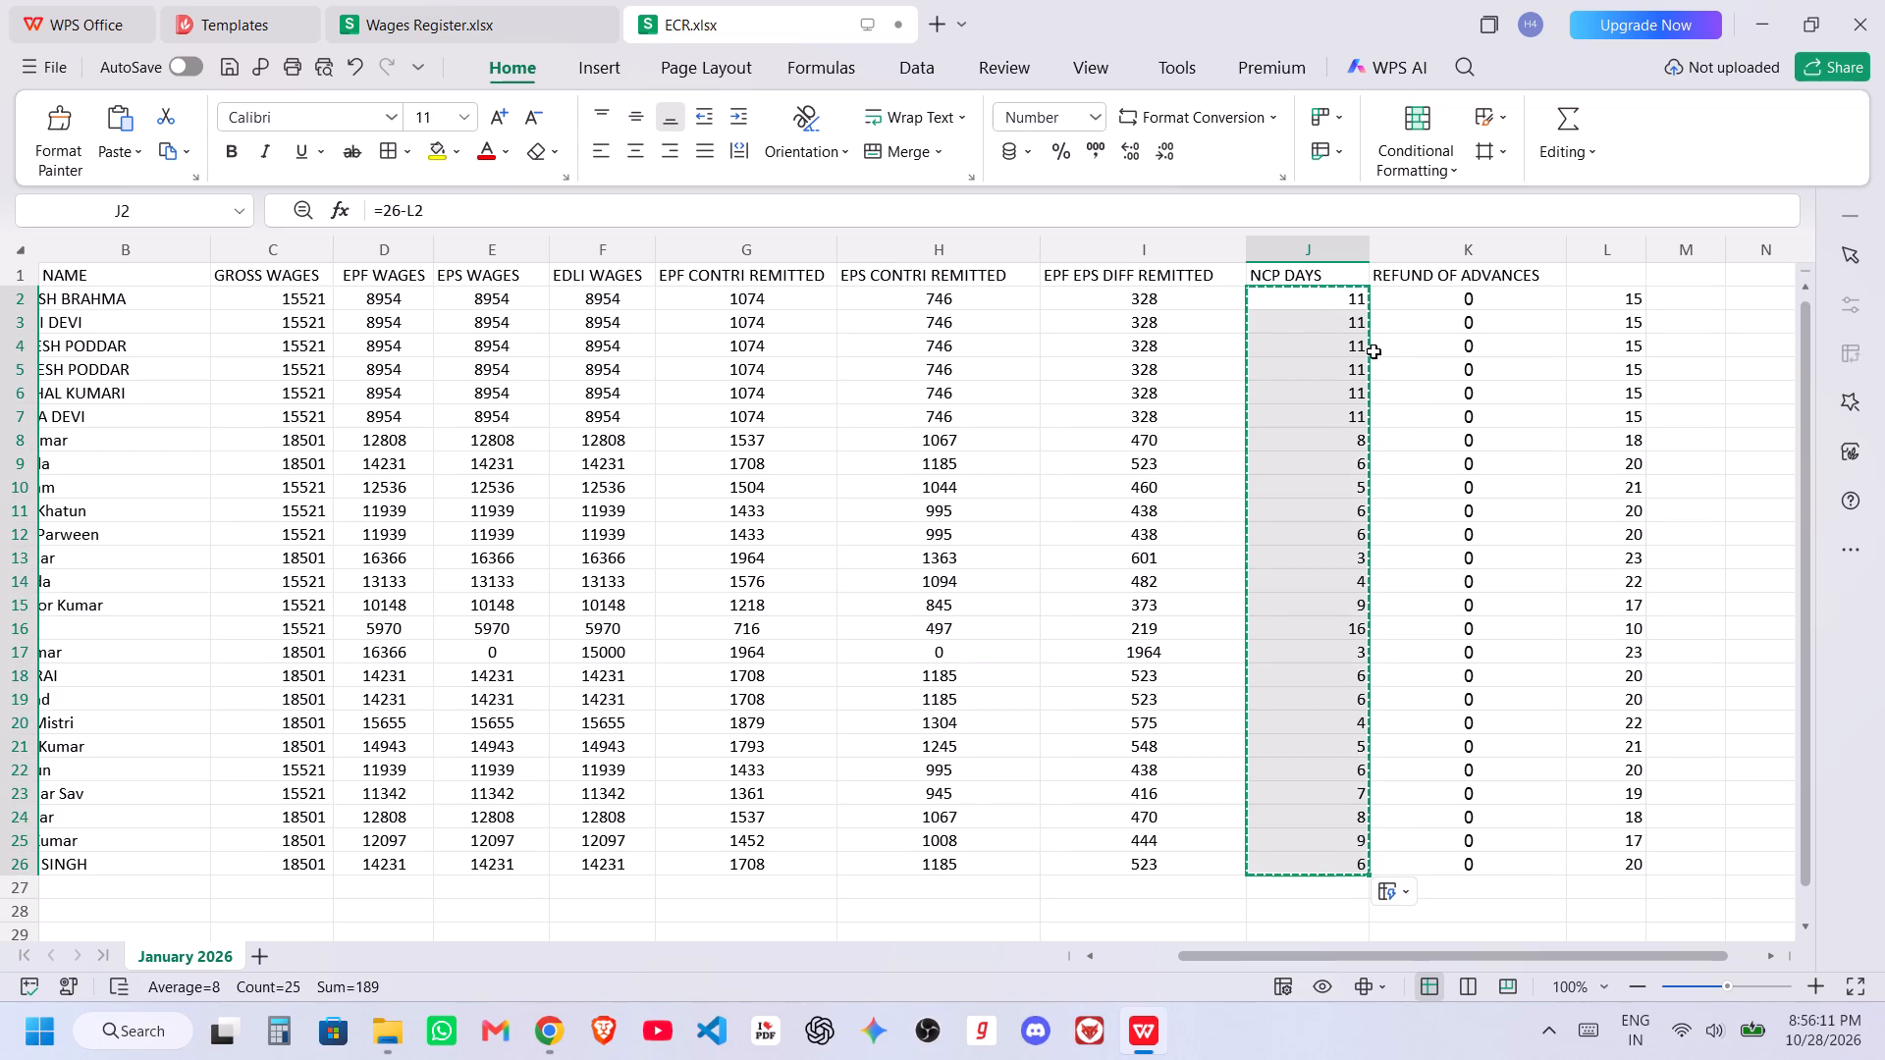
pyautogui.click(1329, 295)
pyautogui.rightClick(1332, 295)
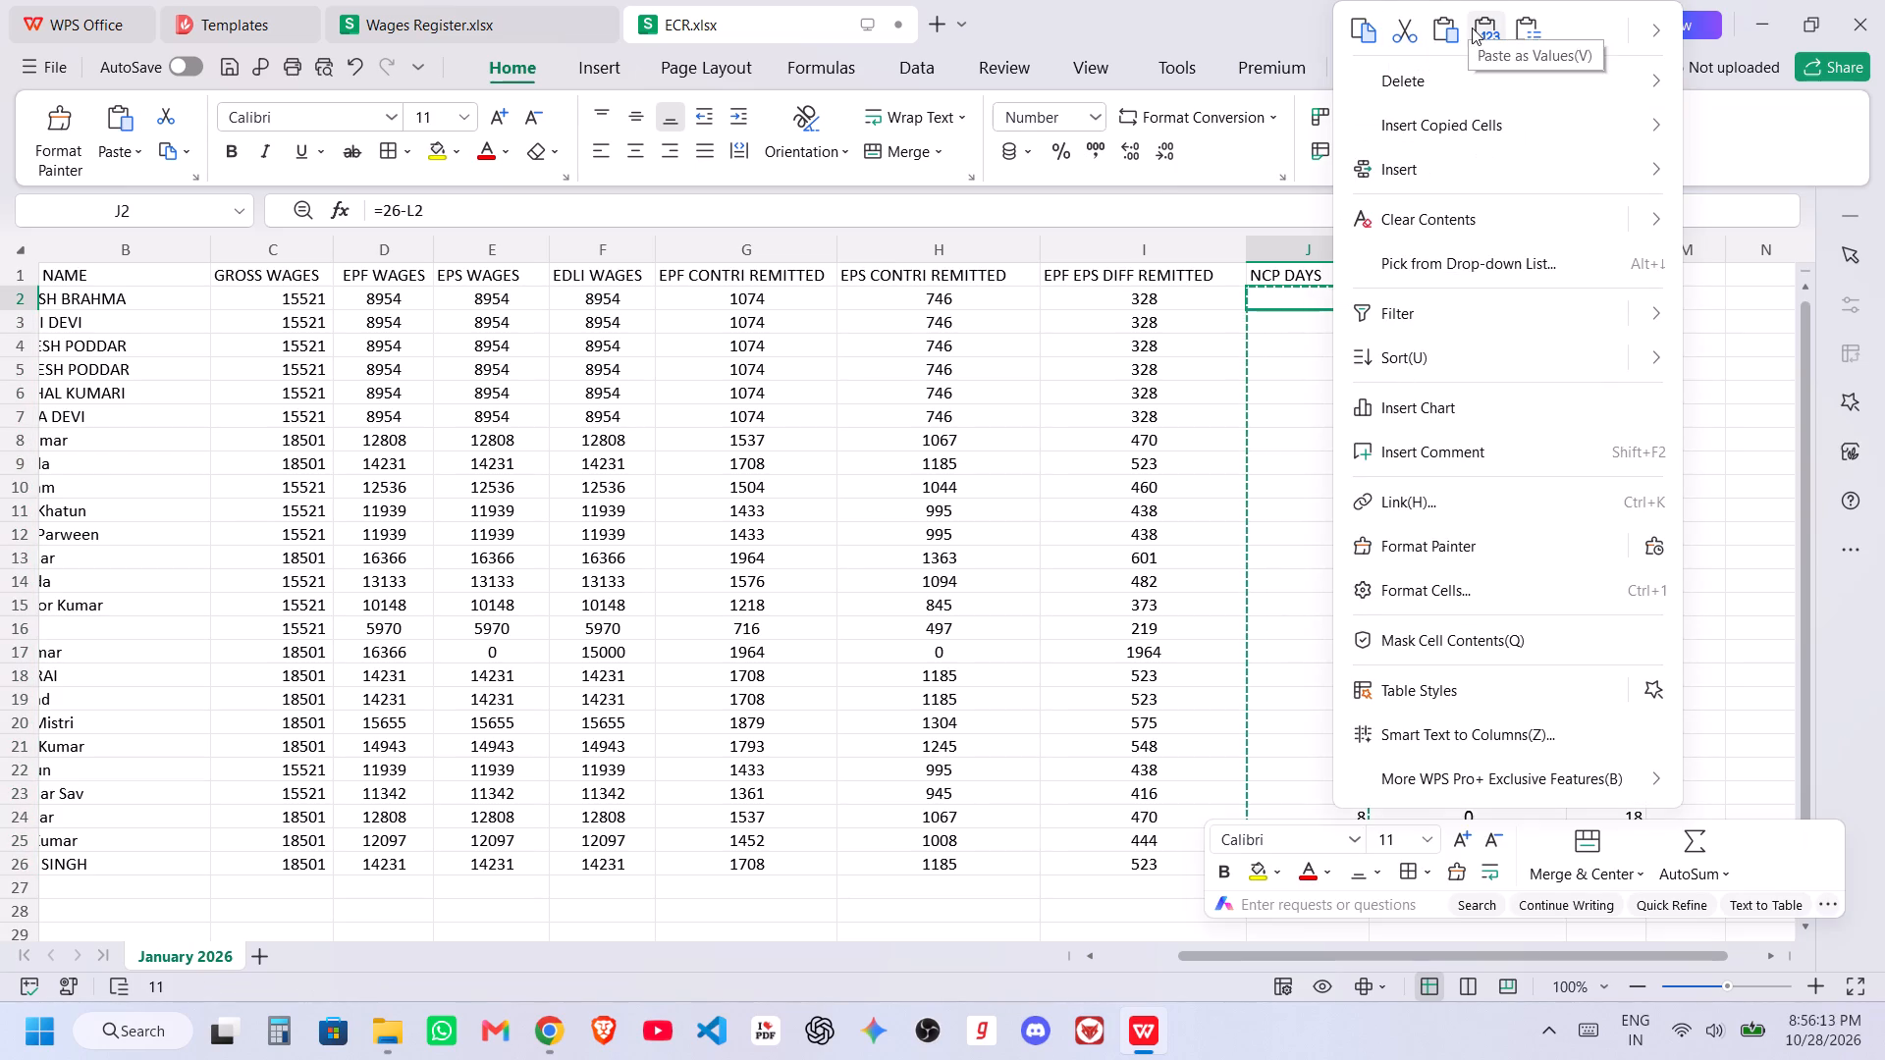
pyautogui.click(1477, 30)
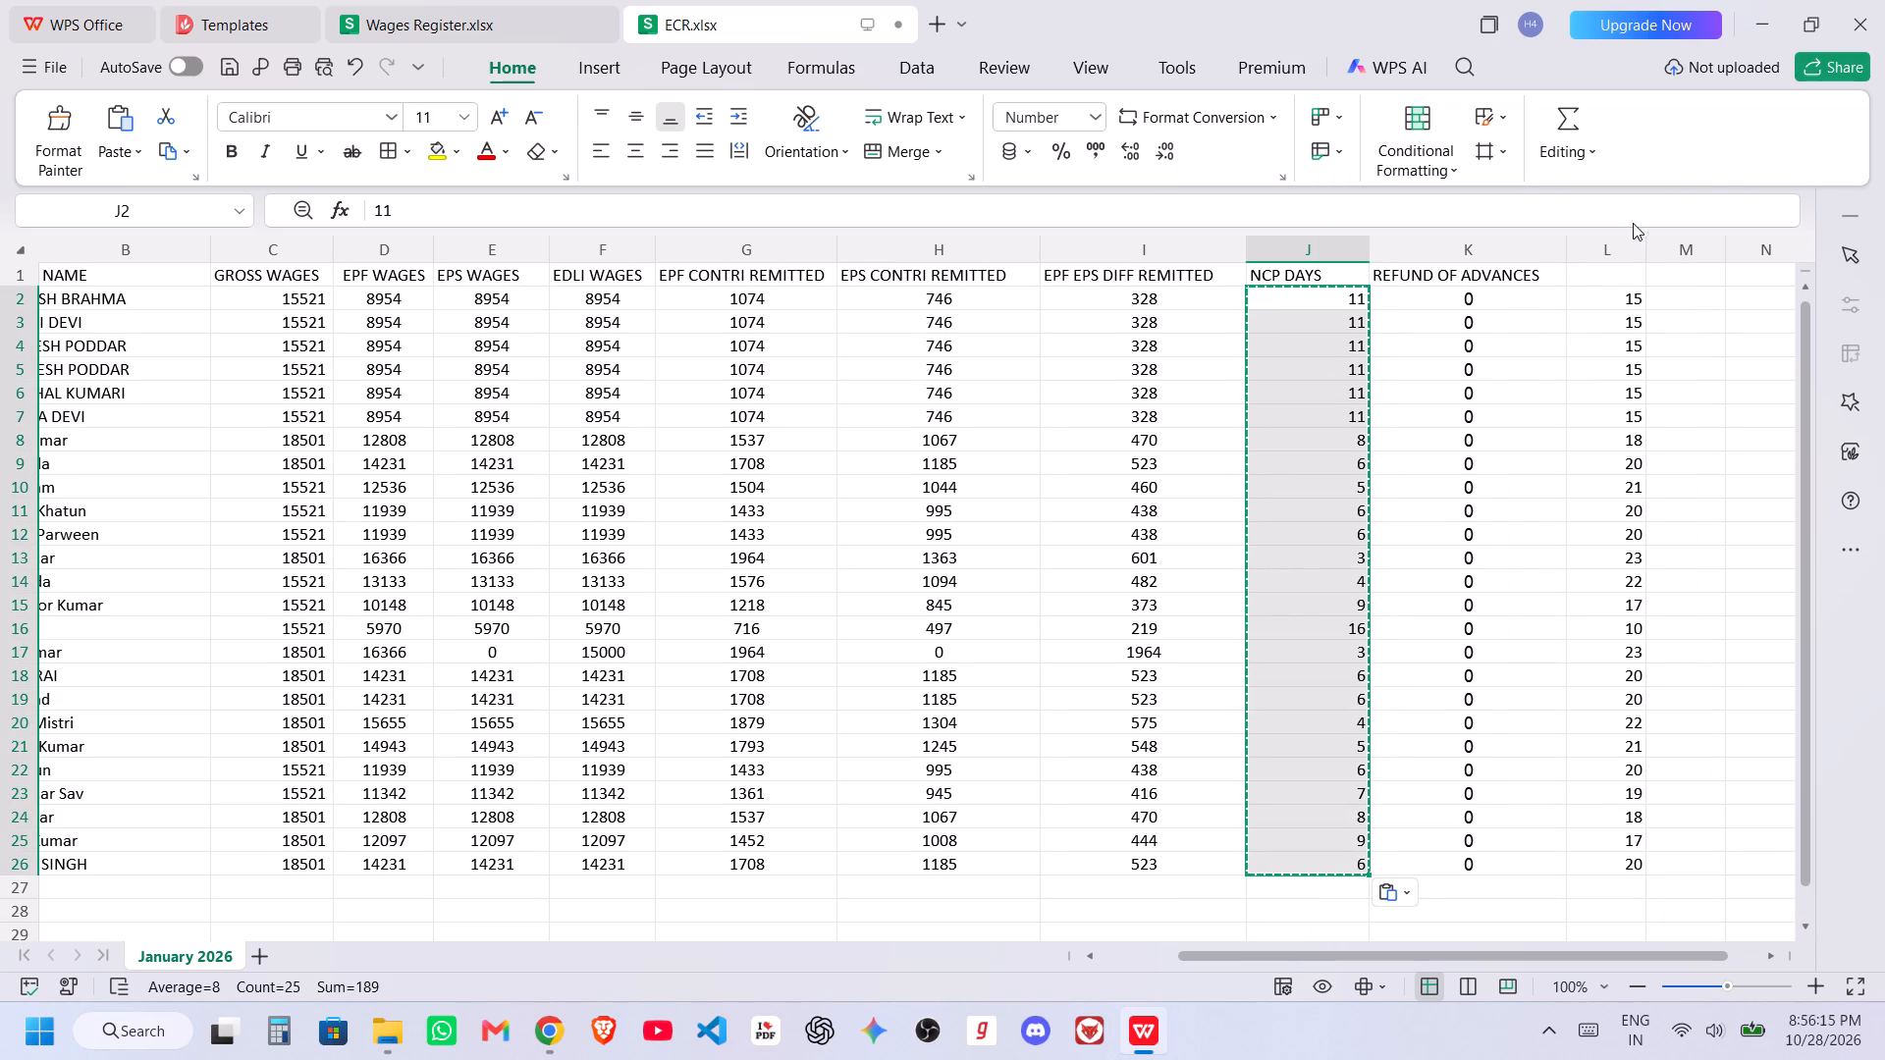
# Delete the helper pay-days column L and save the ECR workbook.
pyautogui.click(1612, 250)
pyautogui.rightClick(1612, 250)
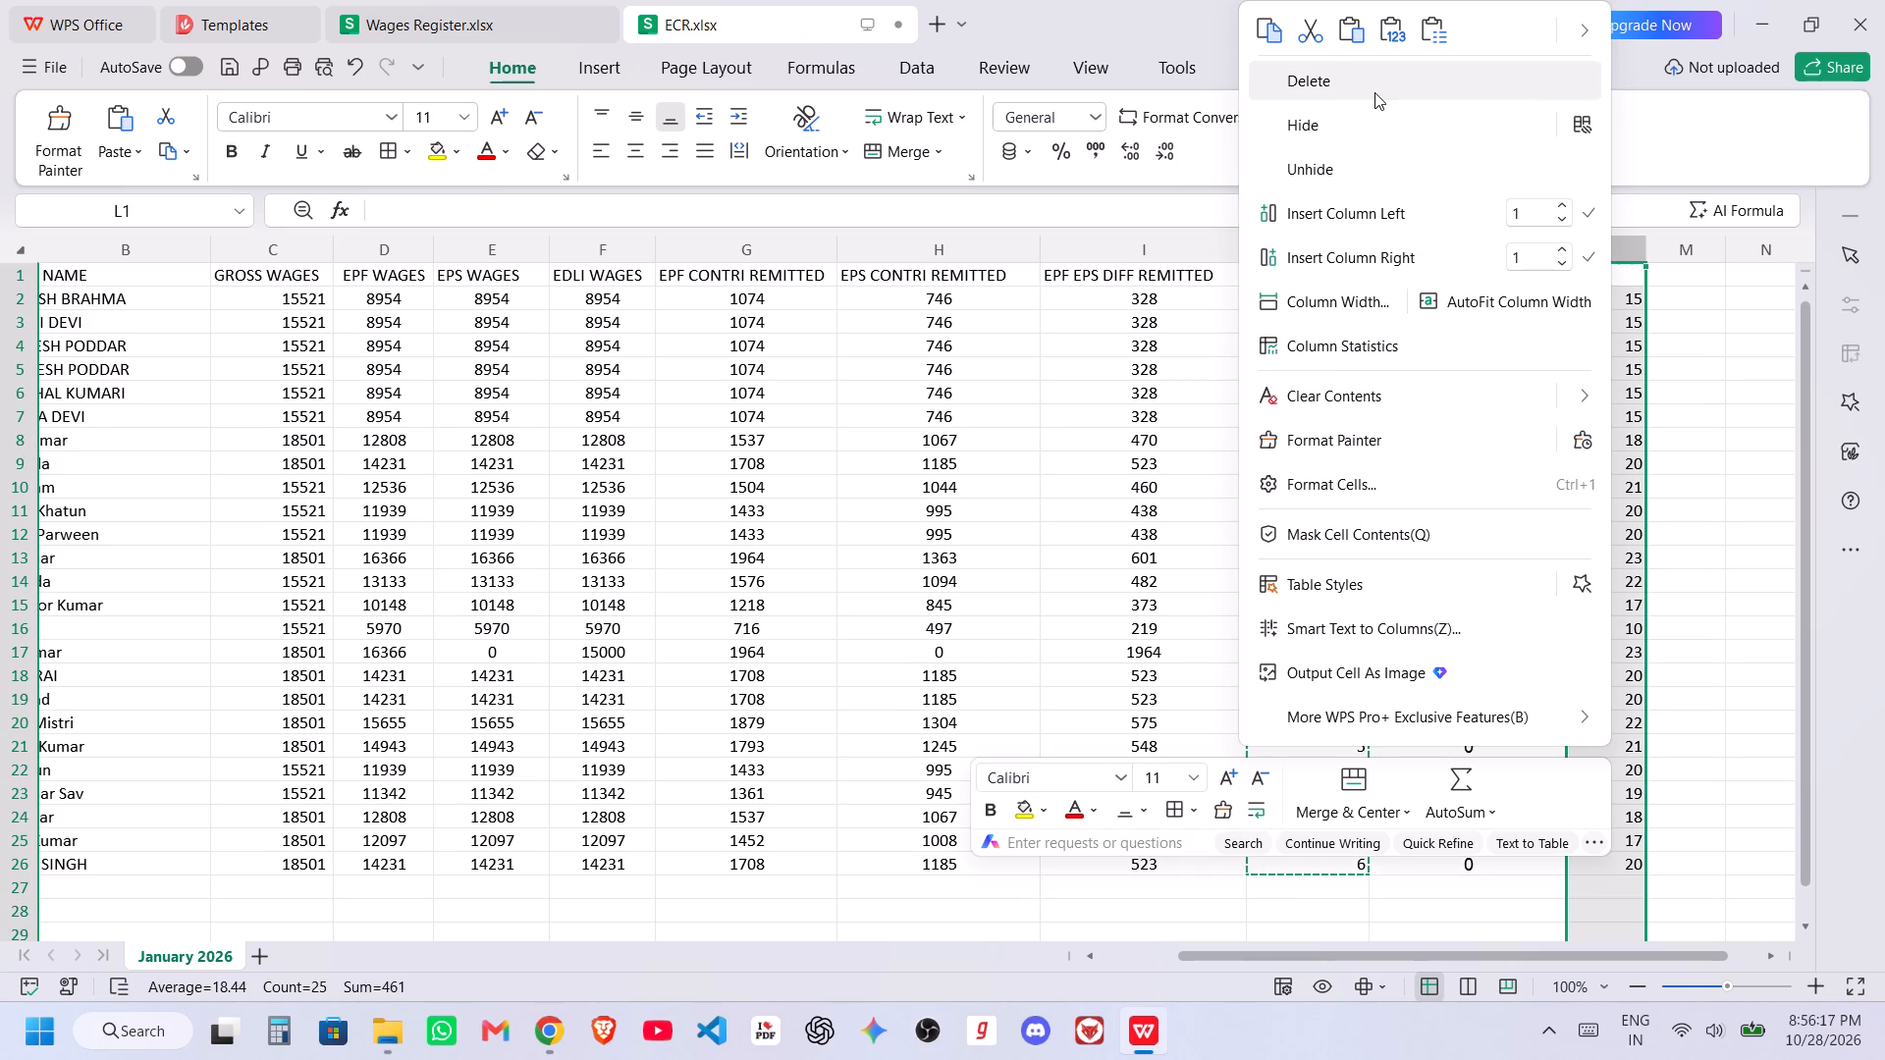
pyautogui.click(1374, 91)
pyautogui.hscroll(7, 1457, 591)
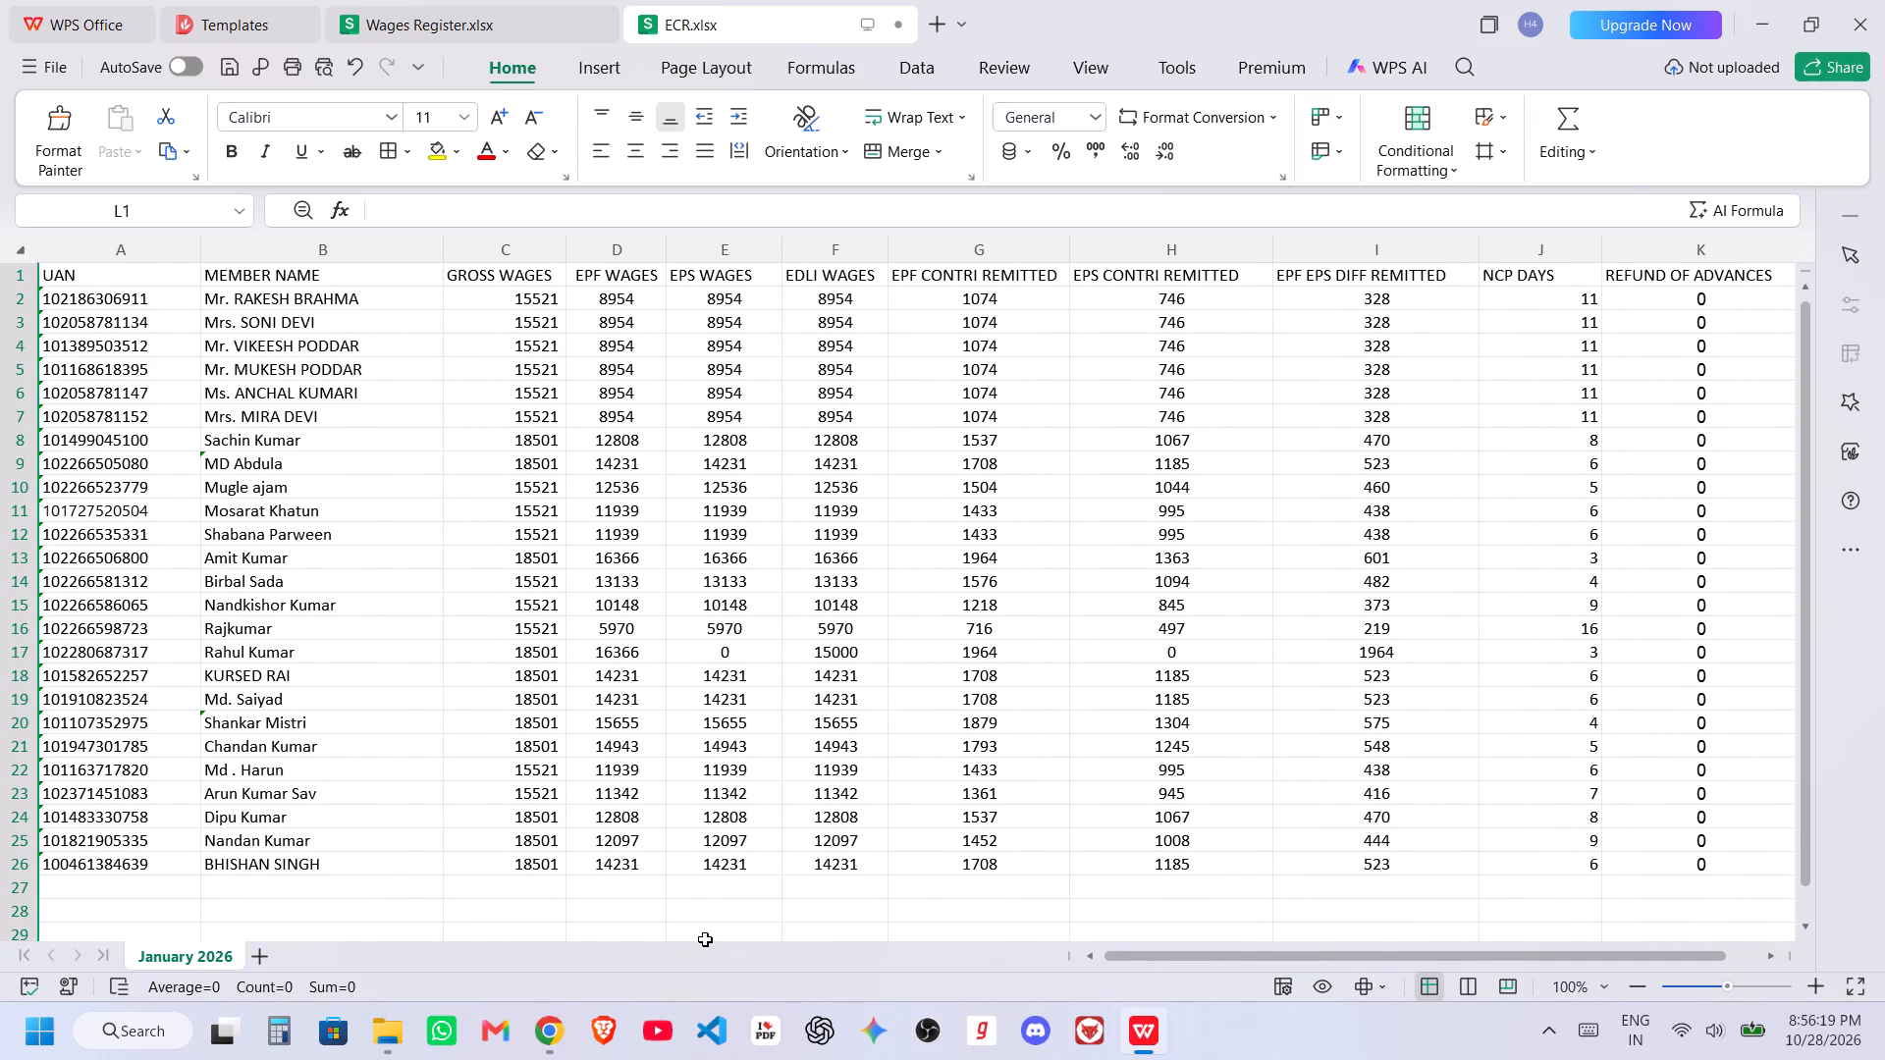
pyautogui.hscroll(7, 709, 903)
pyautogui.click(709, 903)
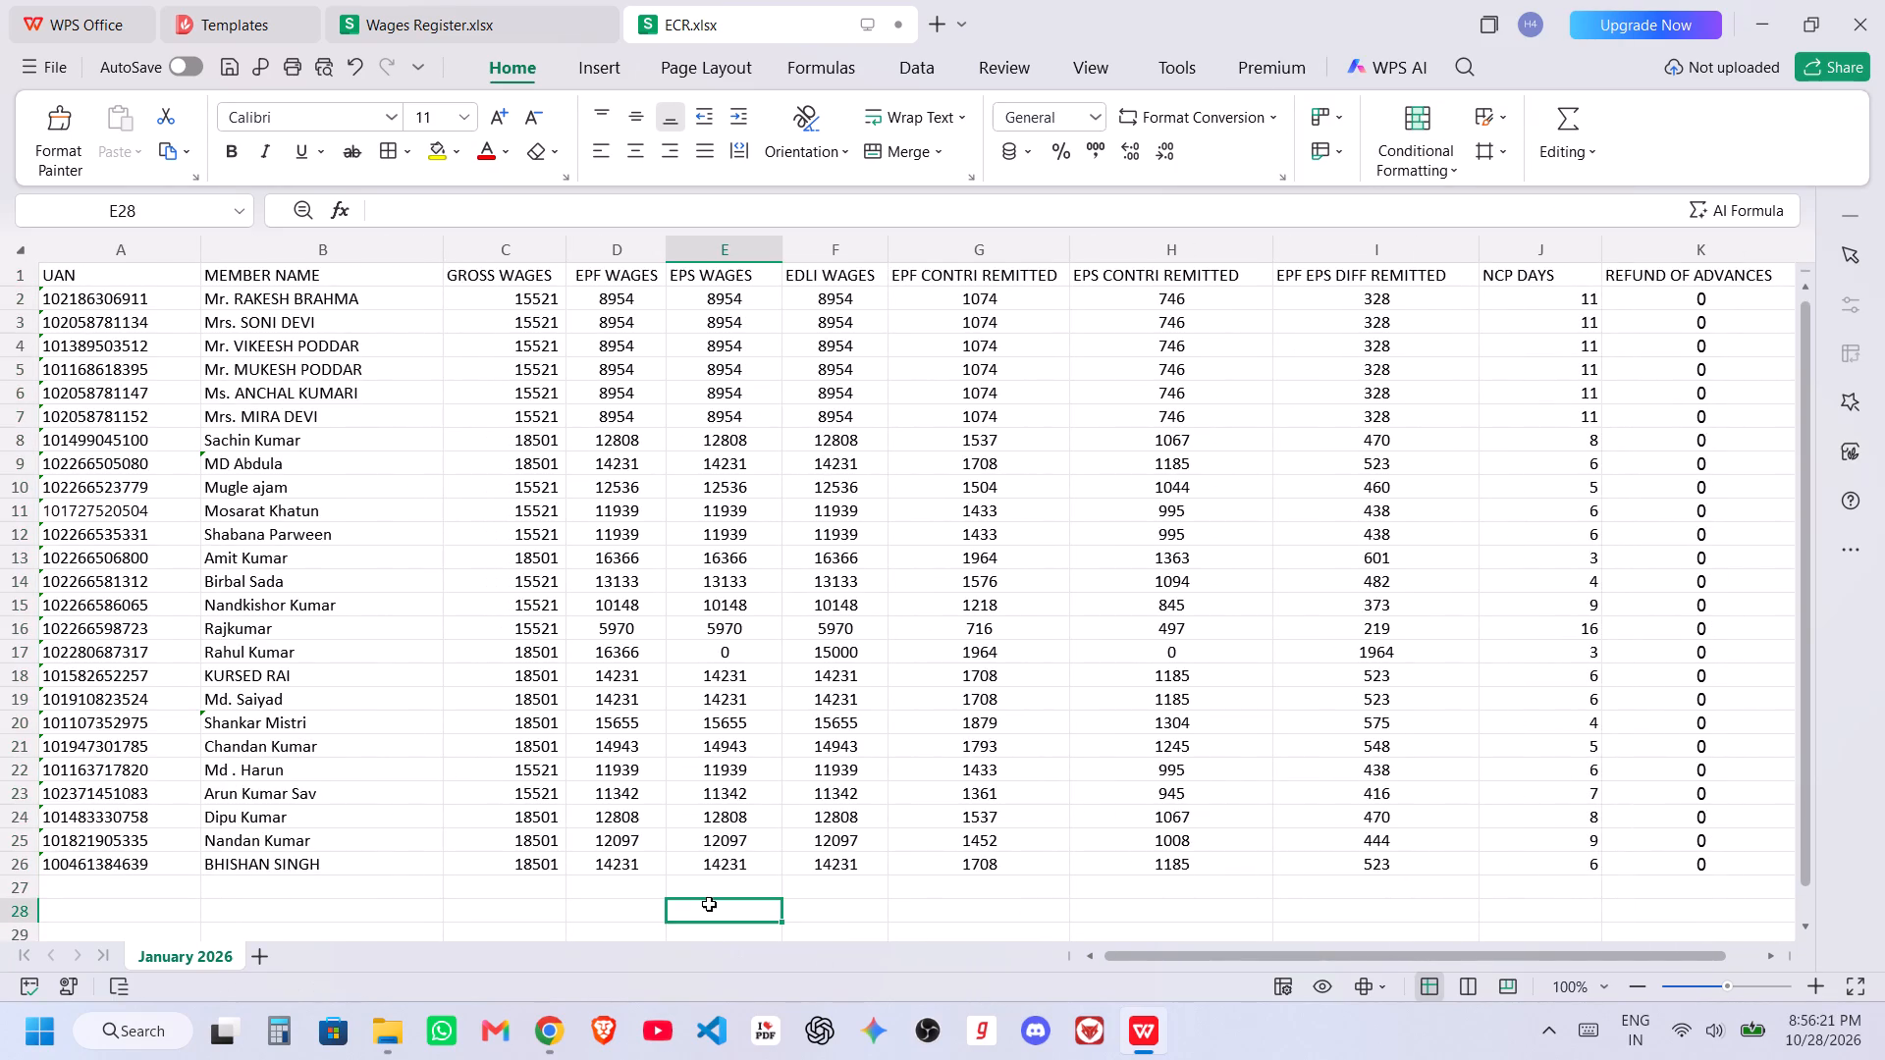
pyautogui.hotkey('ctrl', 's')
# Switch to Chrome and review the member rows on both pages of the August 2026 return statement PDF.
pyautogui.hotkey('alt', 'Tab')
pyautogui.hotkey('alt', 'Tab')
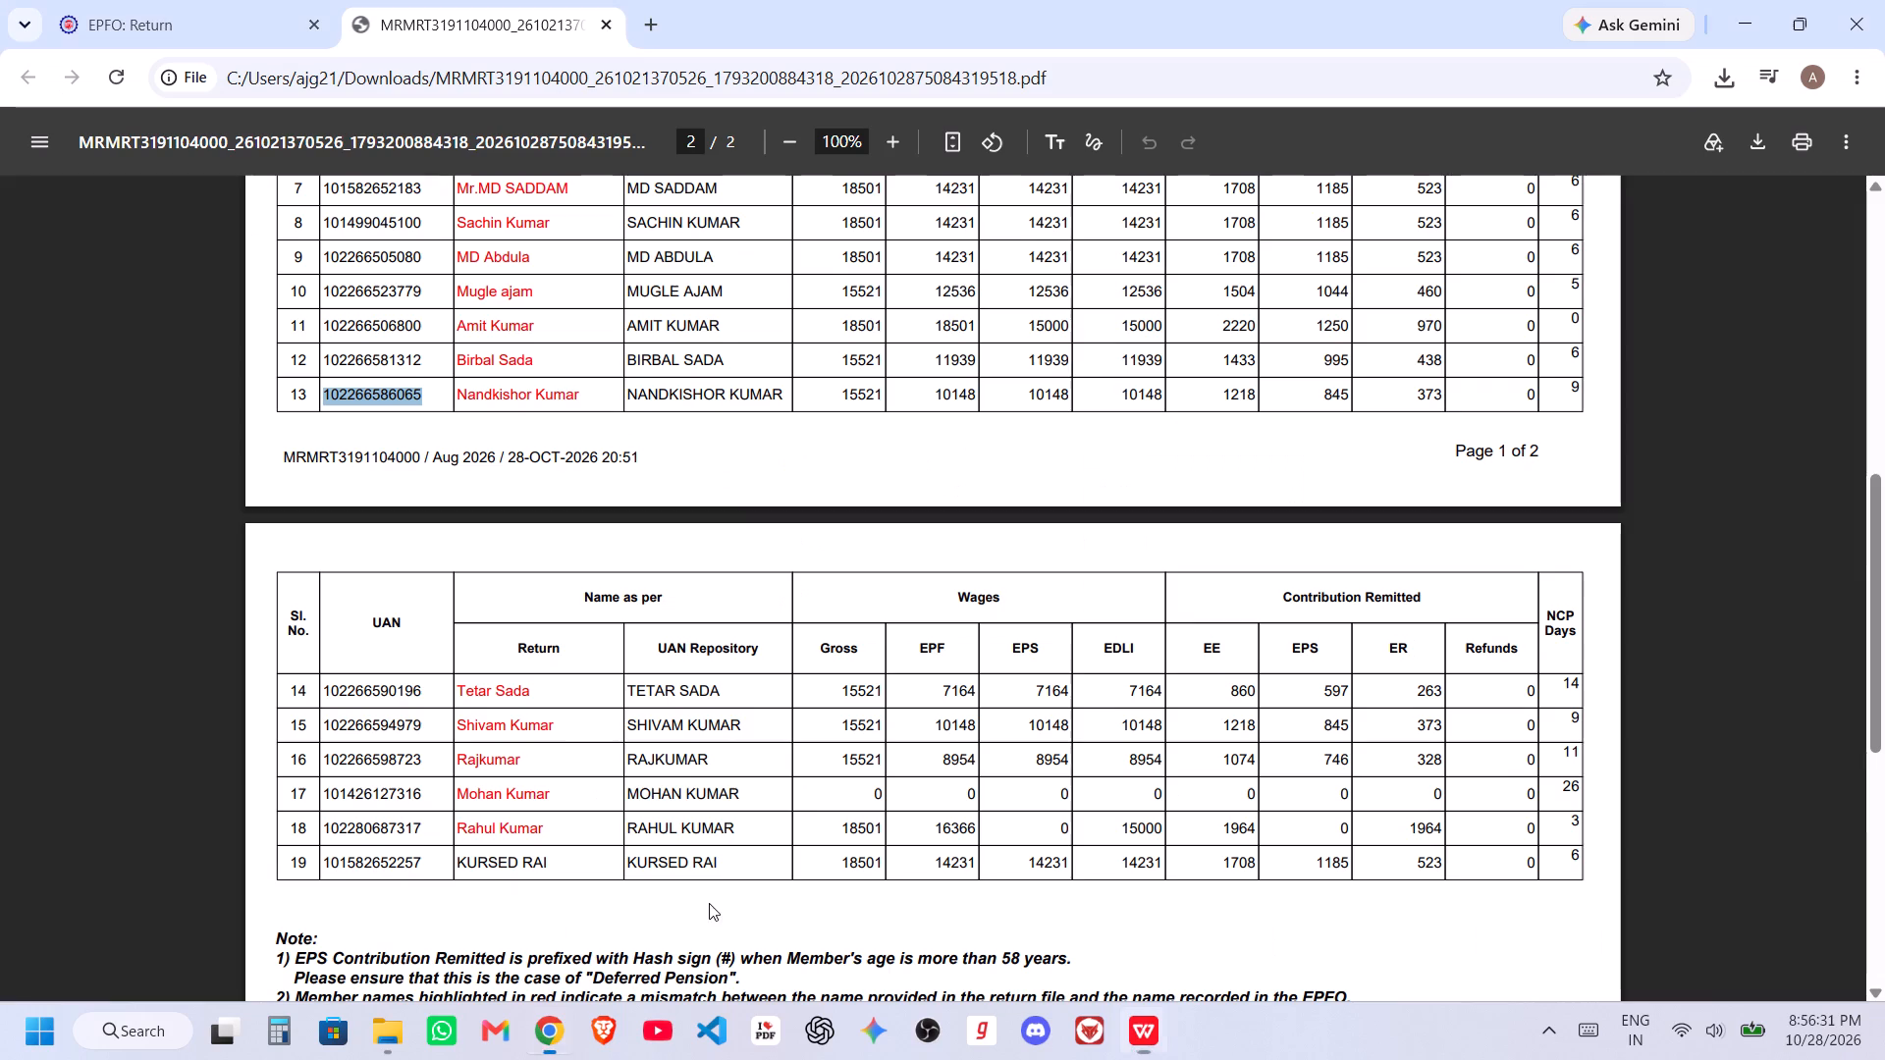
pyautogui.scroll(2, 826, 801)
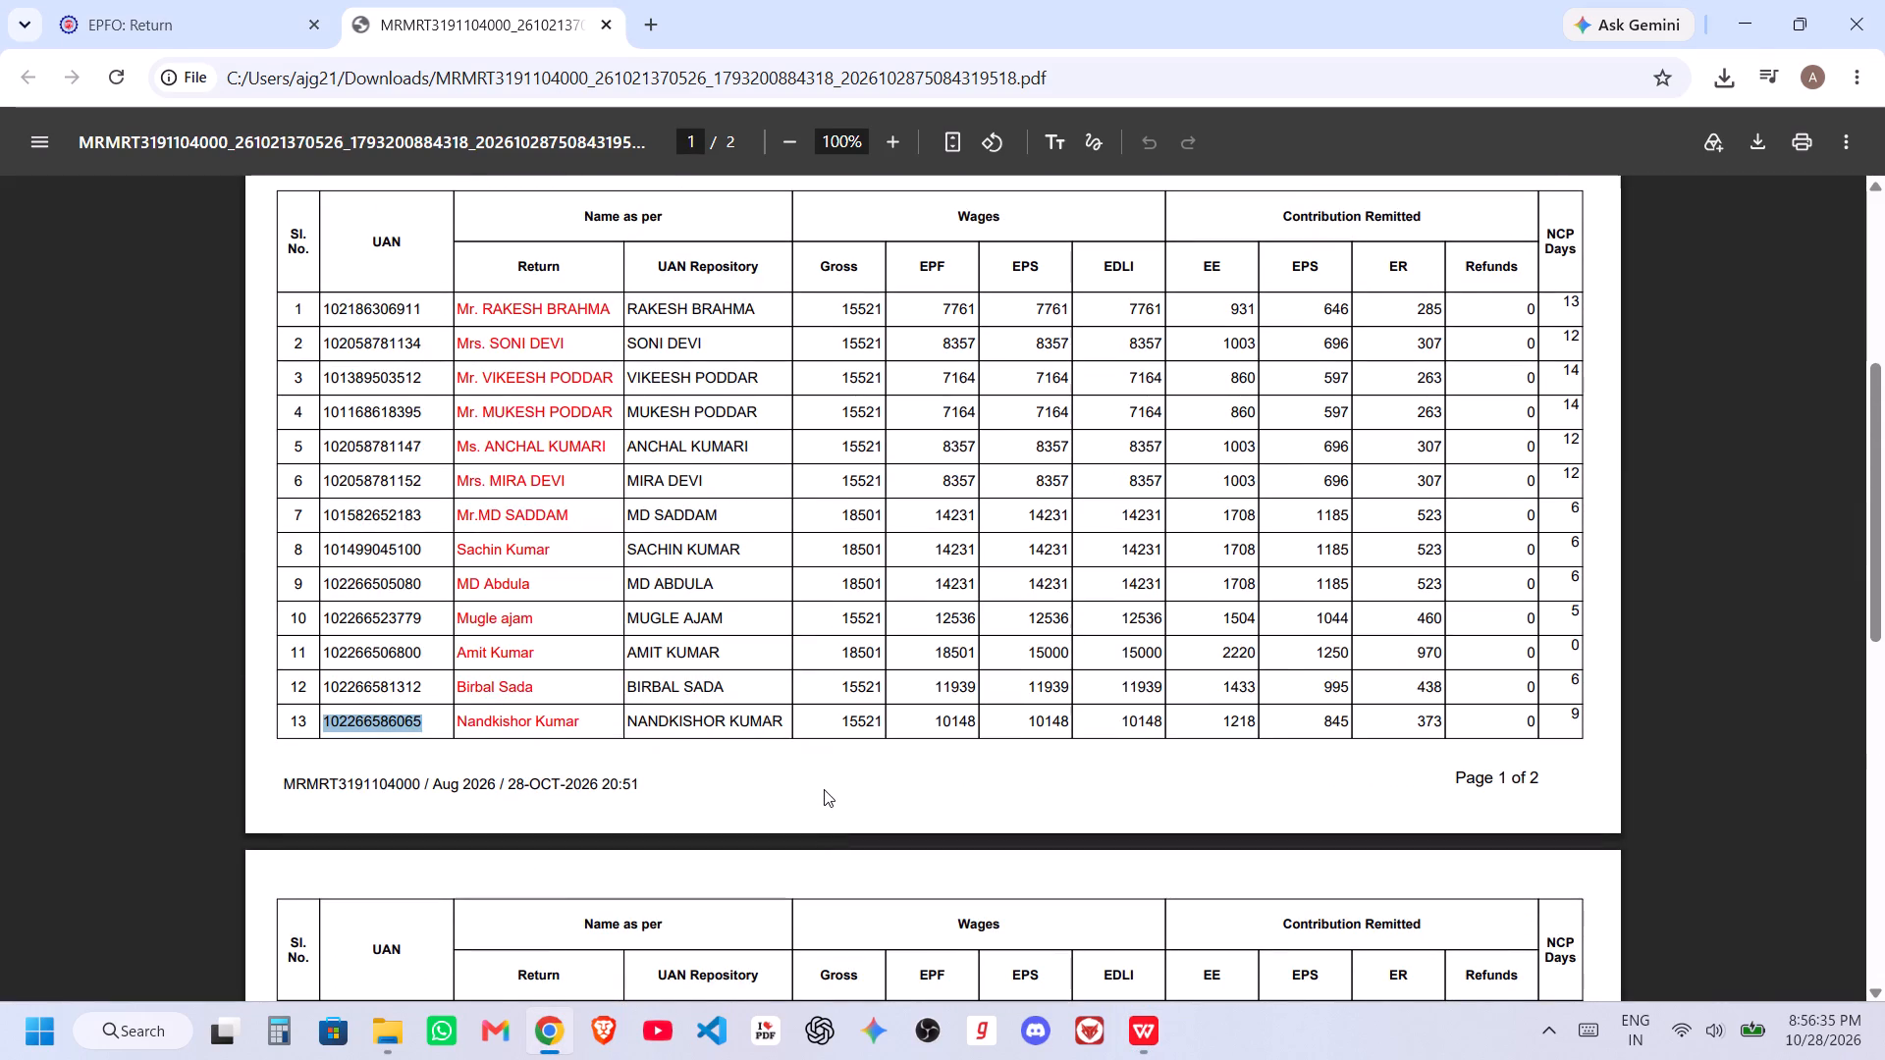
pyautogui.scroll(-2, 824, 789)
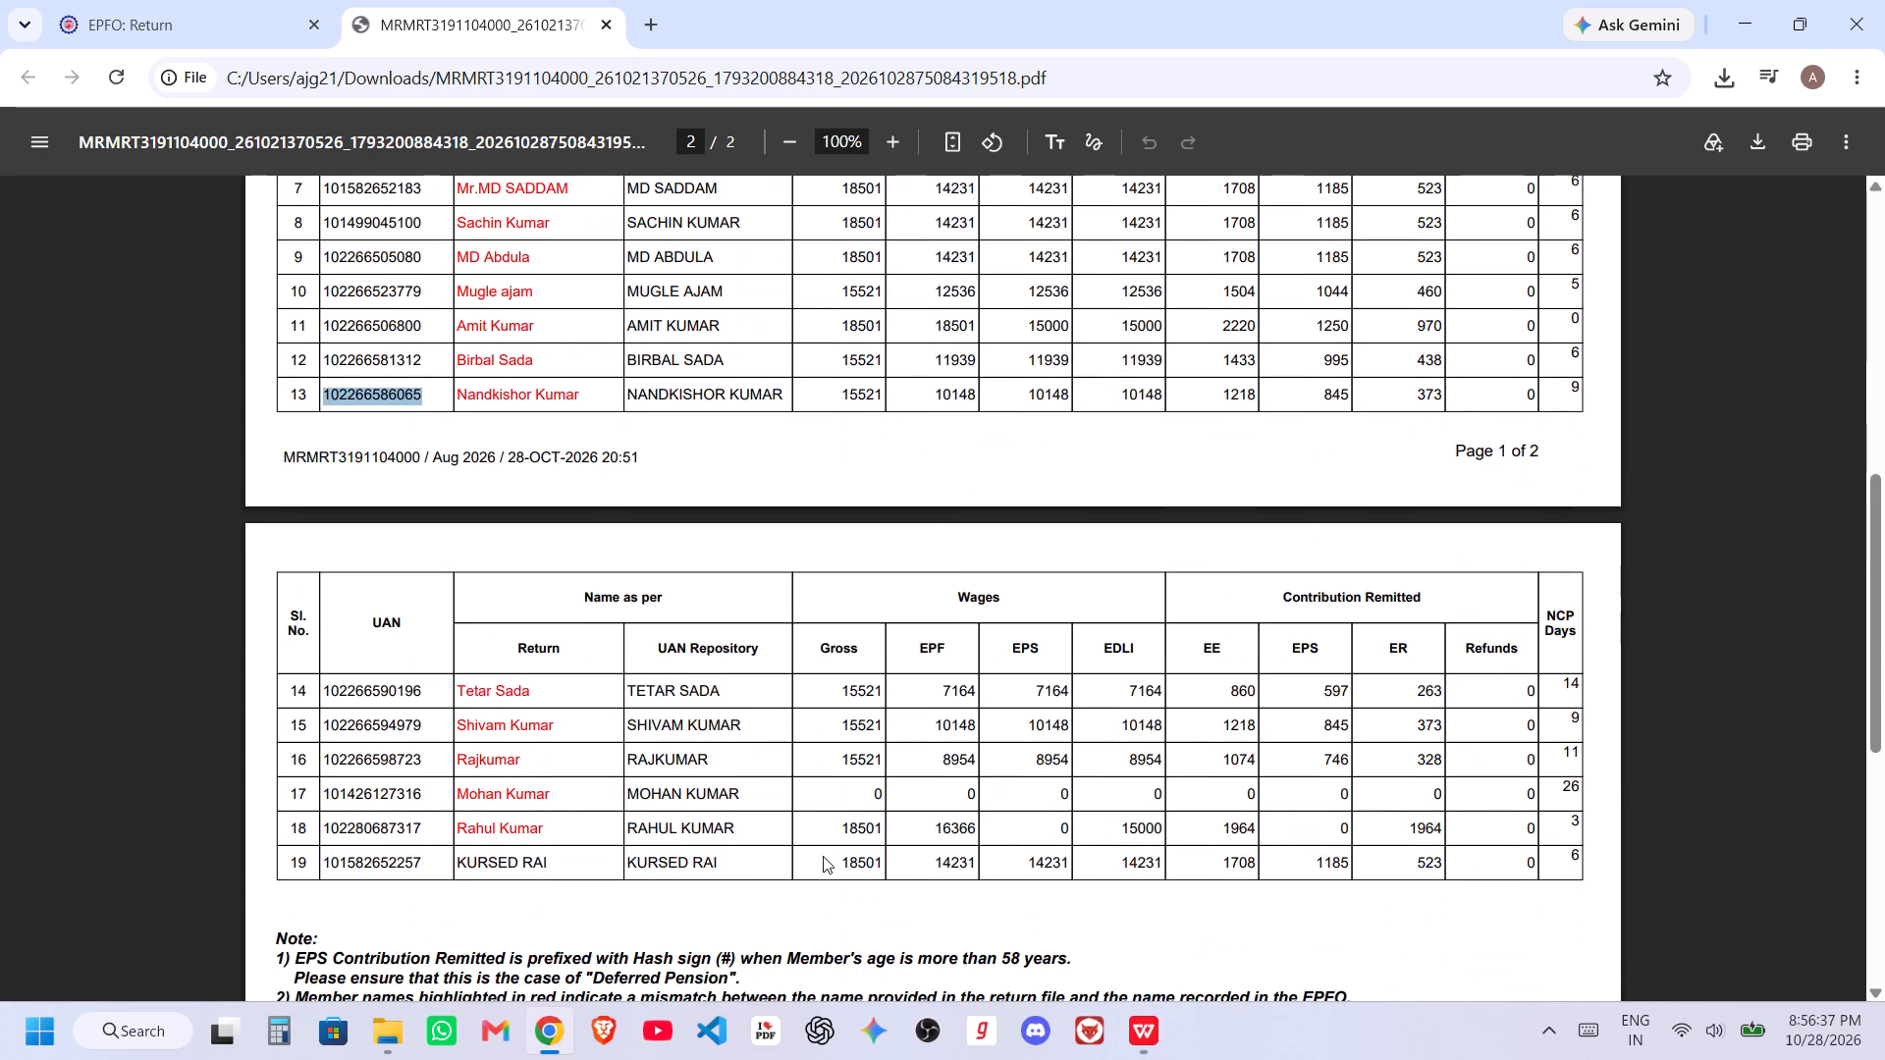
pyautogui.click(856, 915)
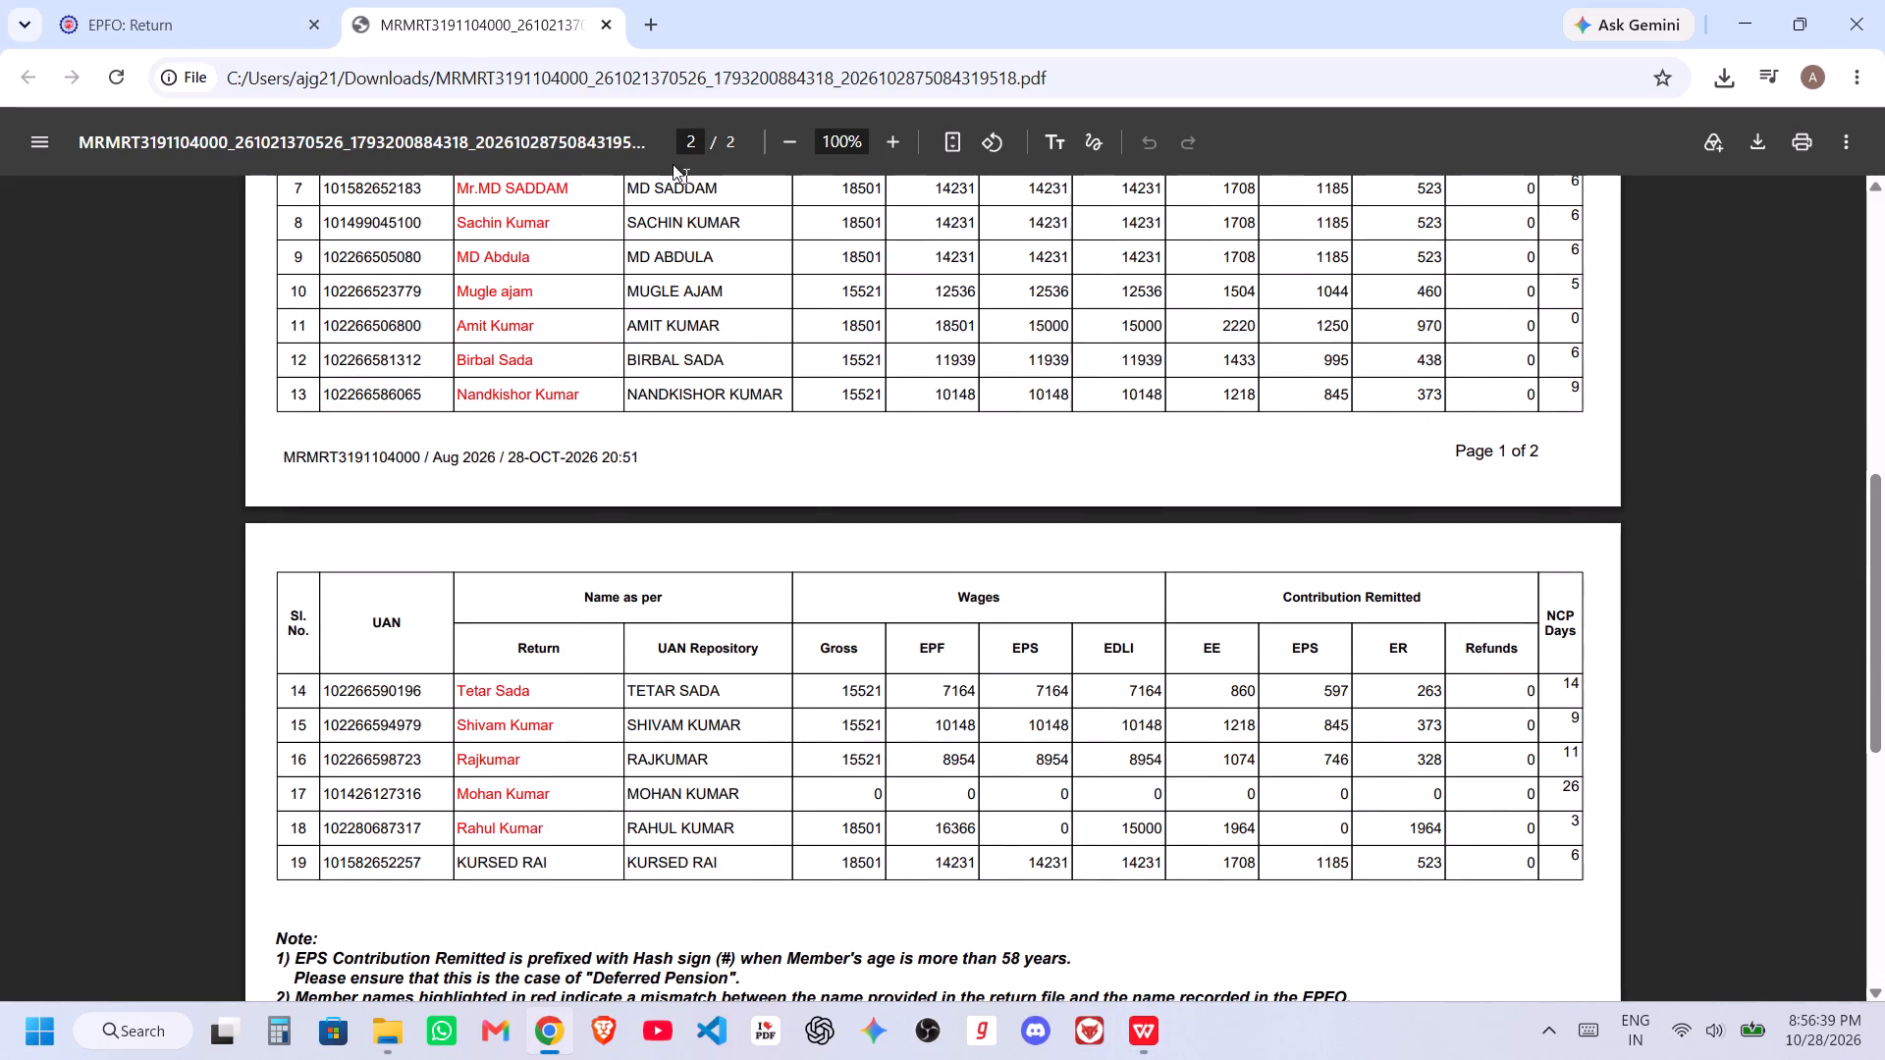
# Close the August 2026 return statement PDF and go back to the Monthly Return Dashboard on the EPFO portal.
pyautogui.click(607, 4)
pyautogui.click(609, 19)
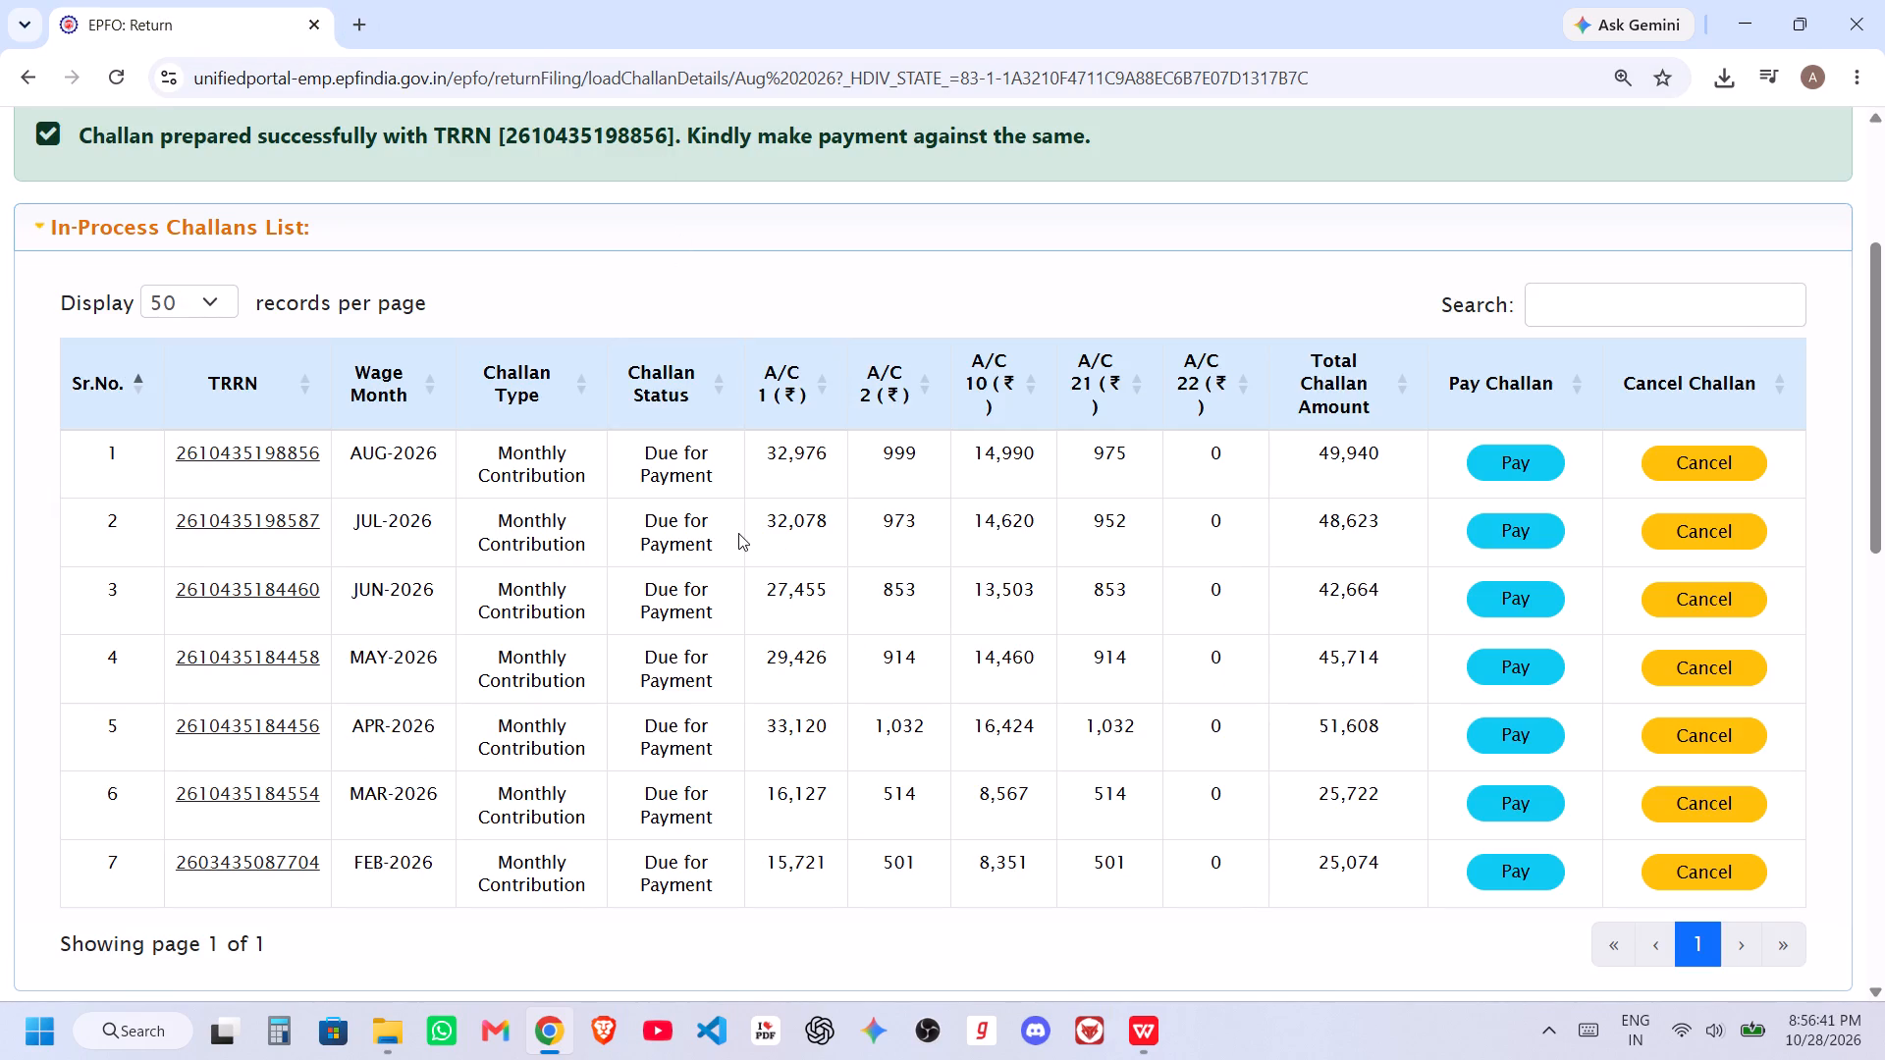
pyautogui.scroll(1, 406, 538)
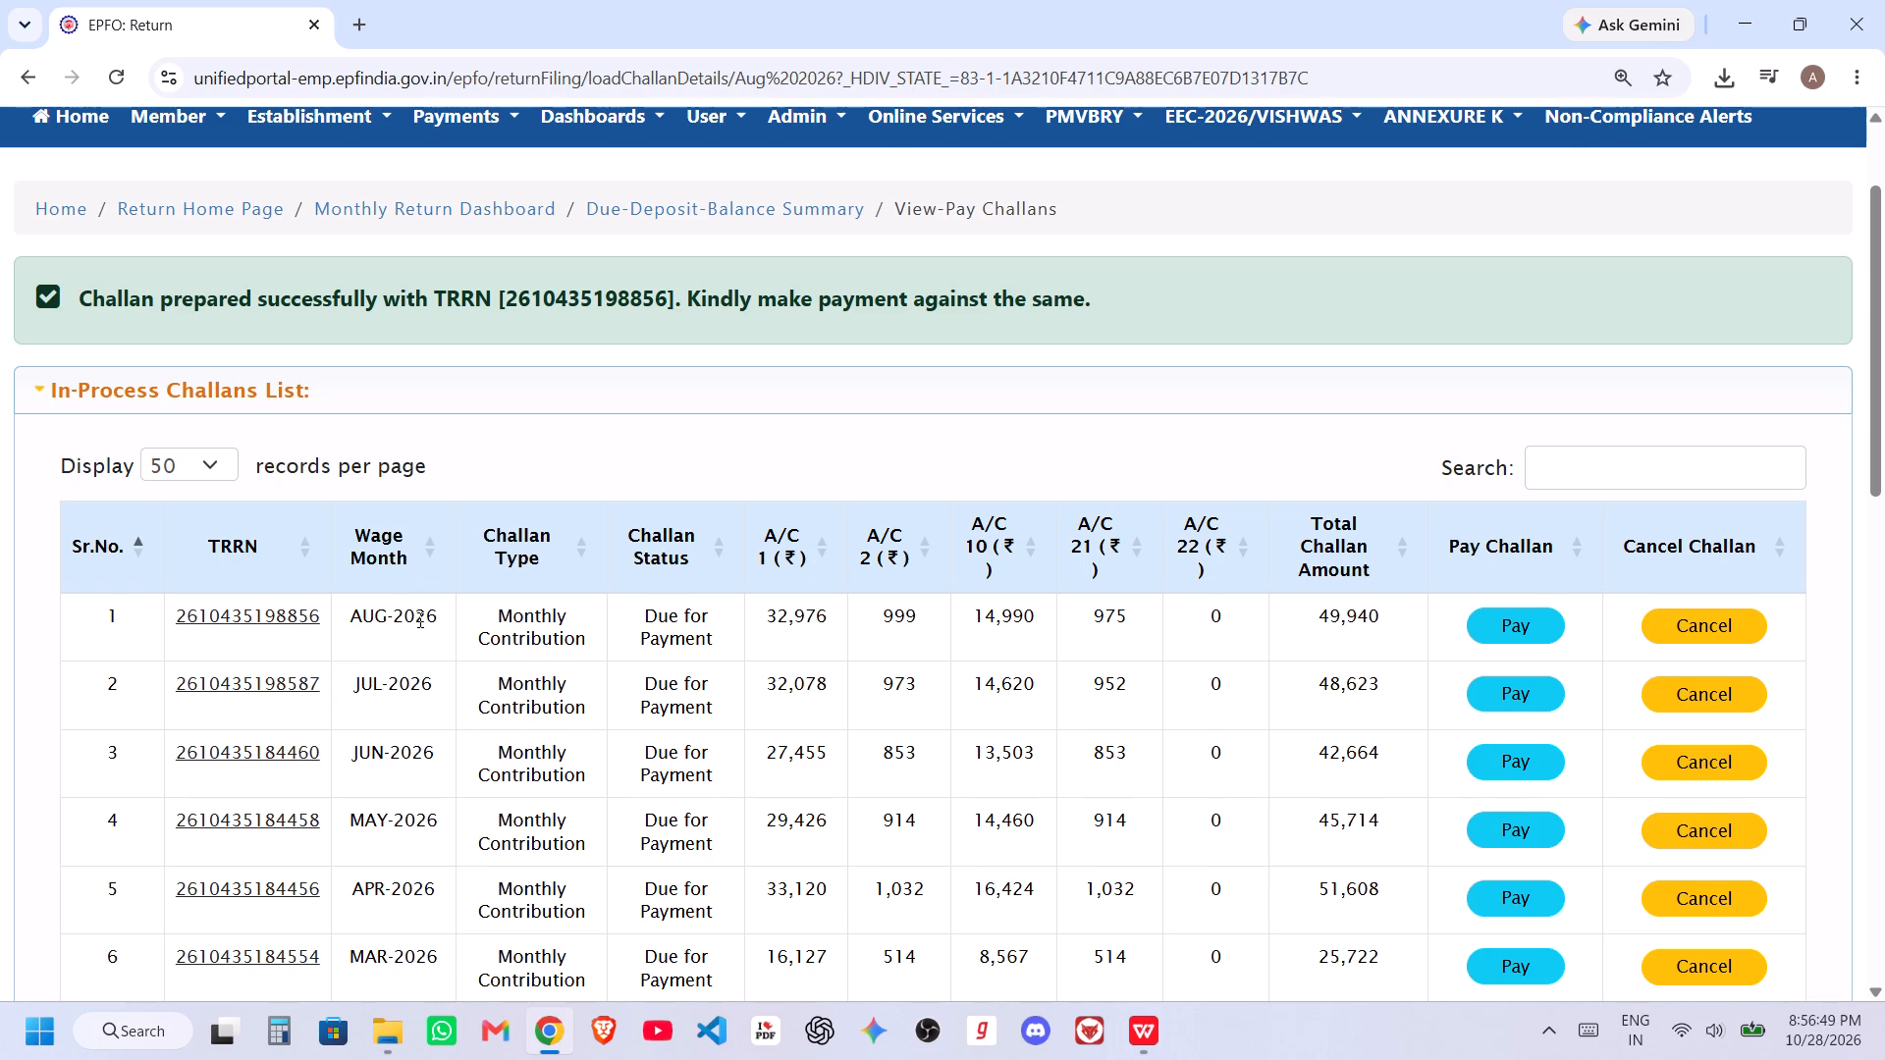
pyautogui.scroll(2, 422, 623)
pyautogui.click(306, 279)
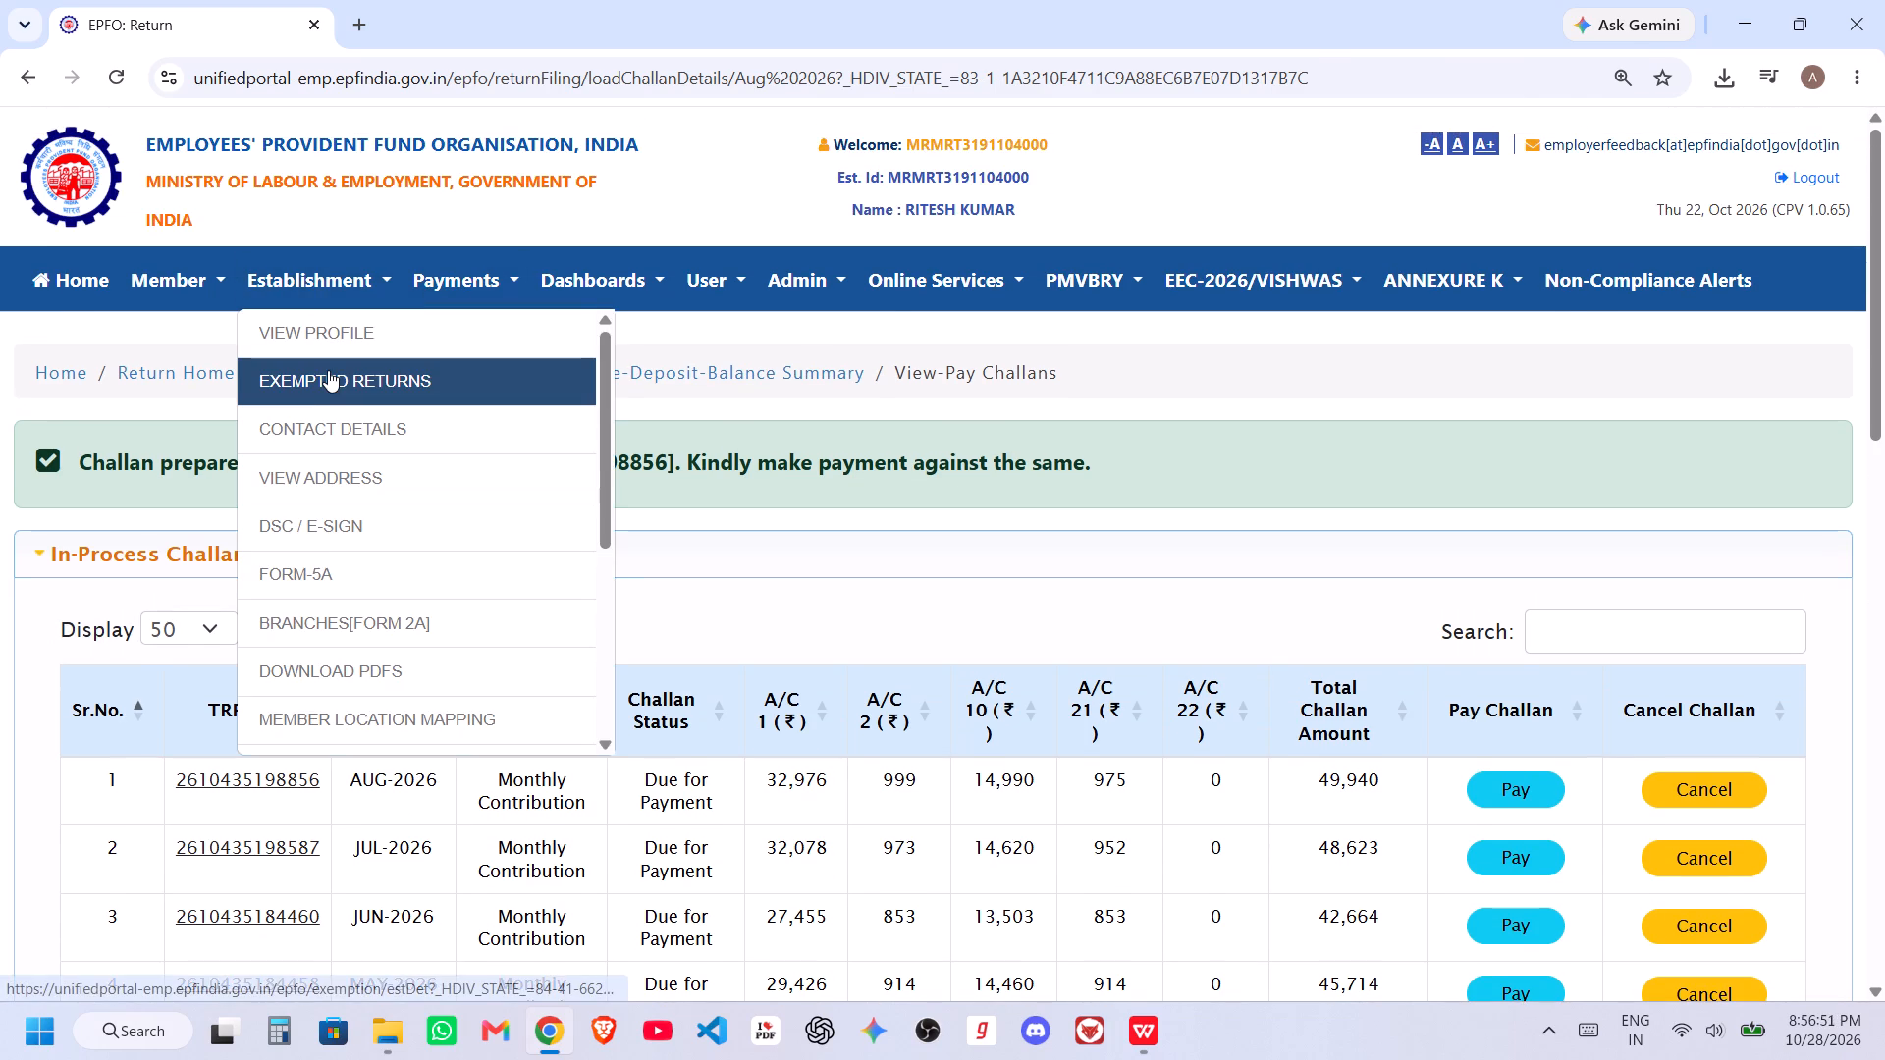
pyautogui.click(727, 597)
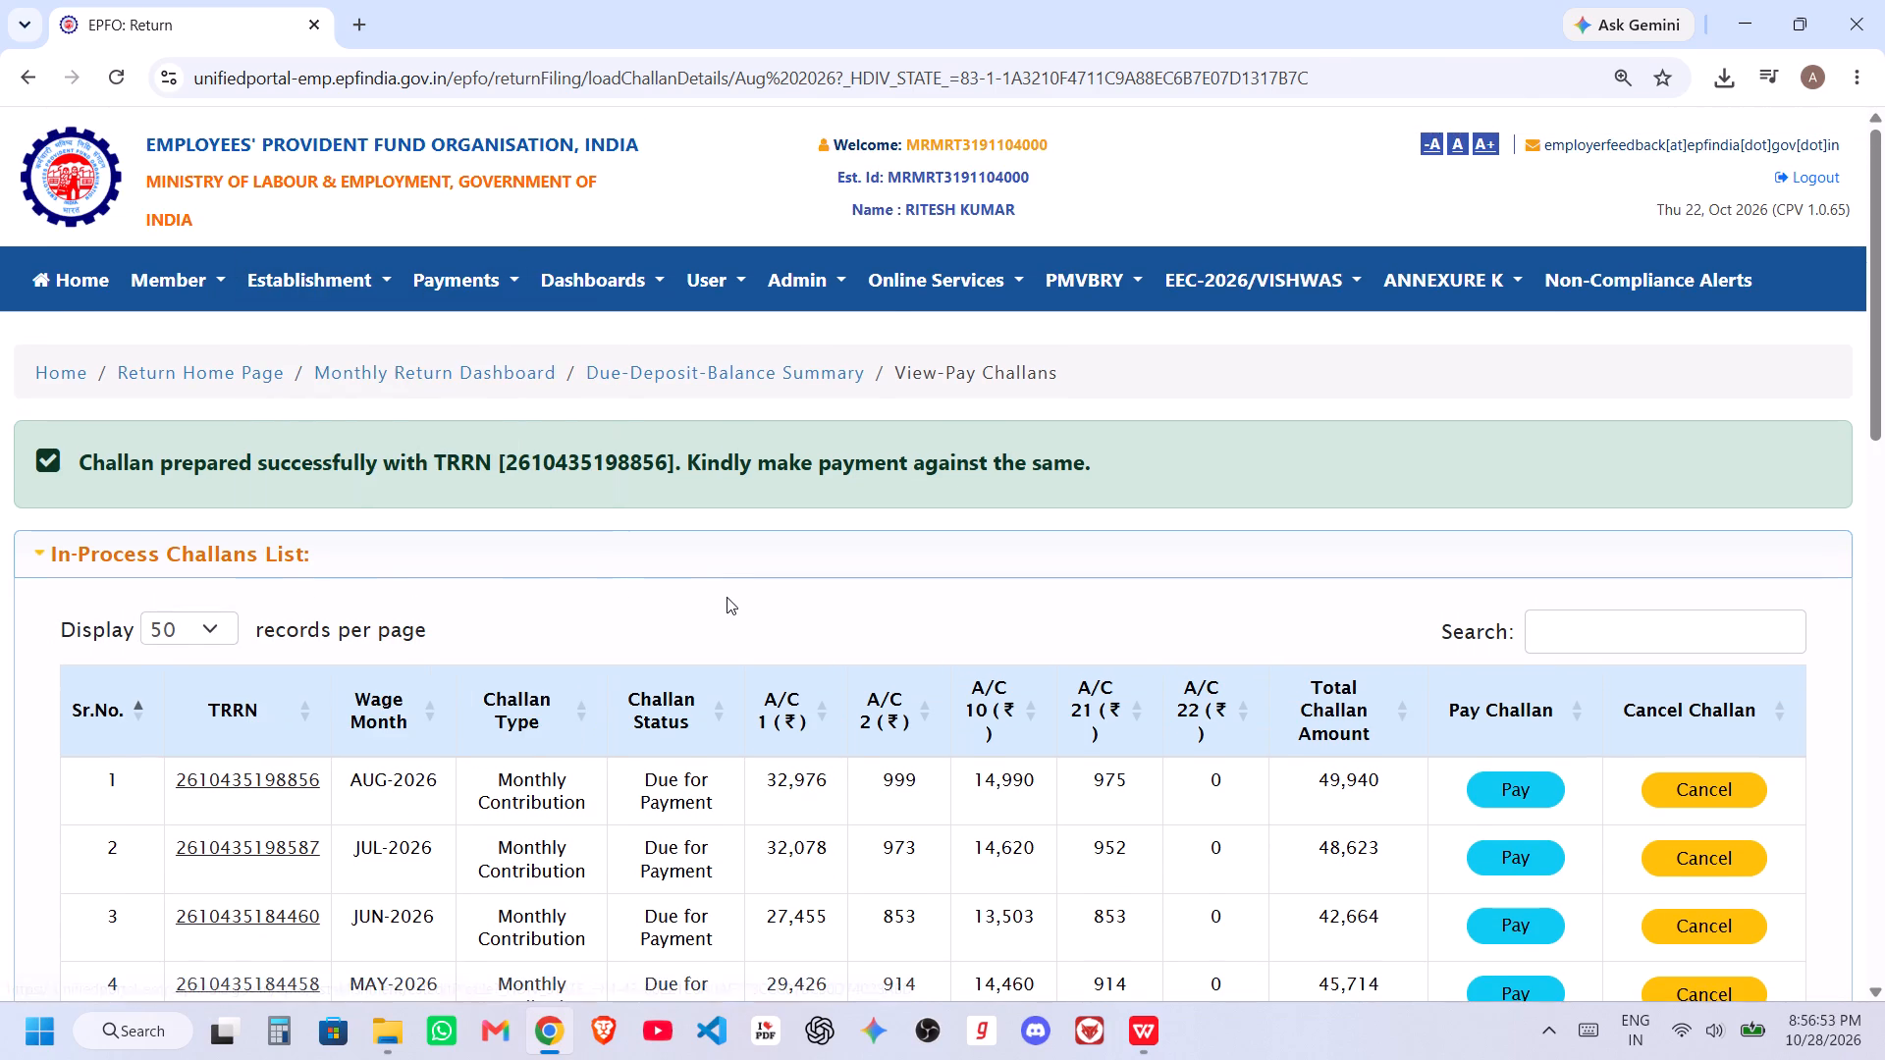
pyautogui.click(503, 361)
# Switch to WPS Office, save the ECR workbook as CSV (Comma delimited) in the September 2026 PF folder, and close WPS.
pyautogui.hotkey('alt', 'Tab')
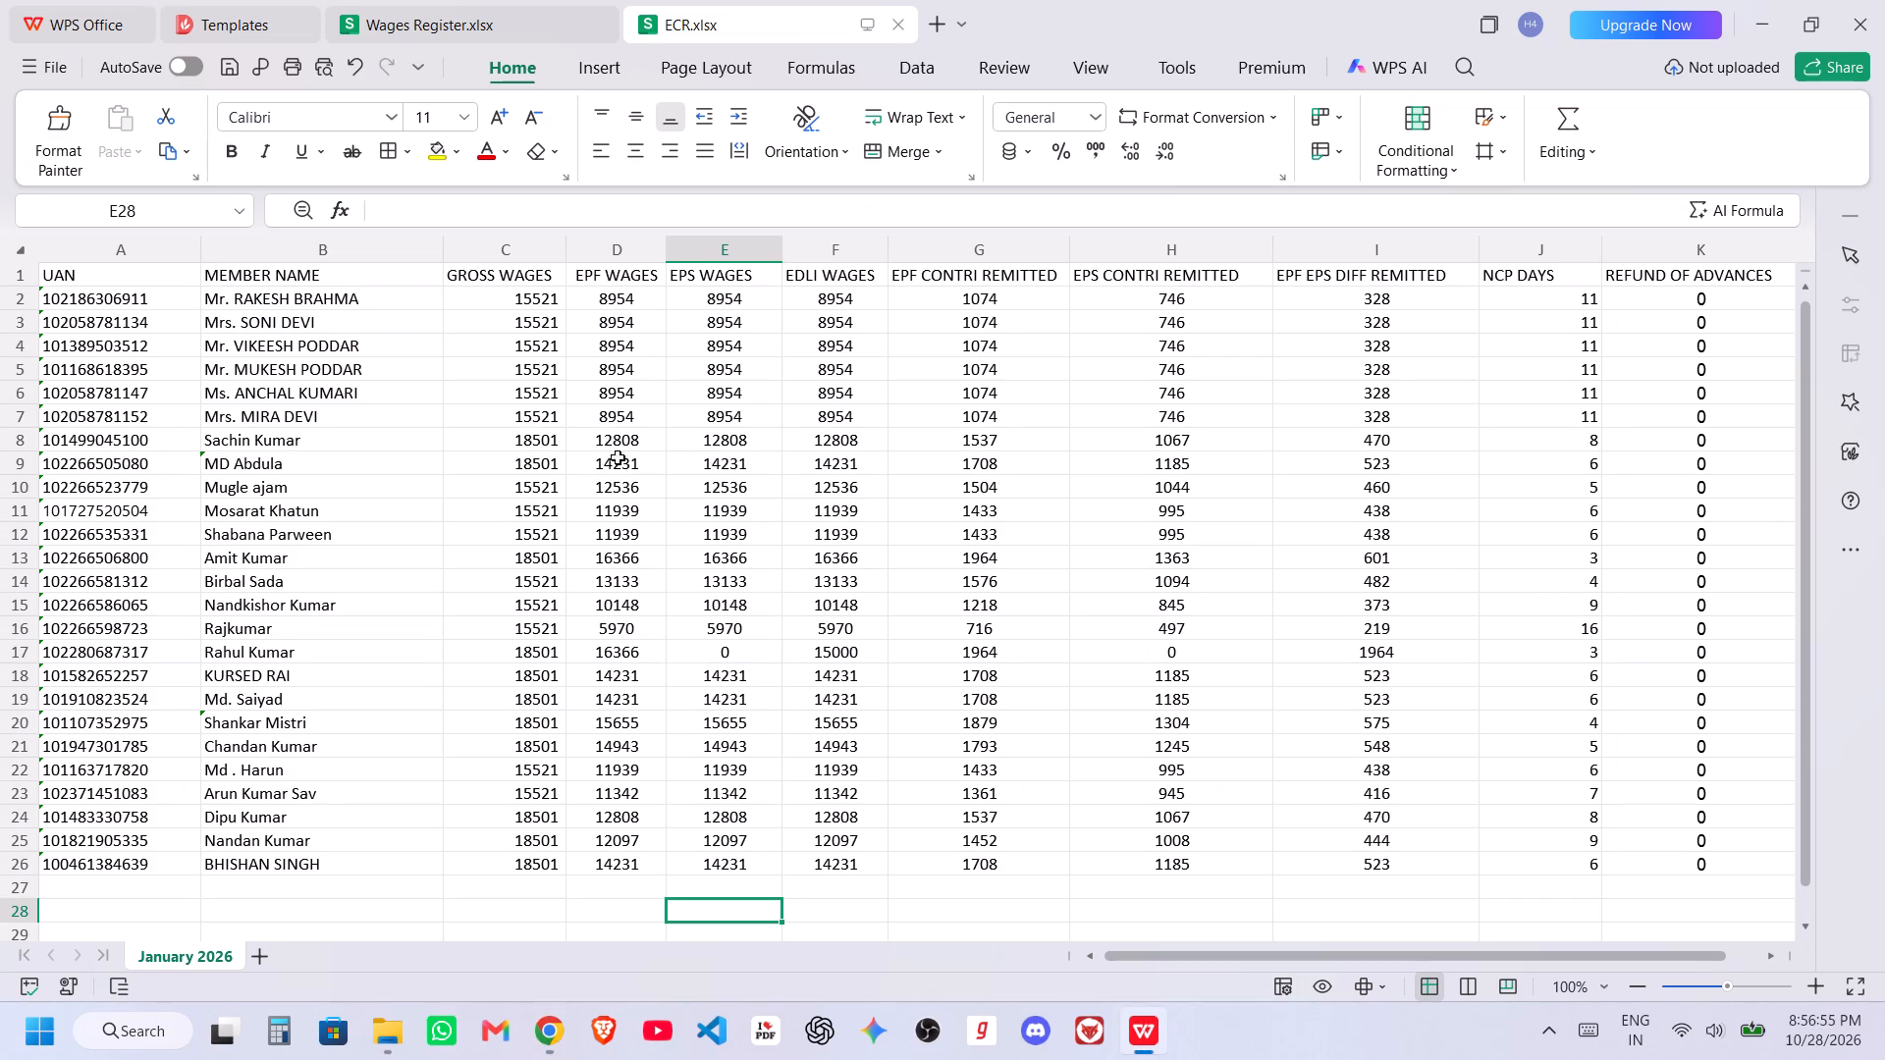
pyautogui.click(63, 67)
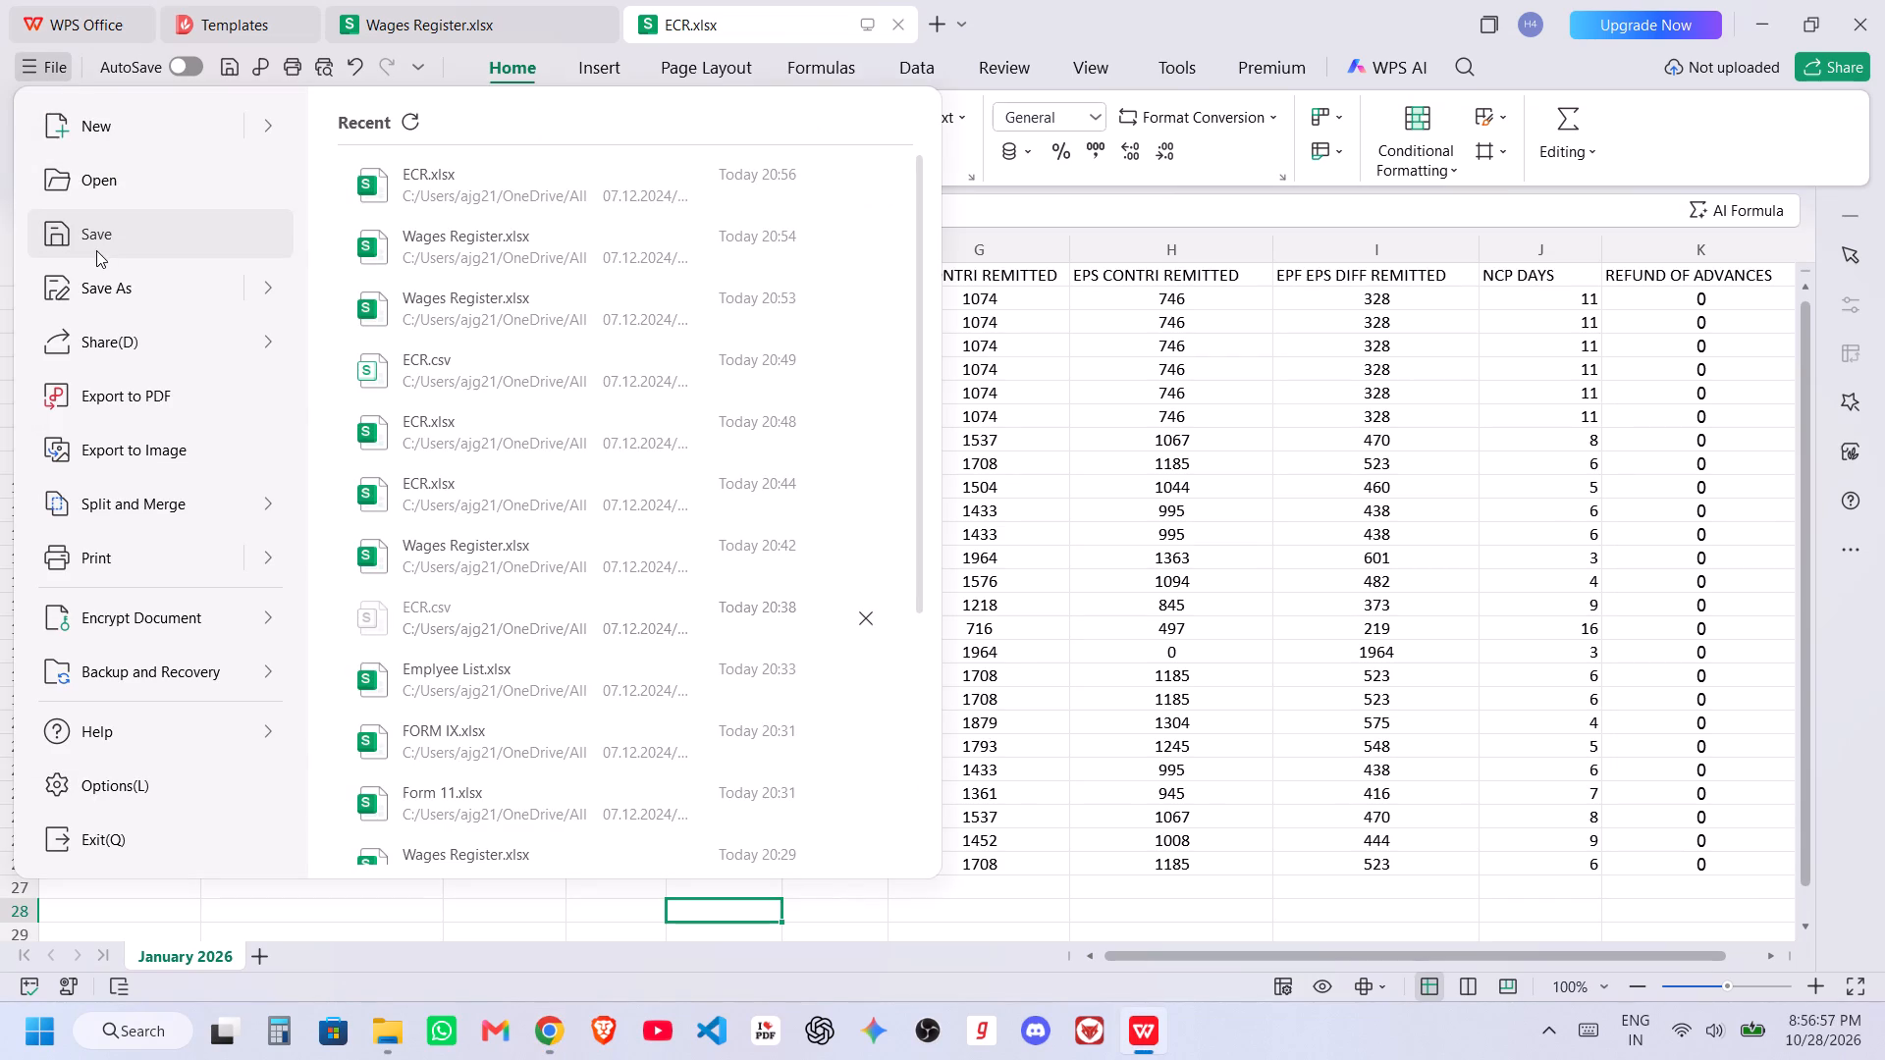
pyautogui.click(96, 283)
pyautogui.hotkey('alt', 'Tab')
pyautogui.hotkey('alt', 'Tab')
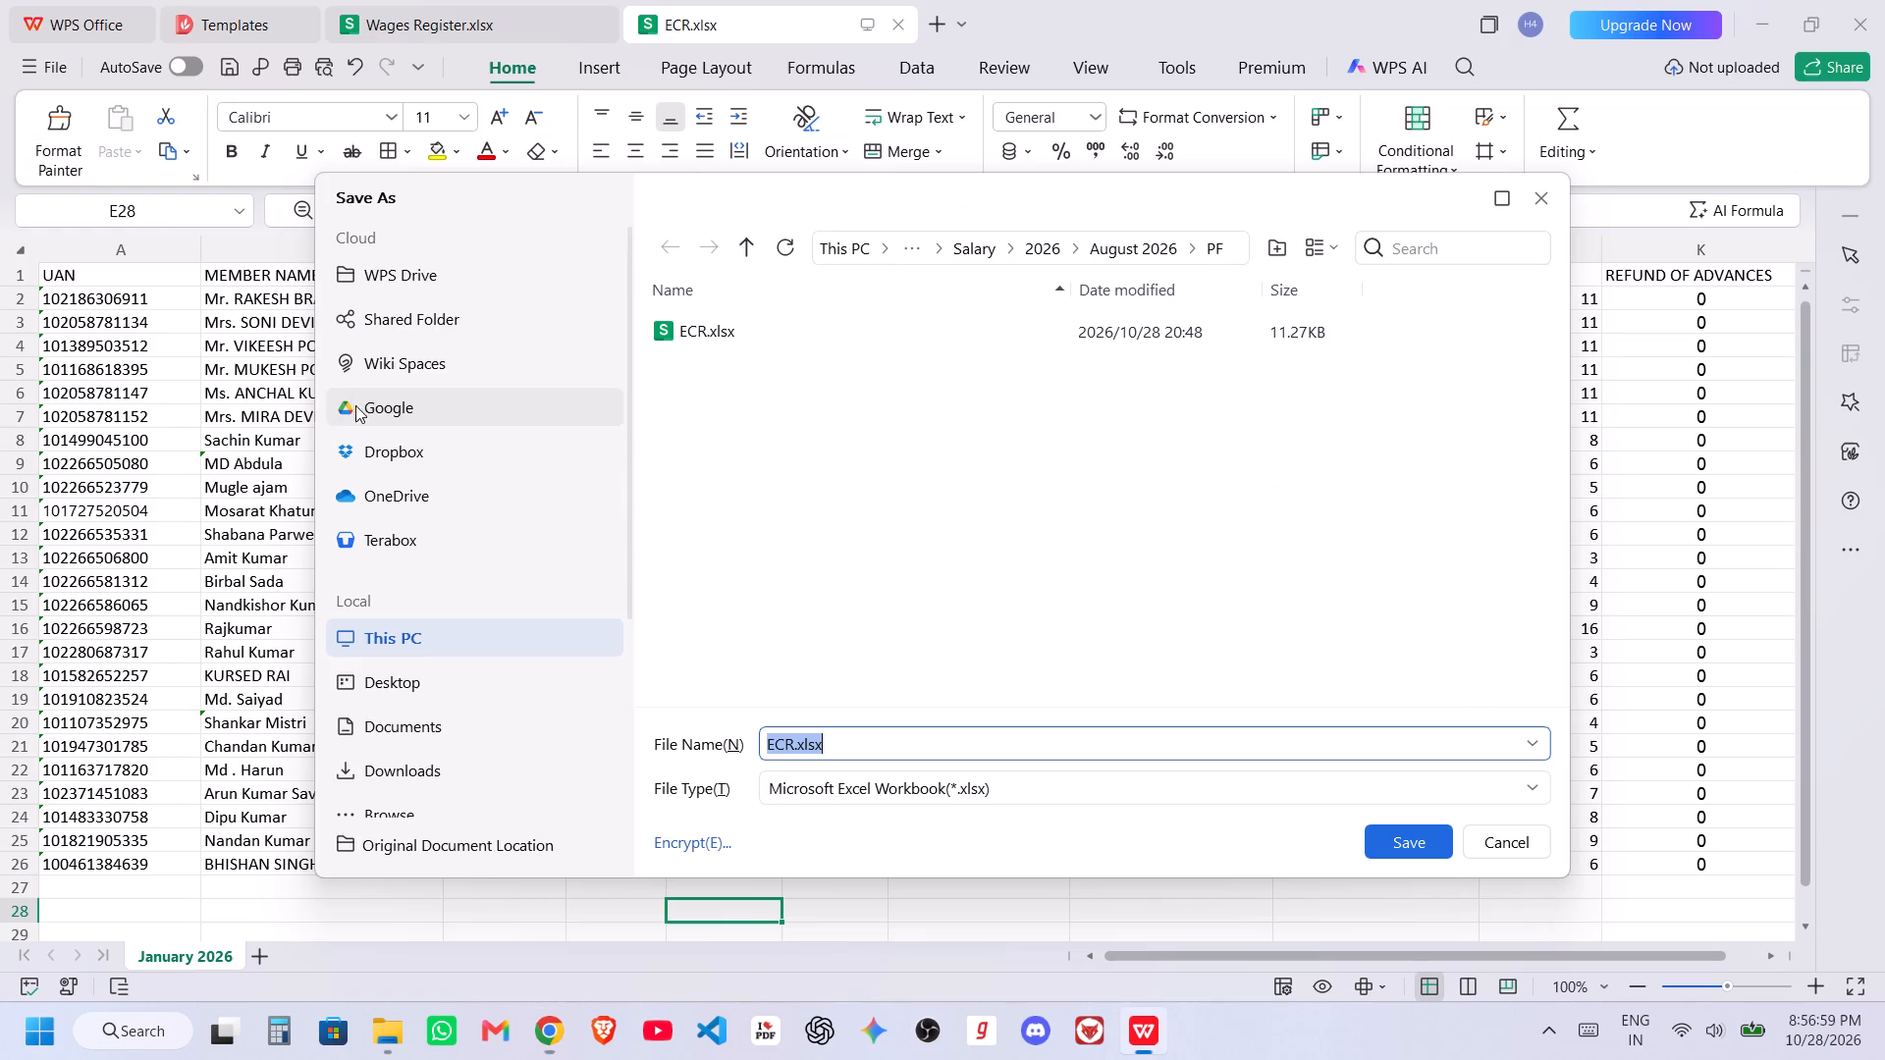
pyautogui.click(825, 801)
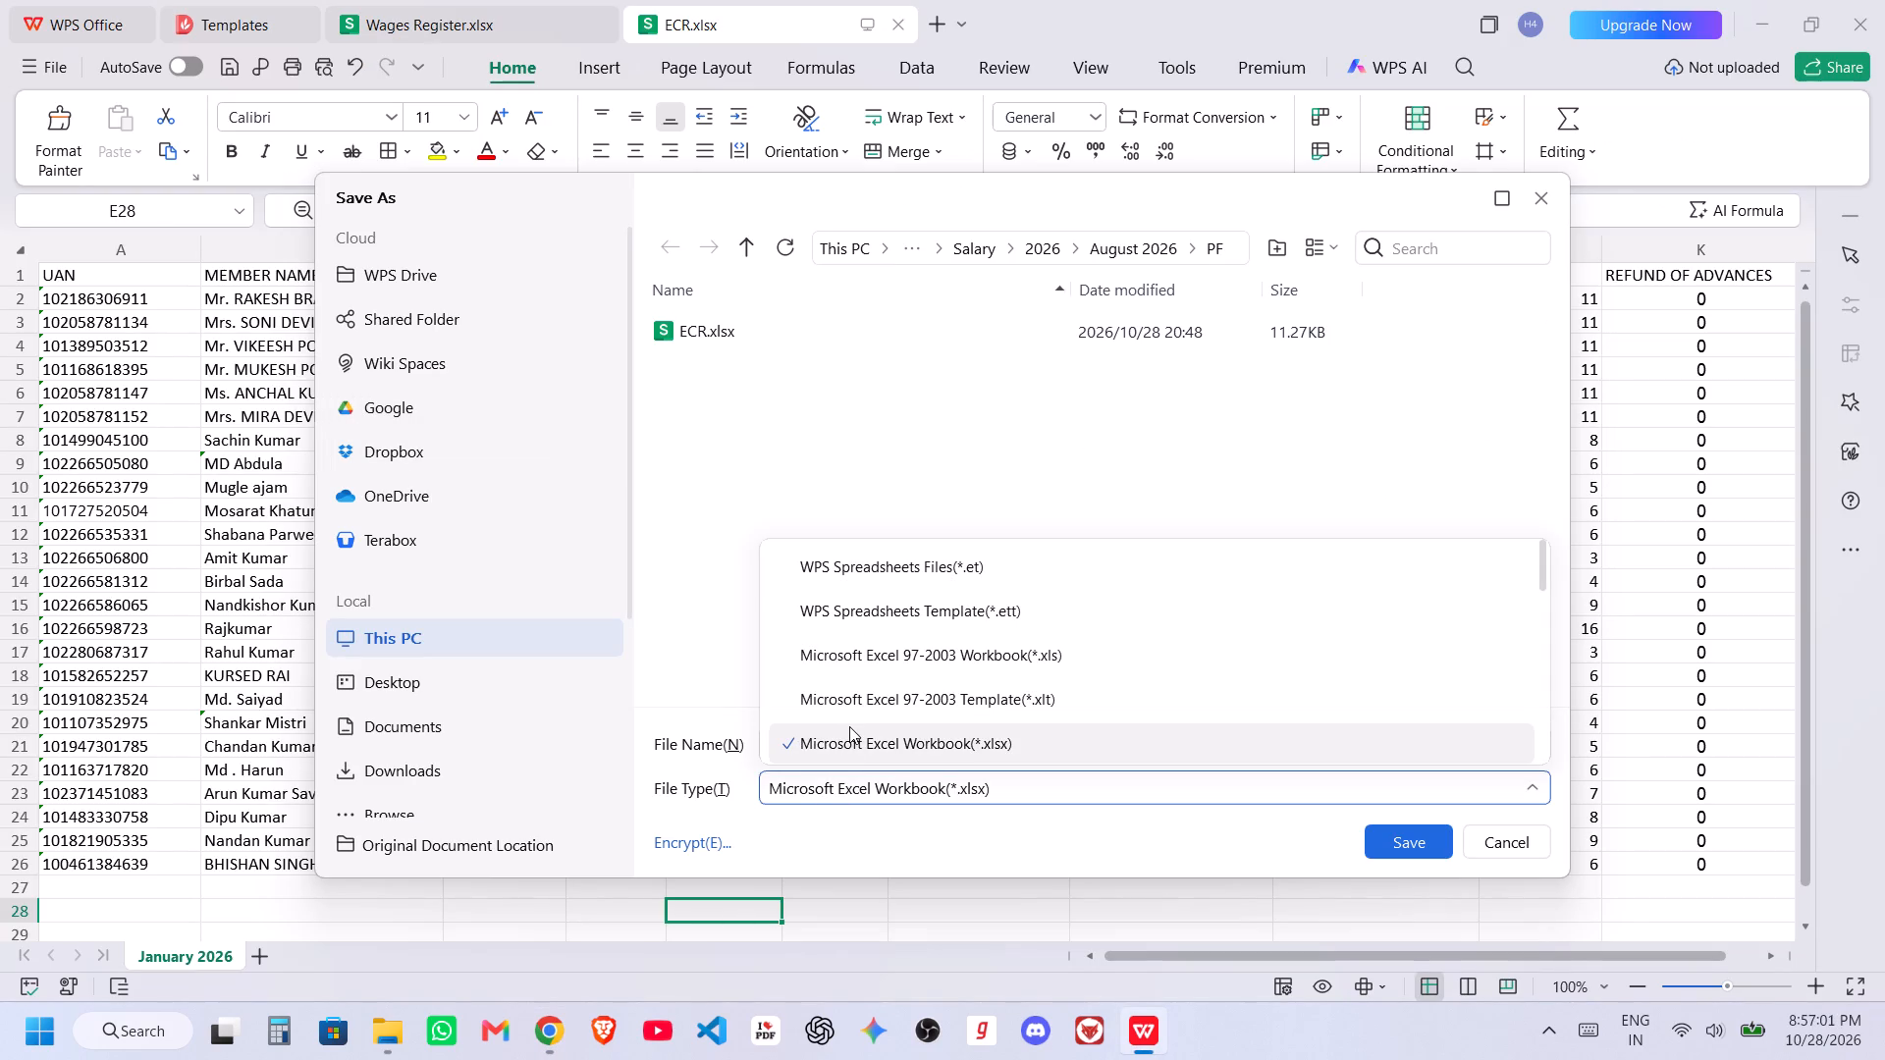
pyautogui.click(1039, 246)
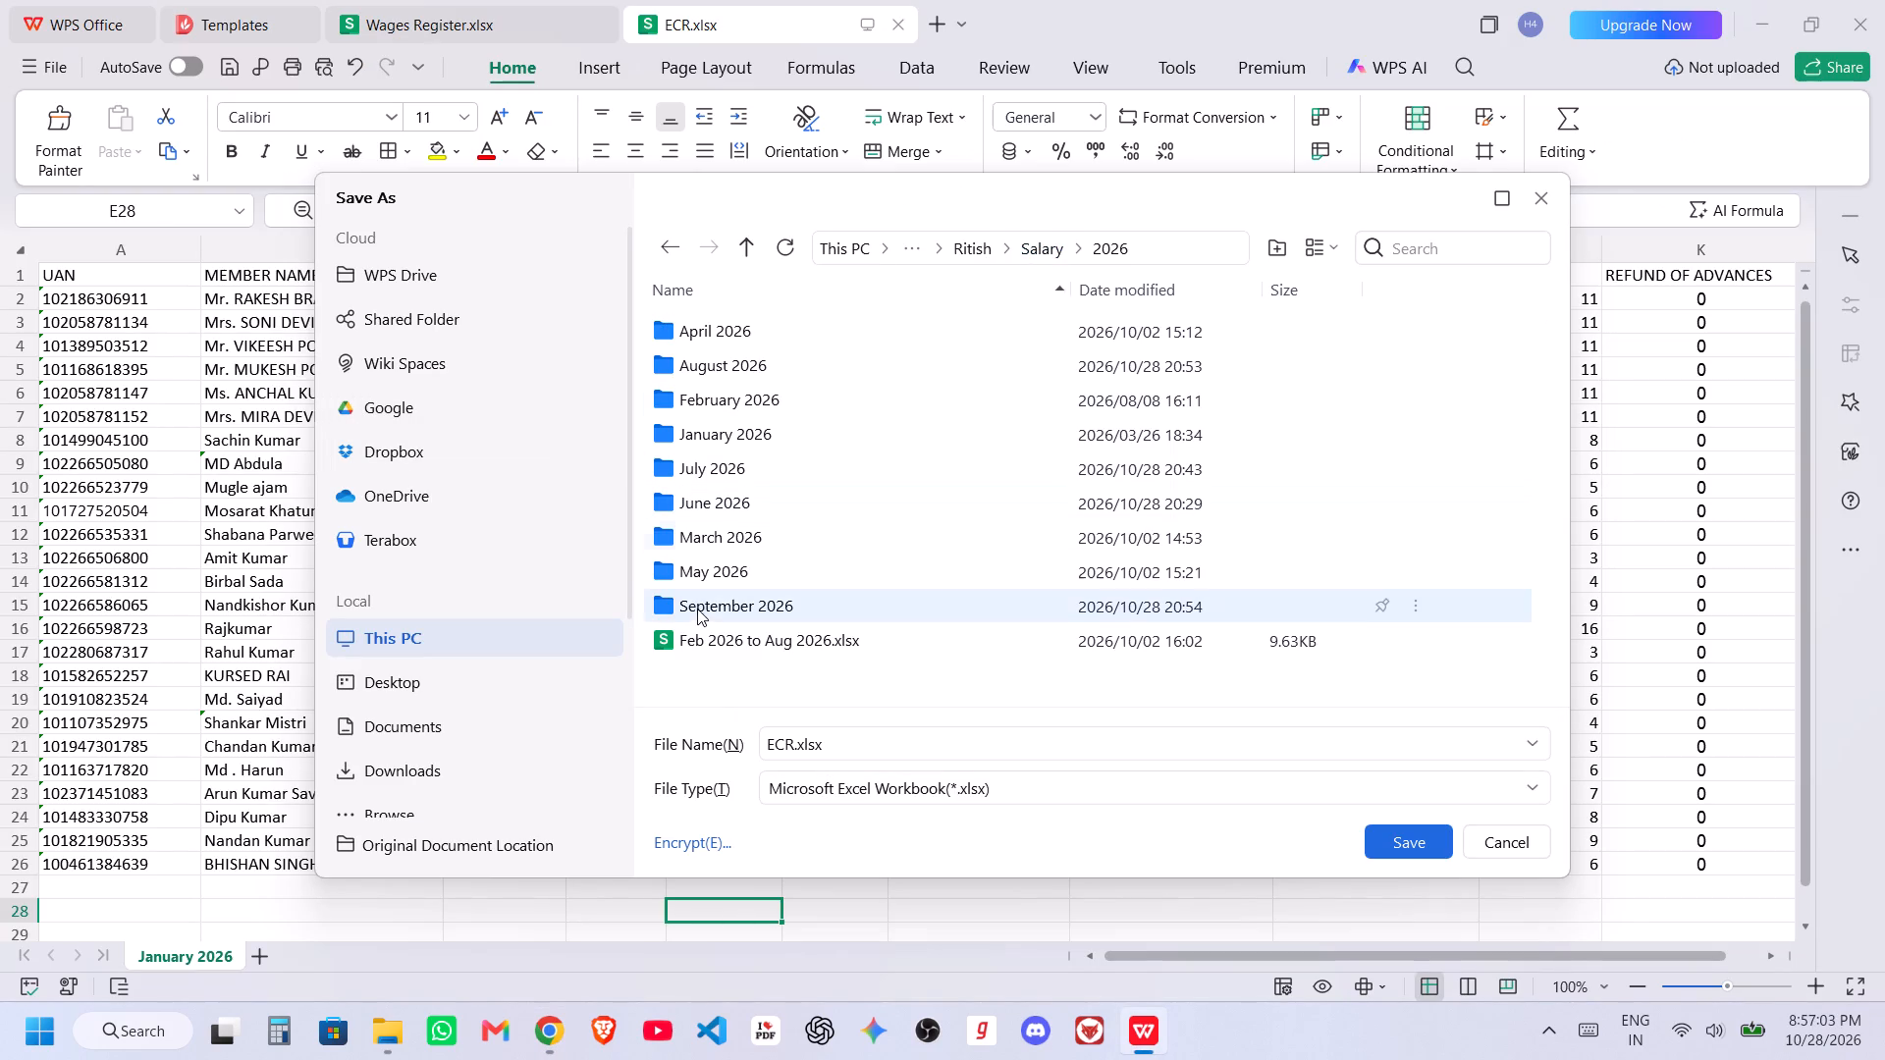
pyautogui.doubleClick(713, 603)
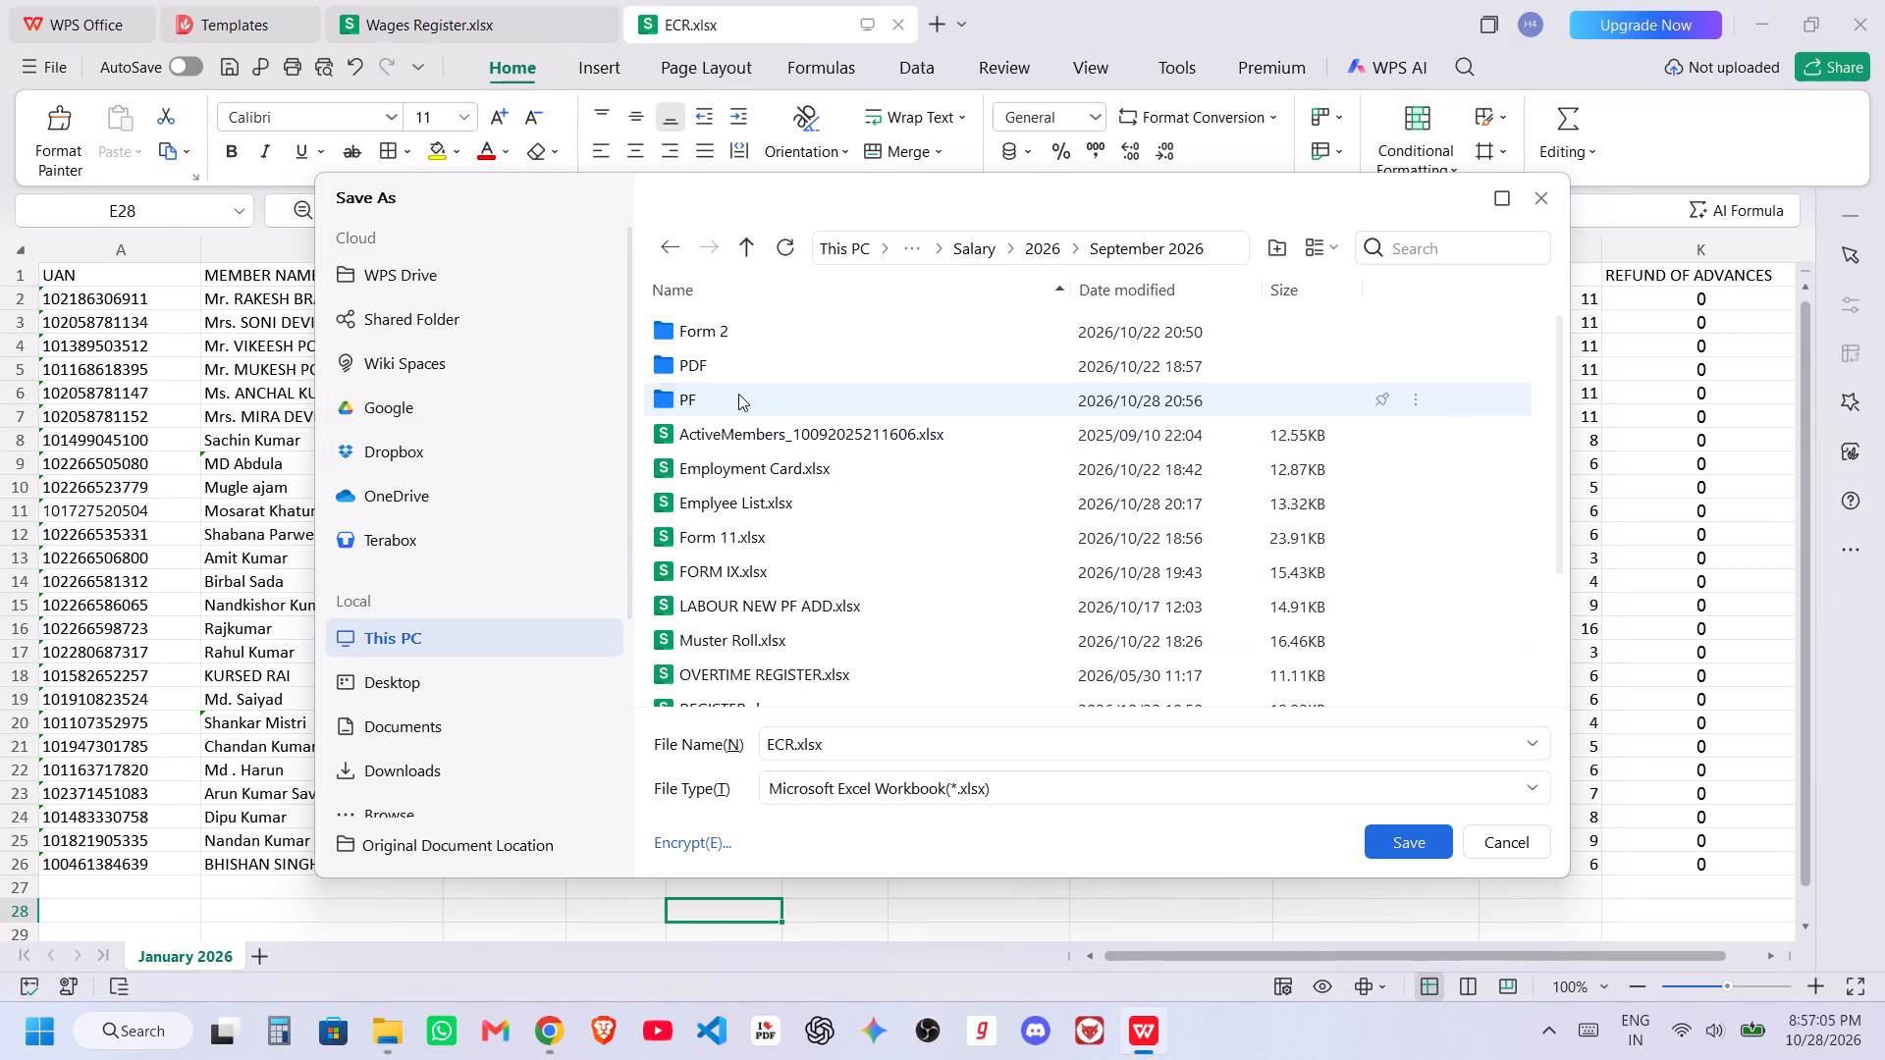
pyautogui.click(738, 394)
pyautogui.click(738, 394)
pyautogui.doubleClick(741, 397)
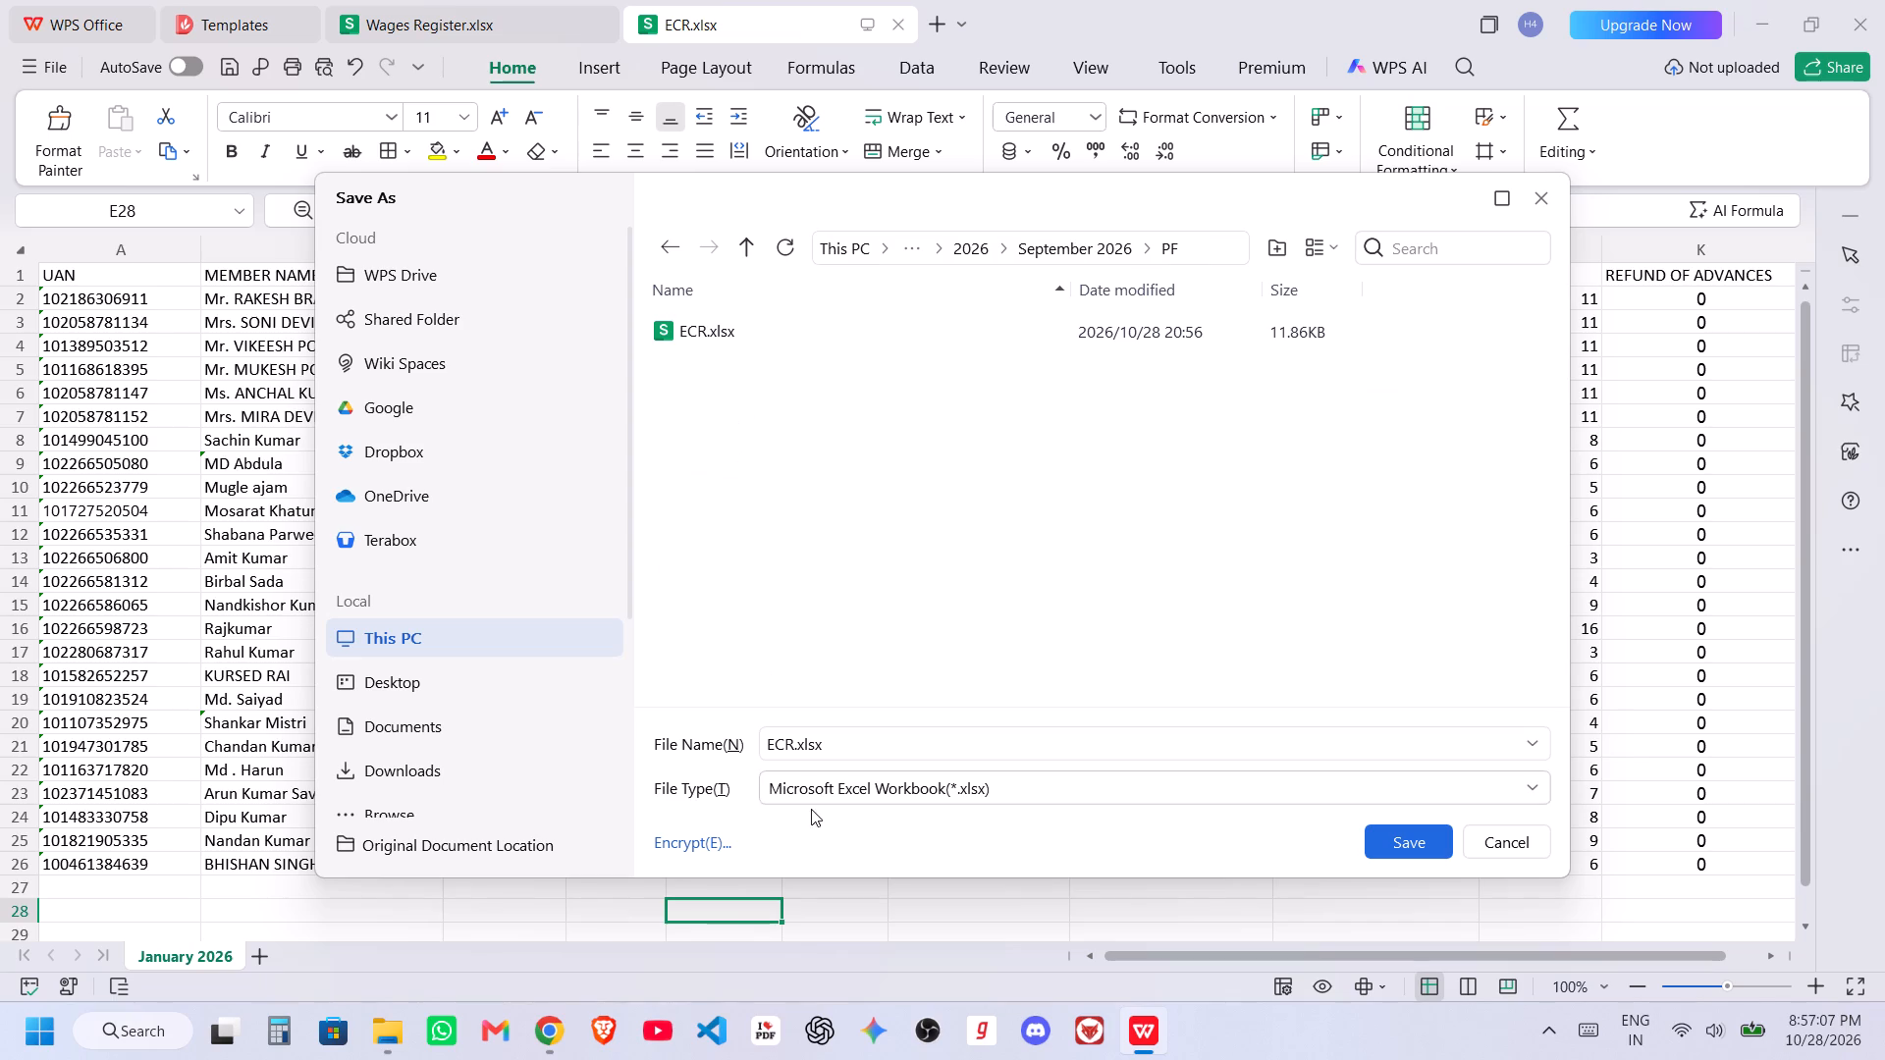
pyautogui.click(820, 787)
pyautogui.scroll(-5, 827, 674)
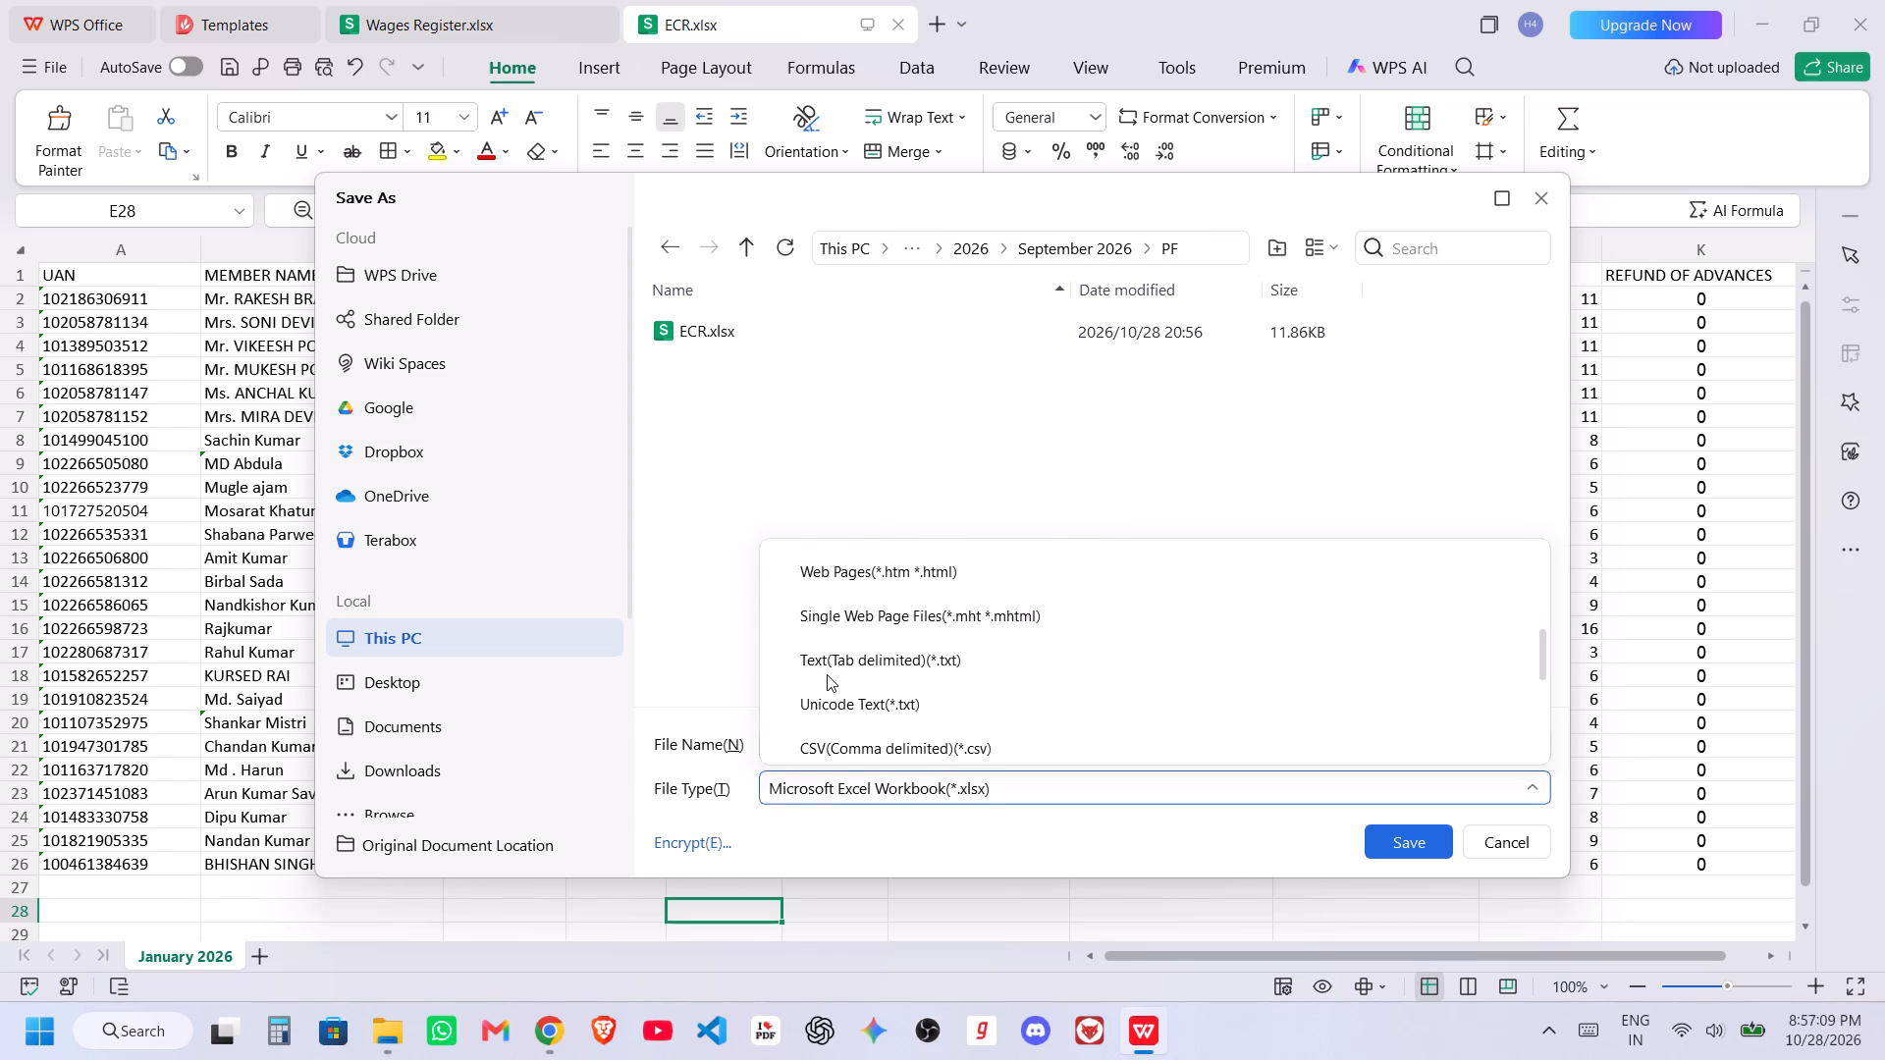
pyautogui.click(838, 744)
pyautogui.click(1389, 836)
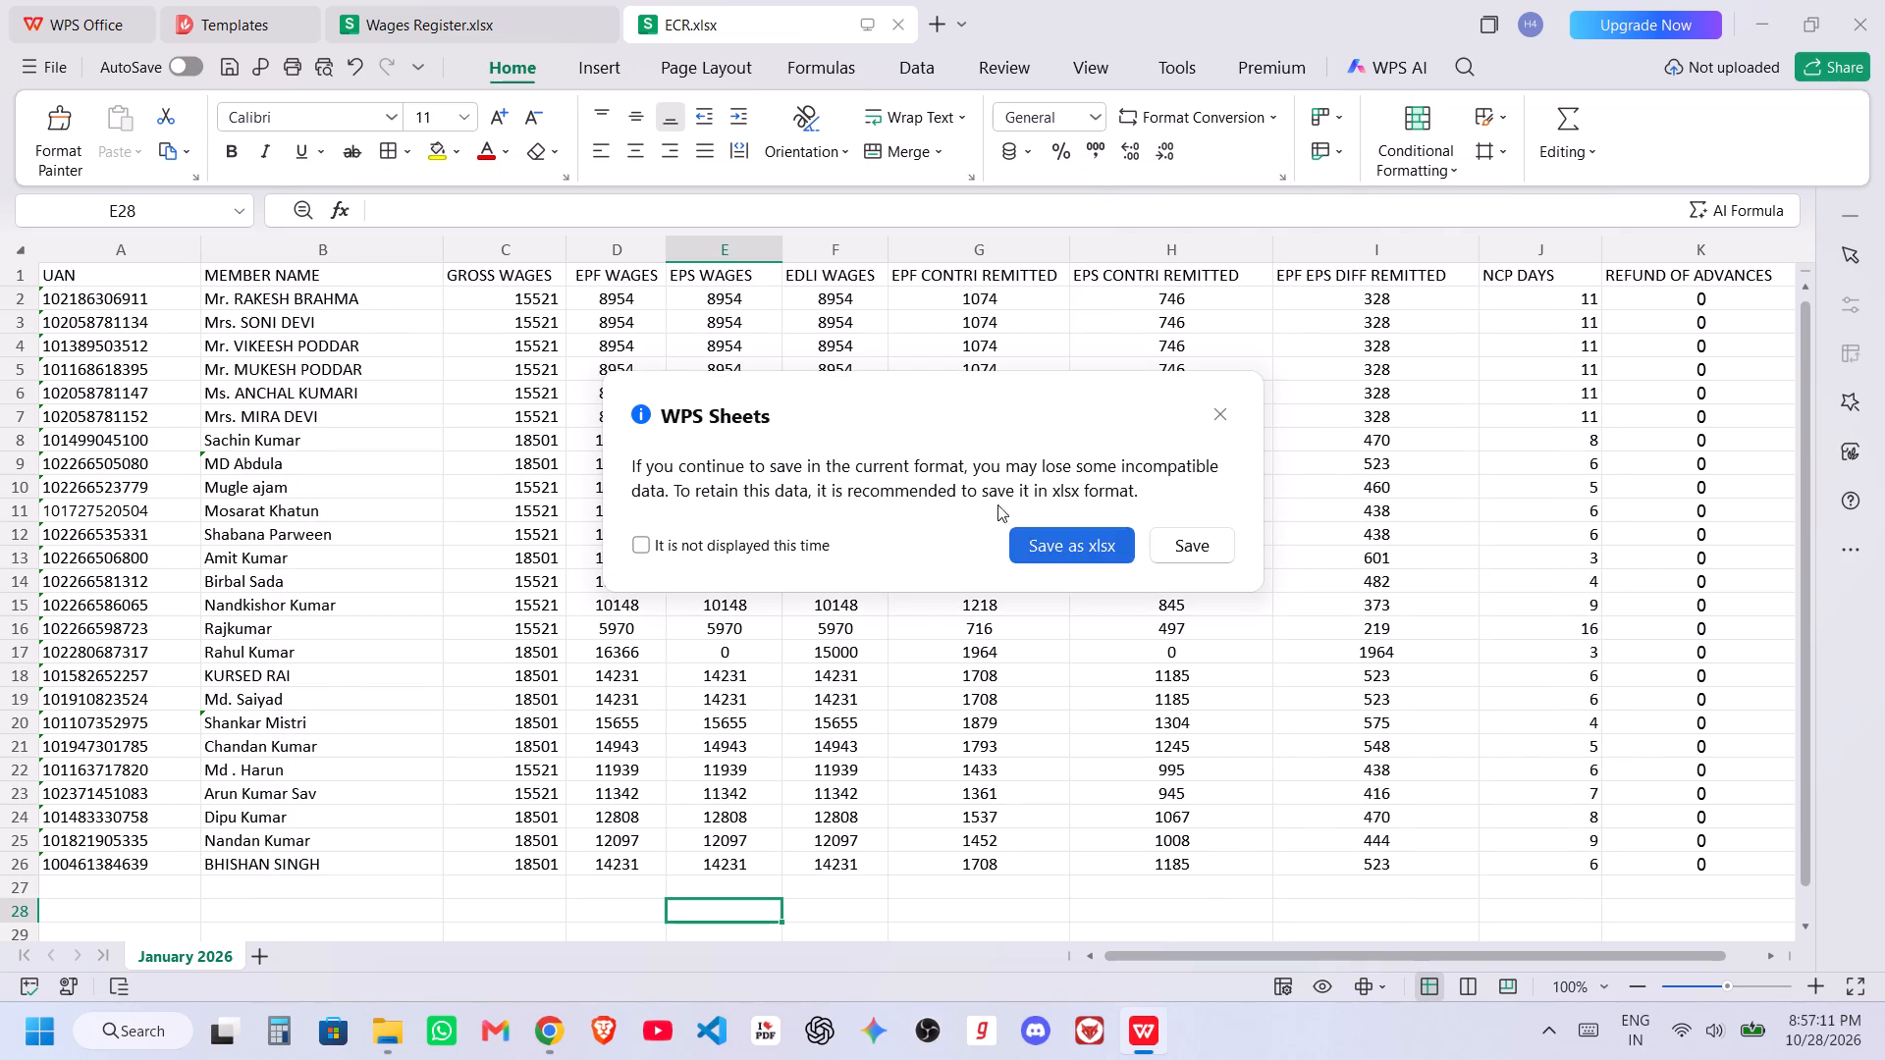
pyautogui.click(1182, 538)
pyautogui.click(1884, 0)
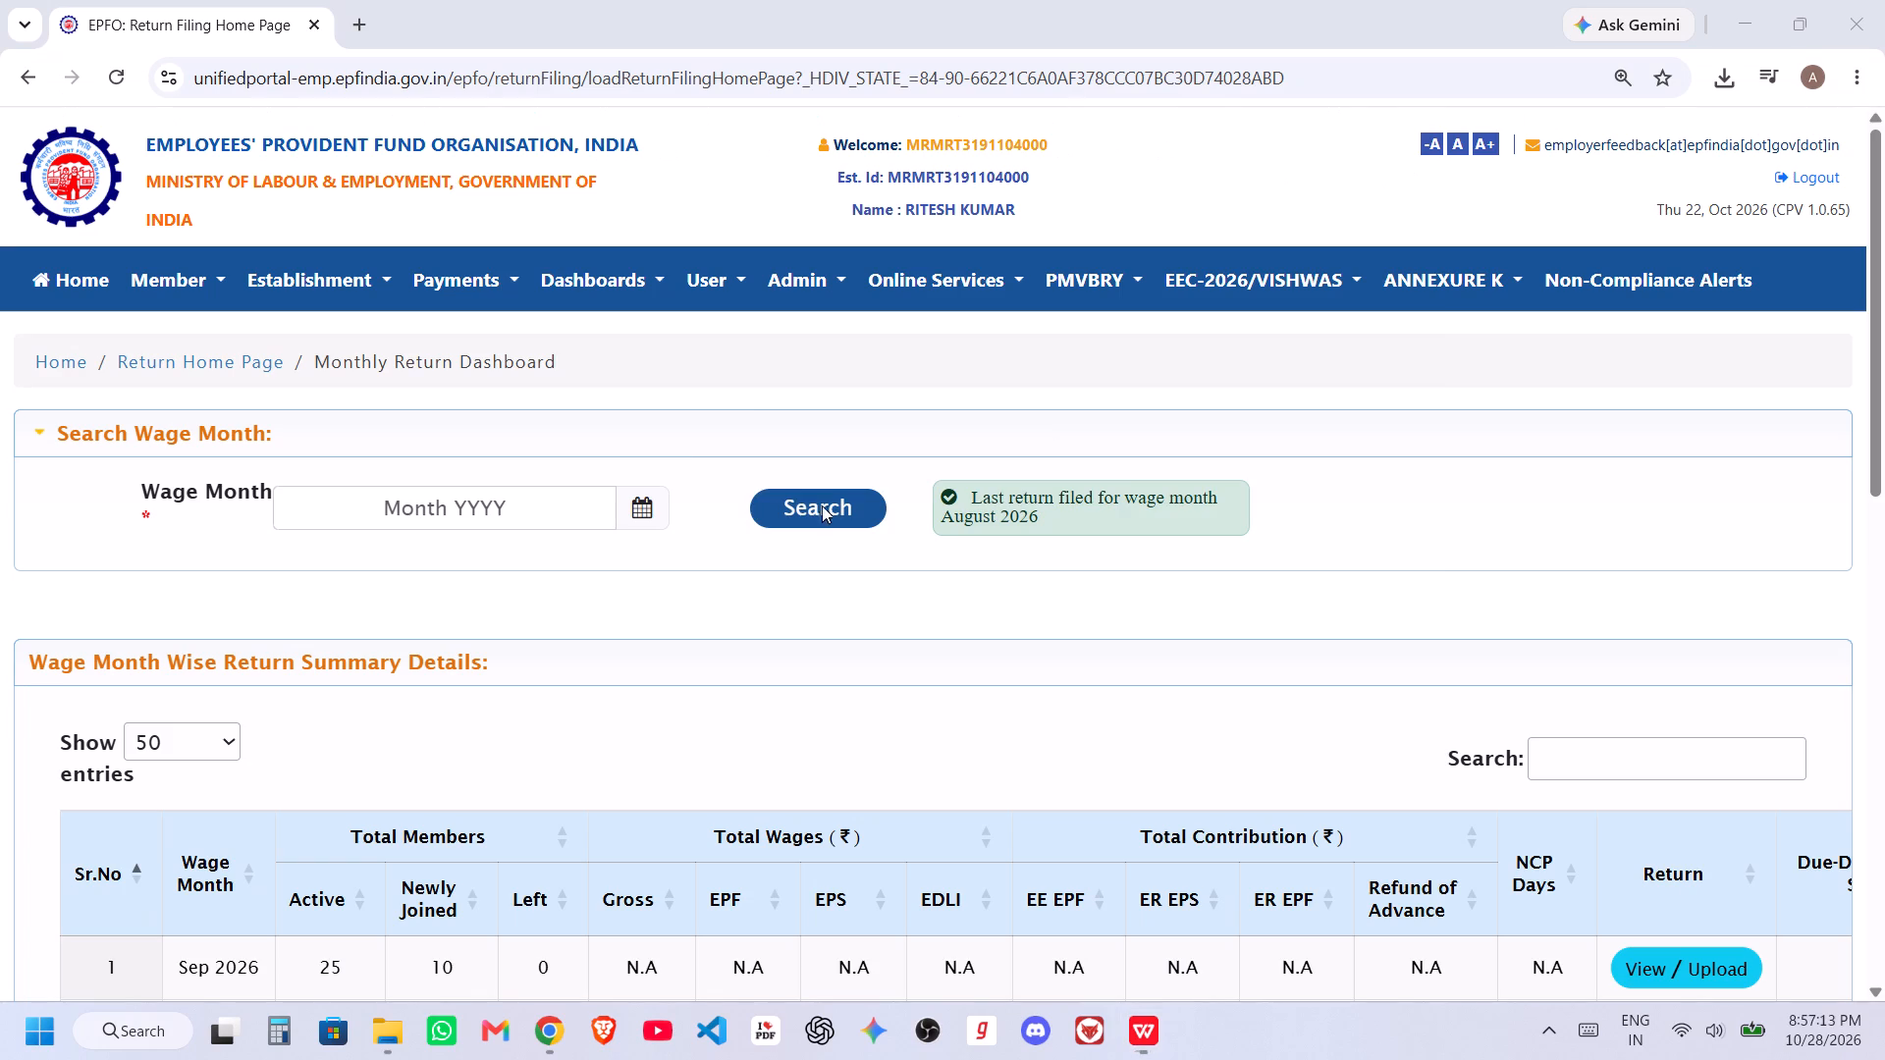
# Switch to File Explorer and open the new ECR CSV file from the September 2026 PF folder in Notepad.
pyautogui.hotkey('alt', 'Tab')
pyautogui.hotkey('alt', 'Tab')
pyautogui.hotkey('alt', 'Tab')
pyautogui.hotkey('alt', 'Tab')
pyautogui.doubleClick(306, 290)
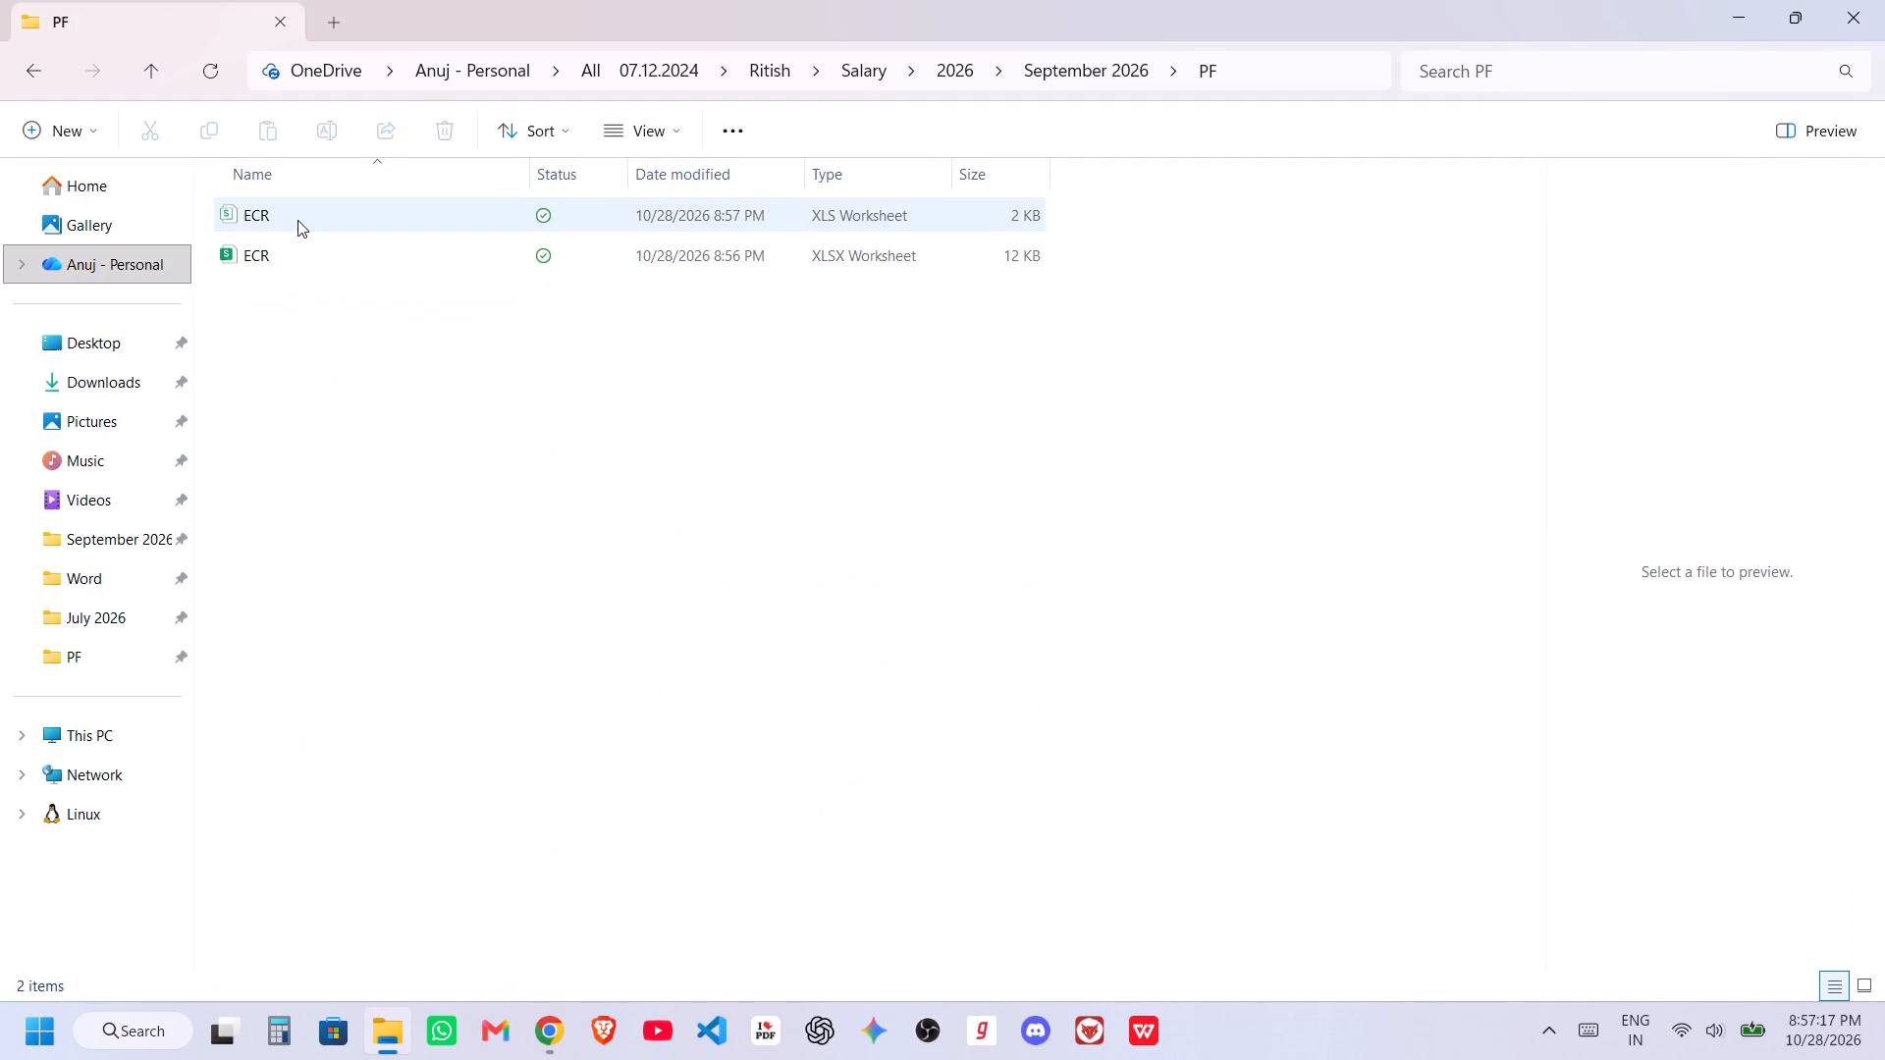
pyautogui.click(297, 219)
pyautogui.rightClick(298, 219)
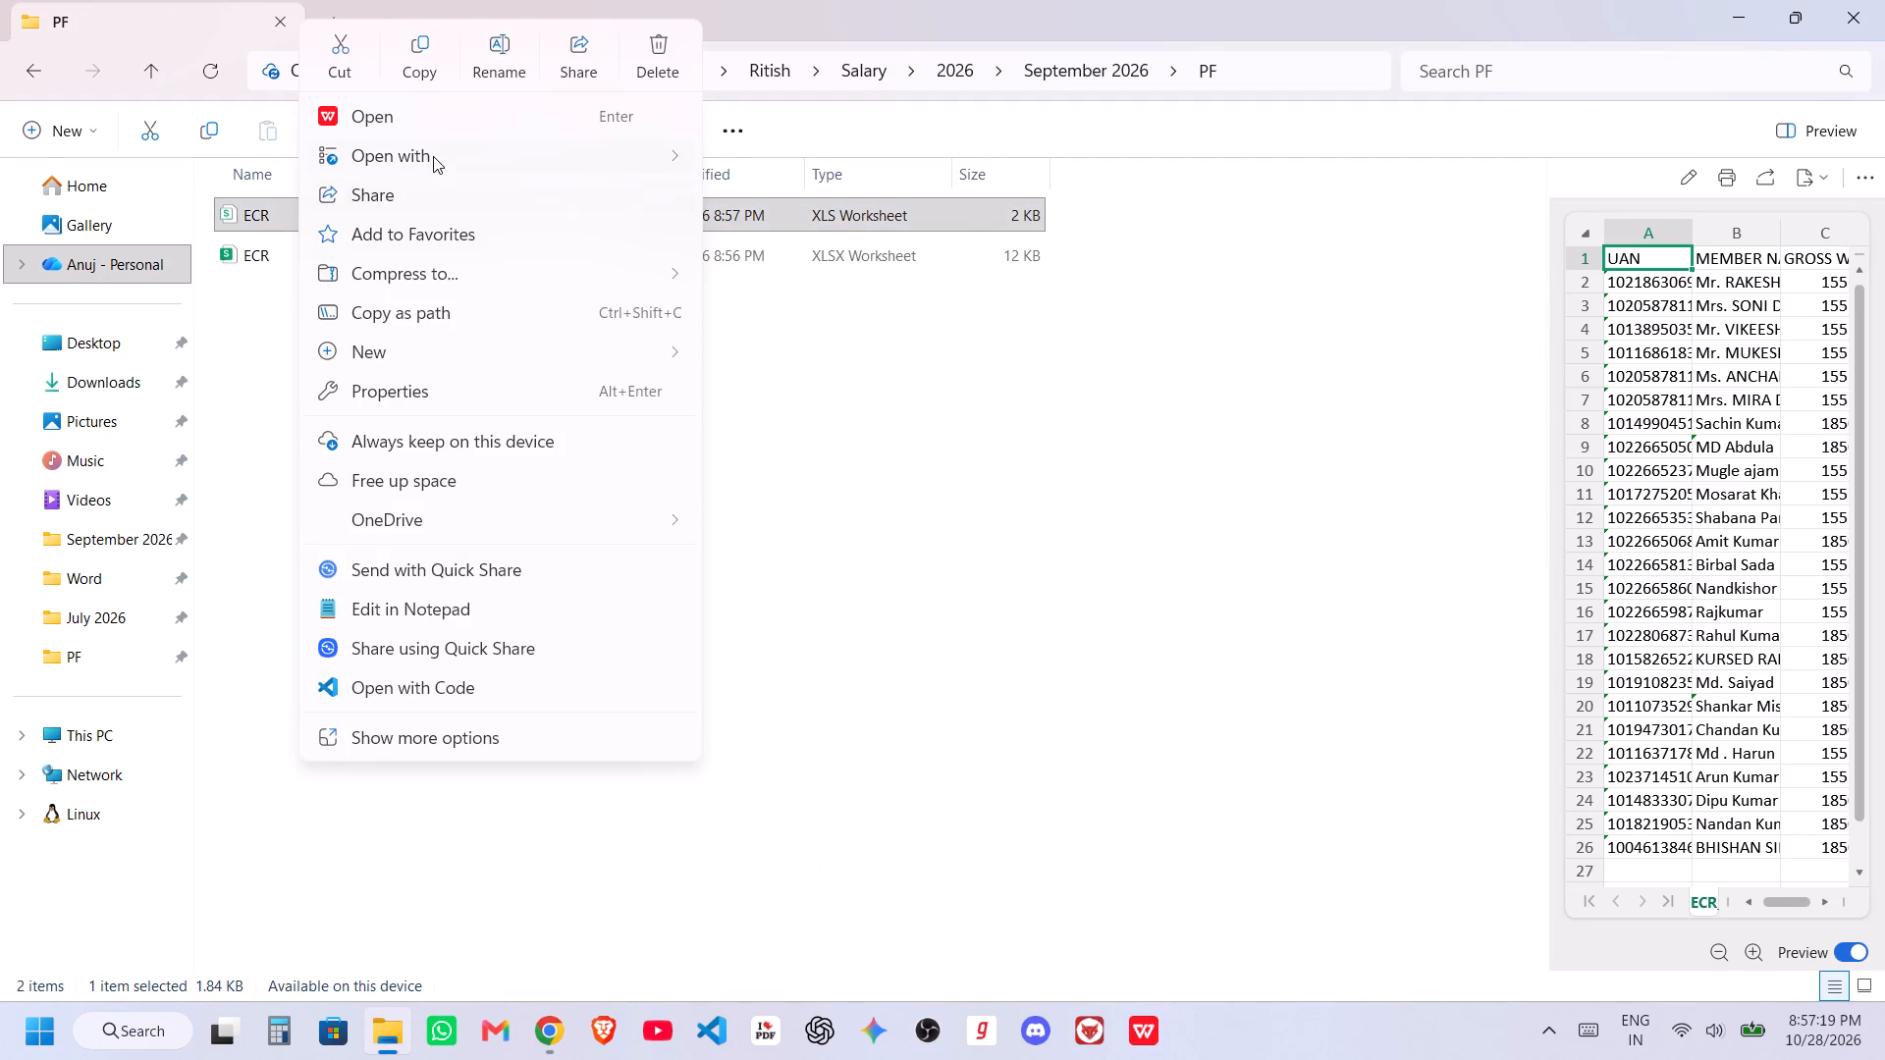
pyautogui.click(823, 158)
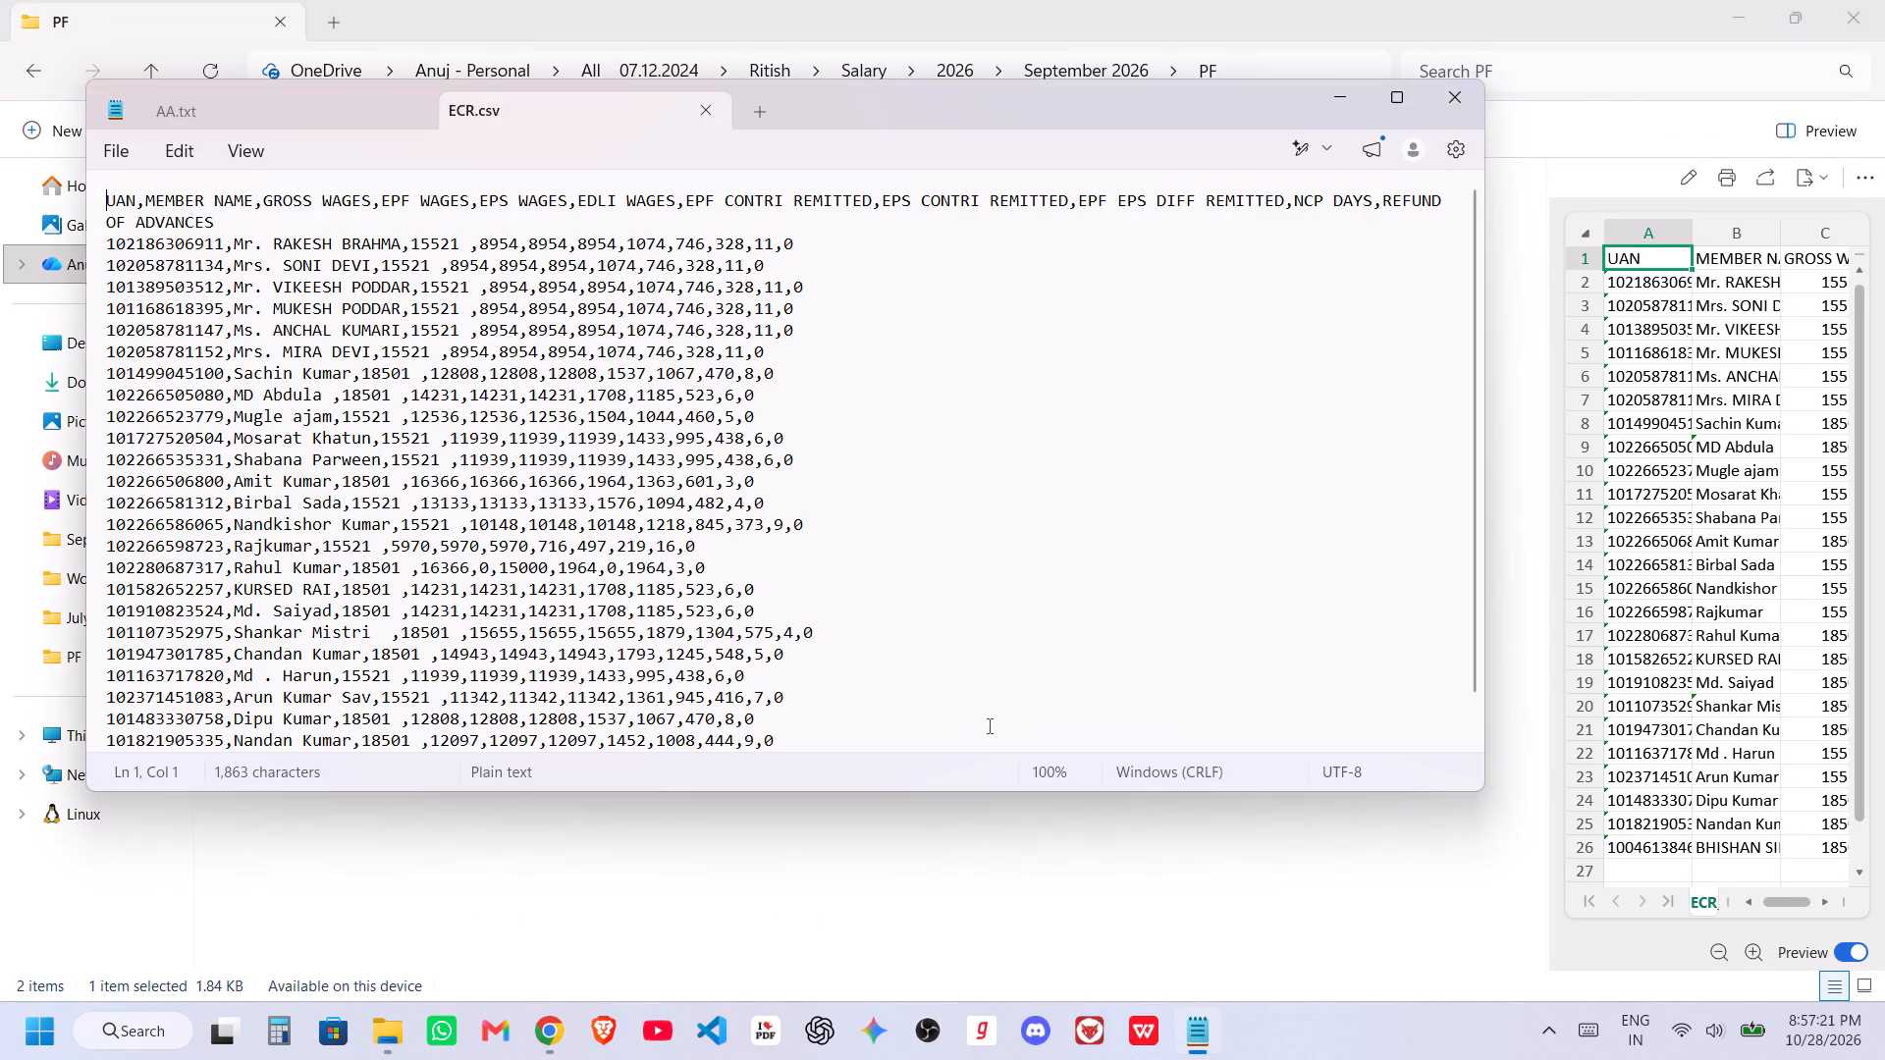
# Delete the header row with the column names from ECR.csv.
pyautogui.hotkey('shift', 'Down')
pyautogui.hotkey('shift', 'Down')
pyautogui.press('BackSpace')
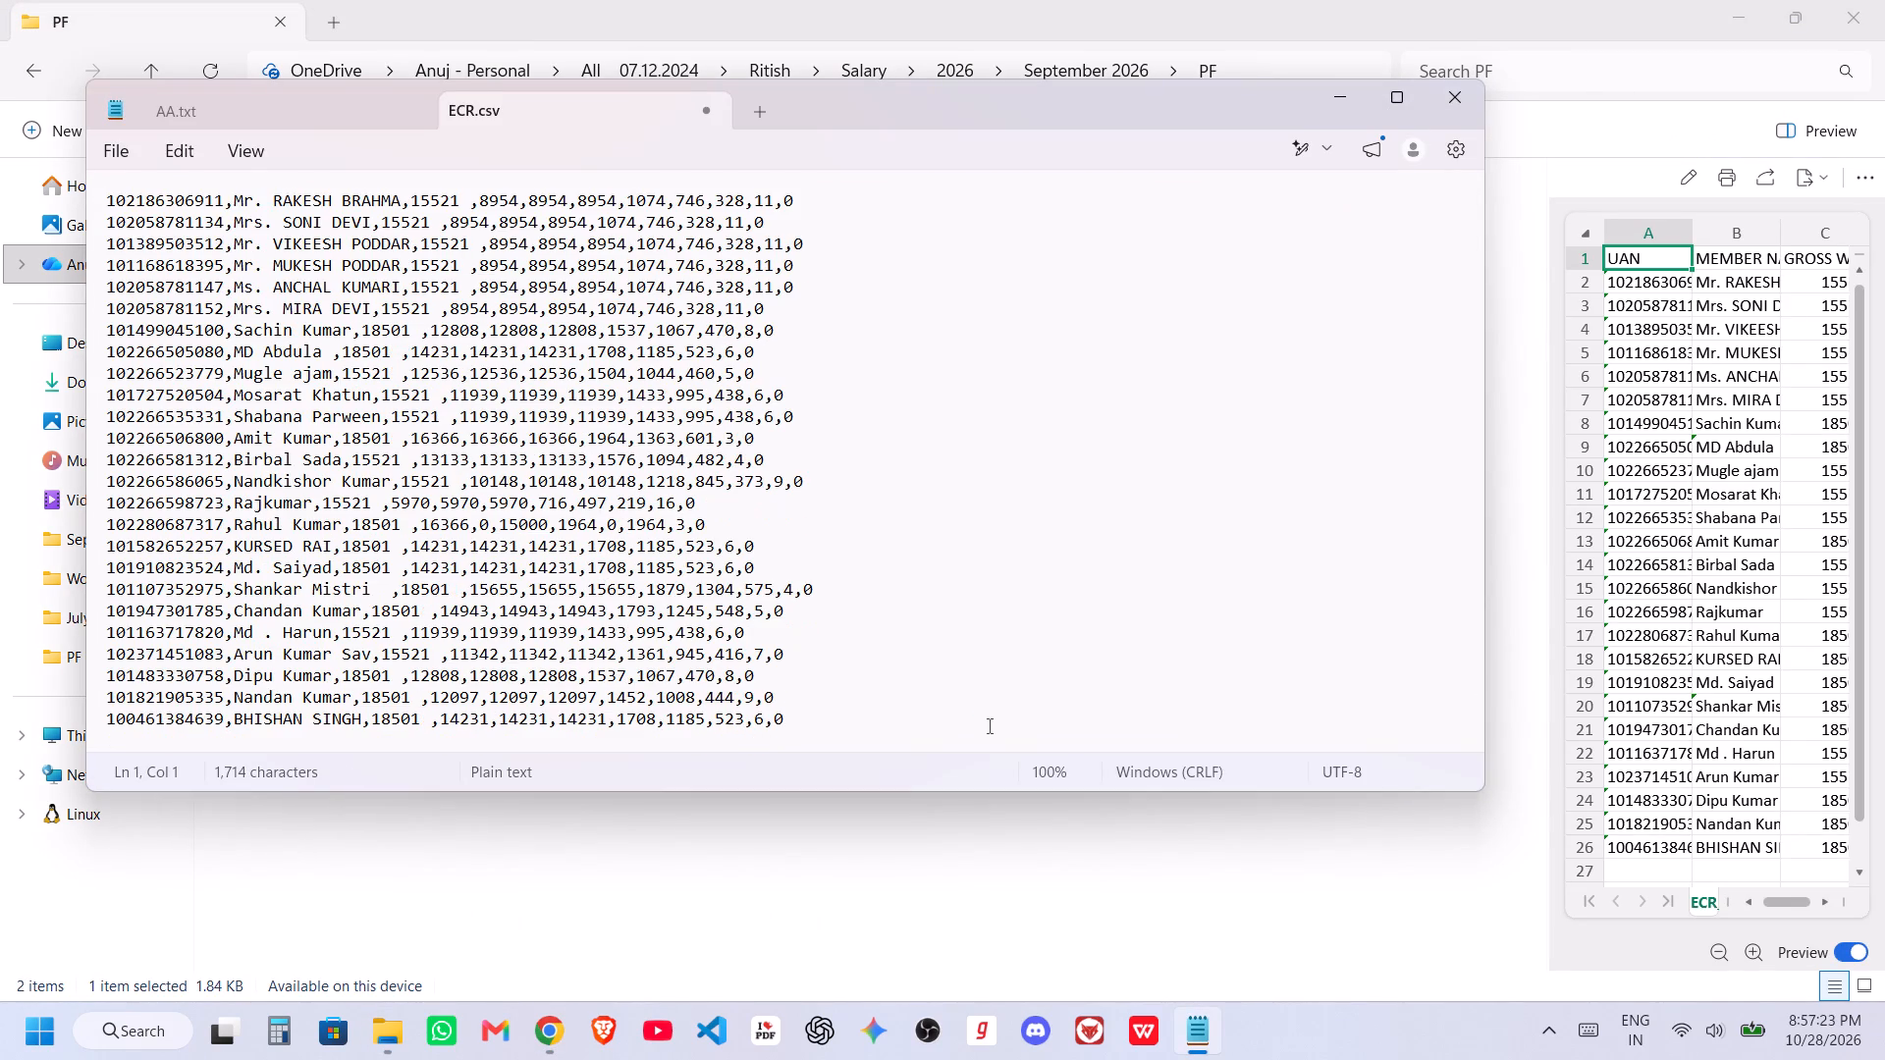
# Replace all commas in ECR.csv with #~# and close the AA.txt file.
pyautogui.hotkey('ctrl', 'h')
pyautogui.click(1178, 277)
pyautogui.click(1202, 217)
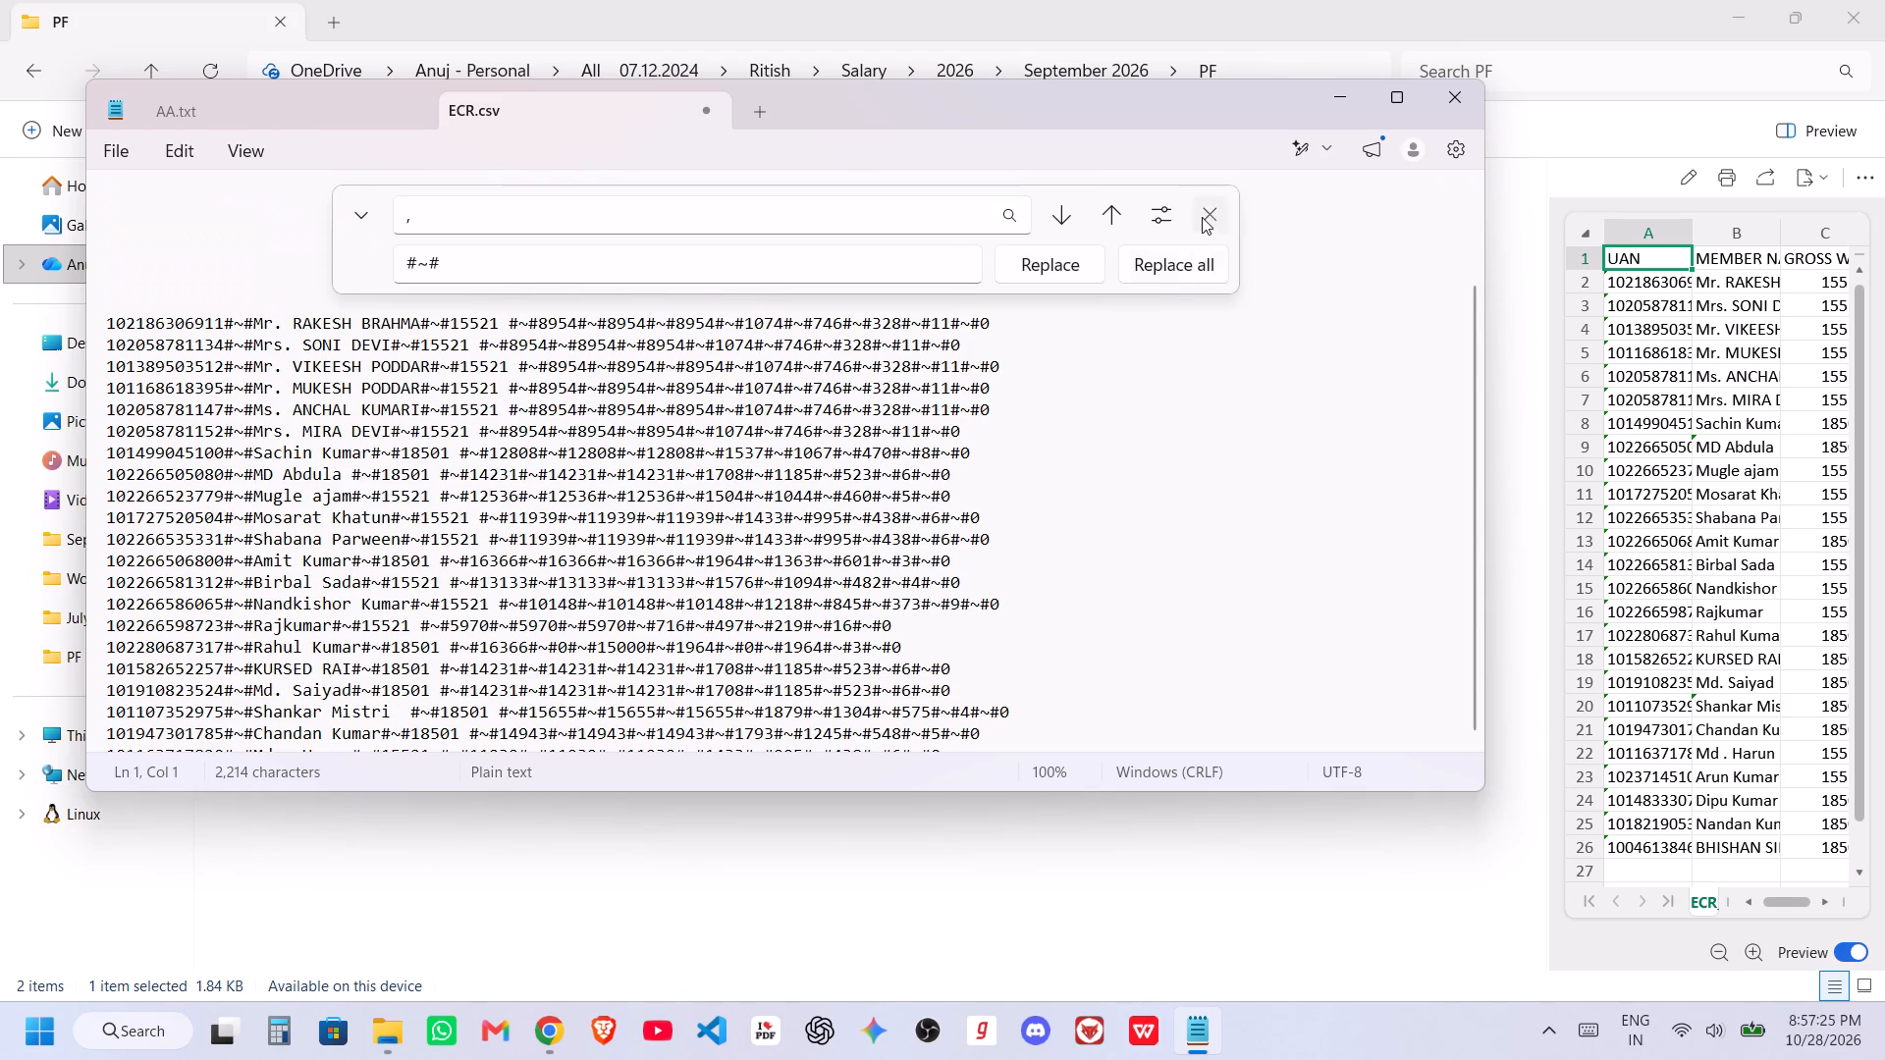
pyautogui.click(409, 108)
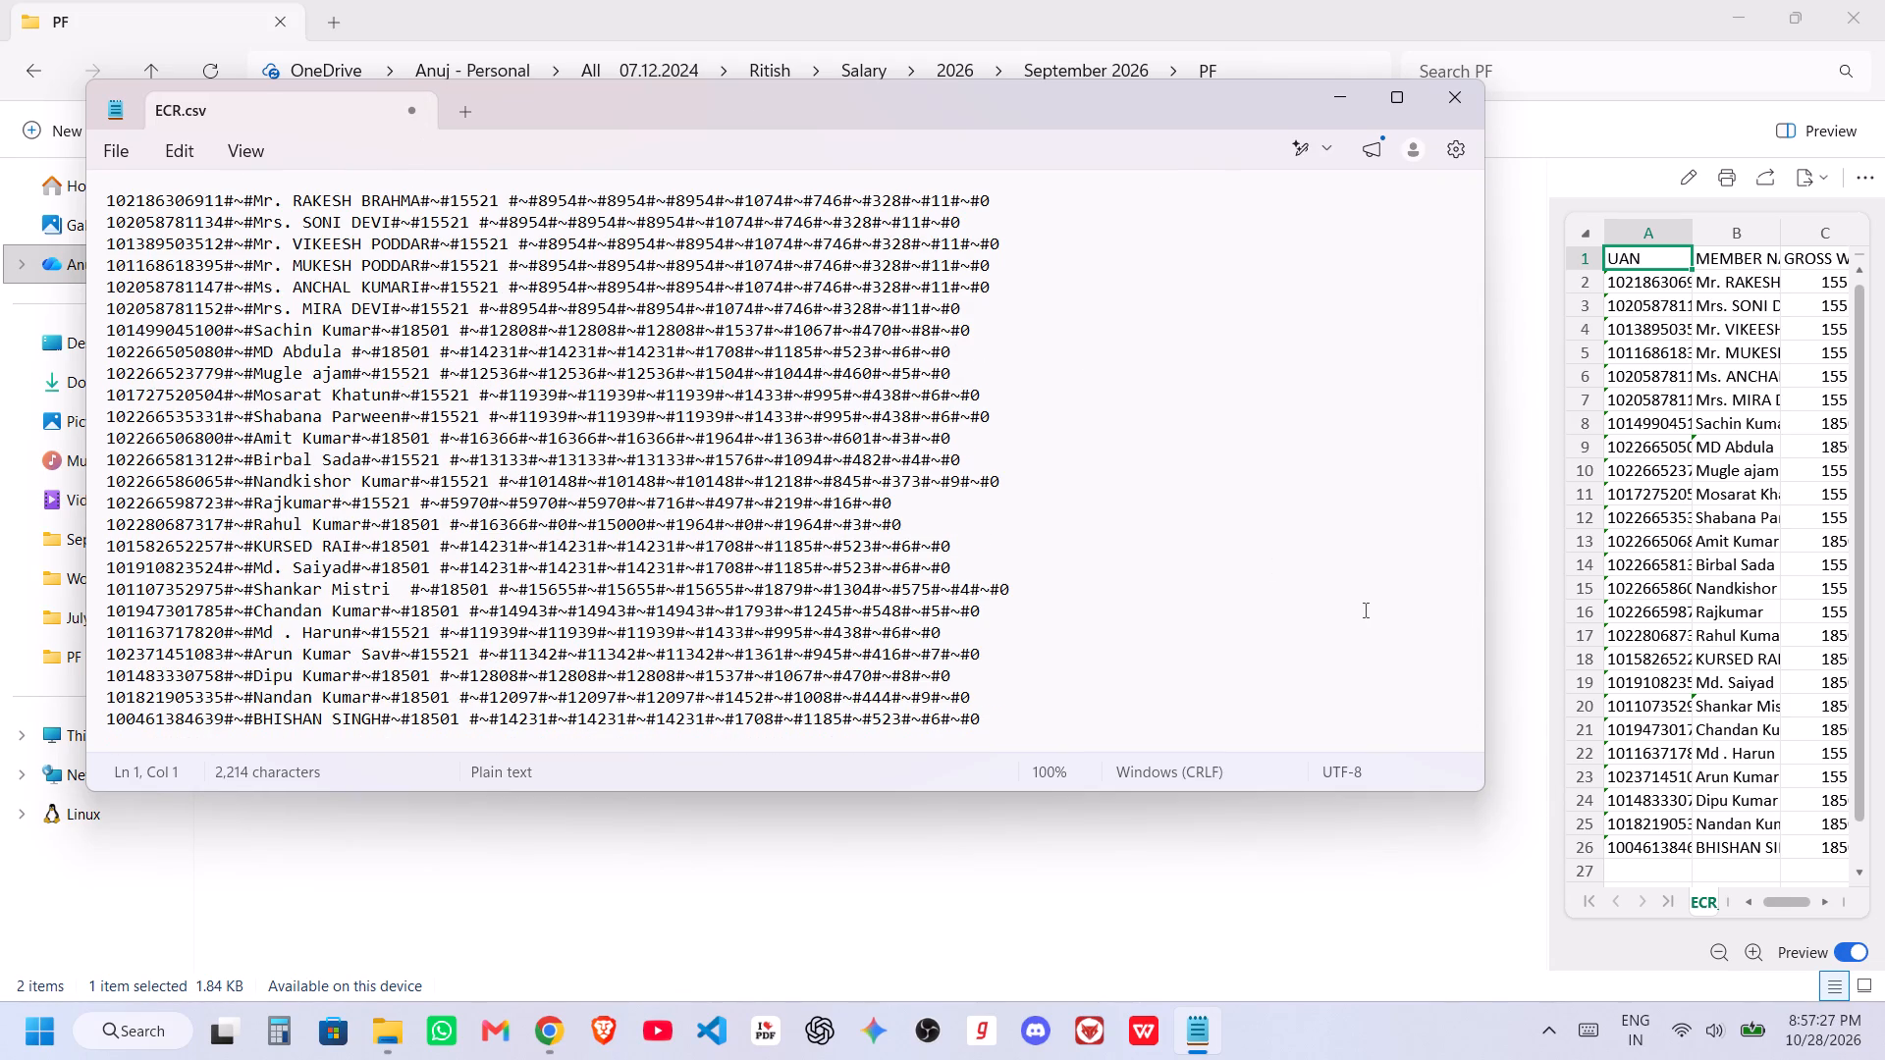
# Save the converted data as a text document named S in the September 2026 PF folder and close Notepad.
pyautogui.click(1280, 571)
pyautogui.hotkey('ctrl', 'shift', 's')
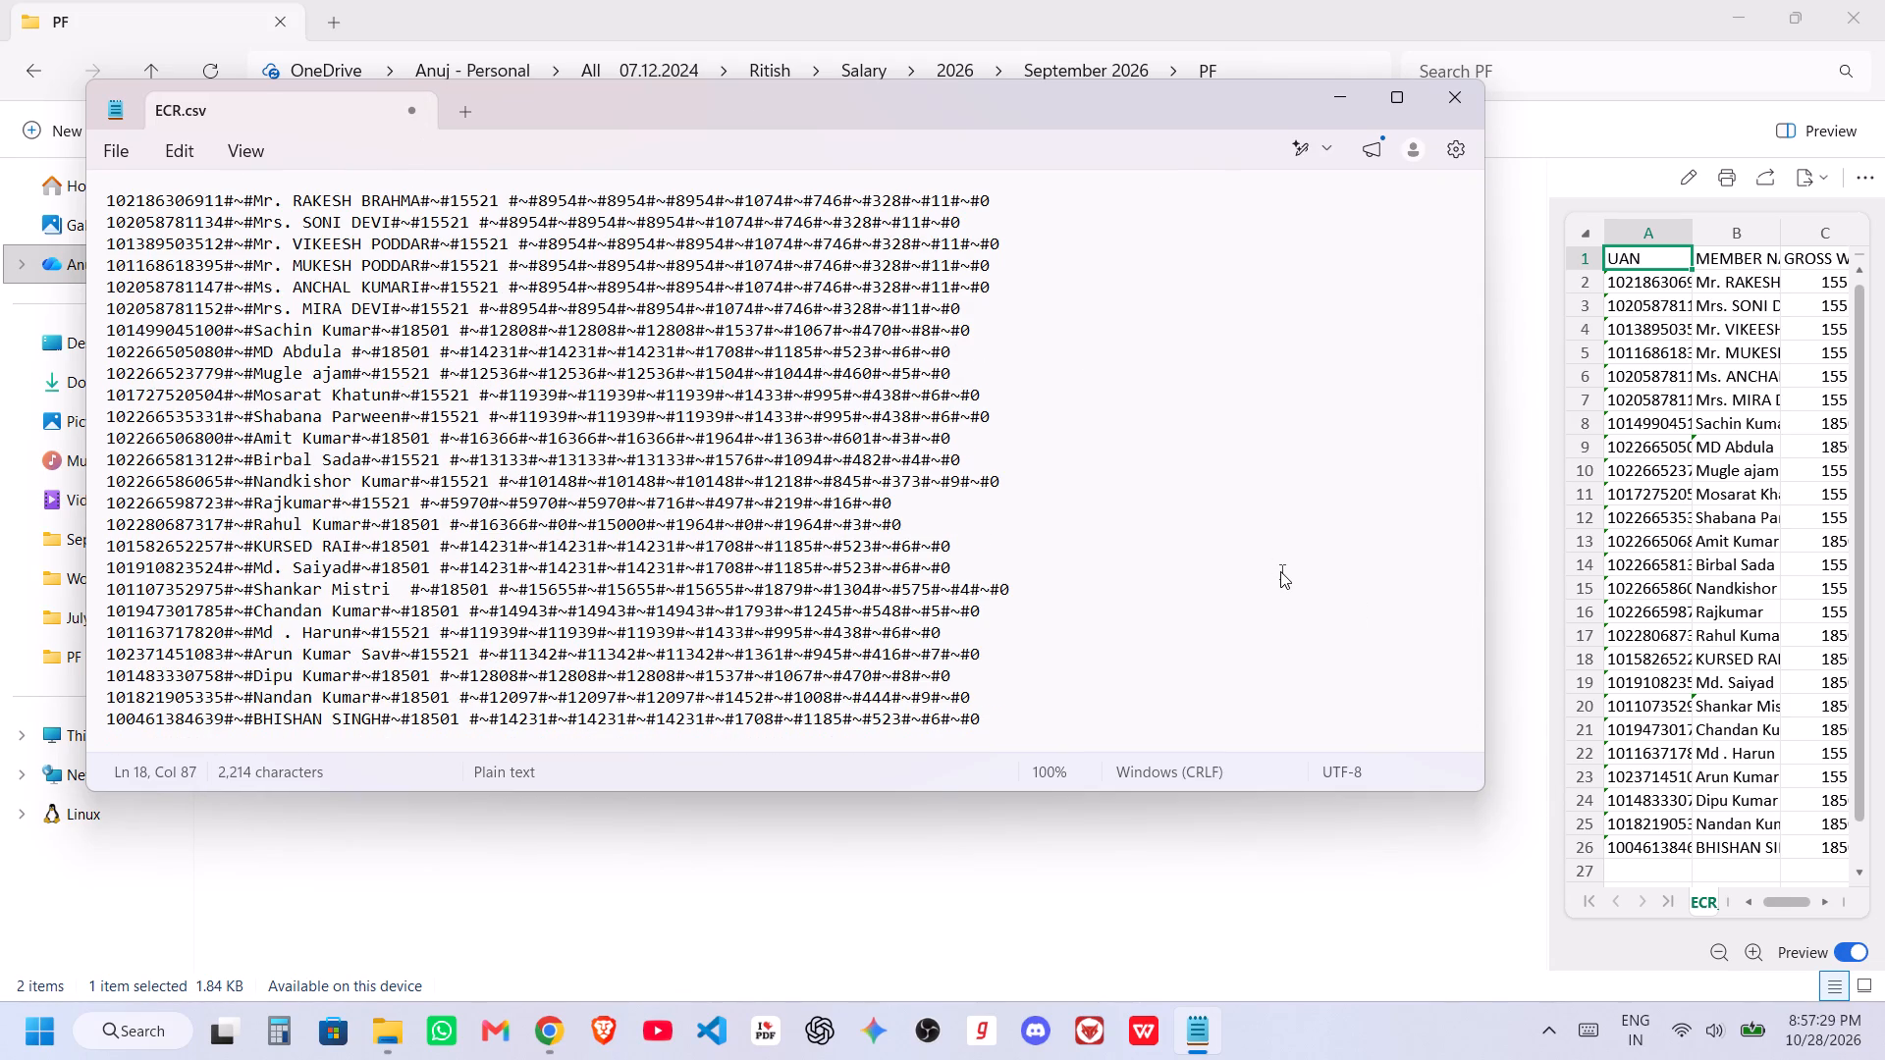
pyautogui.hotkey('shift', 's')
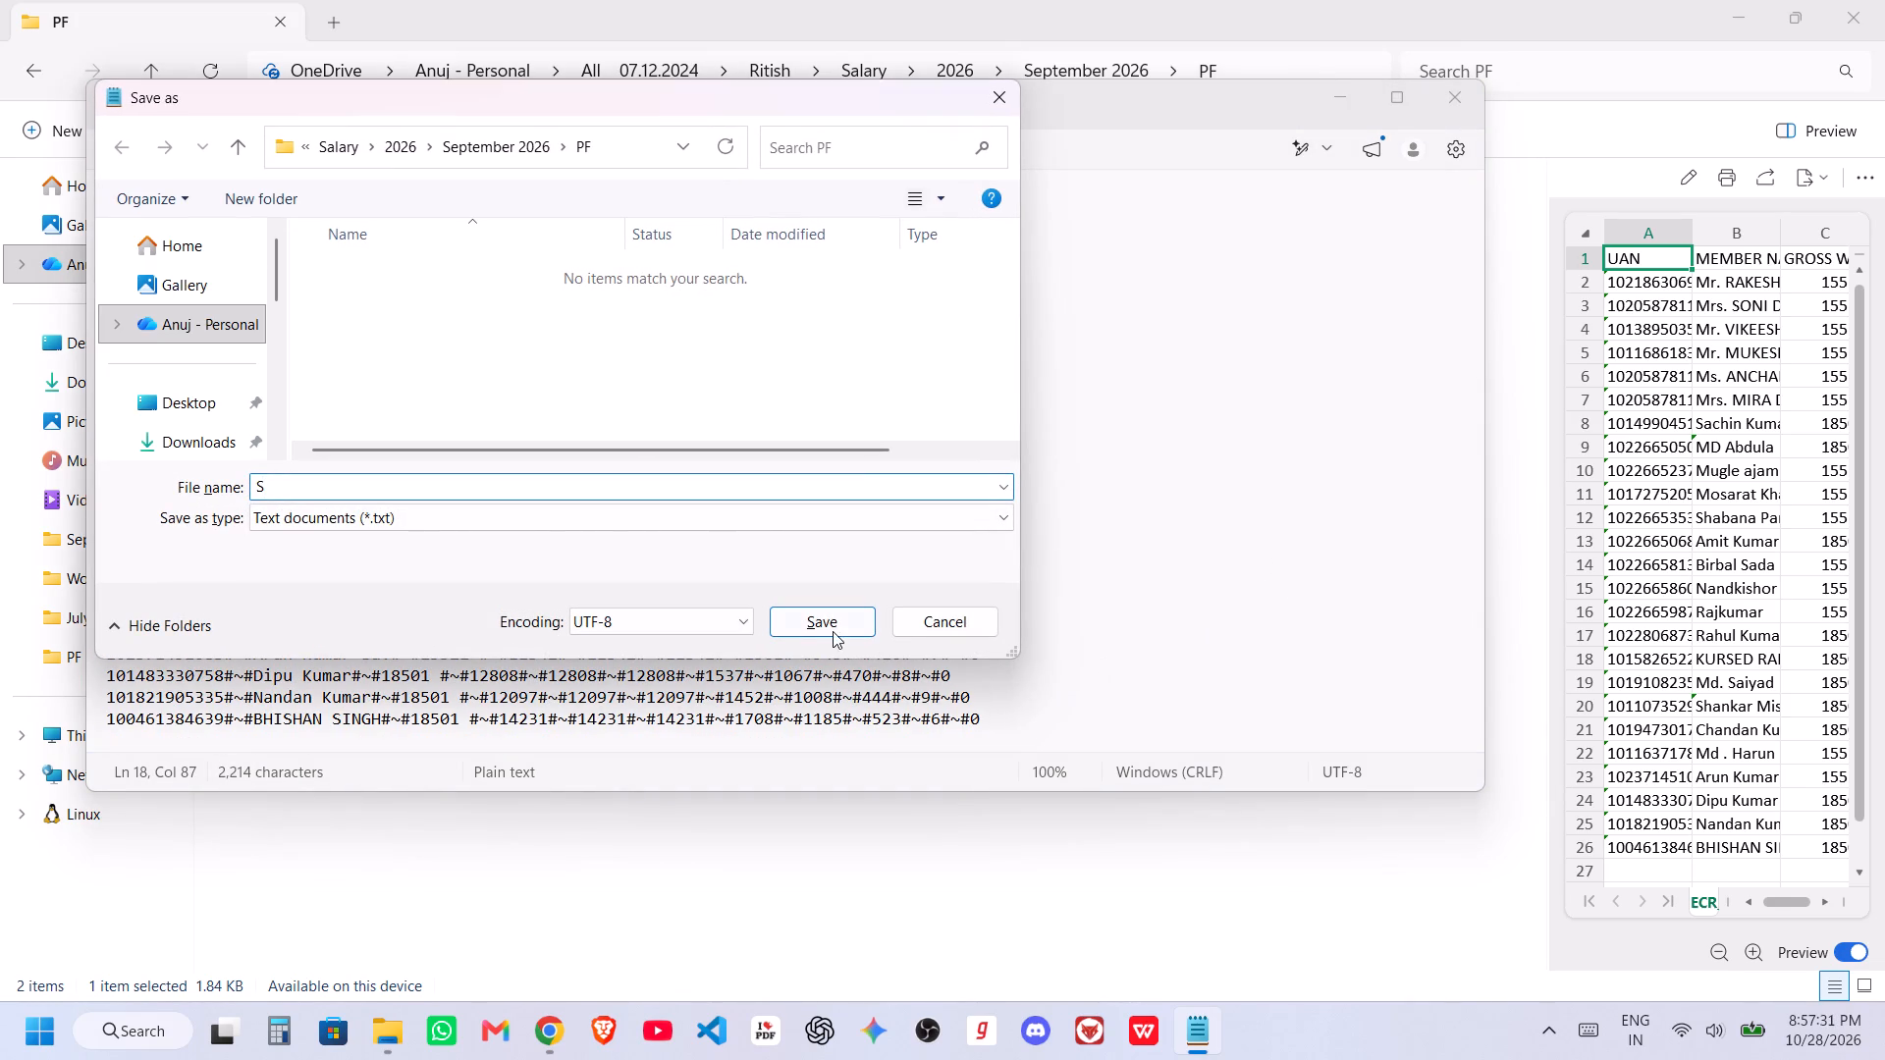
pyautogui.click(830, 625)
pyautogui.click(1449, 99)
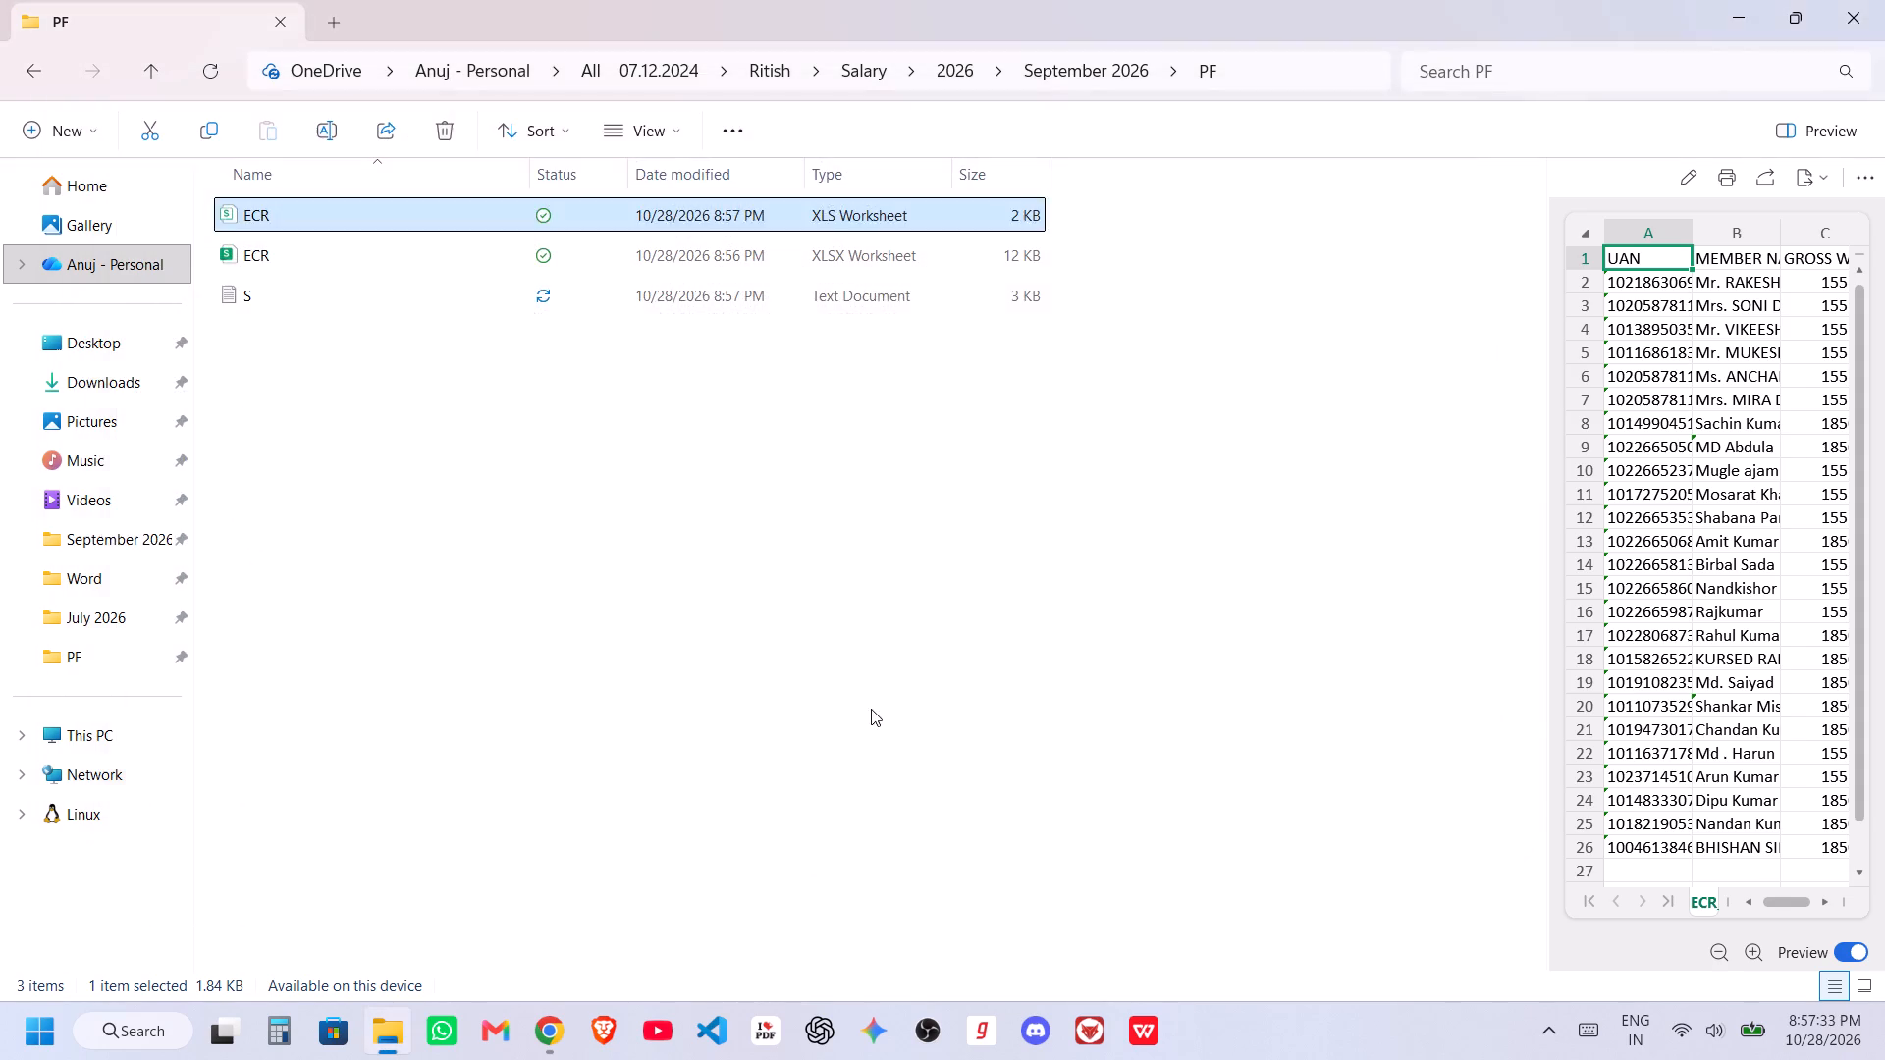
# Switch to Chrome and open the return View / Upload page for wage month Sep 2026.
pyautogui.hotkey('alt', 'Tab')
pyautogui.scroll(-2, 595, 790)
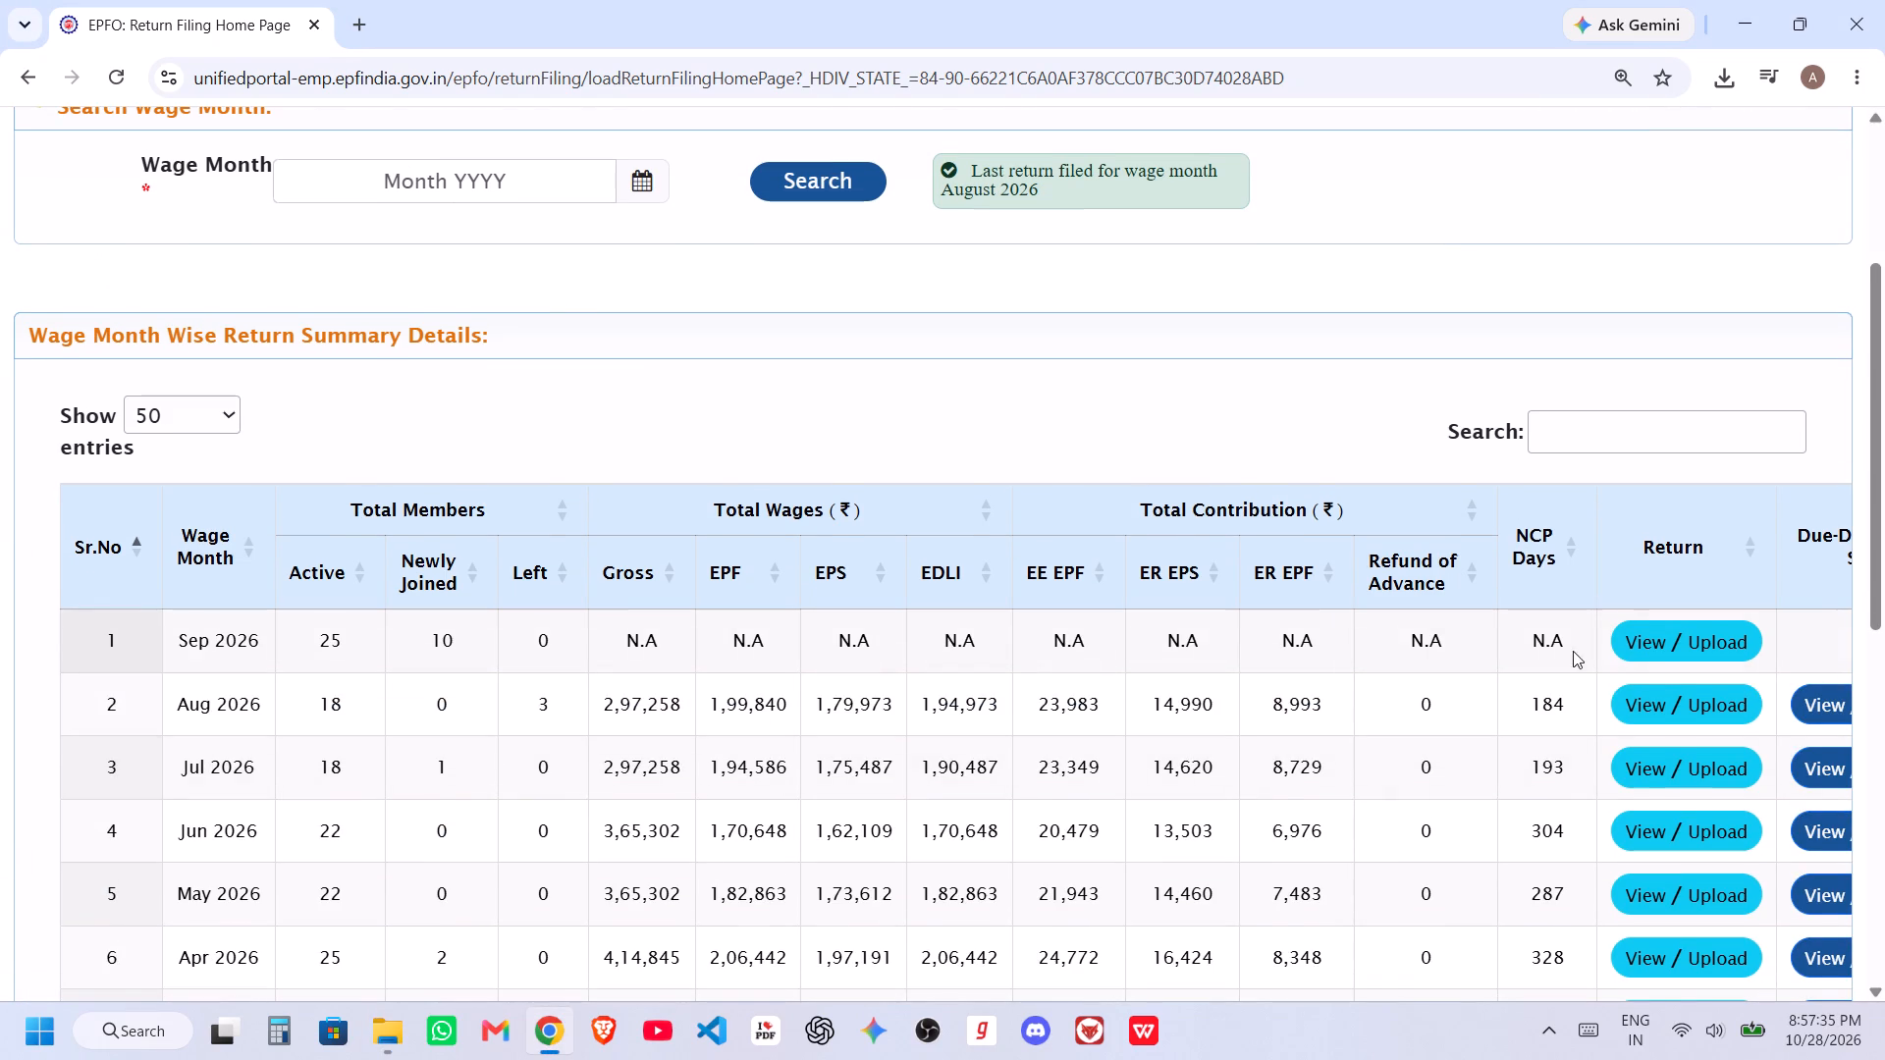
pyautogui.click(1638, 627)
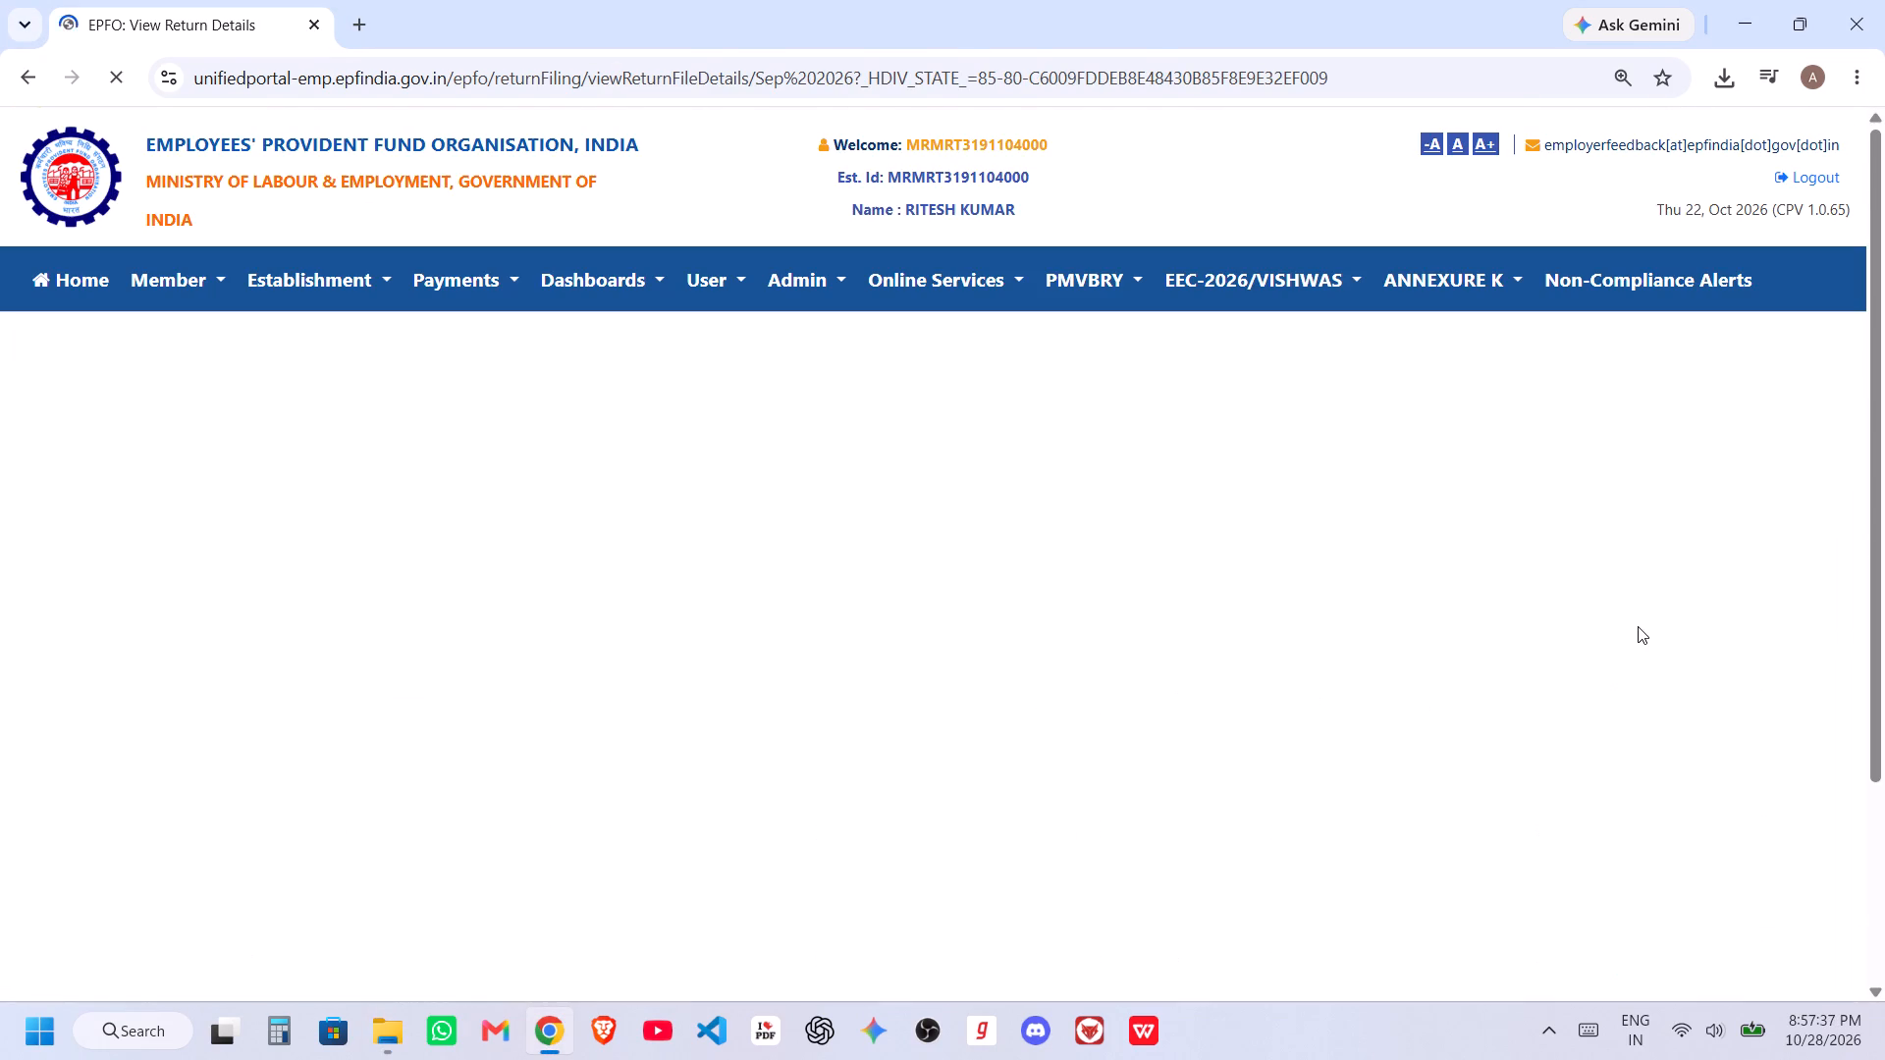
pyautogui.scroll(-2, 1012, 653)
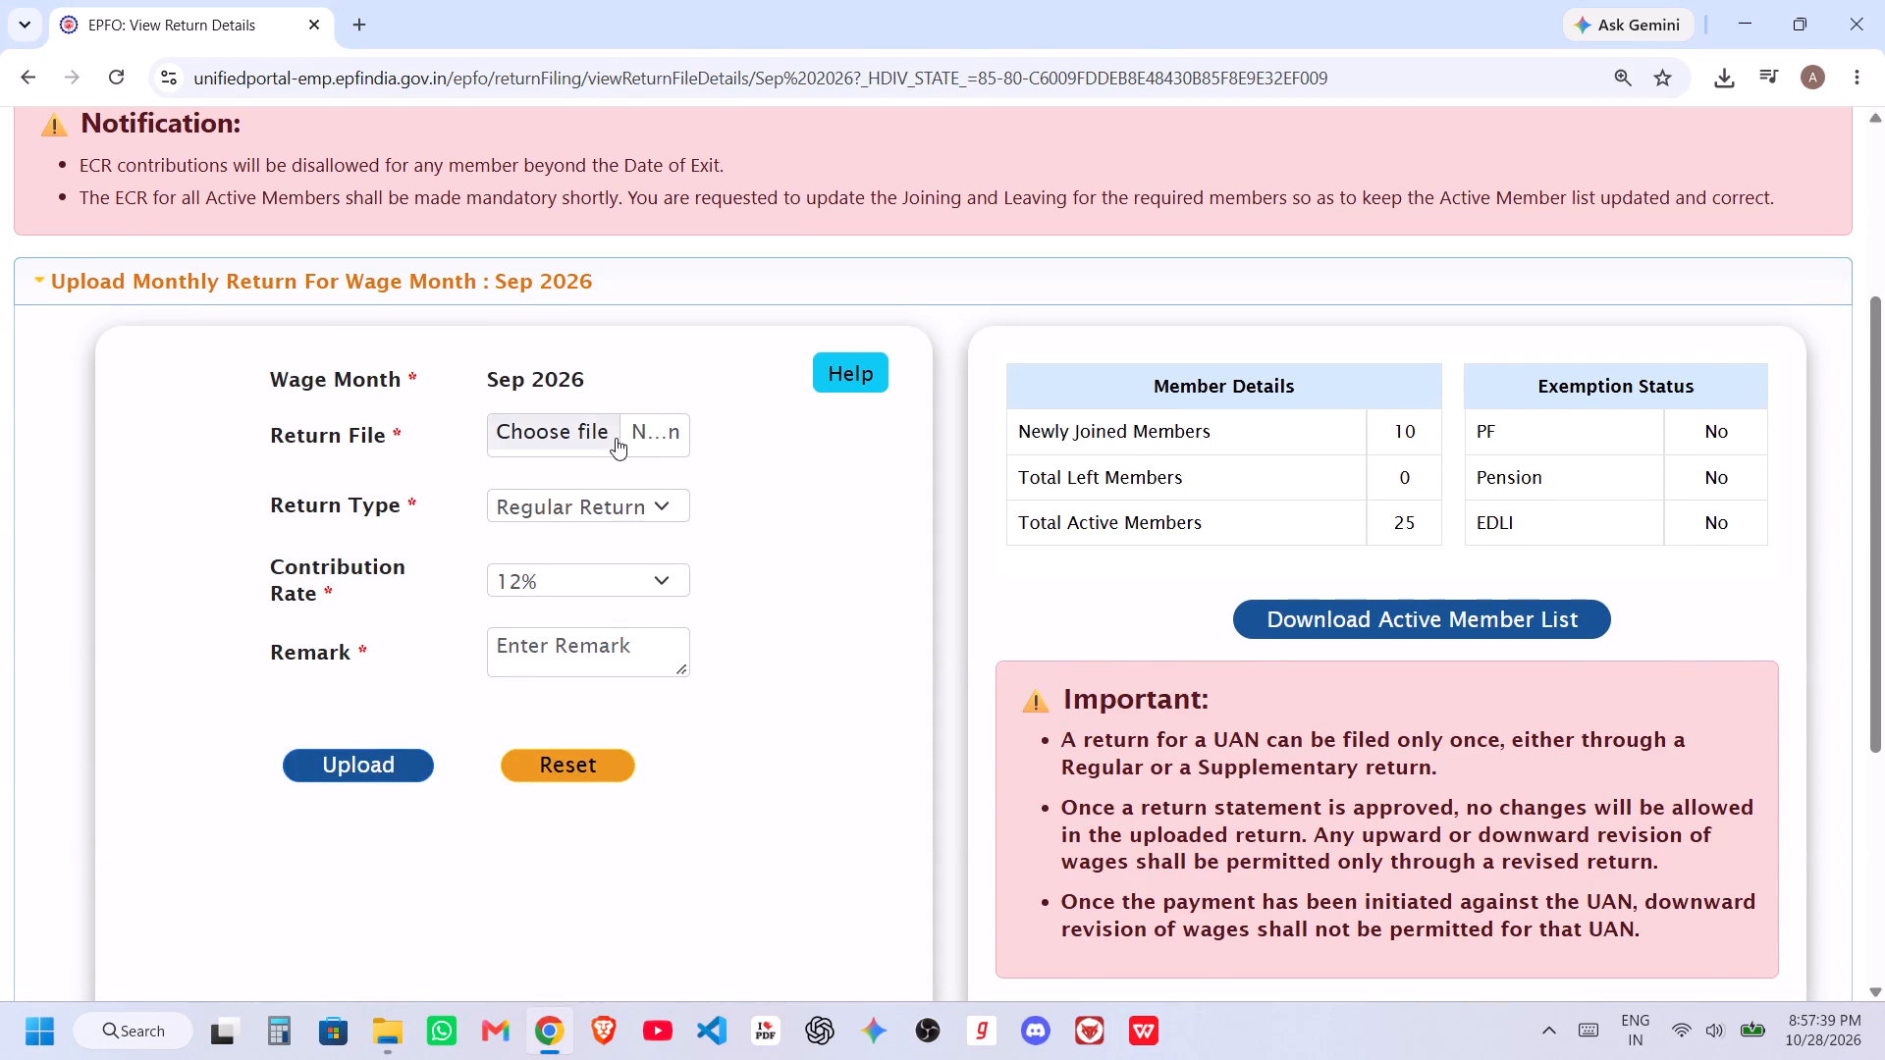
pyautogui.scroll(3, 720, 642)
# Attach the S text file from the September 2026 PF folder as the Return File.
pyautogui.click(601, 760)
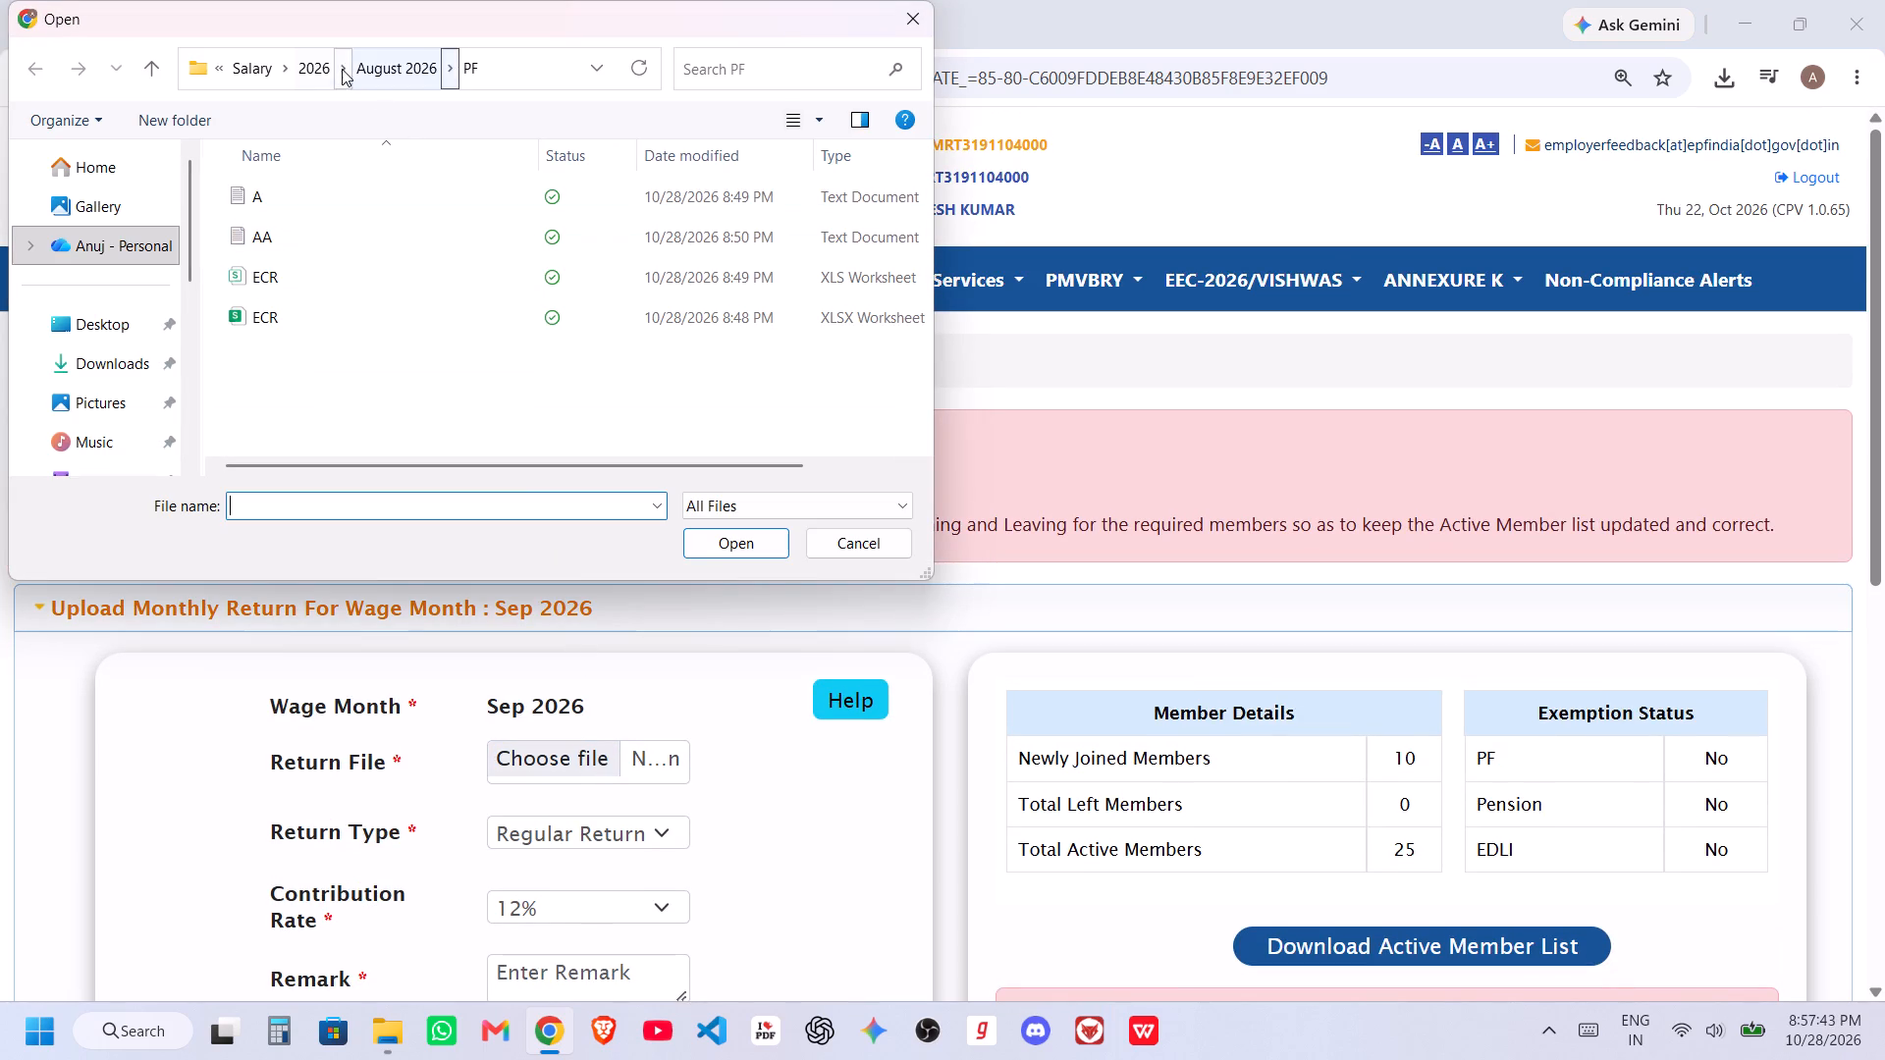
pyautogui.click(309, 63)
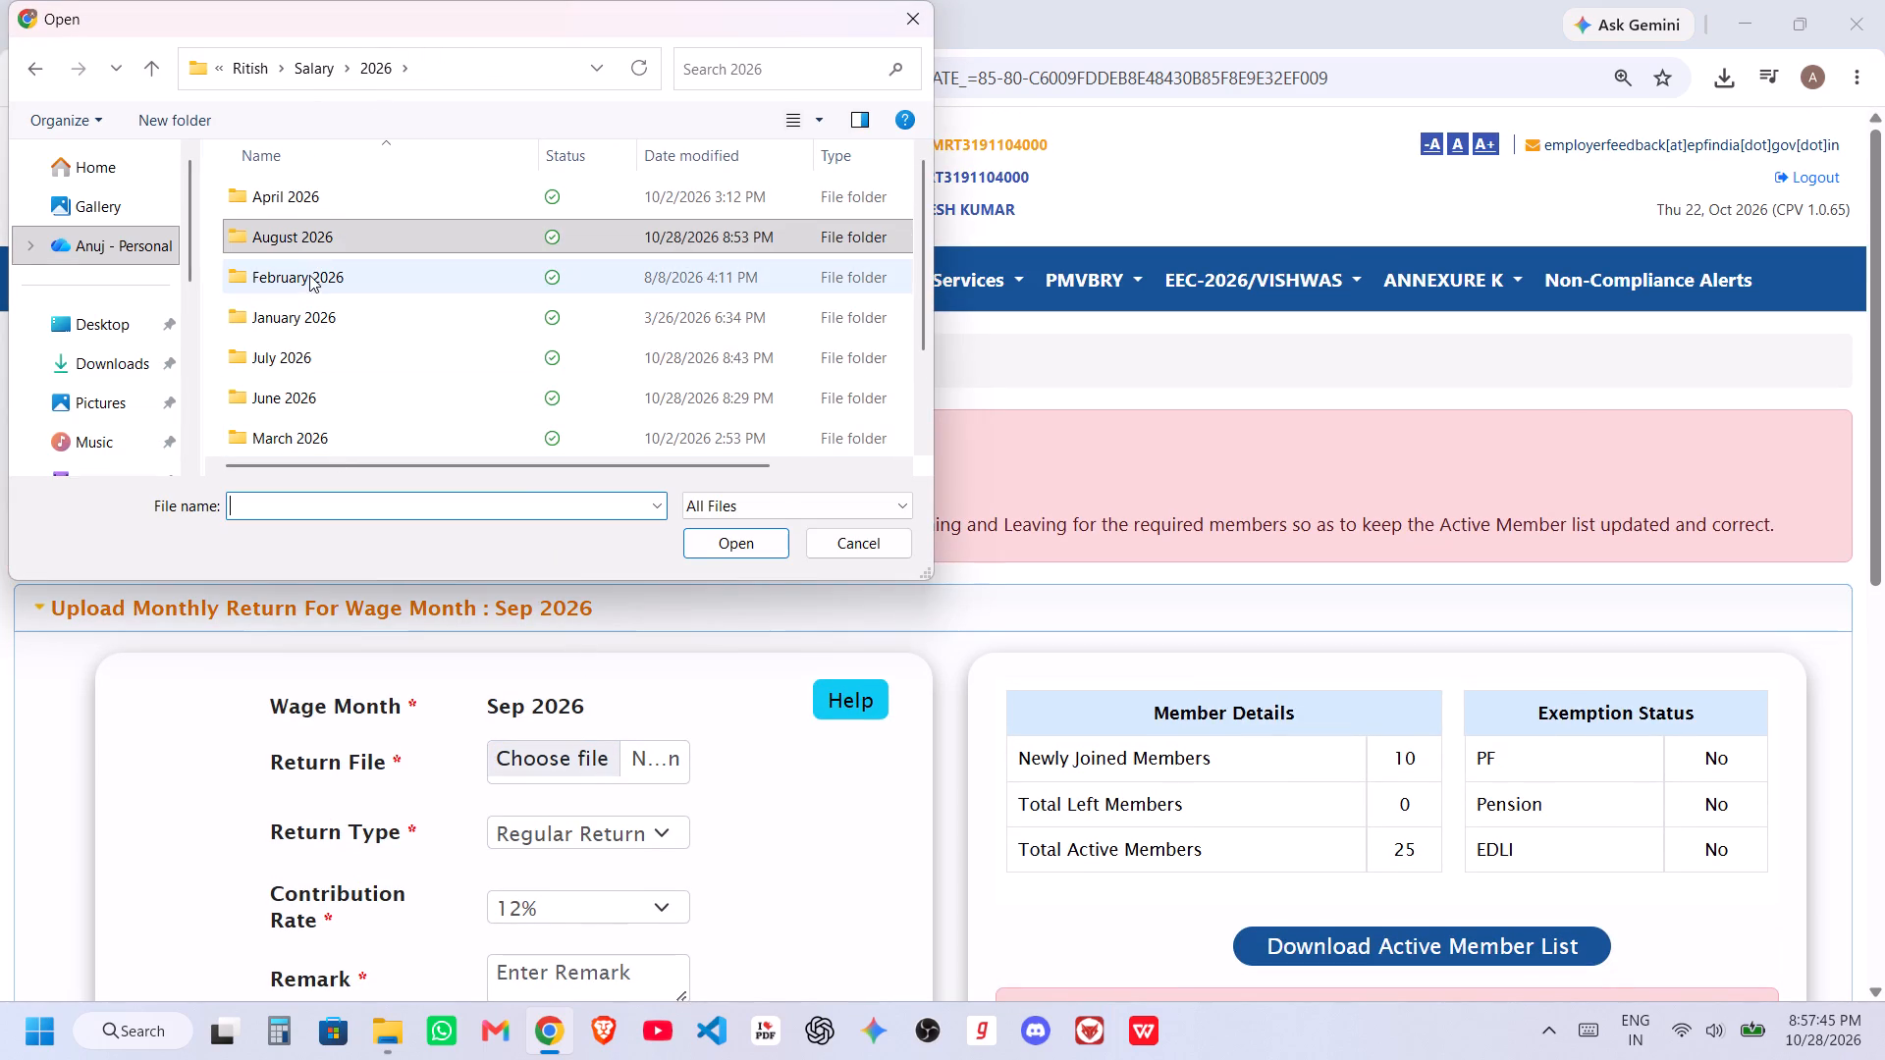
pyautogui.scroll(-1, 293, 368)
pyautogui.doubleClick(287, 413)
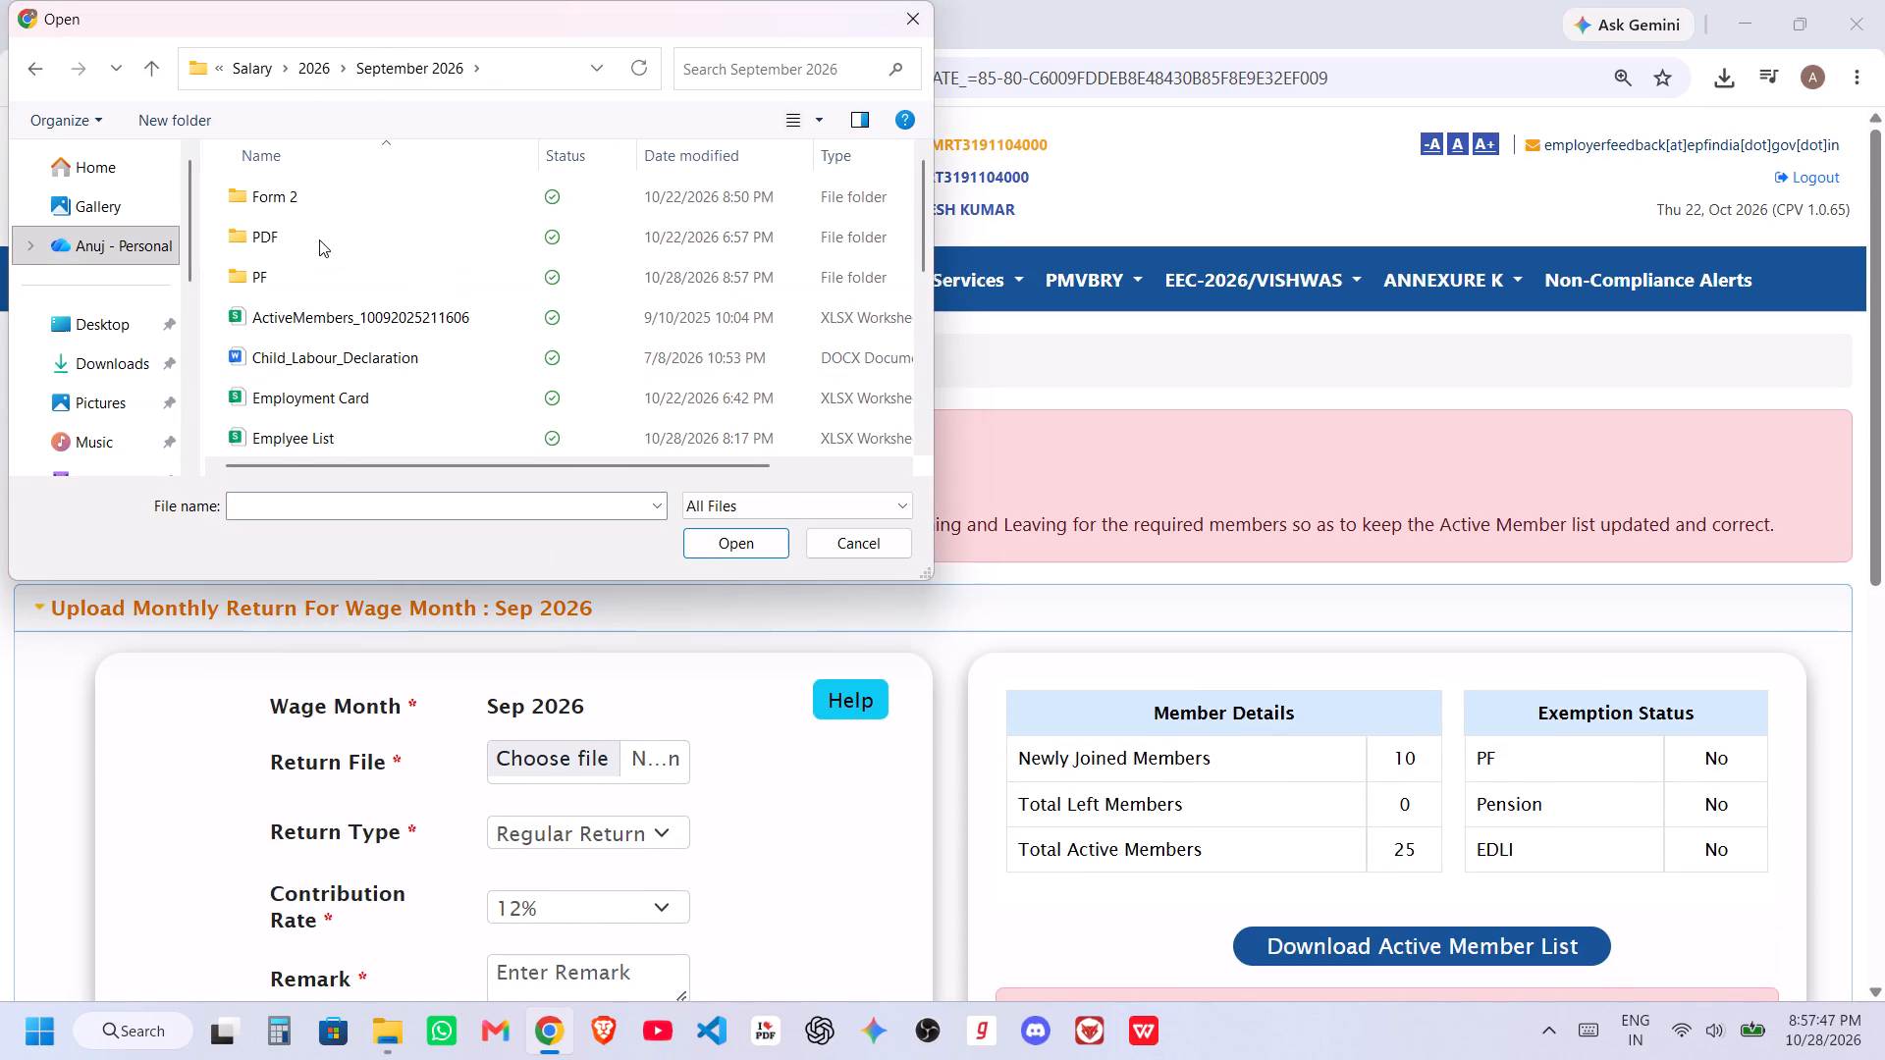
pyautogui.doubleClick(323, 280)
pyautogui.click(301, 264)
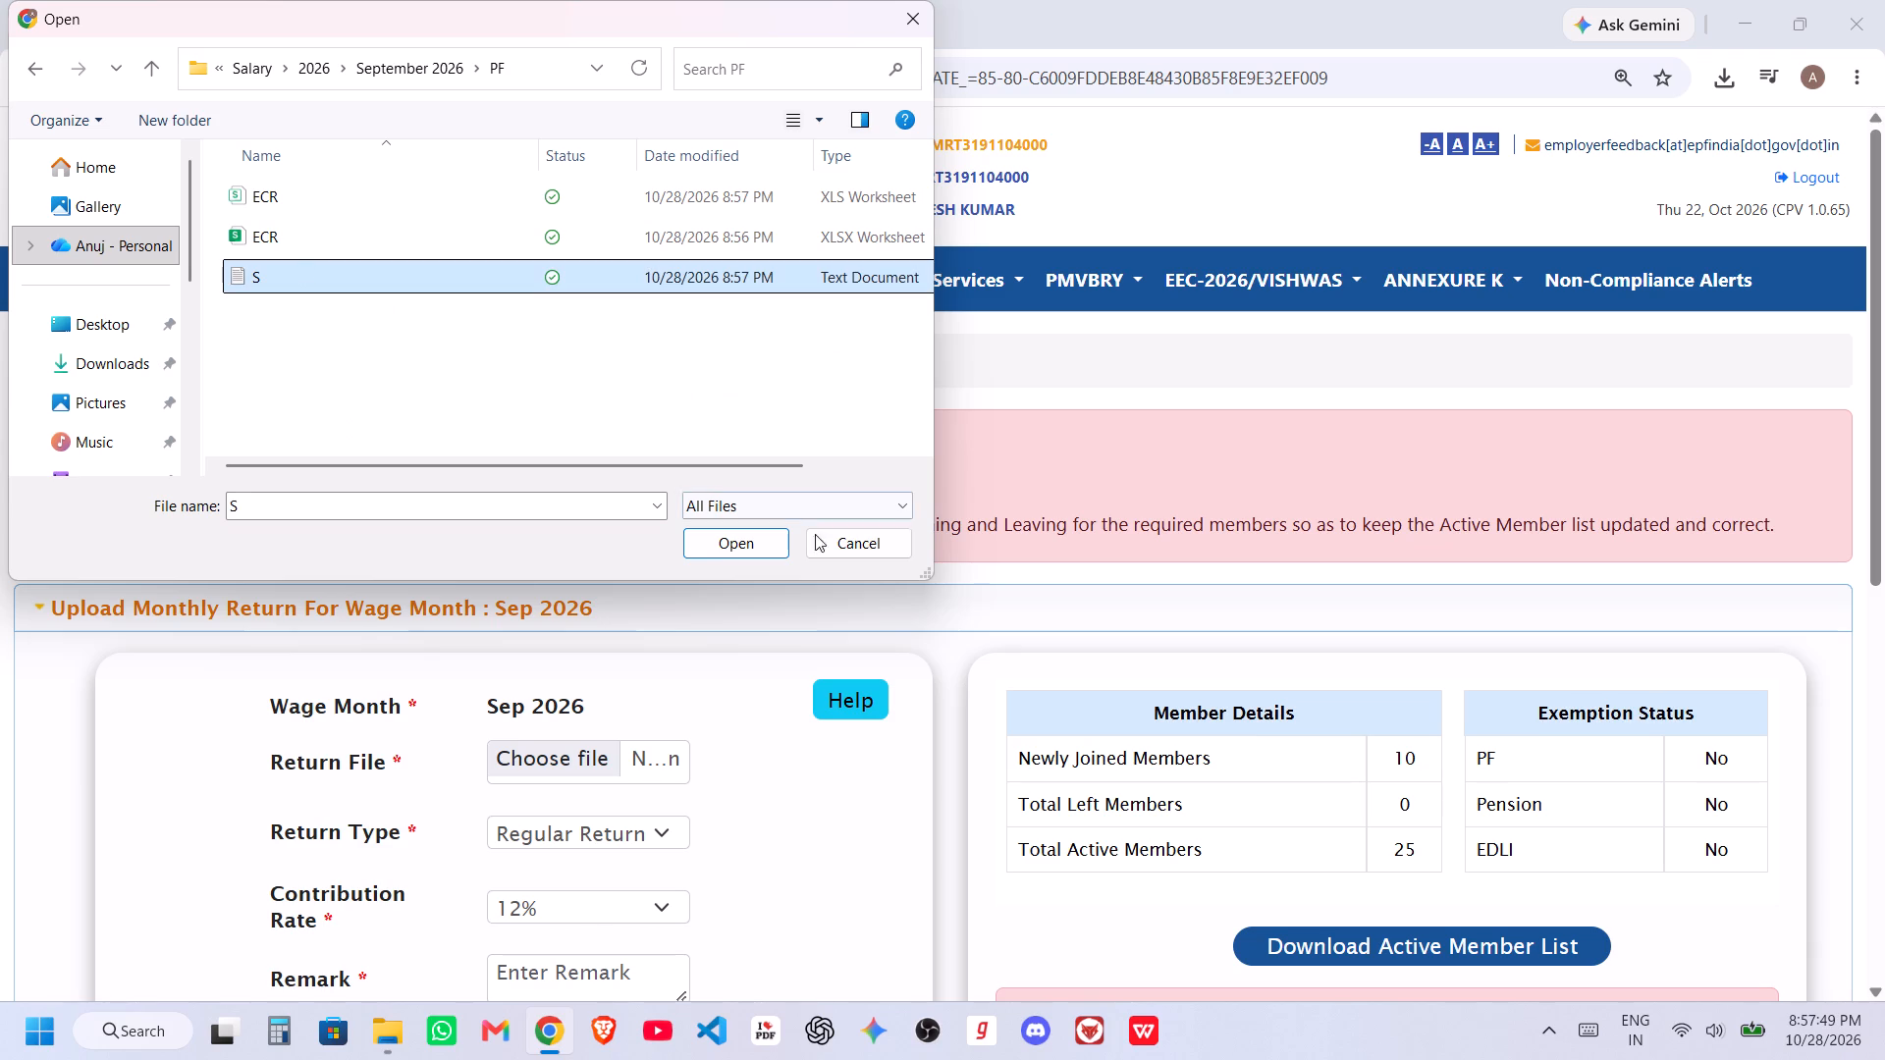
pyautogui.click(747, 548)
# Enter the remark "September 2026" and upload the Sep 2026 regular return at the 12% contribution rate.
pyautogui.scroll(-2, 756, 671)
pyautogui.click(578, 642)
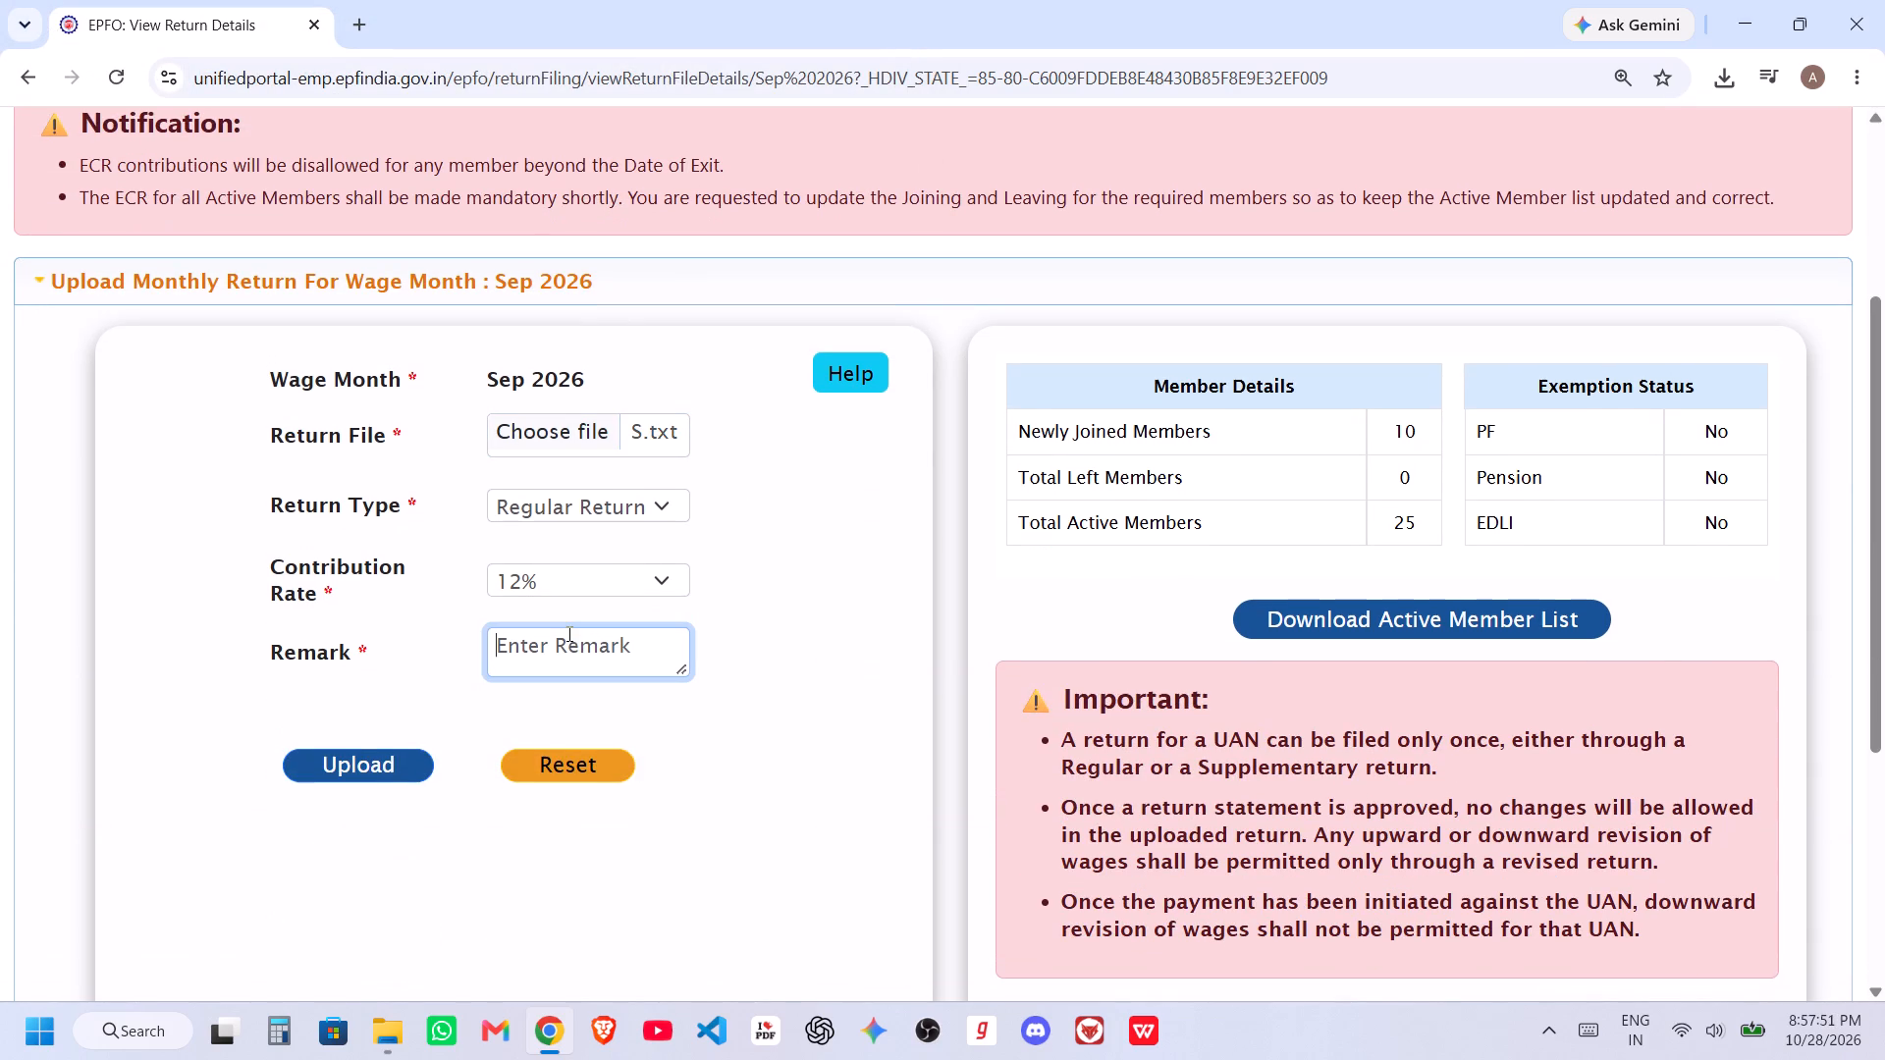
pyautogui.hotkey('shift', 's')
pyautogui.write('ep')
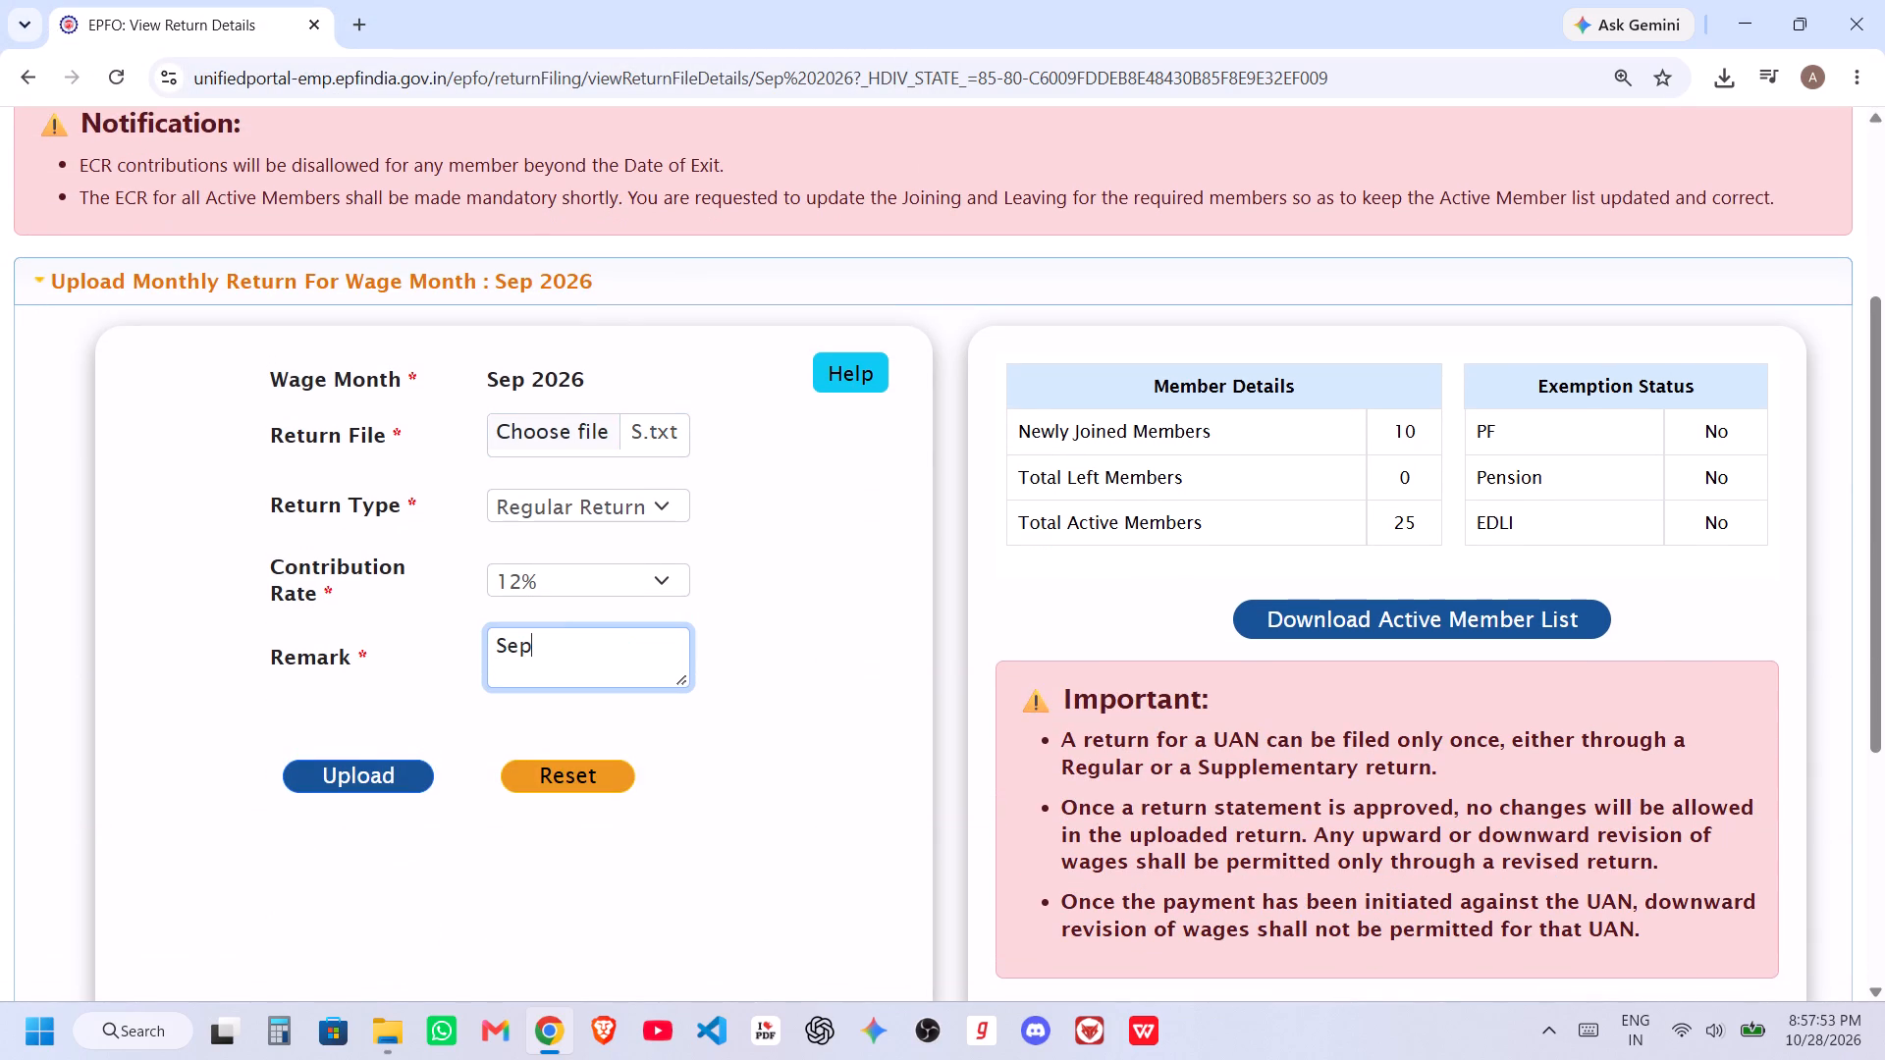
pyautogui.write('tember 2026')
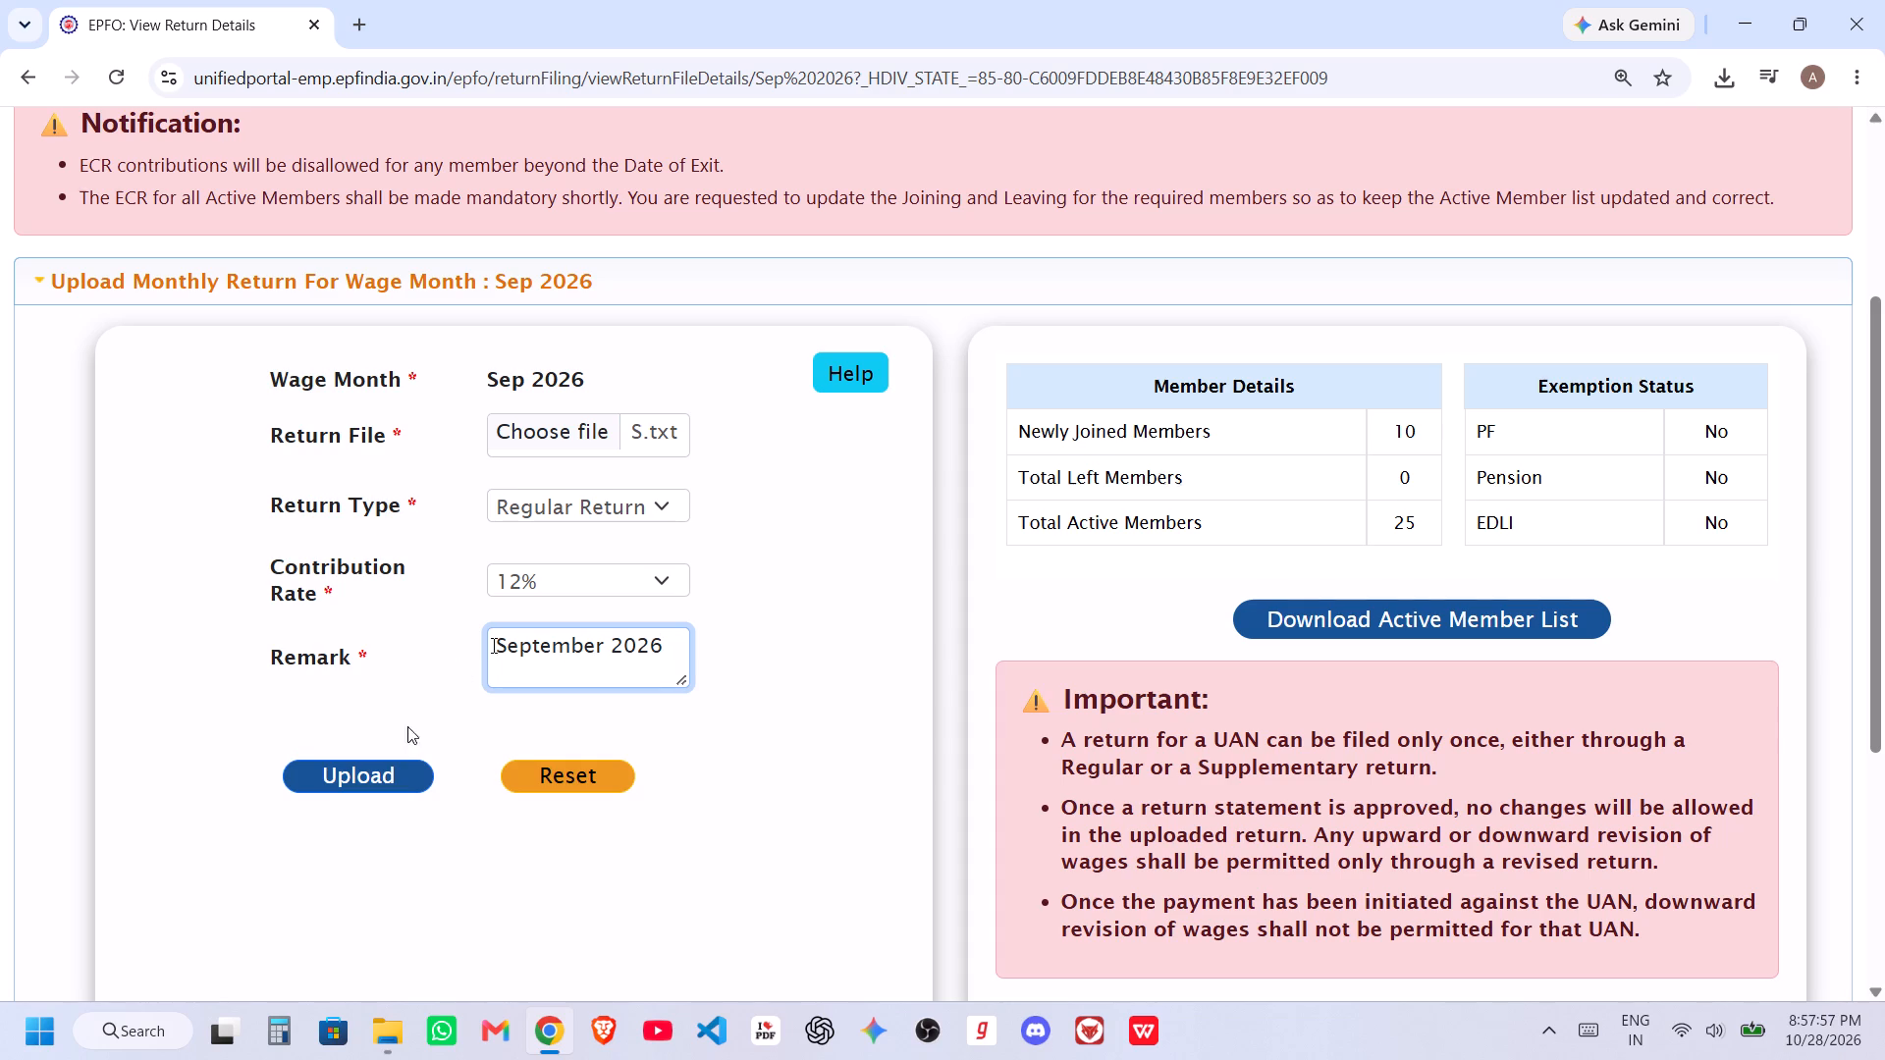
pyautogui.click(359, 777)
pyautogui.click(1047, 320)
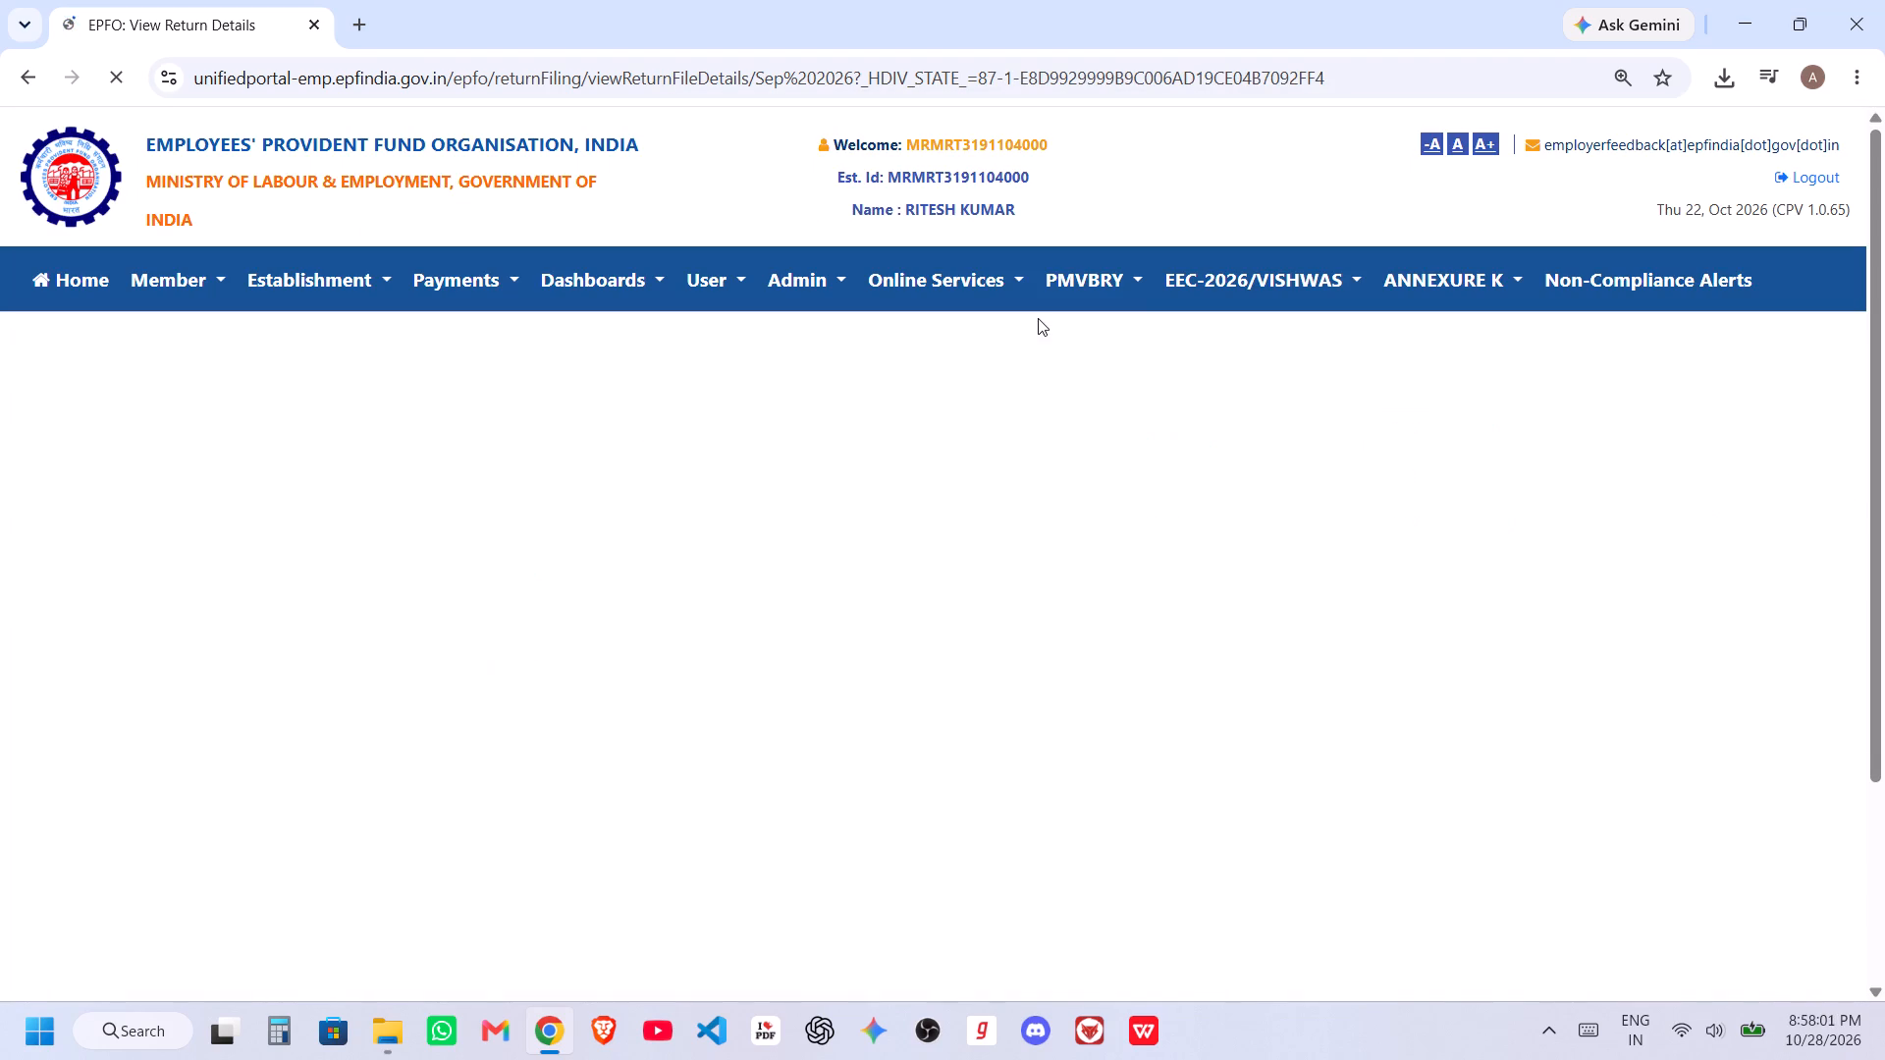
# Download and open the error file of the Sep 2026 in-process return and read its validation errors.
pyautogui.scroll(-7, 1061, 343)
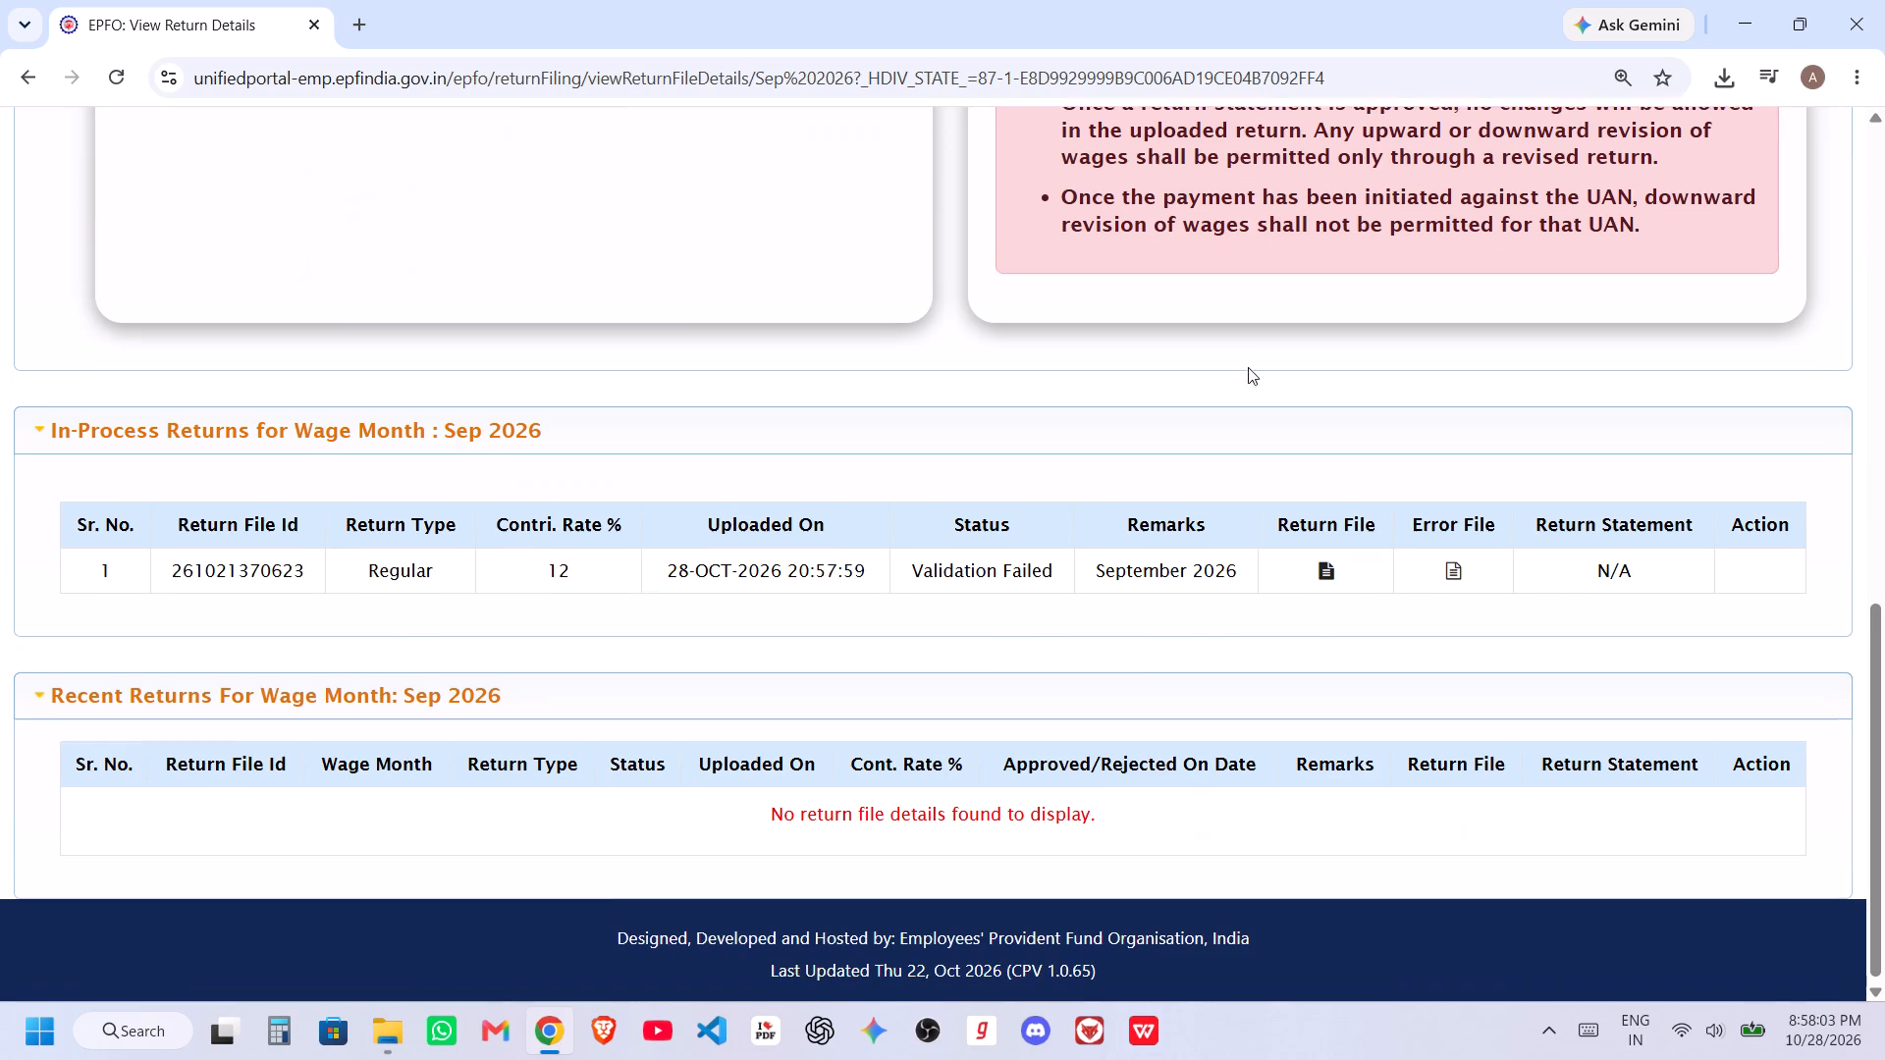
pyautogui.click(1452, 571)
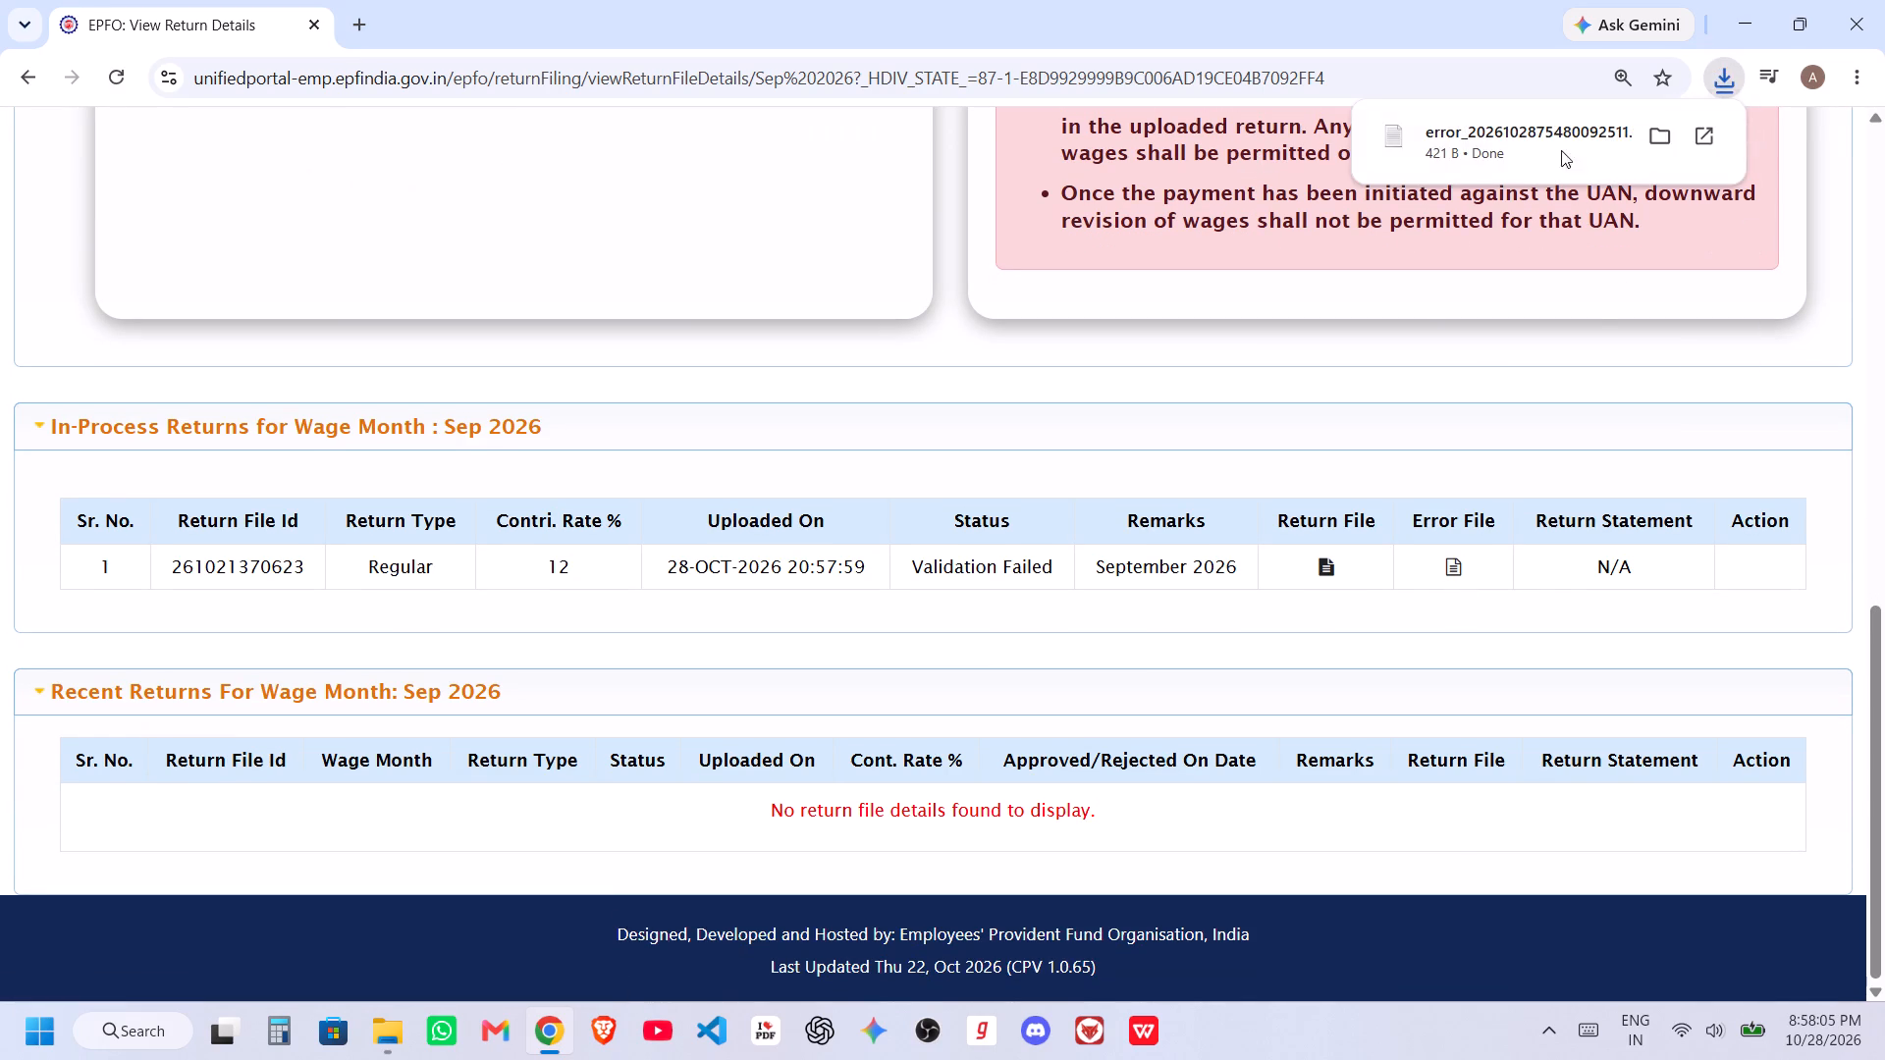
pyautogui.click(1508, 130)
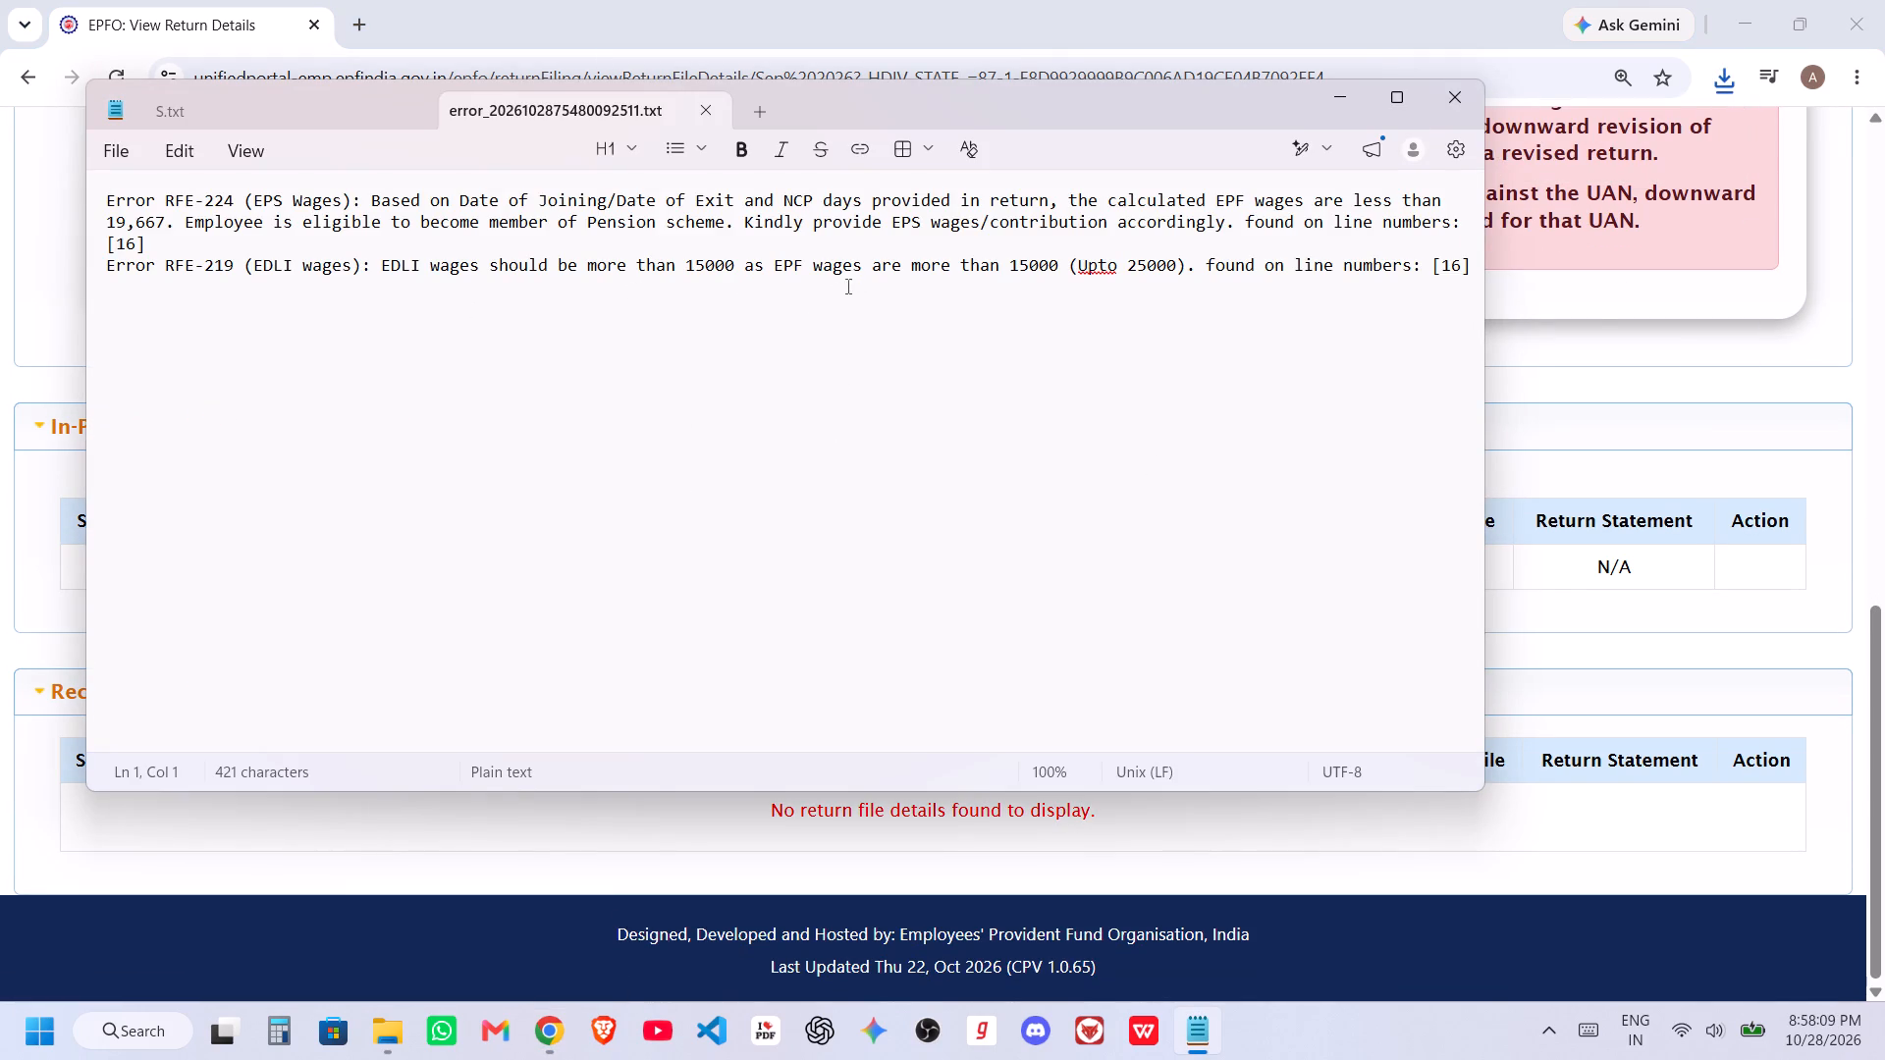
pyautogui.moveTo(387, 279); pyautogui.dragTo(390, 279)
pyautogui.moveTo(390, 279); pyautogui.dragTo(722, 243)
pyautogui.click(859, 288)
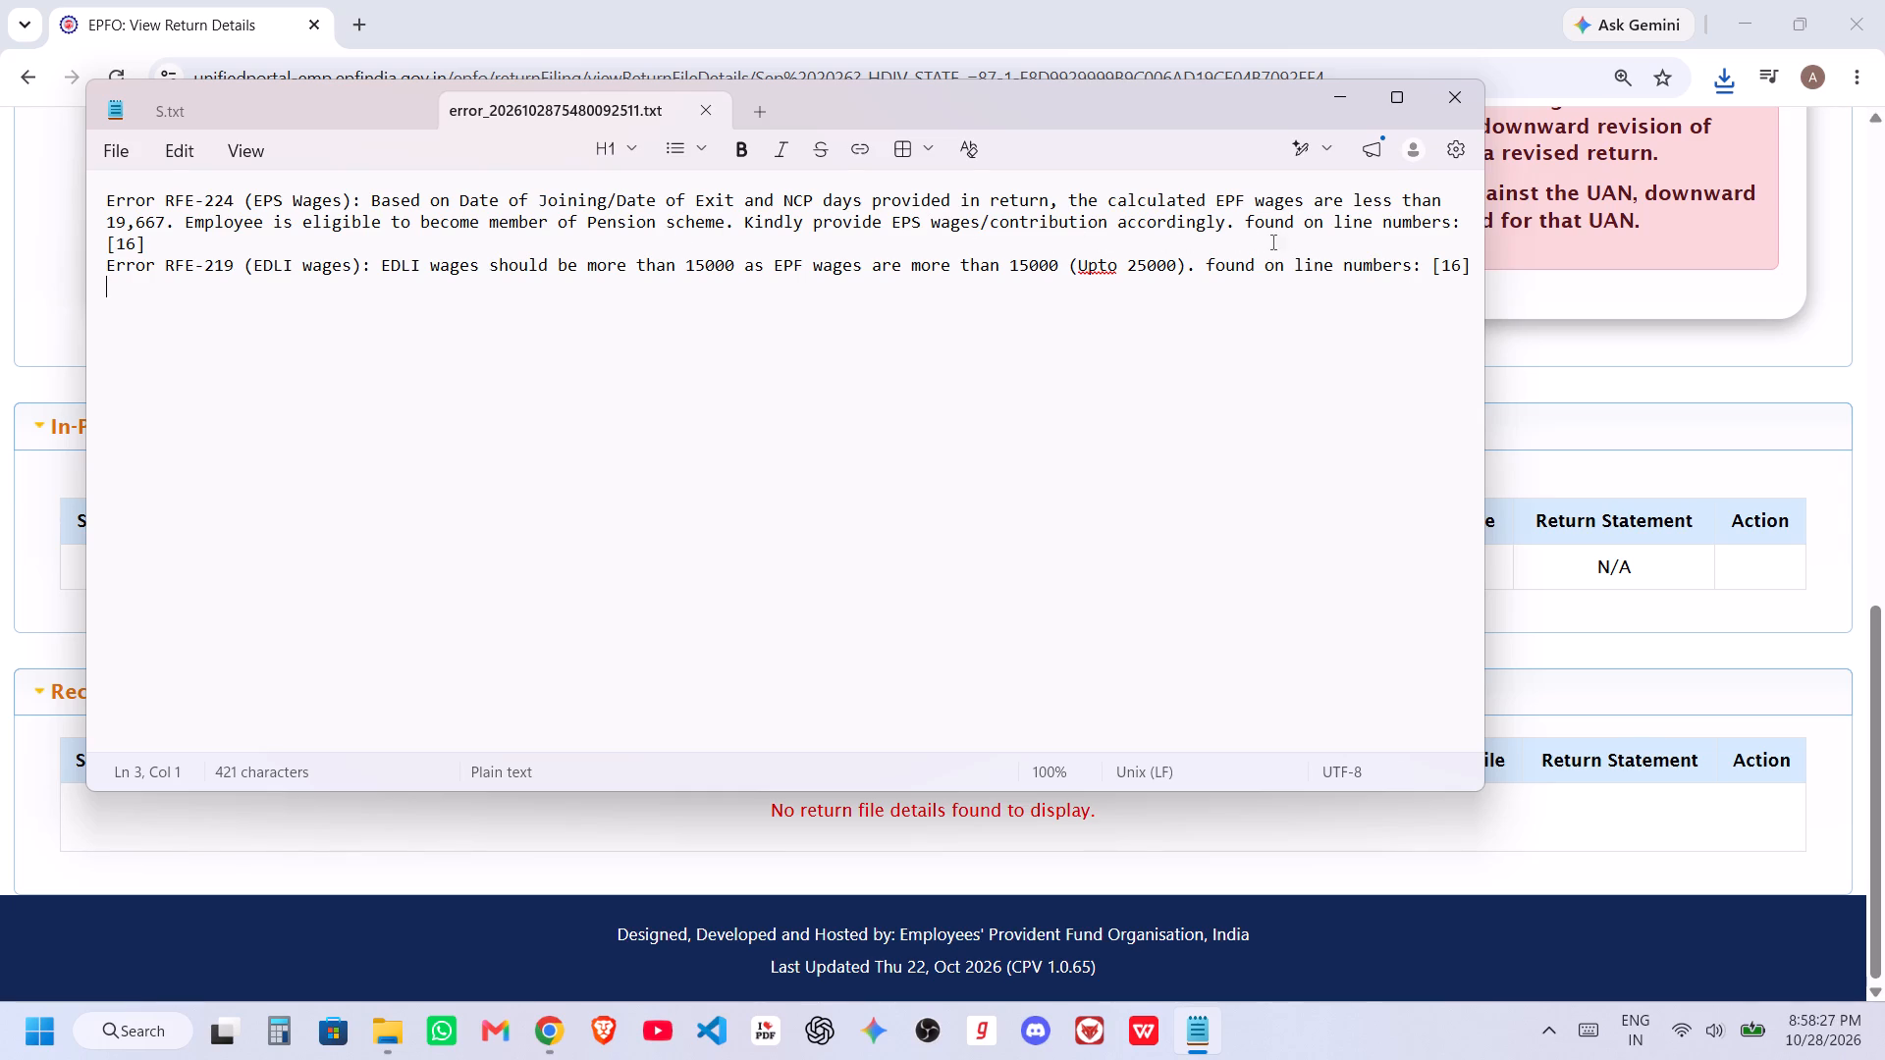
# Open the ECR XLSX workbook from the September 2026 PF folder and examine the wage and NCP days entries around row 15.
pyautogui.click(252, 108)
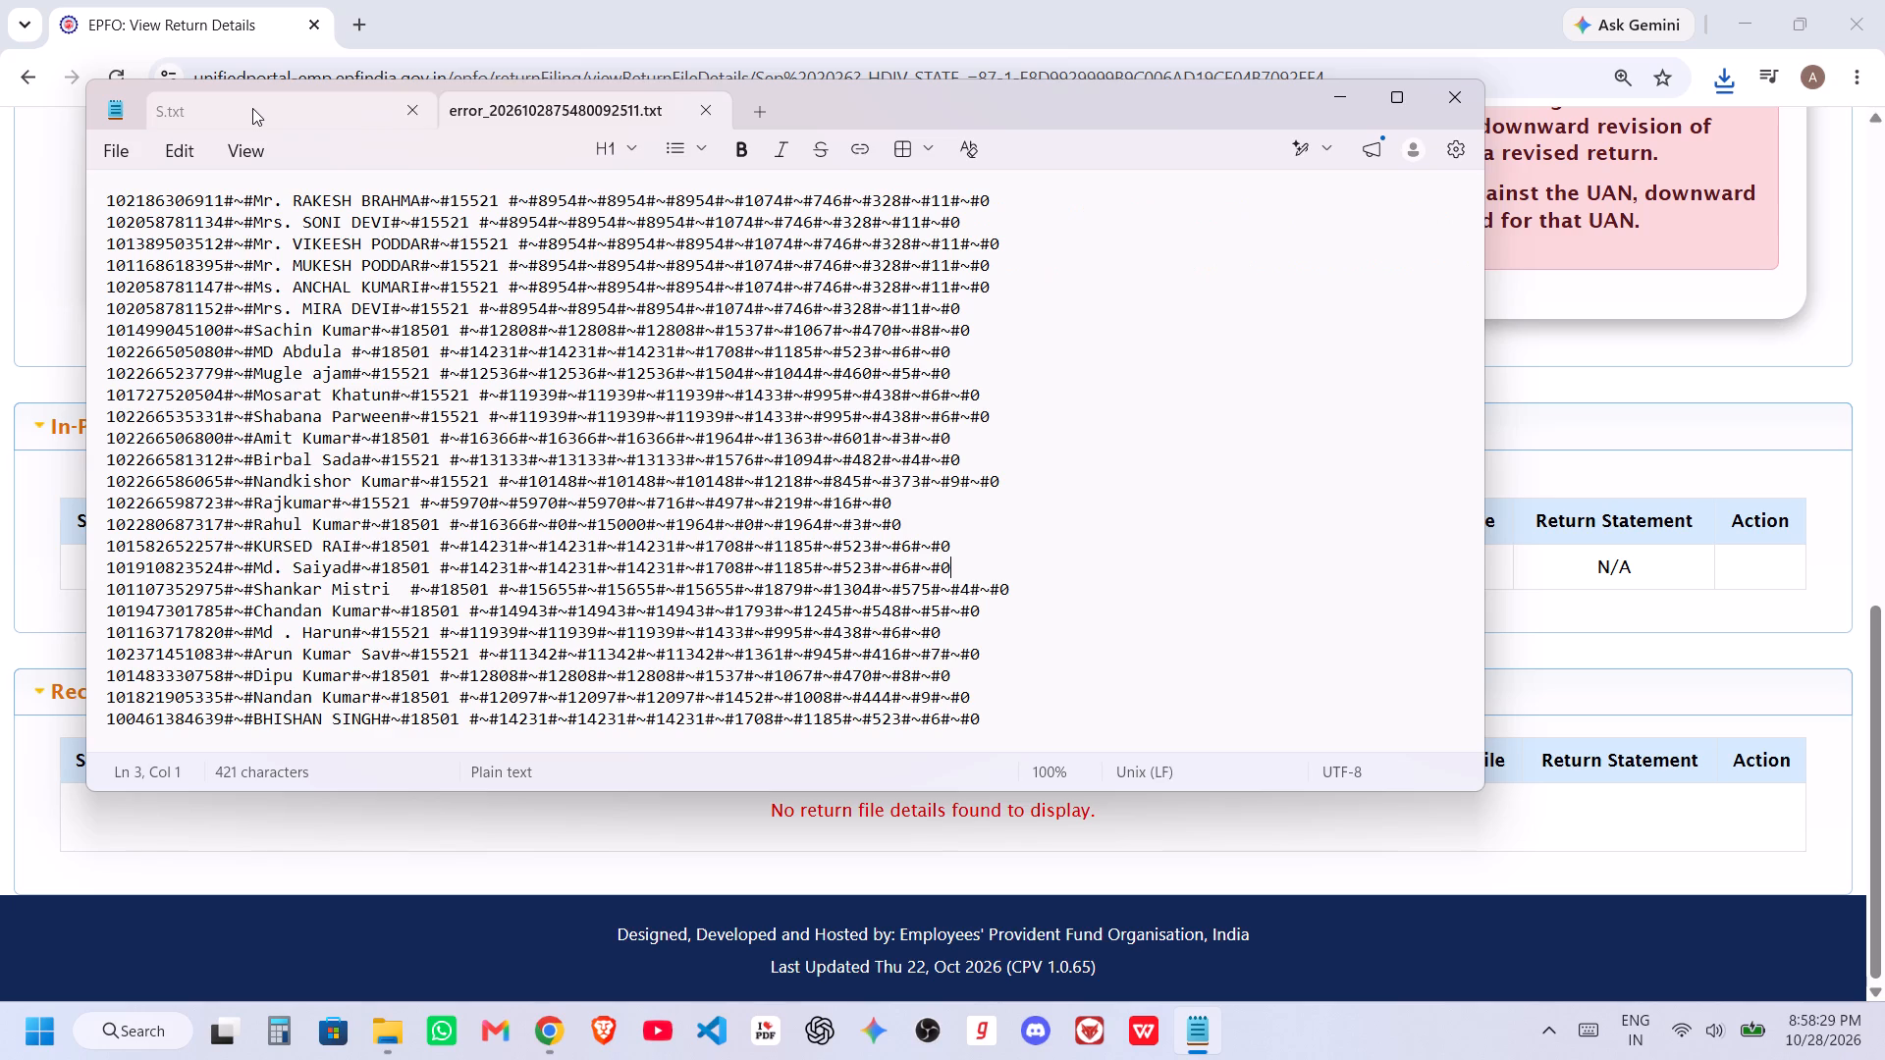
pyautogui.click(1347, 102)
pyautogui.click(1763, 5)
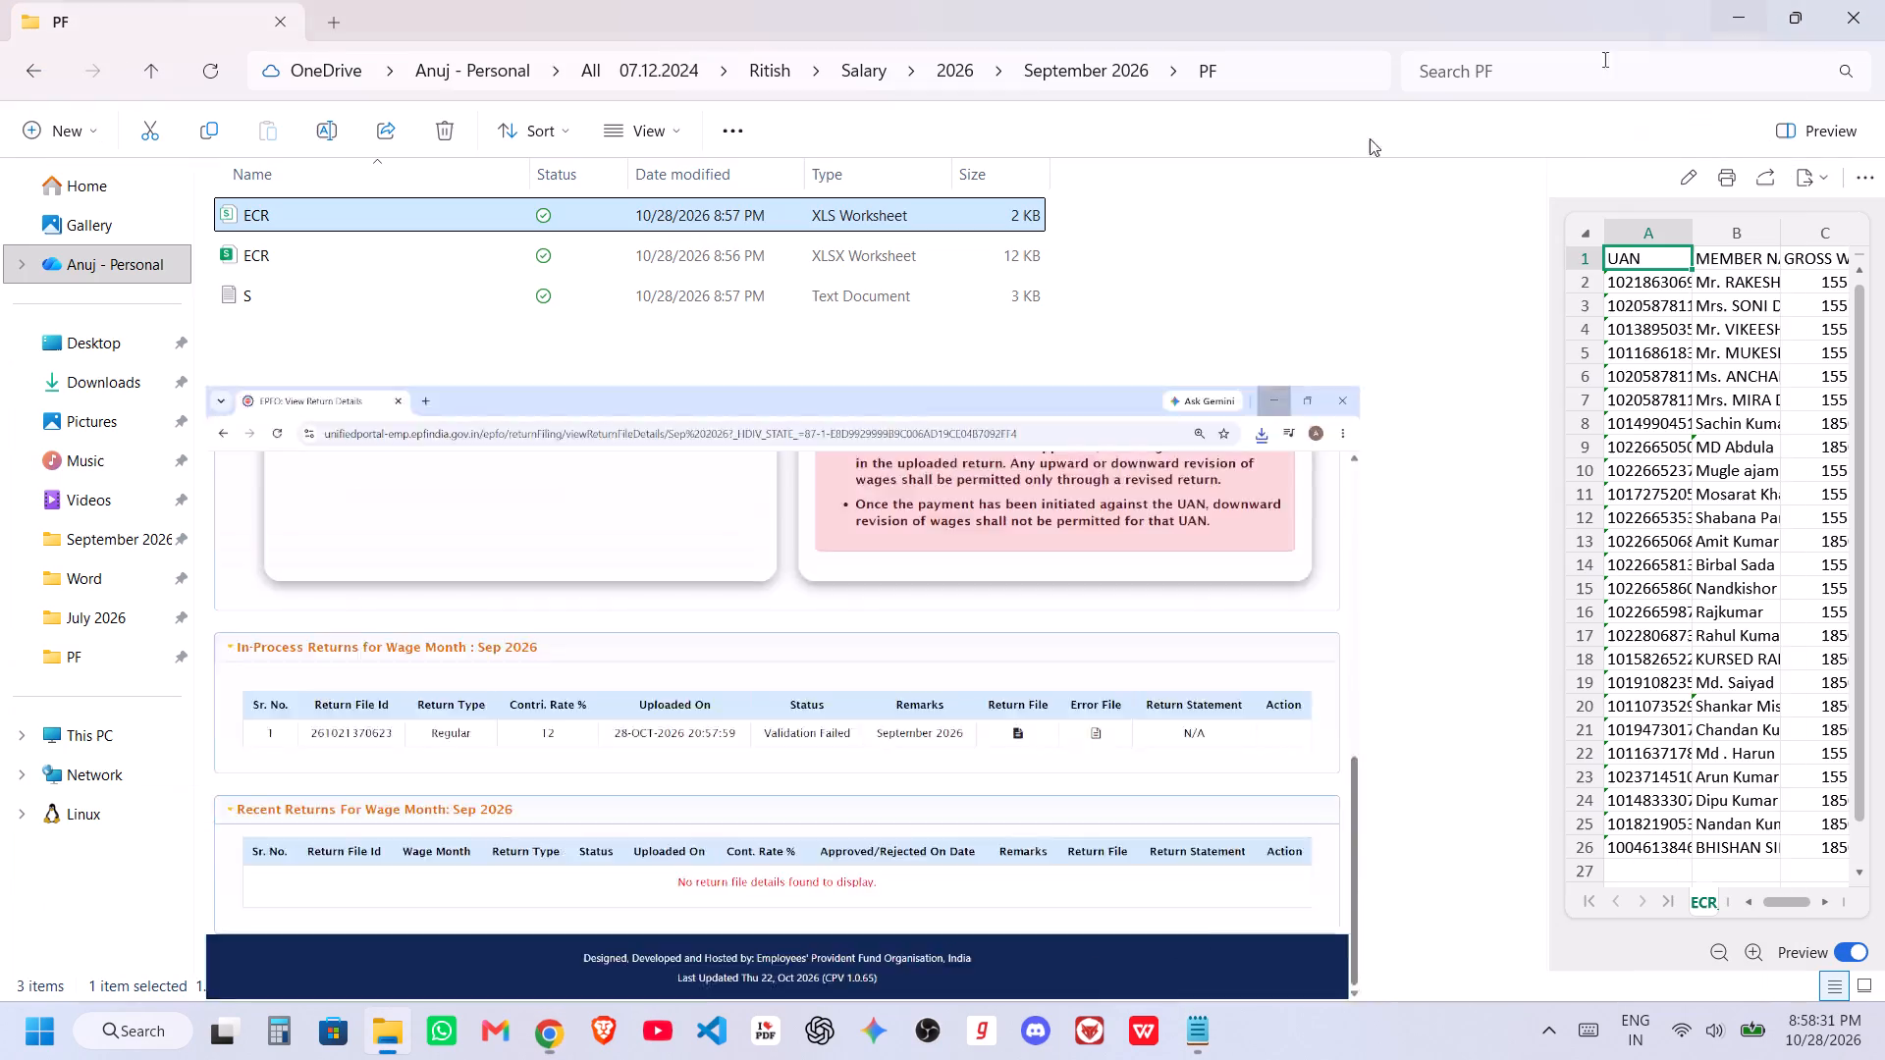
pyautogui.doubleClick(262, 254)
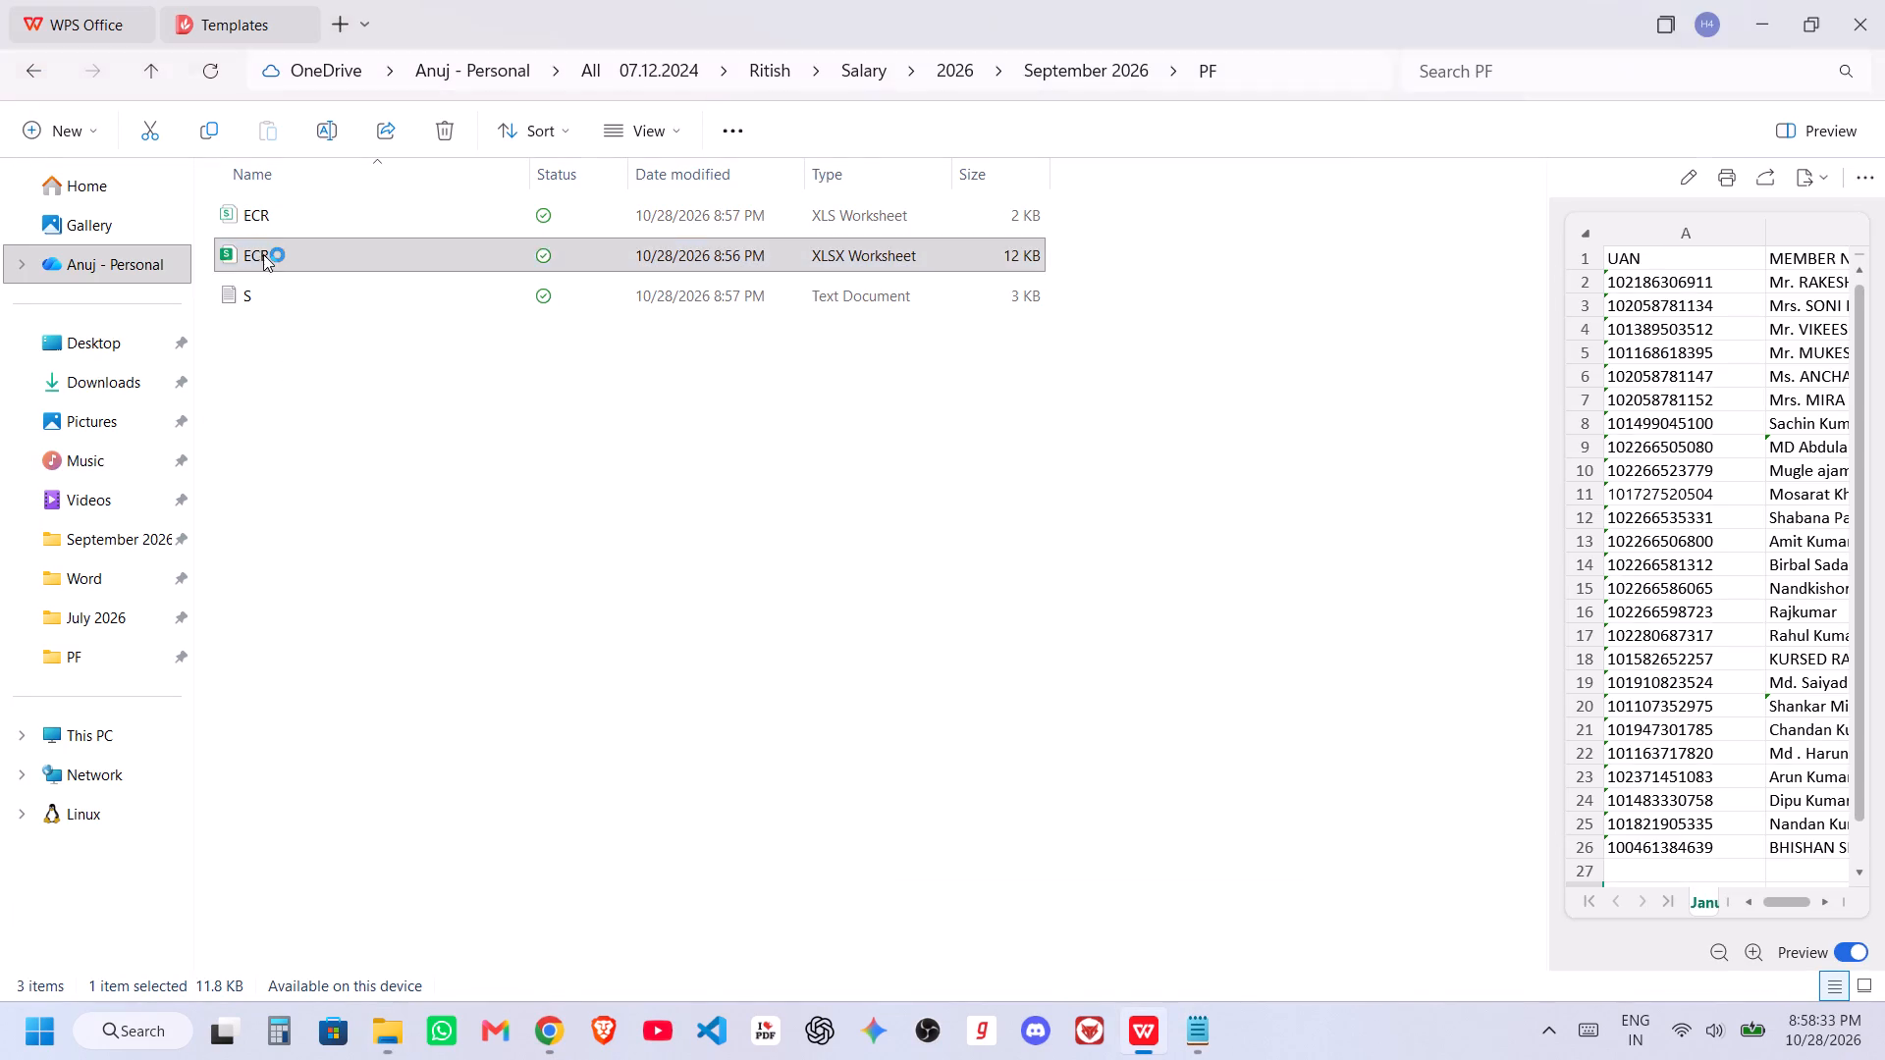
pyautogui.click(339, 649)
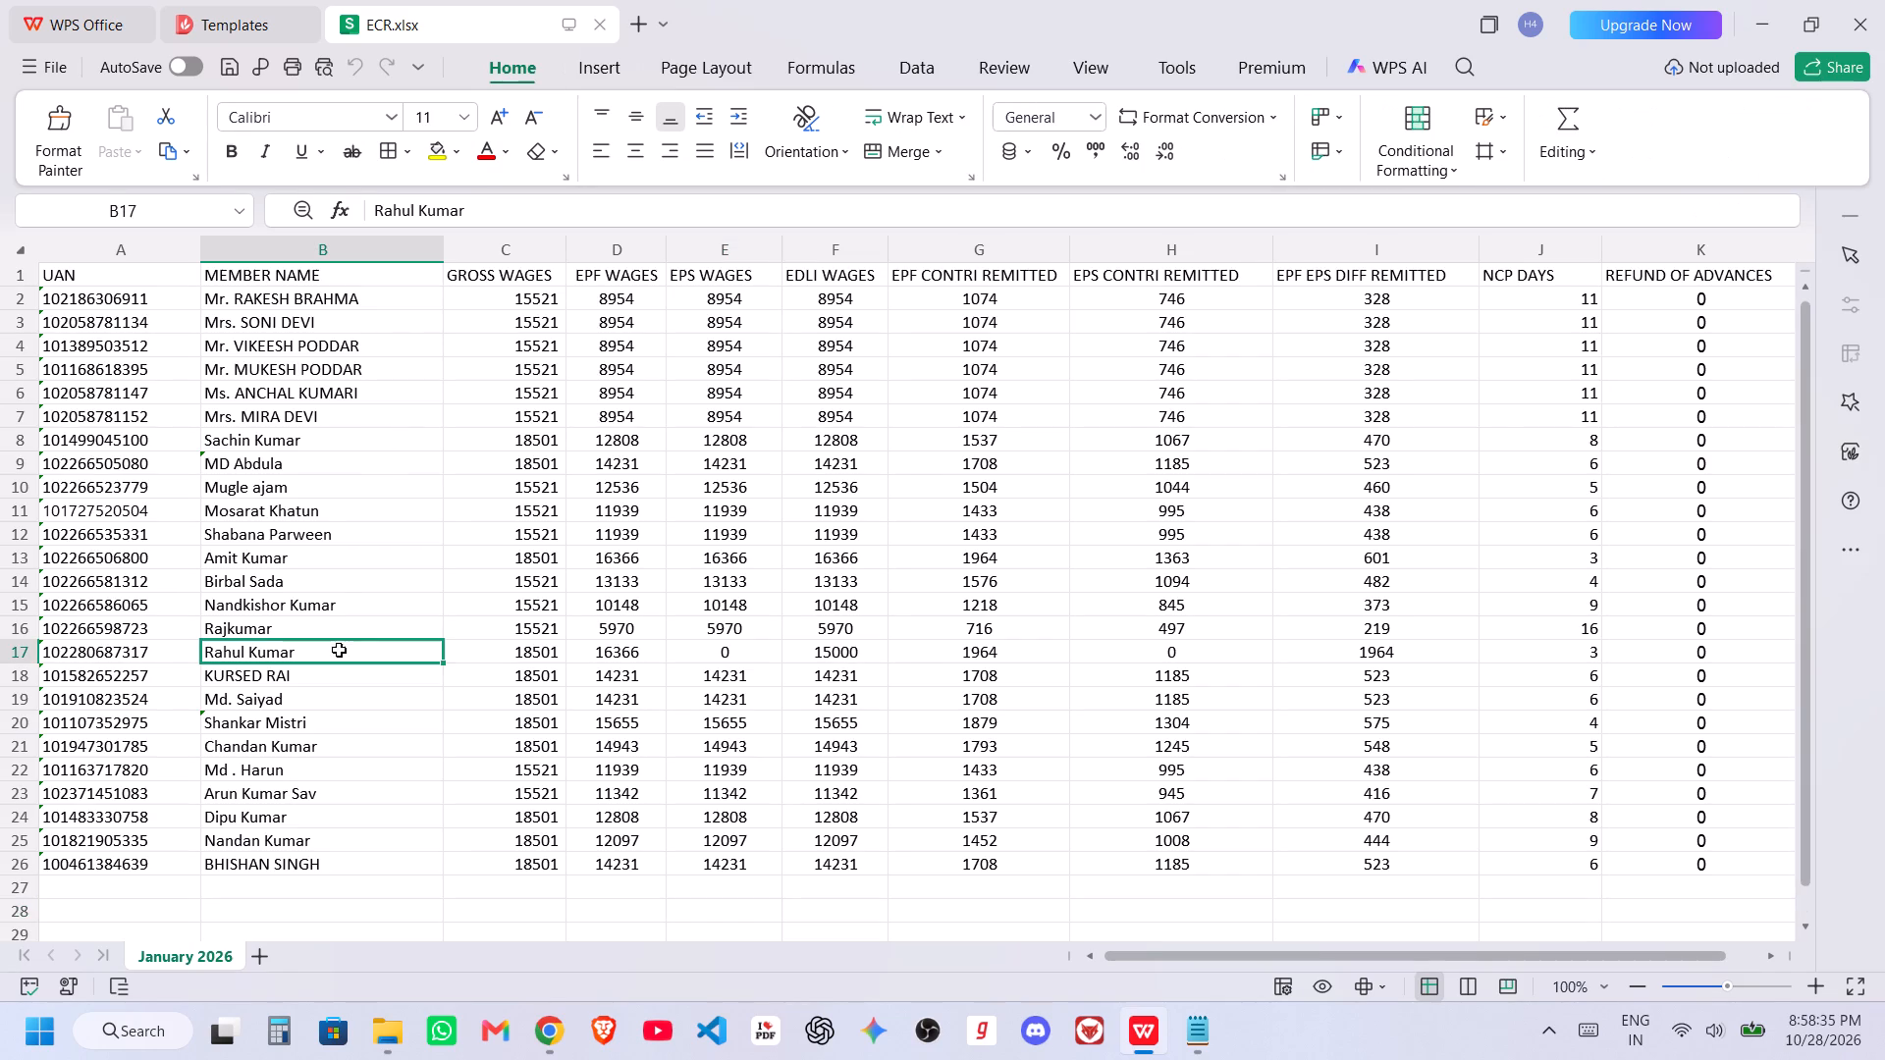
pyautogui.click(336, 603)
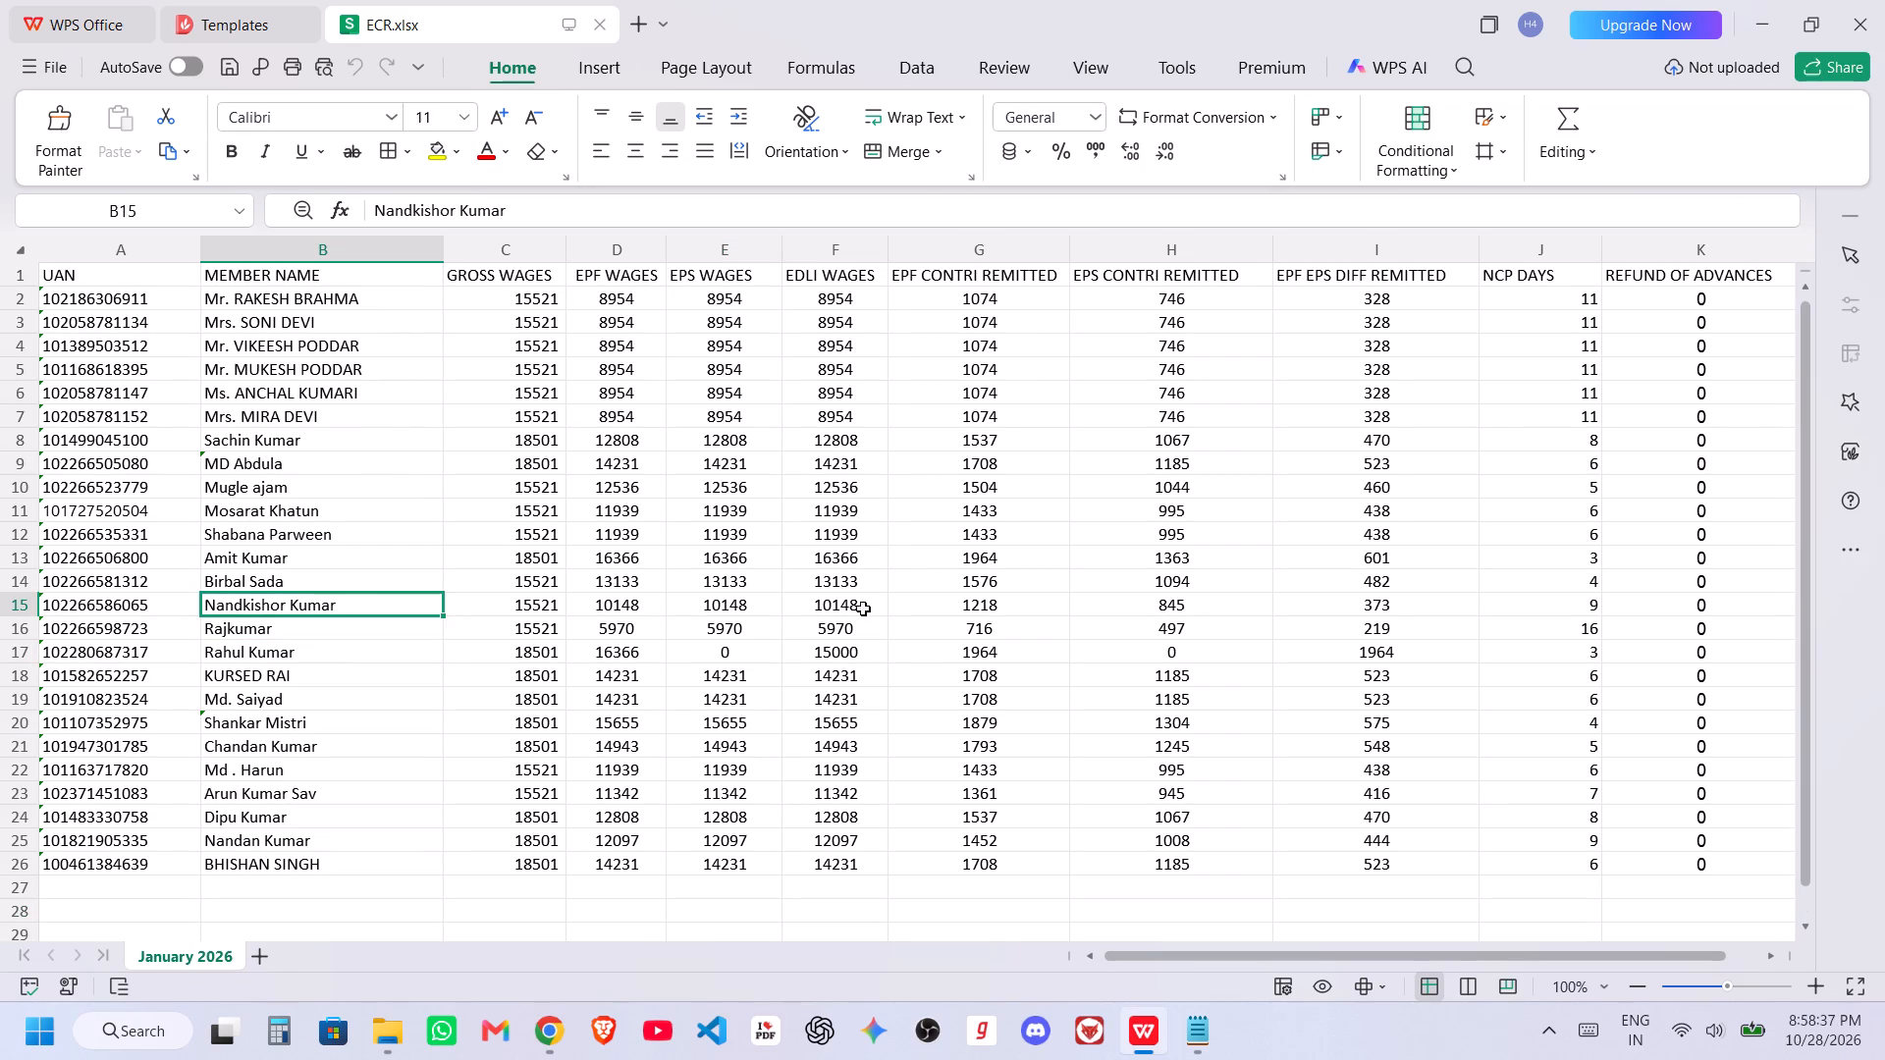
pyautogui.click(873, 606)
pyautogui.click(704, 607)
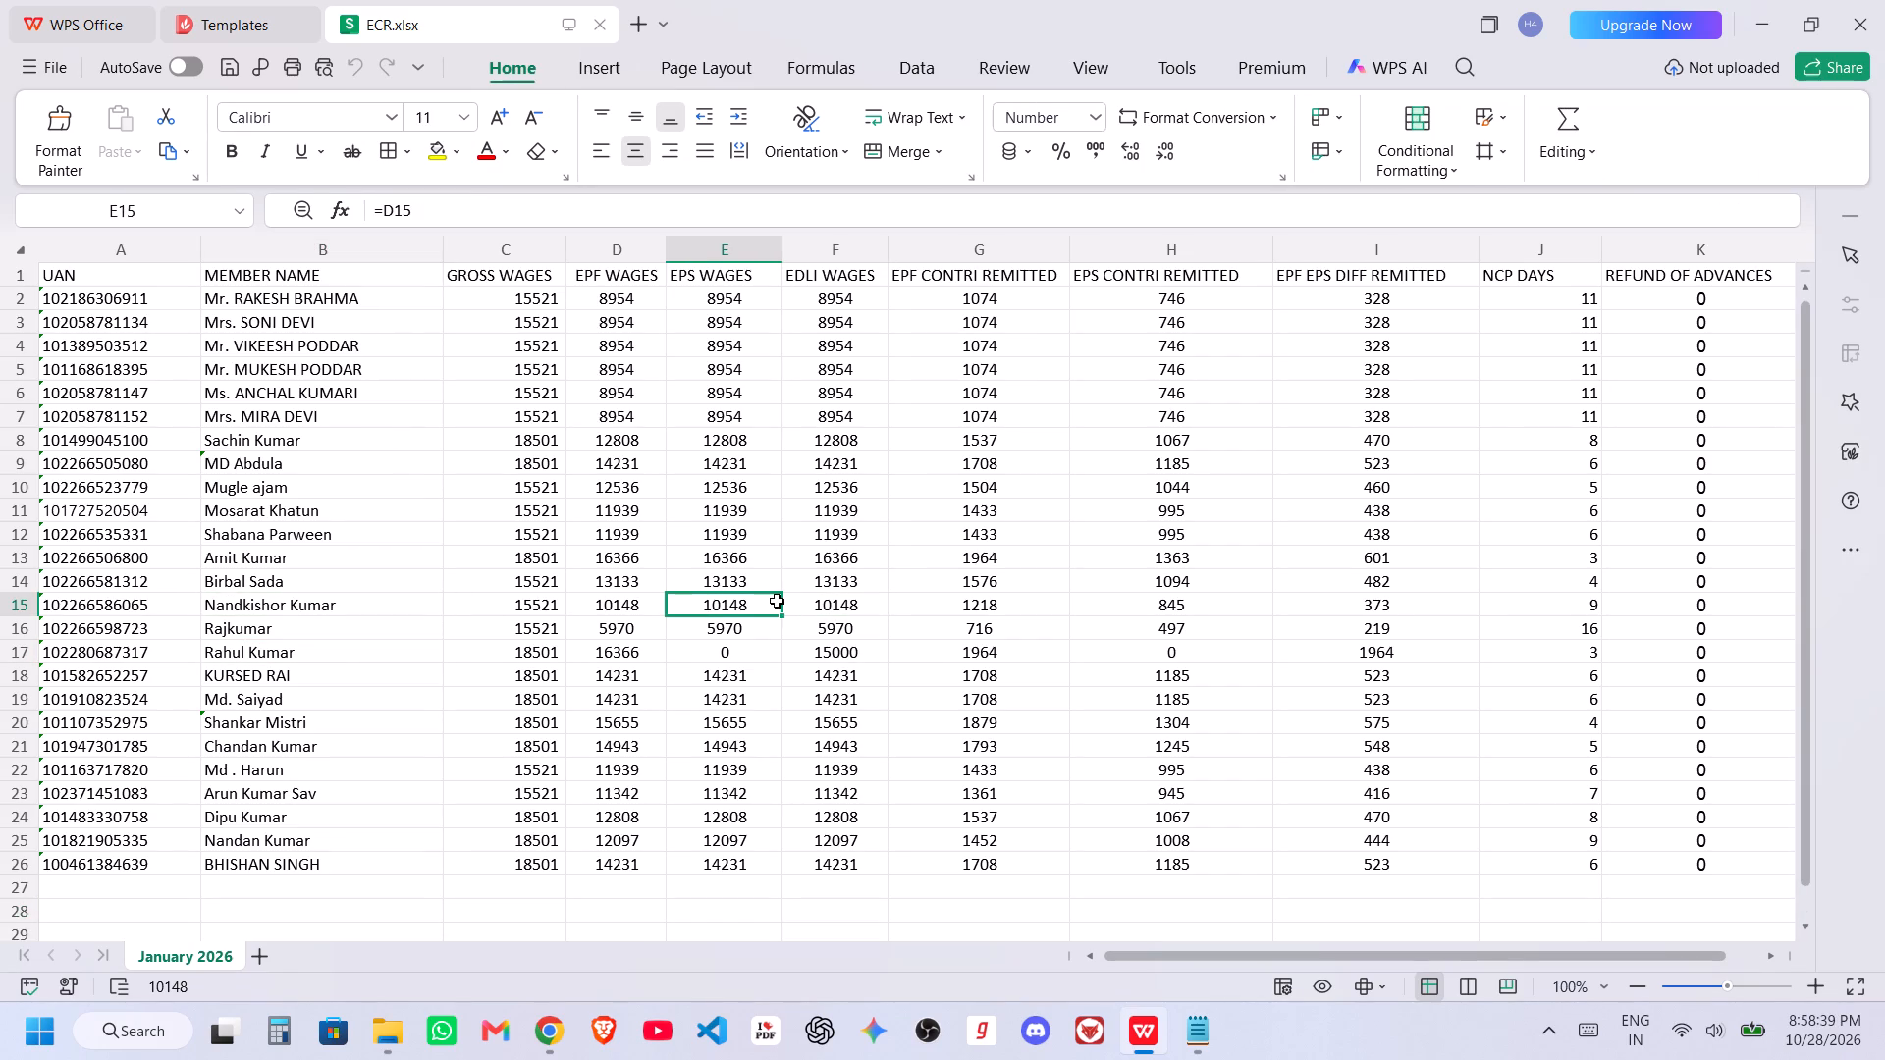
pyautogui.click(1510, 612)
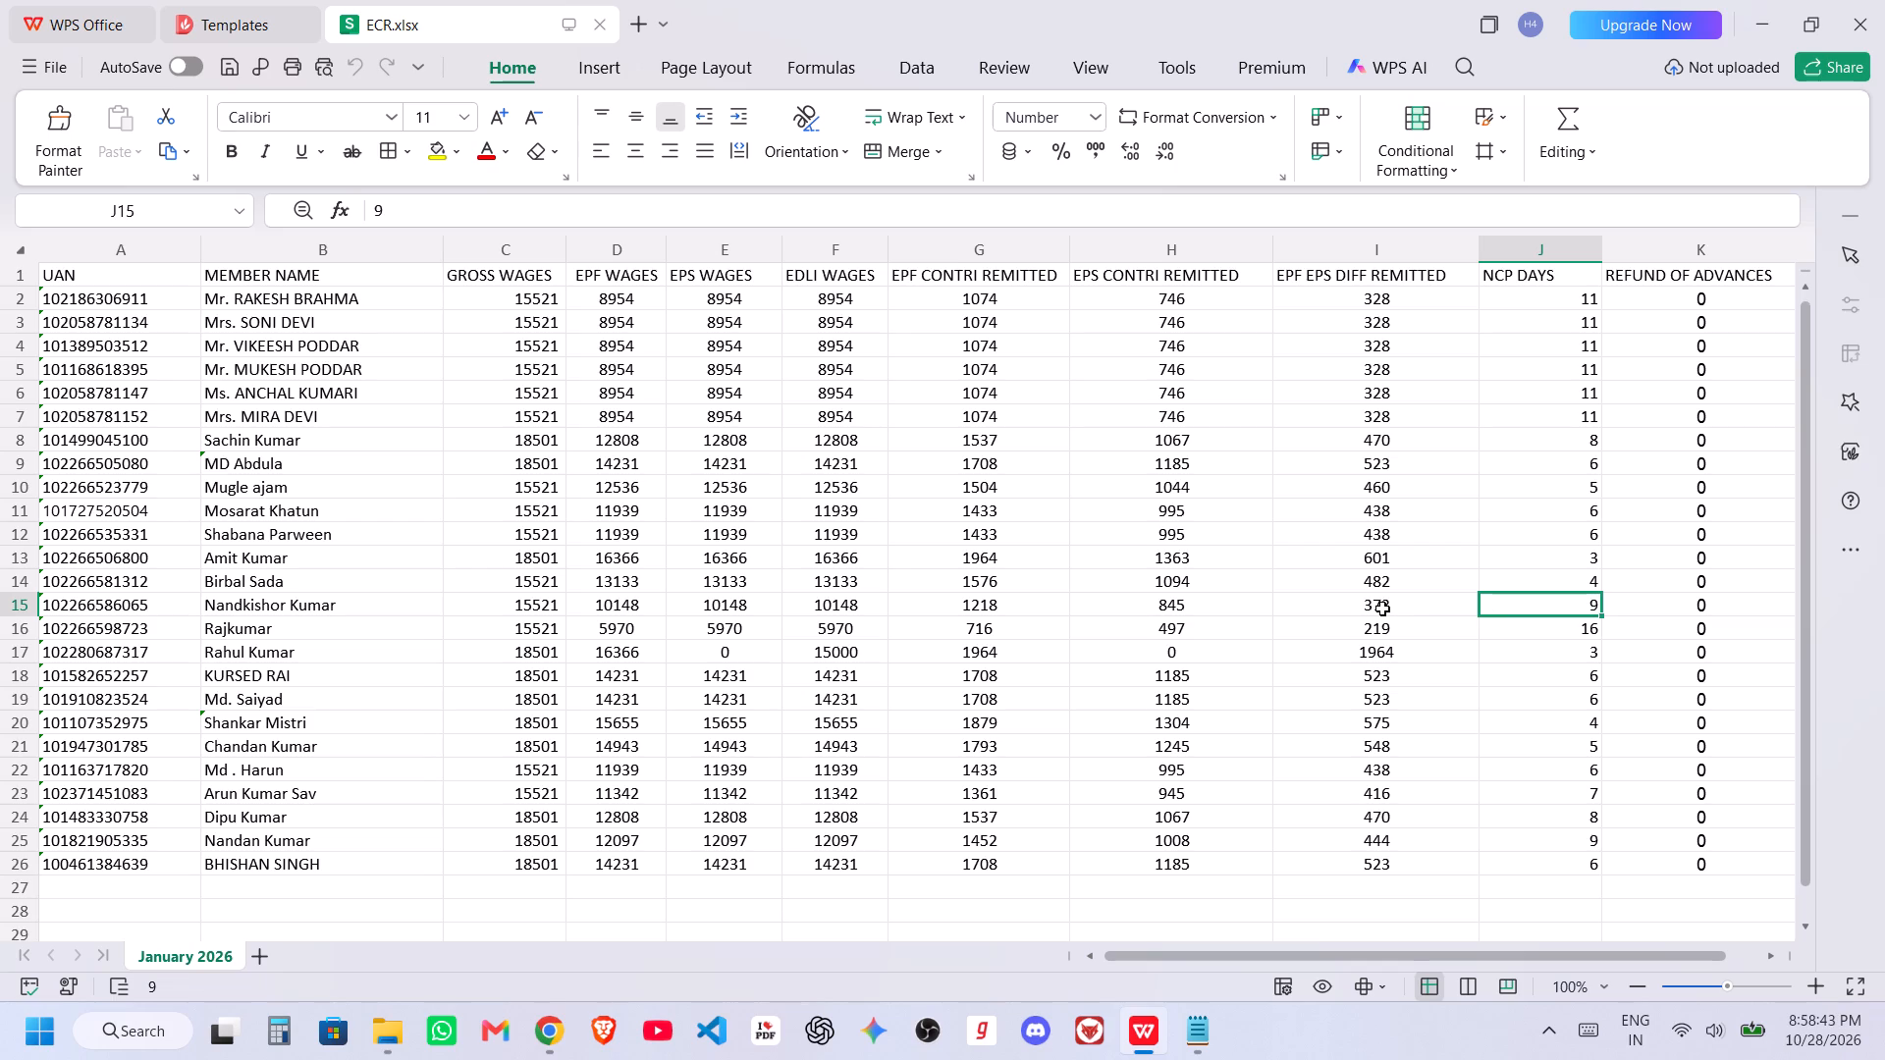
pyautogui.click(639, 603)
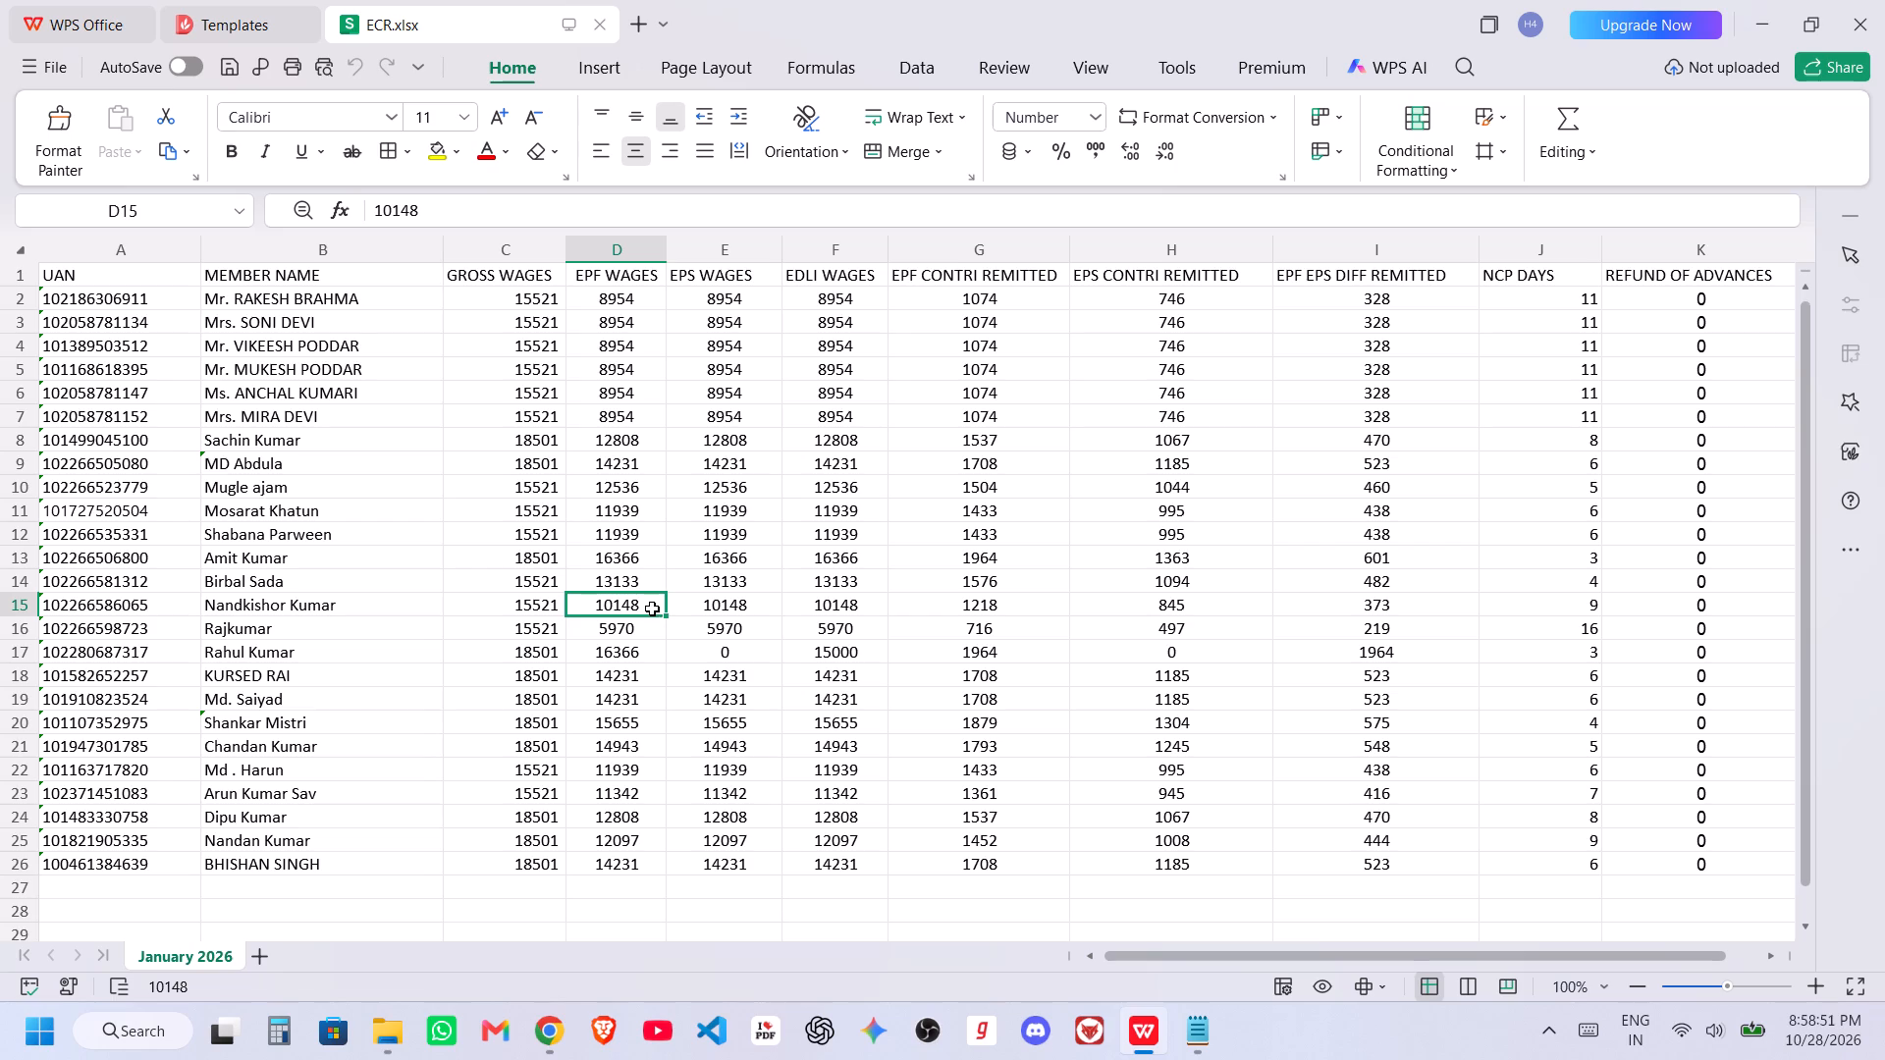
# Compare the EPS and EDLI wage errors in the error text file with the member rows of the ECR worksheet.
pyautogui.hotkey('alt', 'Tab')
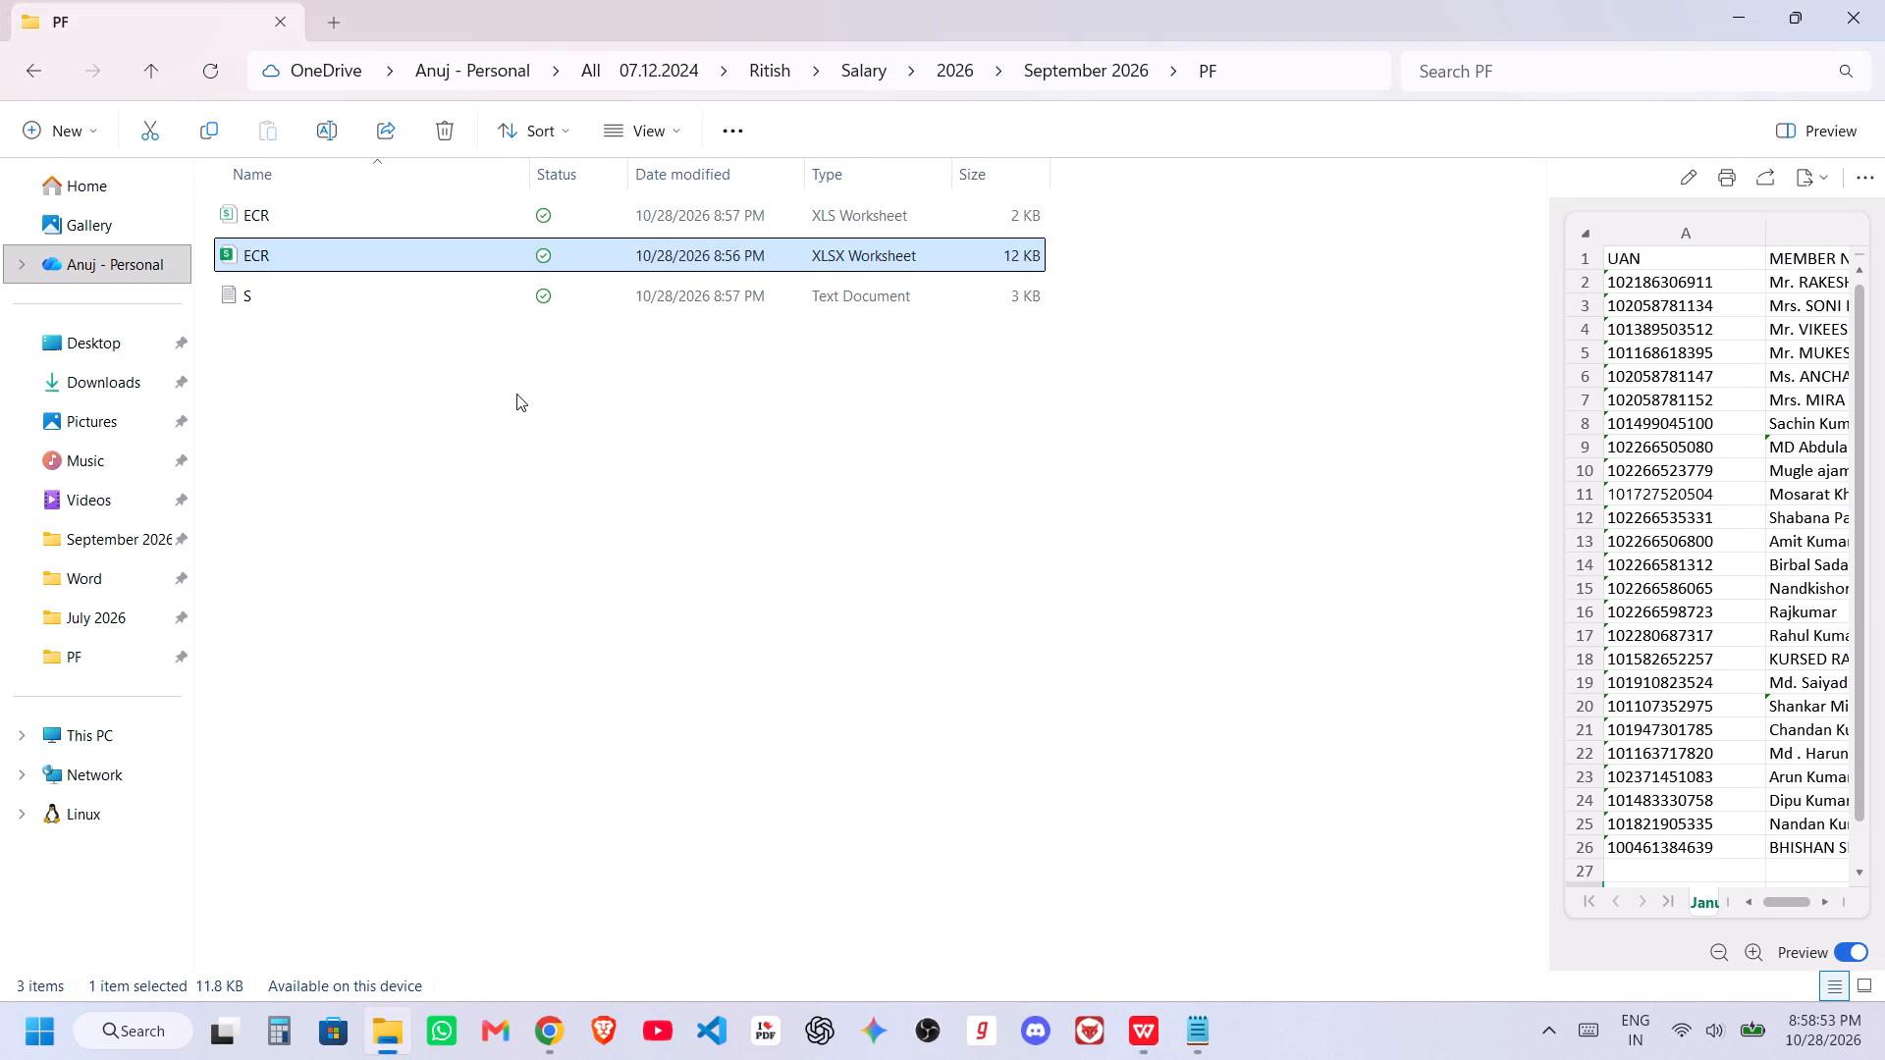
pyautogui.hotkey('alt', 'Tab')
pyautogui.hotkey('alt', 'Tab')
pyautogui.hotkey('alt', 'Tab')
pyautogui.hotkey('alt', 'Tab')
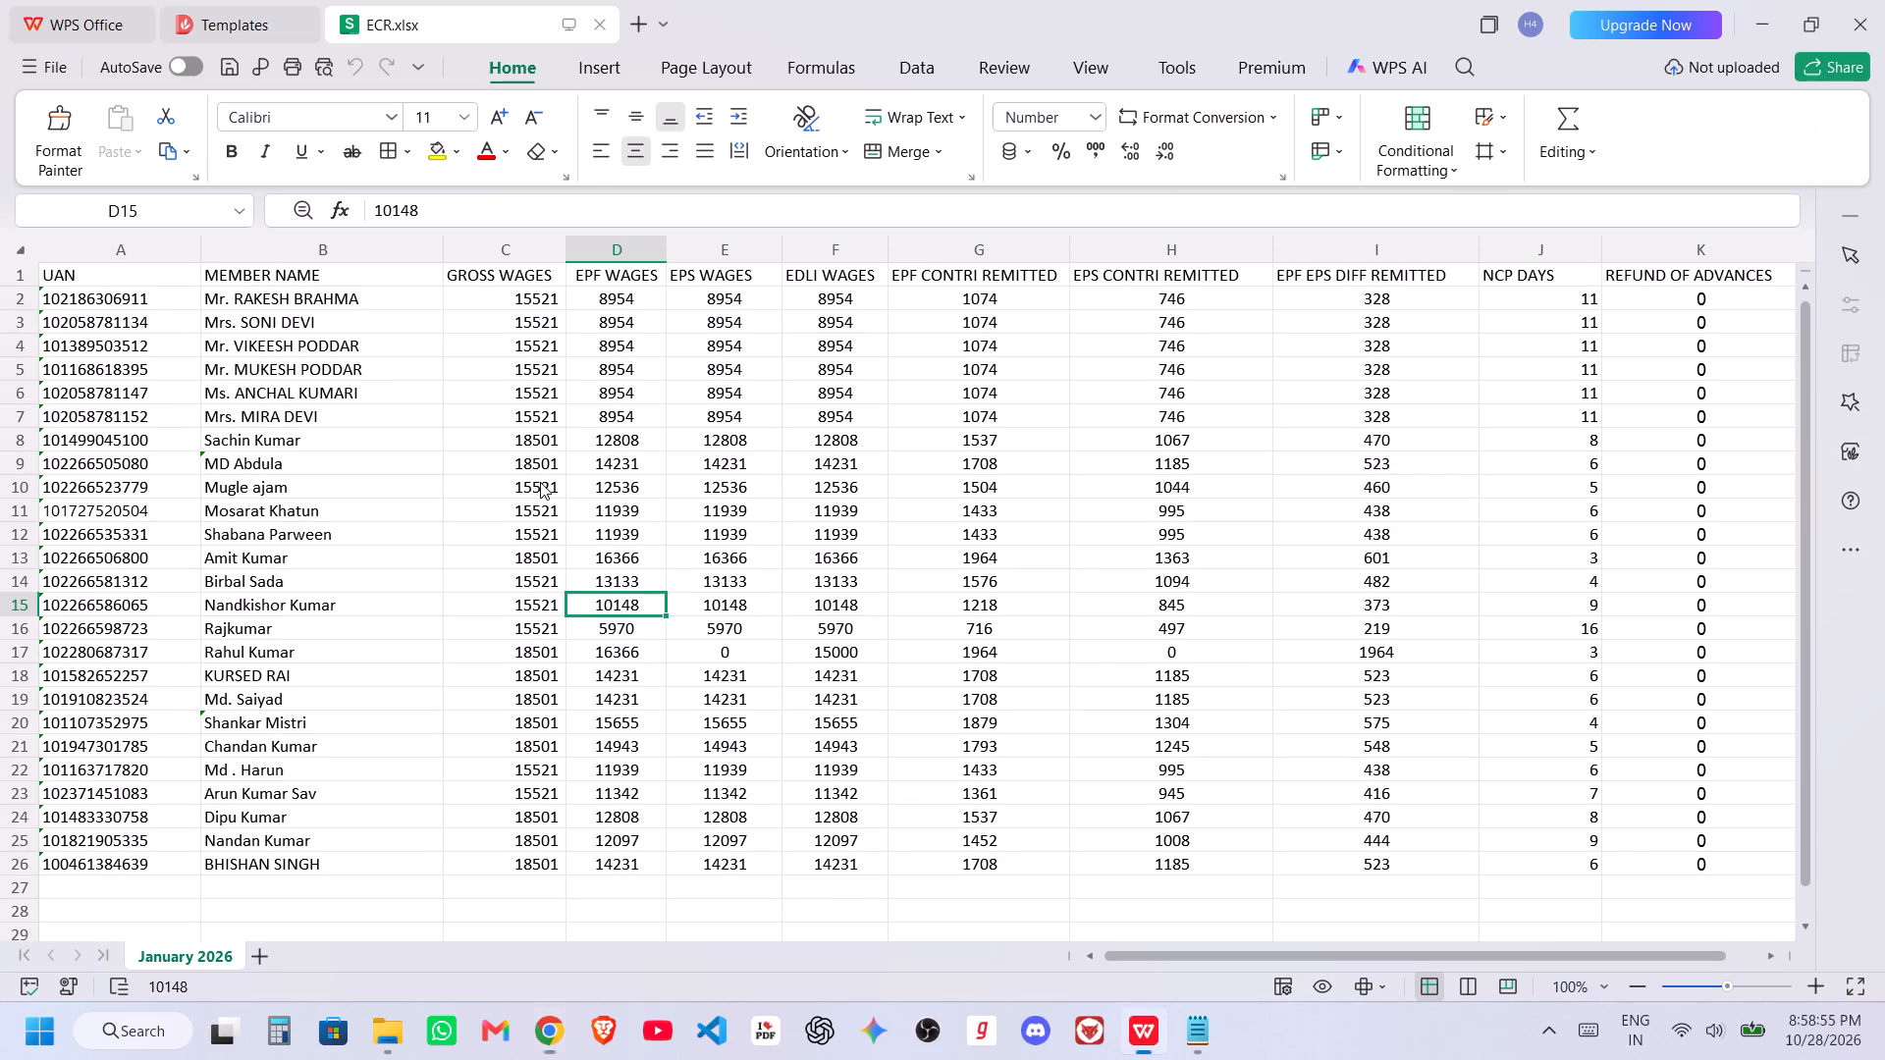
pyautogui.hotkey('alt', 'Tab')
pyautogui.hotkey('alt', 'Tab')
pyautogui.hotkey('alt', 'Tab')
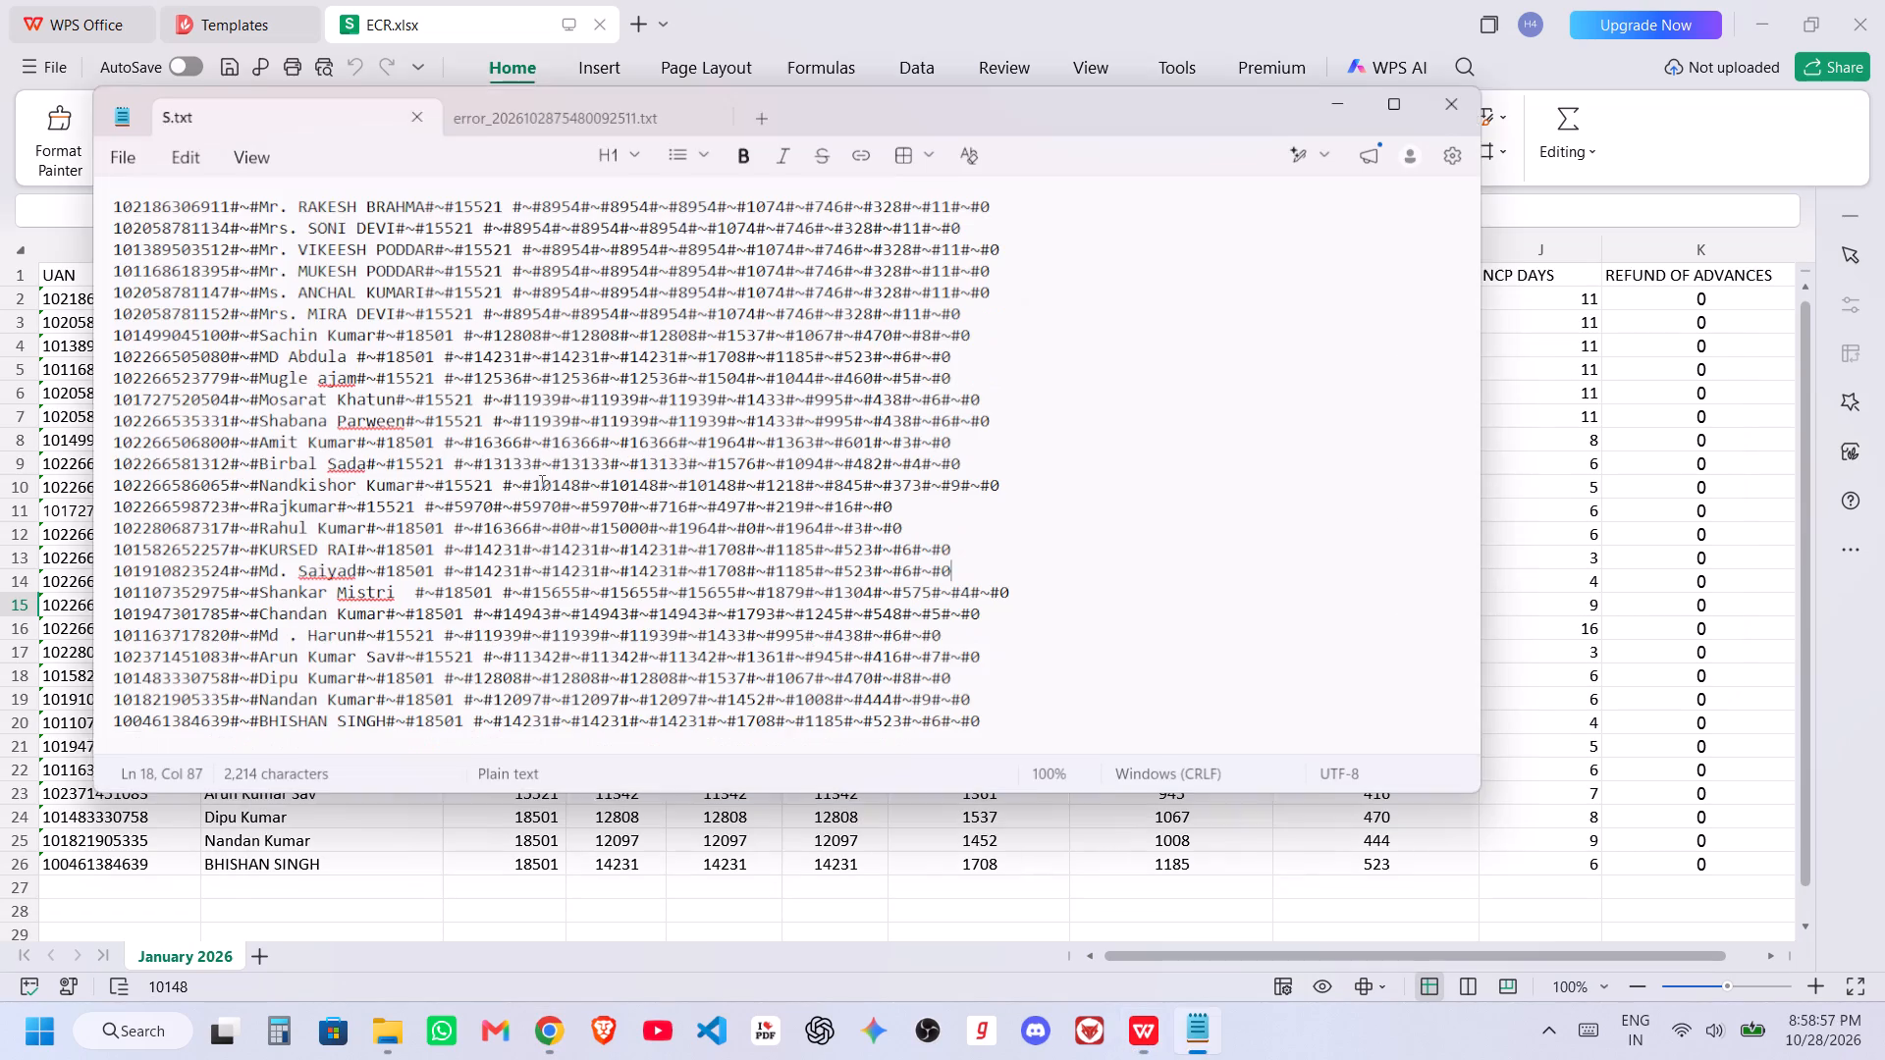
pyautogui.click(528, 103)
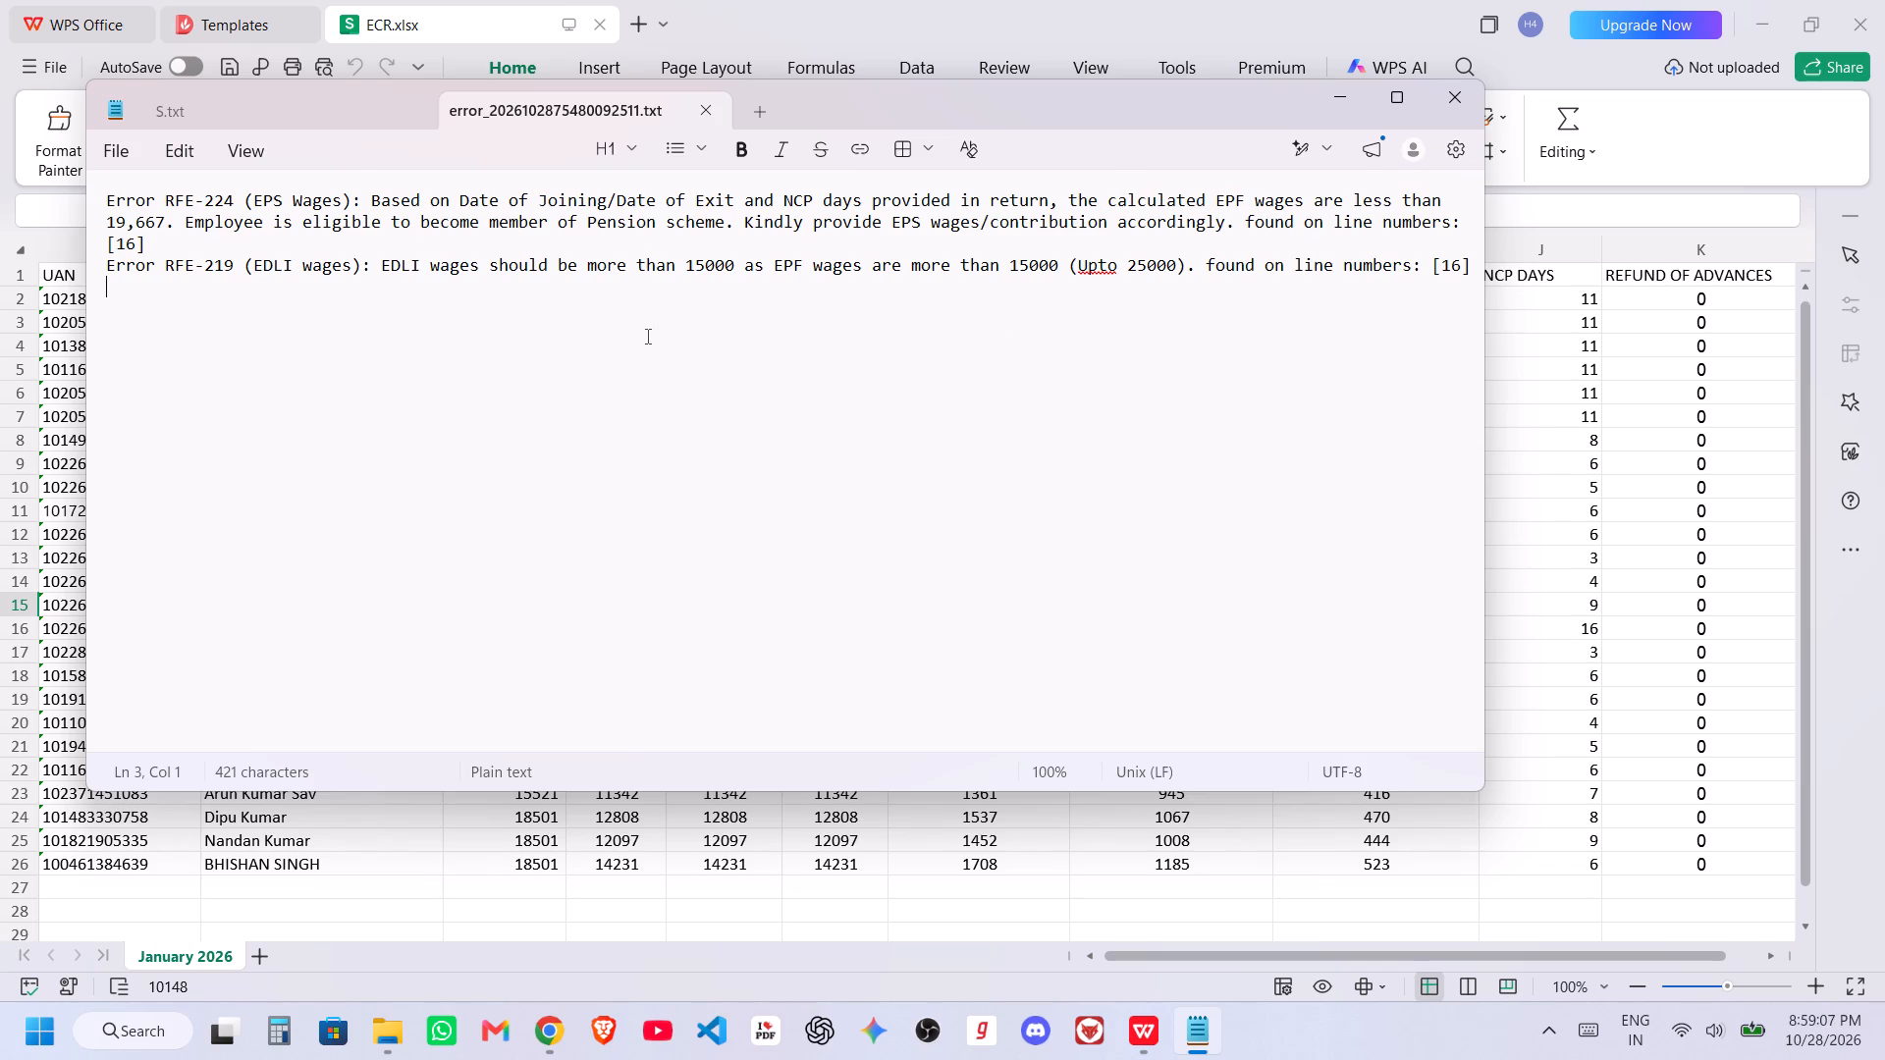
pyautogui.hotkey('alt', 'Tab')
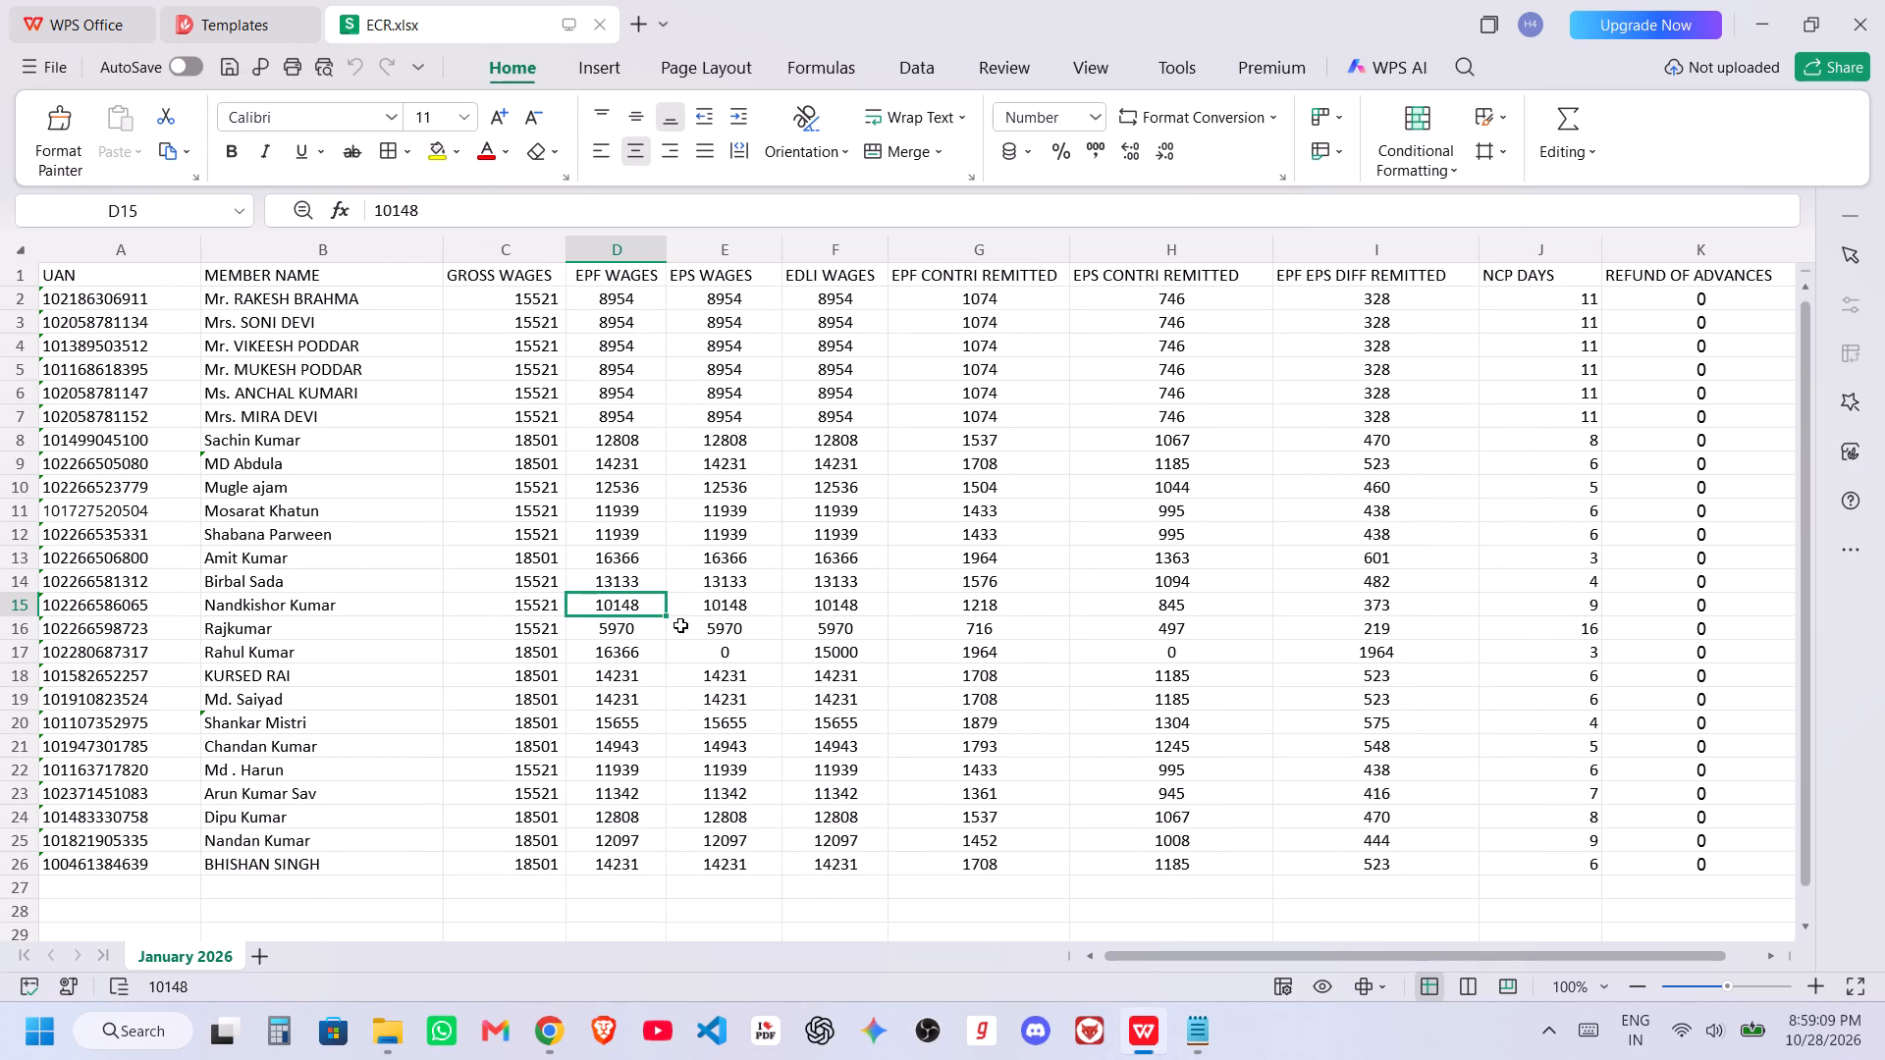
pyautogui.hotkey('alt', 'Tab')
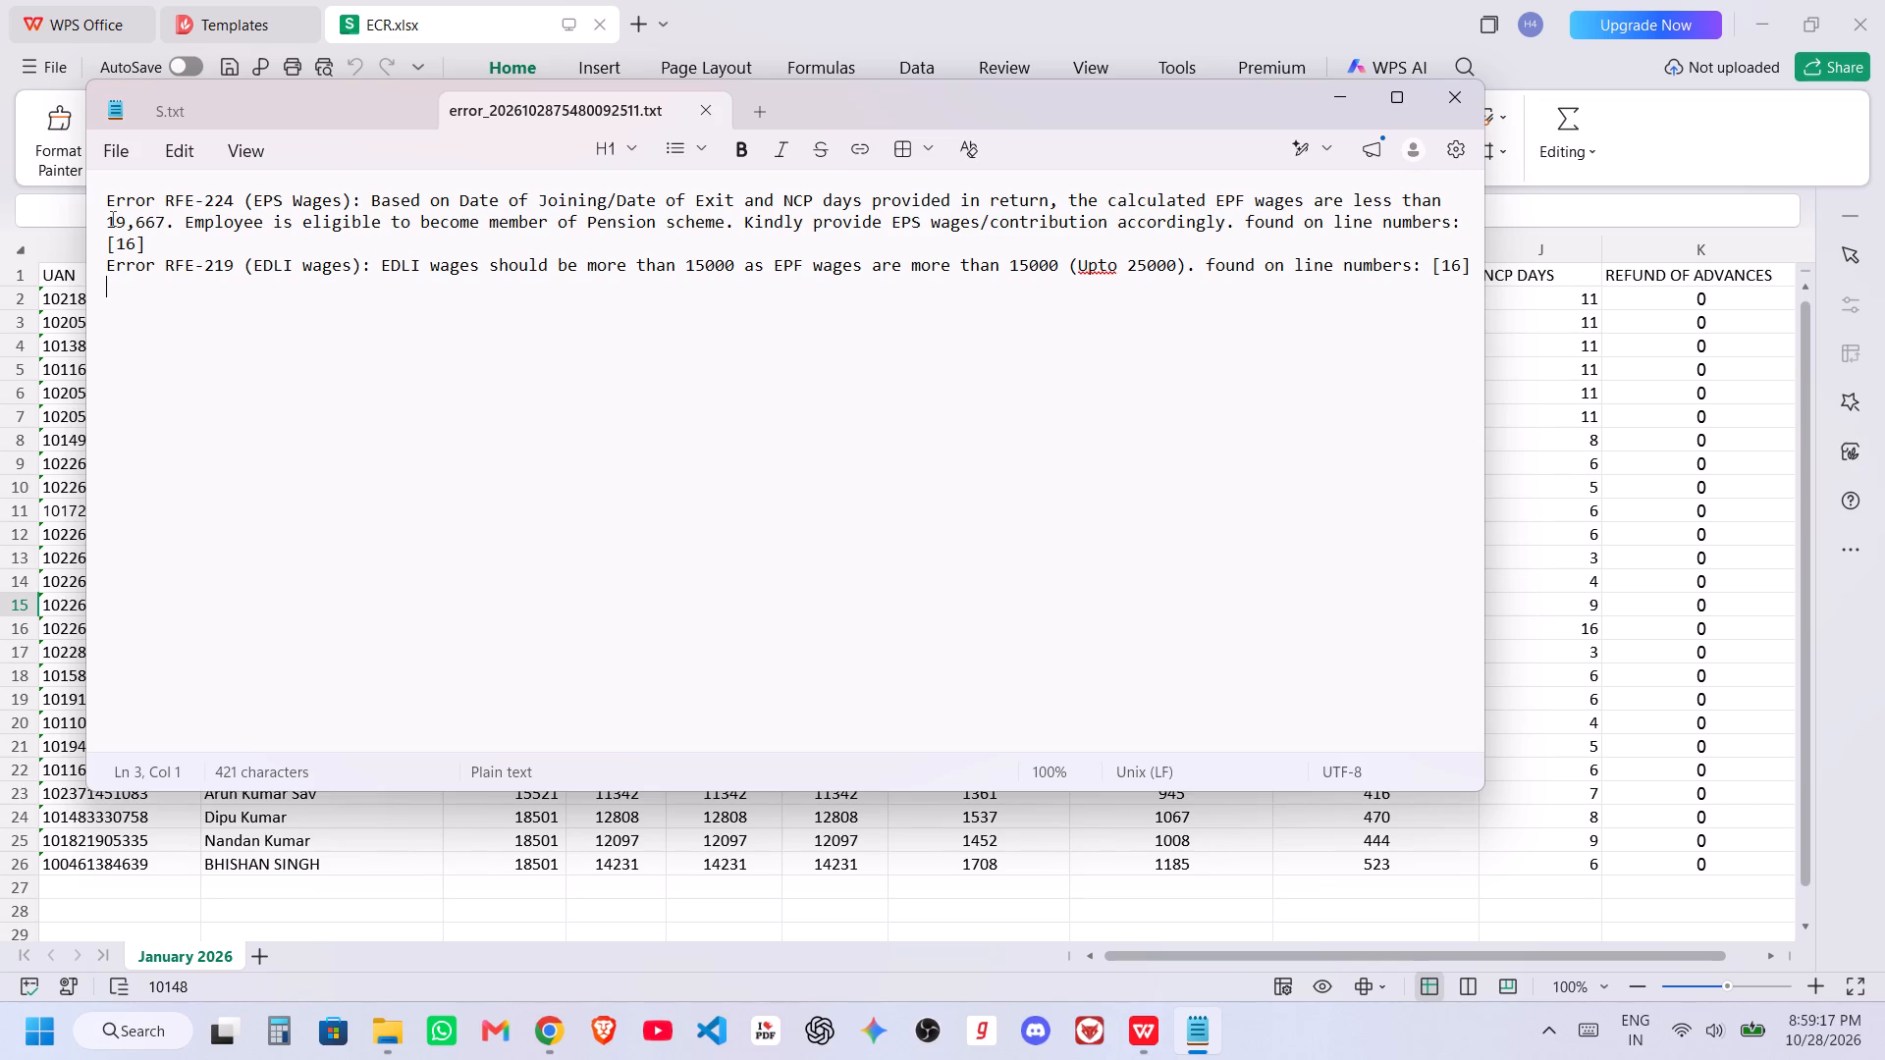
pyautogui.moveTo(109, 219); pyautogui.dragTo(165, 230)
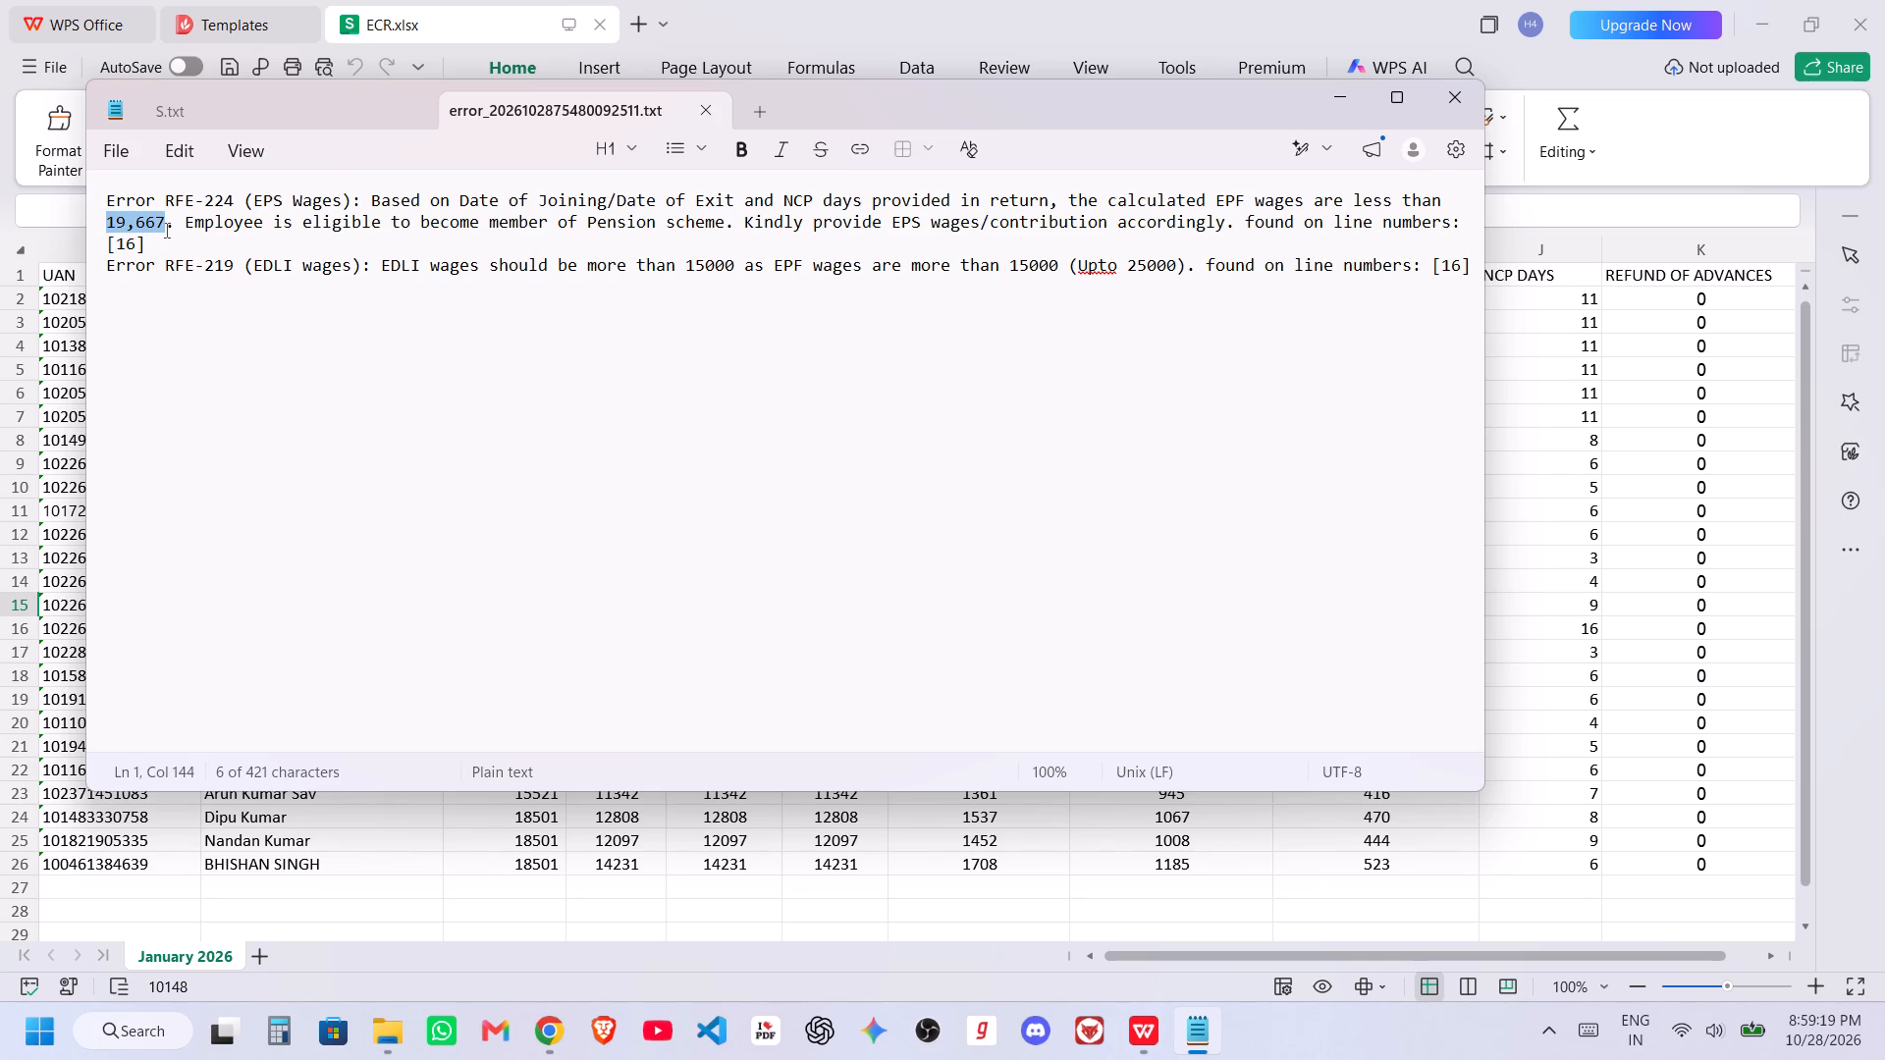
pyautogui.moveTo(165, 230); pyautogui.dragTo(168, 231)
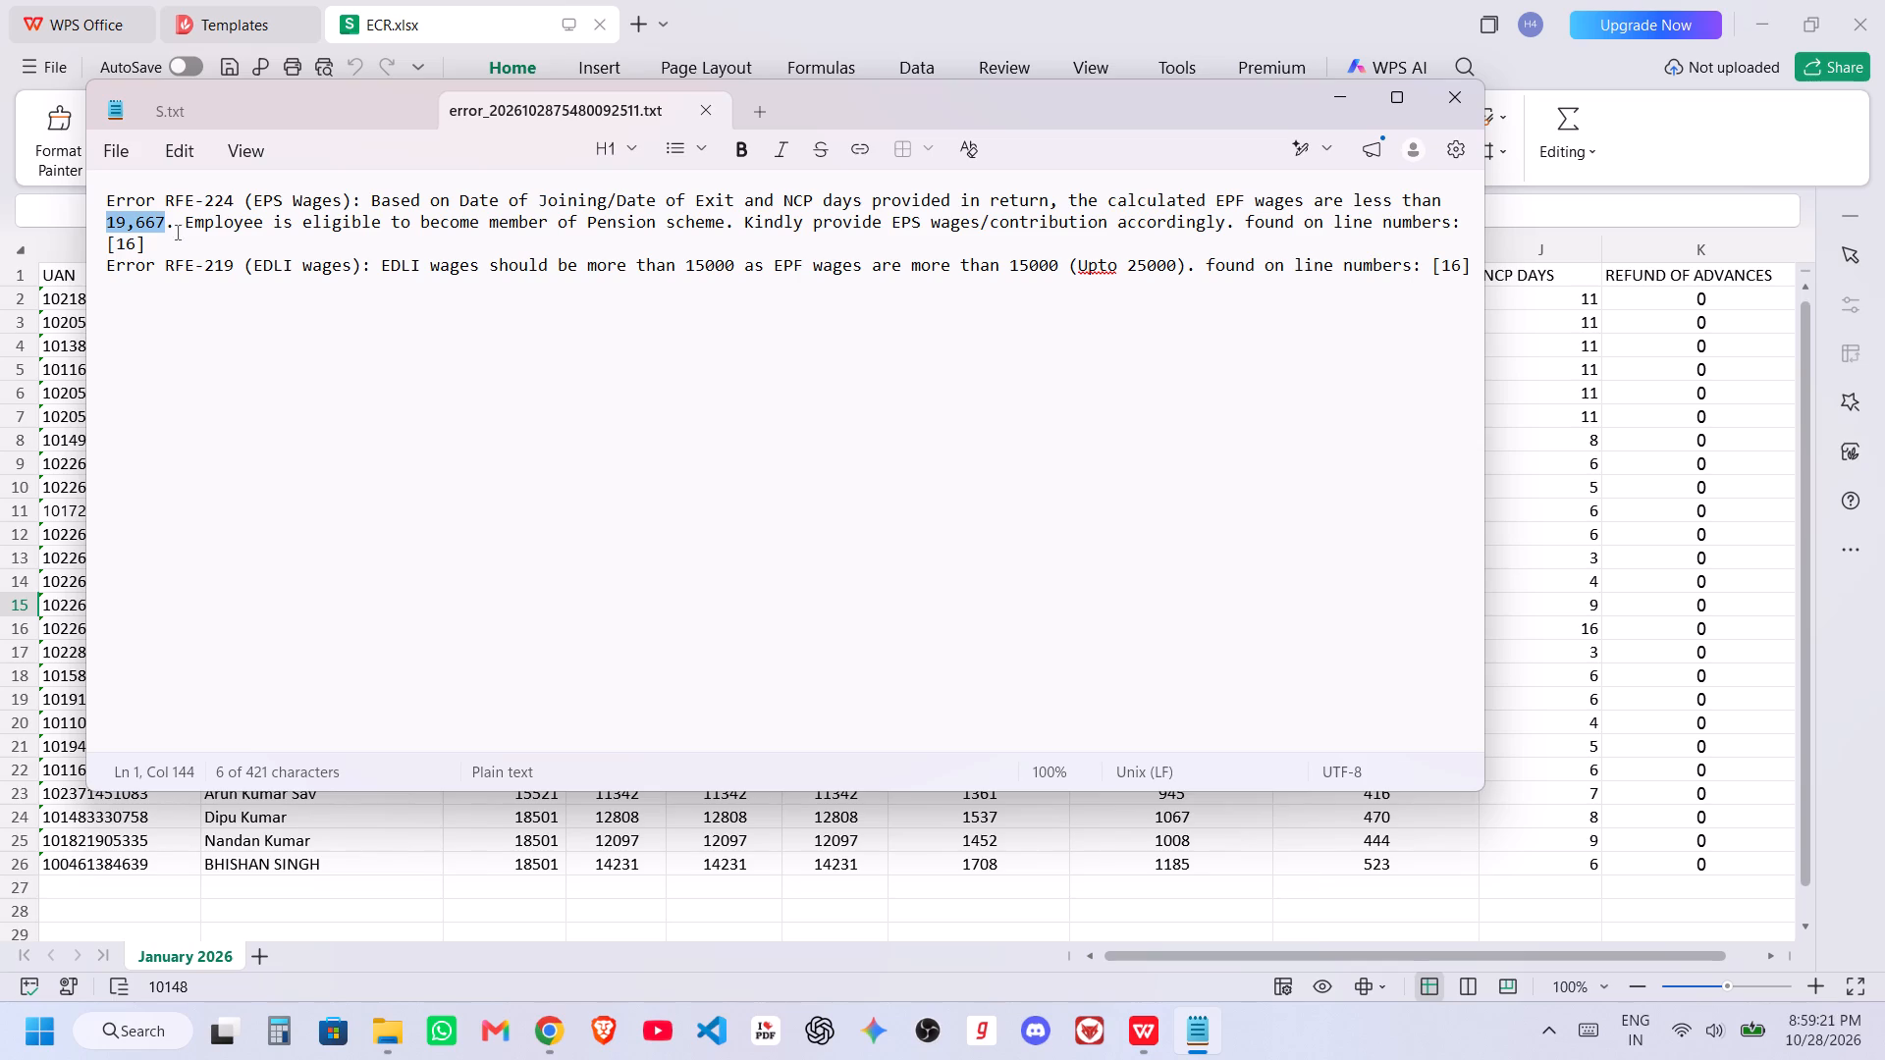
pyautogui.click(197, 235)
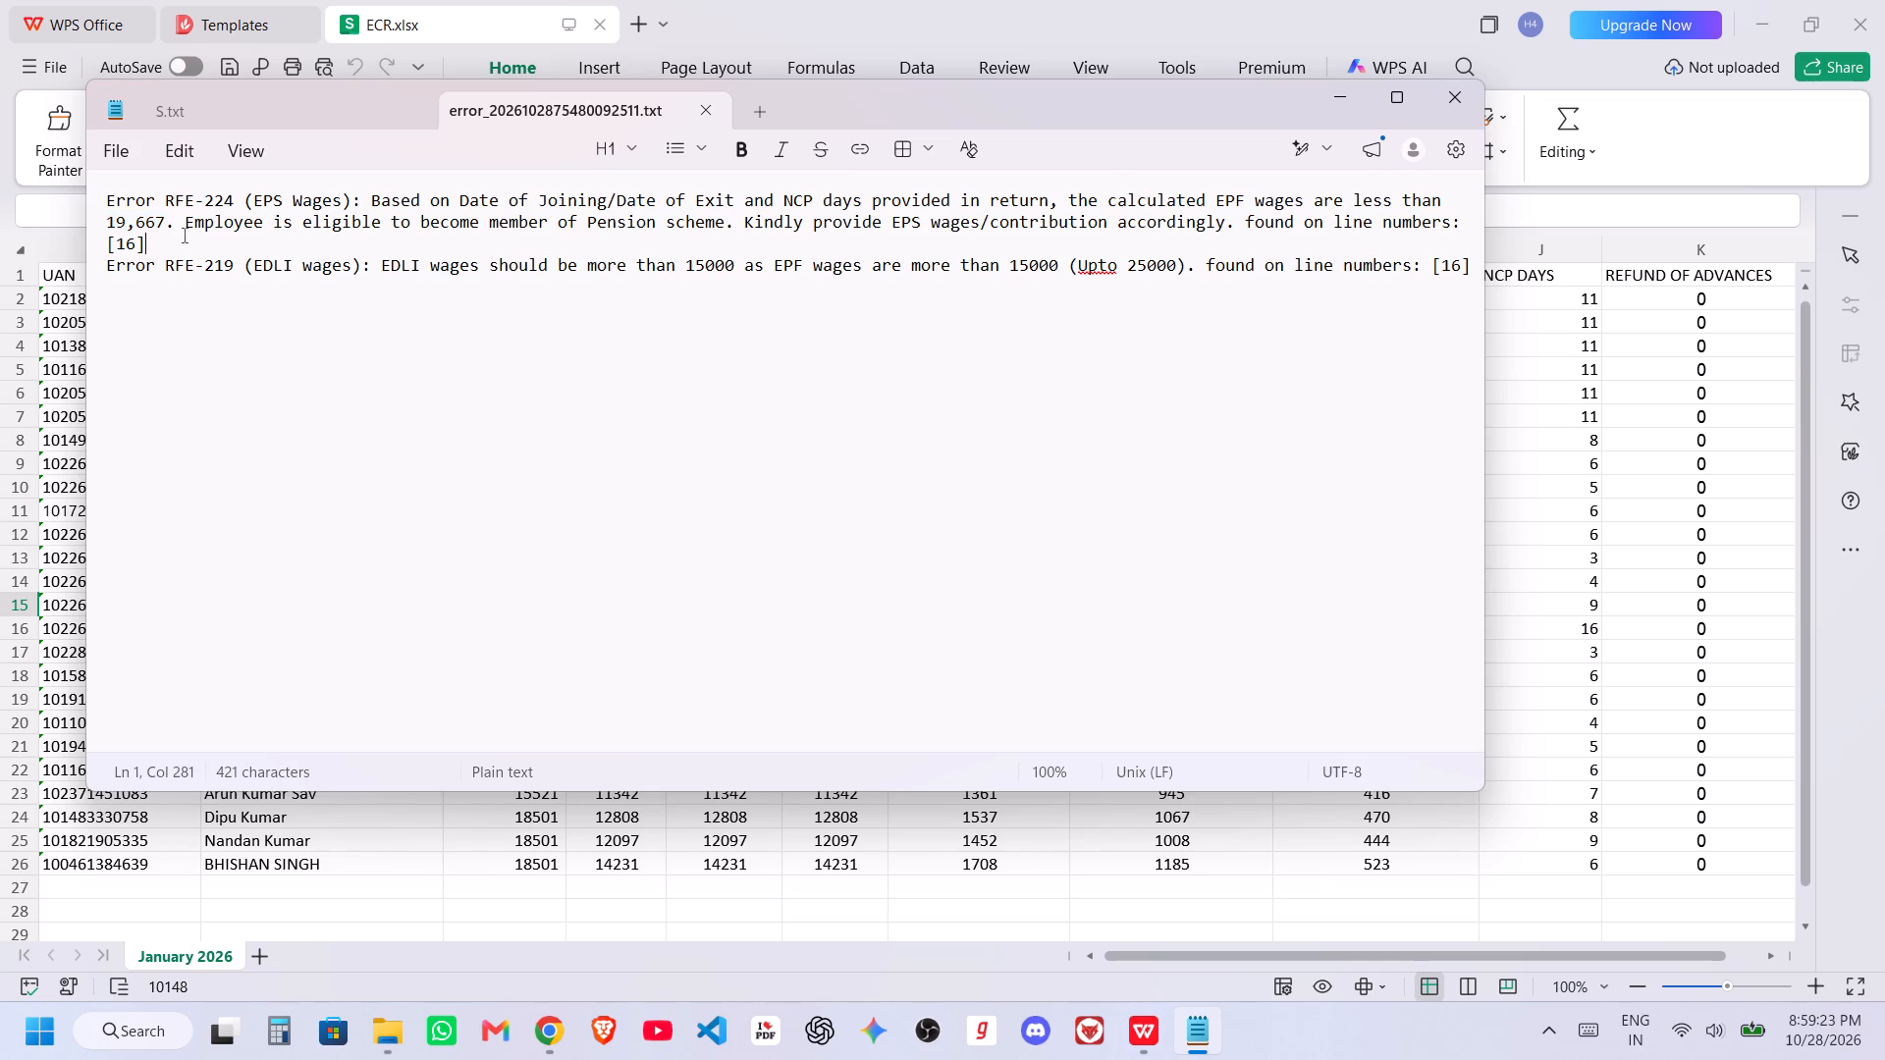
pyautogui.hotkey('alt', 'Tab')
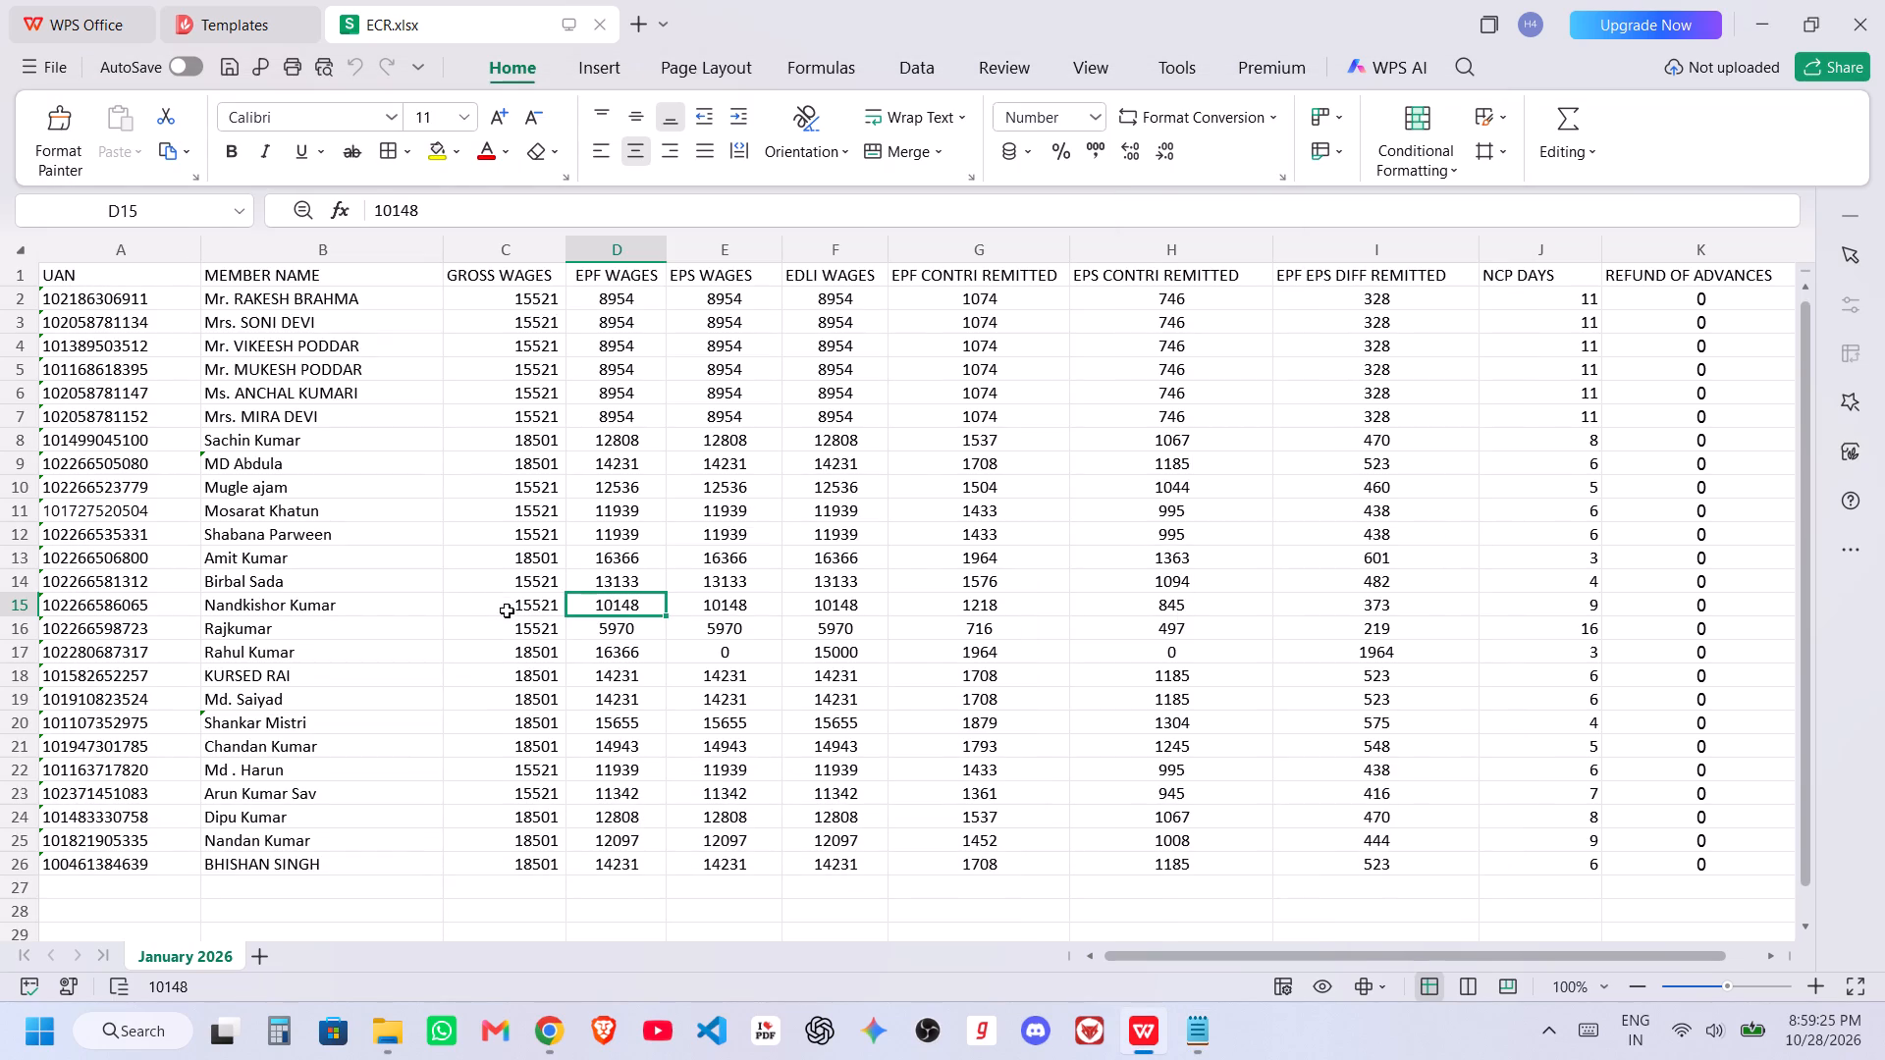
pyautogui.hotkey('alt', 'Tab')
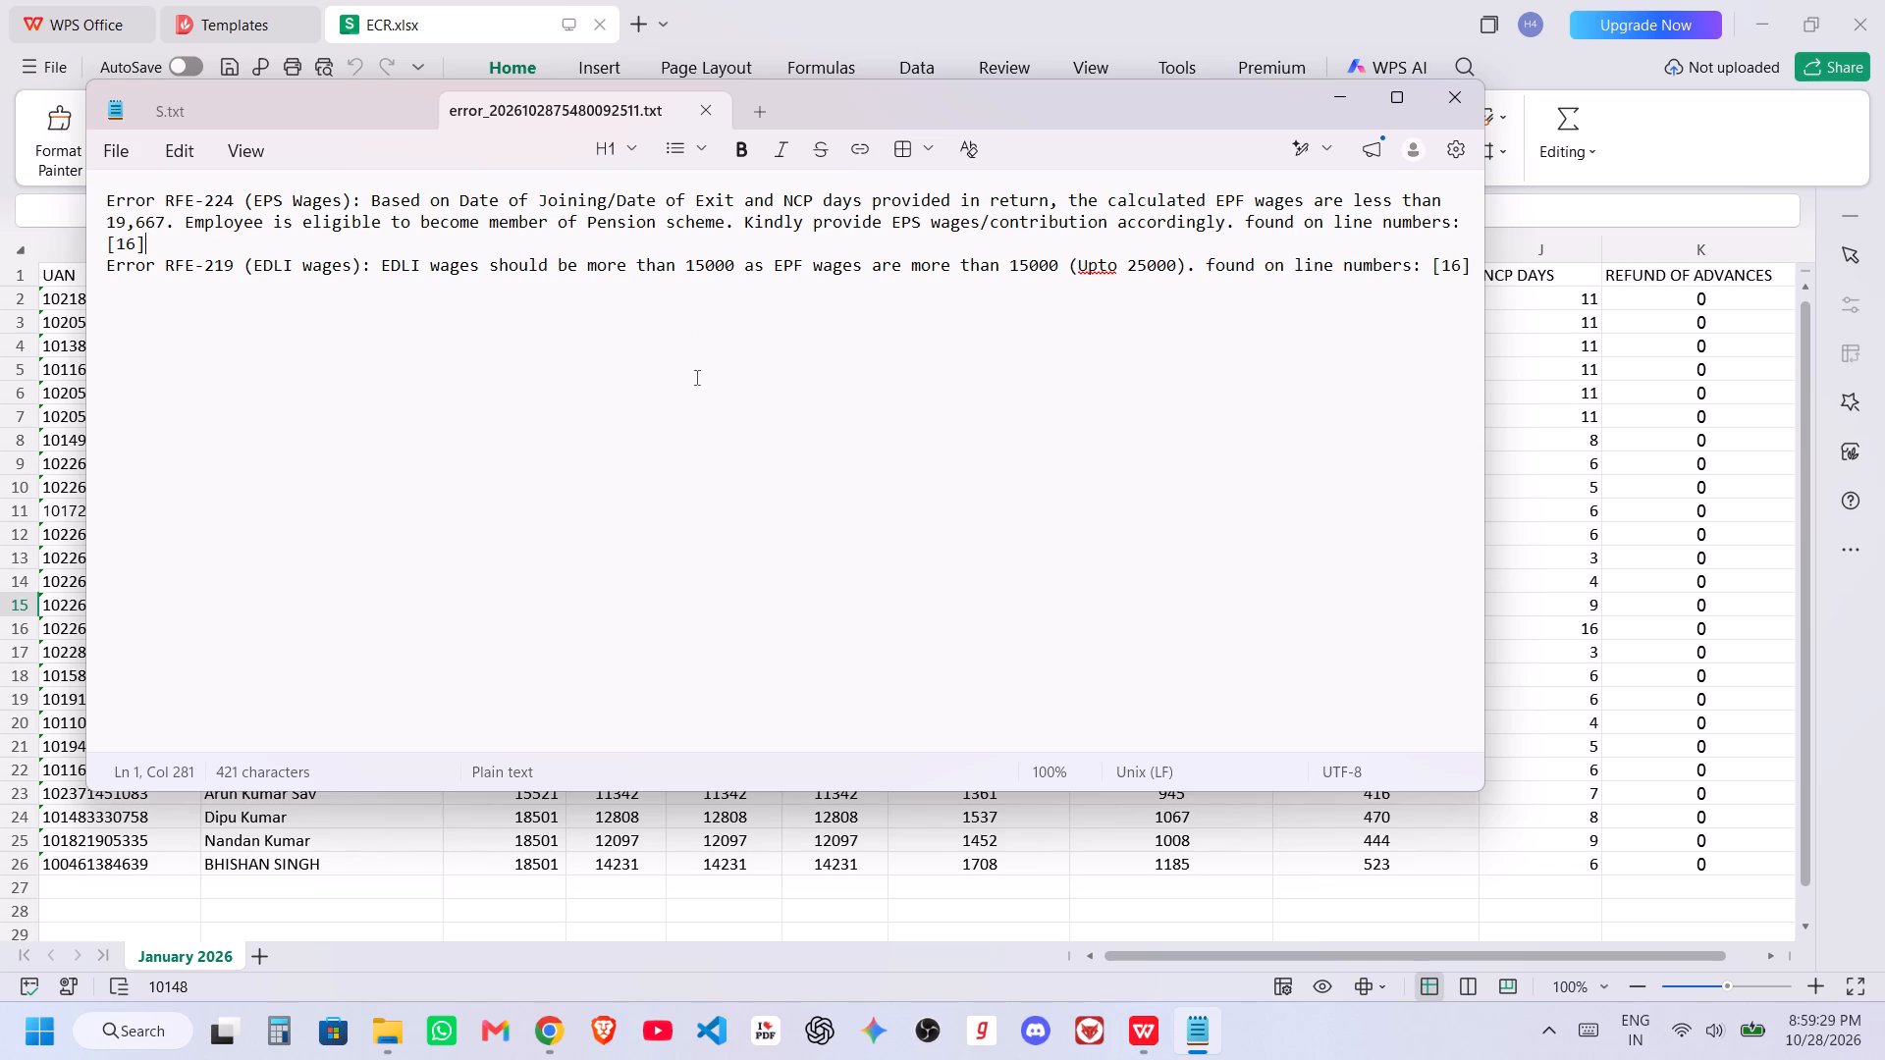
pyautogui.hotkey('alt', 'Tab')
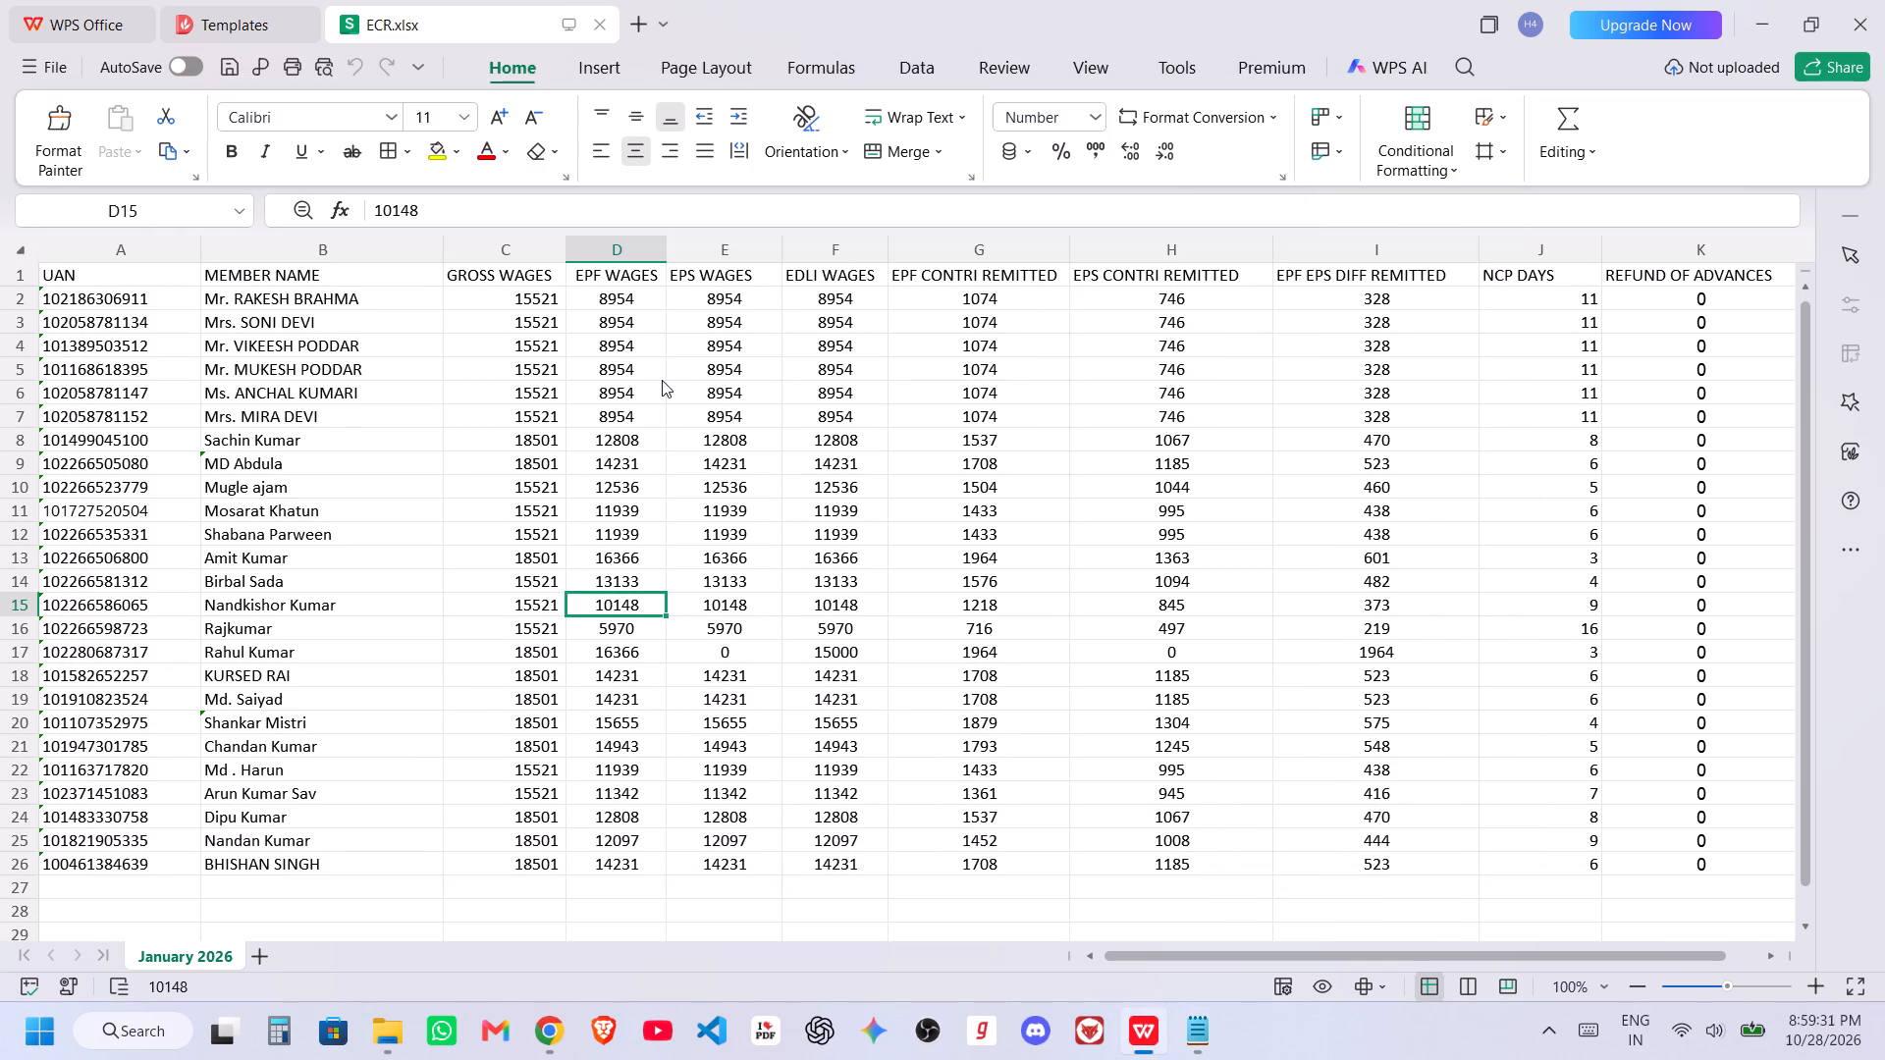
pyautogui.hotkey('alt', 'Tab')
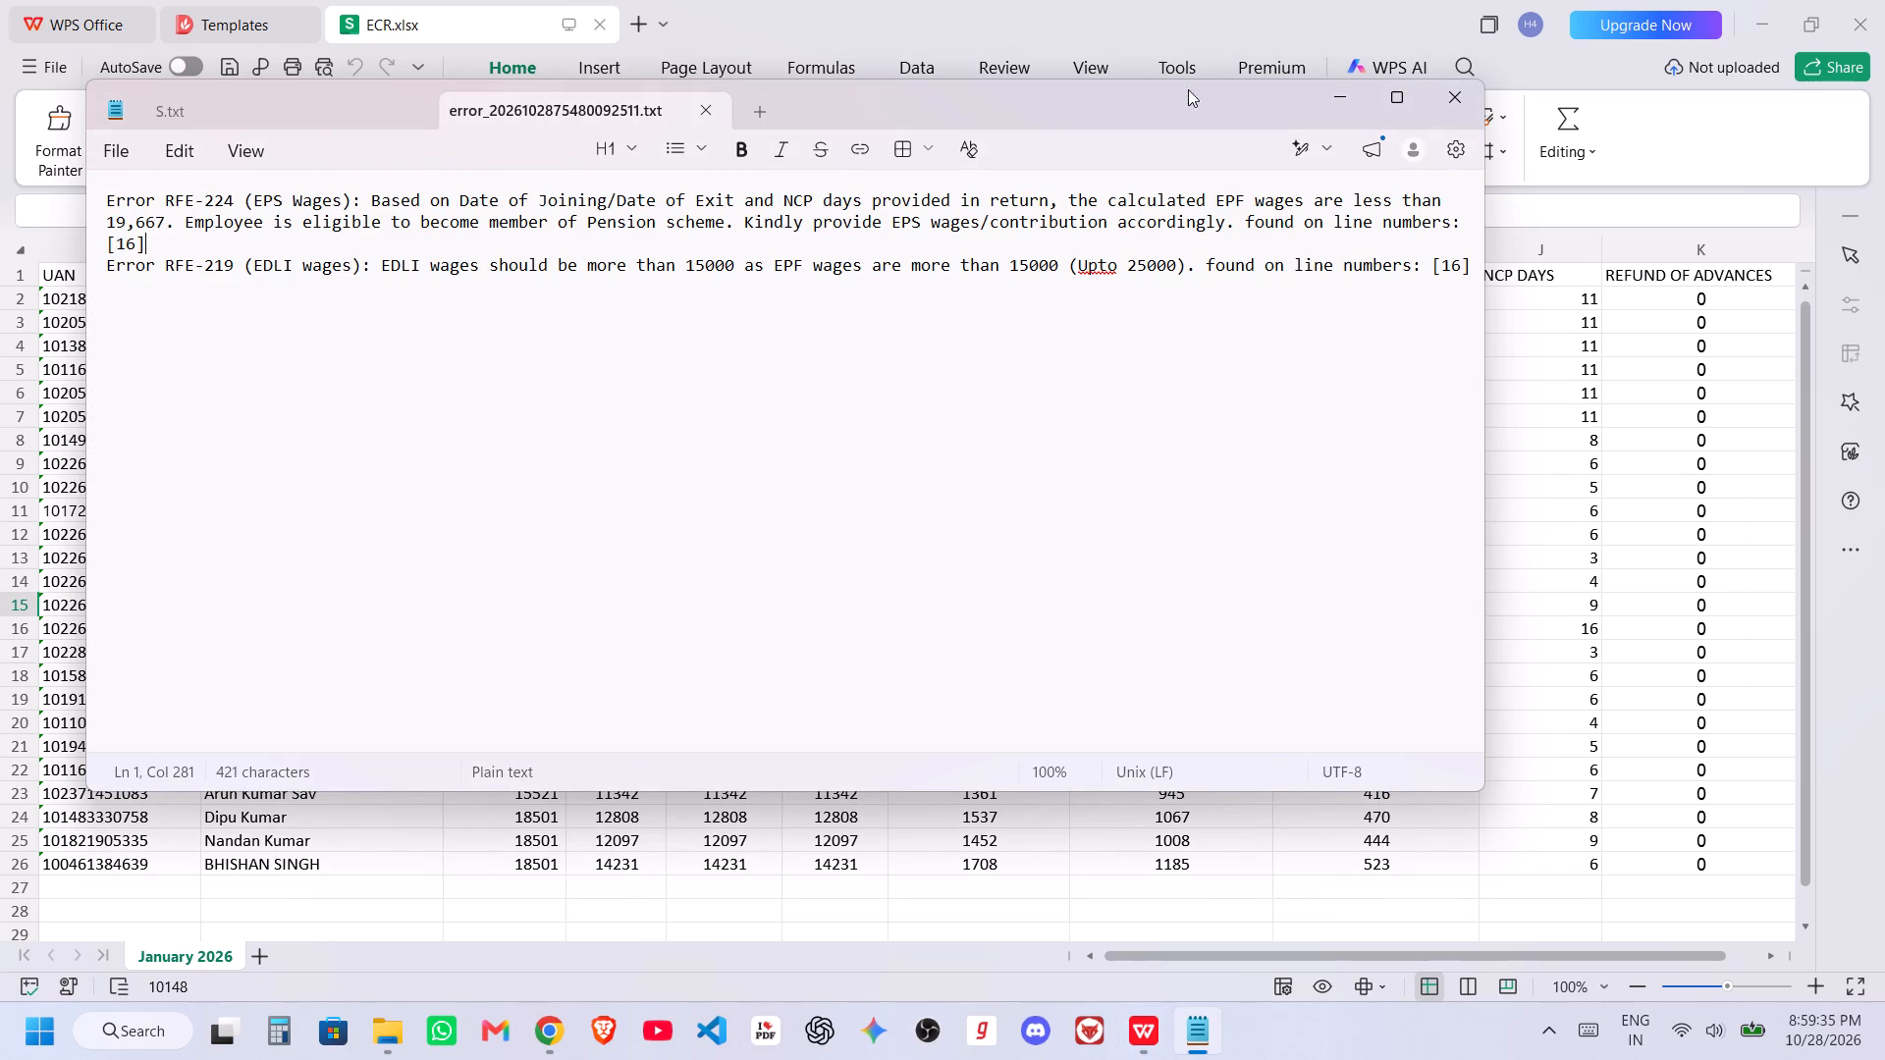
pyautogui.click(1331, 88)
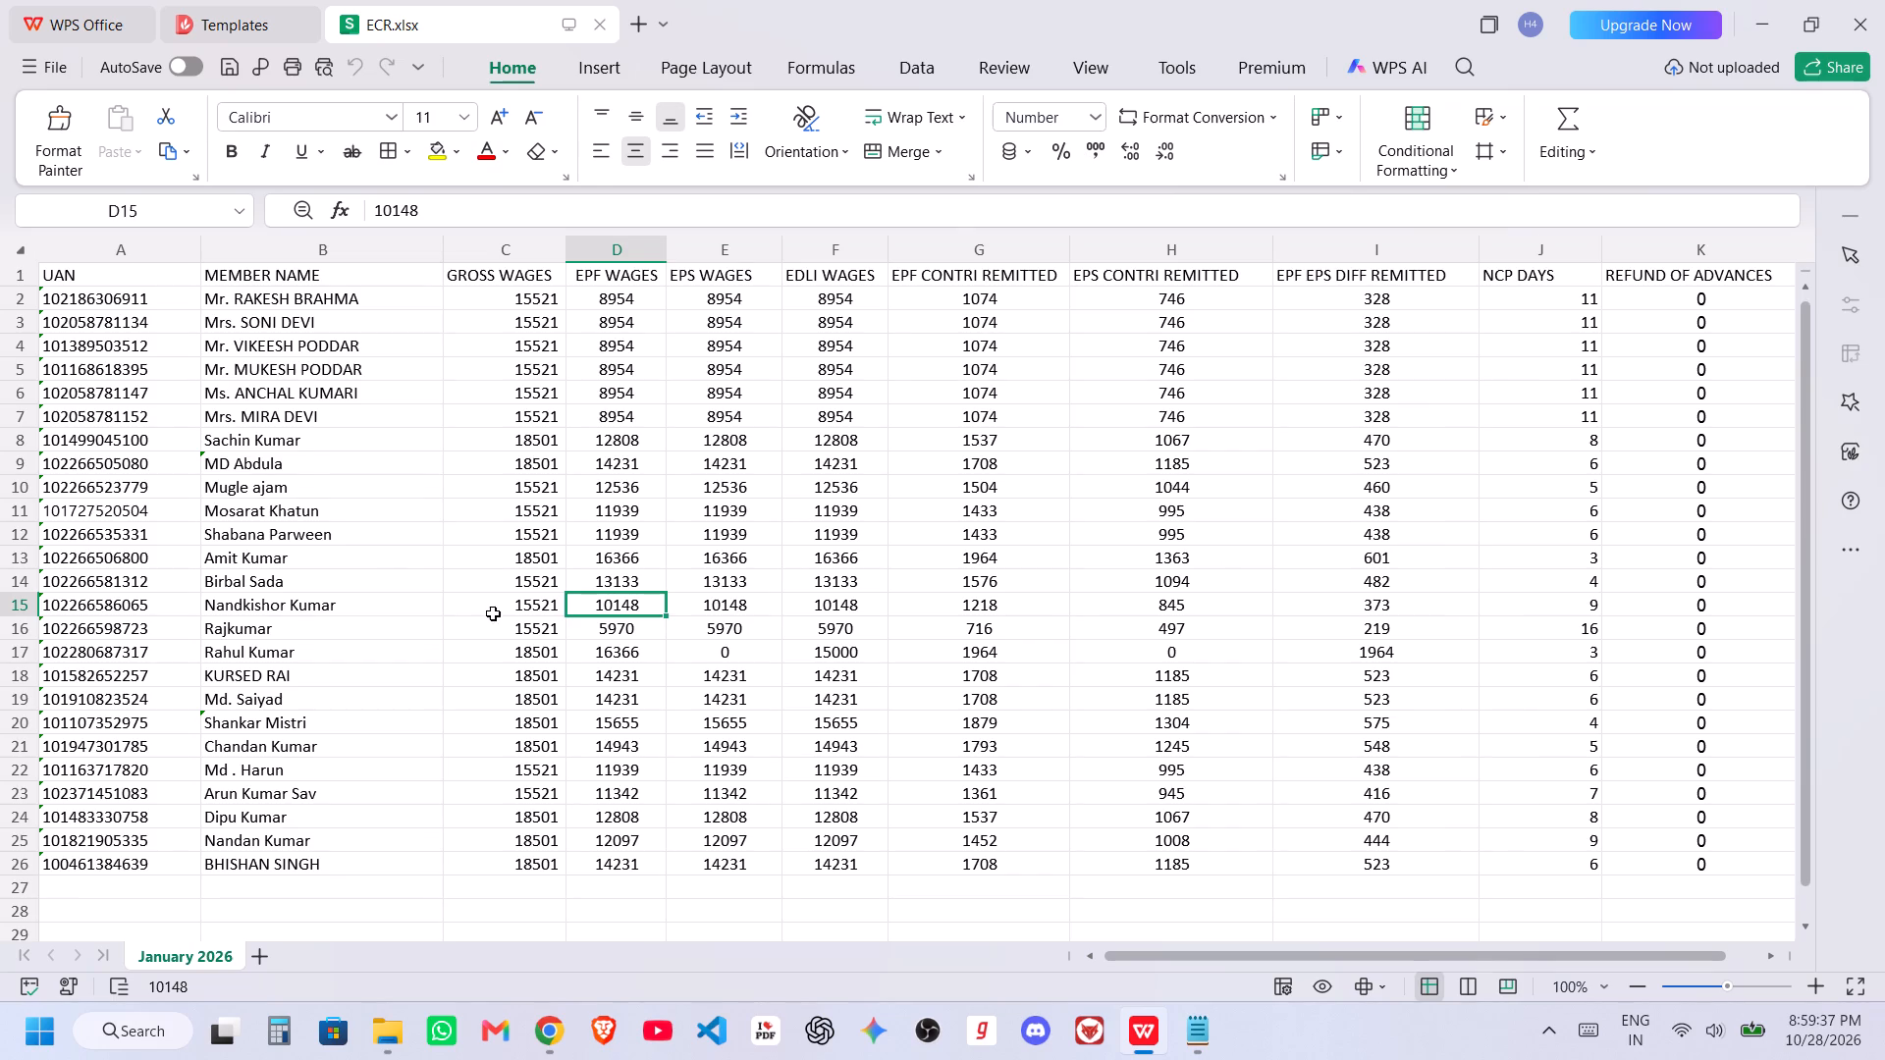
pyautogui.click(1756, 0)
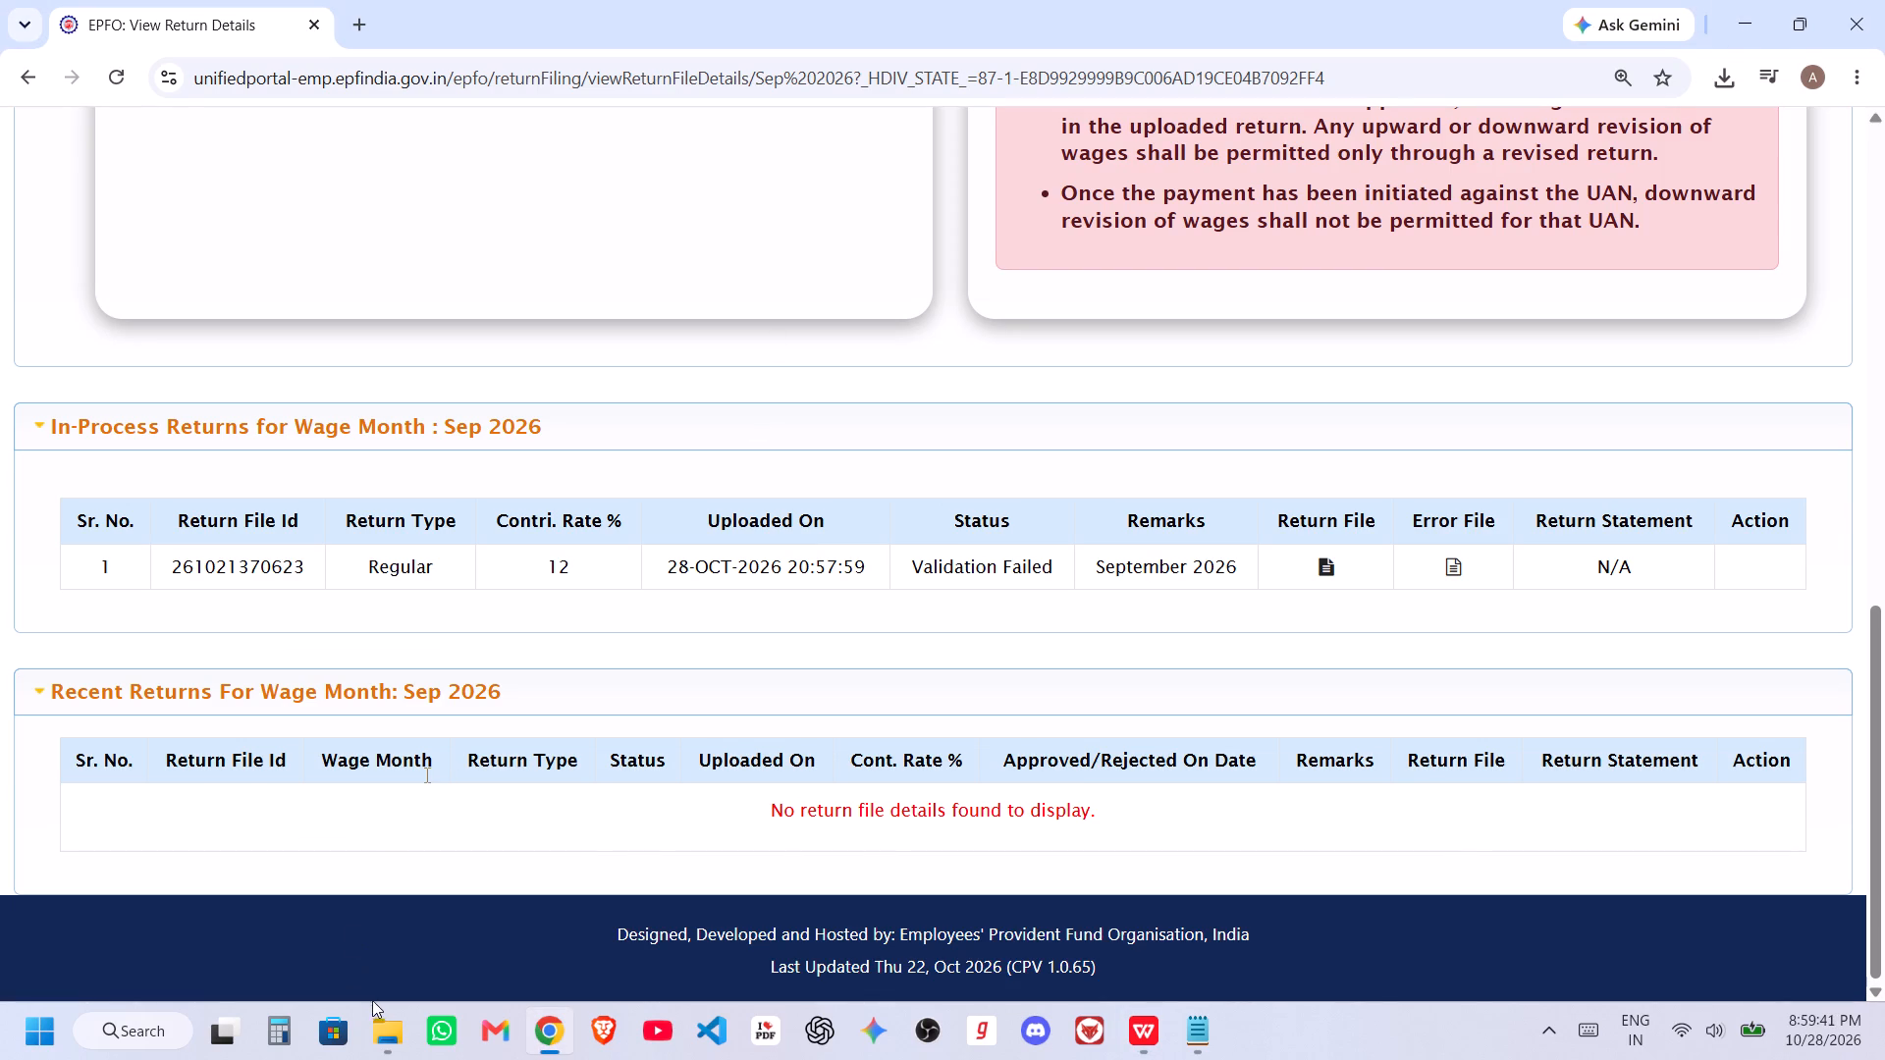
pyautogui.click(1193, 1034)
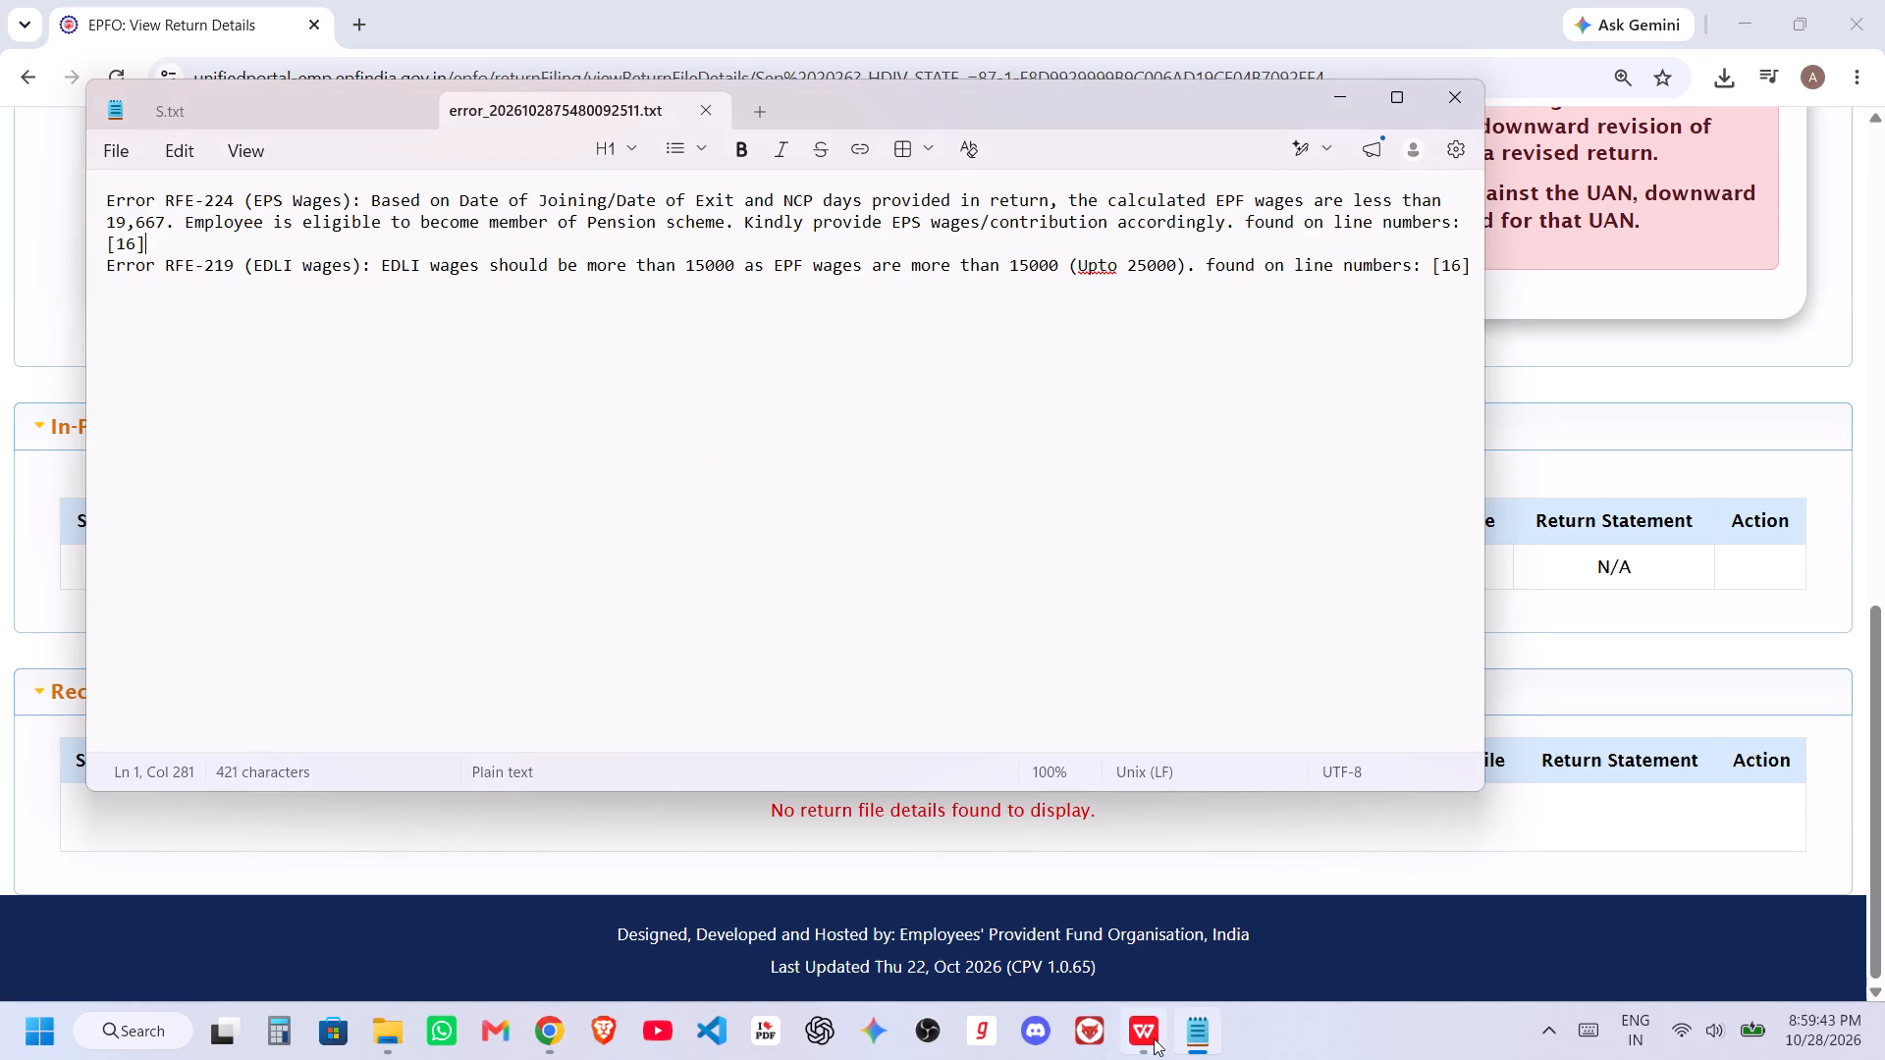
# Capture a screenshot of the ECR worksheet and attach it to the Google search prompt in a new Chrome tab.
pyautogui.click(1151, 1038)
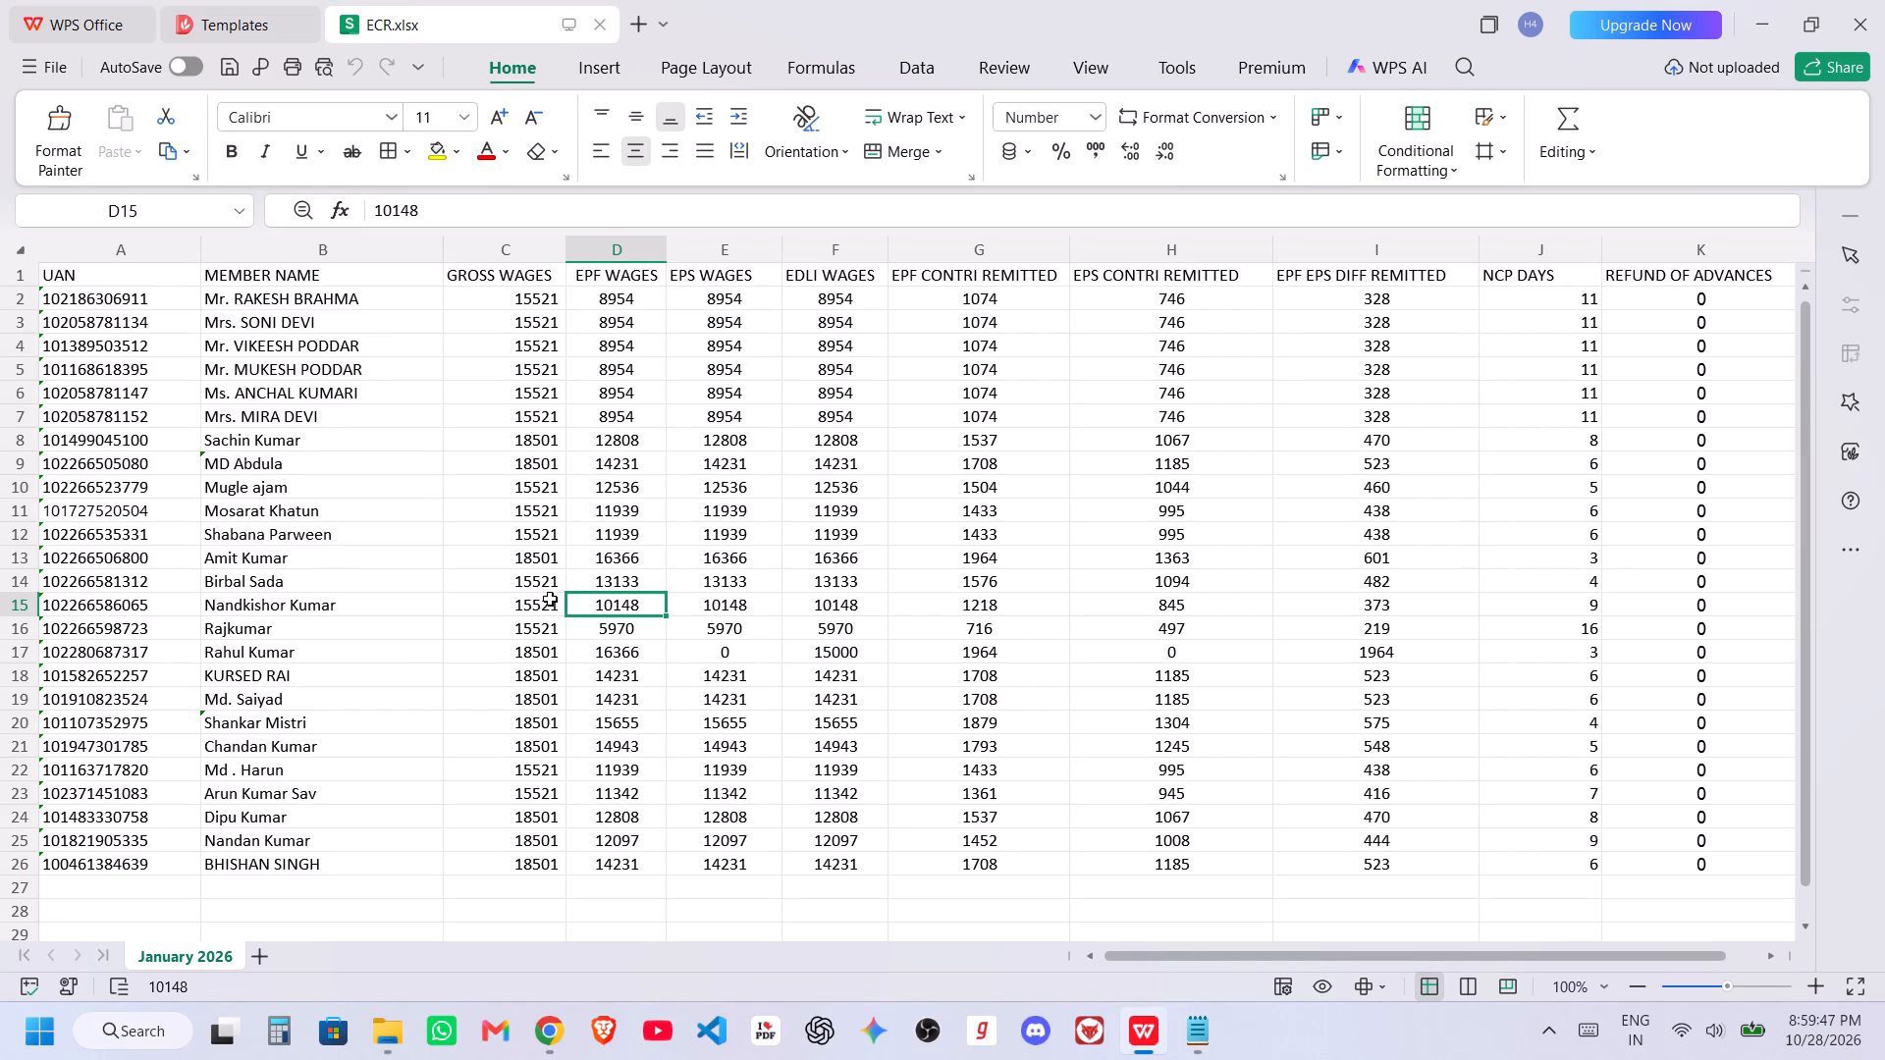
pyautogui.press('shift+super+s')
pyautogui.click(645, 565)
pyautogui.click(540, 1054)
pyautogui.click(354, 29)
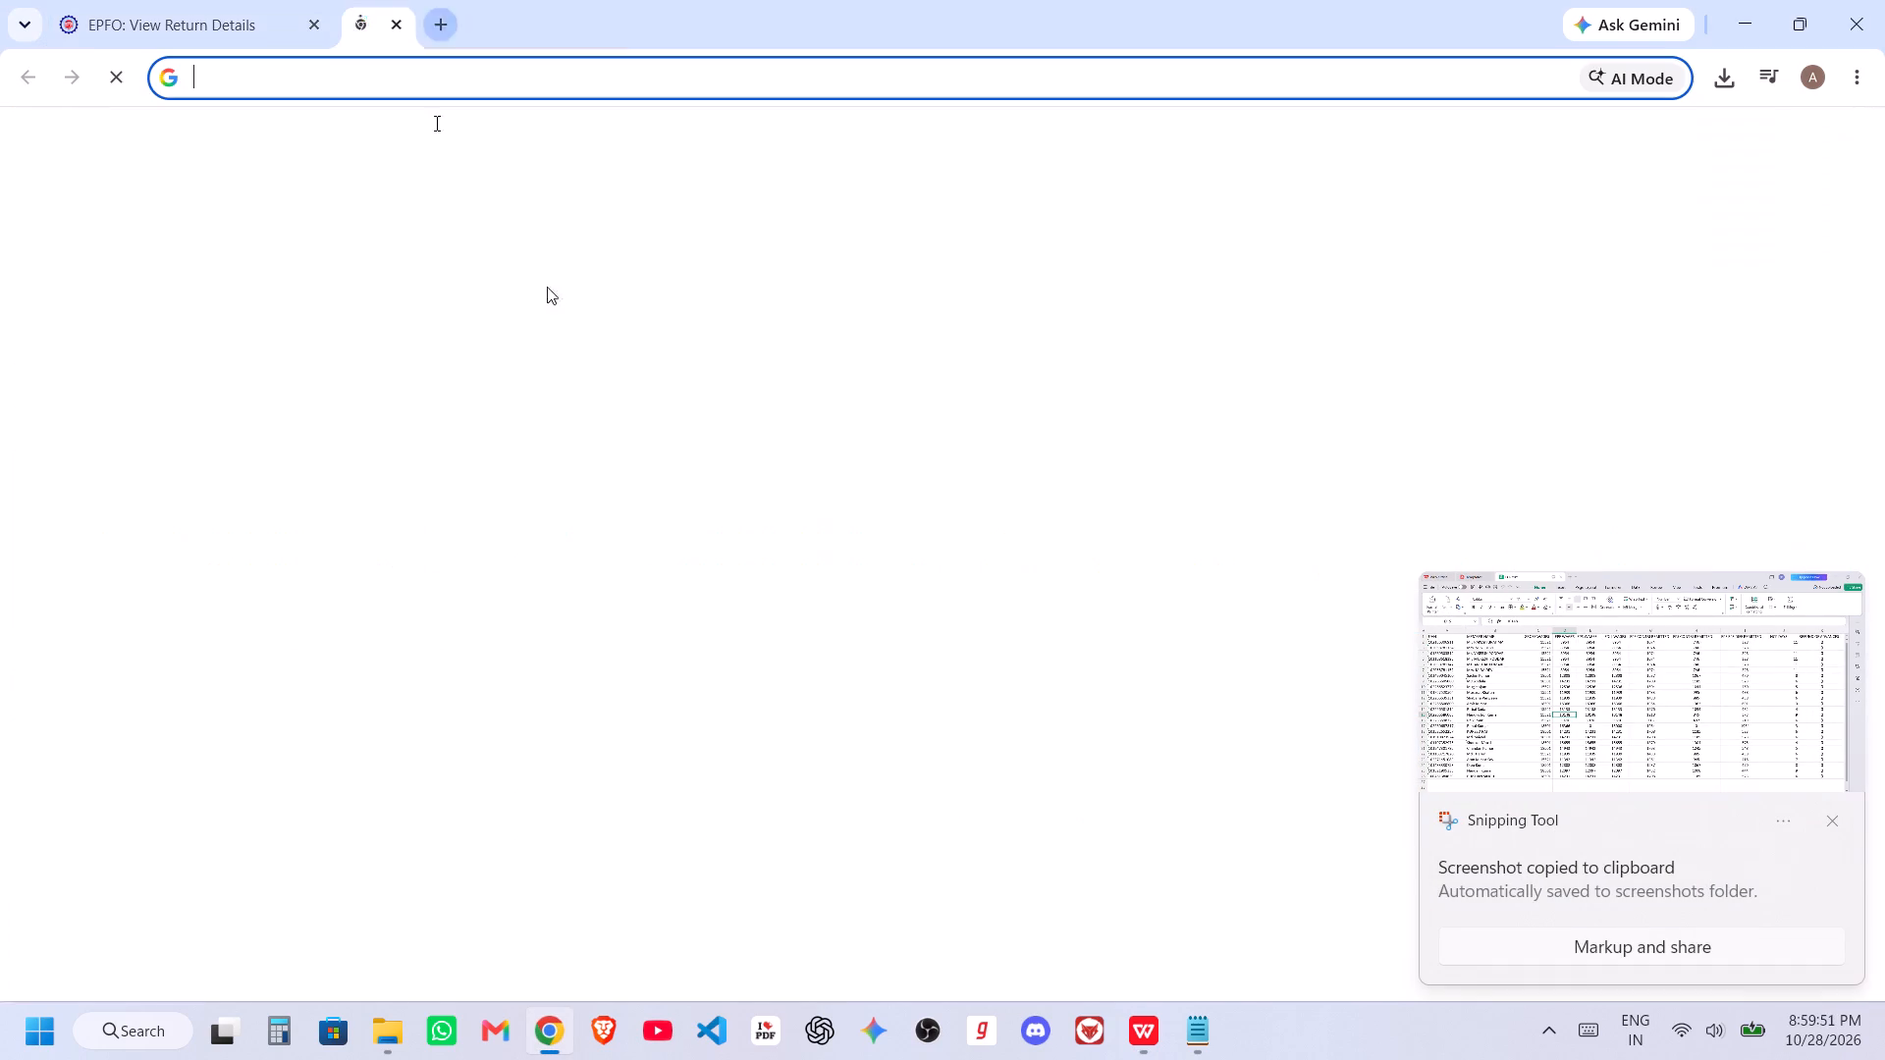
pyautogui.click(581, 469)
pyautogui.hotkey('ctrl', 'v')
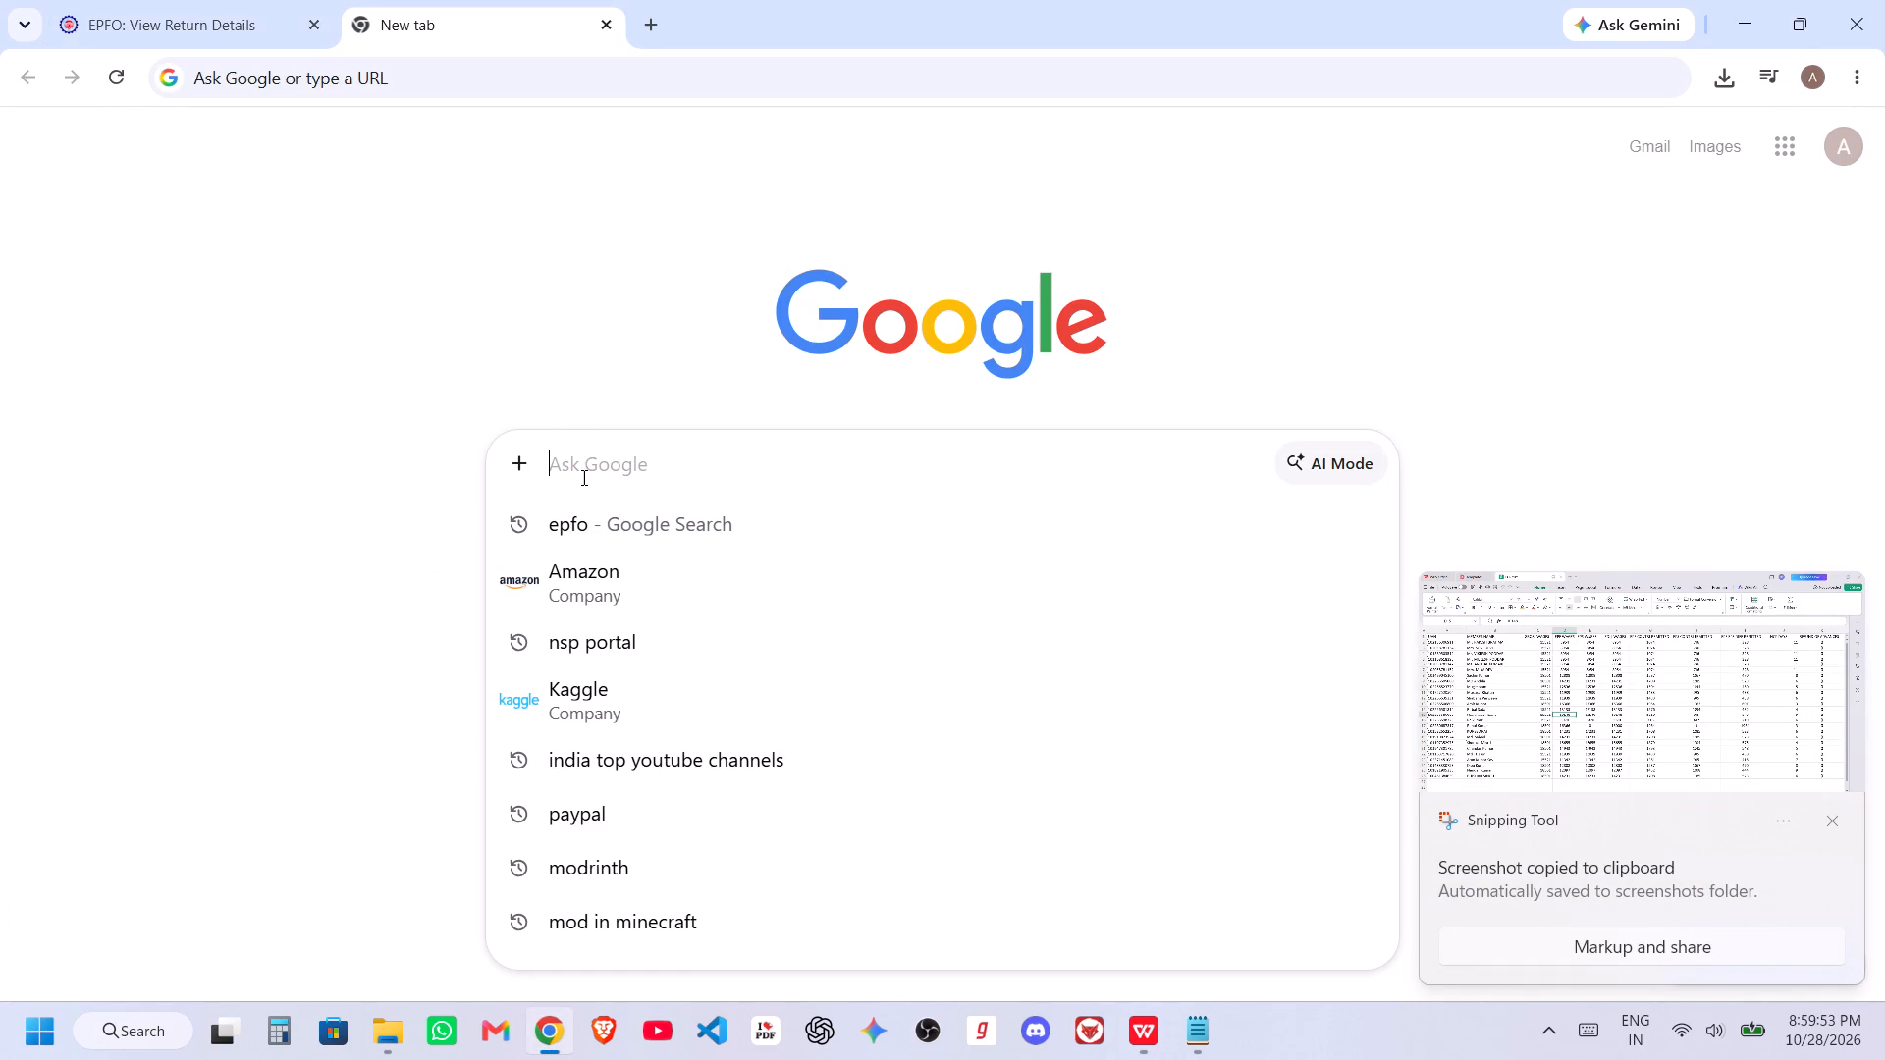
# Copy the full error text from the error text file into the Google prompt with the attached screenshot and submit it.
pyautogui.hotkey('alt', 'Tab')
pyautogui.hotkey('alt', 'Tab')
pyautogui.click(582, 477)
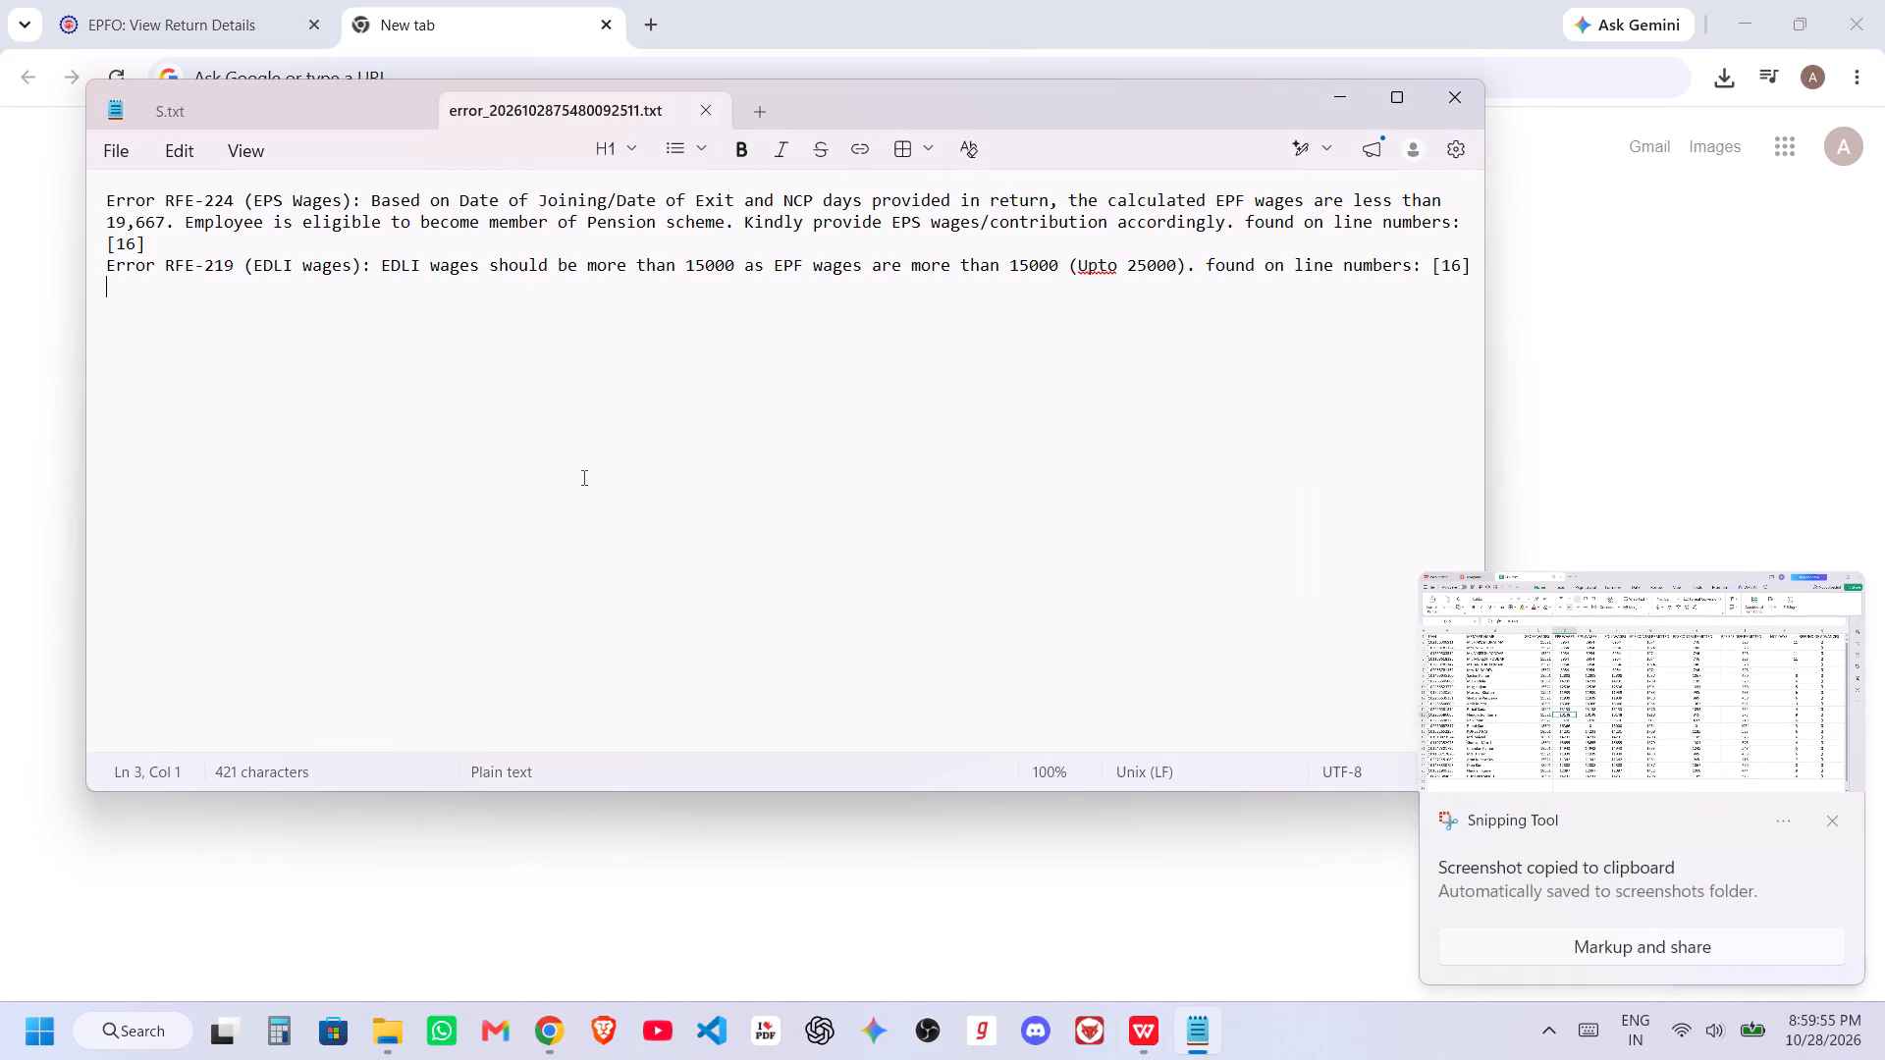
pyautogui.hotkey('ctrl', 'a')
pyautogui.hotkey('ctrl', 'c')
pyautogui.hotkey('alt', 'Tab')
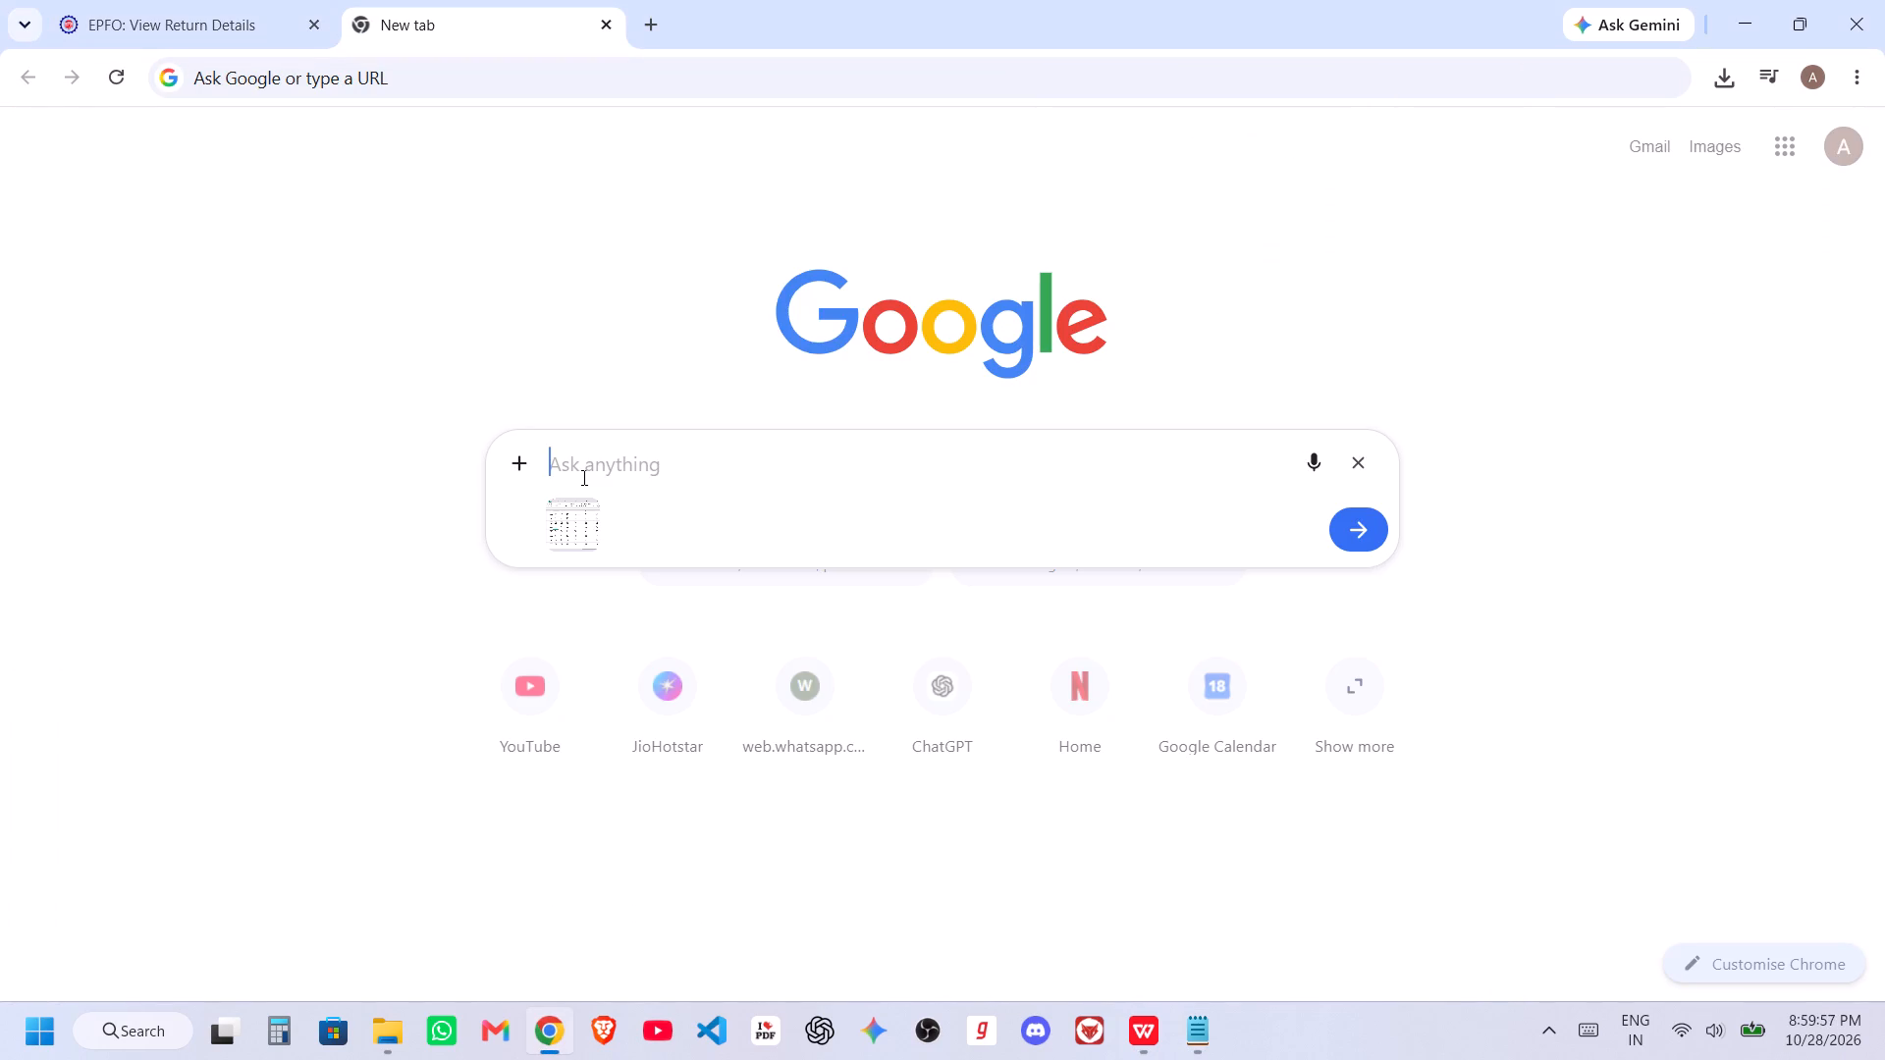
pyautogui.hotkey('ctrl', 'v')
pyautogui.click(1338, 712)
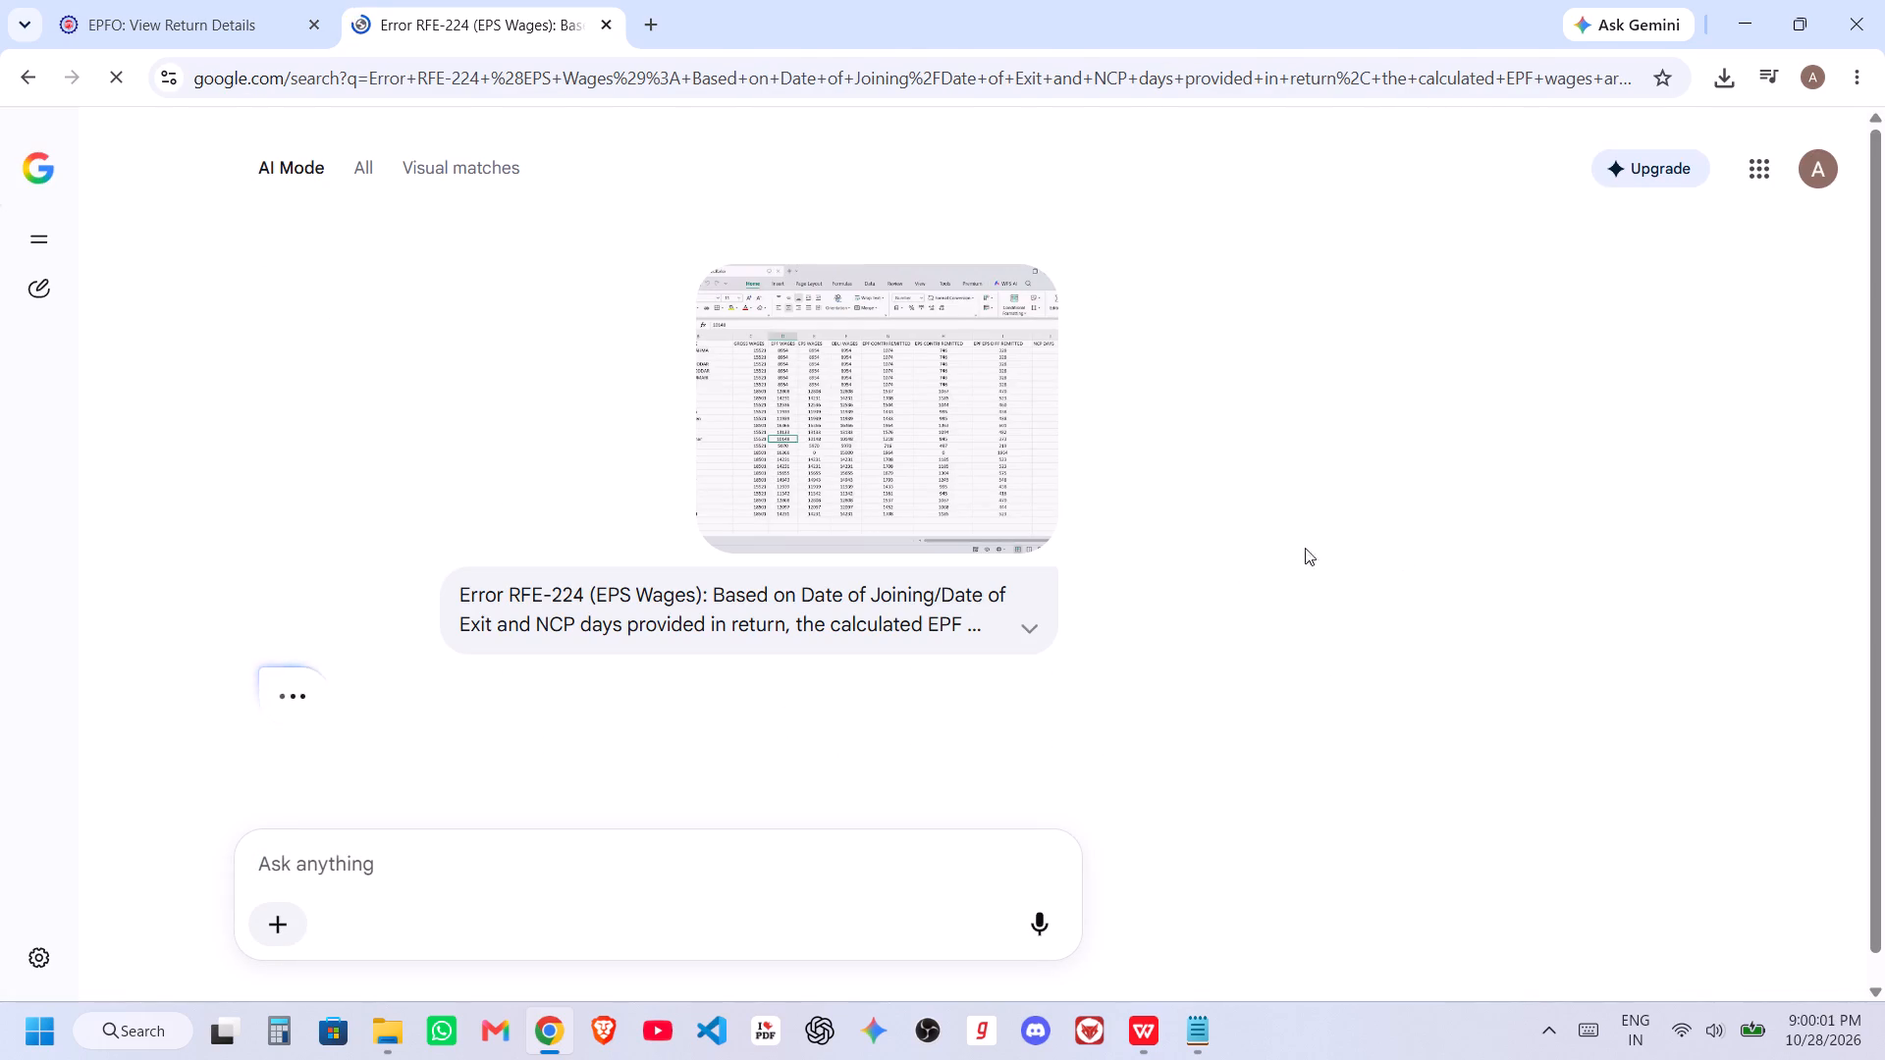
# Read the AI Mode explanation of error RFE-224 and check the EPS wages cell in row 15 of the ECR worksheet.
pyautogui.scroll(-2, 1227, 538)
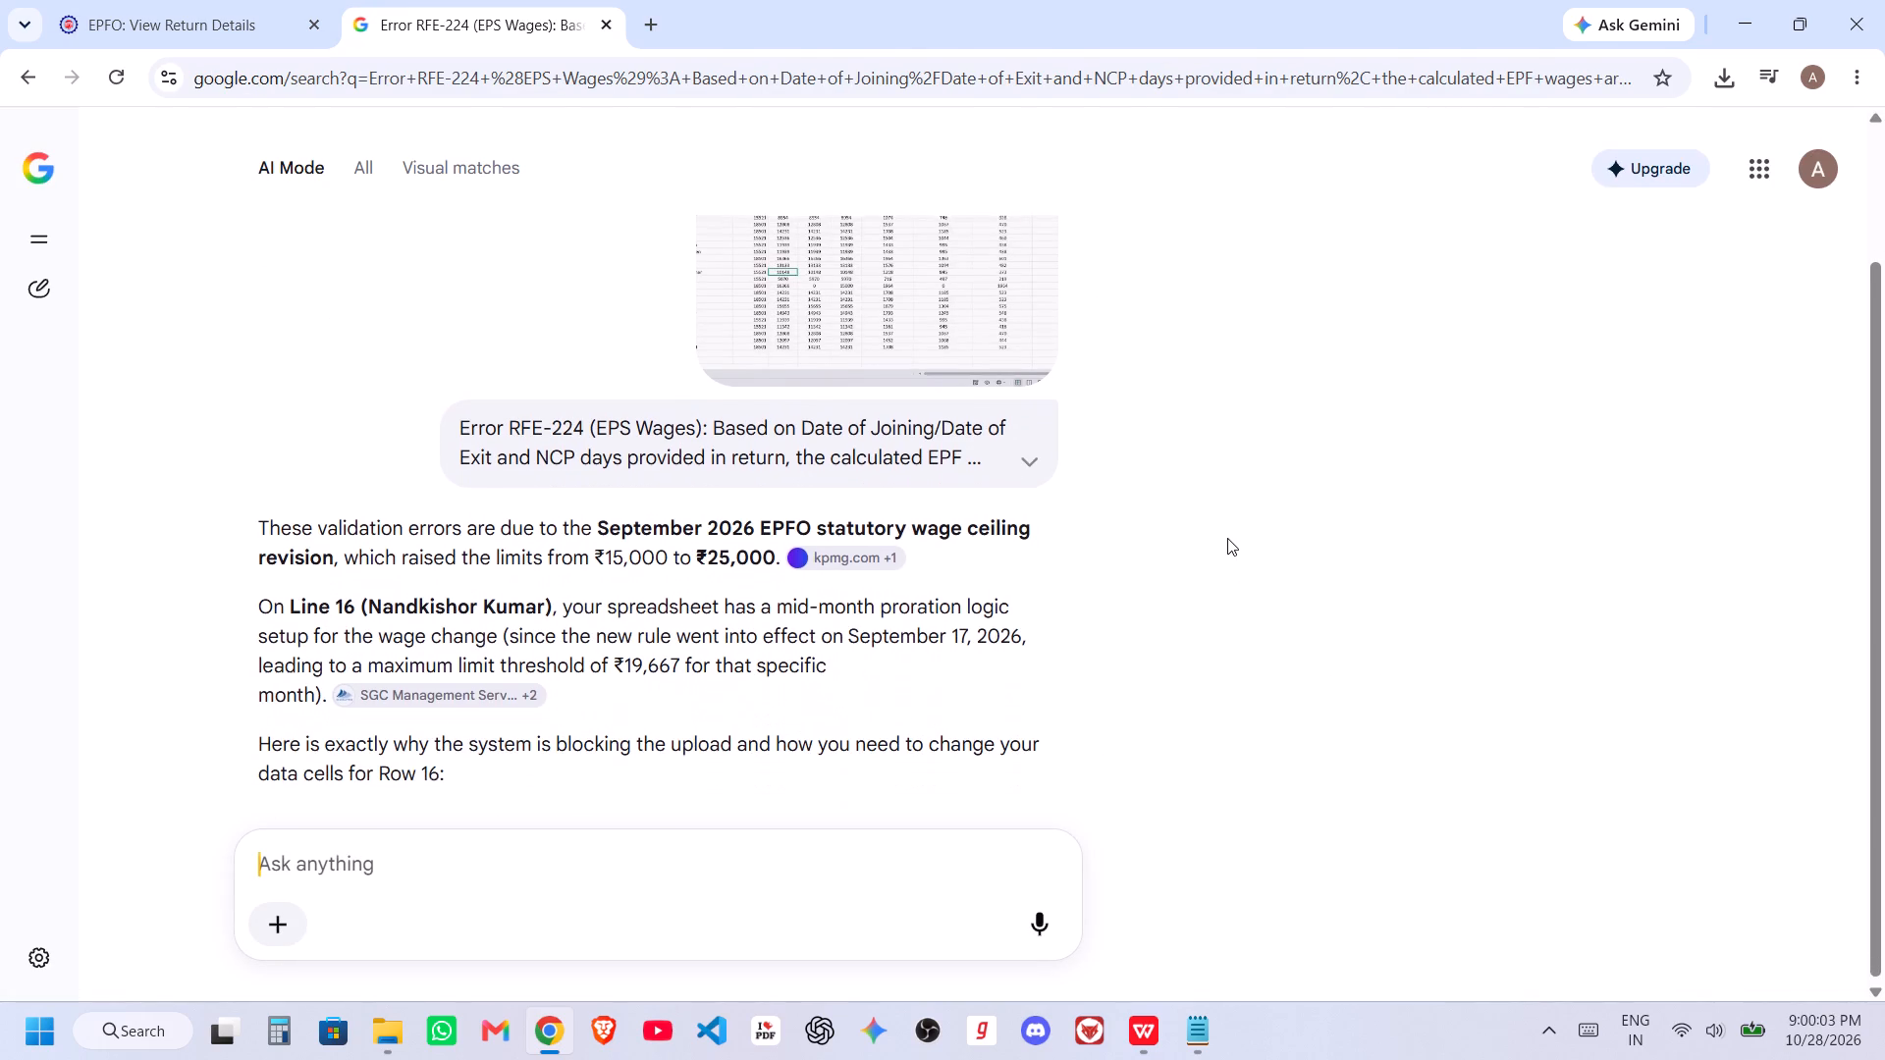
pyautogui.scroll(-4, 1227, 538)
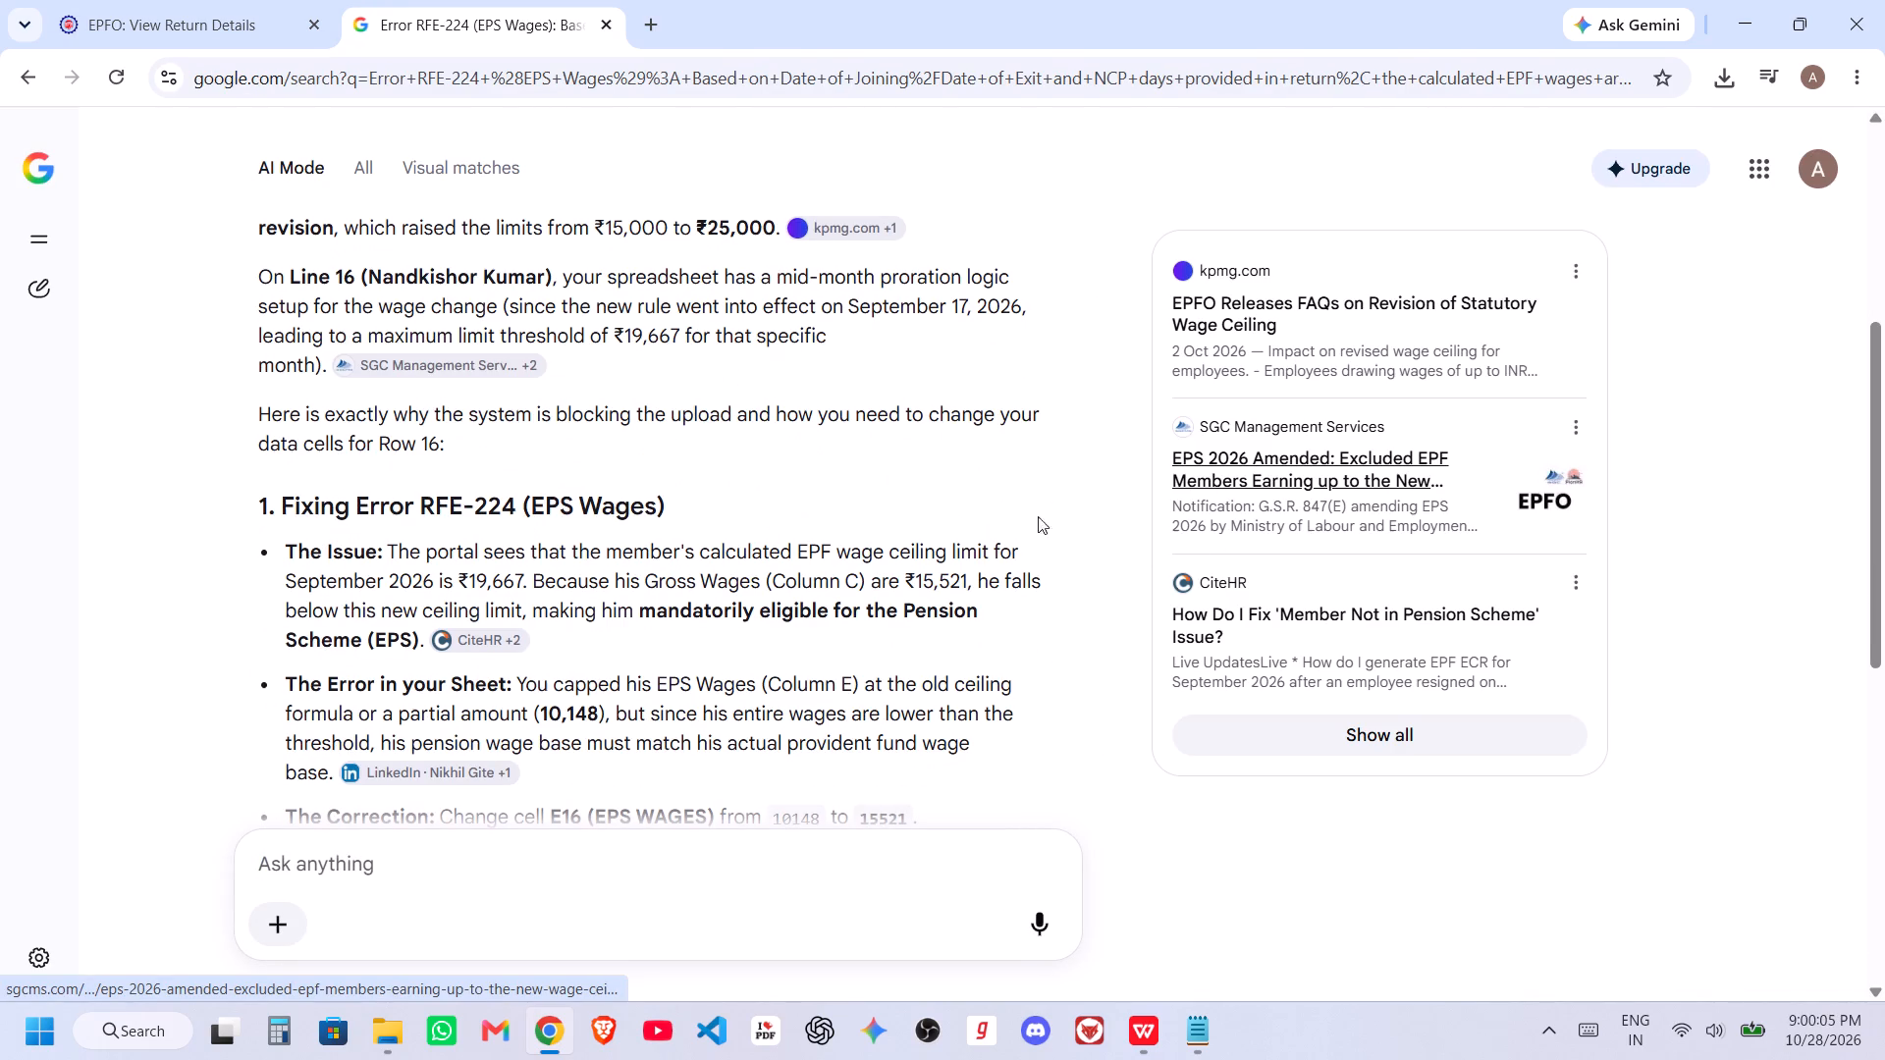
pyautogui.scroll(-1, 704, 543)
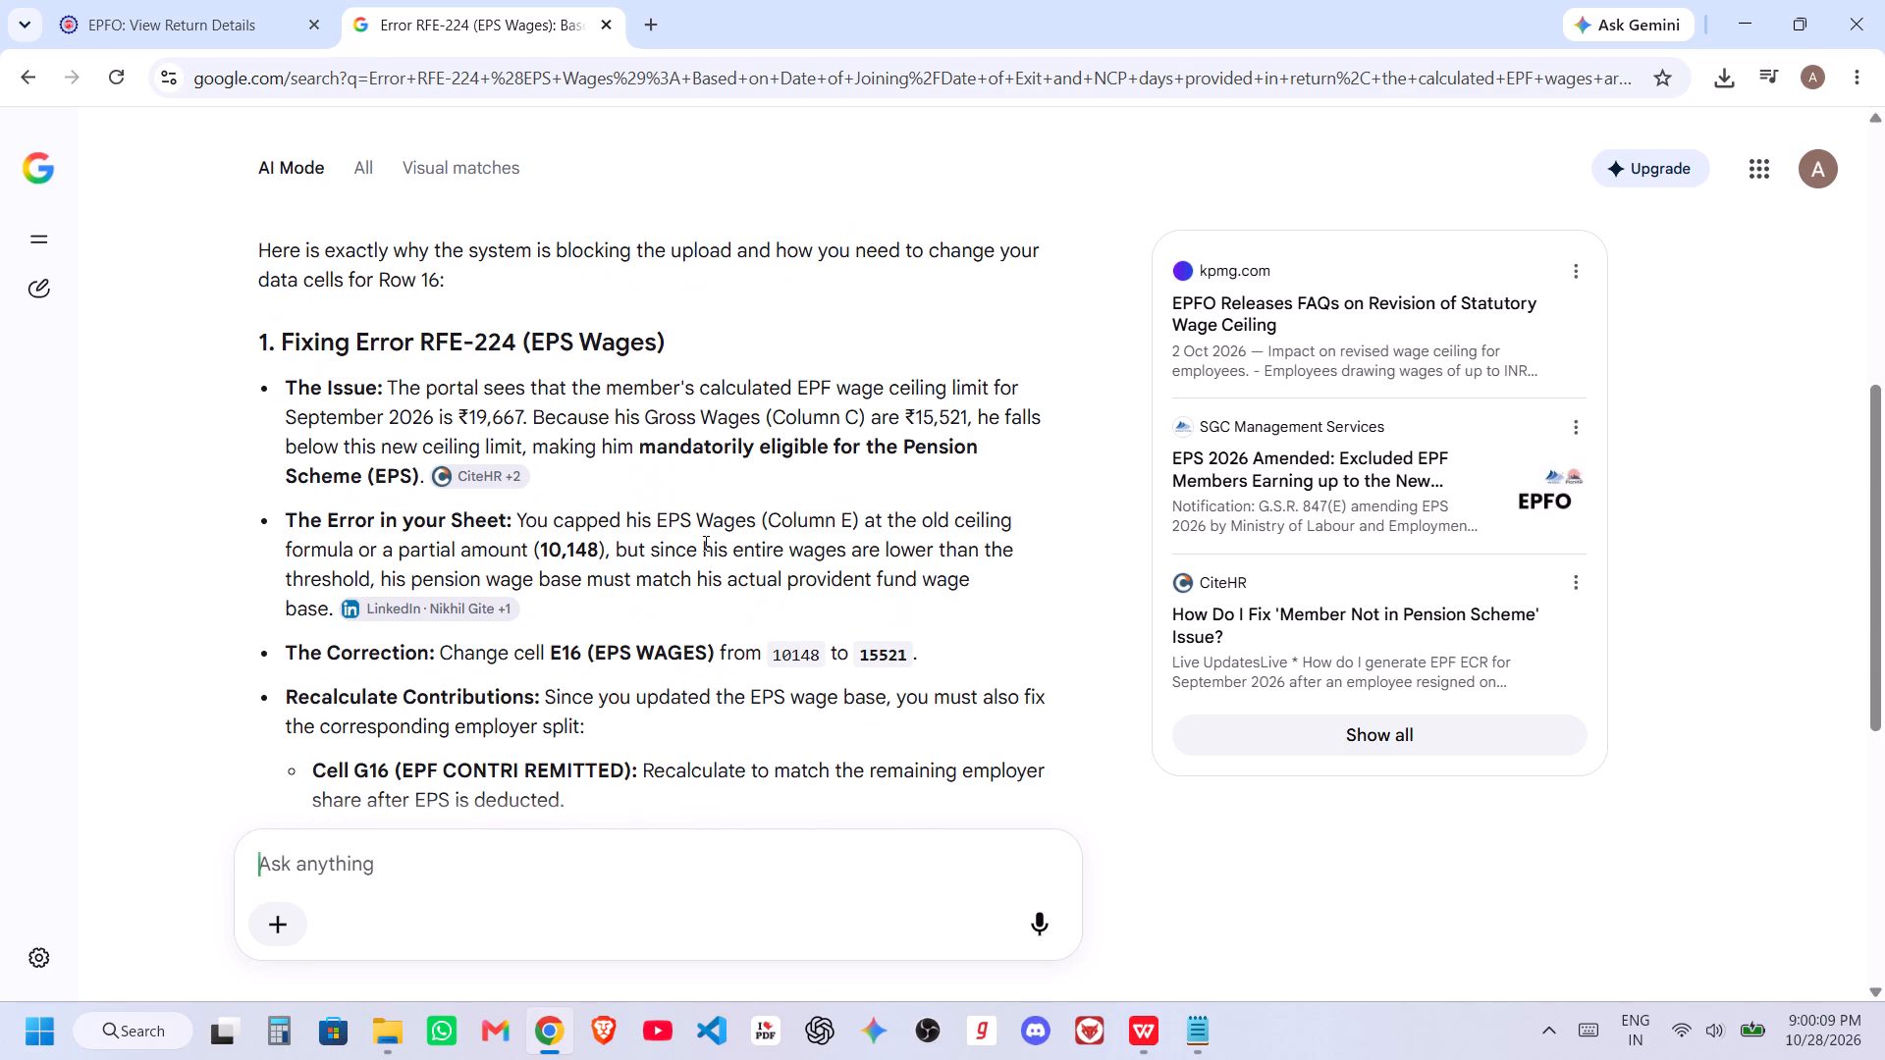
pyautogui.scroll(-1, 704, 543)
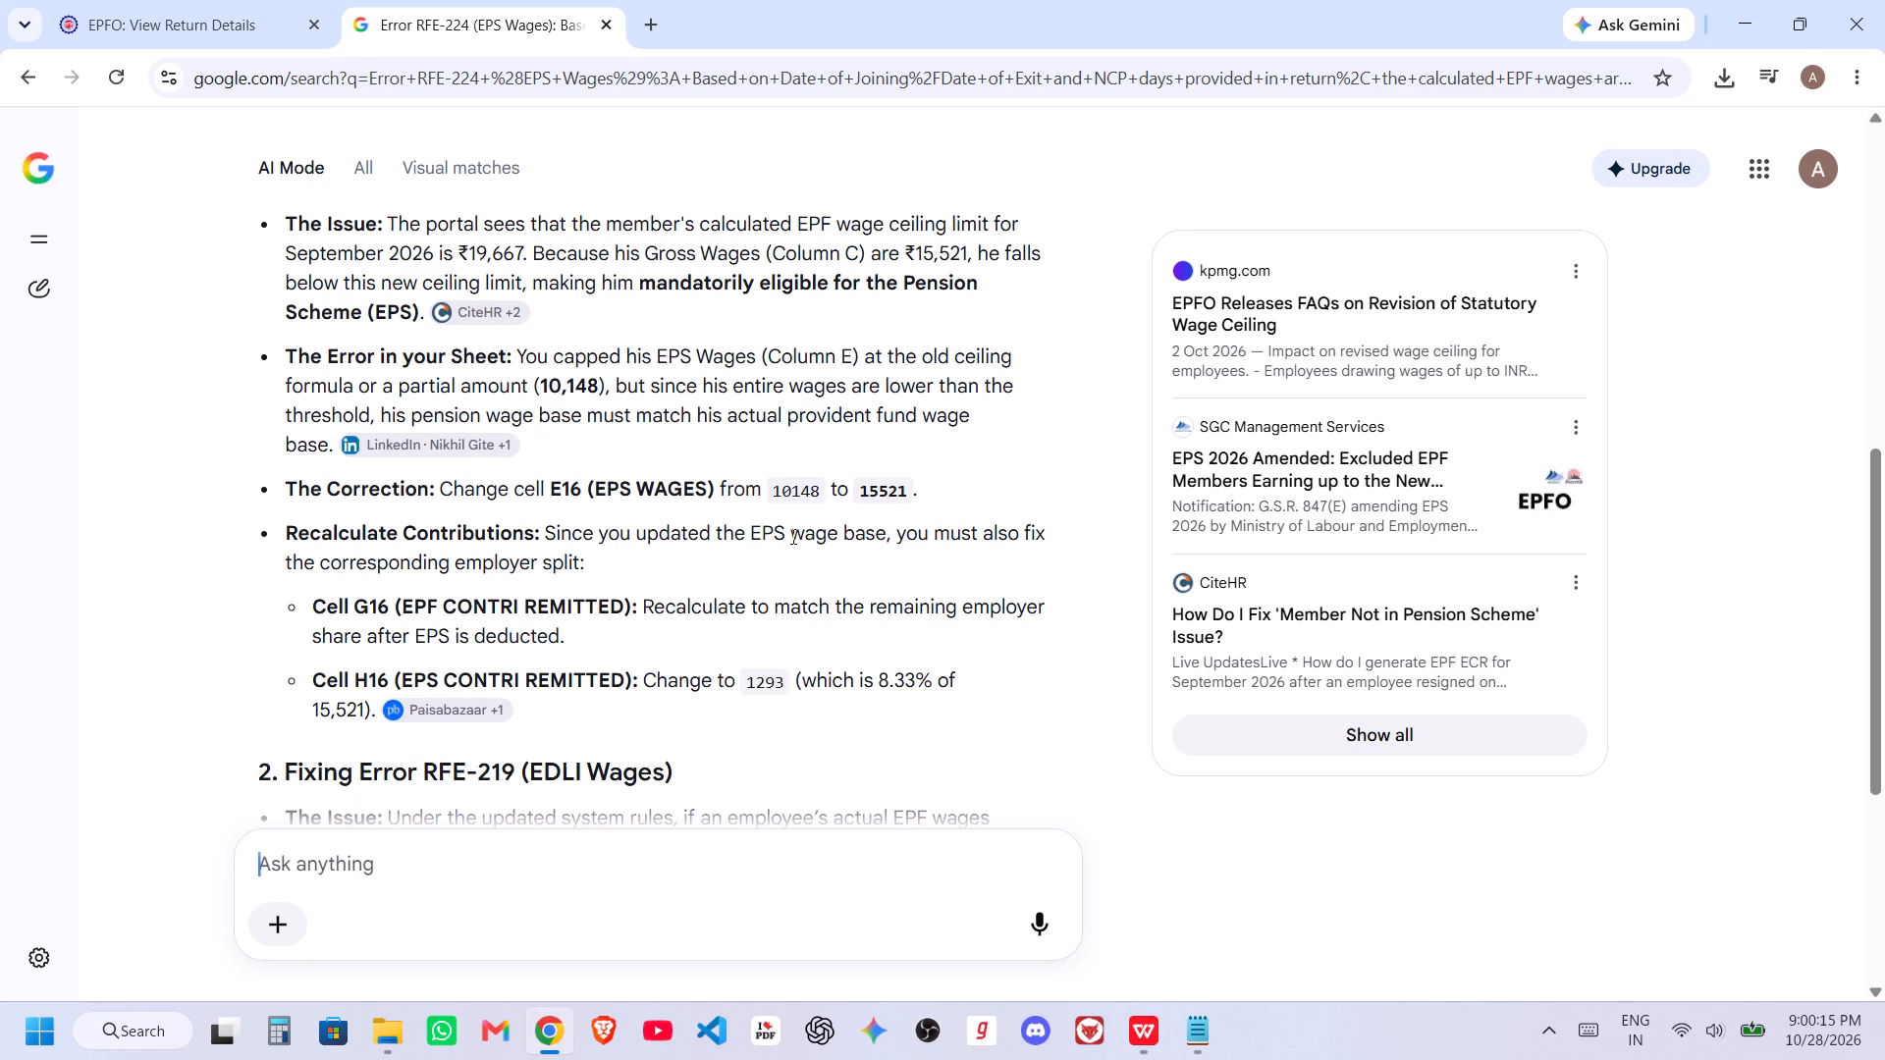
pyautogui.hotkey('alt', 'Tab')
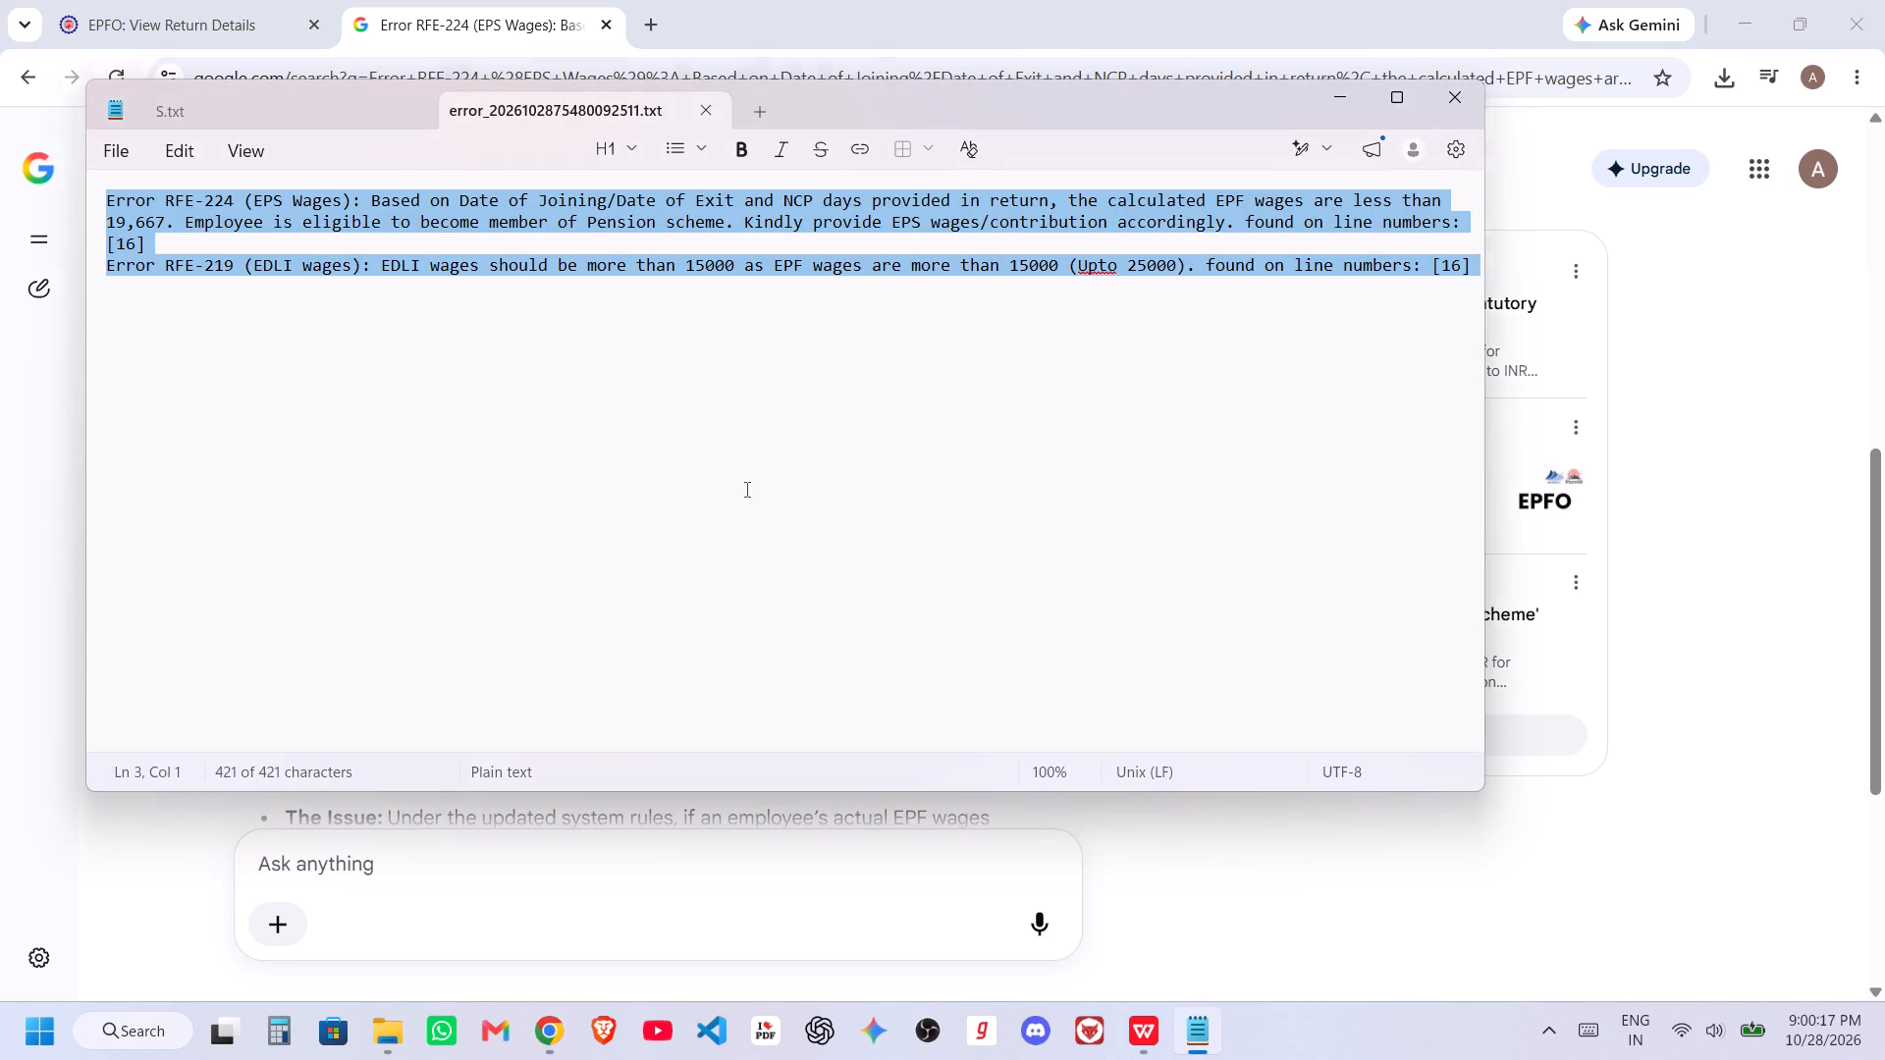
pyautogui.hotkey('alt', 'Tab')
pyautogui.hotkey('alt', 'Tab')
pyautogui.hotkey('alt', 'Tab')
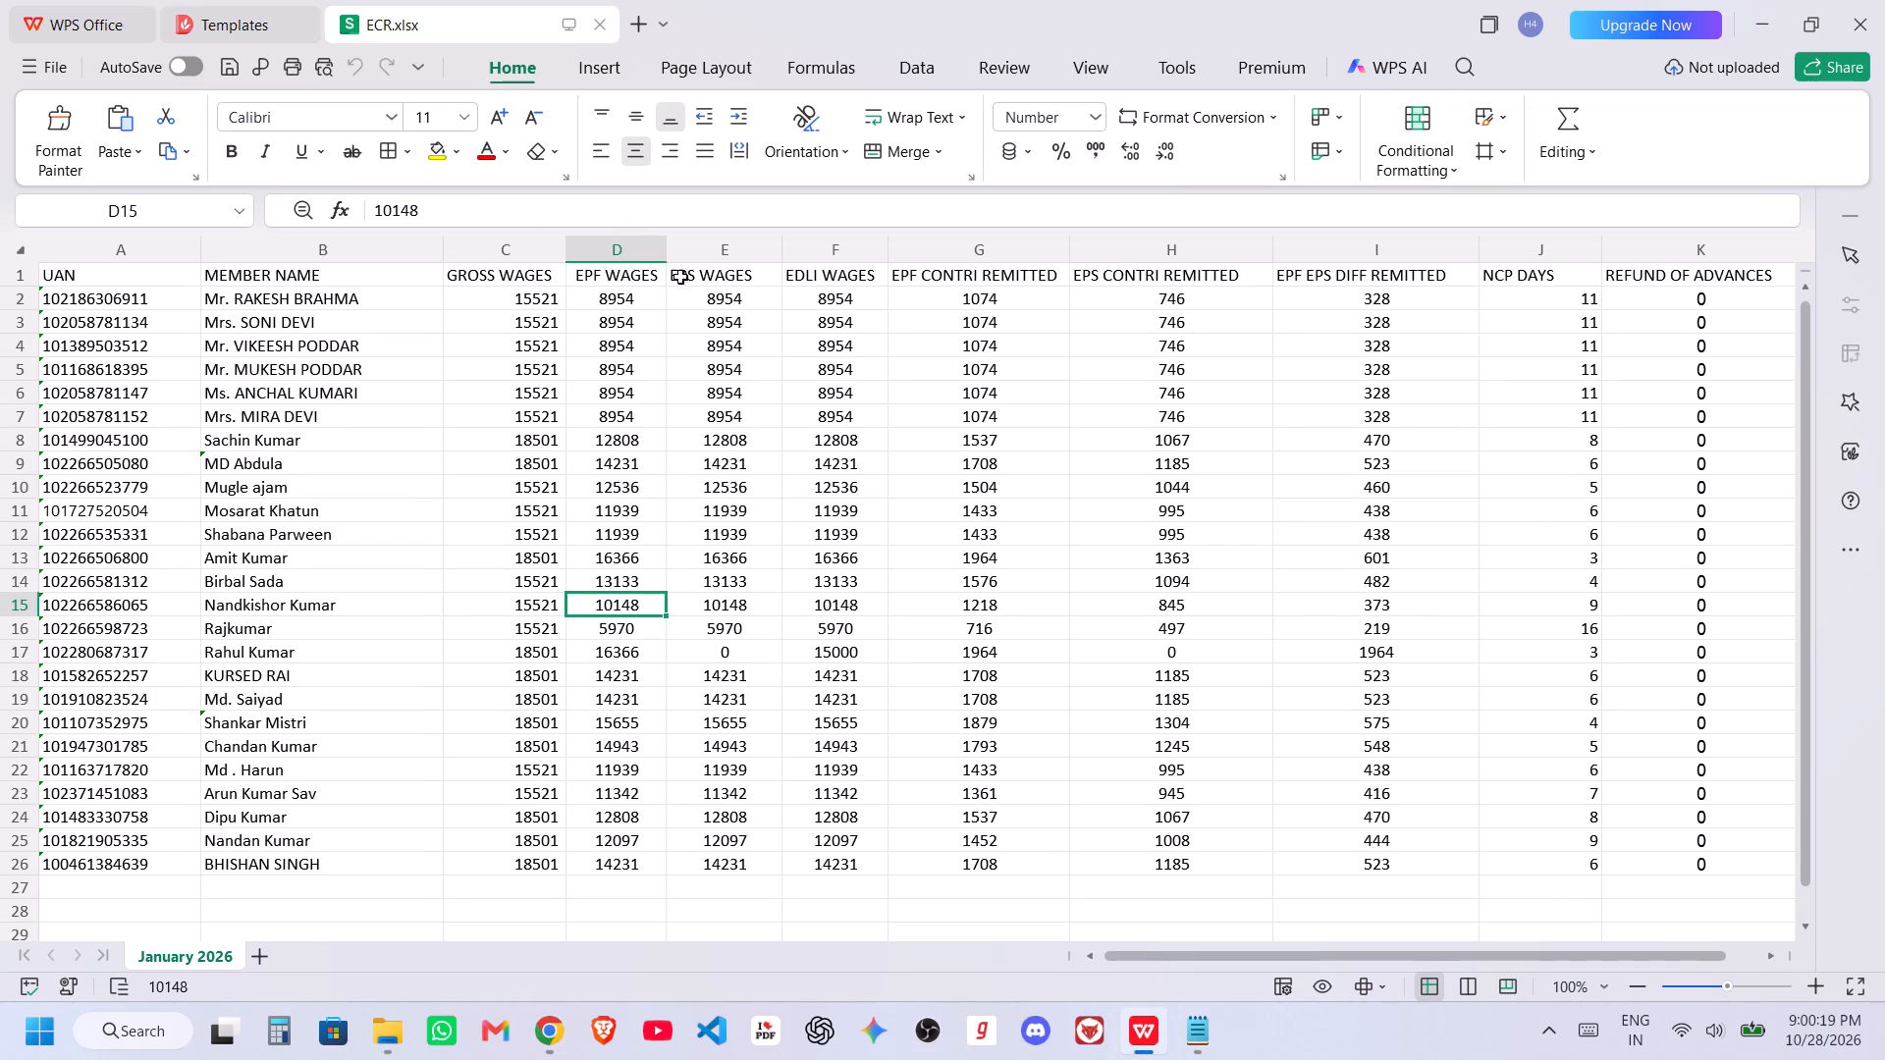
pyautogui.click(719, 603)
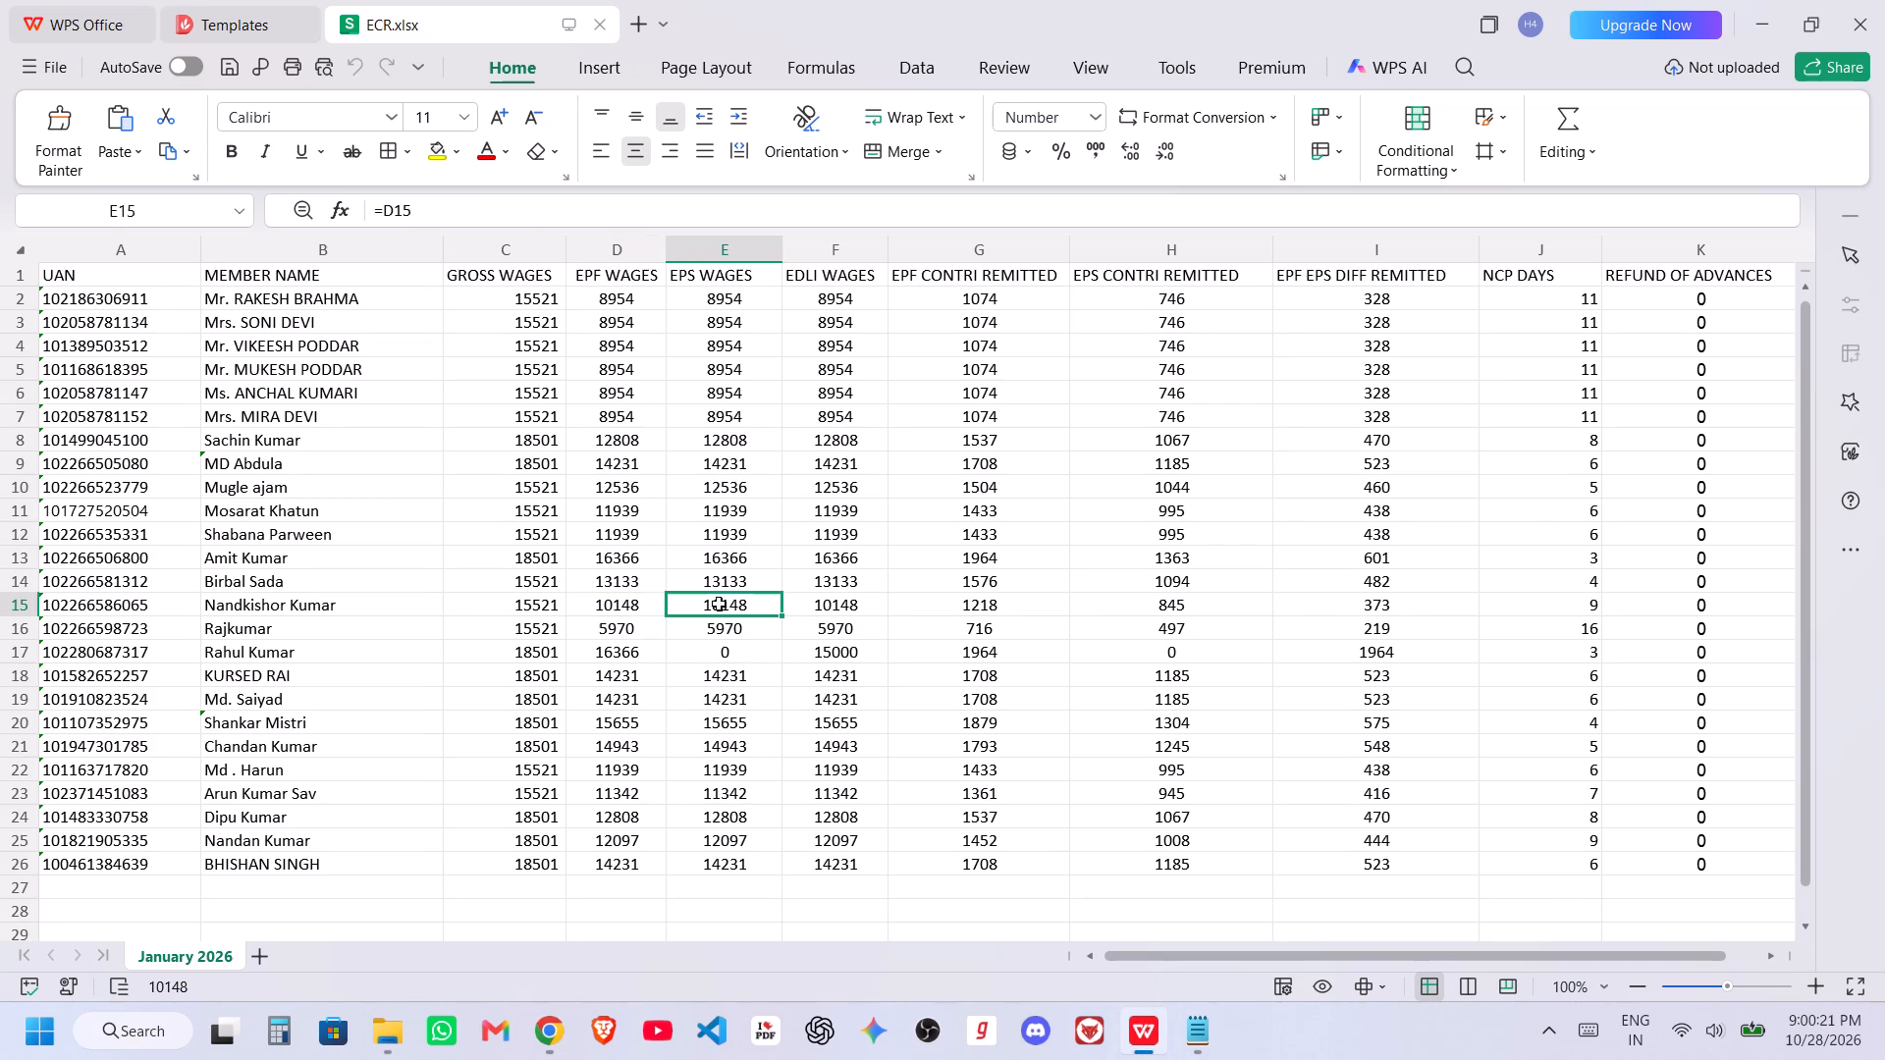
# Read the suggested fix for error RFE-219 and compare it with the EDLI wages entries in the ECR worksheet.
pyautogui.hotkey('alt', 'Tab')
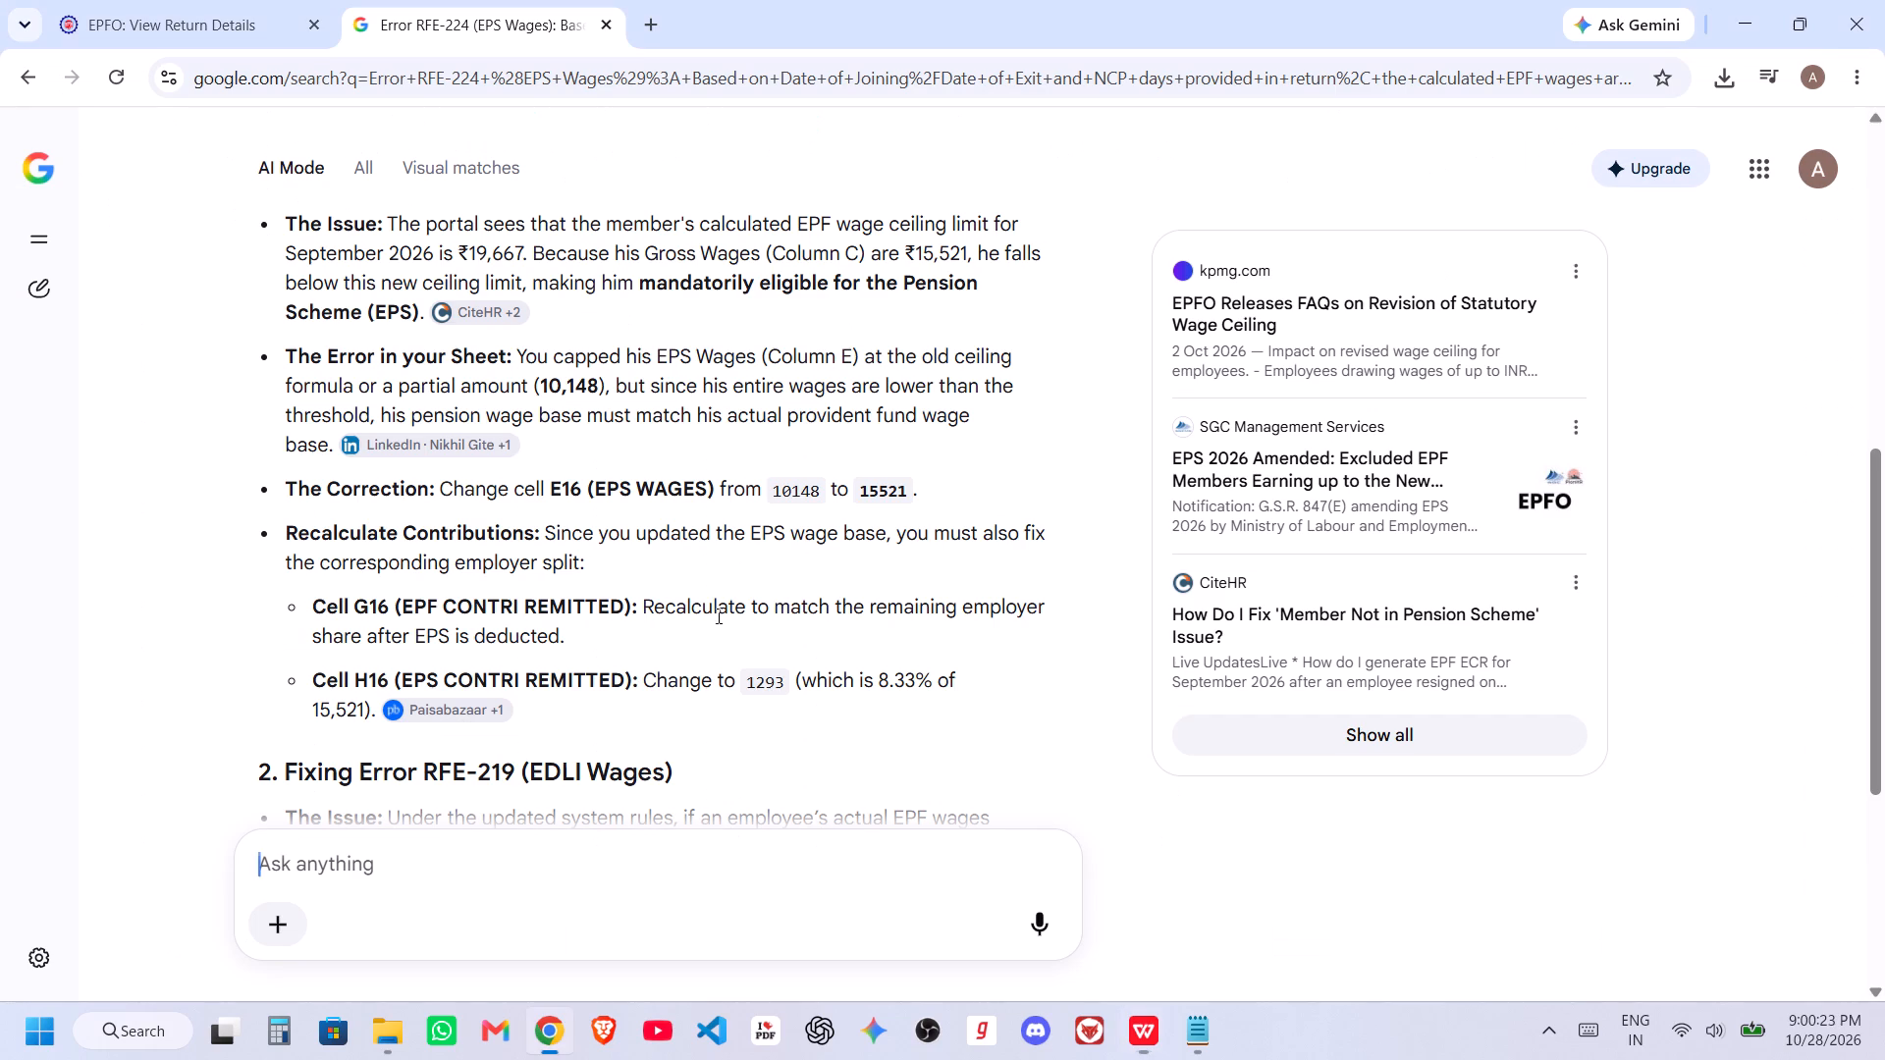
pyautogui.scroll(-2, 662, 634)
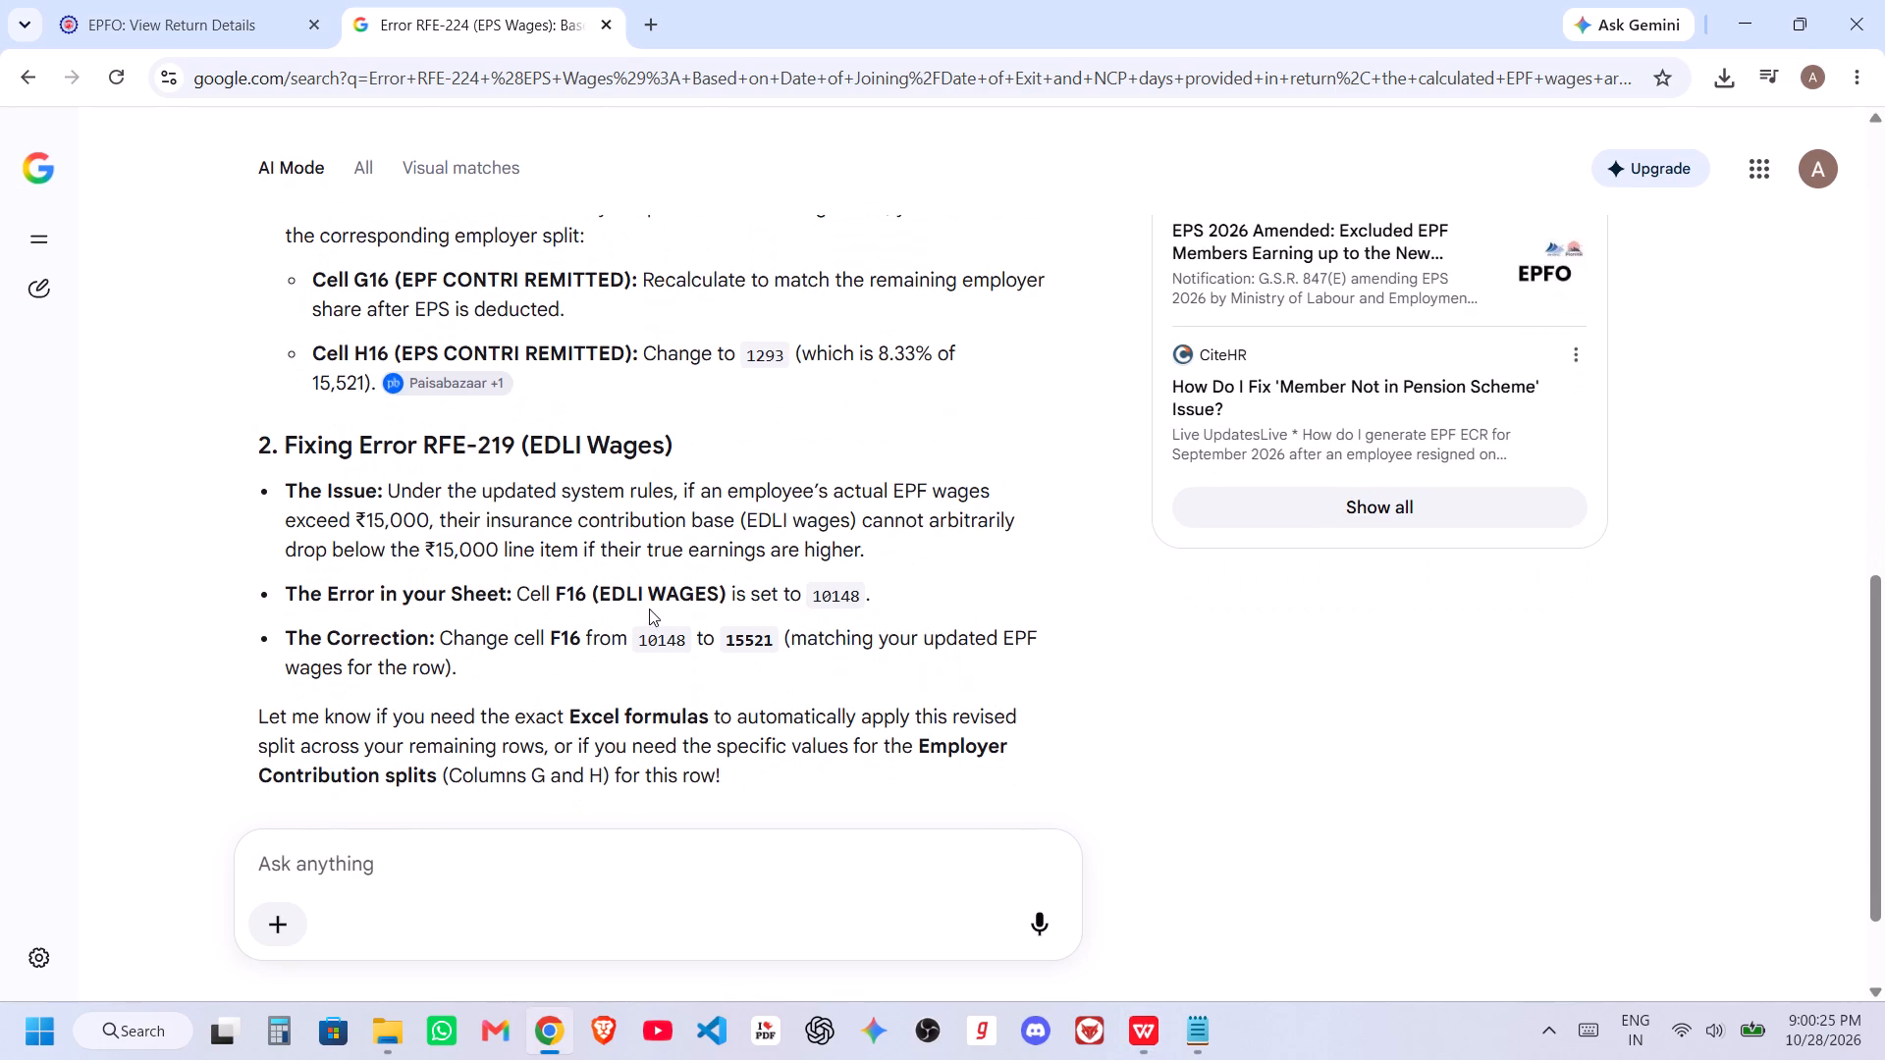
pyautogui.scroll(-1, 649, 609)
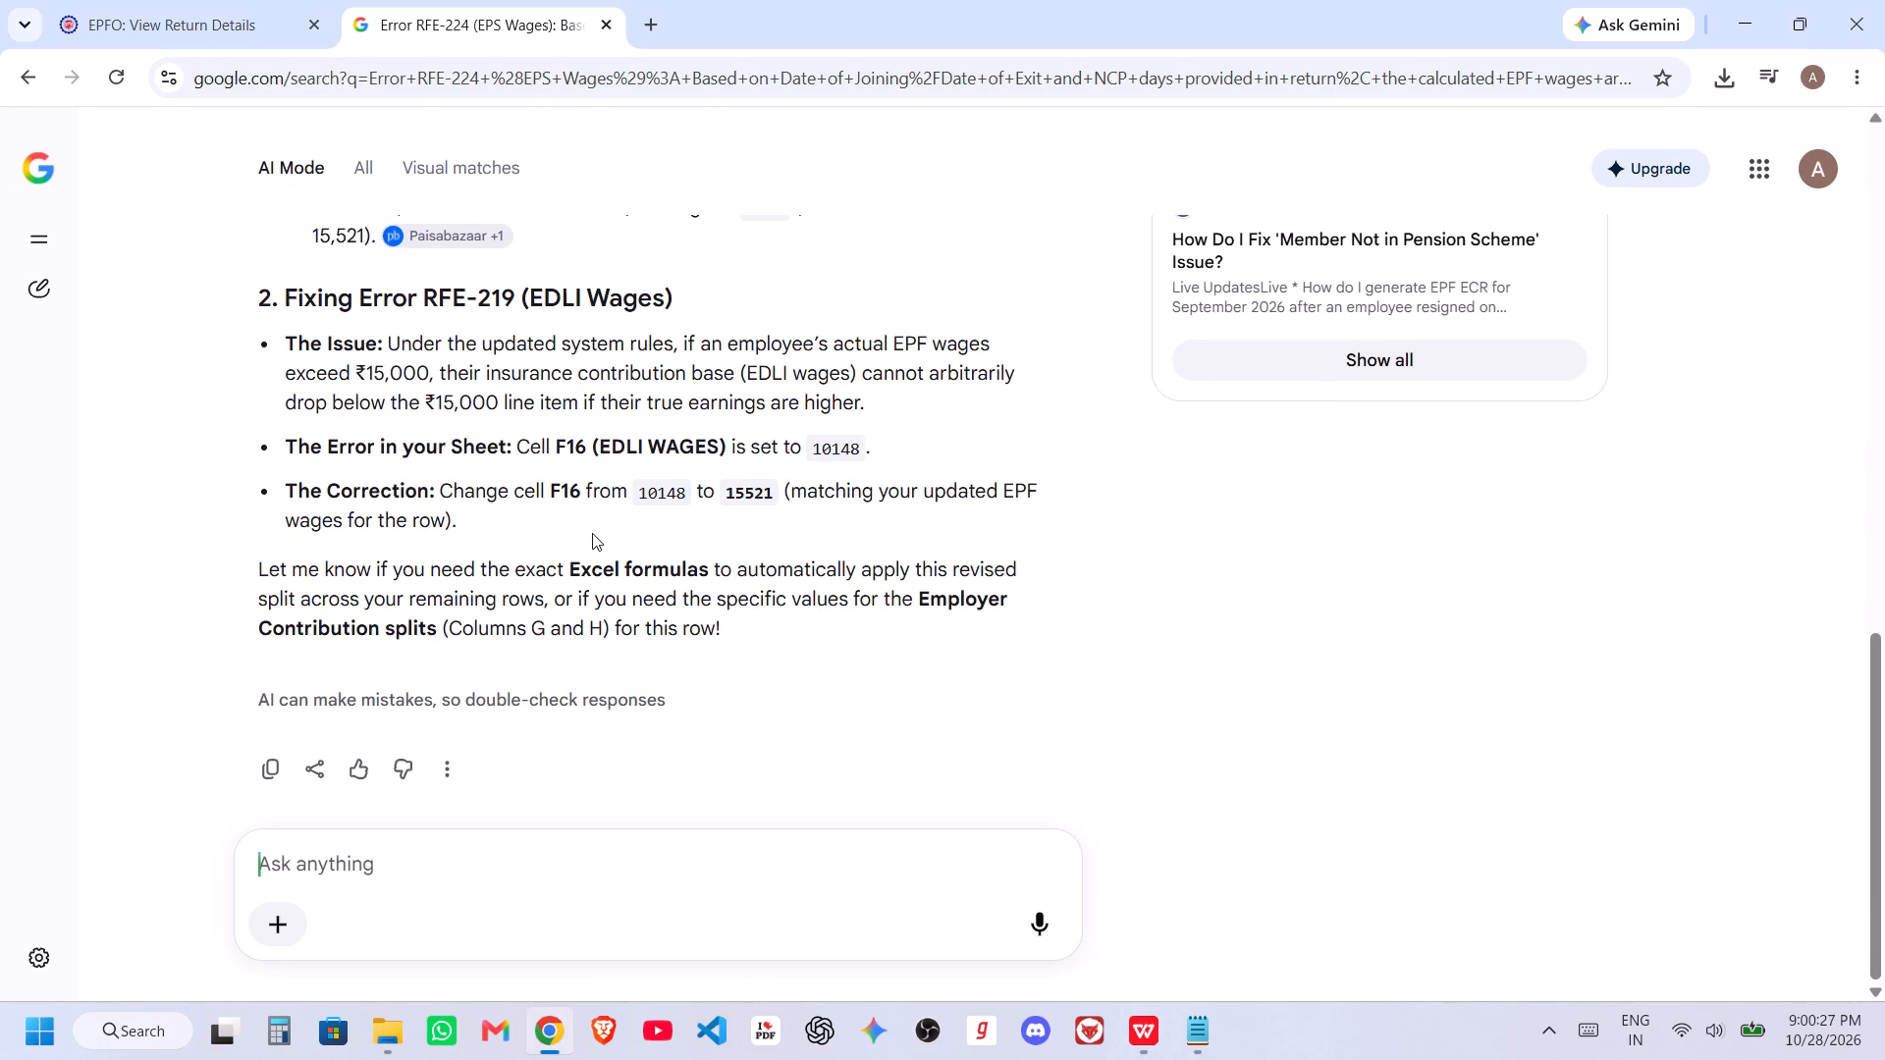
pyautogui.scroll(-2, 434, 531)
pyautogui.scroll(2, 434, 530)
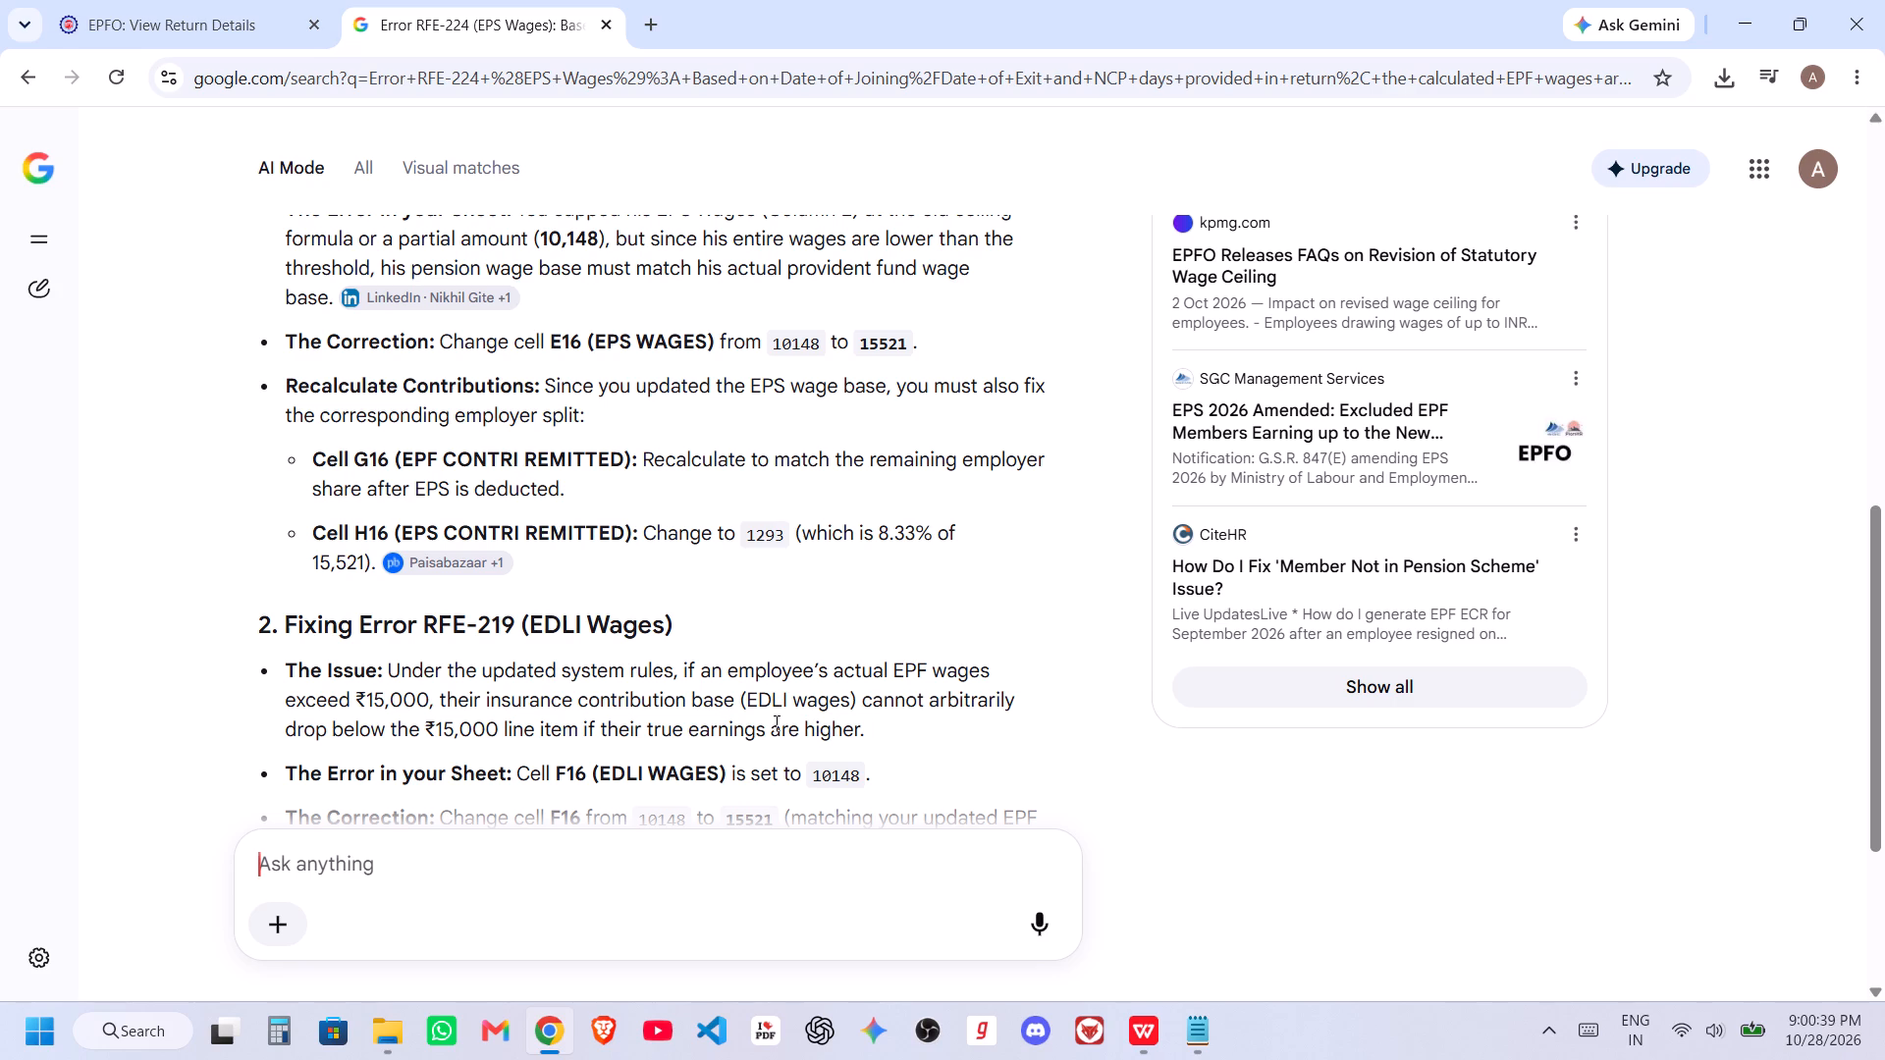
pyautogui.scroll(-1, 685, 736)
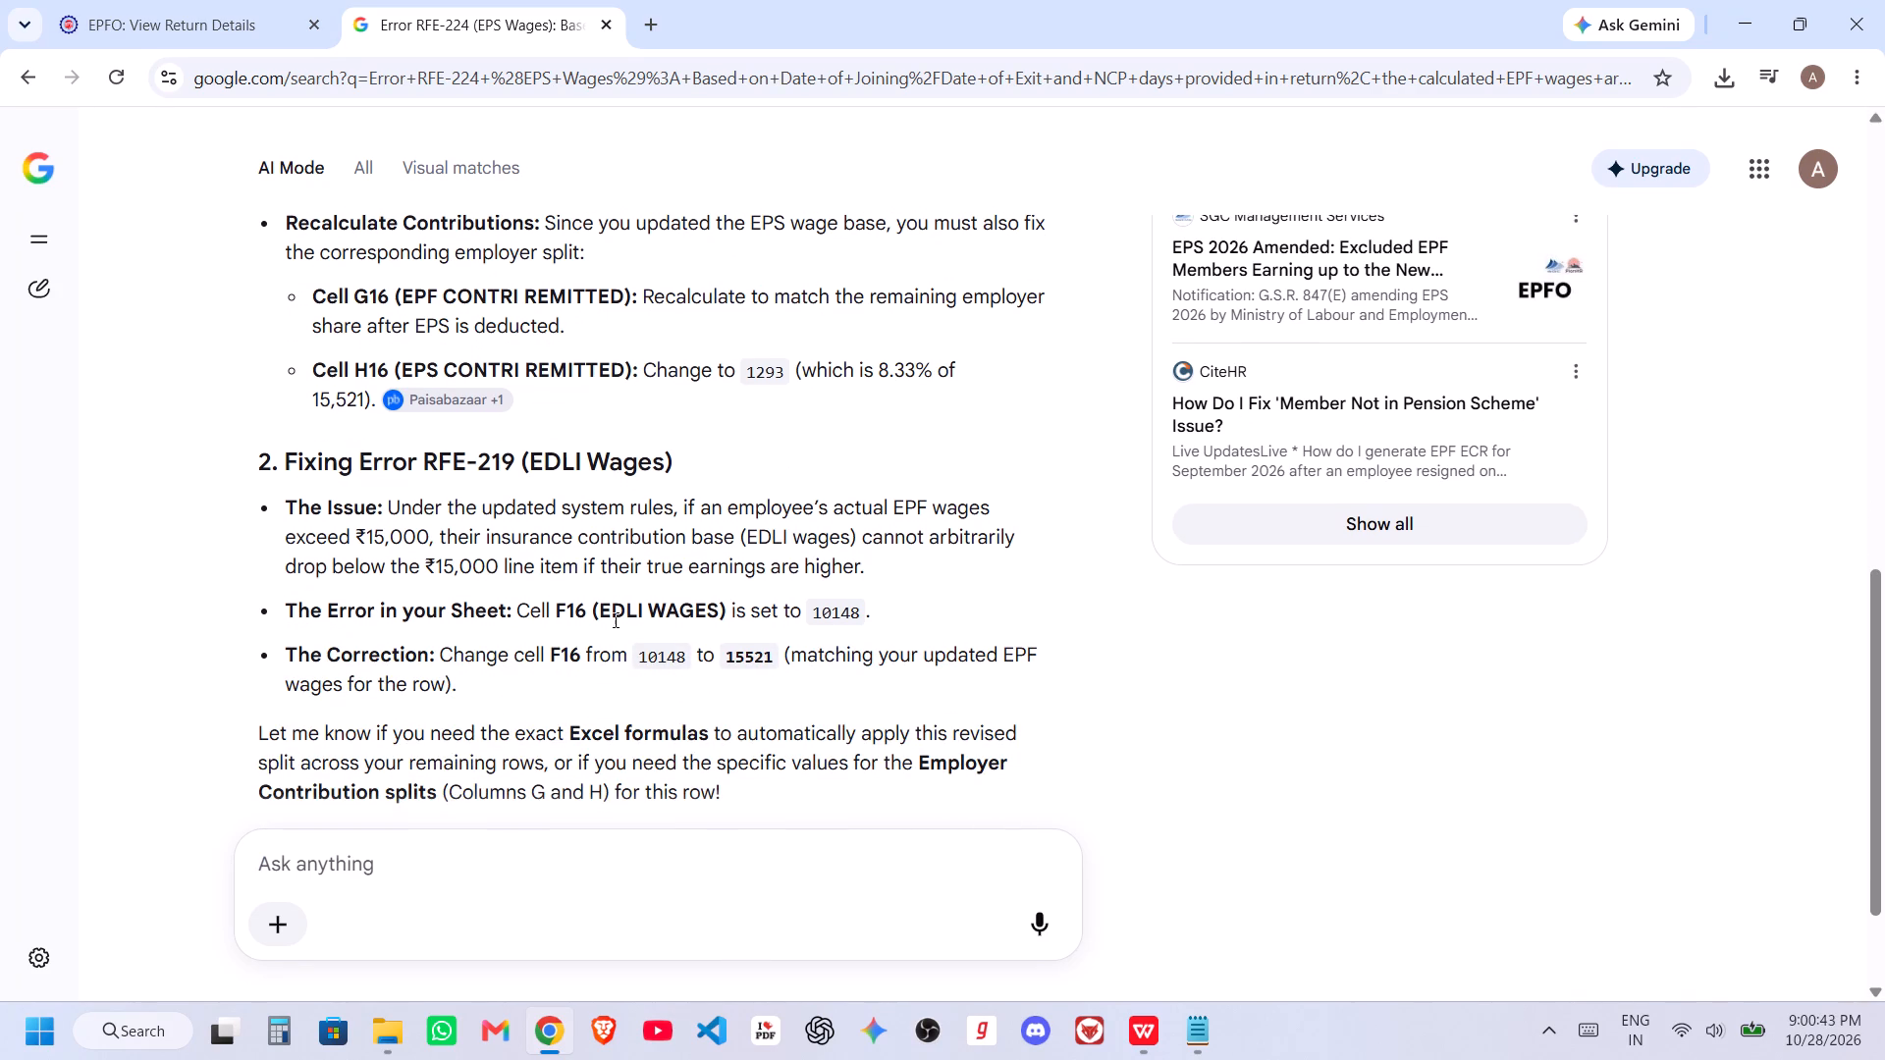
pyautogui.moveTo(604, 615); pyautogui.dragTo(853, 609)
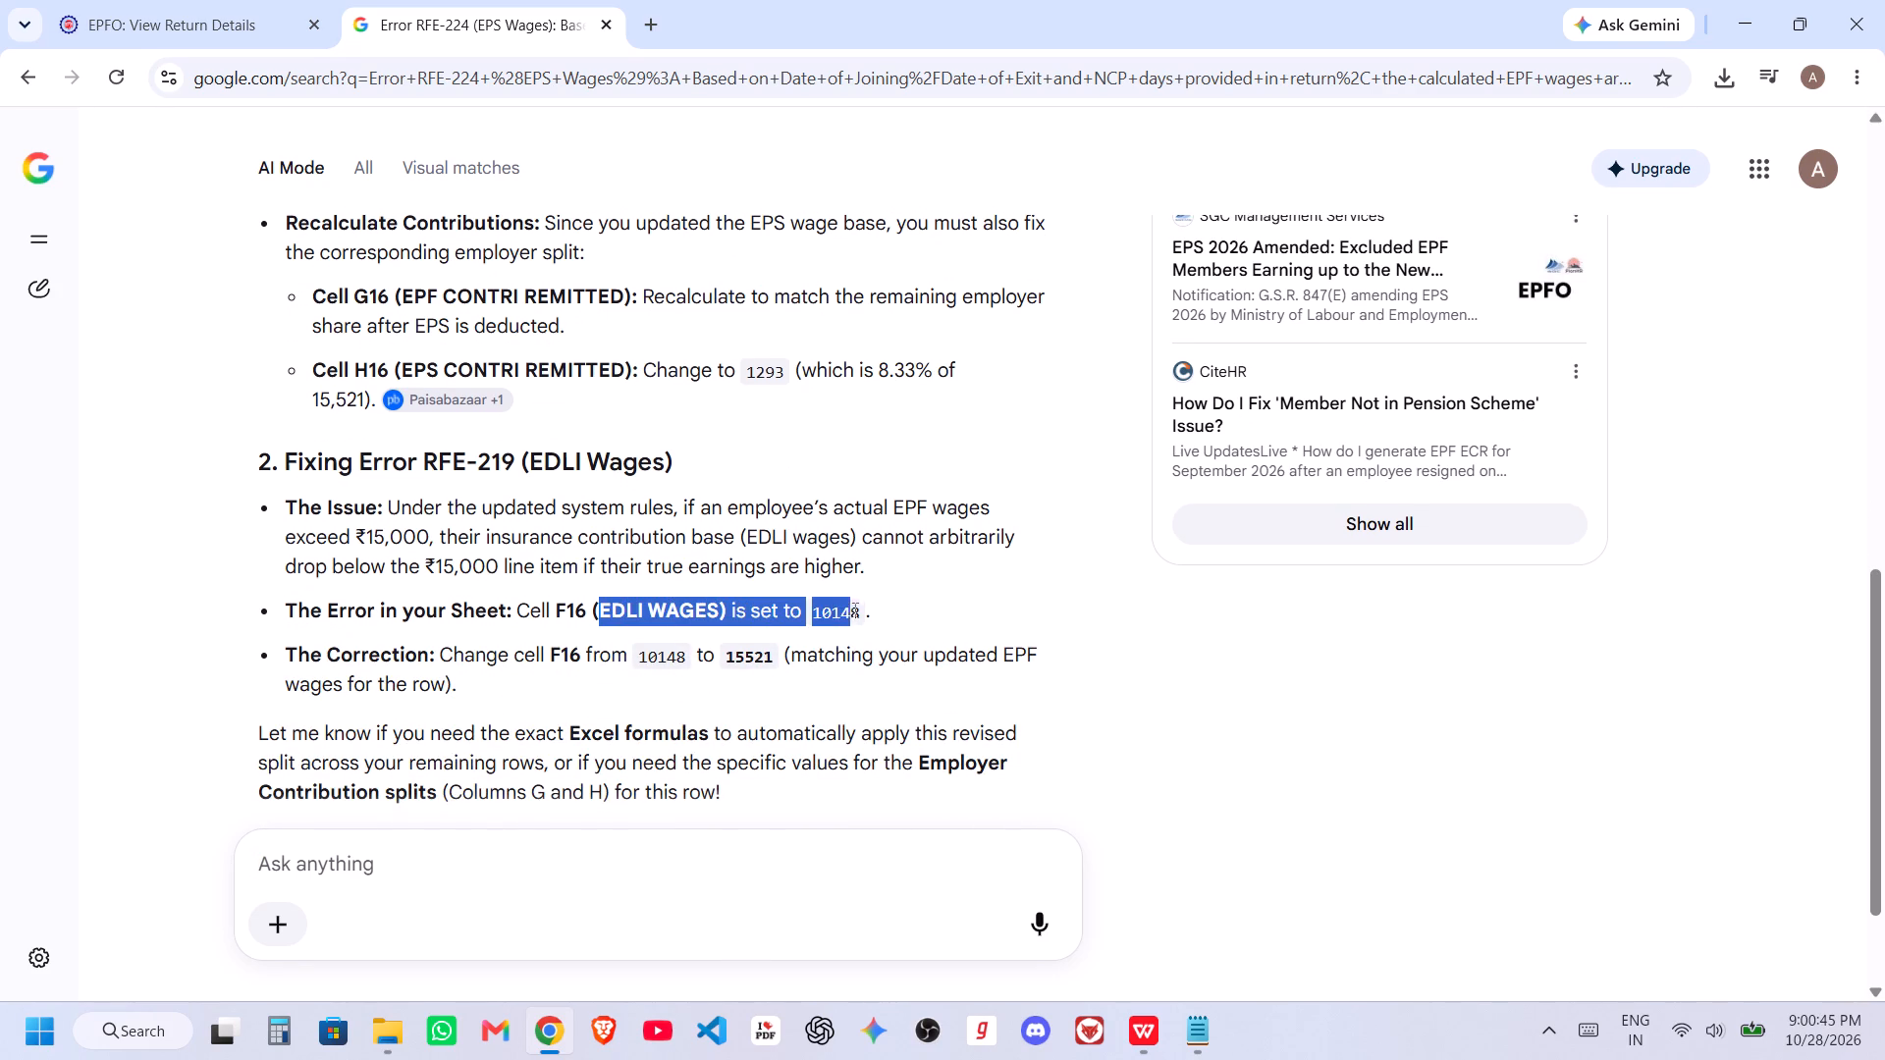
pyautogui.moveTo(853, 609); pyautogui.dragTo(863, 609)
pyautogui.click(930, 610)
pyautogui.hotkey('alt', 'Tab')
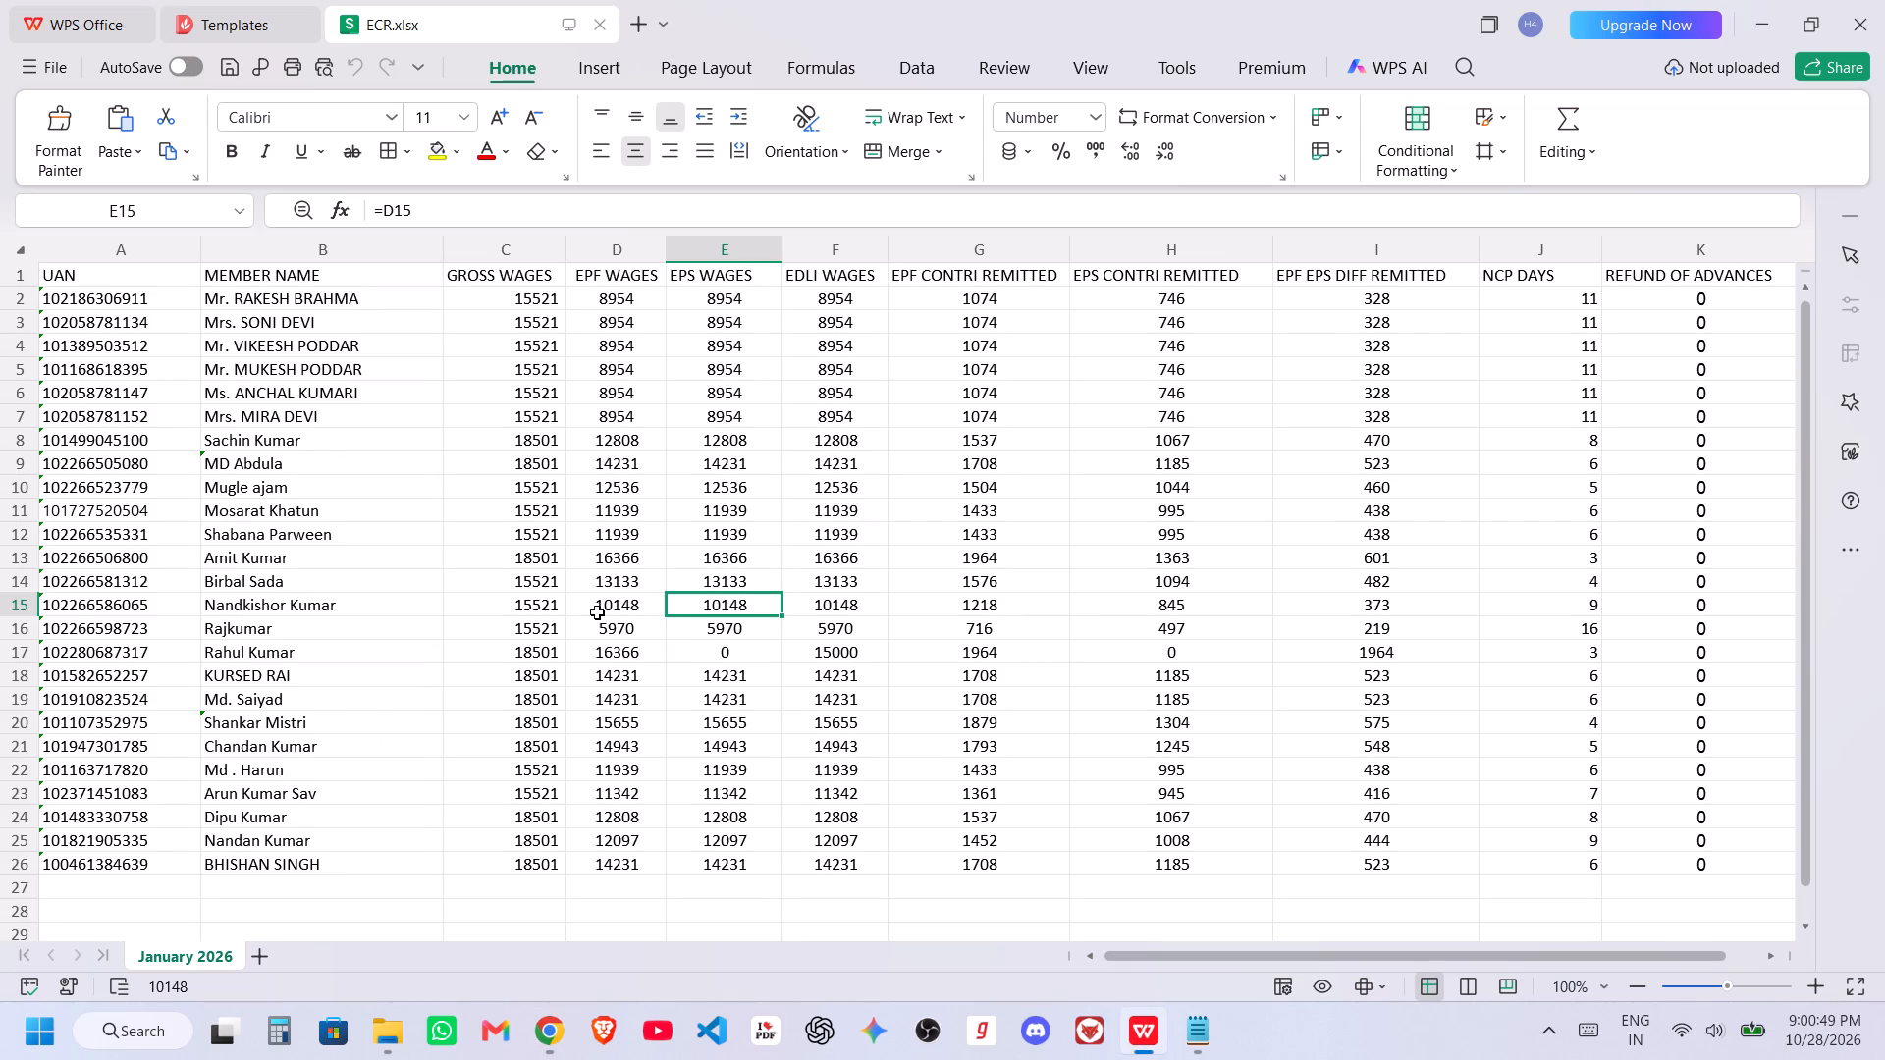
pyautogui.hscroll(4, 597, 611)
pyautogui.hotkey('alt', 'Tab')
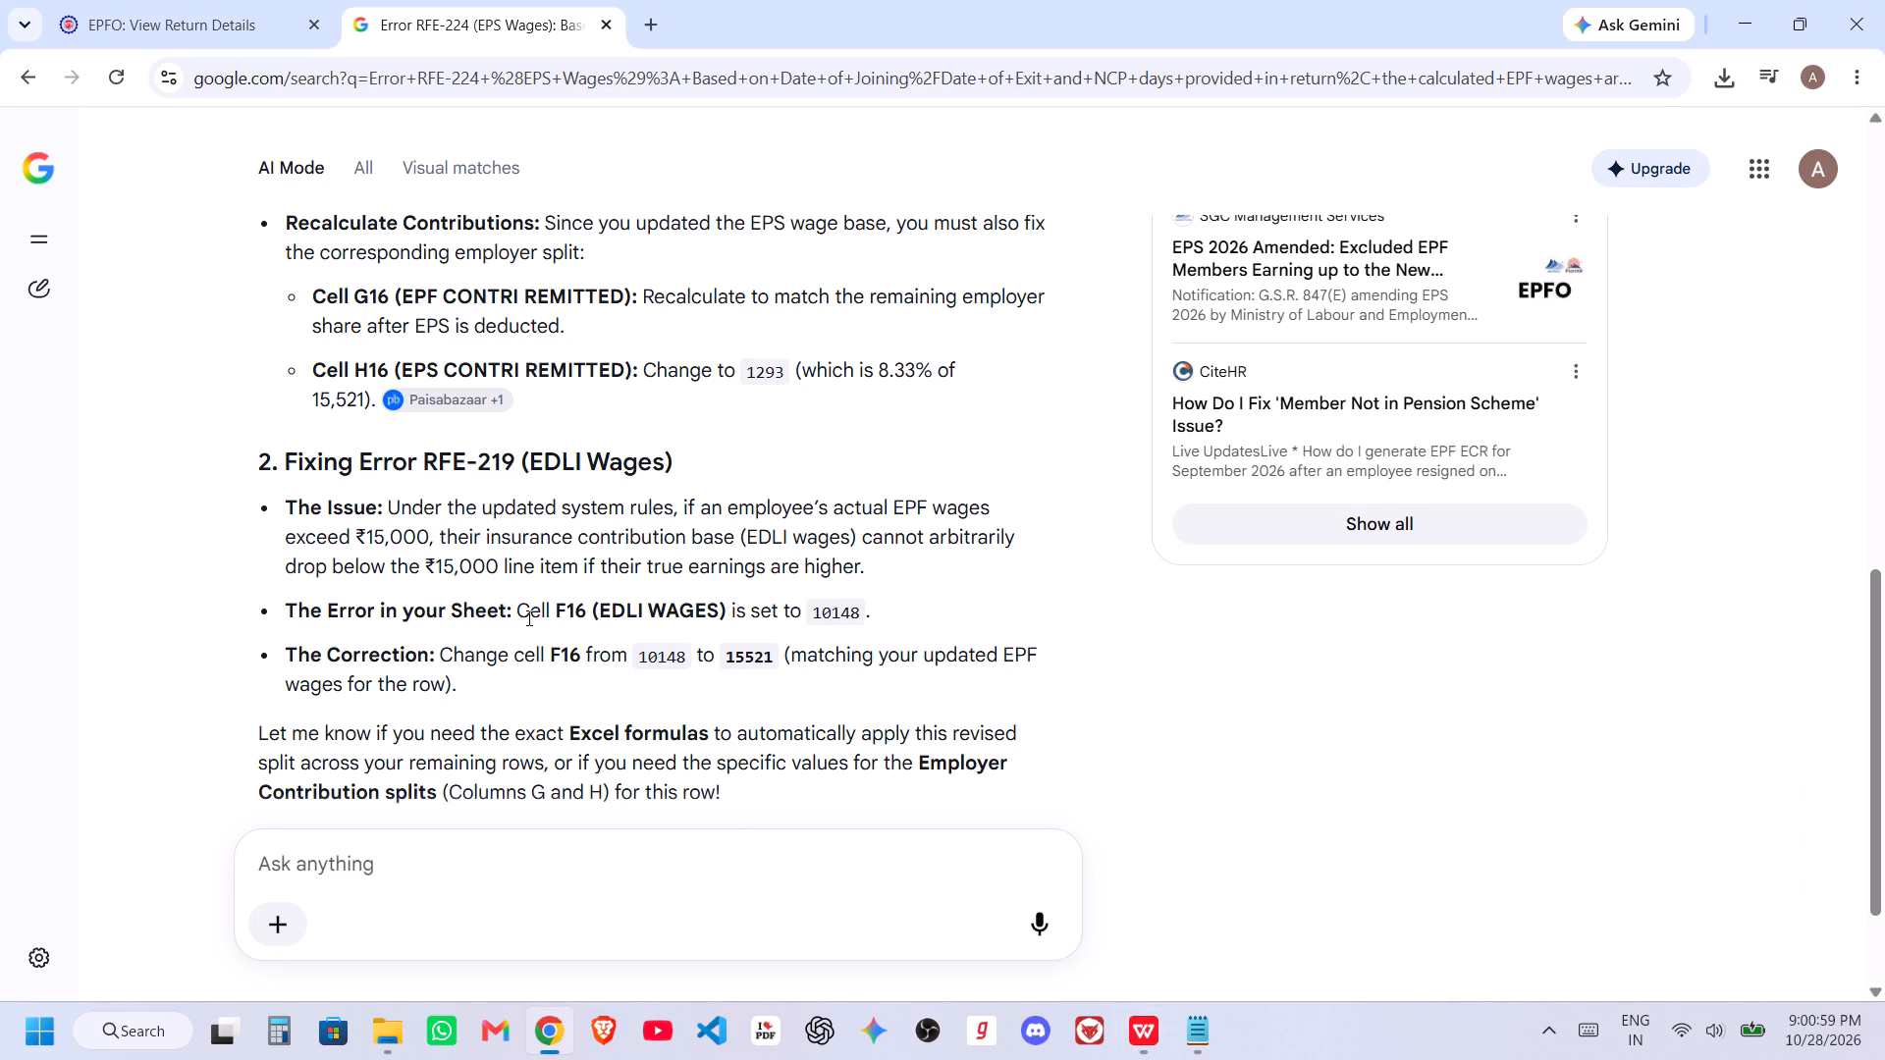
pyautogui.hotkey('alt', 'Tab')
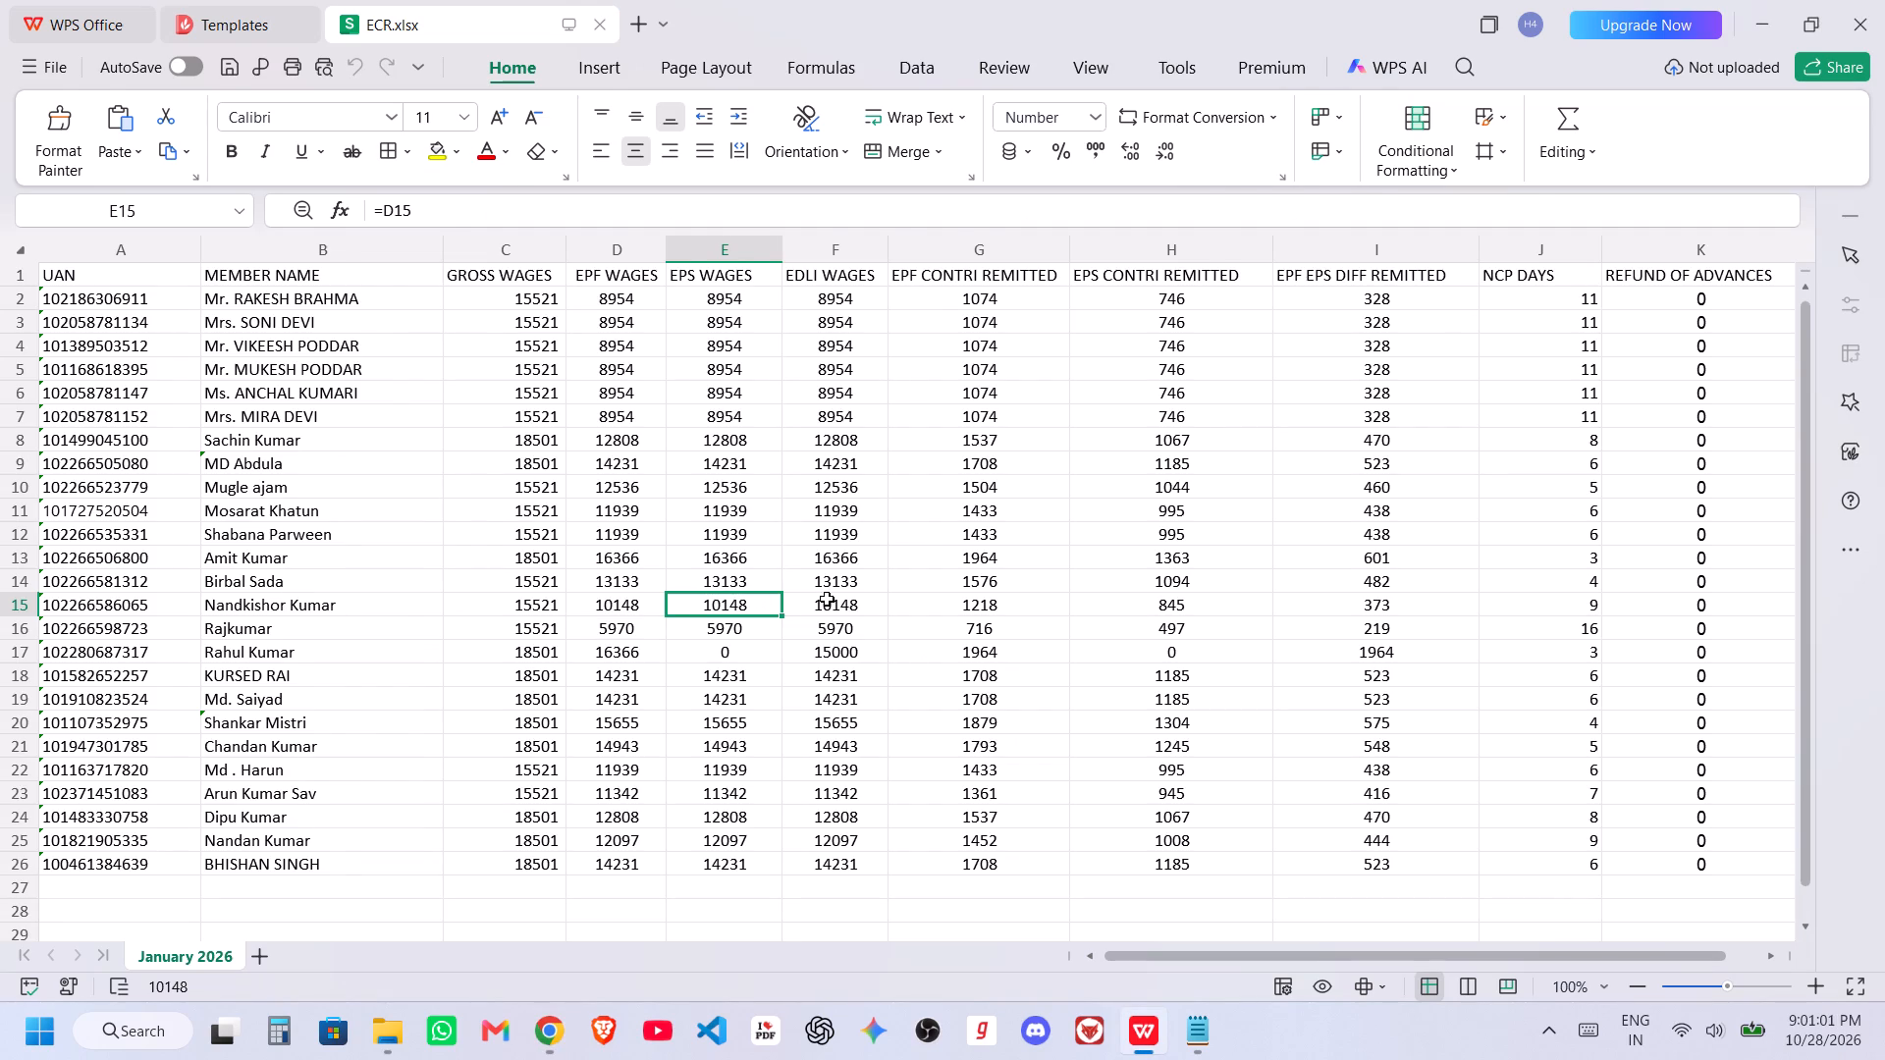
pyautogui.hotkey('alt', 'Tab')
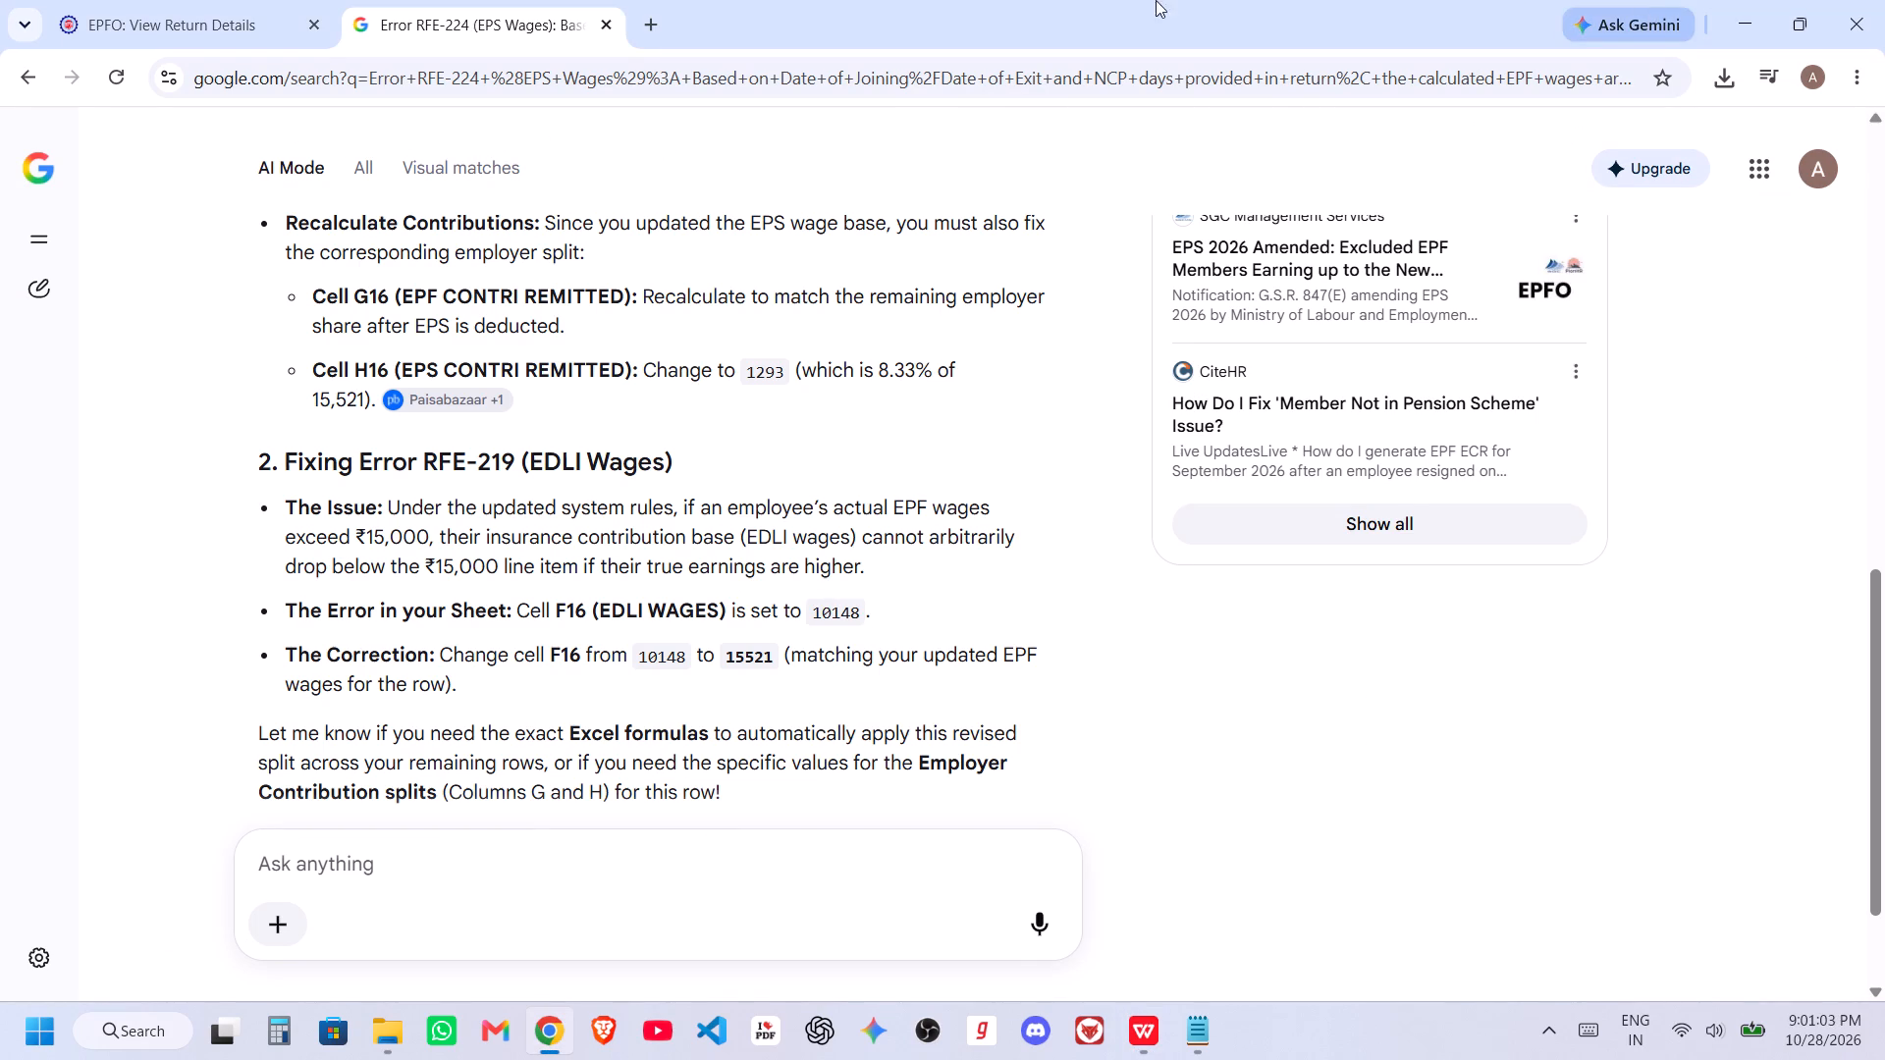
# Return to the Monthly Return Dashboard on the EPFO portal and view the wage month wise return summary.
pyautogui.click(183, 0)
pyautogui.scroll(5, 1087, 554)
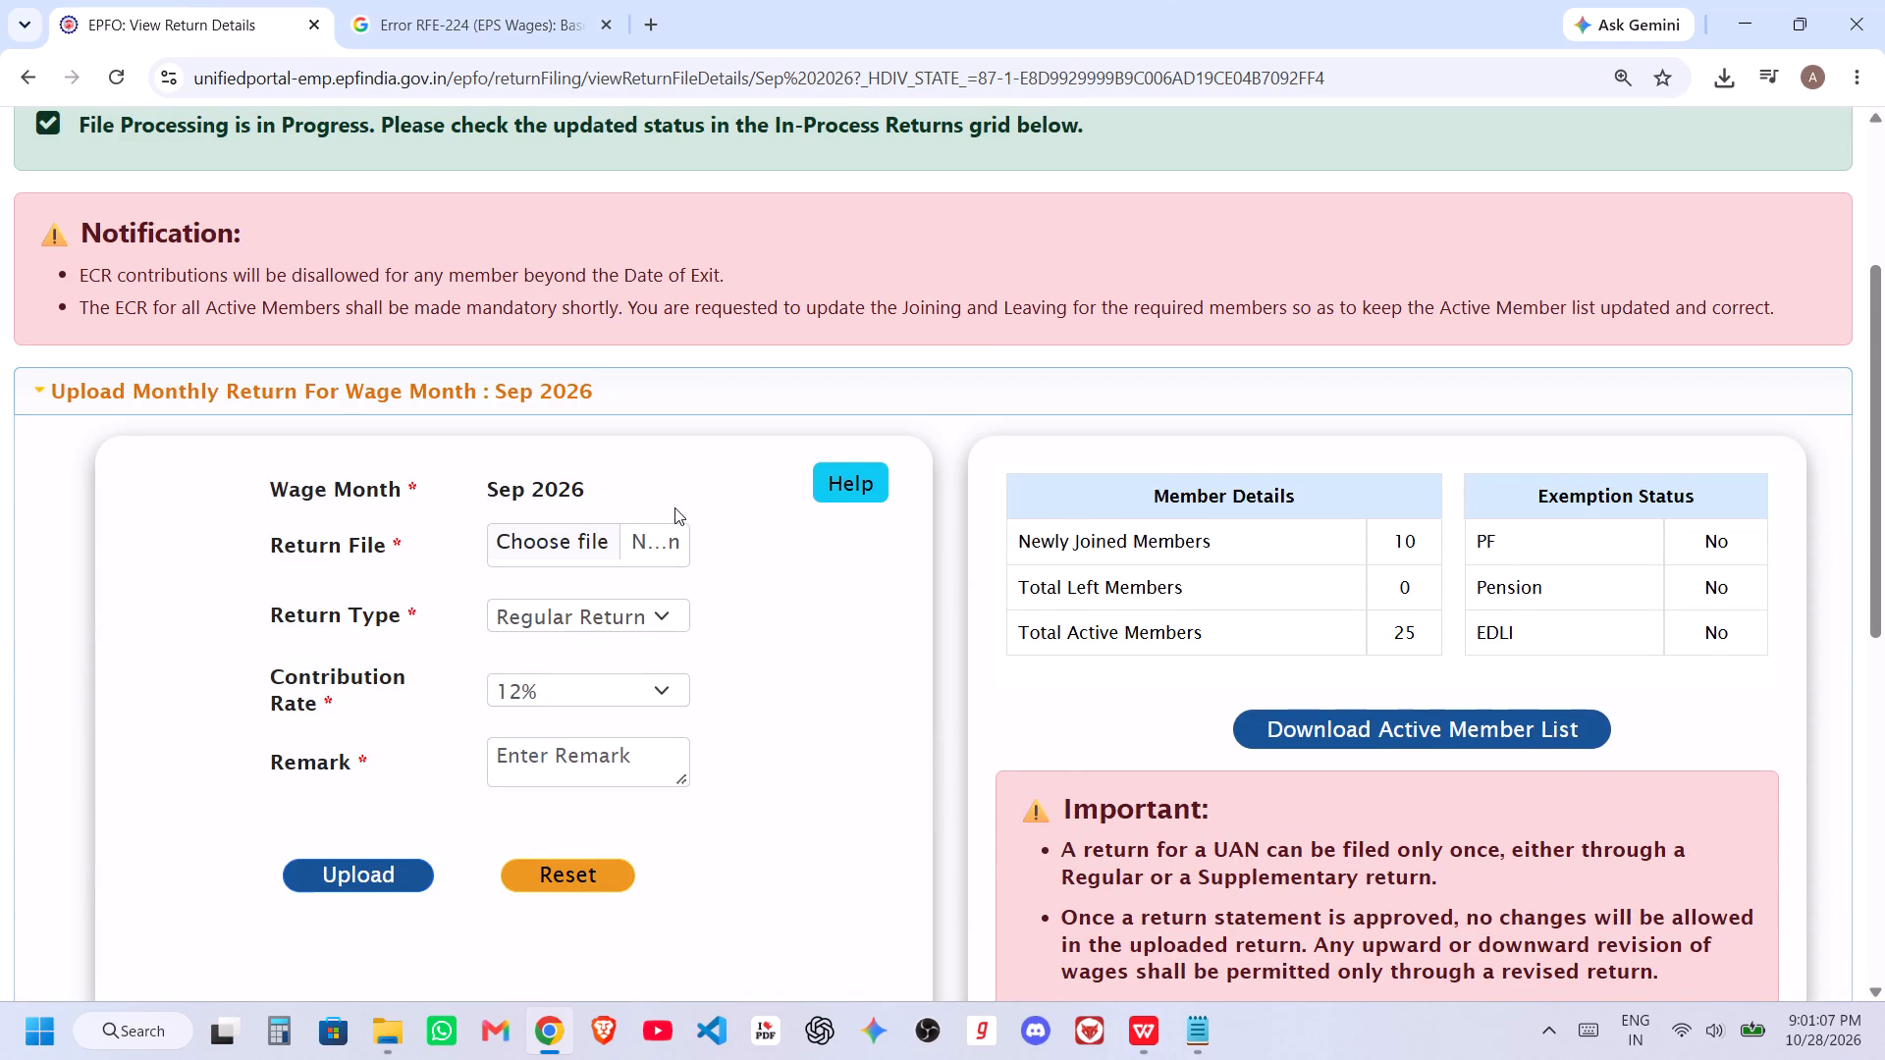
pyautogui.scroll(3, 669, 521)
pyautogui.click(460, 344)
pyautogui.click(460, 359)
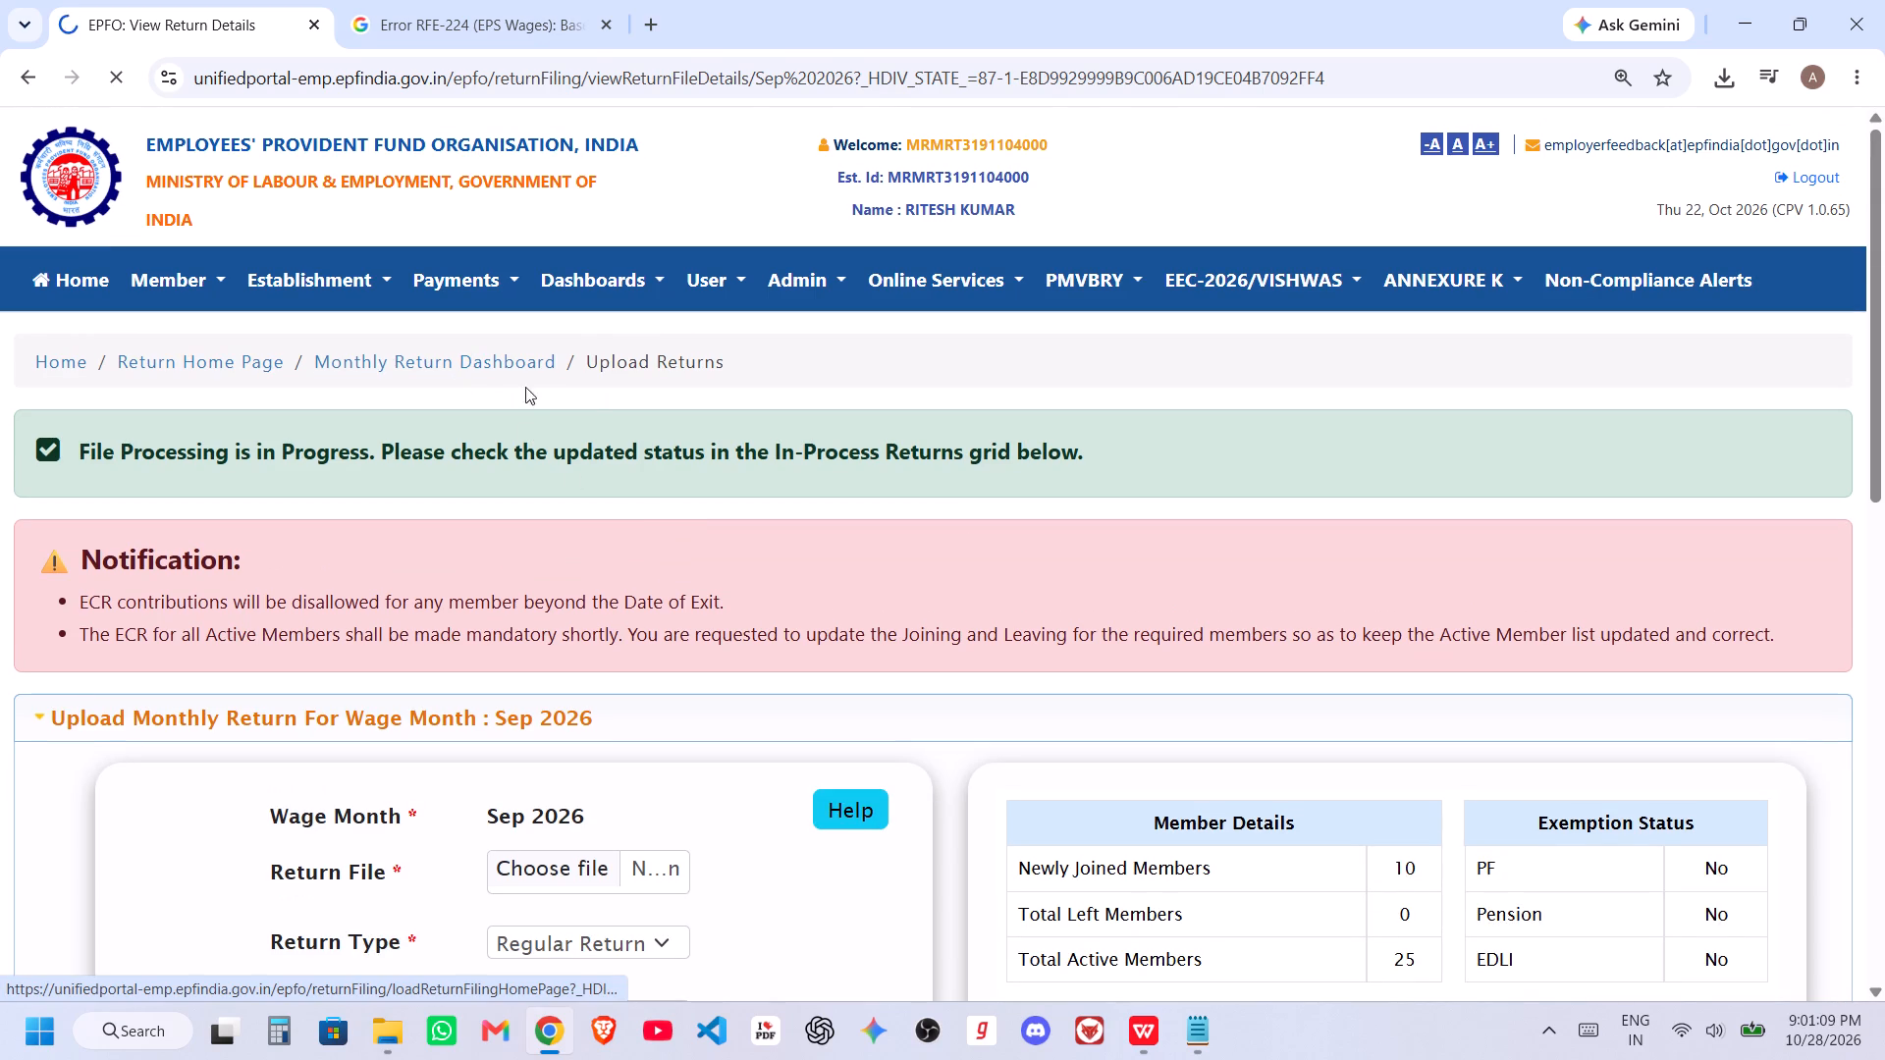
pyautogui.scroll(-3, 1465, 828)
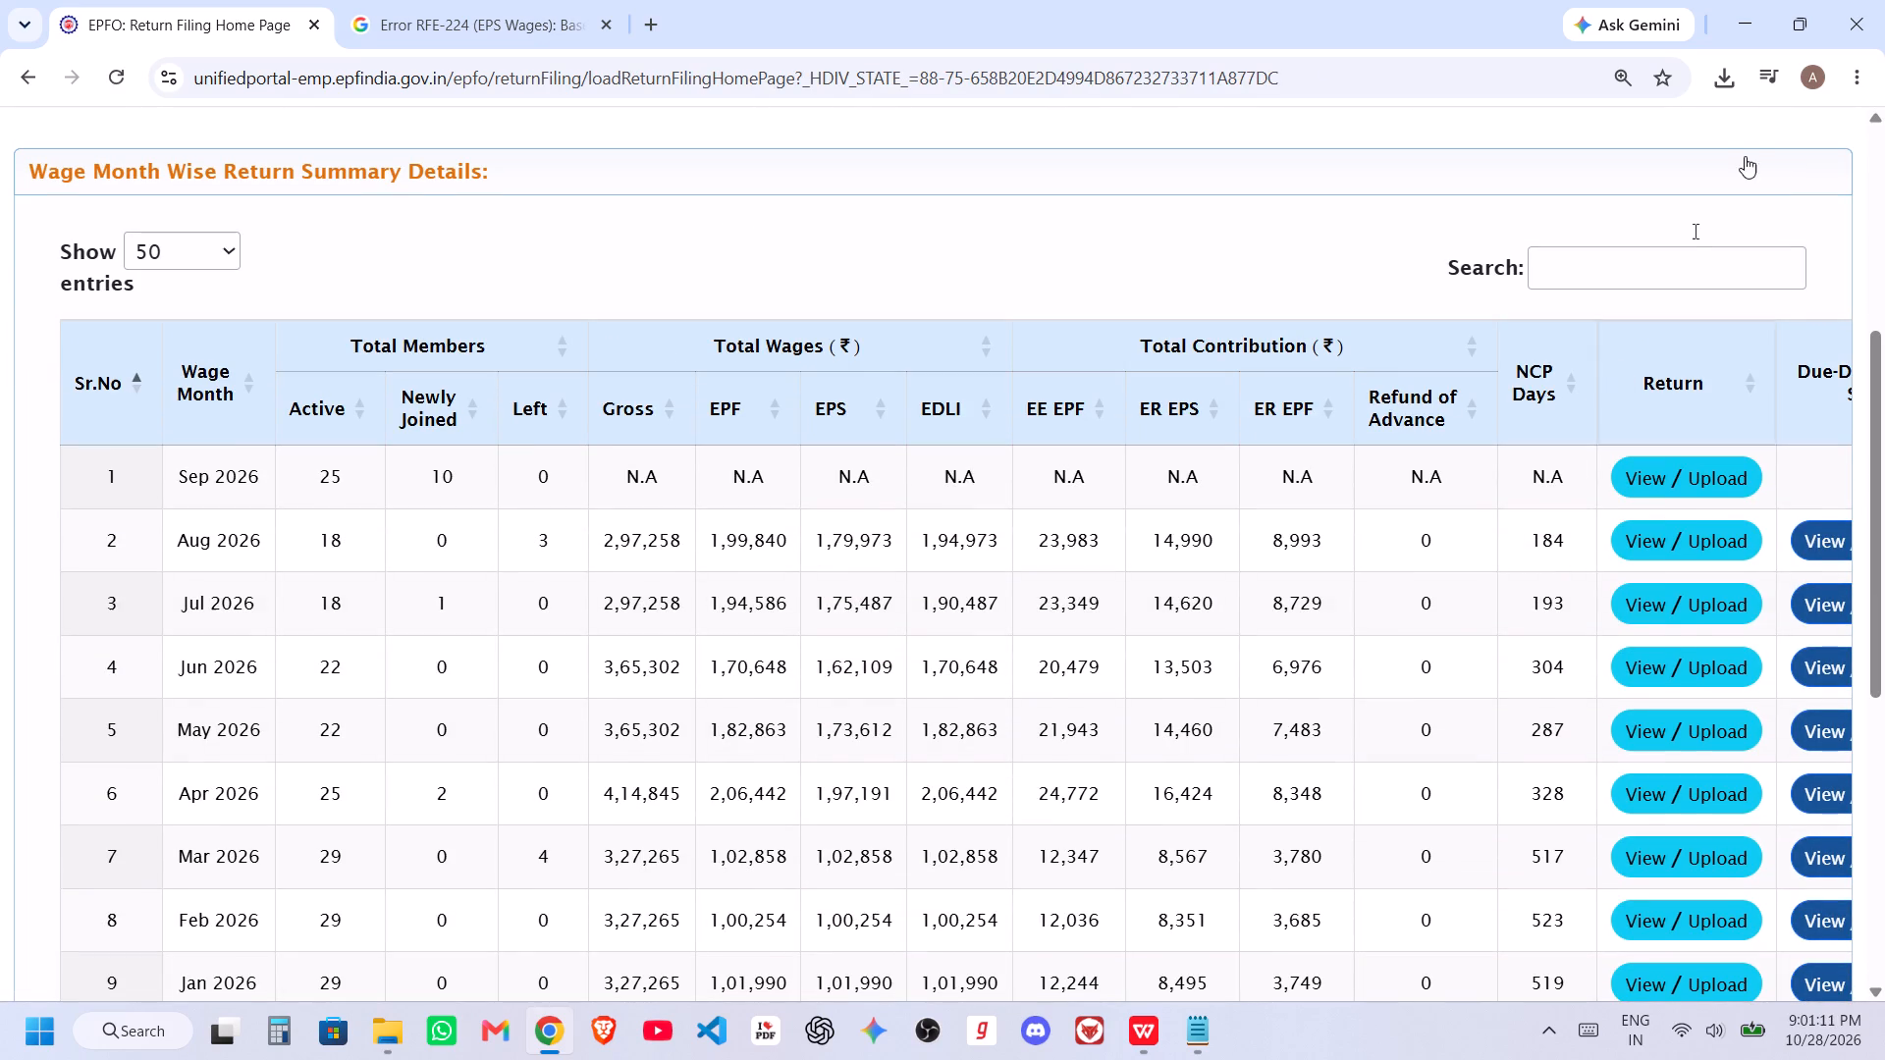
# Open the downloaded August 2026 return statement PDF and examine the wages of the member at serial number 13.
pyautogui.click(1721, 69)
pyautogui.click(1478, 254)
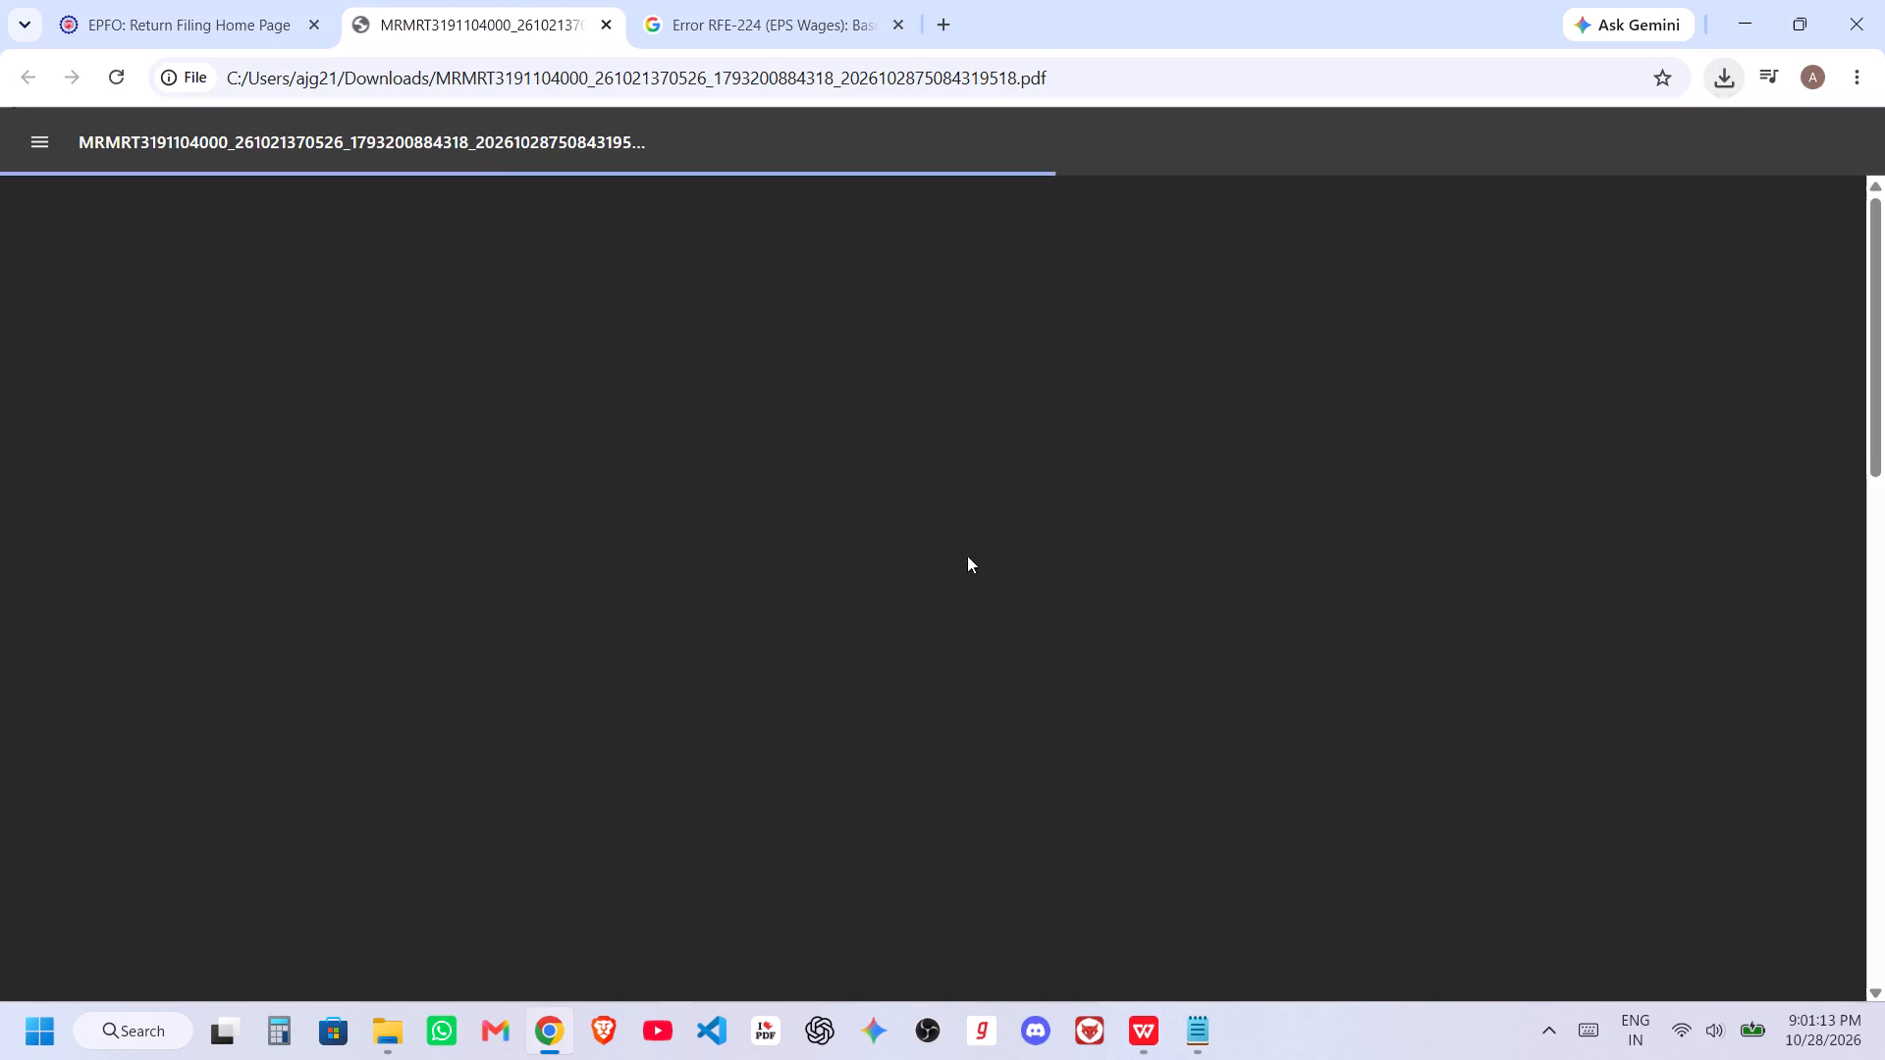
pyautogui.scroll(-4, 845, 701)
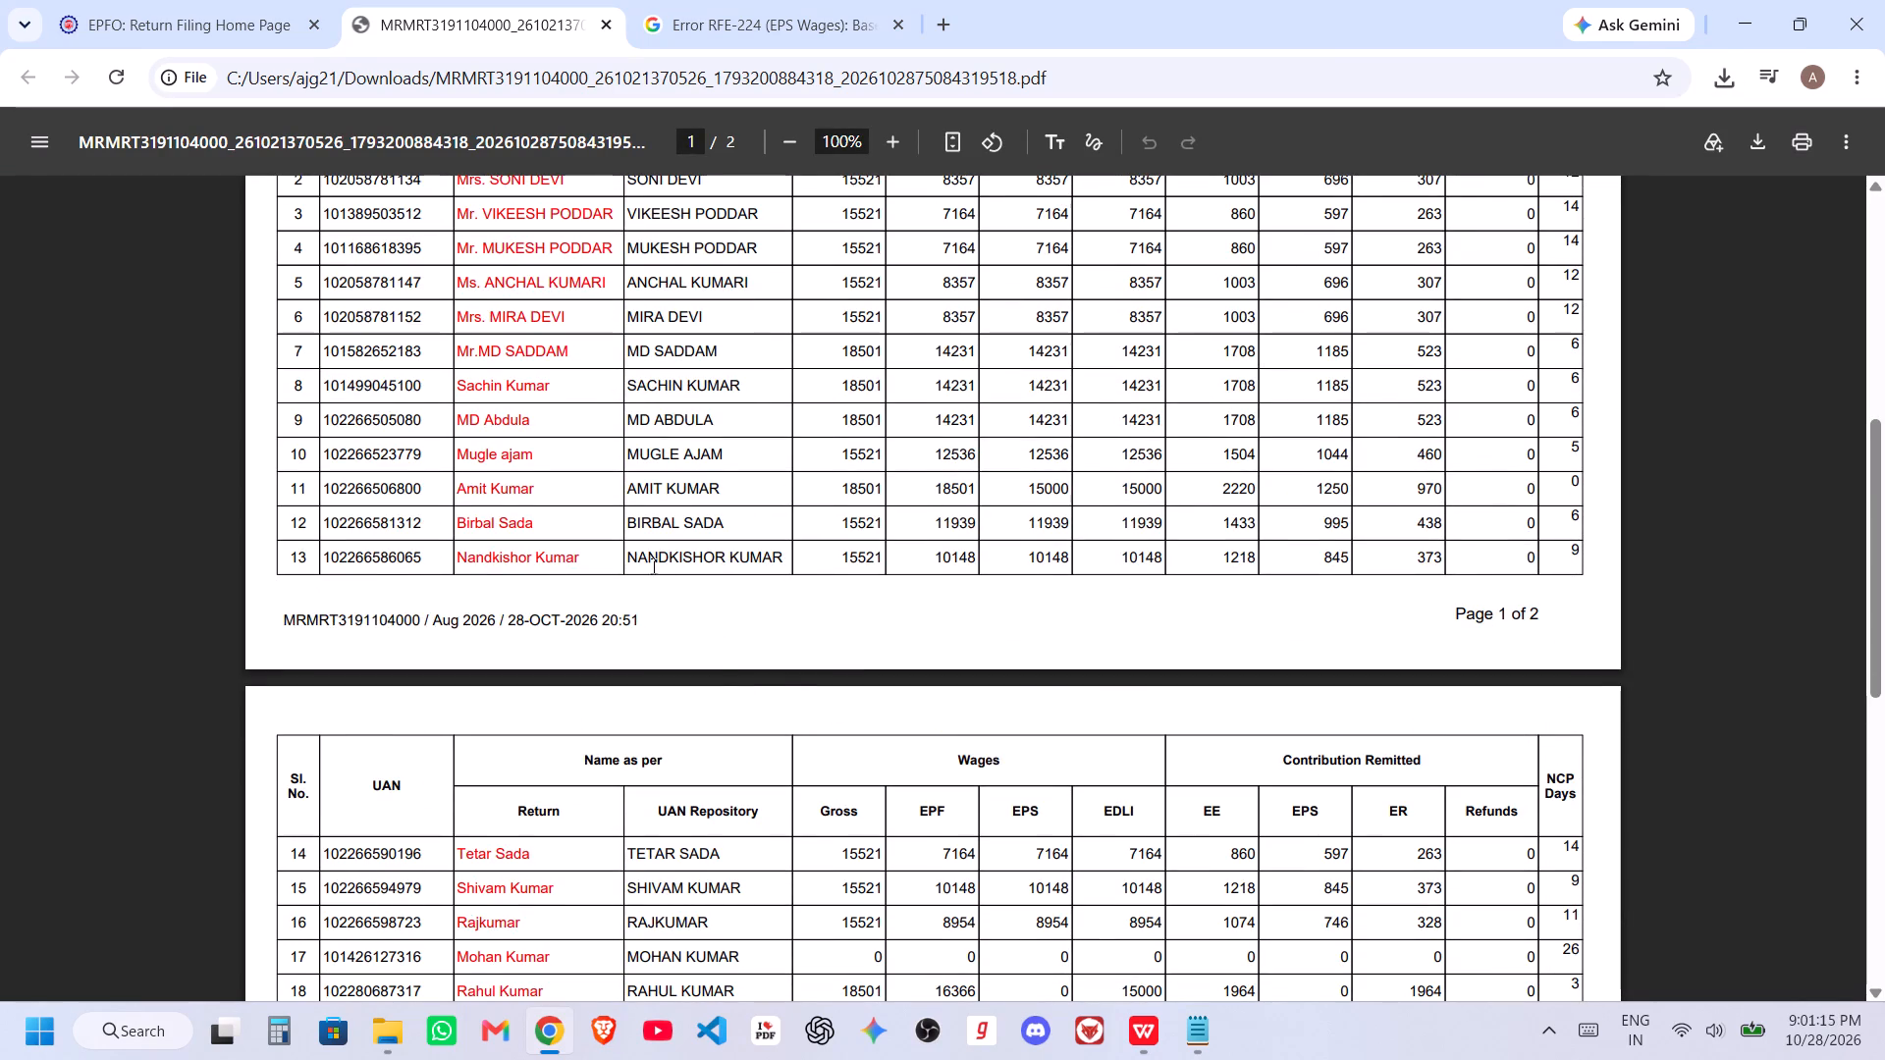
pyautogui.moveTo(834, 556); pyautogui.dragTo(891, 564)
pyautogui.click(930, 566)
# Compare the member wages in the August 2026 return statement and the AI Mode advice with row 15 of the ECR worksheet.
pyautogui.click(756, 0)
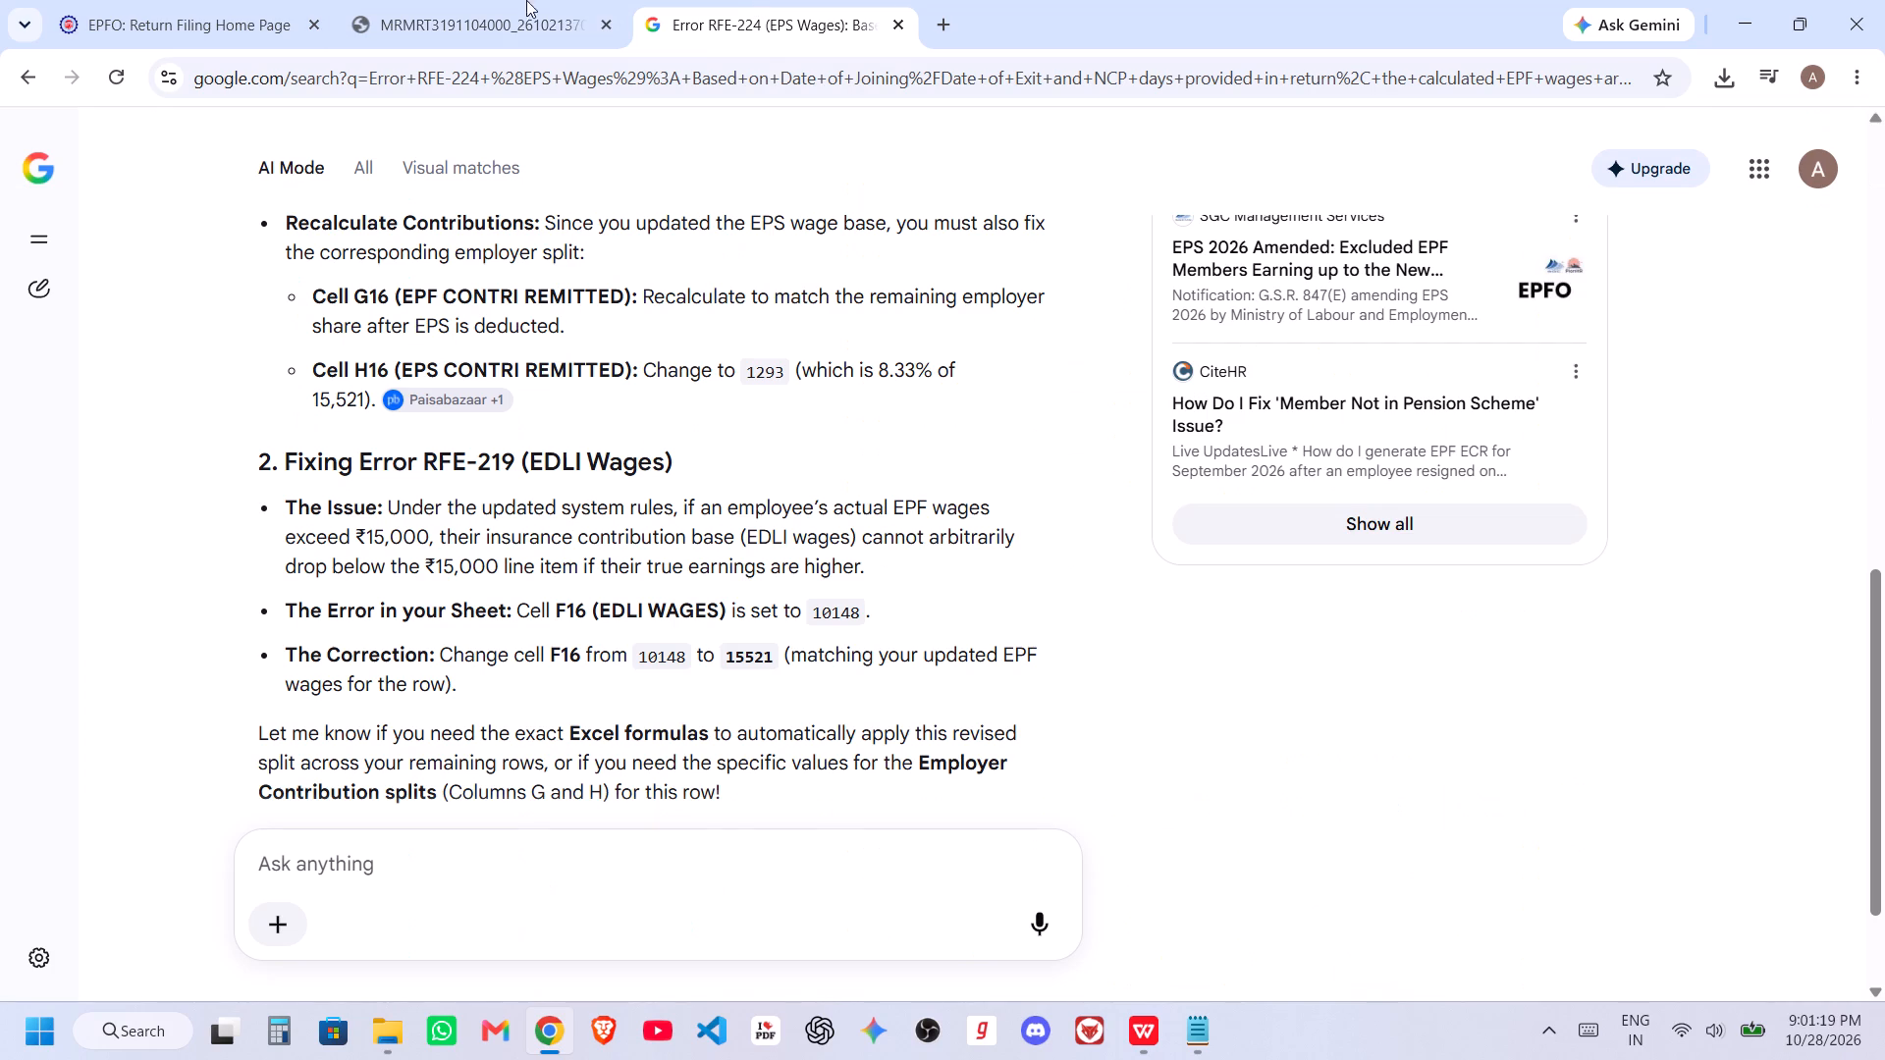
pyautogui.hotkey('alt', 'Tab')
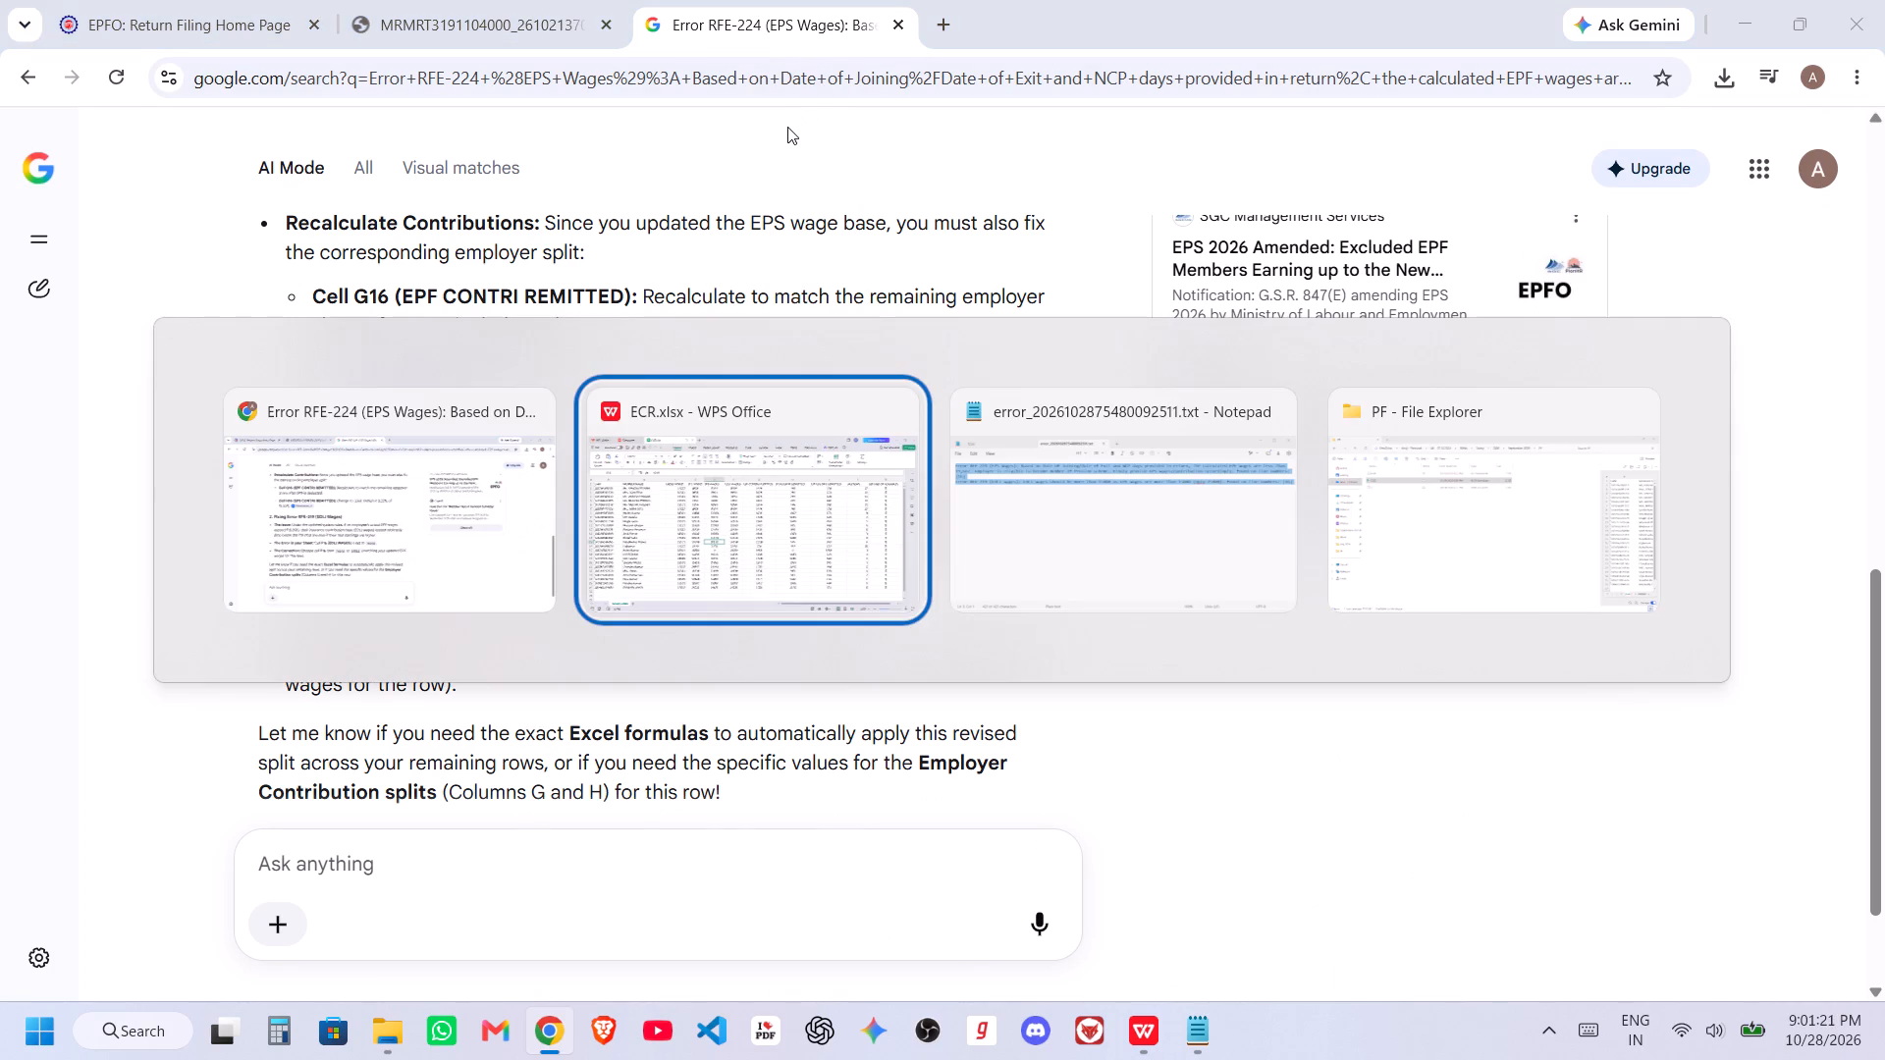
pyautogui.hotkey('alt', 'Tab')
pyautogui.hotkey('alt', 'Tab')
pyautogui.hotkey('alt', 'Tab')
pyautogui.hotkey('alt', 'Tab')
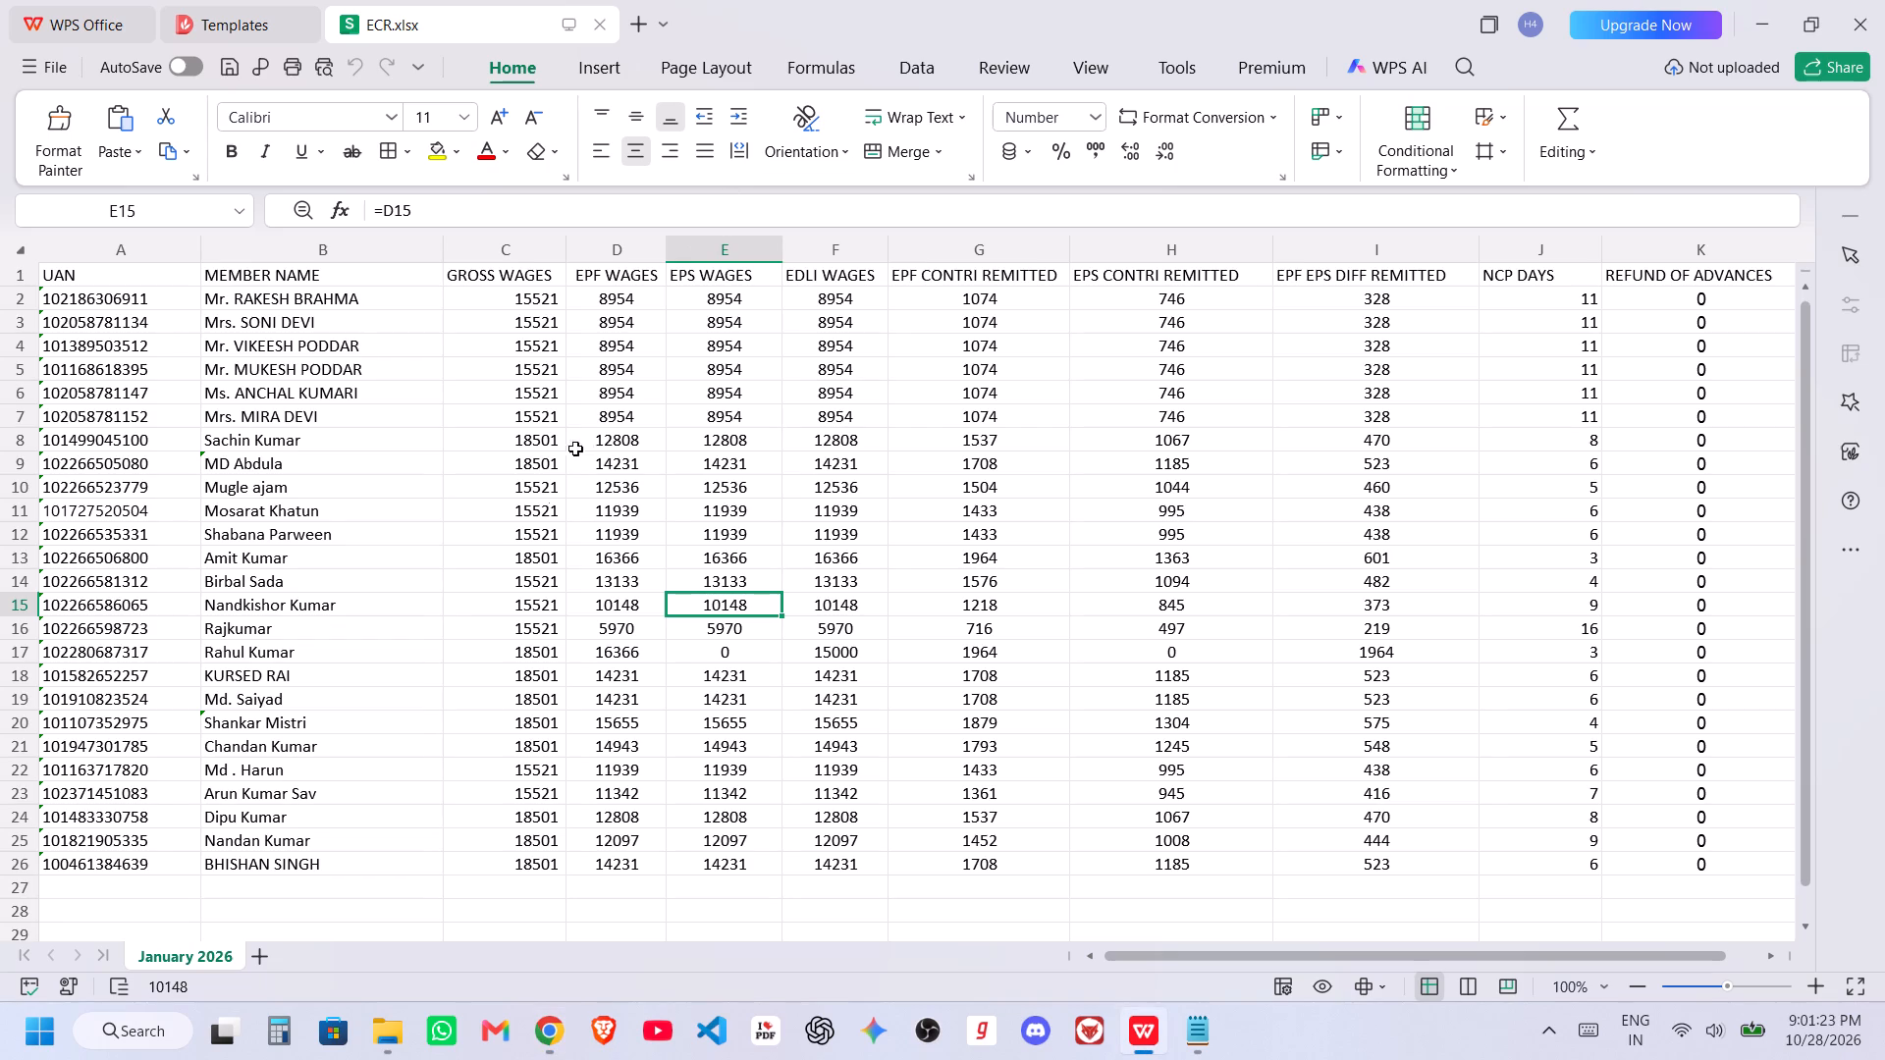
pyautogui.hotkey('alt', 'Tab')
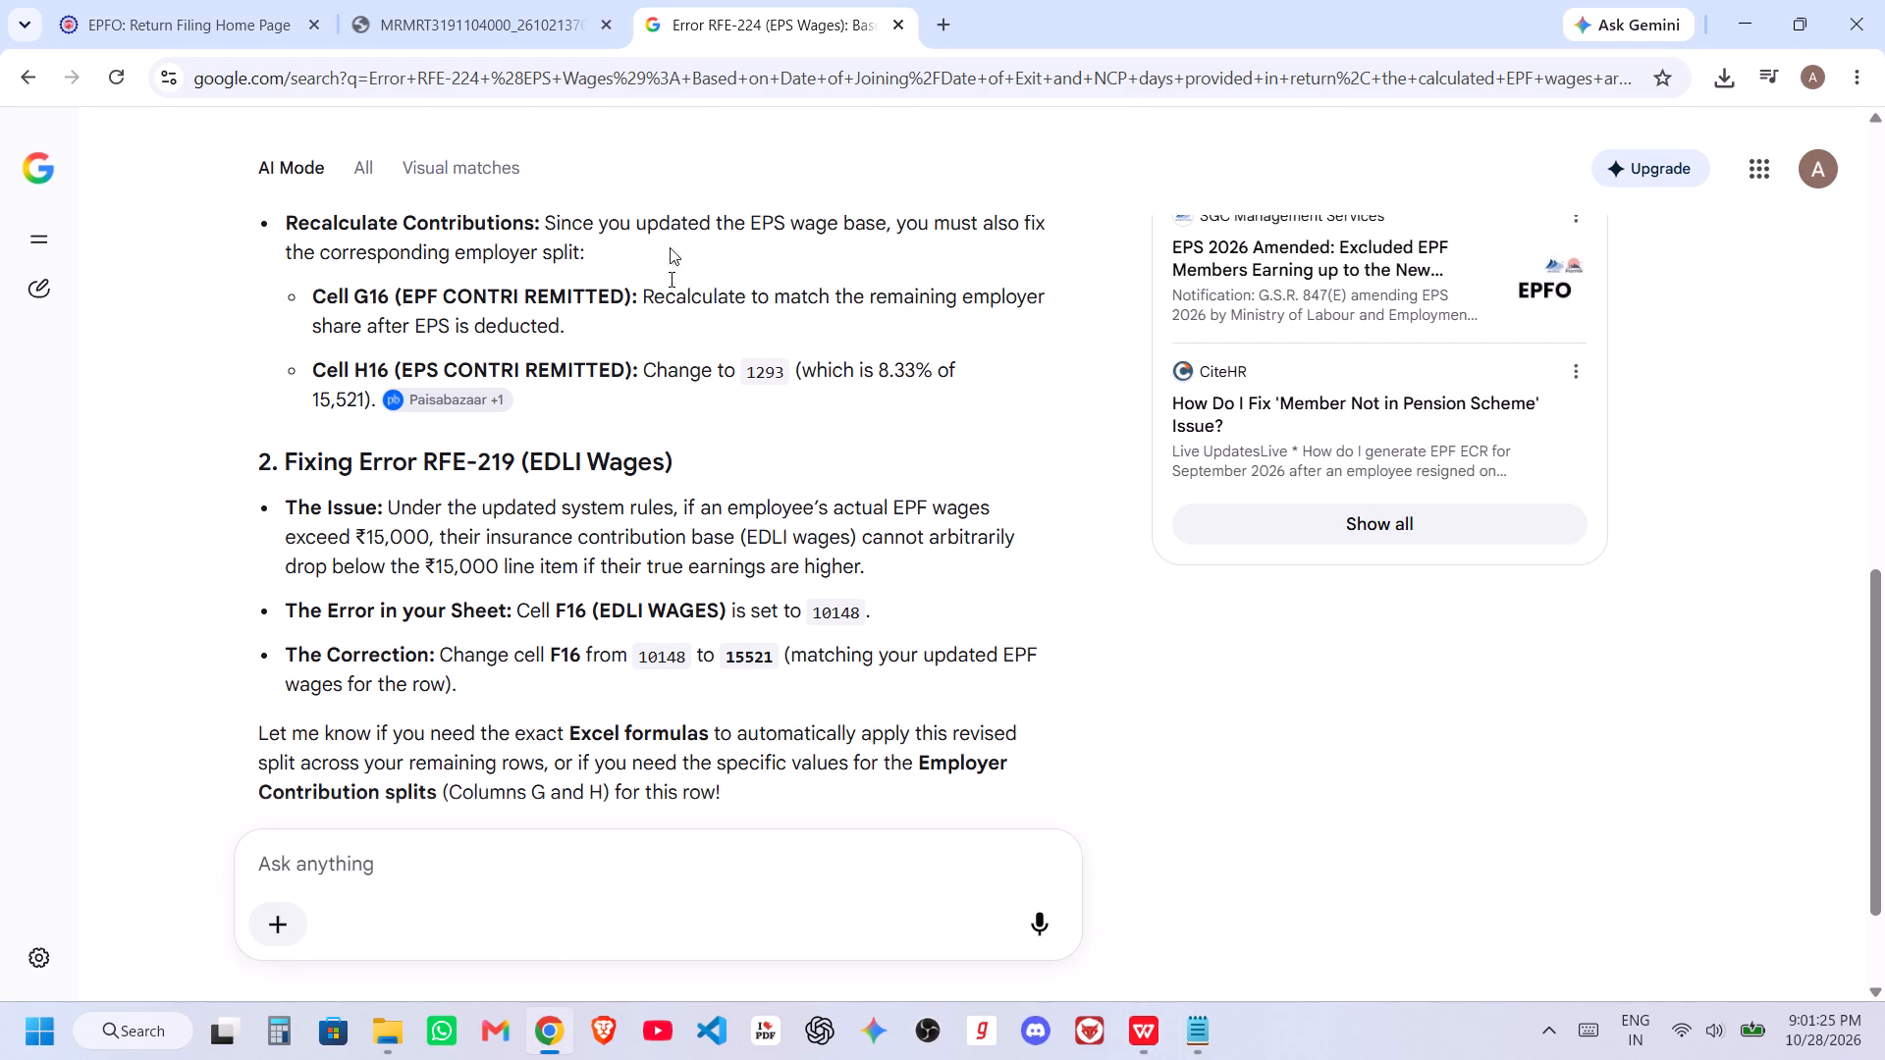
pyautogui.click(510, 0)
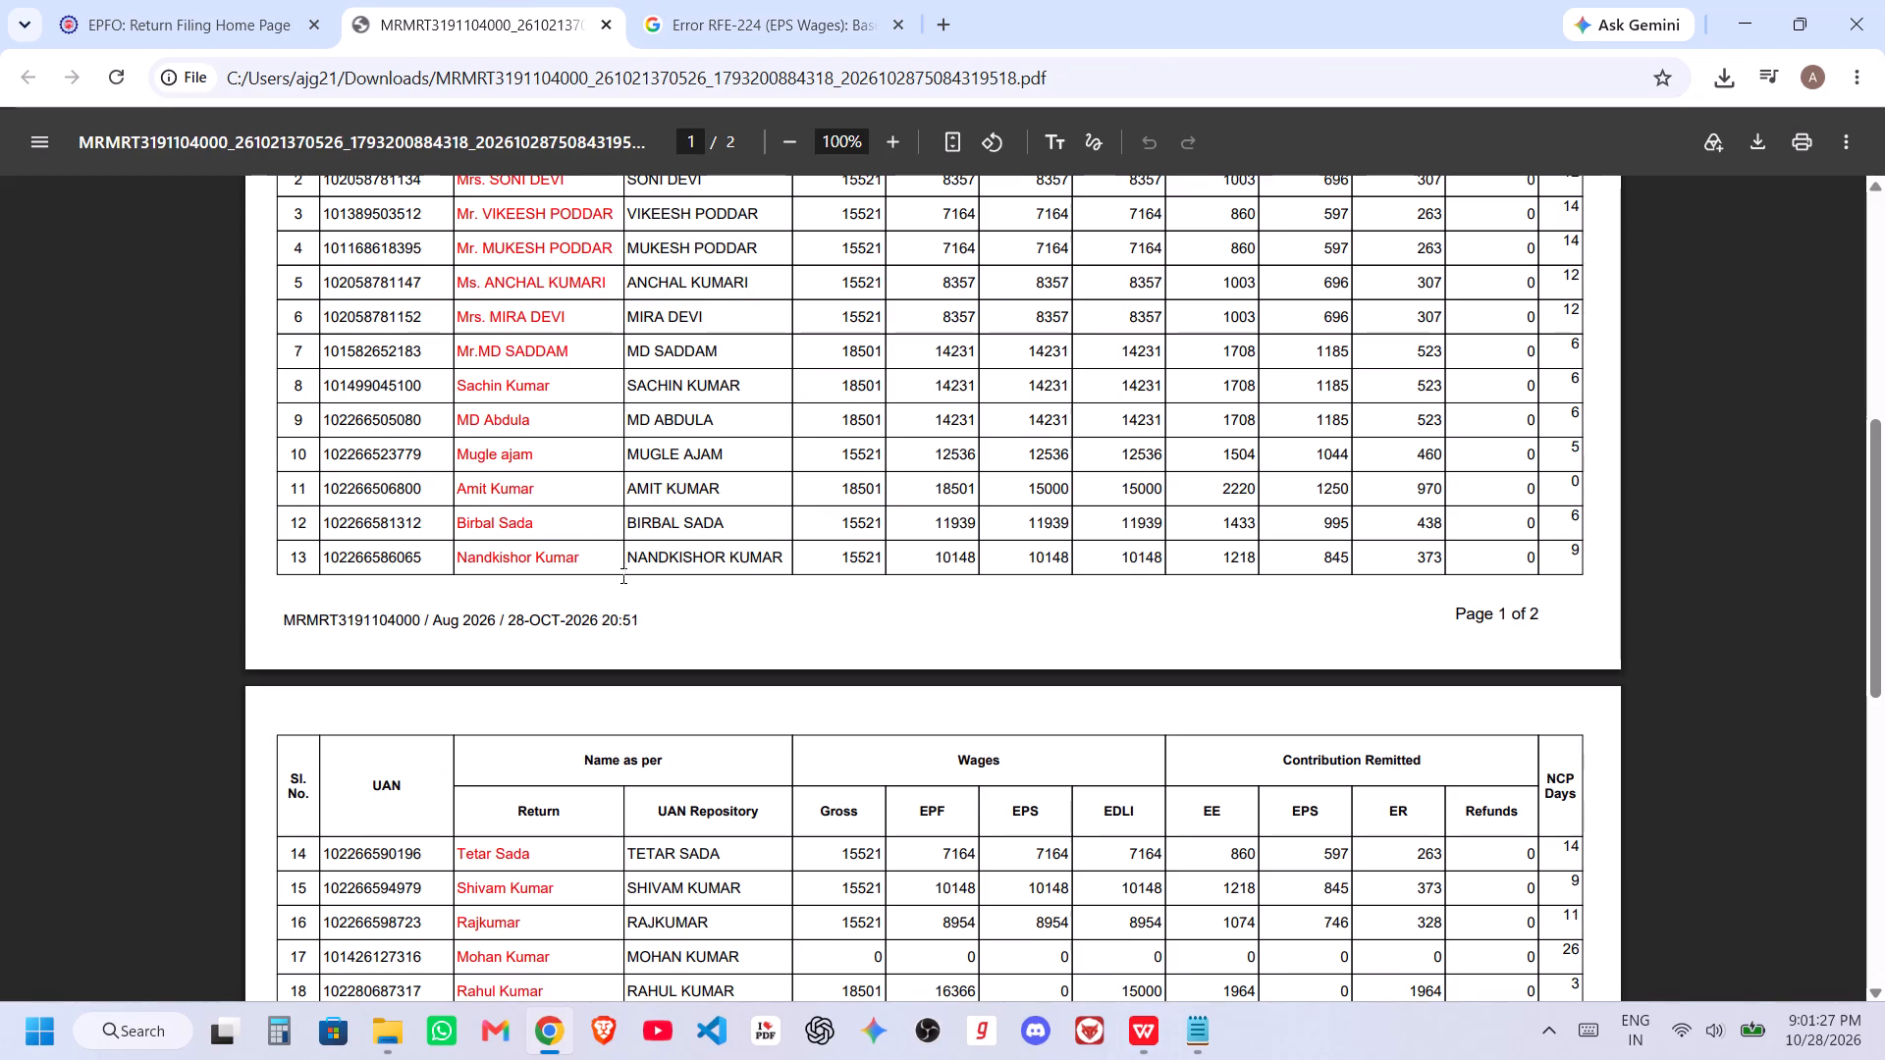
pyautogui.hotkey('alt', 'Tab')
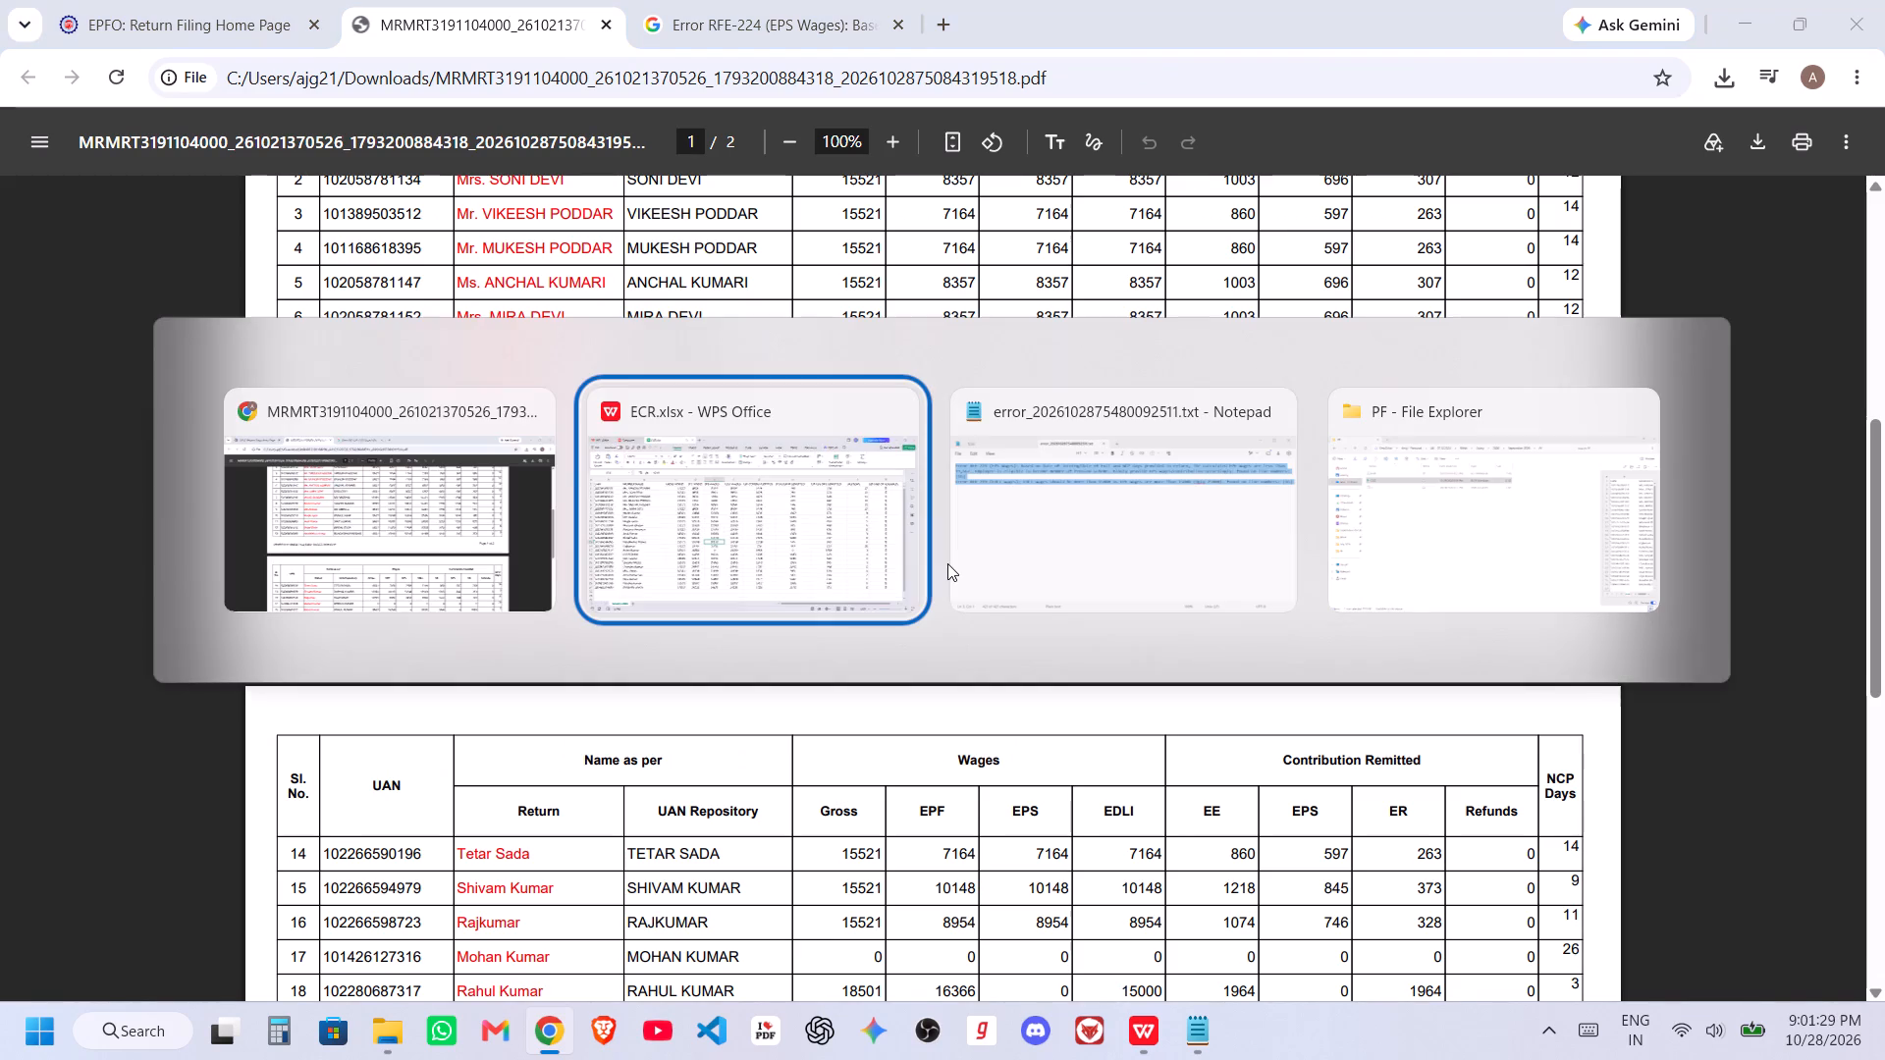
pyautogui.click(764, 550)
pyautogui.hotkey('alt', 'Tab')
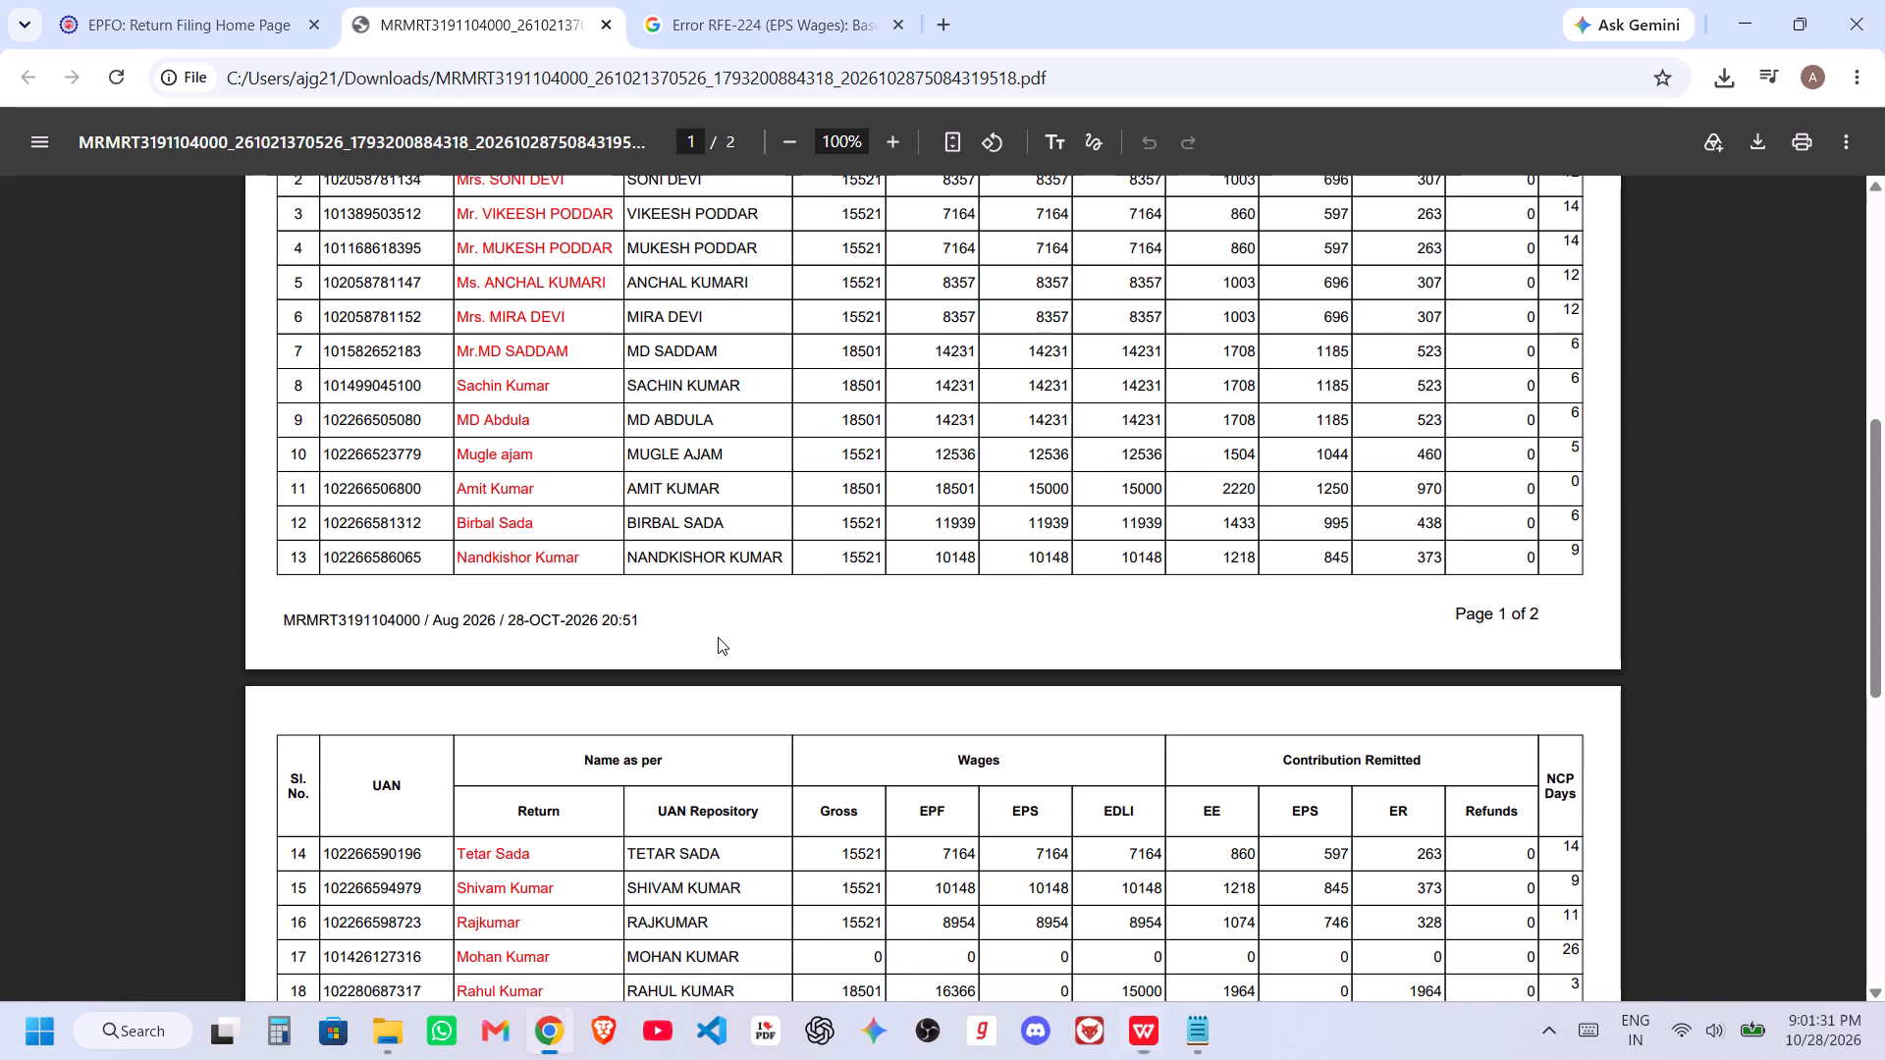
pyautogui.hotkey('alt', 'Tab')
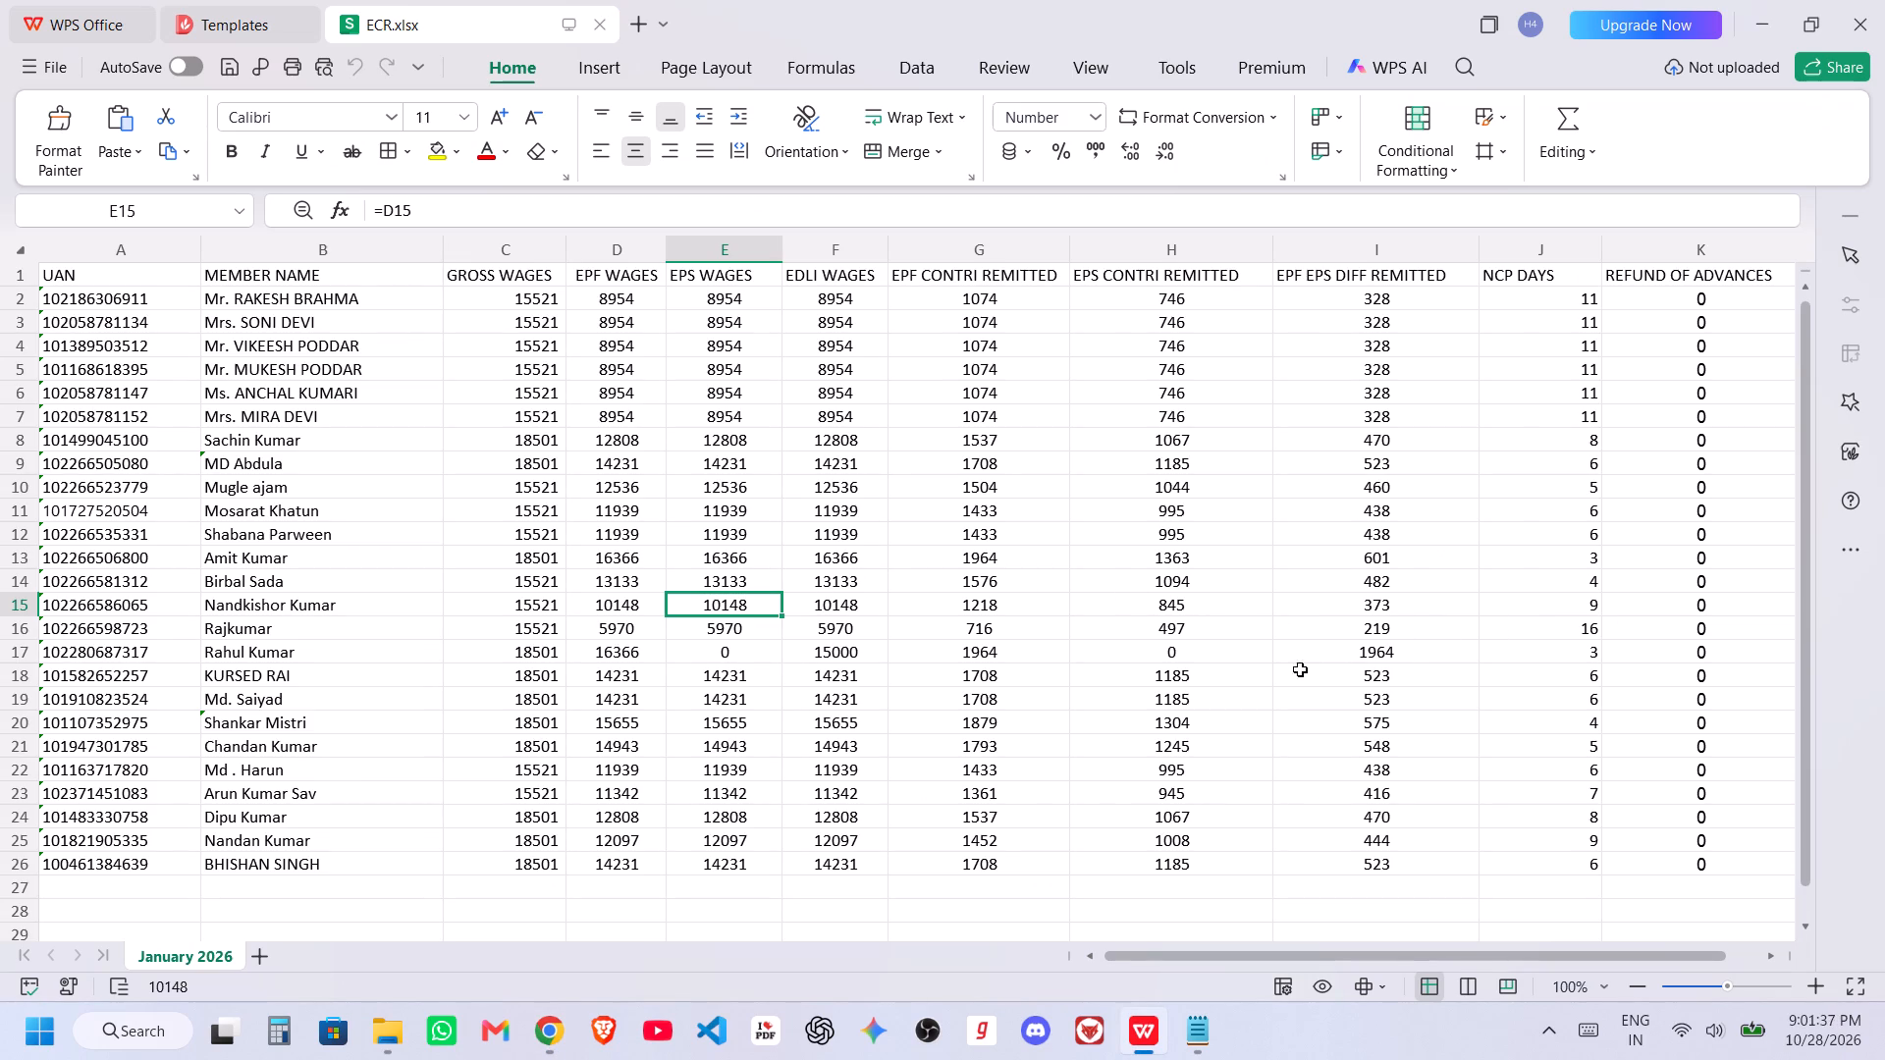
# Return to the AI Mode answer in Chrome and reread its explanation of the September 2026 wage ceiling revision and Line 16.
pyautogui.scroll(2, 1142, 692)
pyautogui.hotkey('alt', 'Tab')
pyautogui.click(606, 20)
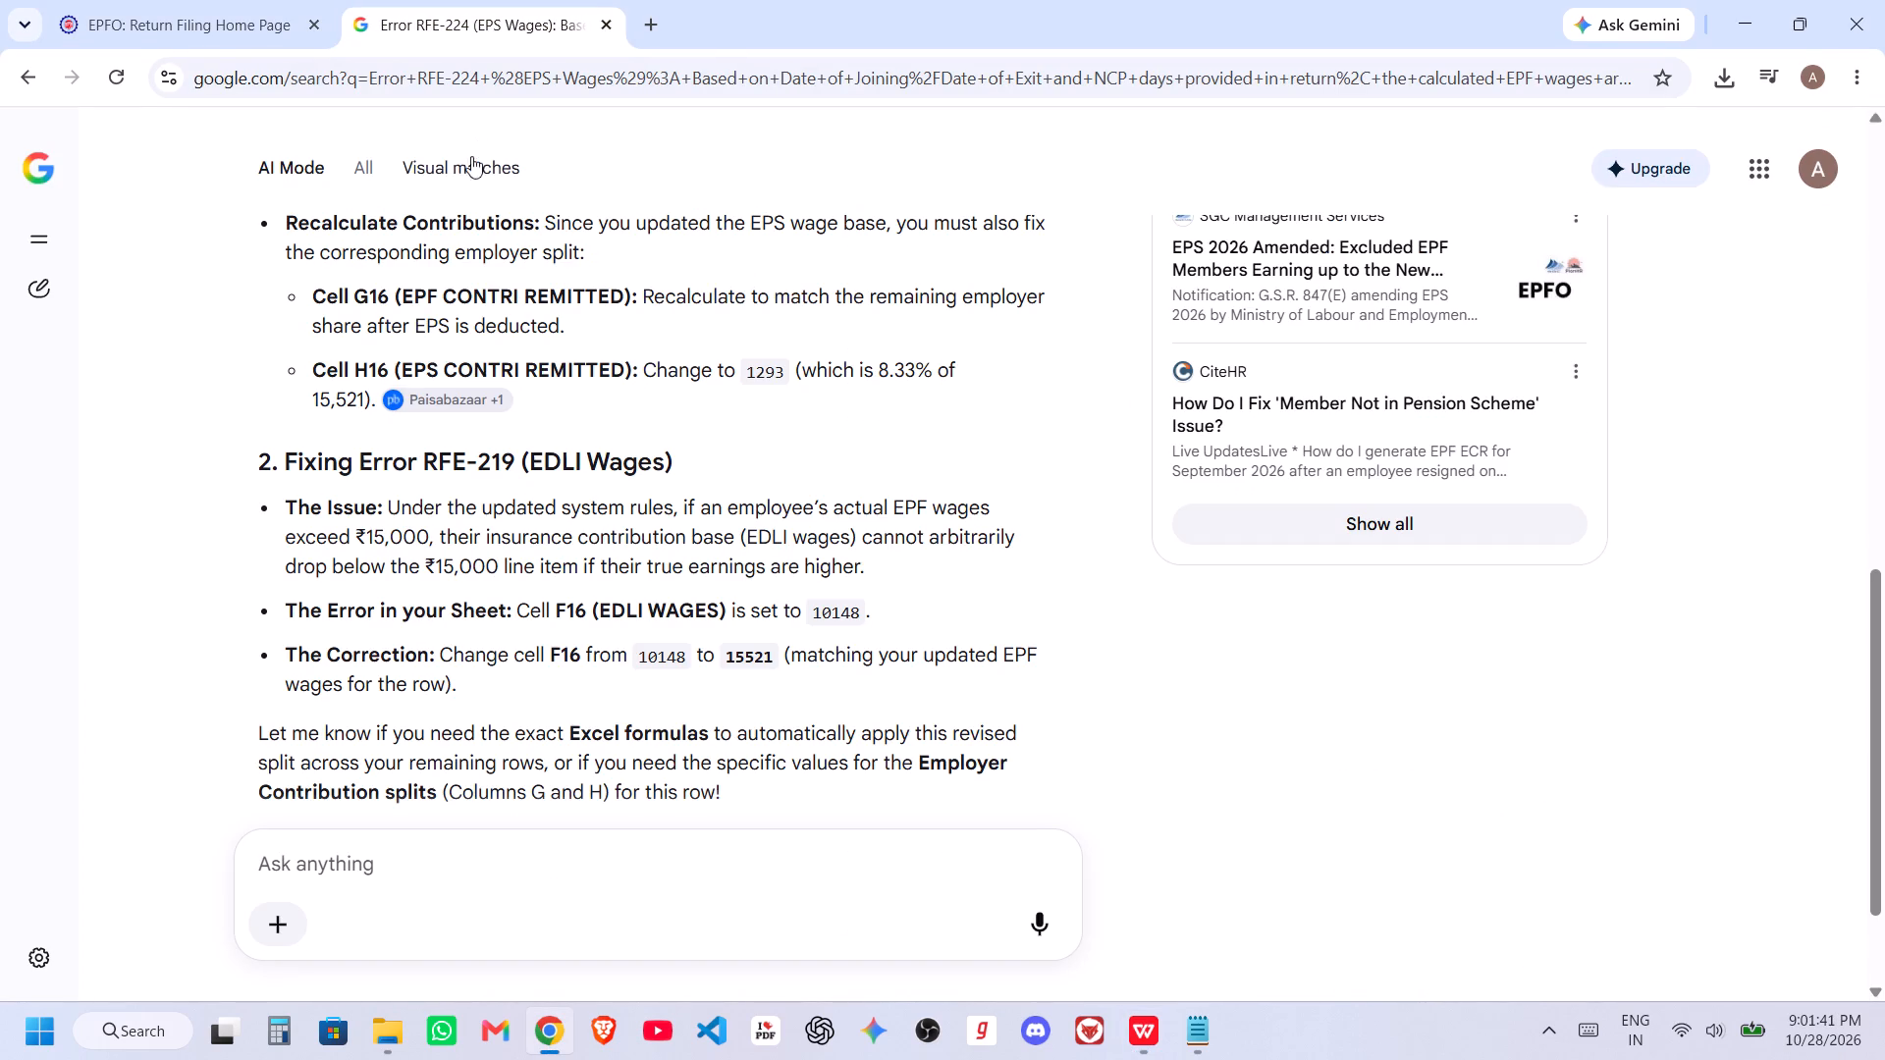
pyautogui.click(205, 24)
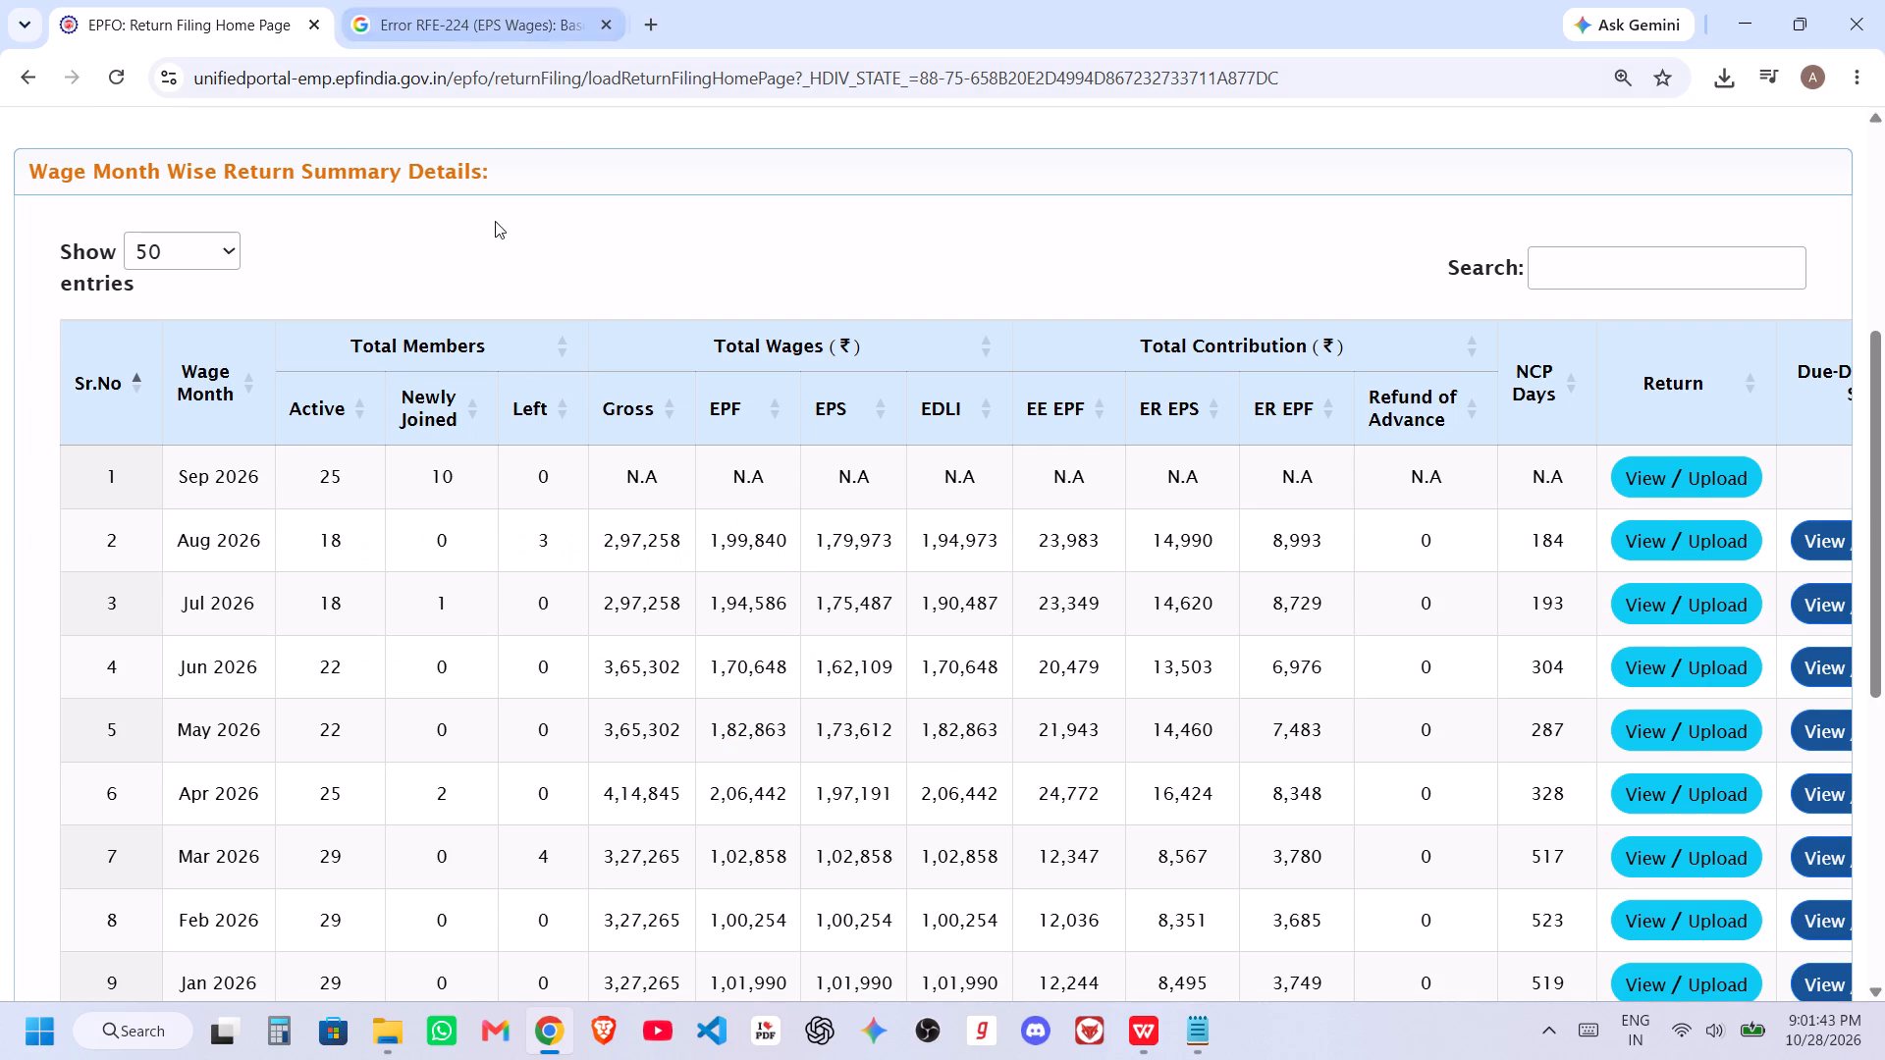
pyautogui.scroll(1, 564, 432)
pyautogui.click(440, 0)
pyautogui.scroll(5, 524, 605)
pyautogui.scroll(1, 447, 585)
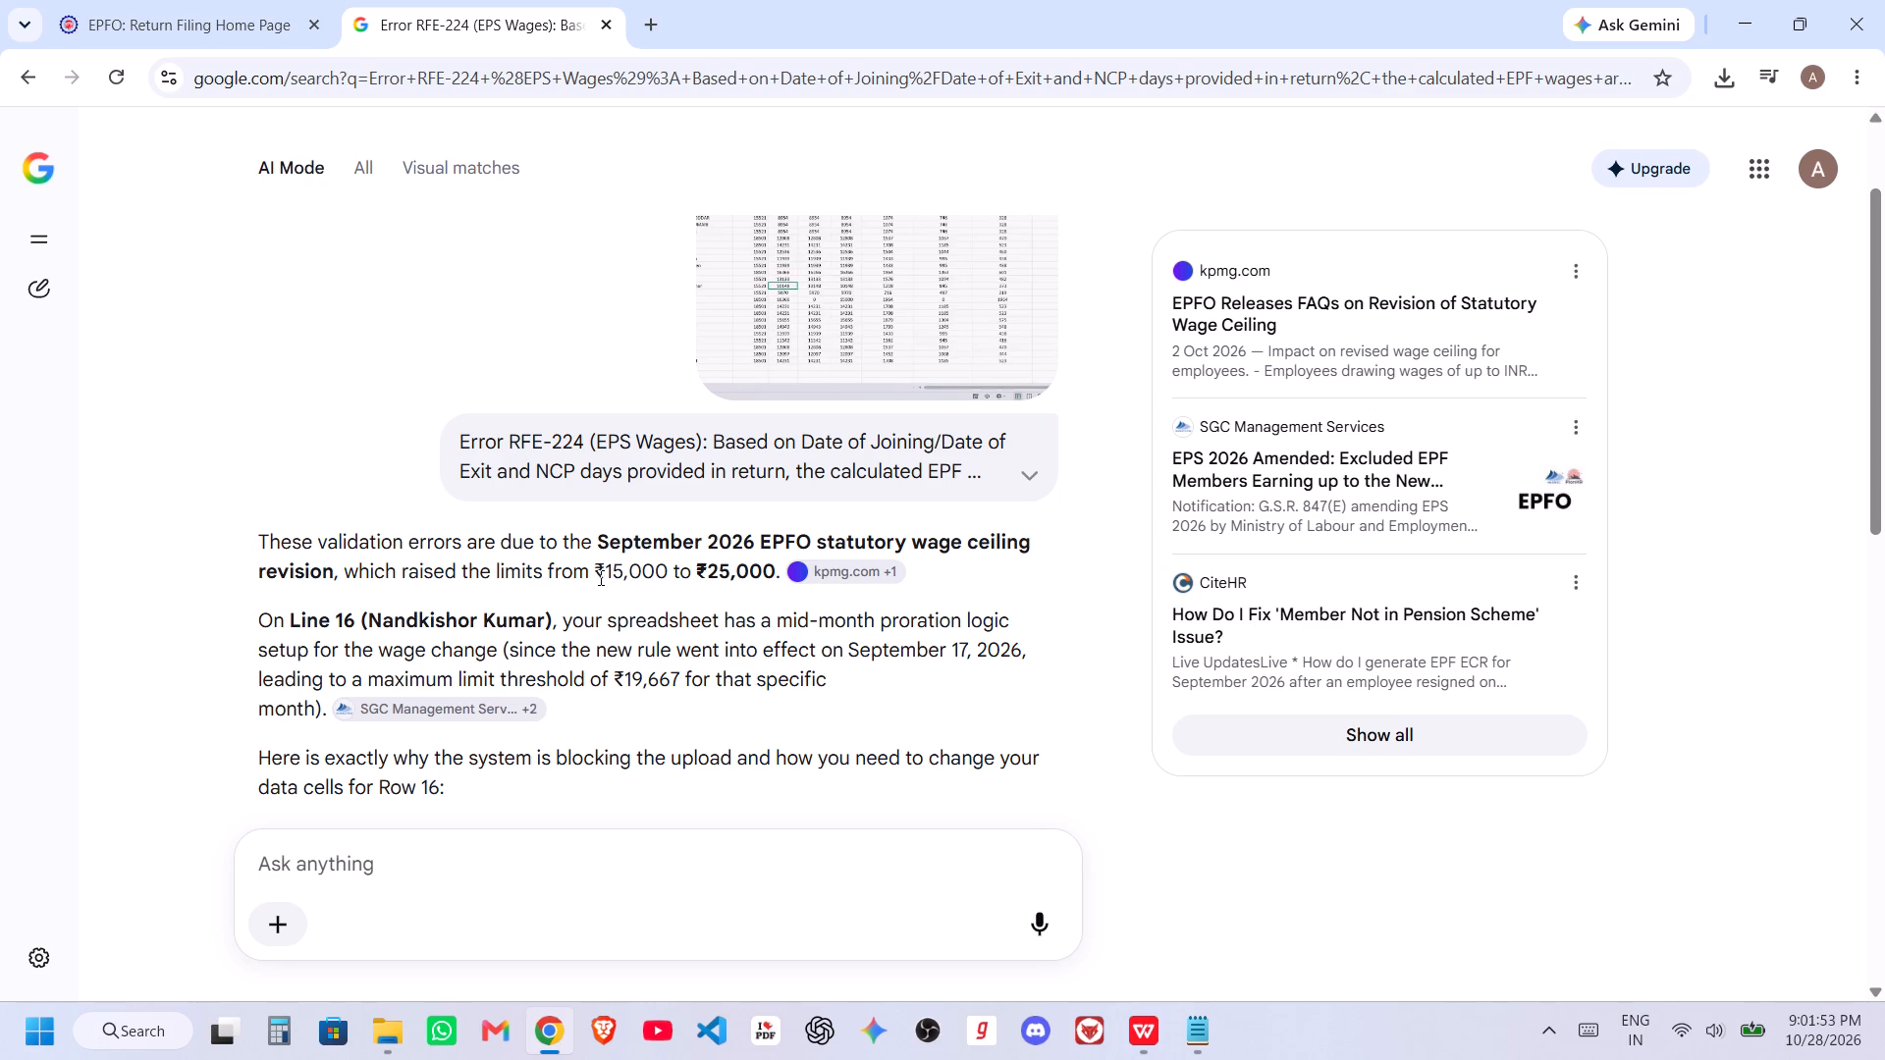
pyautogui.moveTo(257, 629); pyautogui.dragTo(354, 636)
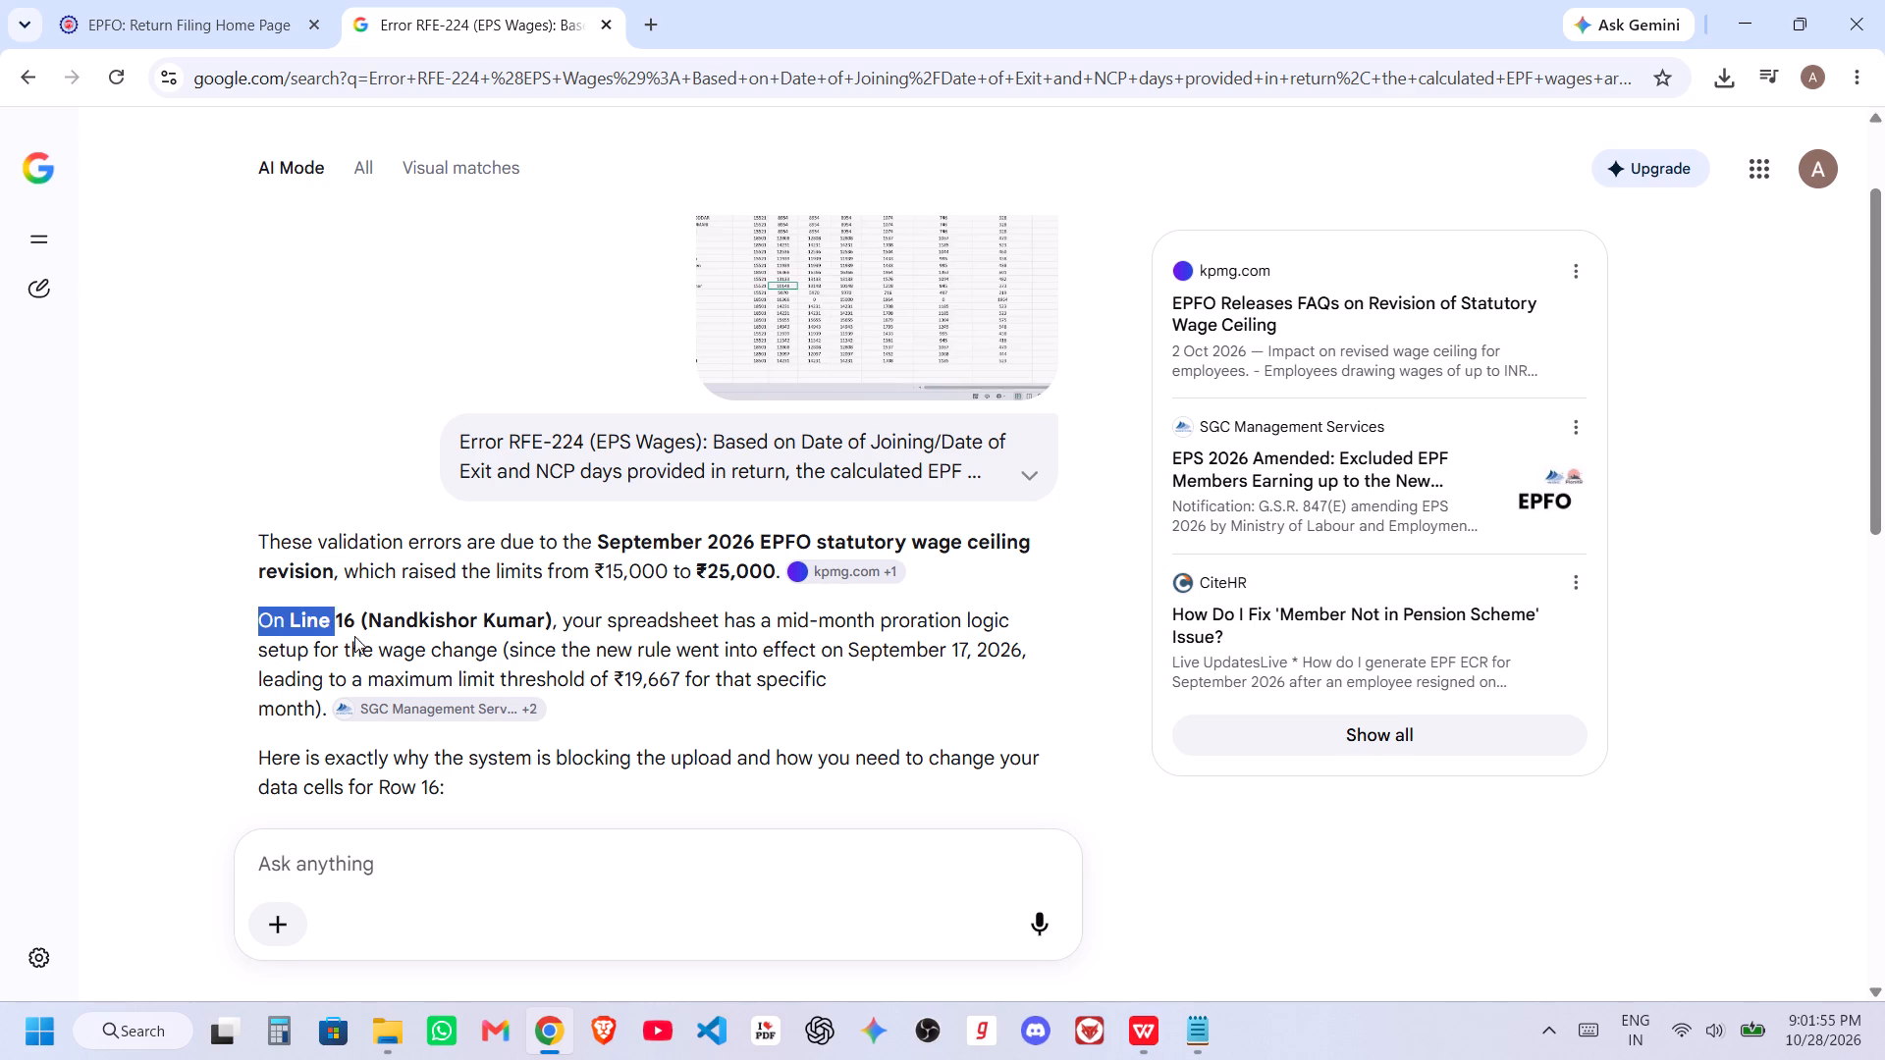
pyautogui.moveTo(354, 636); pyautogui.dragTo(1034, 612)
pyautogui.click(1005, 683)
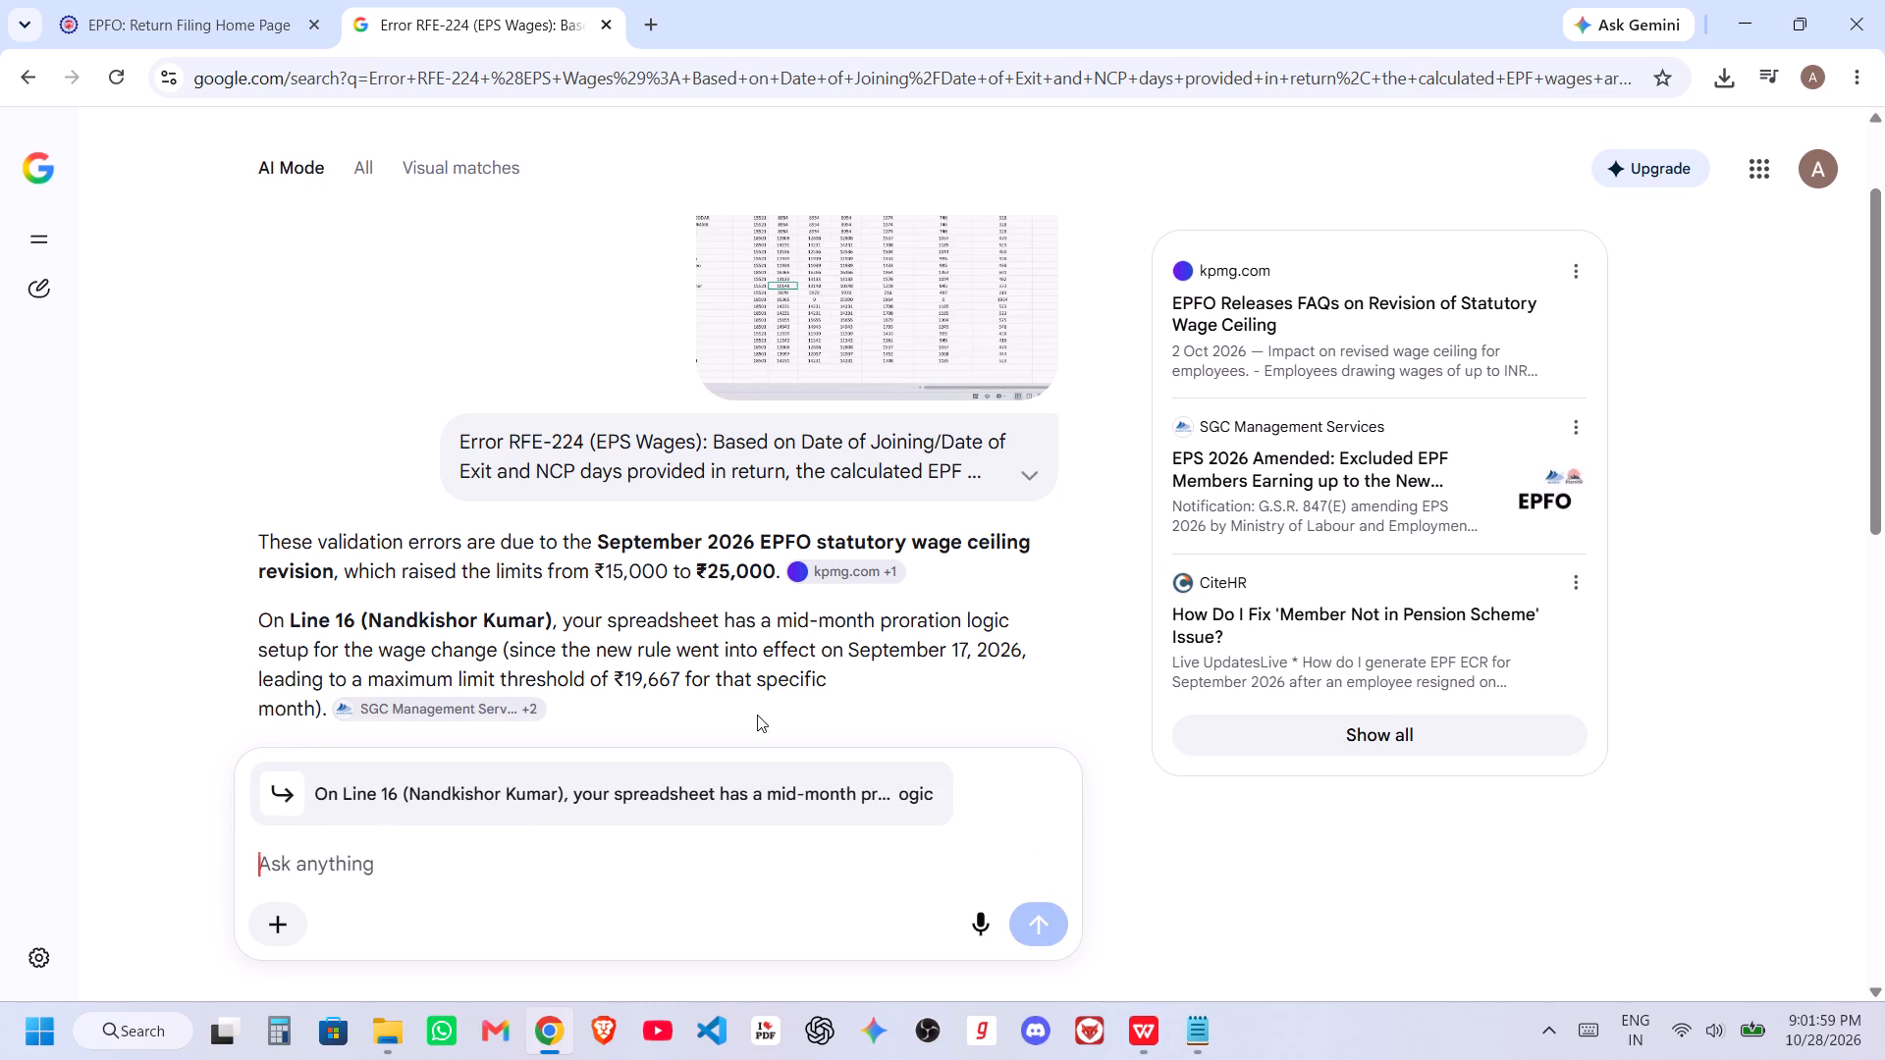
pyautogui.click(286, 784)
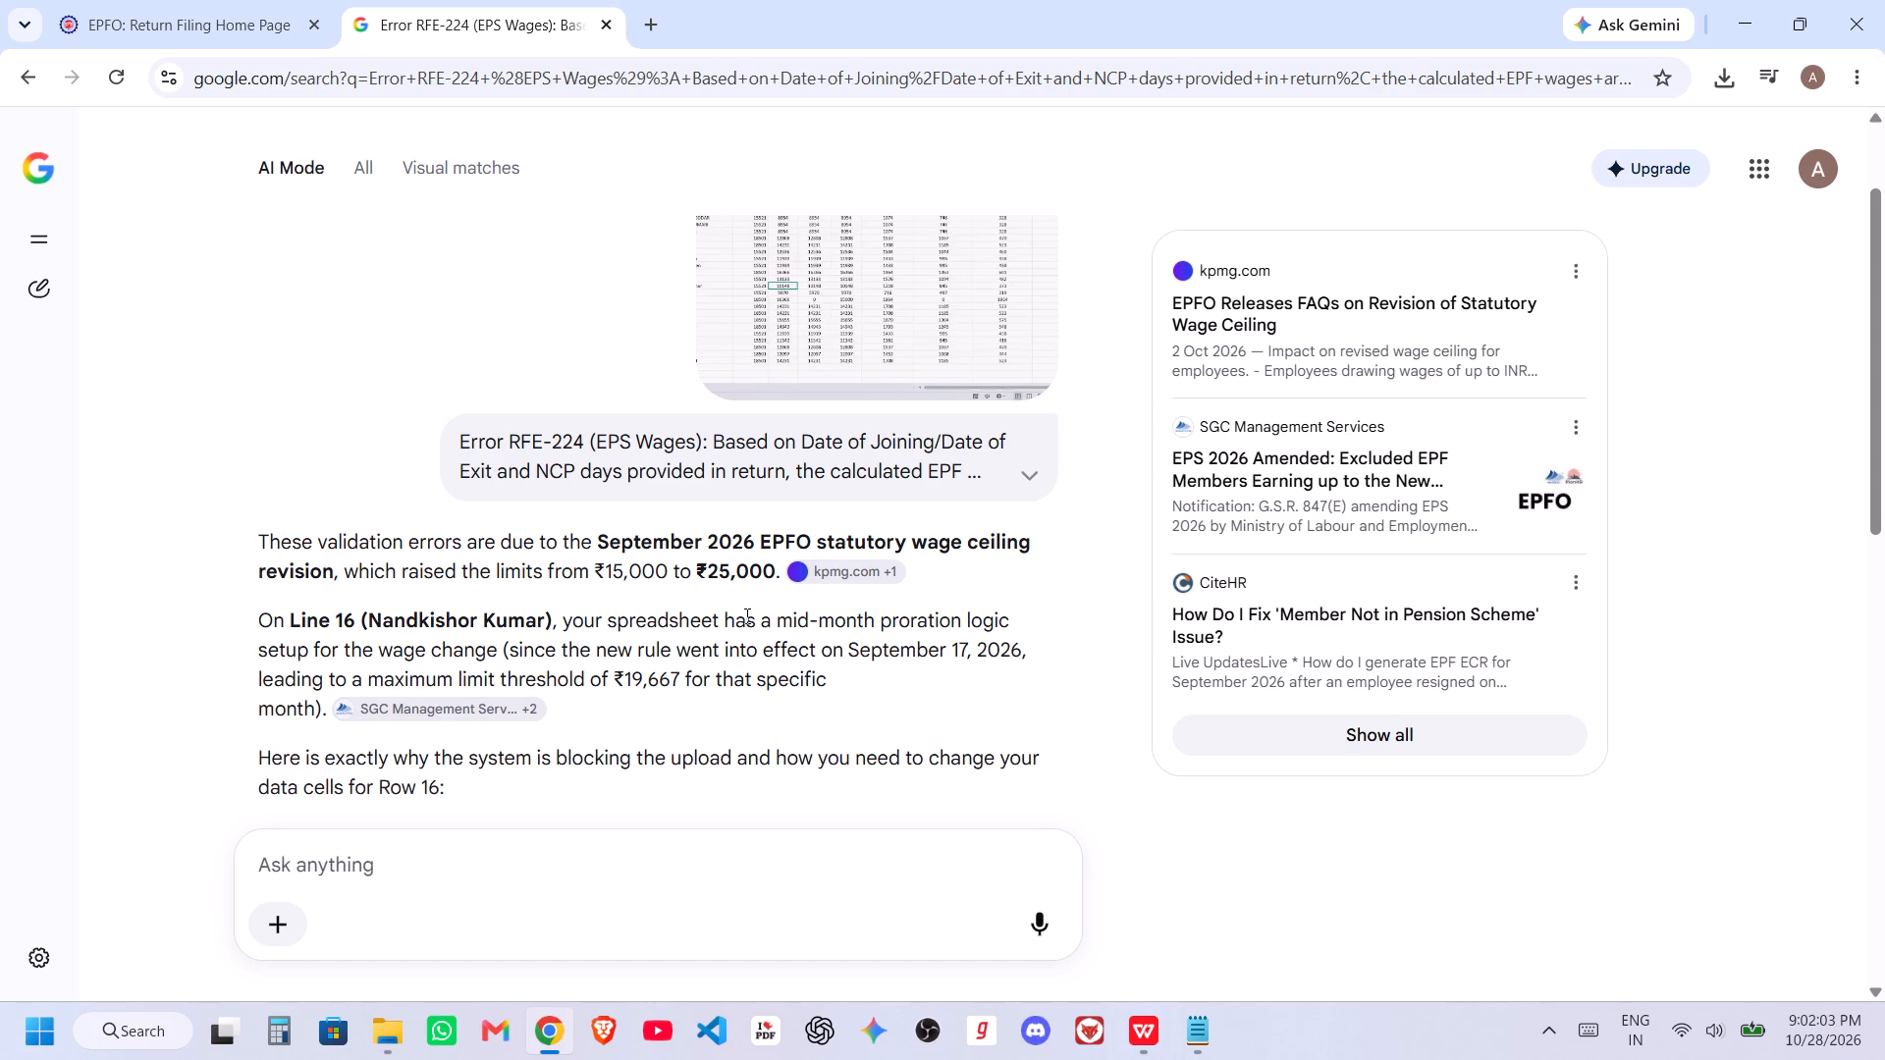
# Read the issue, sheet error and correction that the AI Mode answer gives for error RFE-224 (EPS Wages).
pyautogui.scroll(-1, 770, 620)
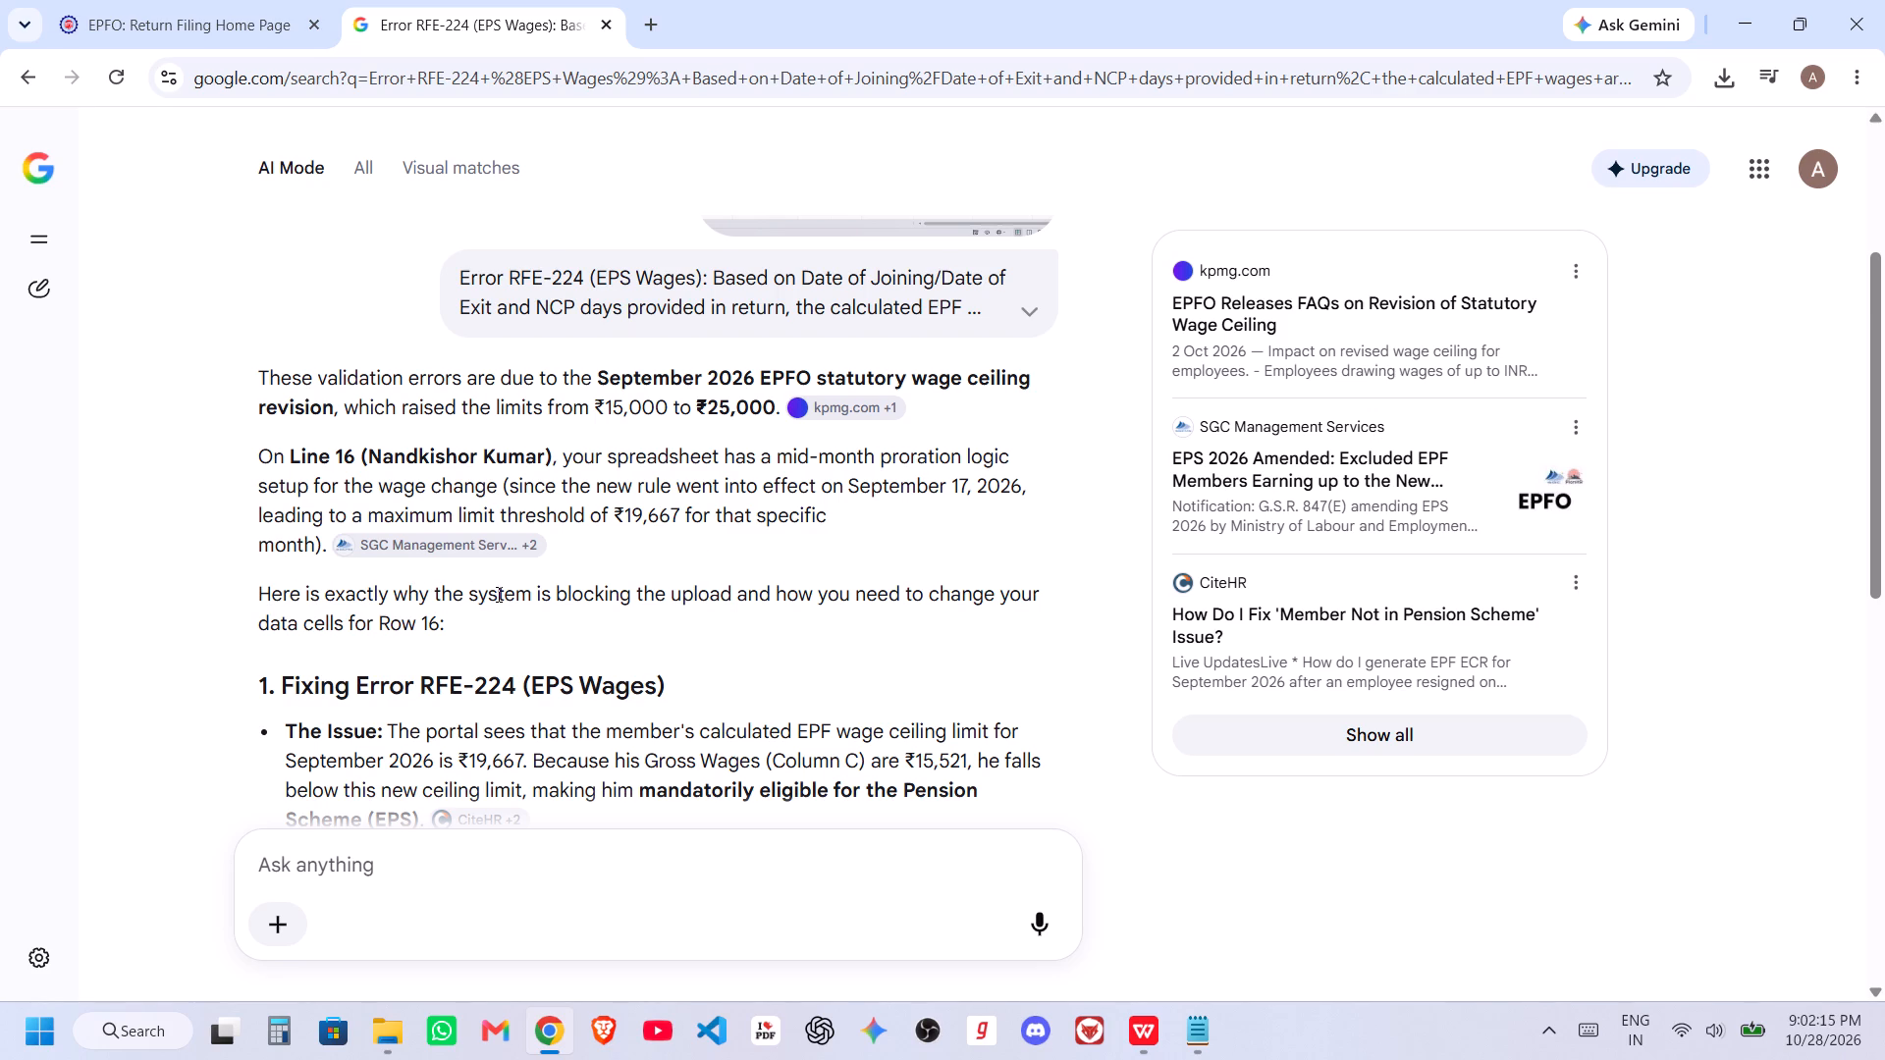
pyautogui.scroll(-1, 525, 587)
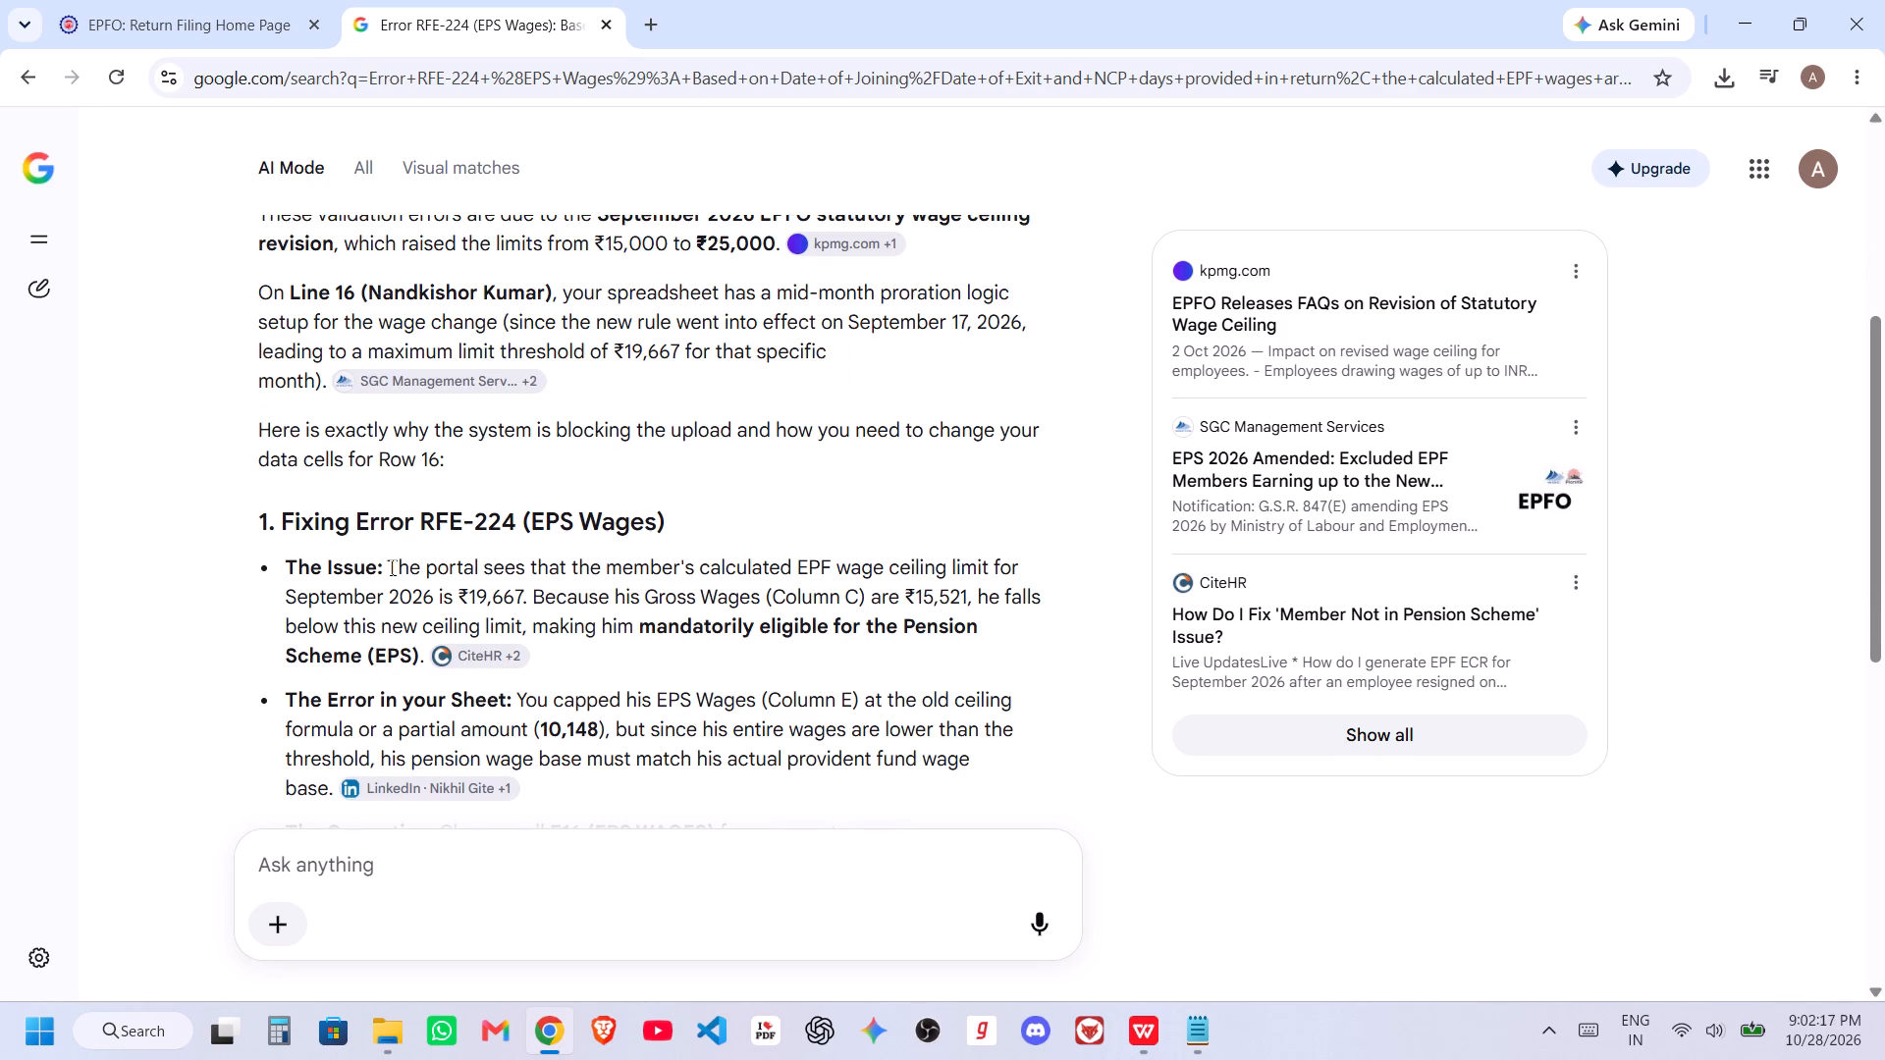
pyautogui.moveTo(396, 567); pyautogui.dragTo(837, 556)
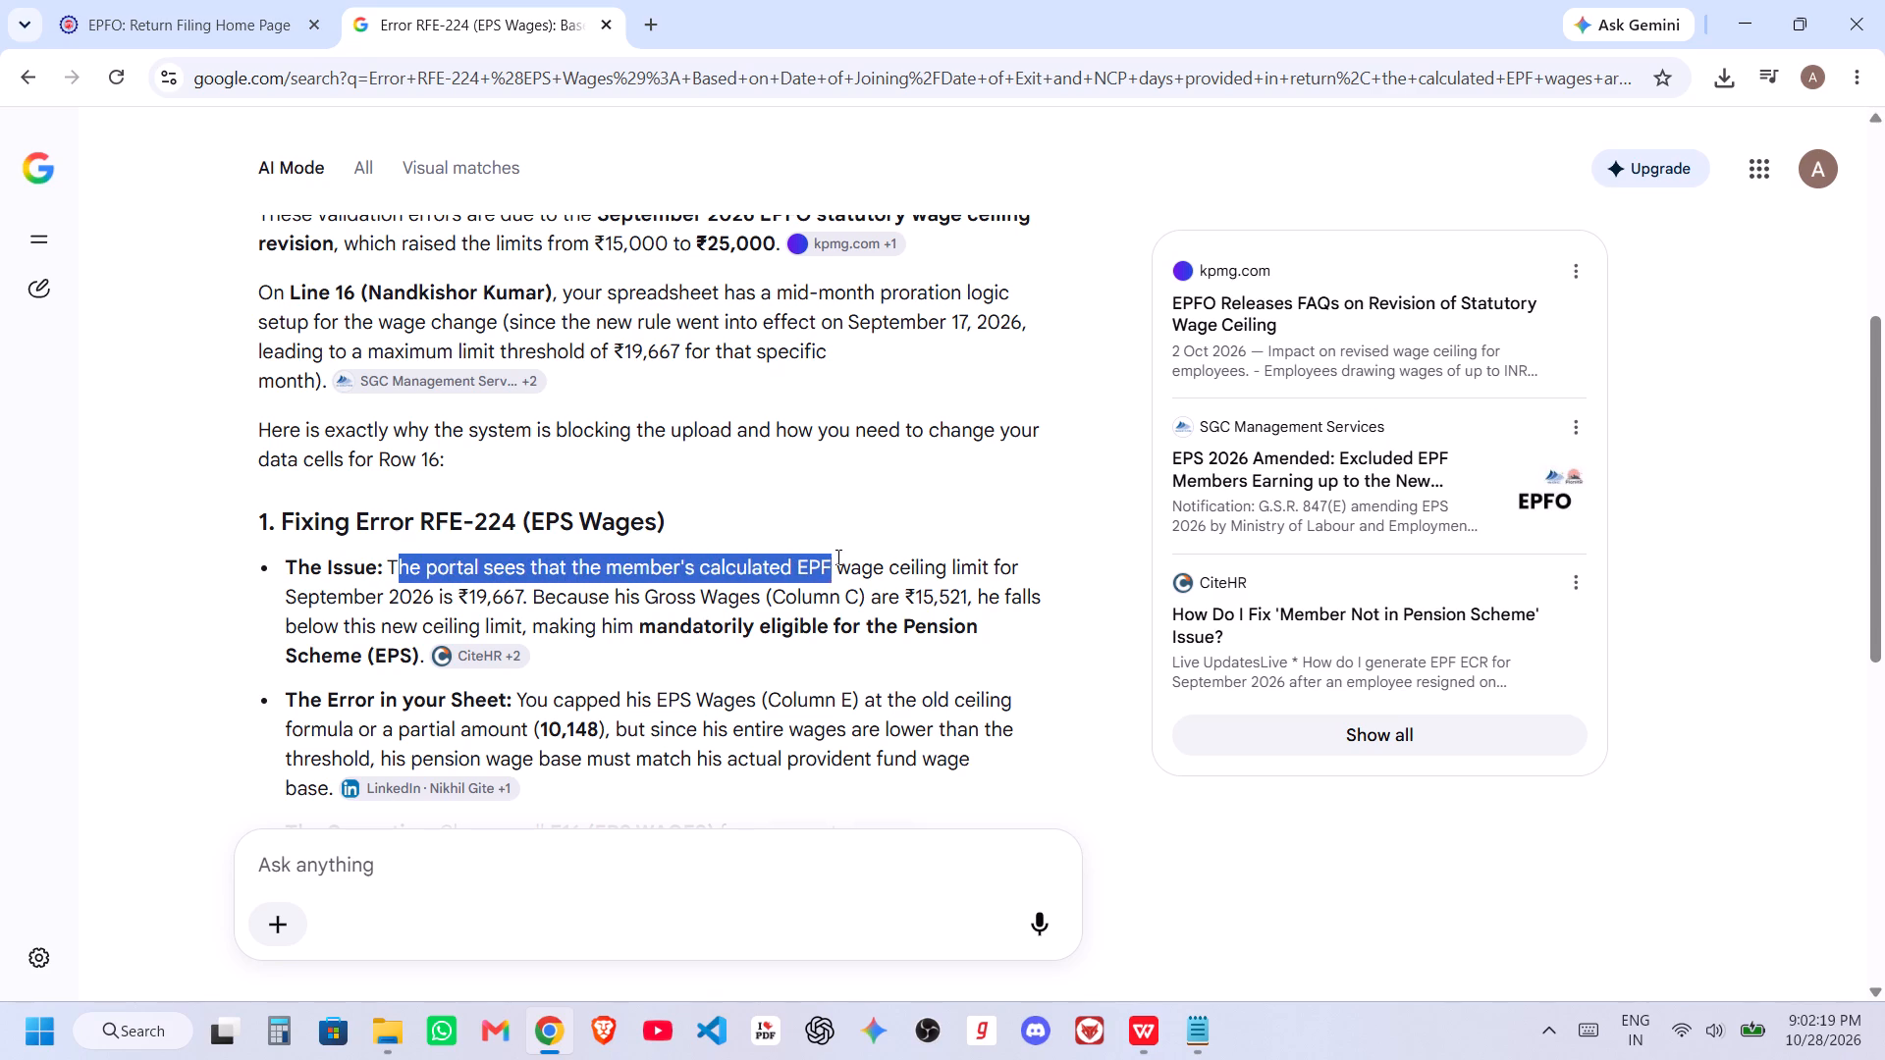
pyautogui.moveTo(837, 556); pyautogui.dragTo(1014, 541)
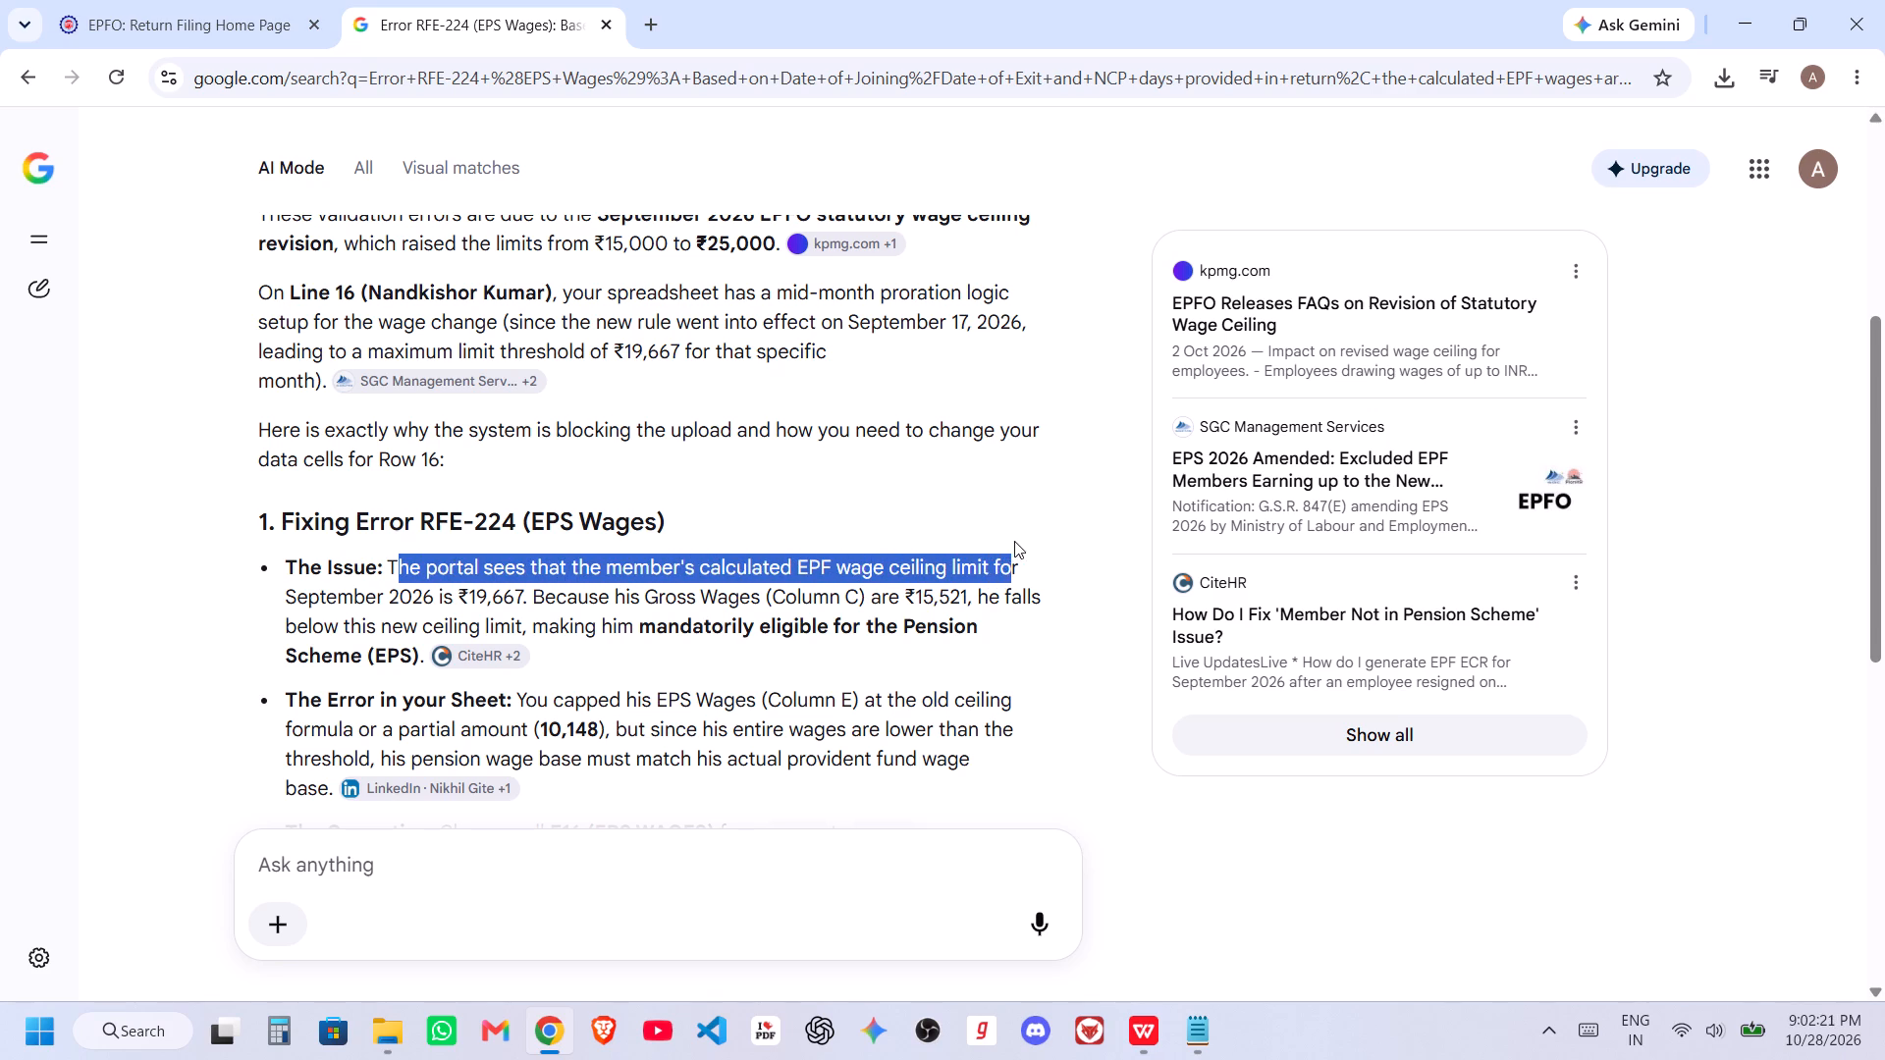
pyautogui.moveTo(1014, 541); pyautogui.dragTo(1028, 560)
pyautogui.click(935, 511)
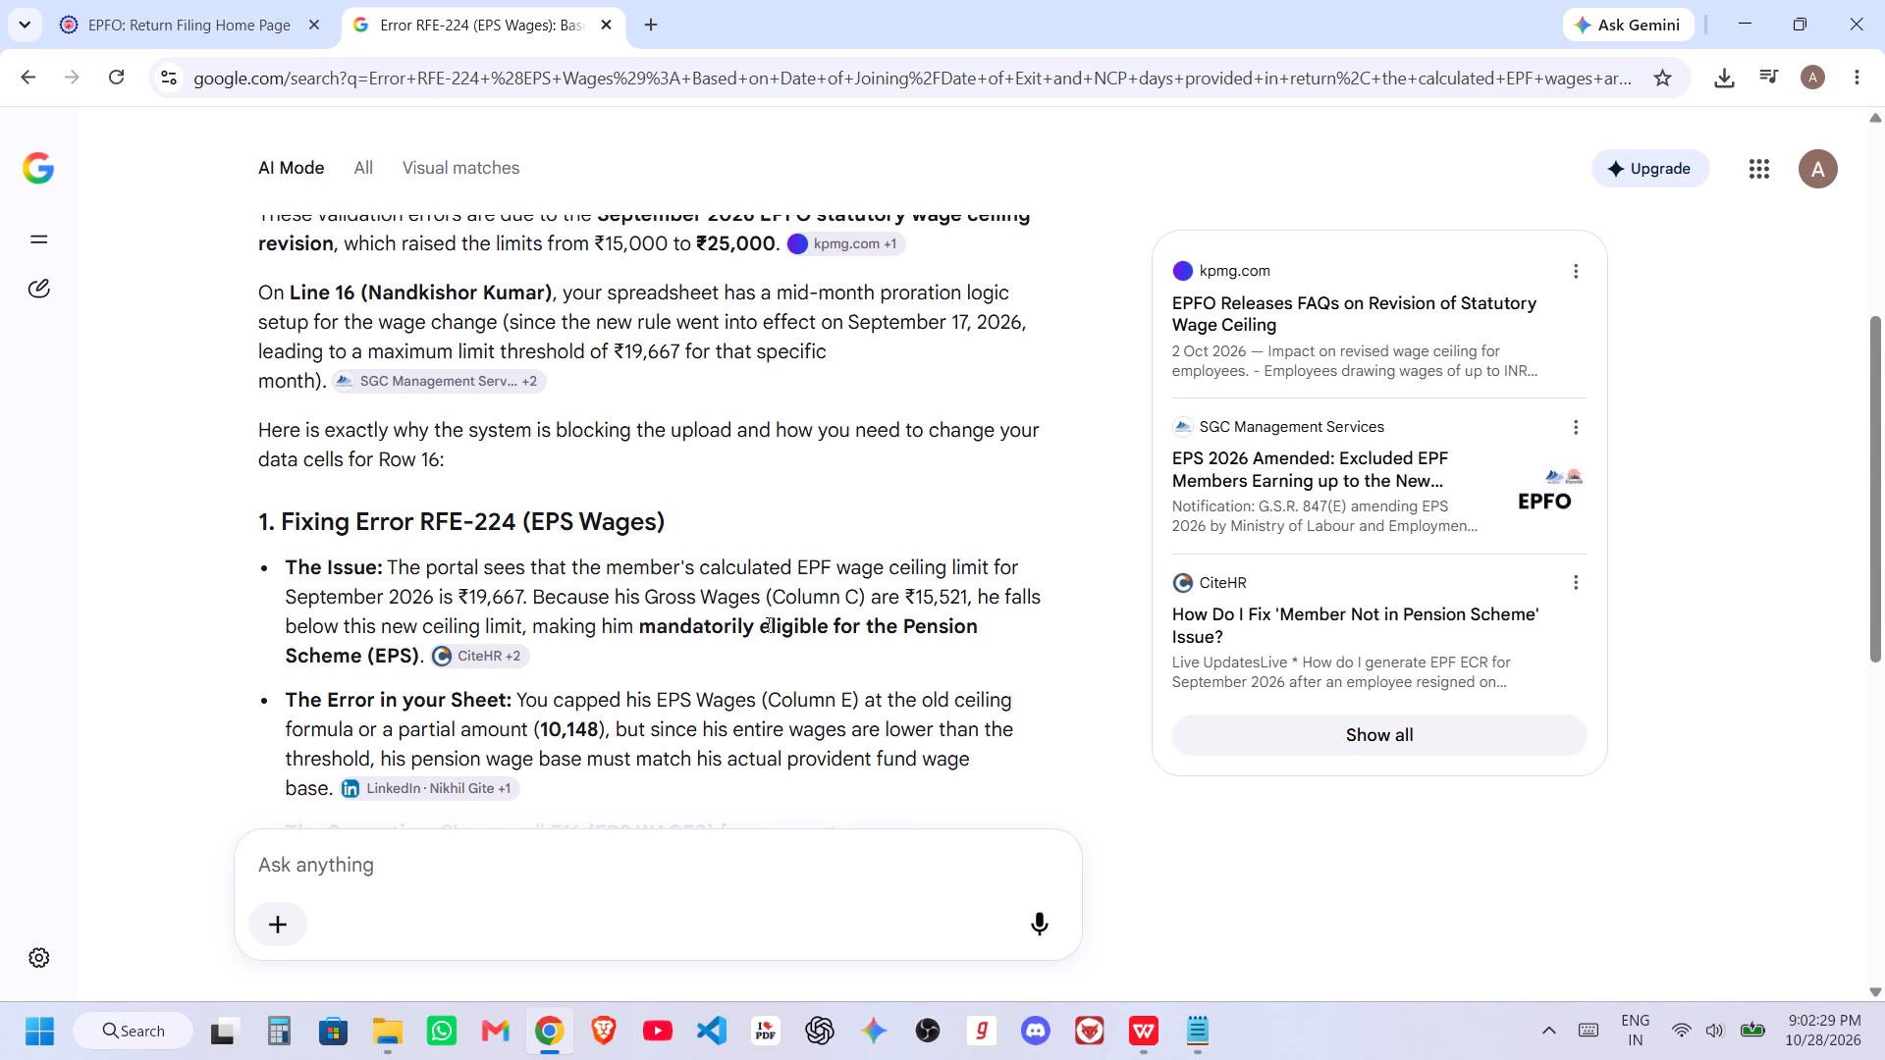
pyautogui.scroll(-1, 902, 625)
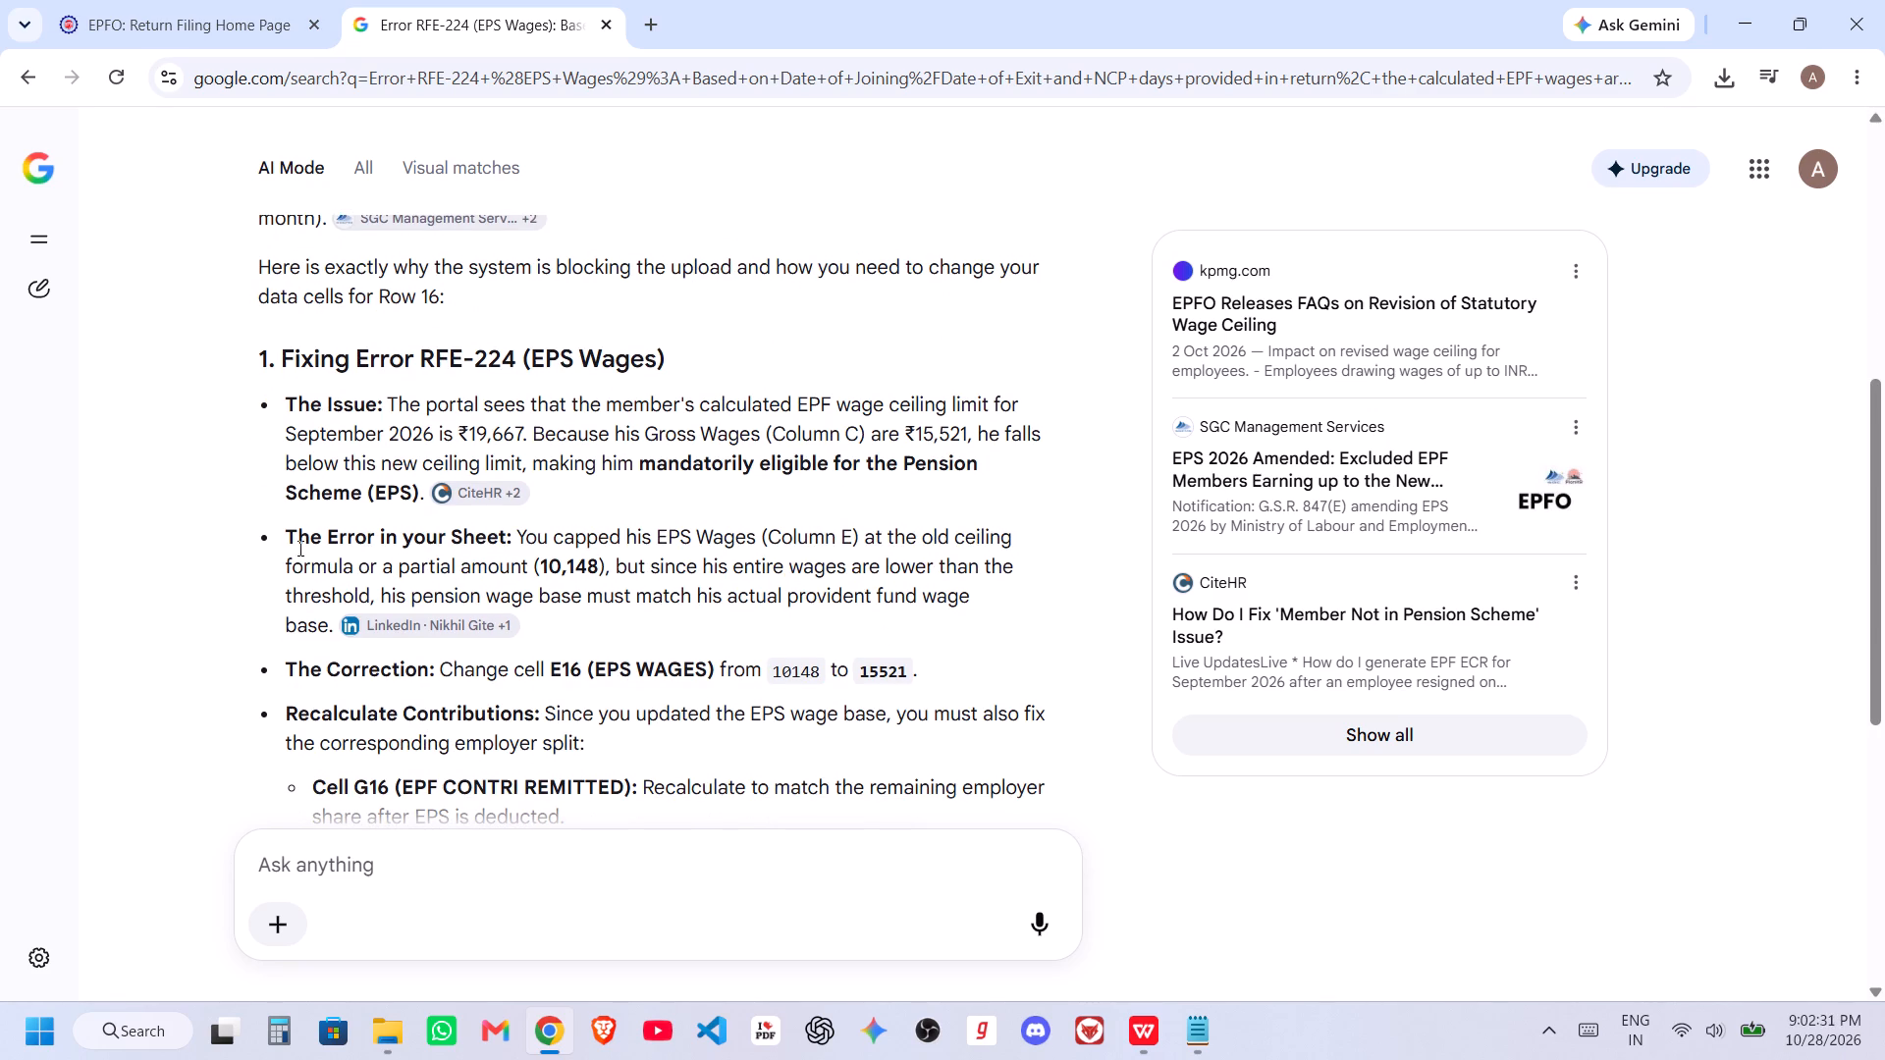
pyautogui.moveTo(294, 546); pyautogui.dragTo(655, 541)
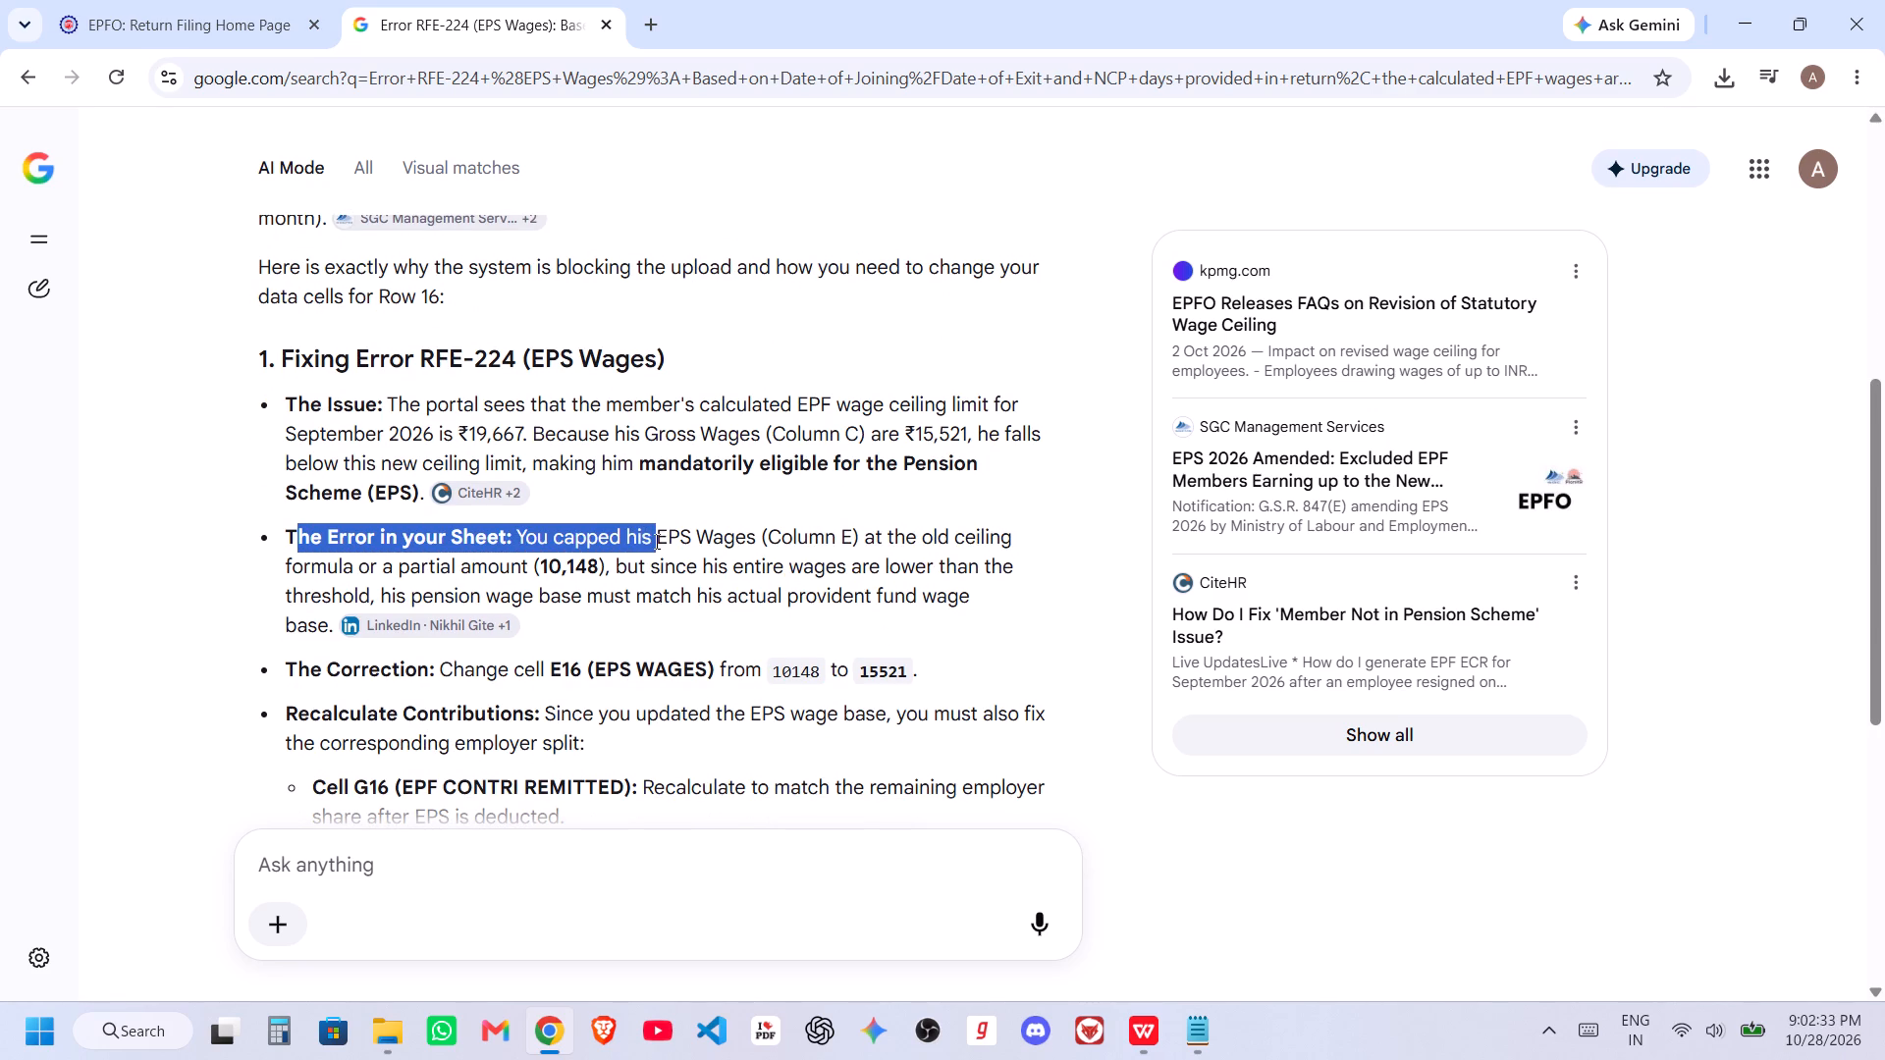
pyautogui.moveTo(655, 541); pyautogui.dragTo(963, 541)
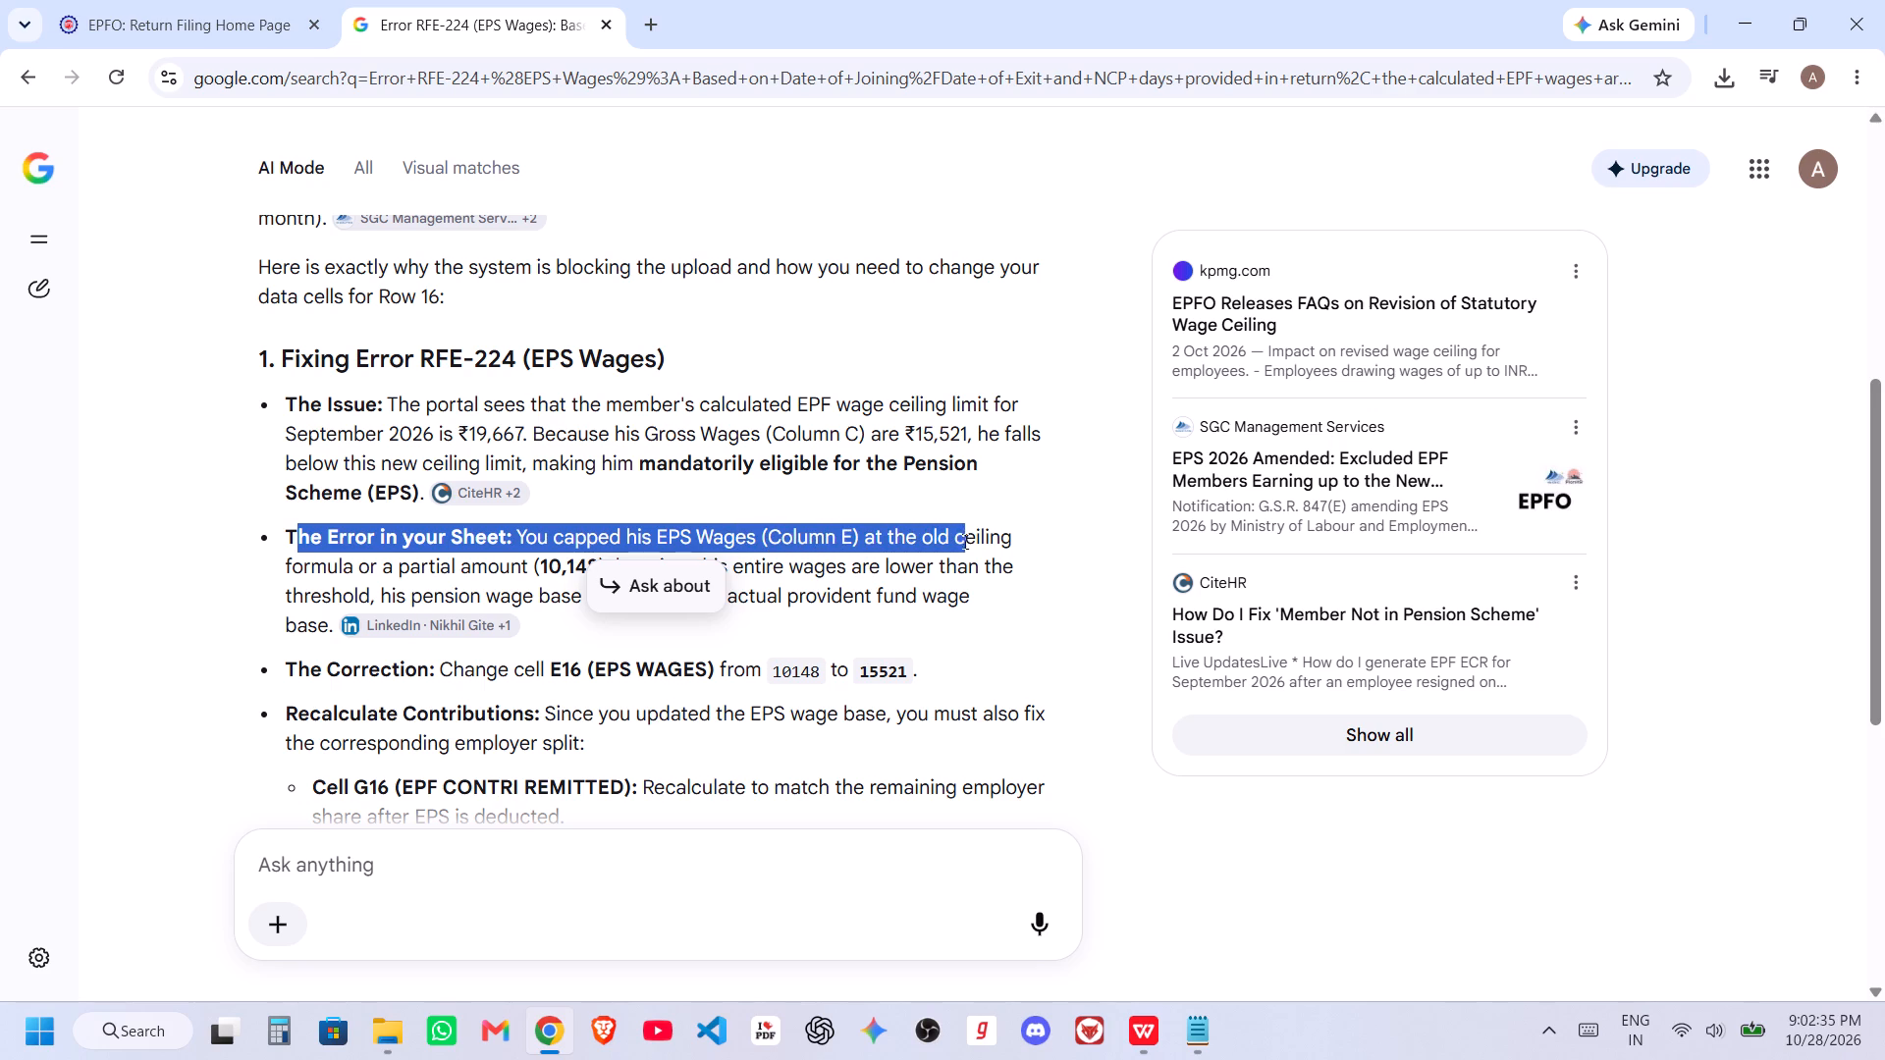
pyautogui.moveTo(963, 541); pyautogui.dragTo(1002, 541)
pyautogui.click(1029, 597)
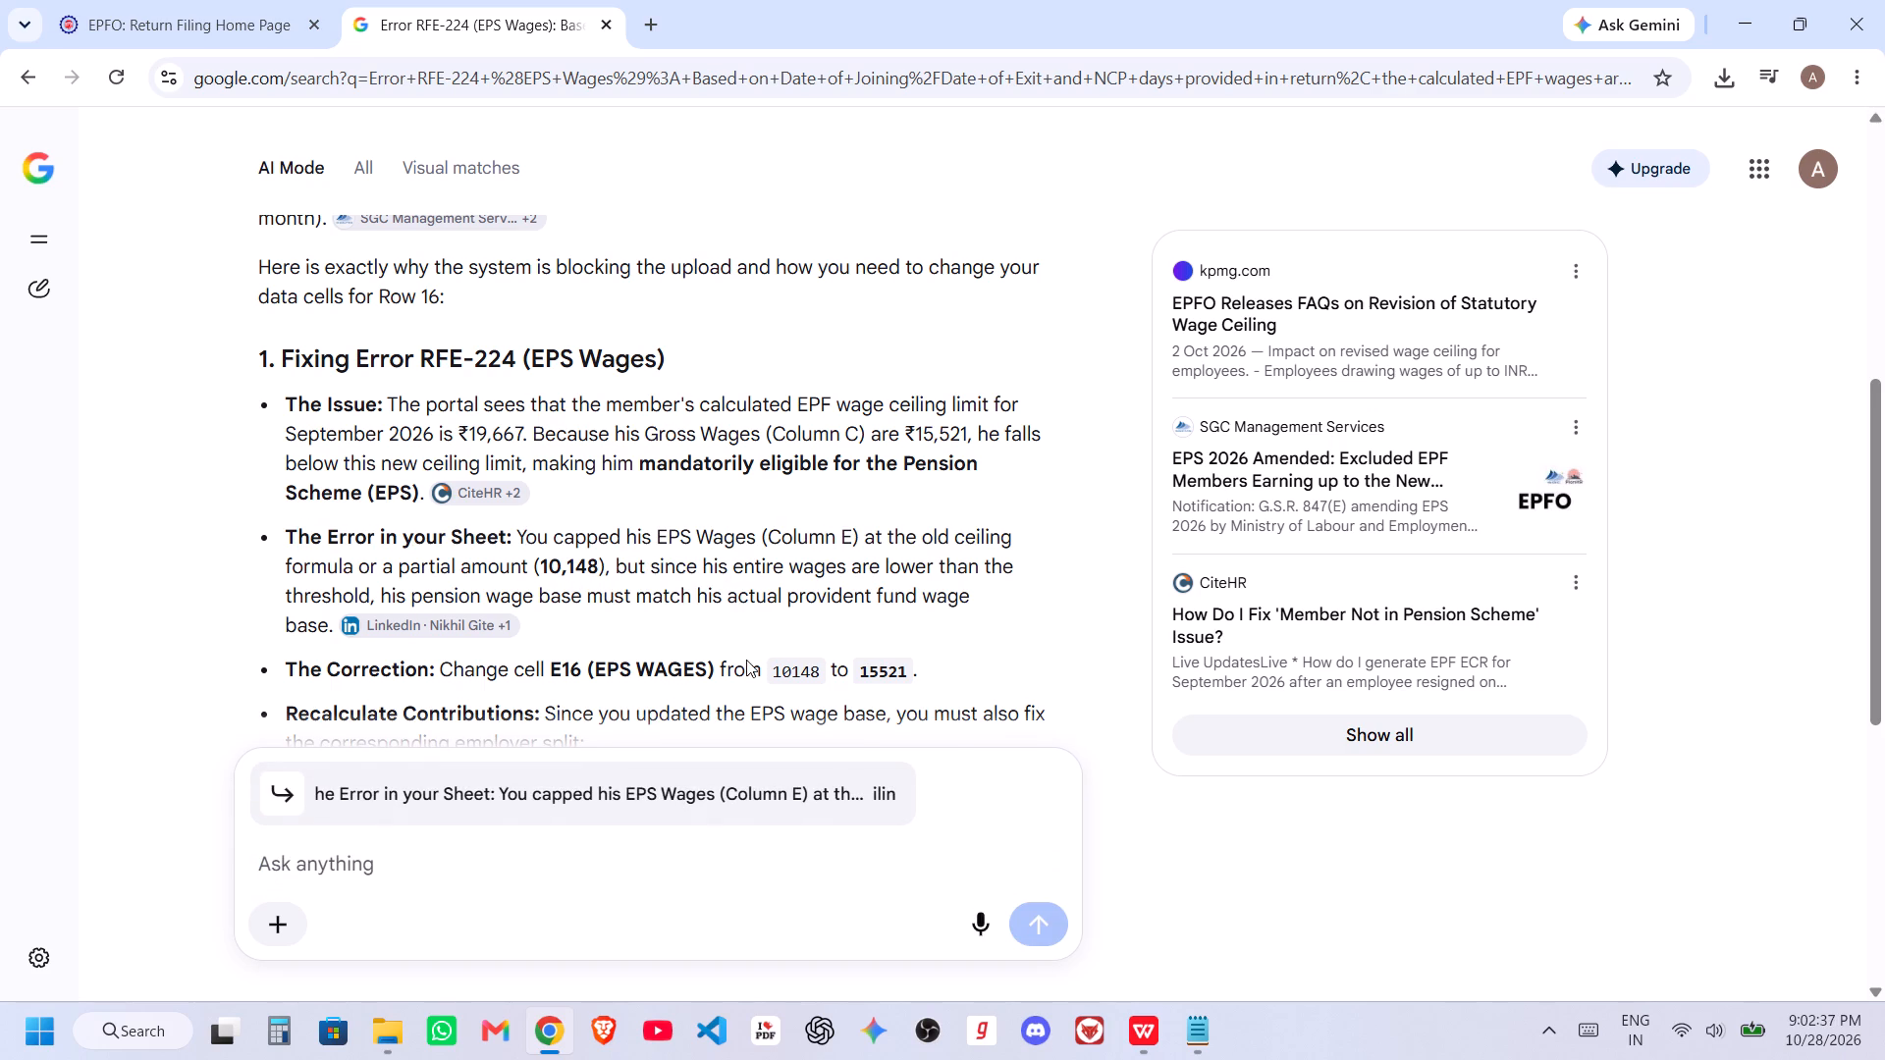
pyautogui.click(284, 801)
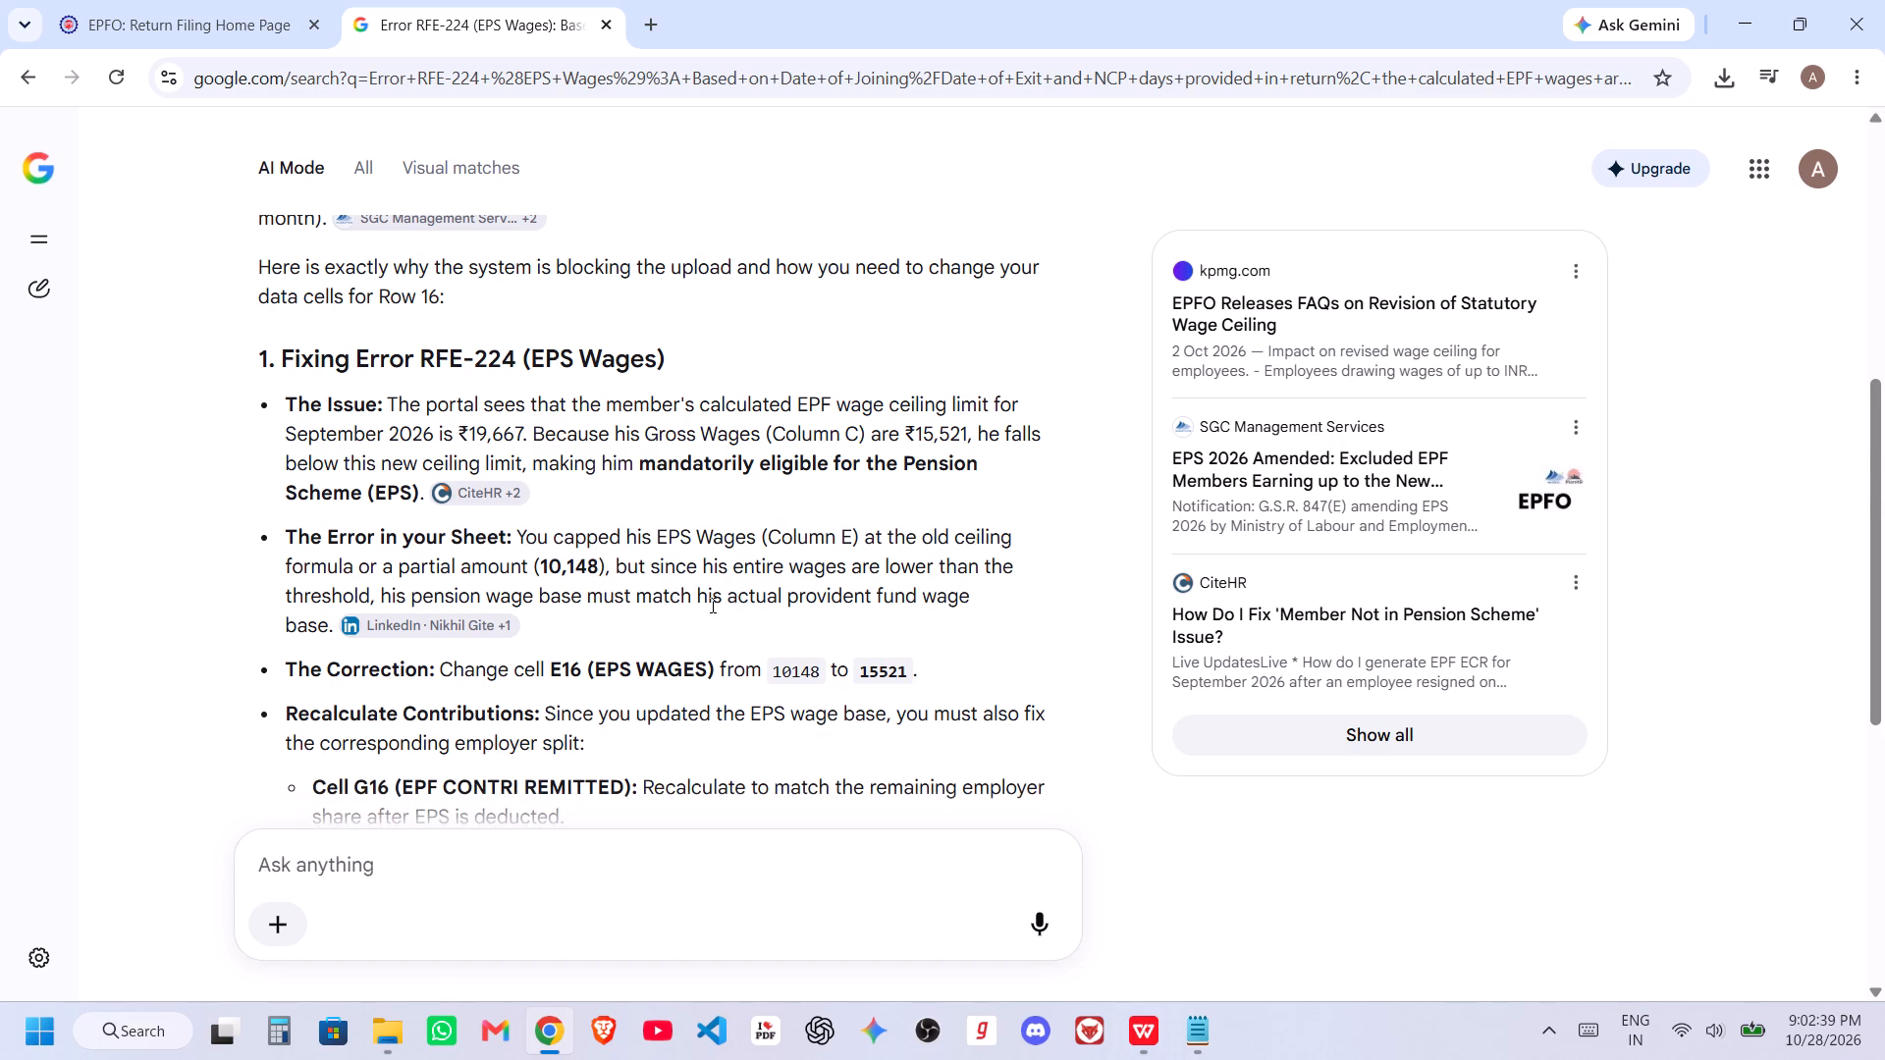
# Switch to the ECR worksheet and inspect the wage and contribution cells and their formulas across row 15.
pyautogui.hotkey('alt', 'Tab')
pyautogui.click(797, 605)
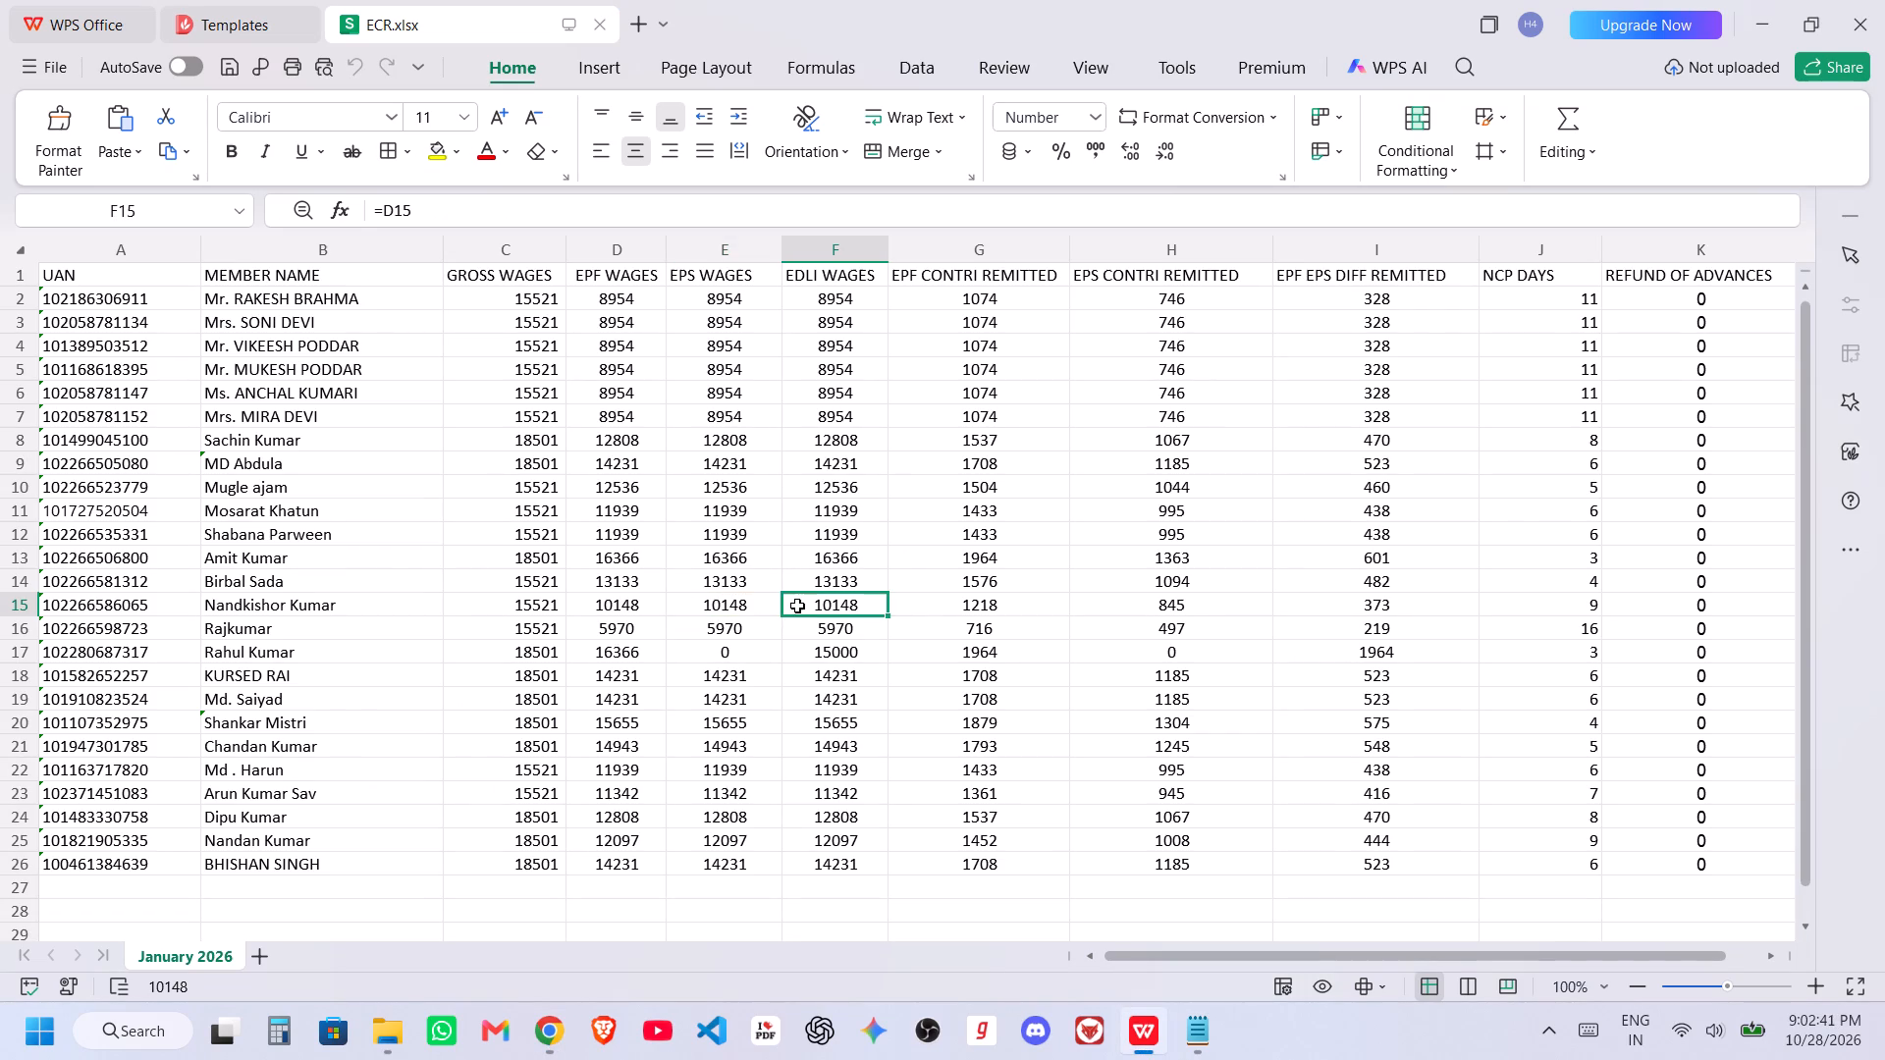
pyautogui.click(968, 608)
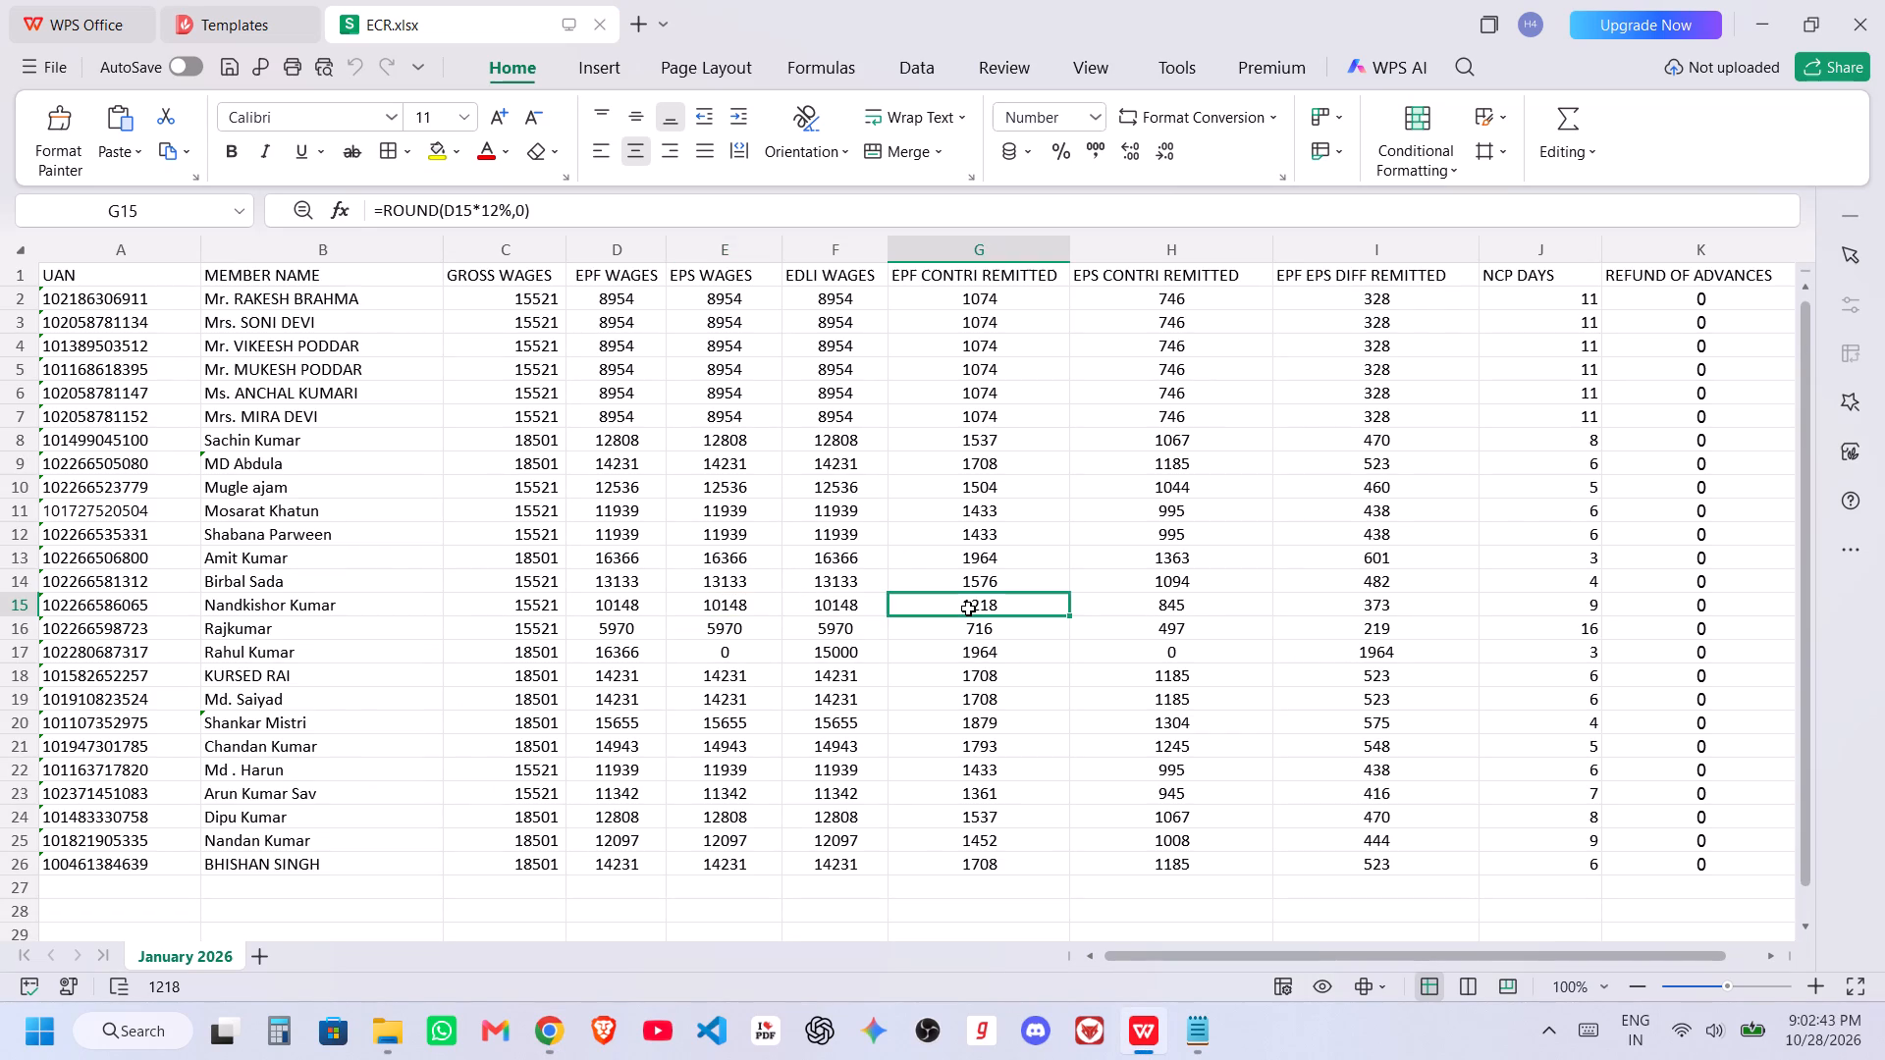
pyautogui.click(1111, 602)
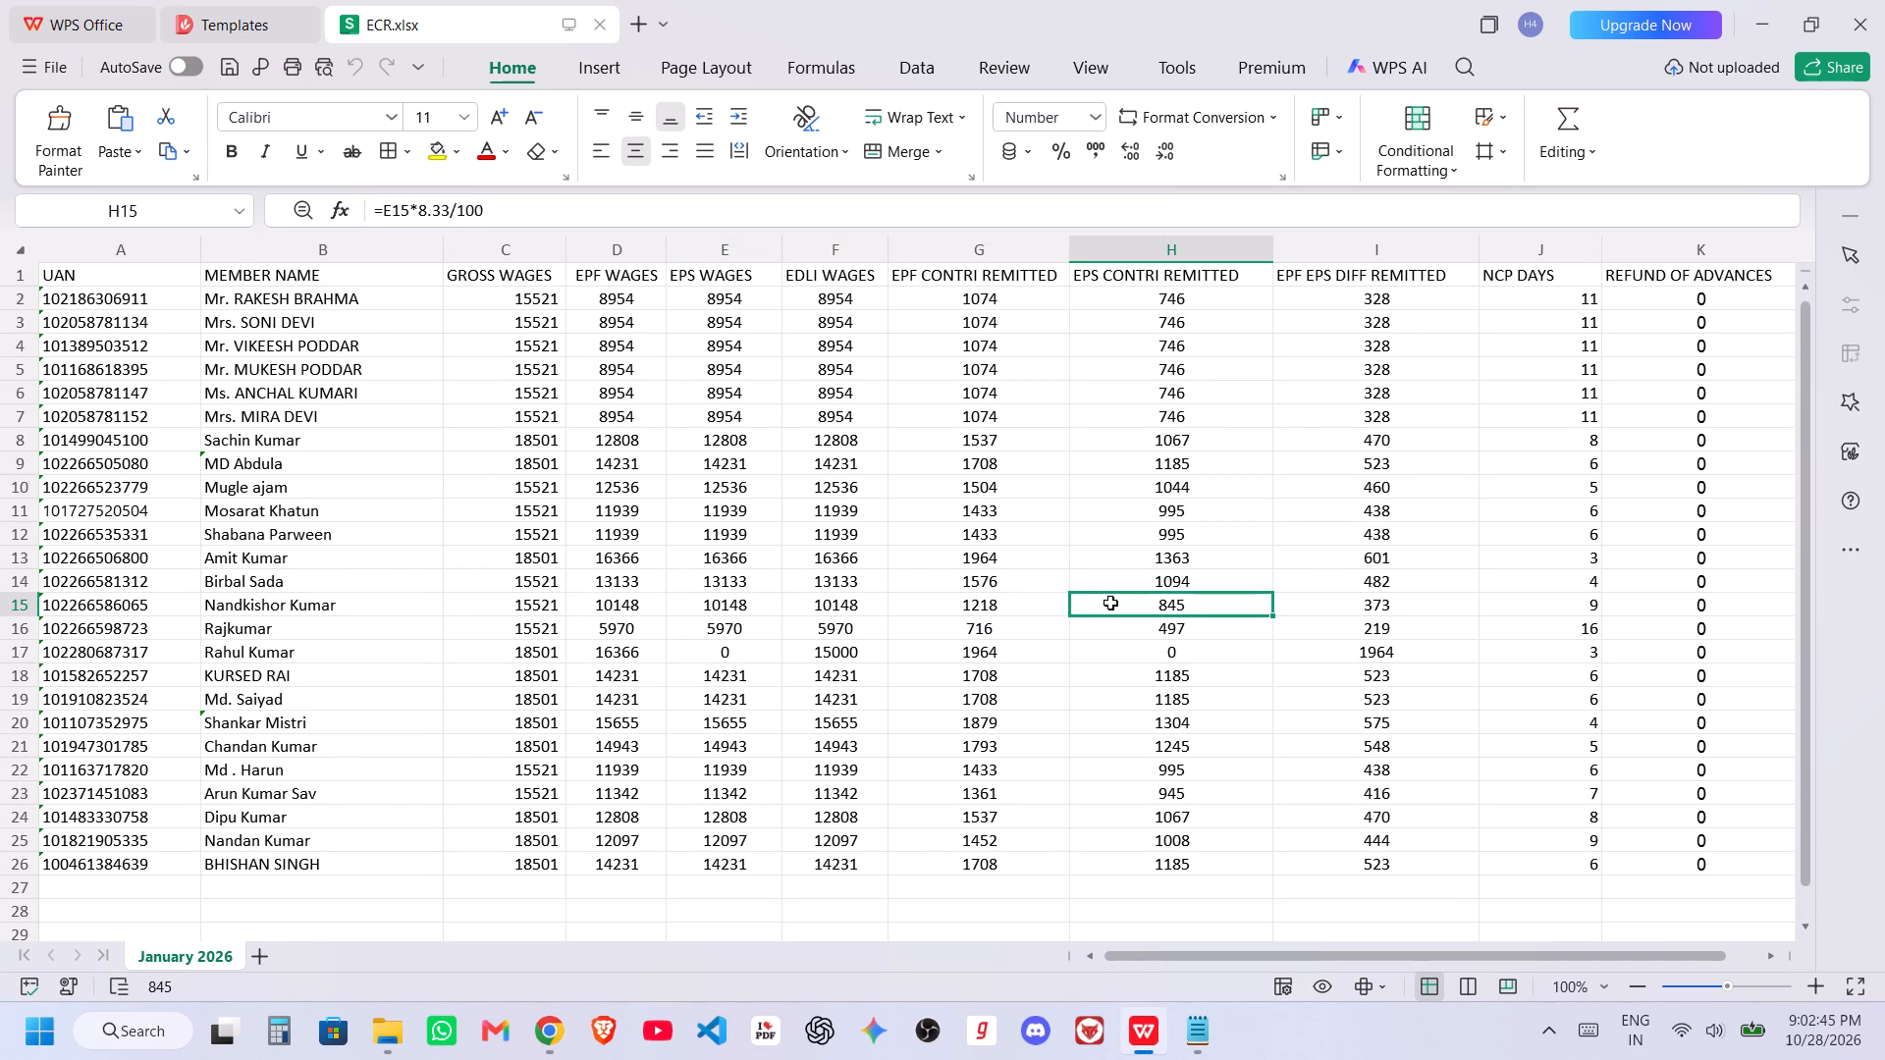
pyautogui.click(982, 597)
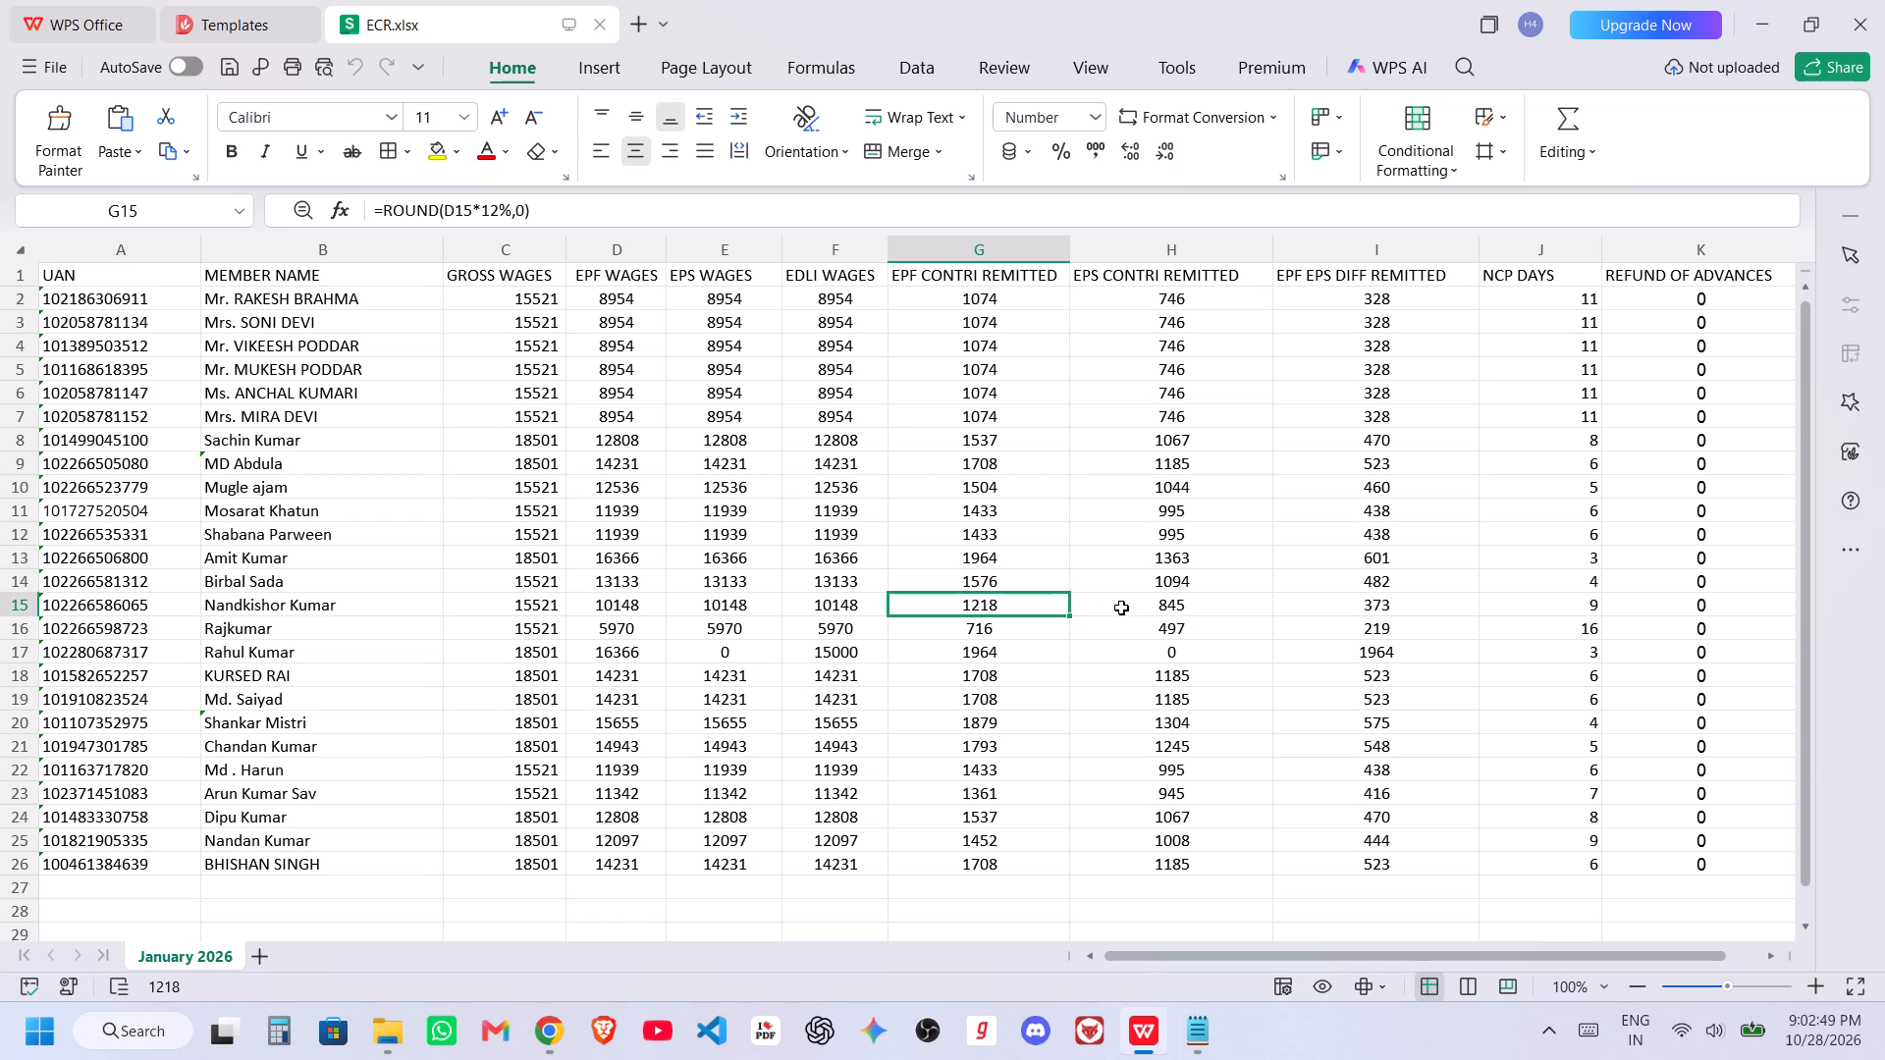
pyautogui.click(1121, 607)
pyautogui.click(1301, 609)
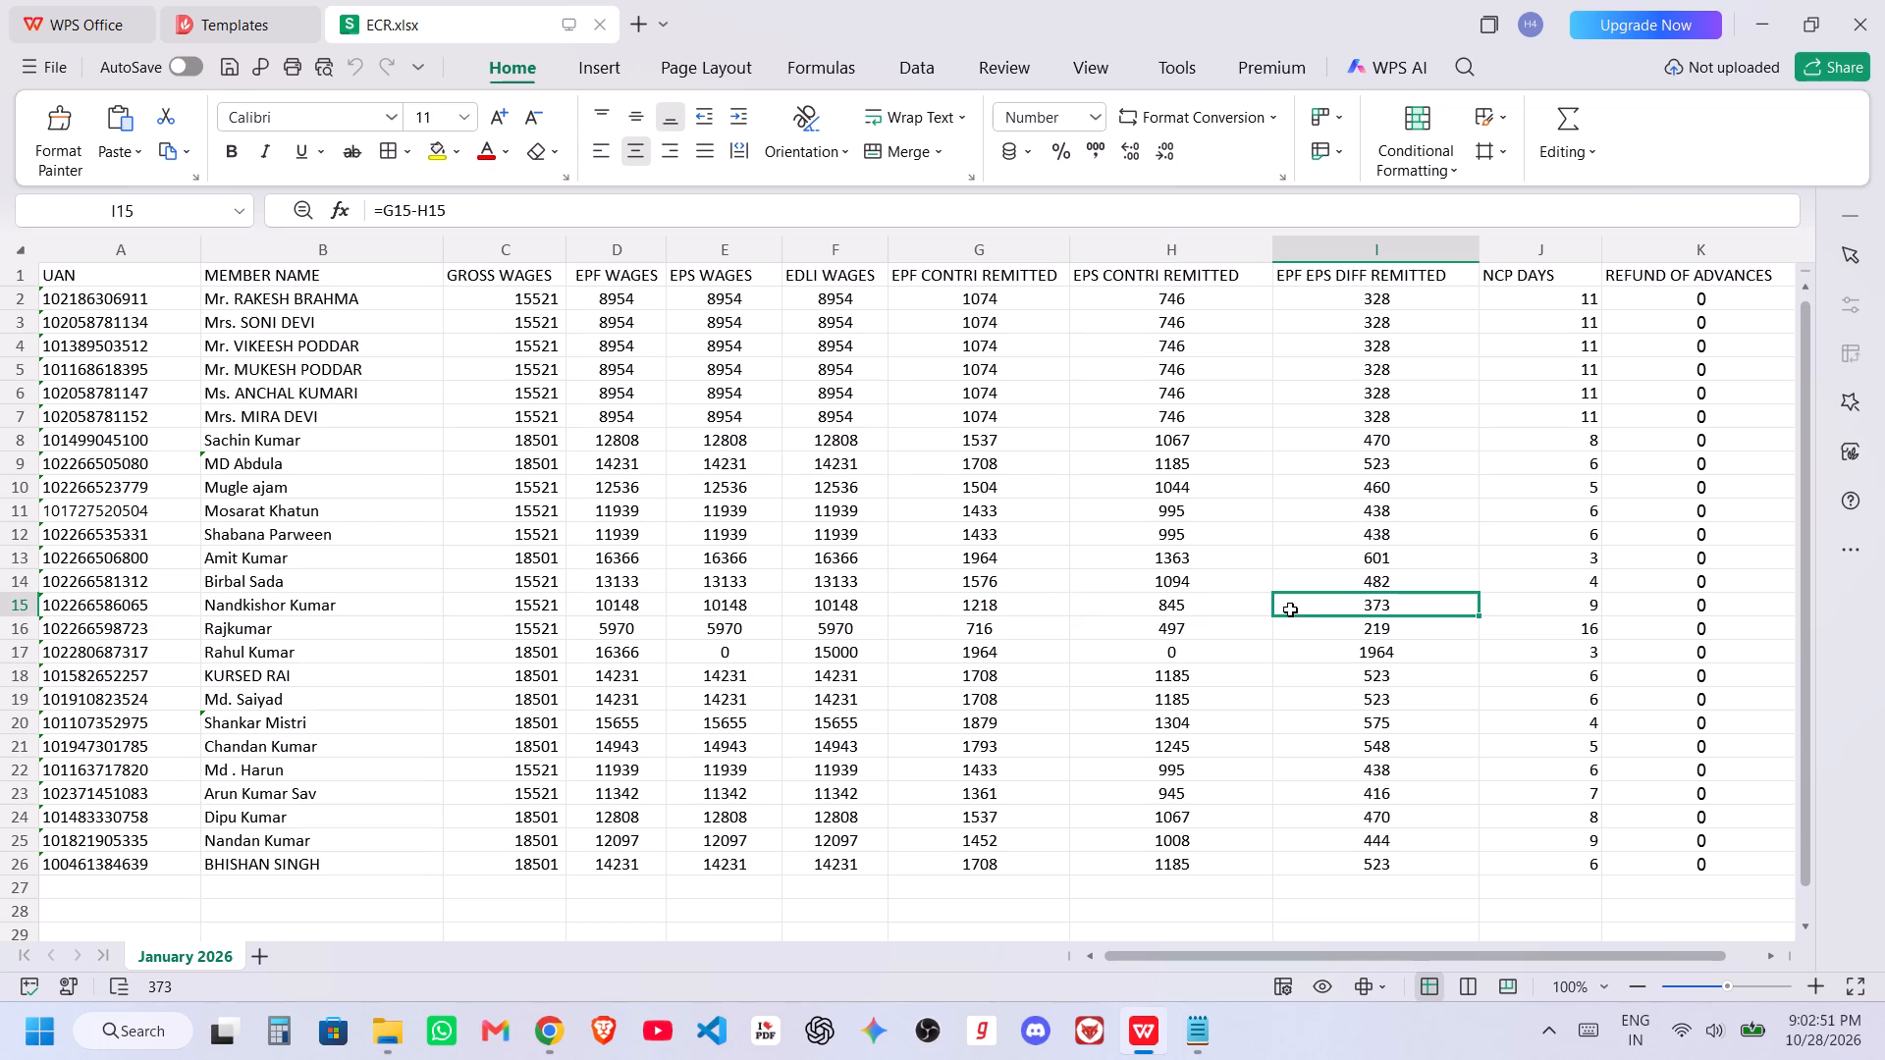
pyautogui.click(680, 612)
pyautogui.click(633, 608)
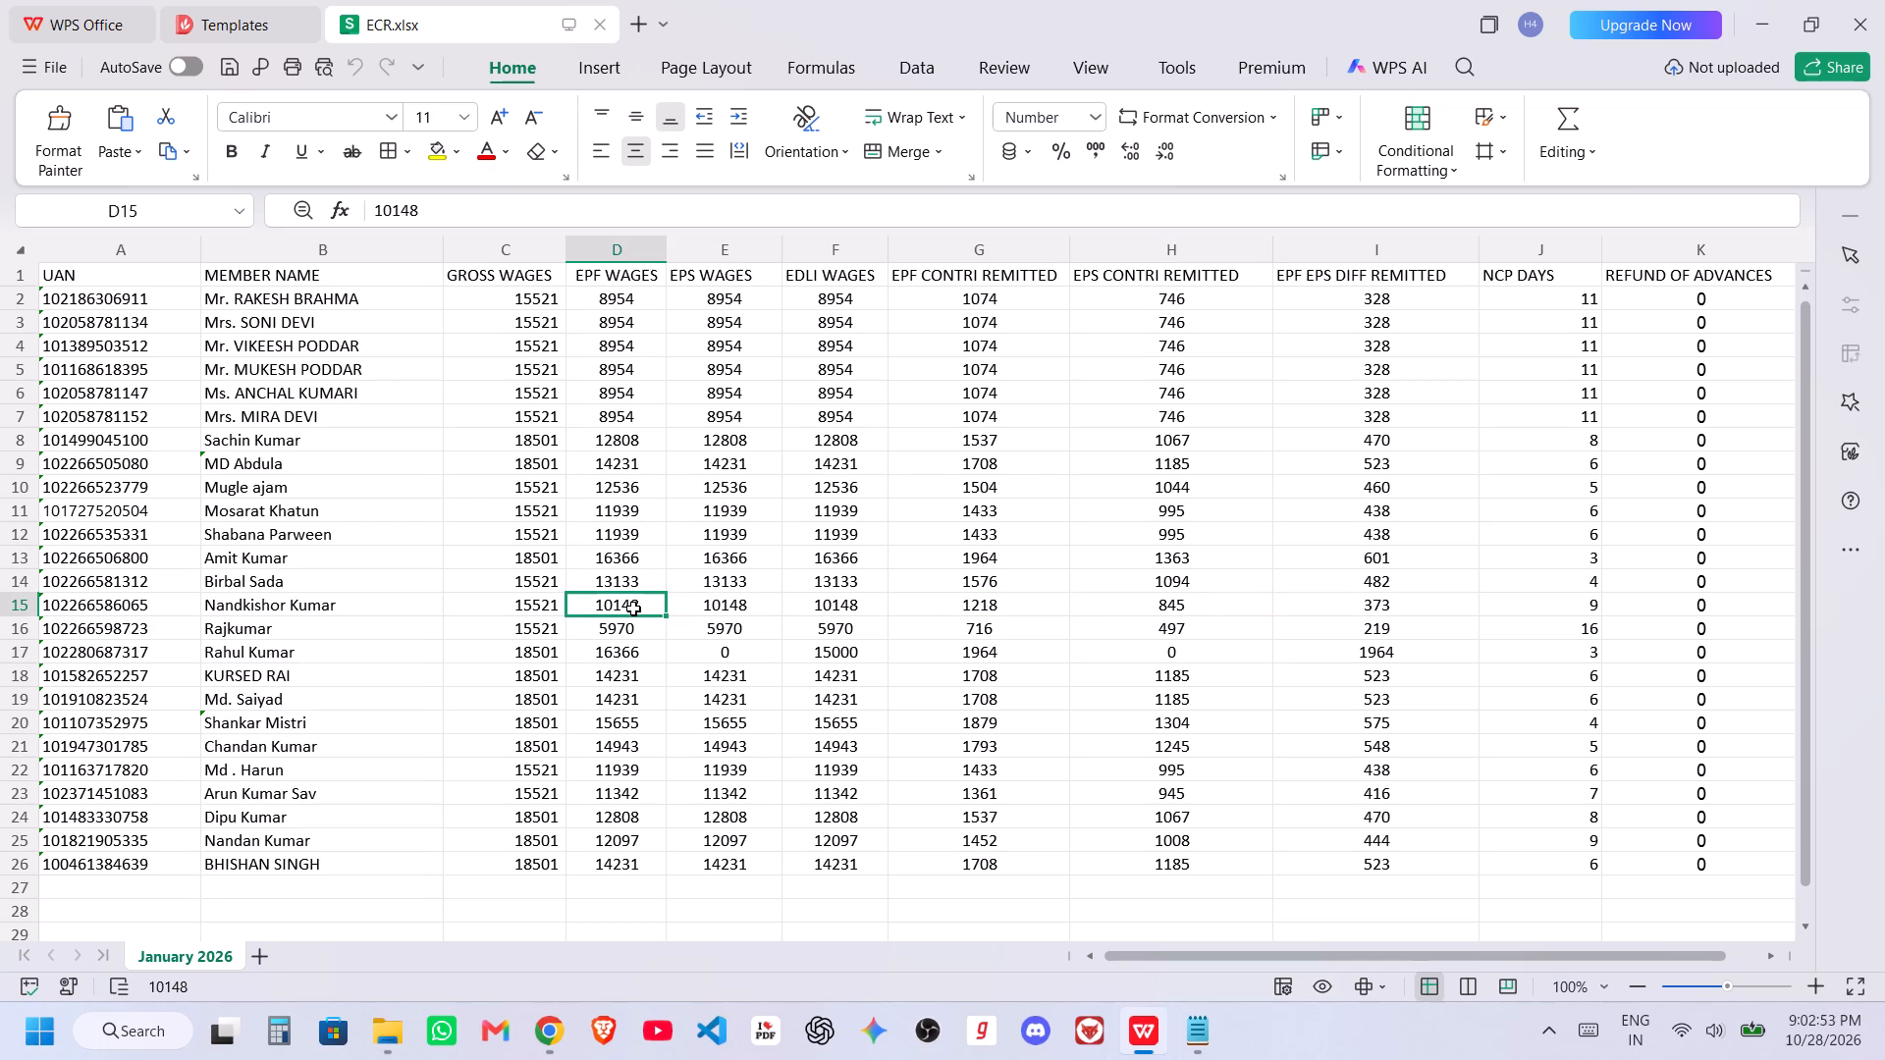
pyautogui.click(542, 601)
pyautogui.click(628, 602)
# Open the Wages Register workbook from the September 2026 folder and check the wage formula in cell M24.
pyautogui.hotkey('alt', 'Tab')
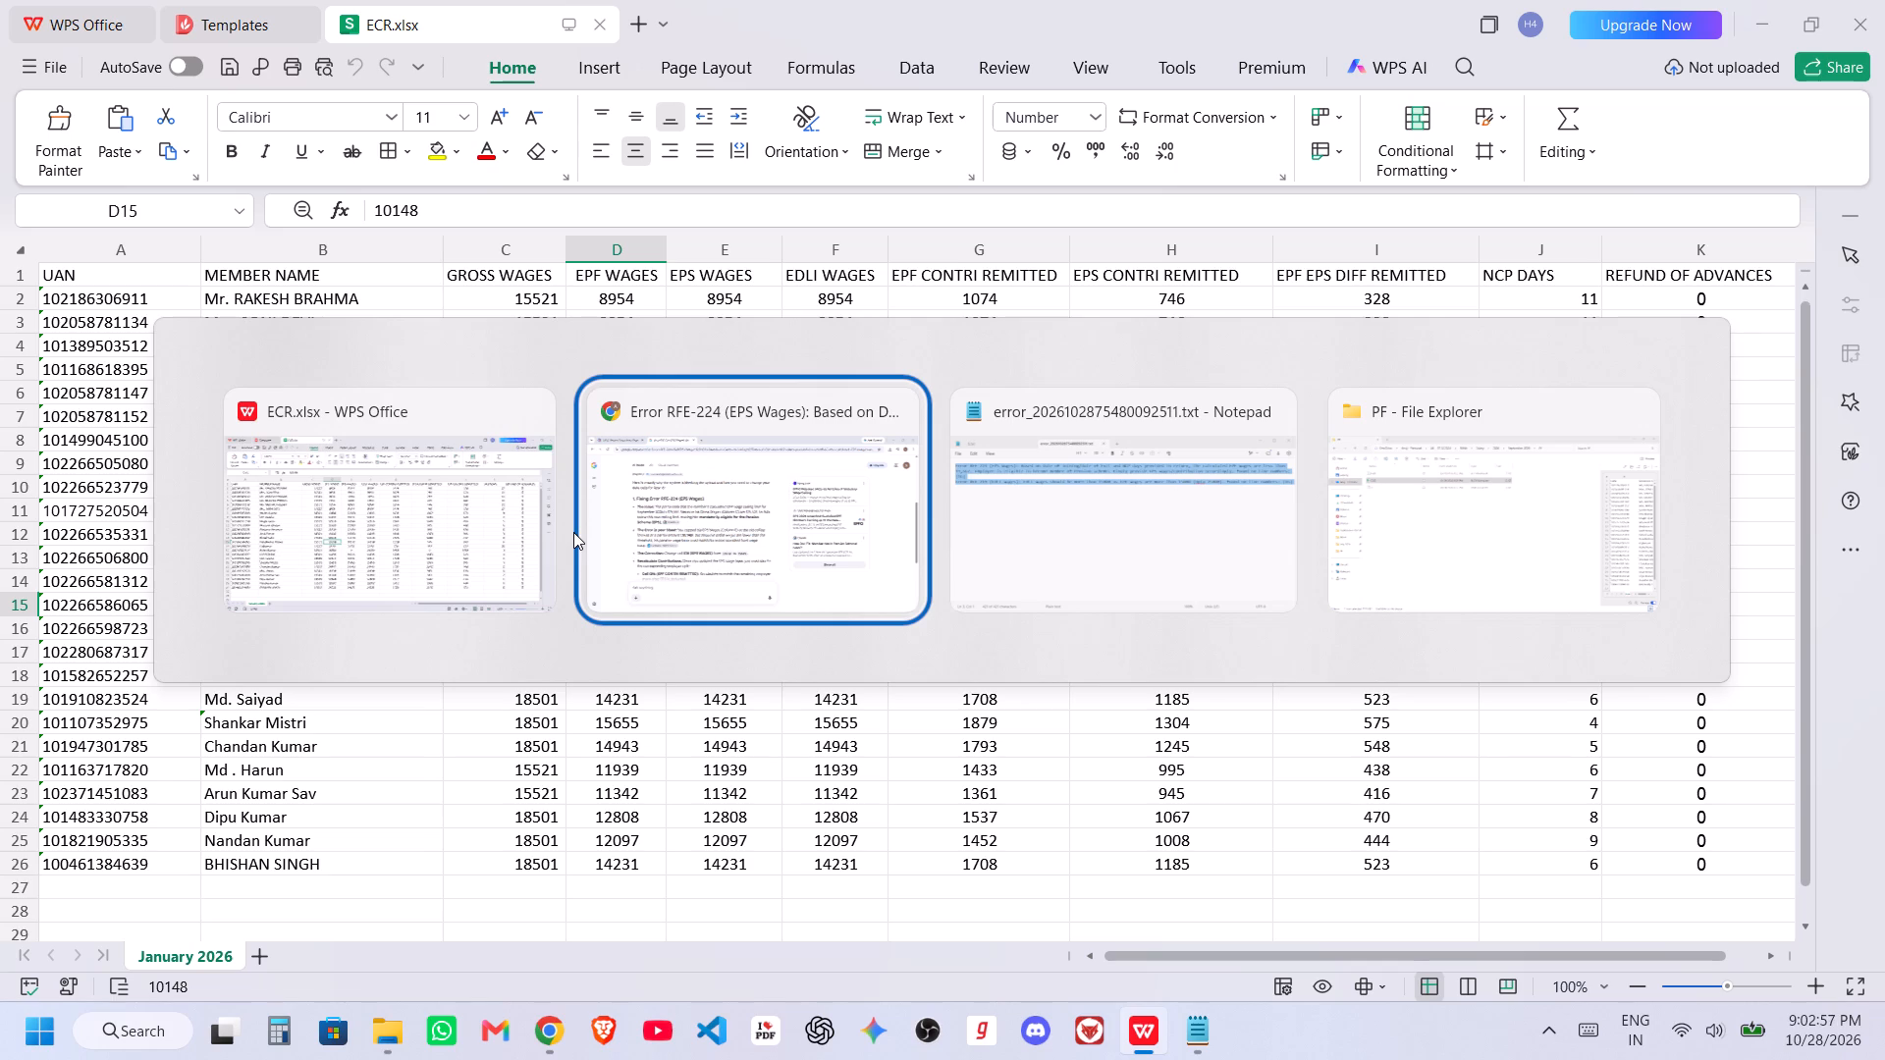
pyautogui.hotkey('alt', 'Tab')
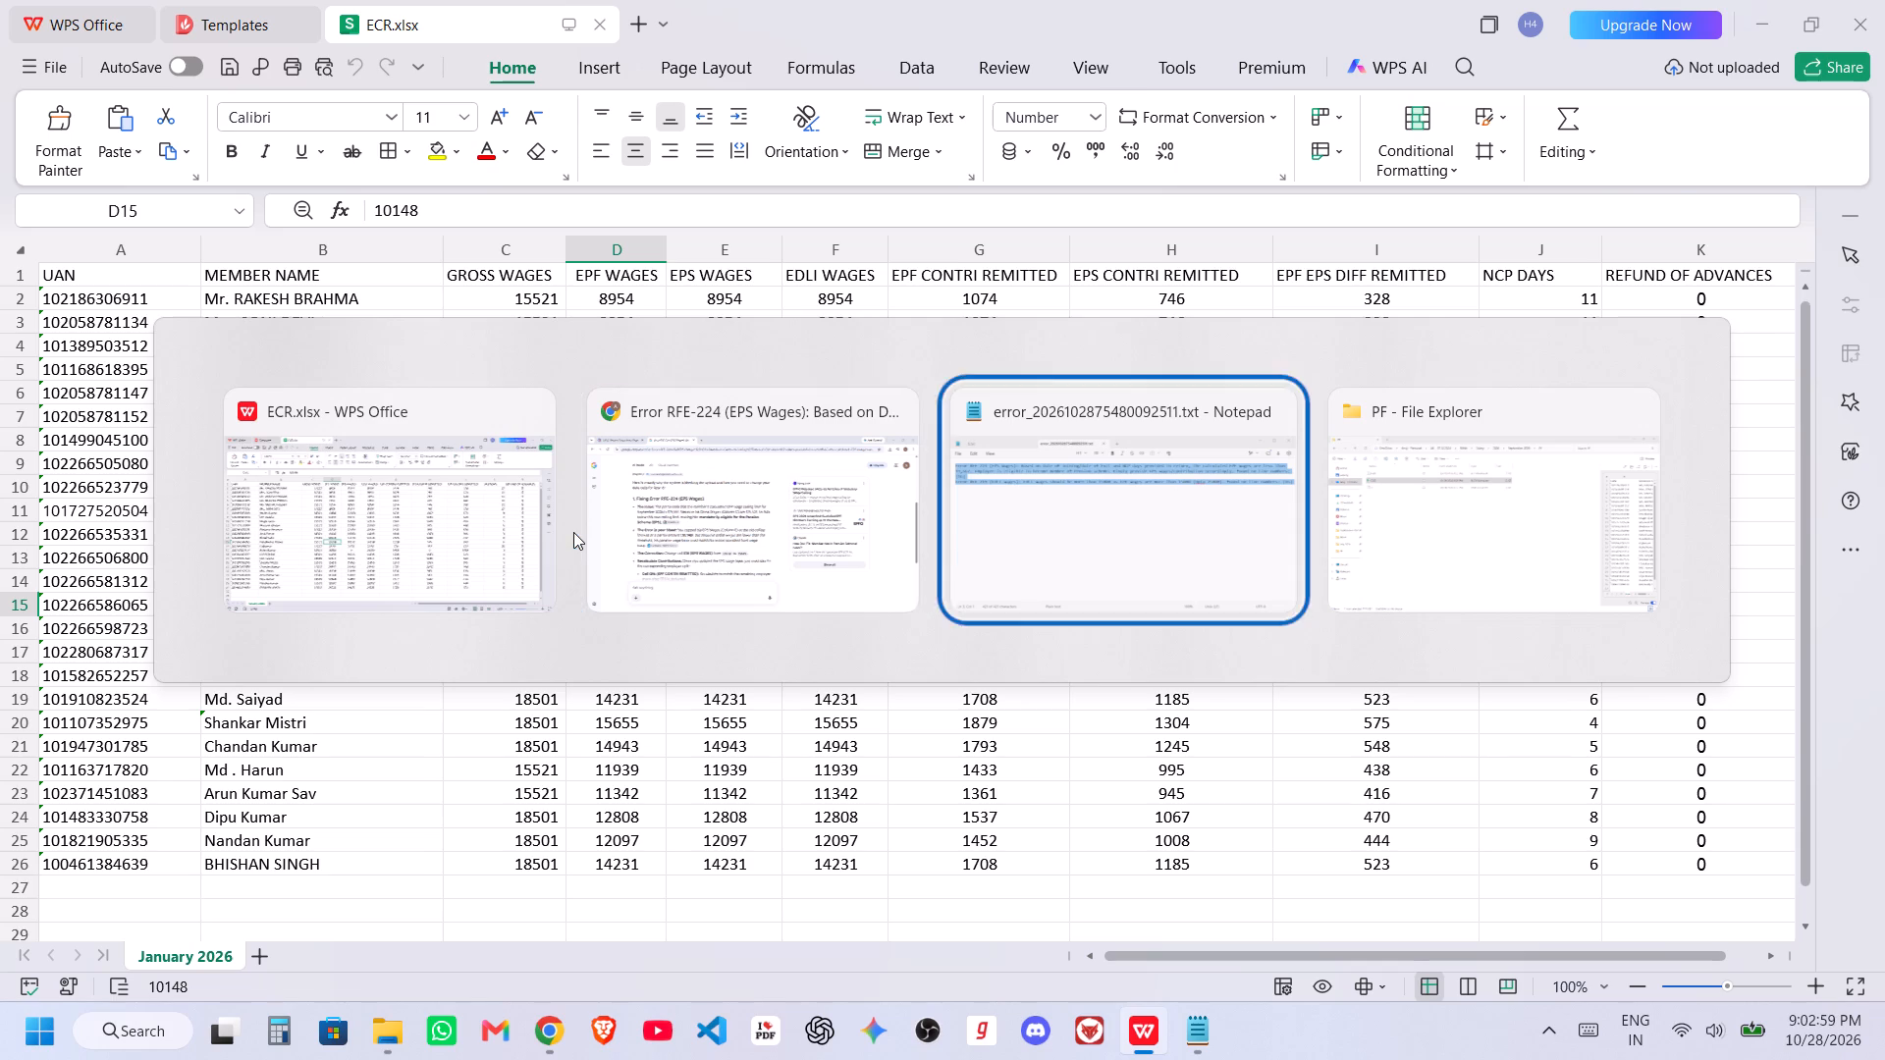
pyautogui.hotkey('alt', 'Tab')
pyautogui.click(1060, 77)
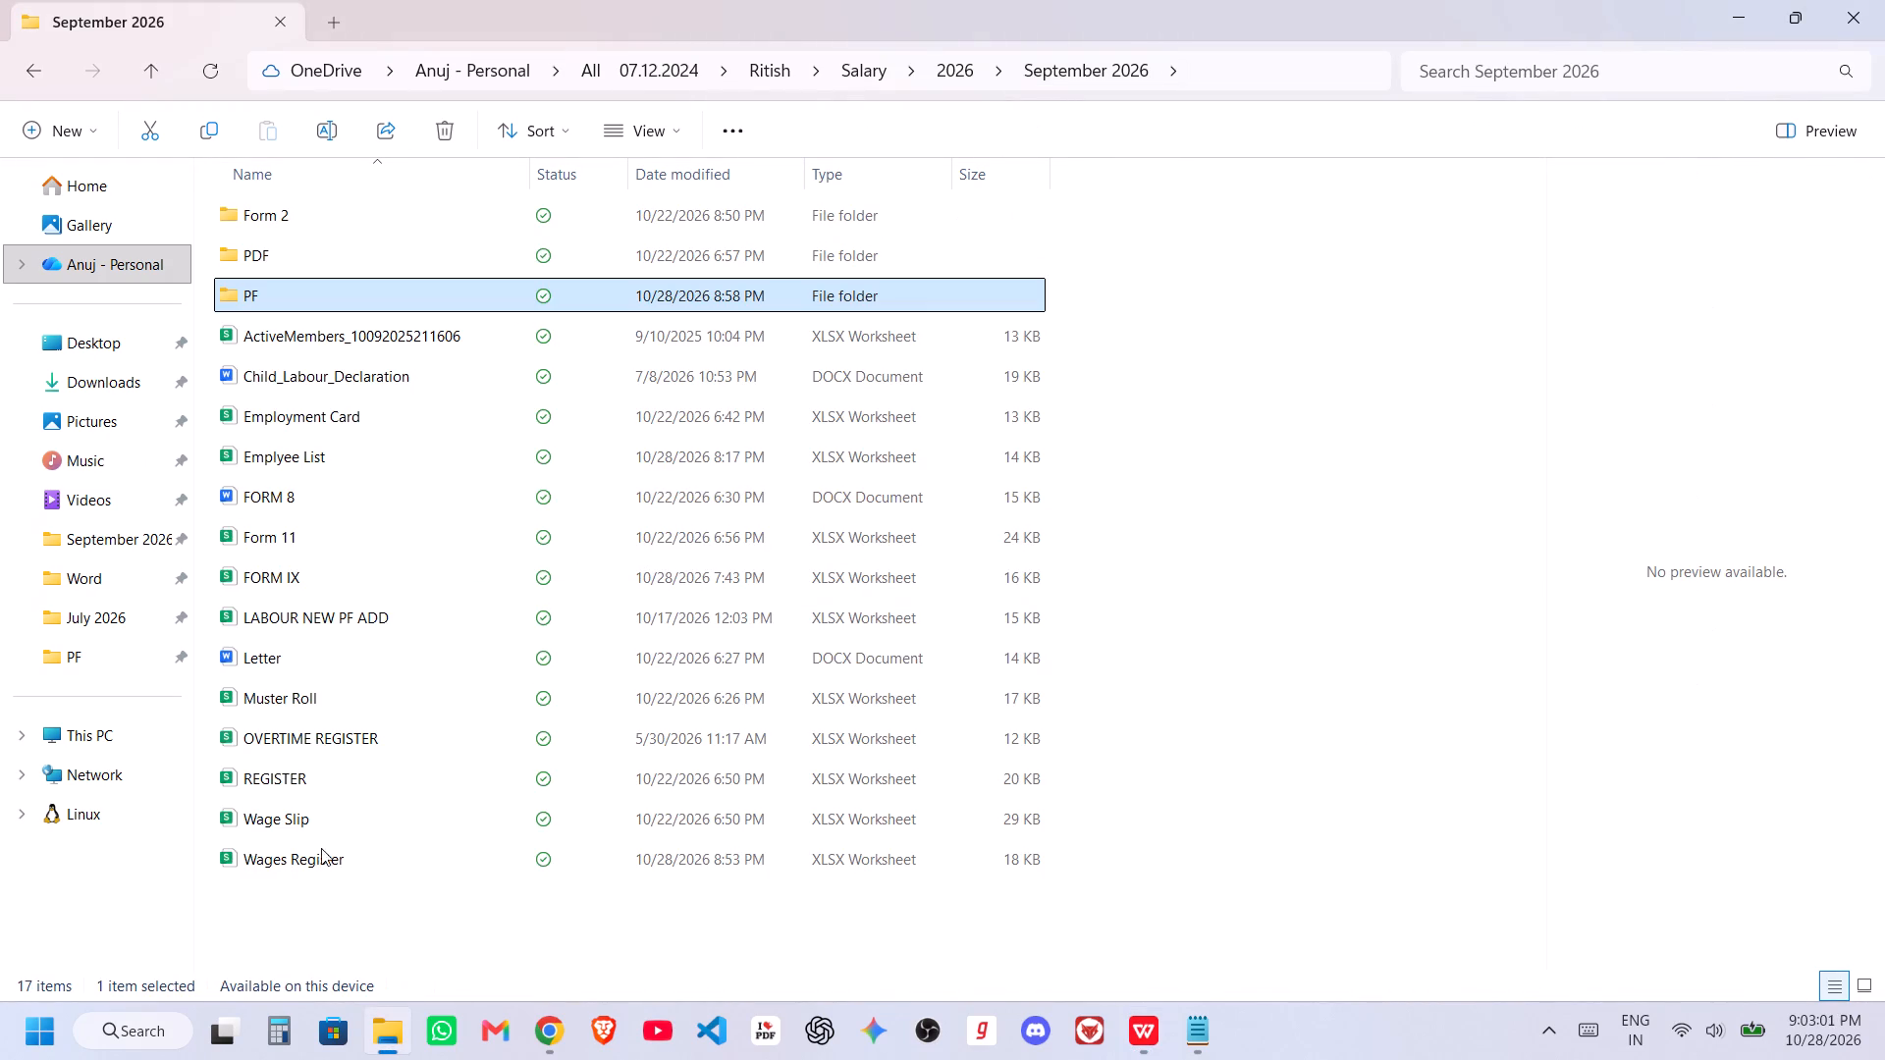
pyautogui.doubleClick(322, 856)
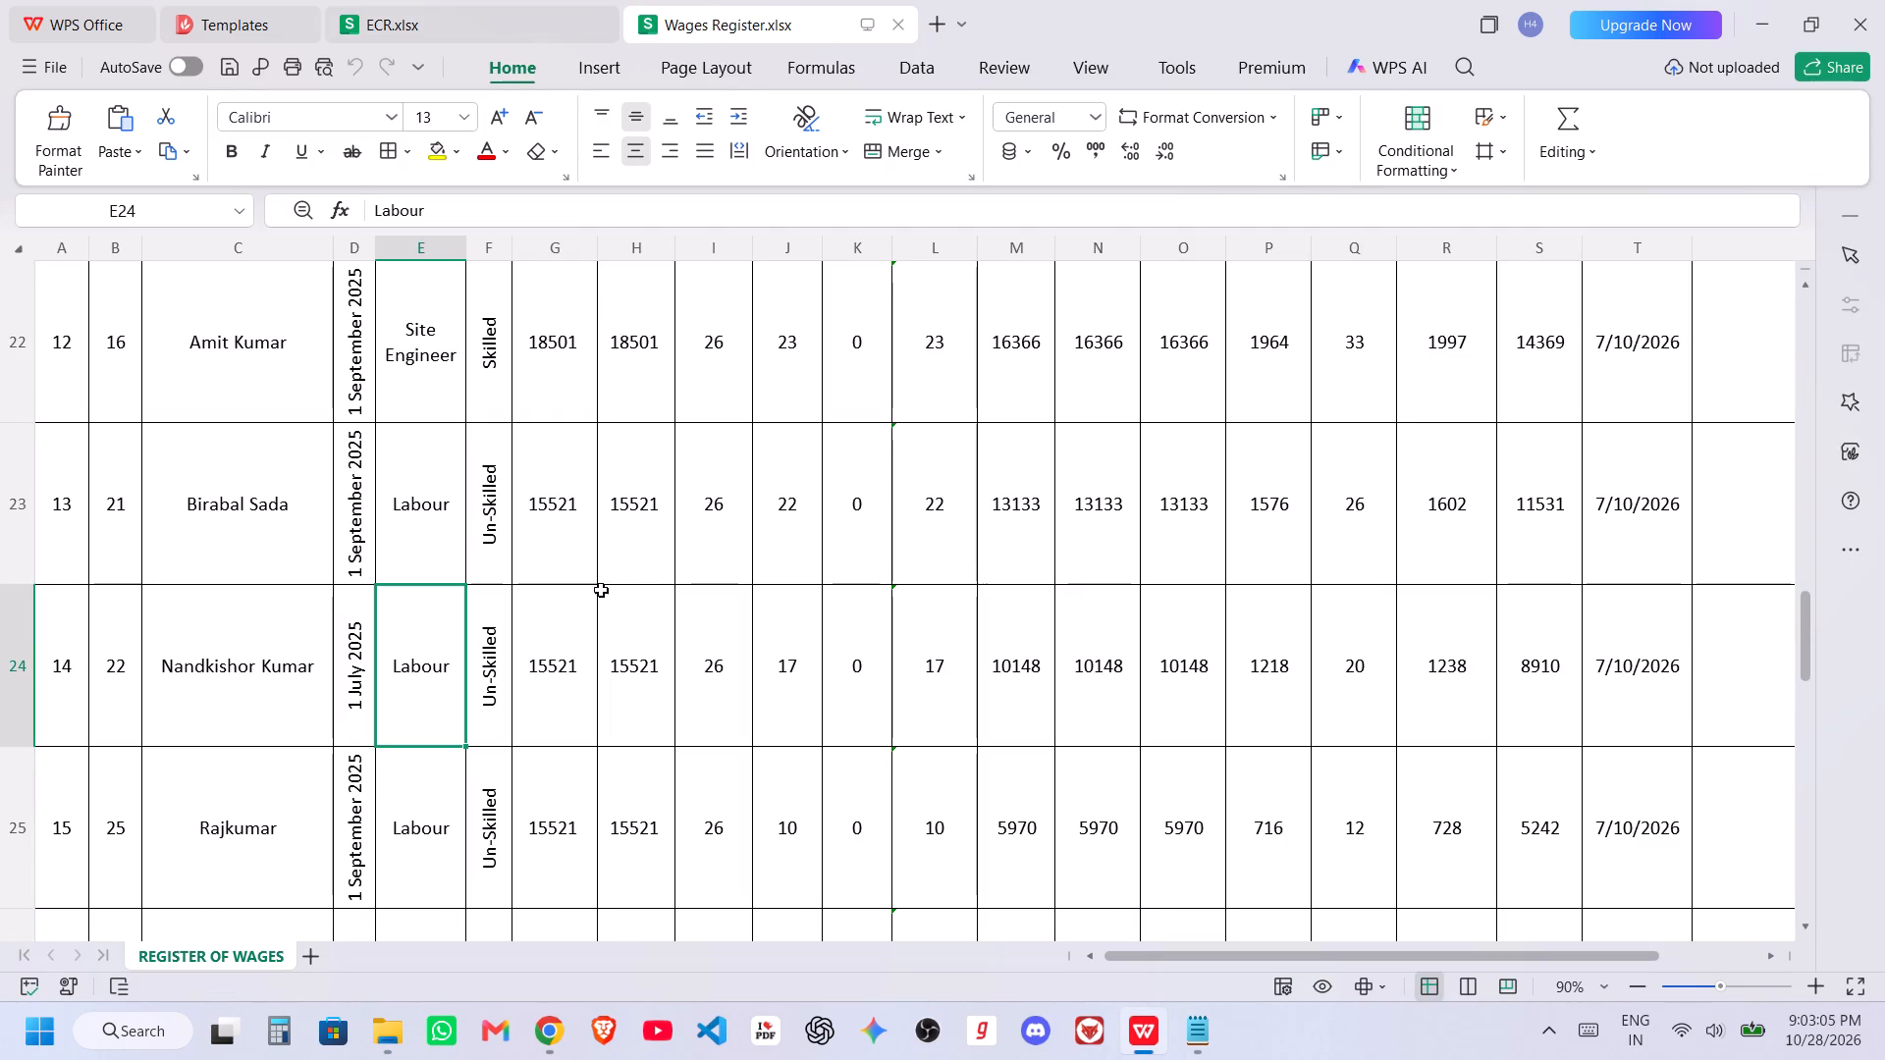
pyautogui.click(1032, 681)
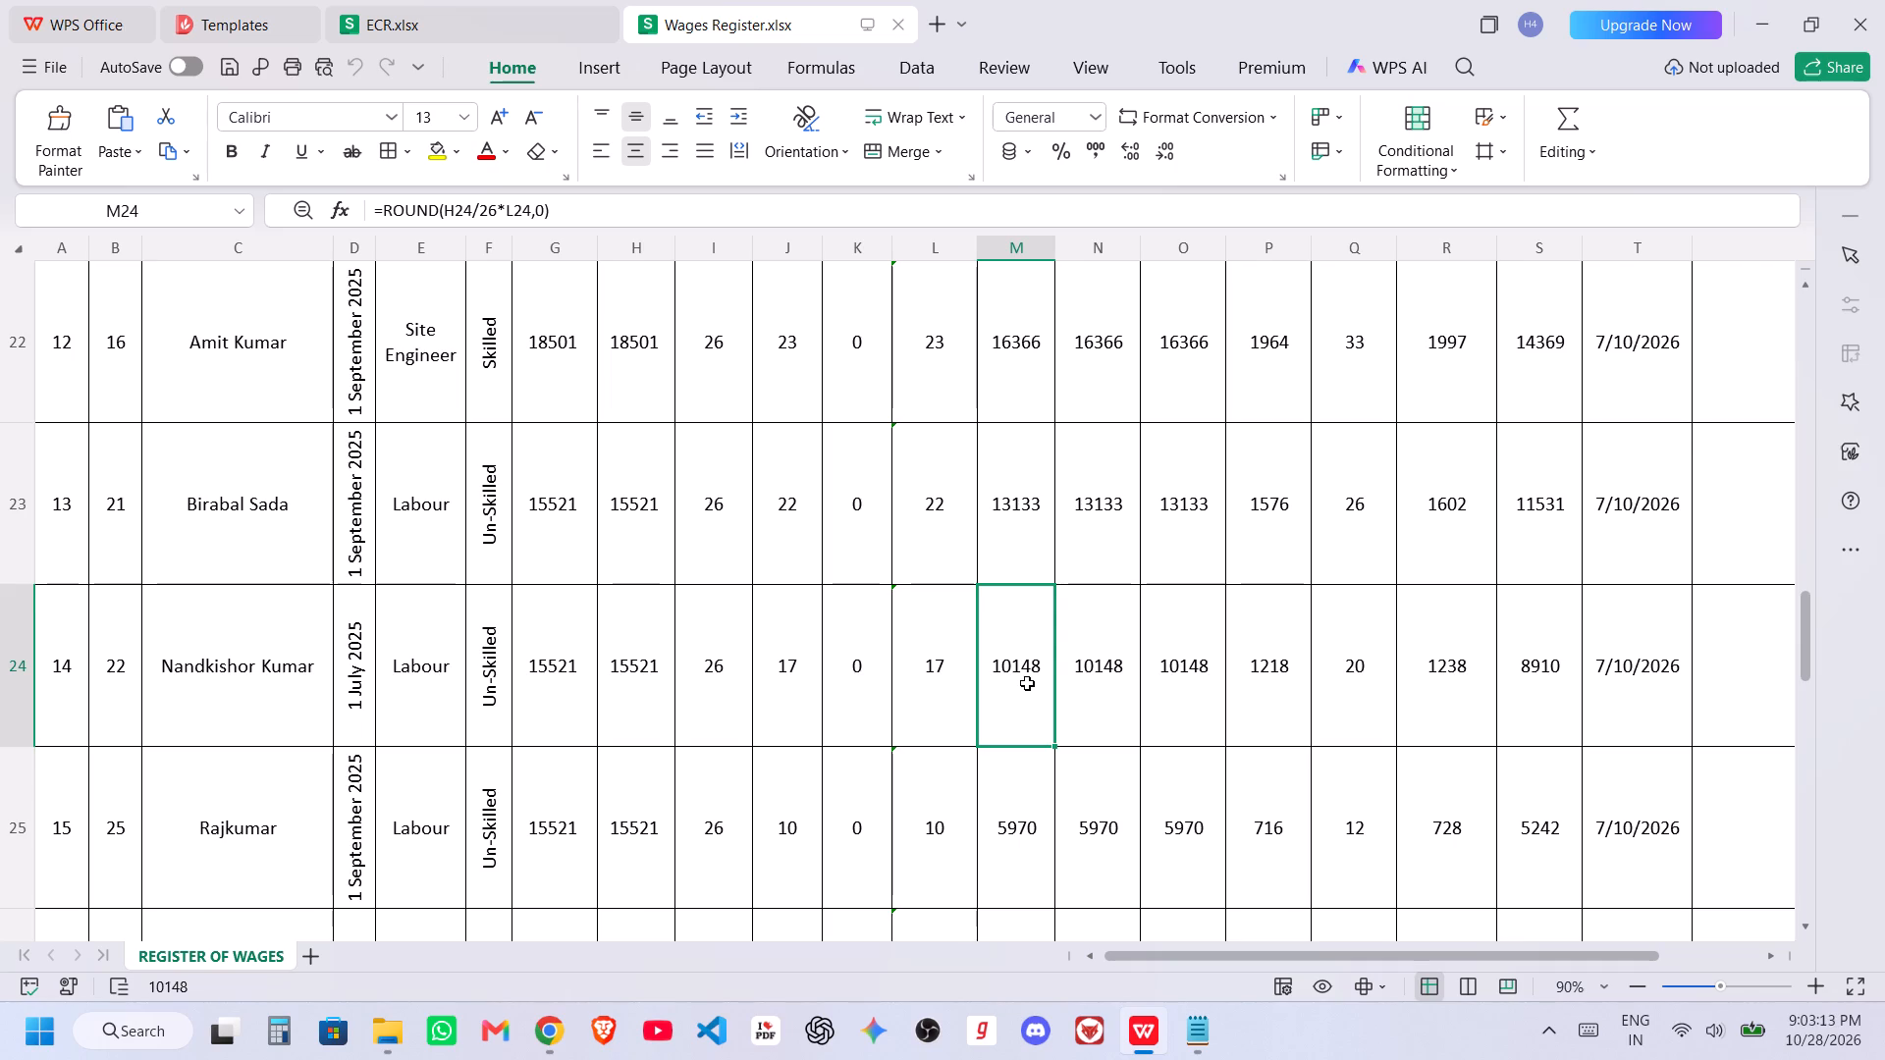
# Compare the joining dates, days worked and wages of the members around row 24 in the register of wages.
pyautogui.scroll(-4, 1027, 682)
pyautogui.scroll(1, 1027, 683)
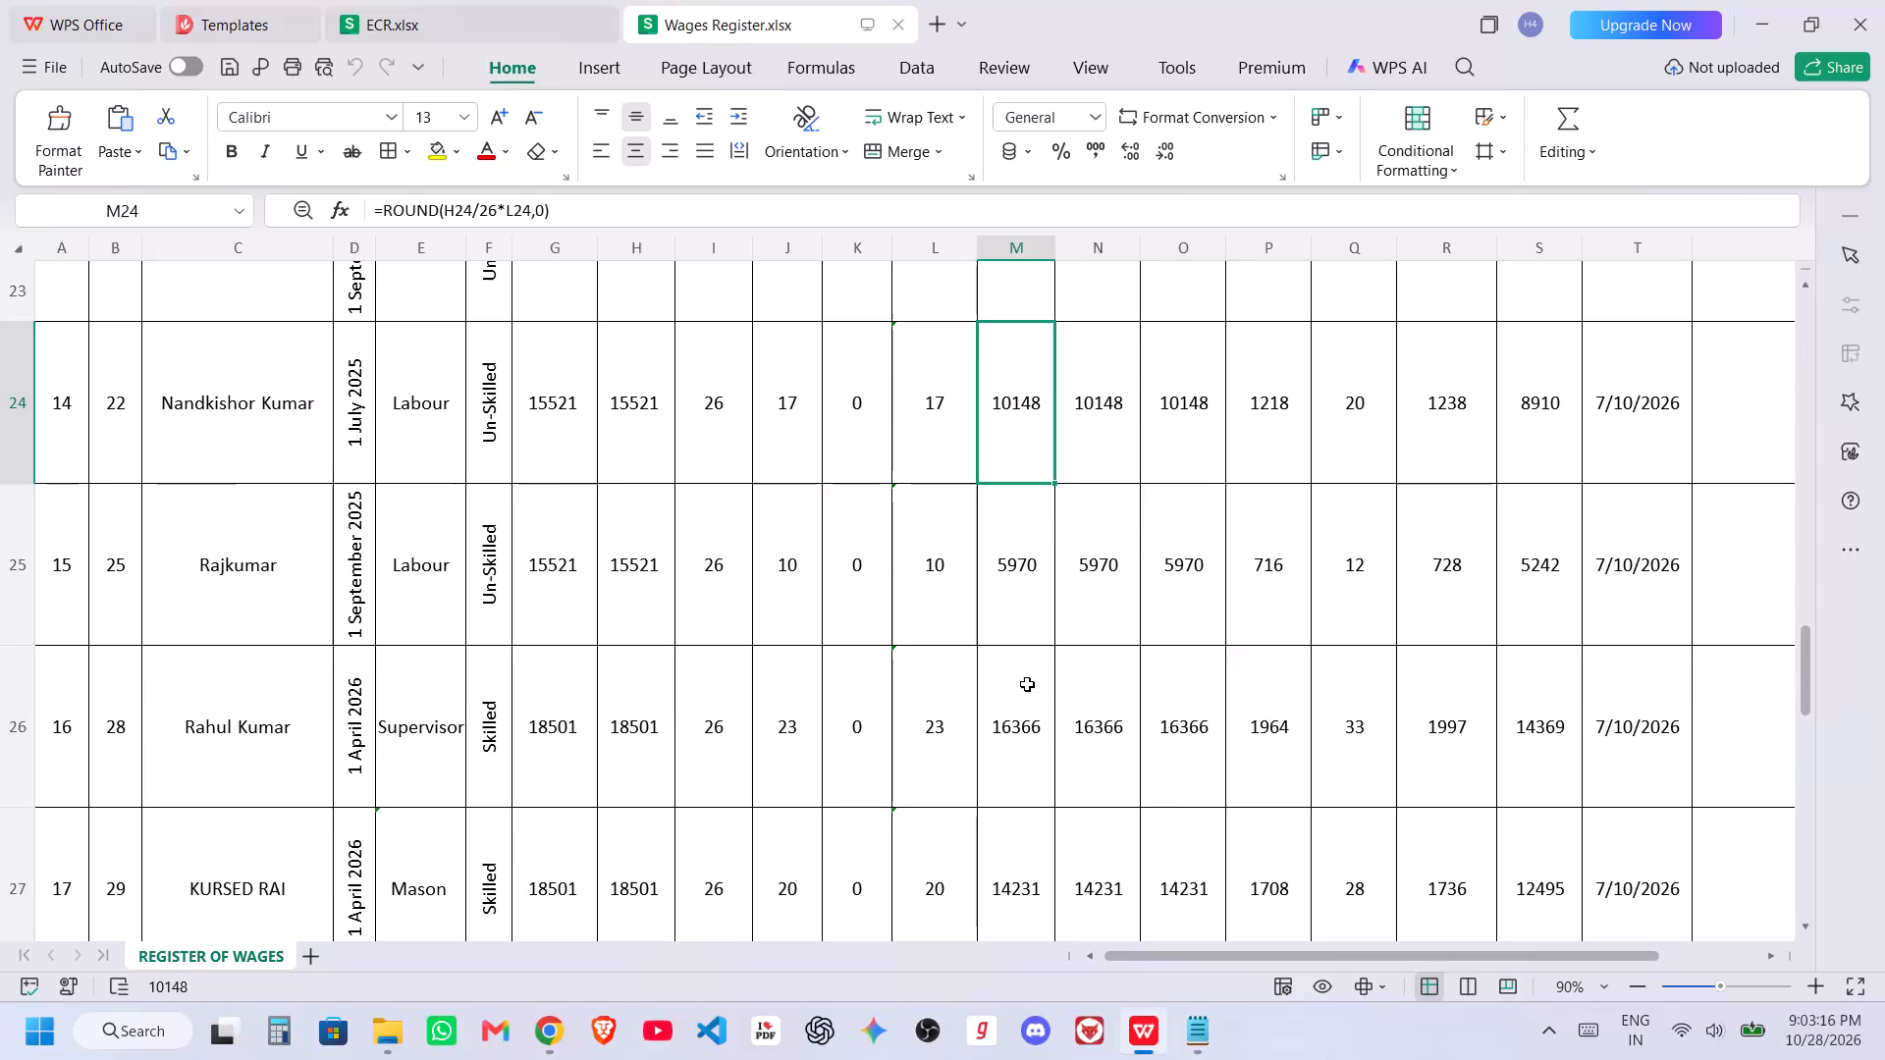
pyautogui.scroll(2, 1027, 683)
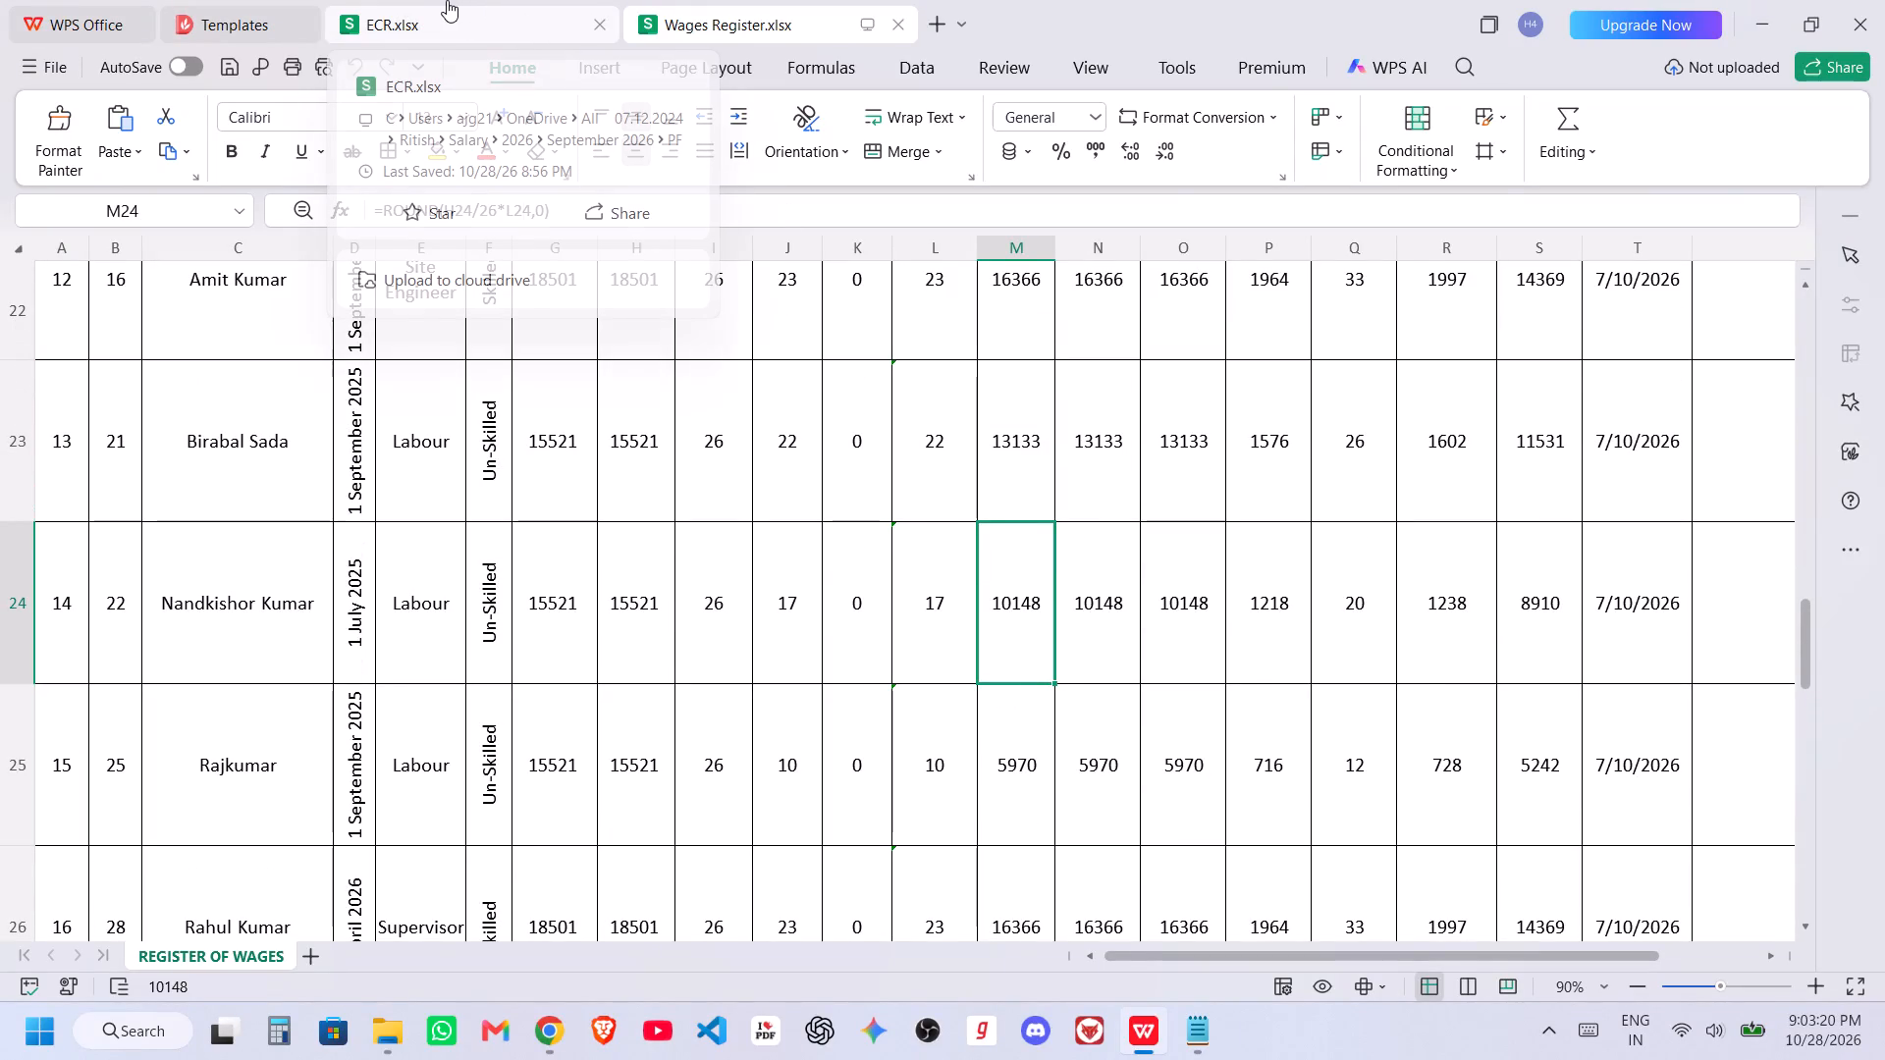
pyautogui.scroll(3, 763, 621)
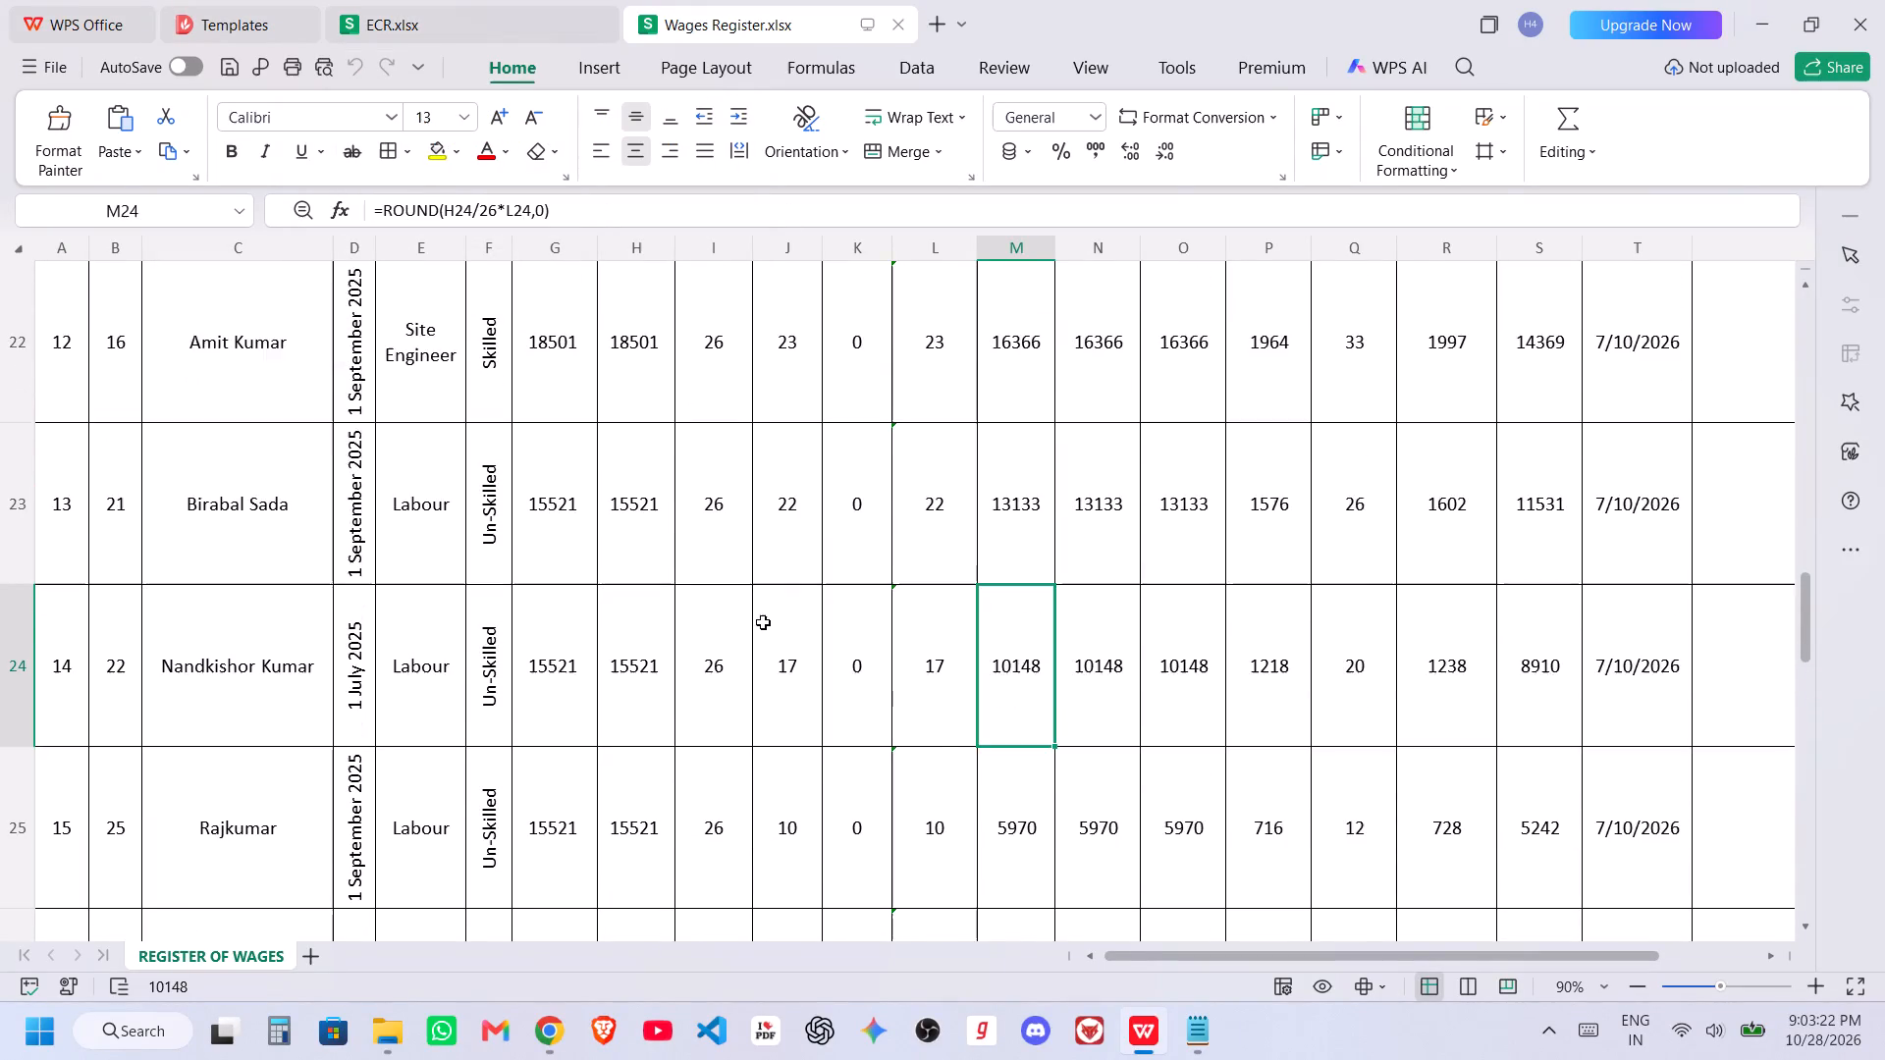
pyautogui.scroll(6, 767, 622)
pyautogui.scroll(16, 772, 625)
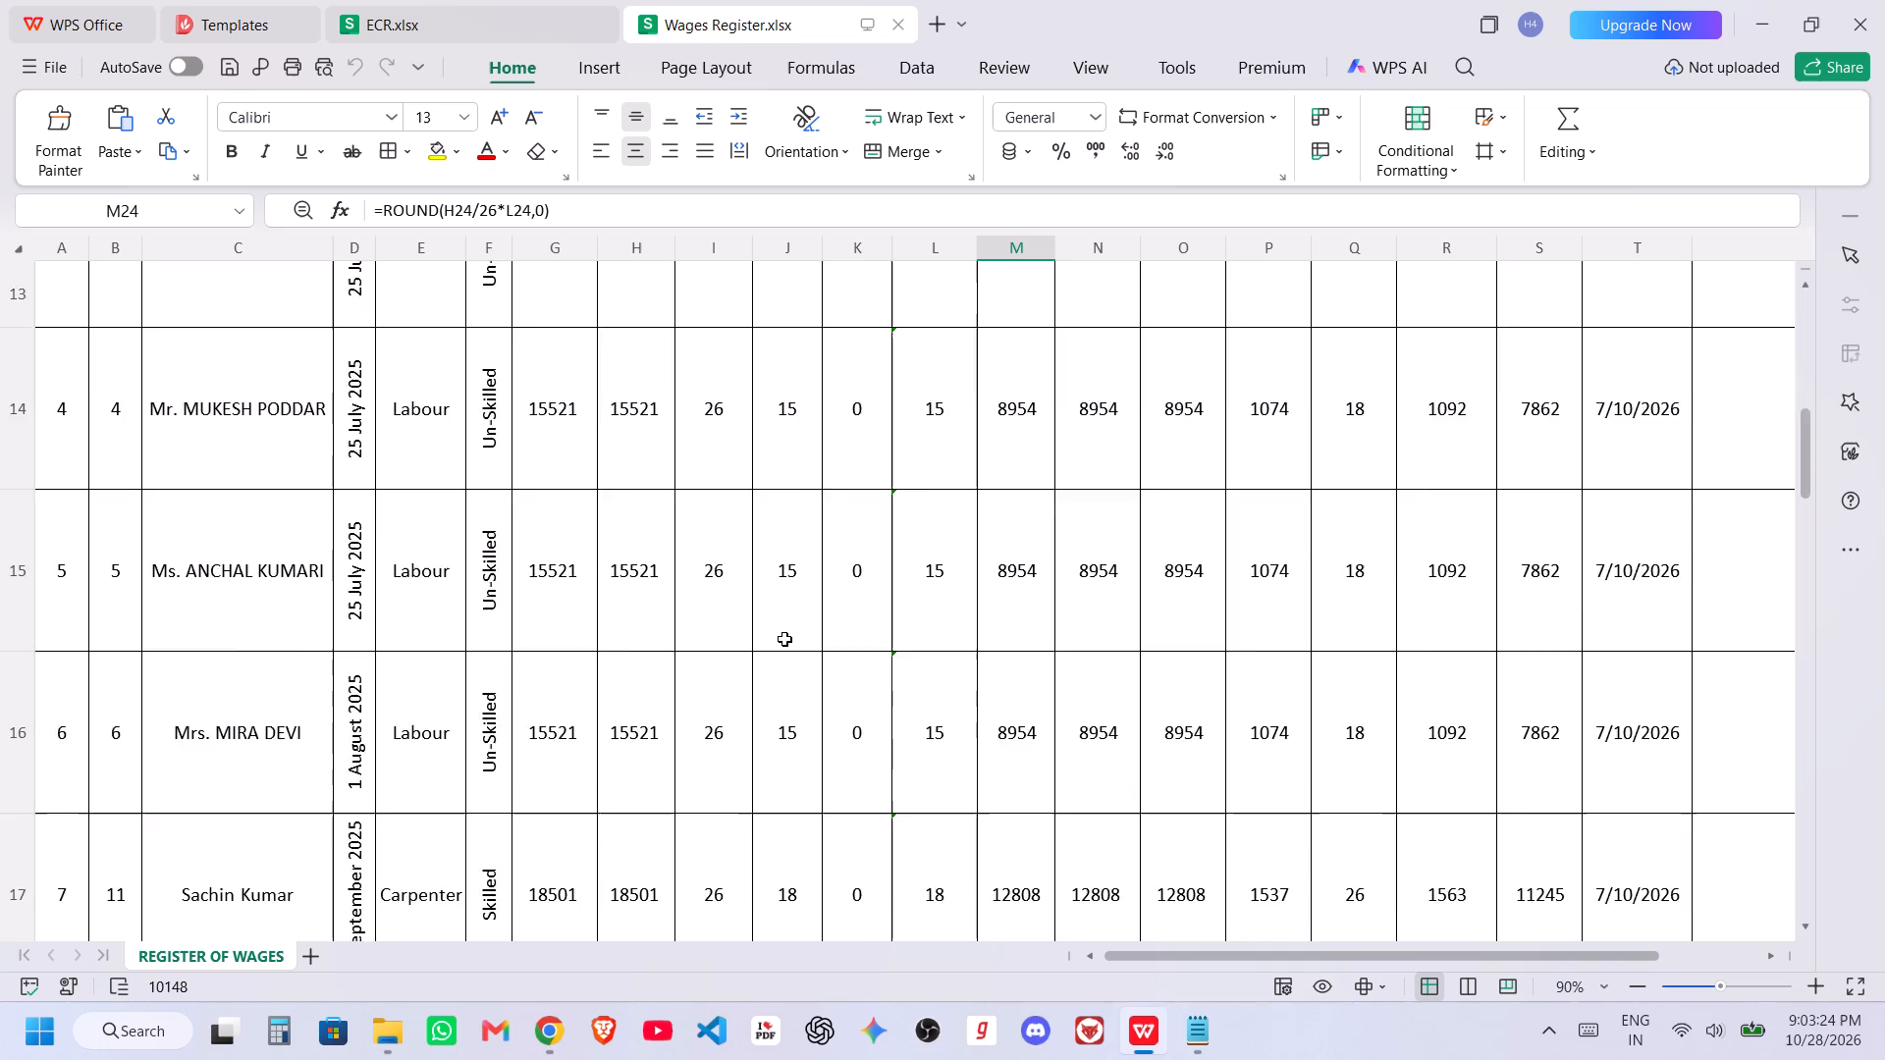
pyautogui.scroll(10, 784, 638)
pyautogui.scroll(-9, 789, 645)
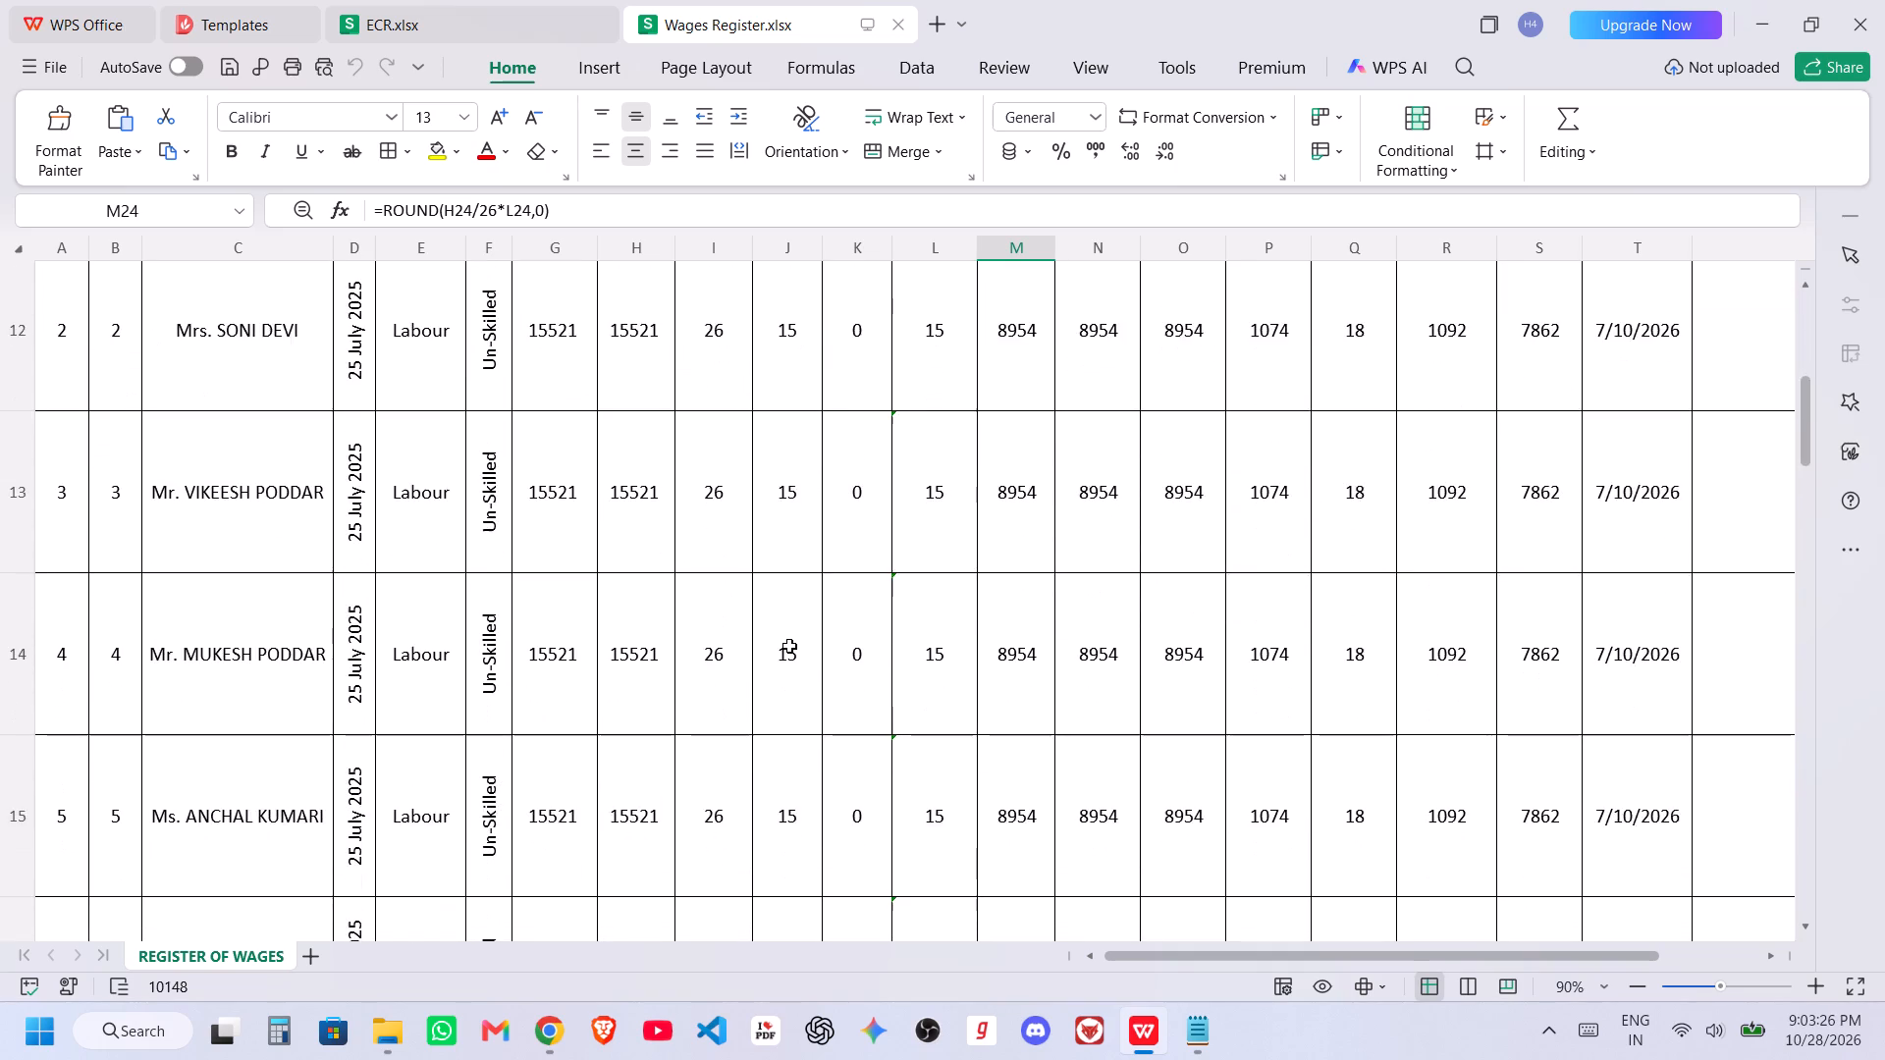
pyautogui.scroll(-18, 789, 645)
pyautogui.scroll(-4, 794, 647)
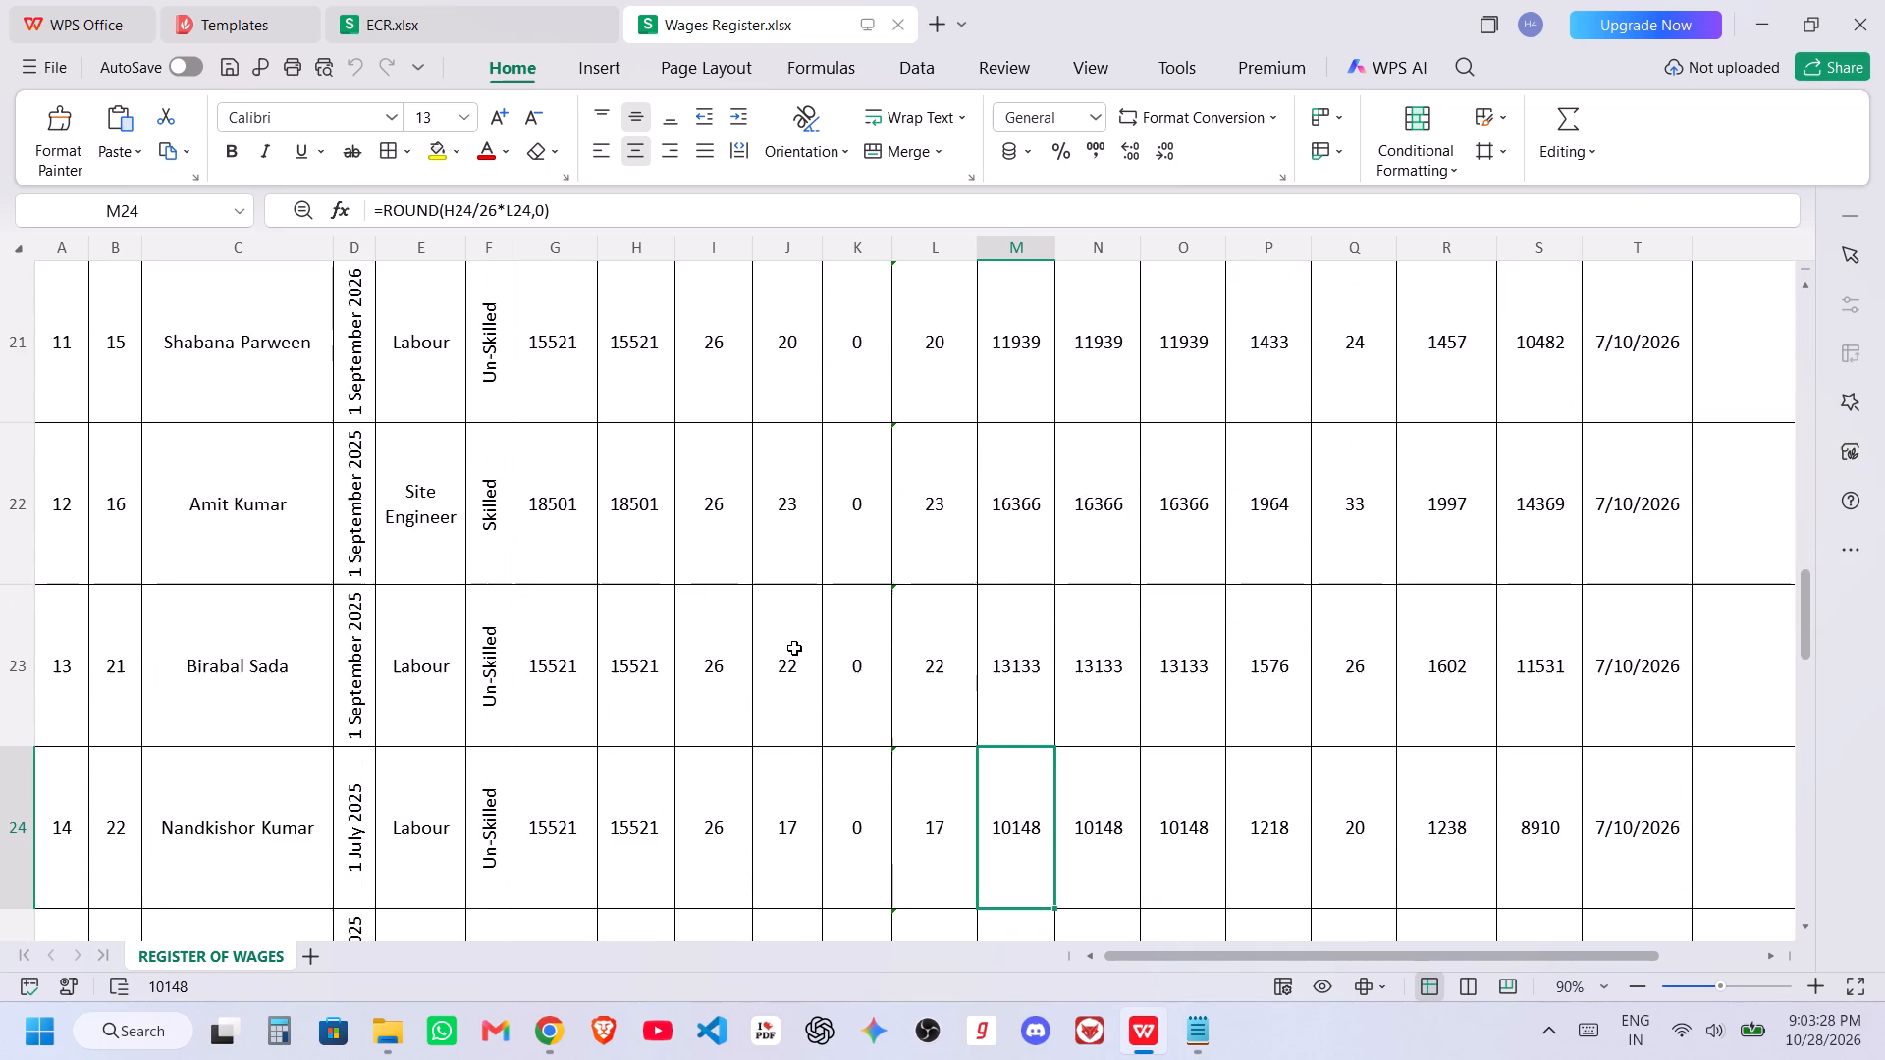
# Look through the remaining members in the register of wages down to the Total row and return to row 24.
pyautogui.scroll(-4, 794, 647)
pyautogui.moveTo(1814, 654); pyautogui.dragTo(1813, 758)
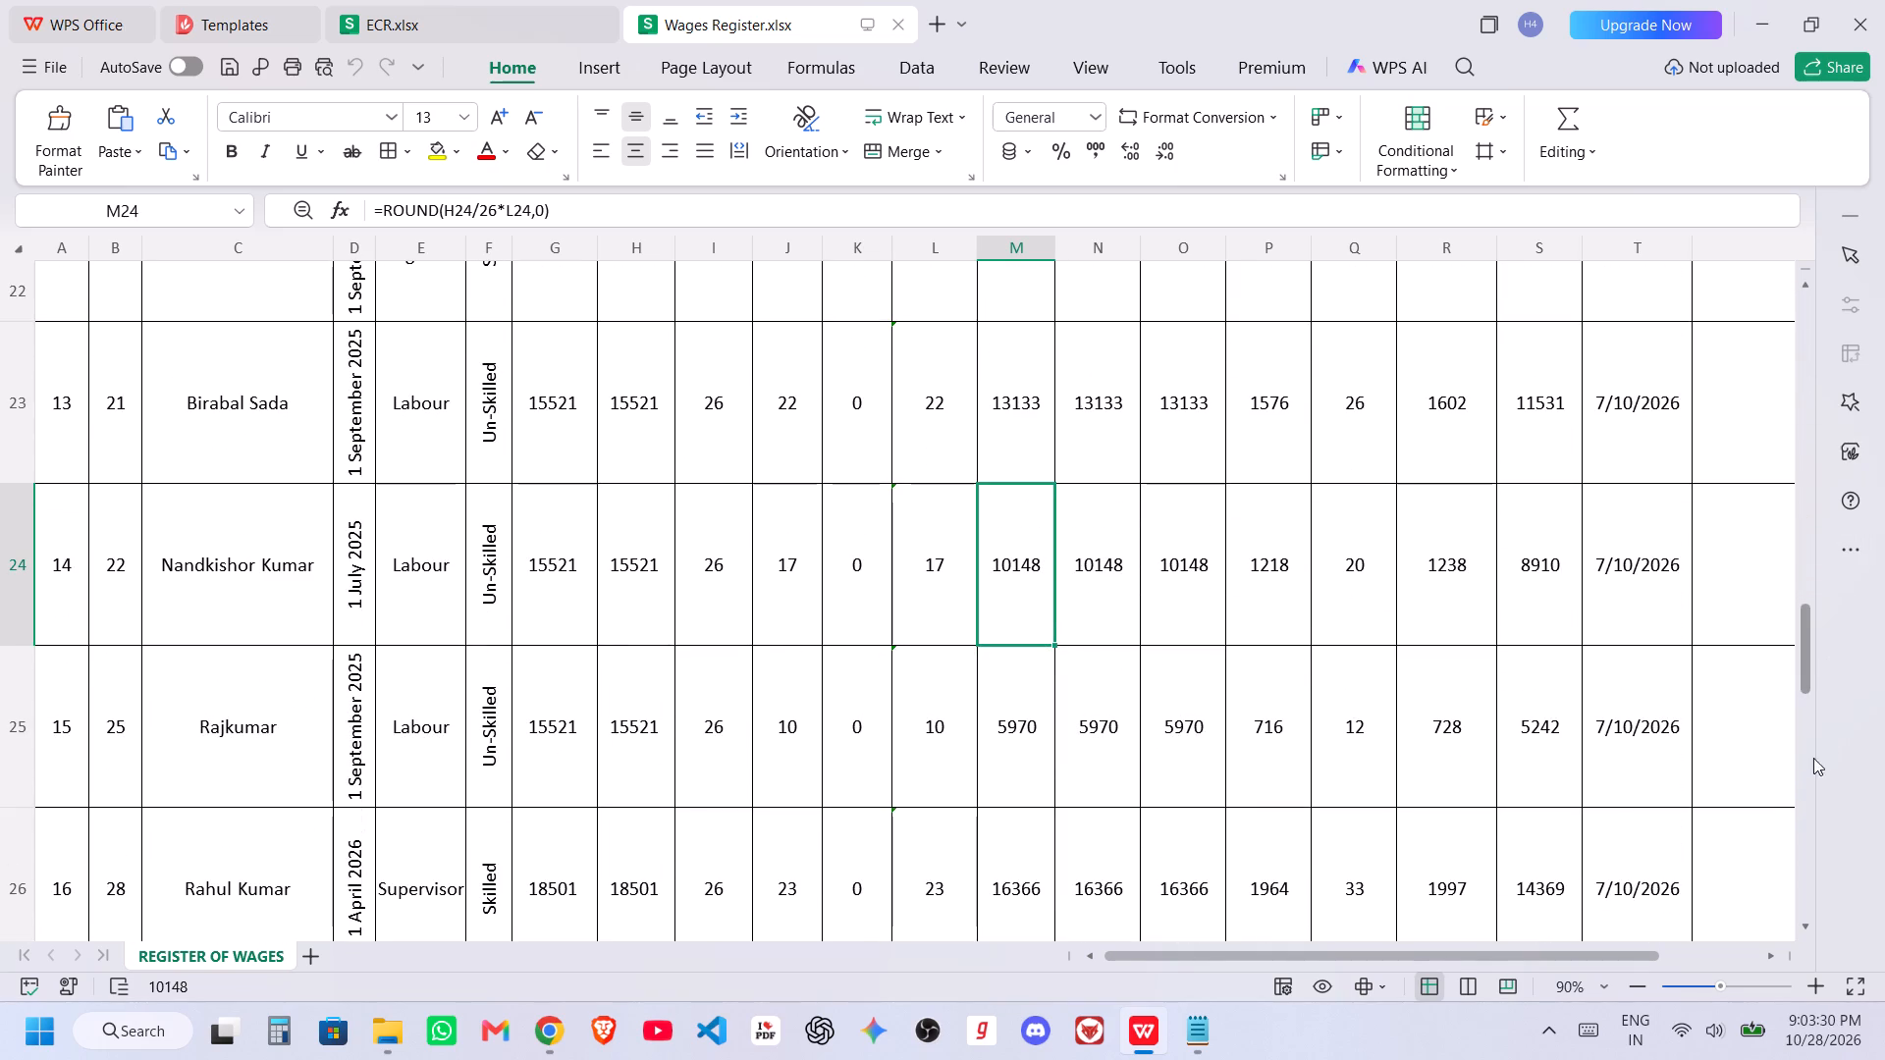
pyautogui.moveTo(1813, 758); pyautogui.dragTo(1811, 799)
pyautogui.moveTo(1801, 669); pyautogui.dragTo(1792, 956)
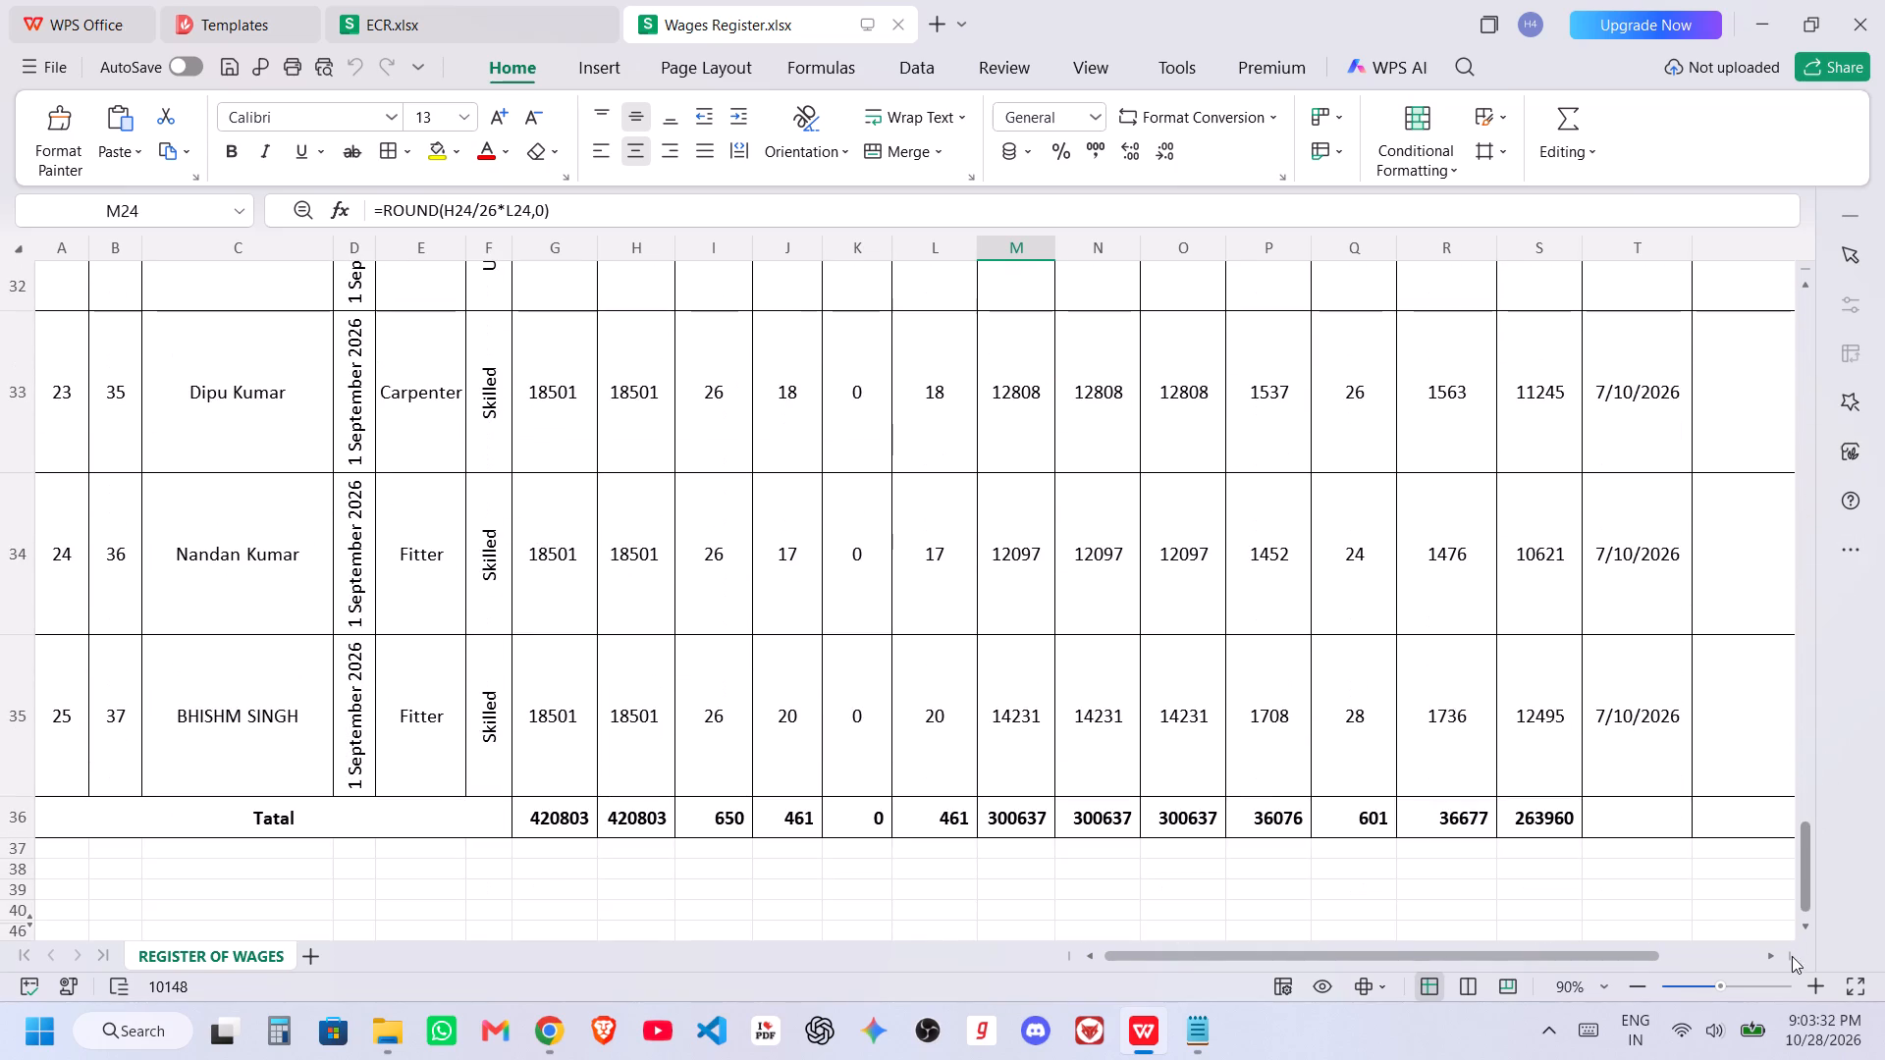
pyautogui.moveTo(1792, 956); pyautogui.dragTo(1792, 662)
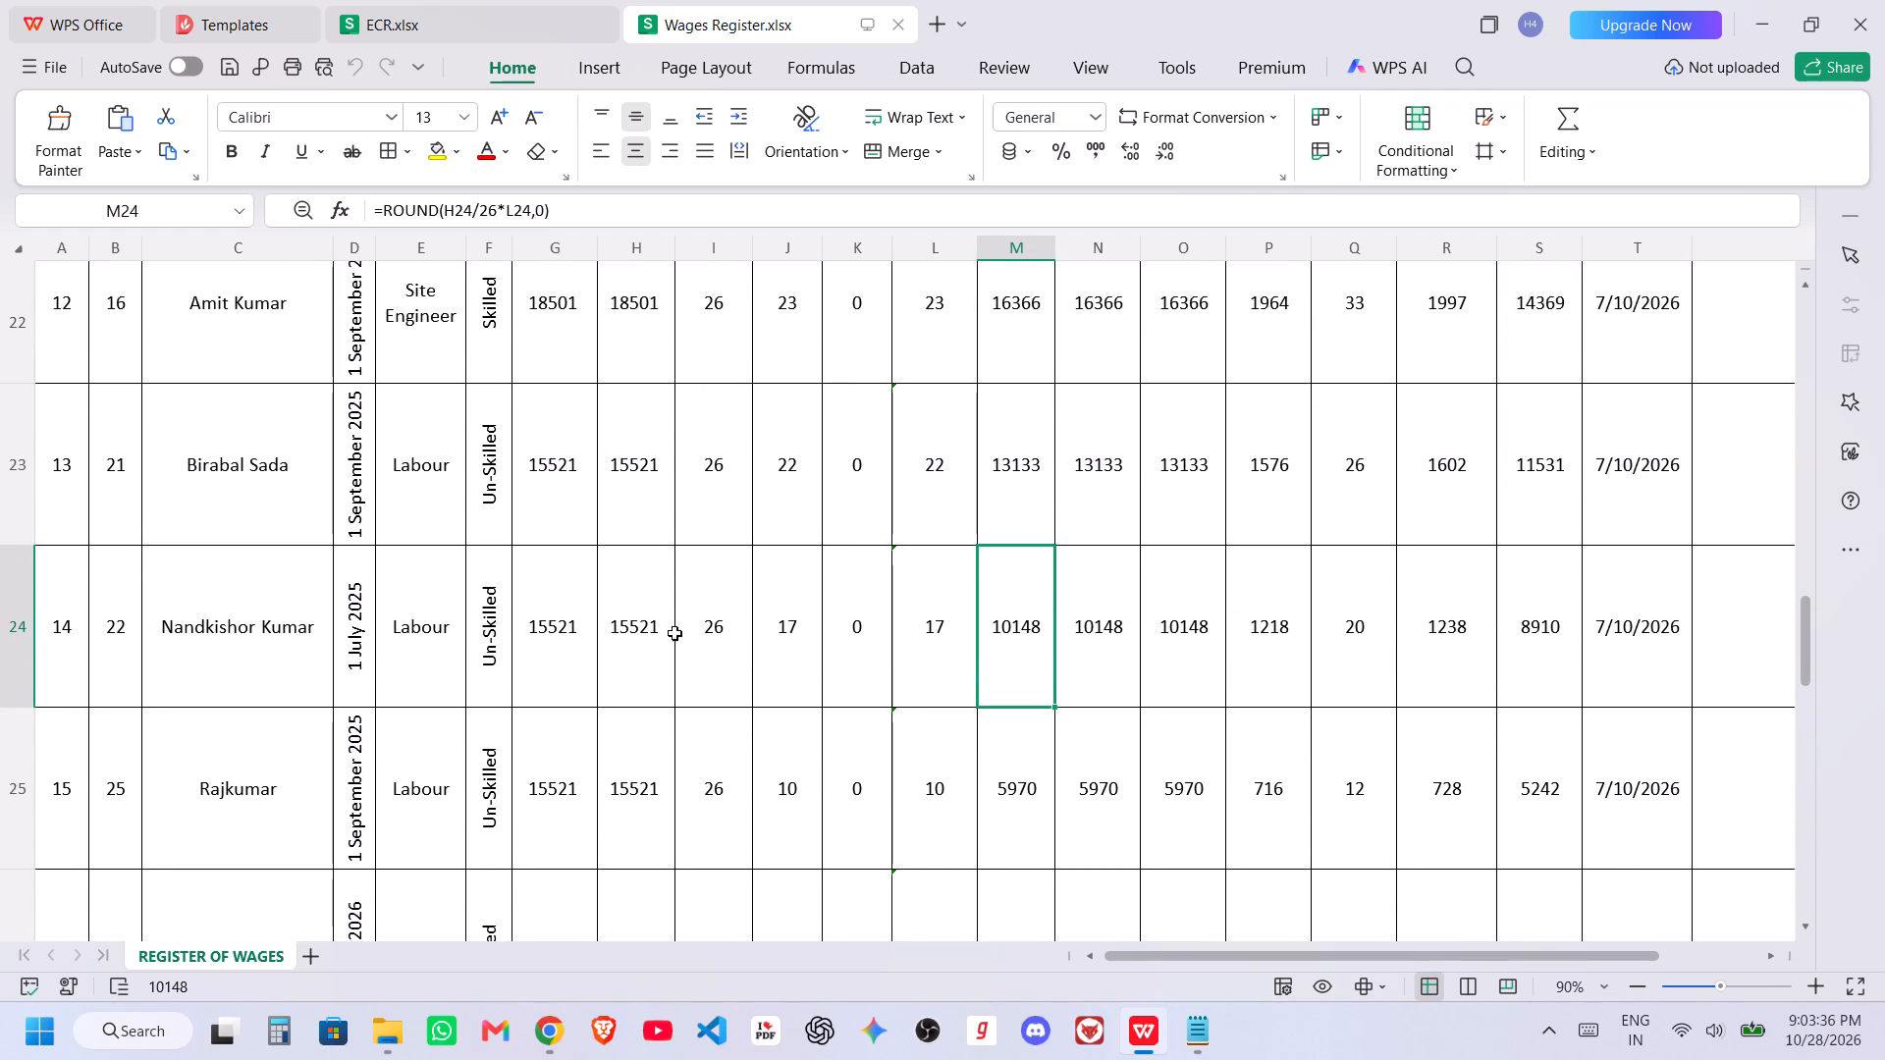
# Compare the EPF wages in row 15 of the ECR sheet with the wage and deduction cells in row 24 of the Wages Register.
pyautogui.click(351, 0)
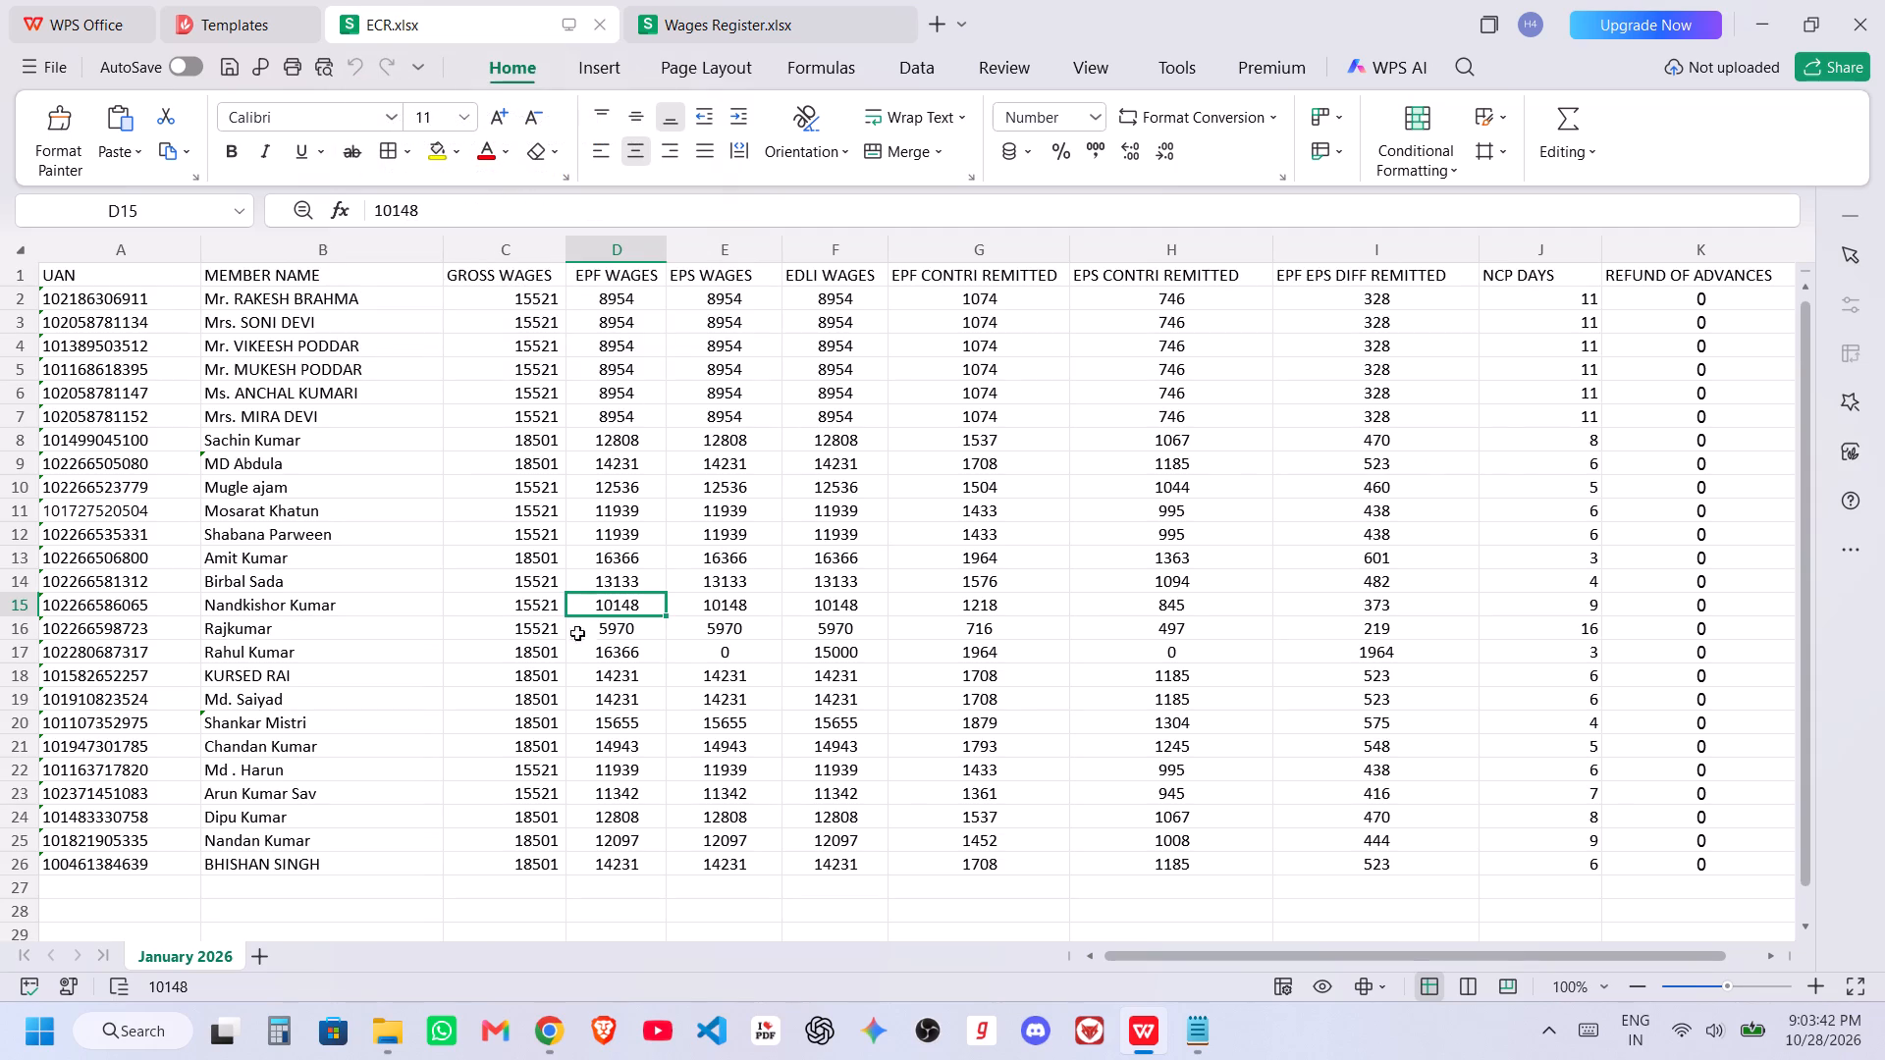
pyautogui.click(529, 605)
pyautogui.click(588, 608)
pyautogui.click(697, 0)
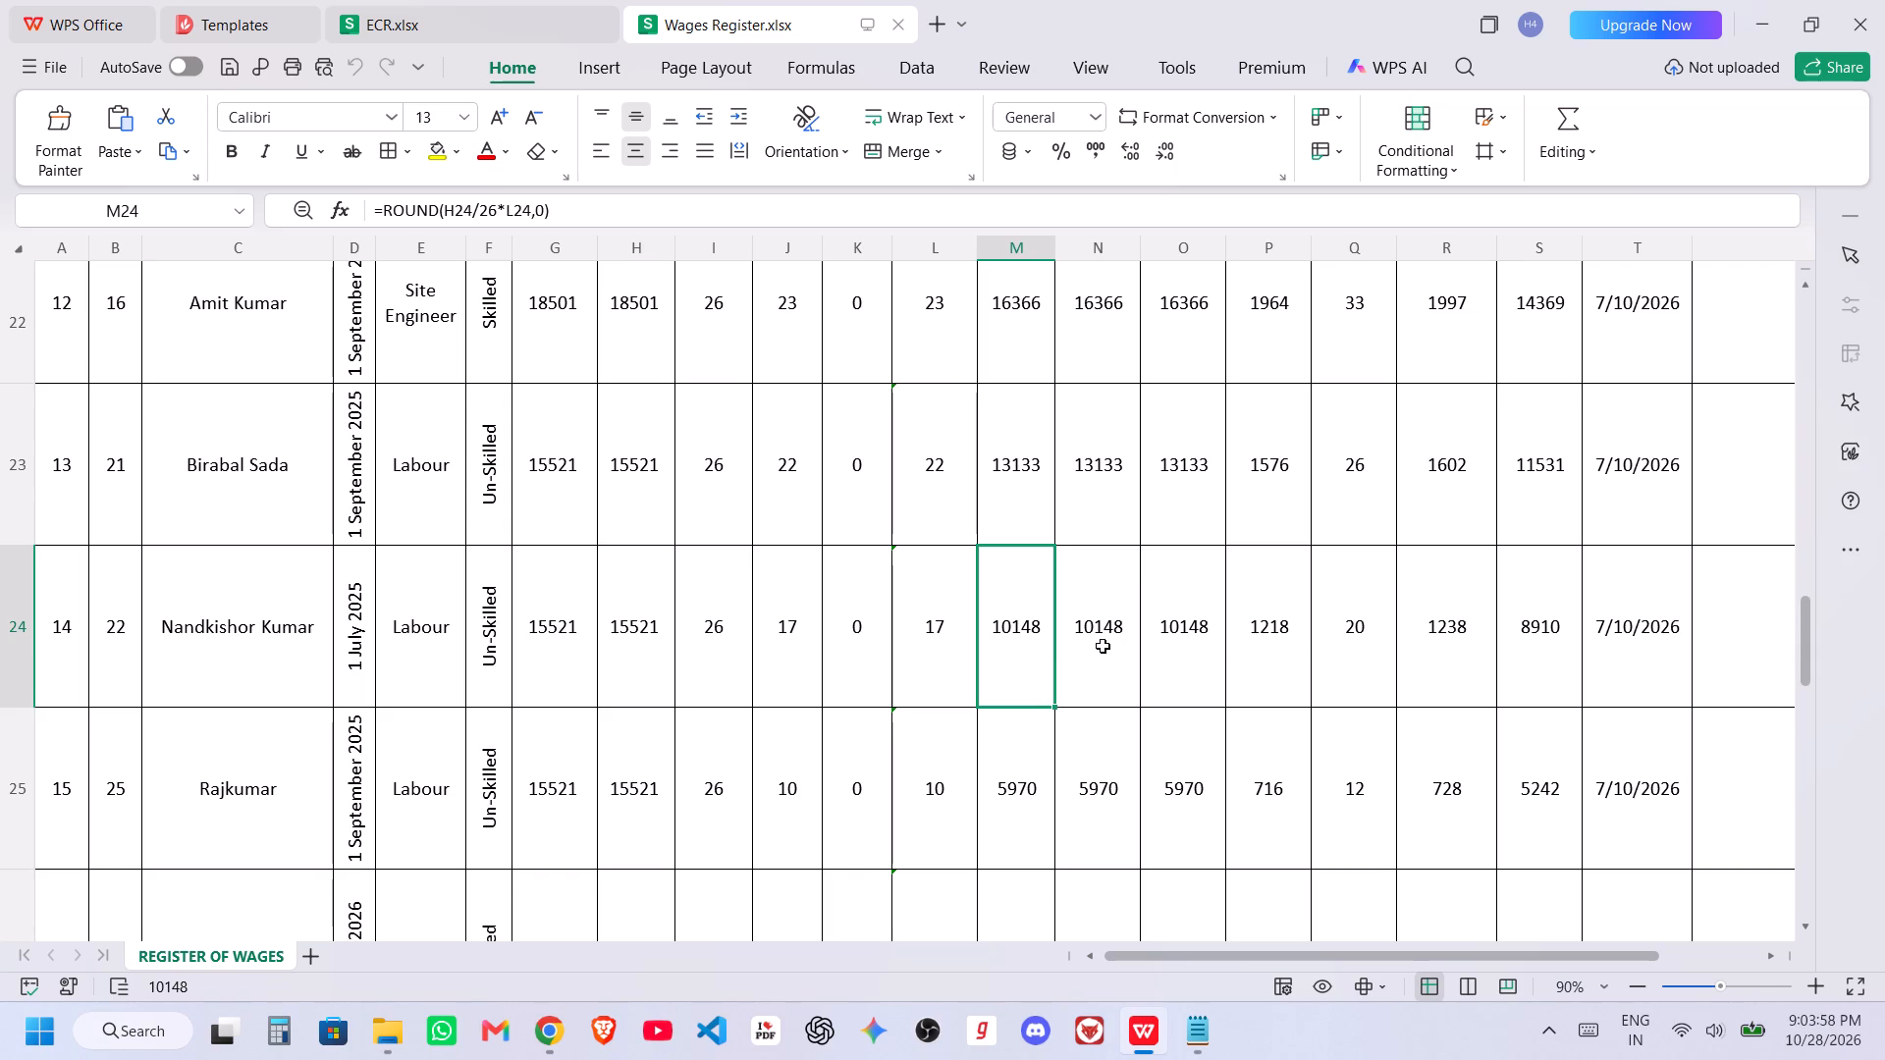
pyautogui.moveTo(1197, 642); pyautogui.dragTo(1043, 641)
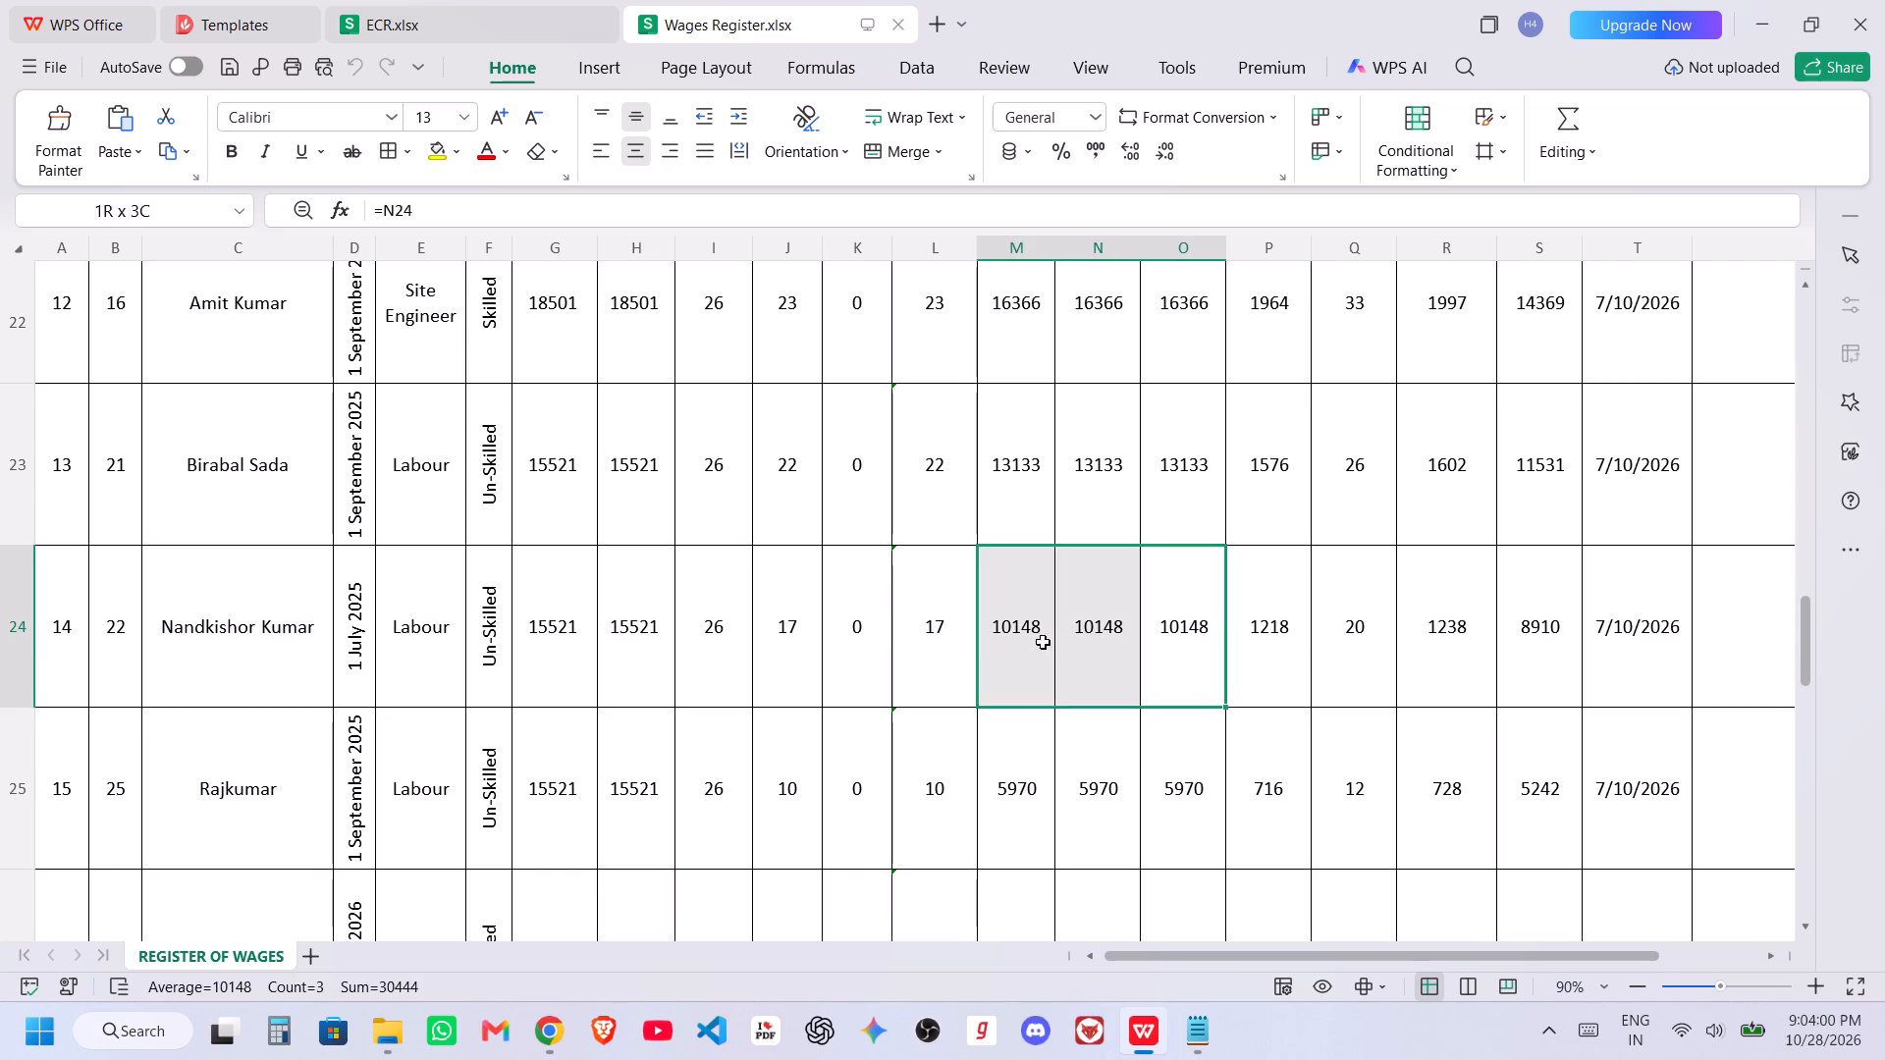
pyautogui.moveTo(1043, 641); pyautogui.dragTo(1041, 641)
pyautogui.click(1347, 648)
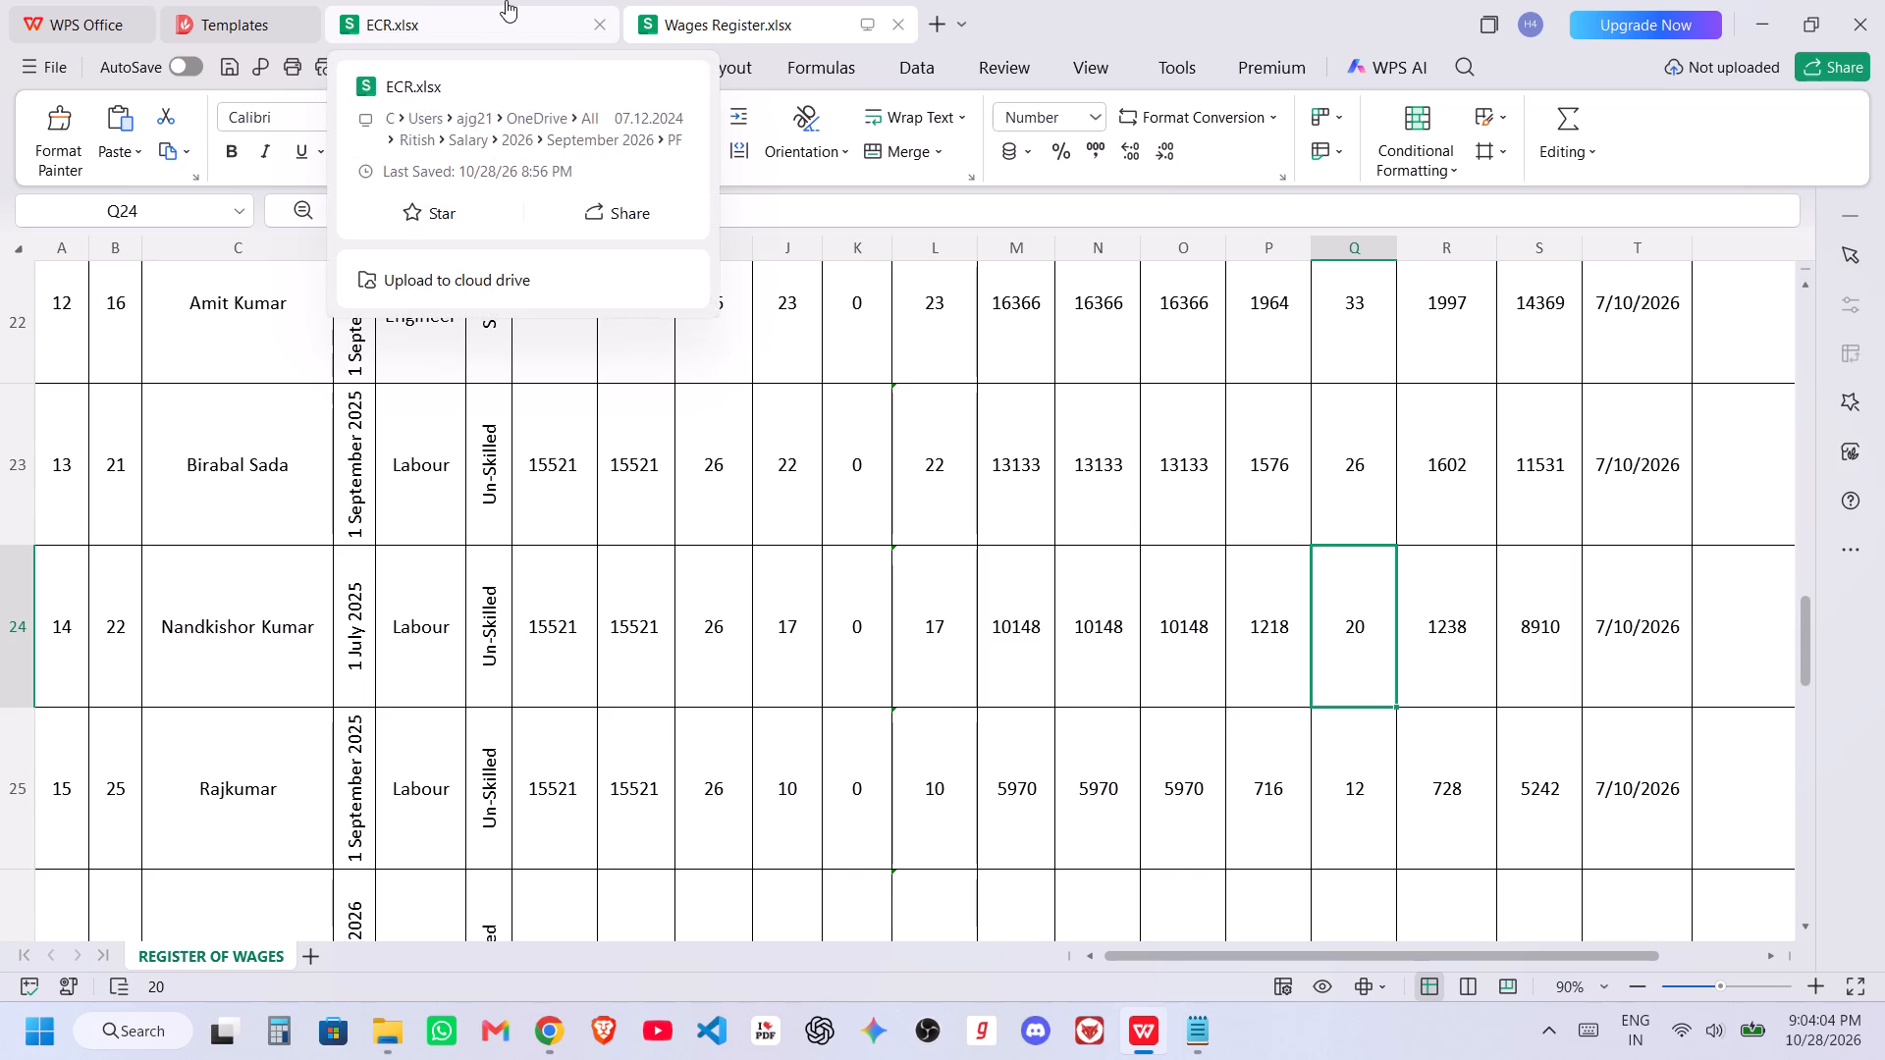
pyautogui.scroll(19, 1646, 764)
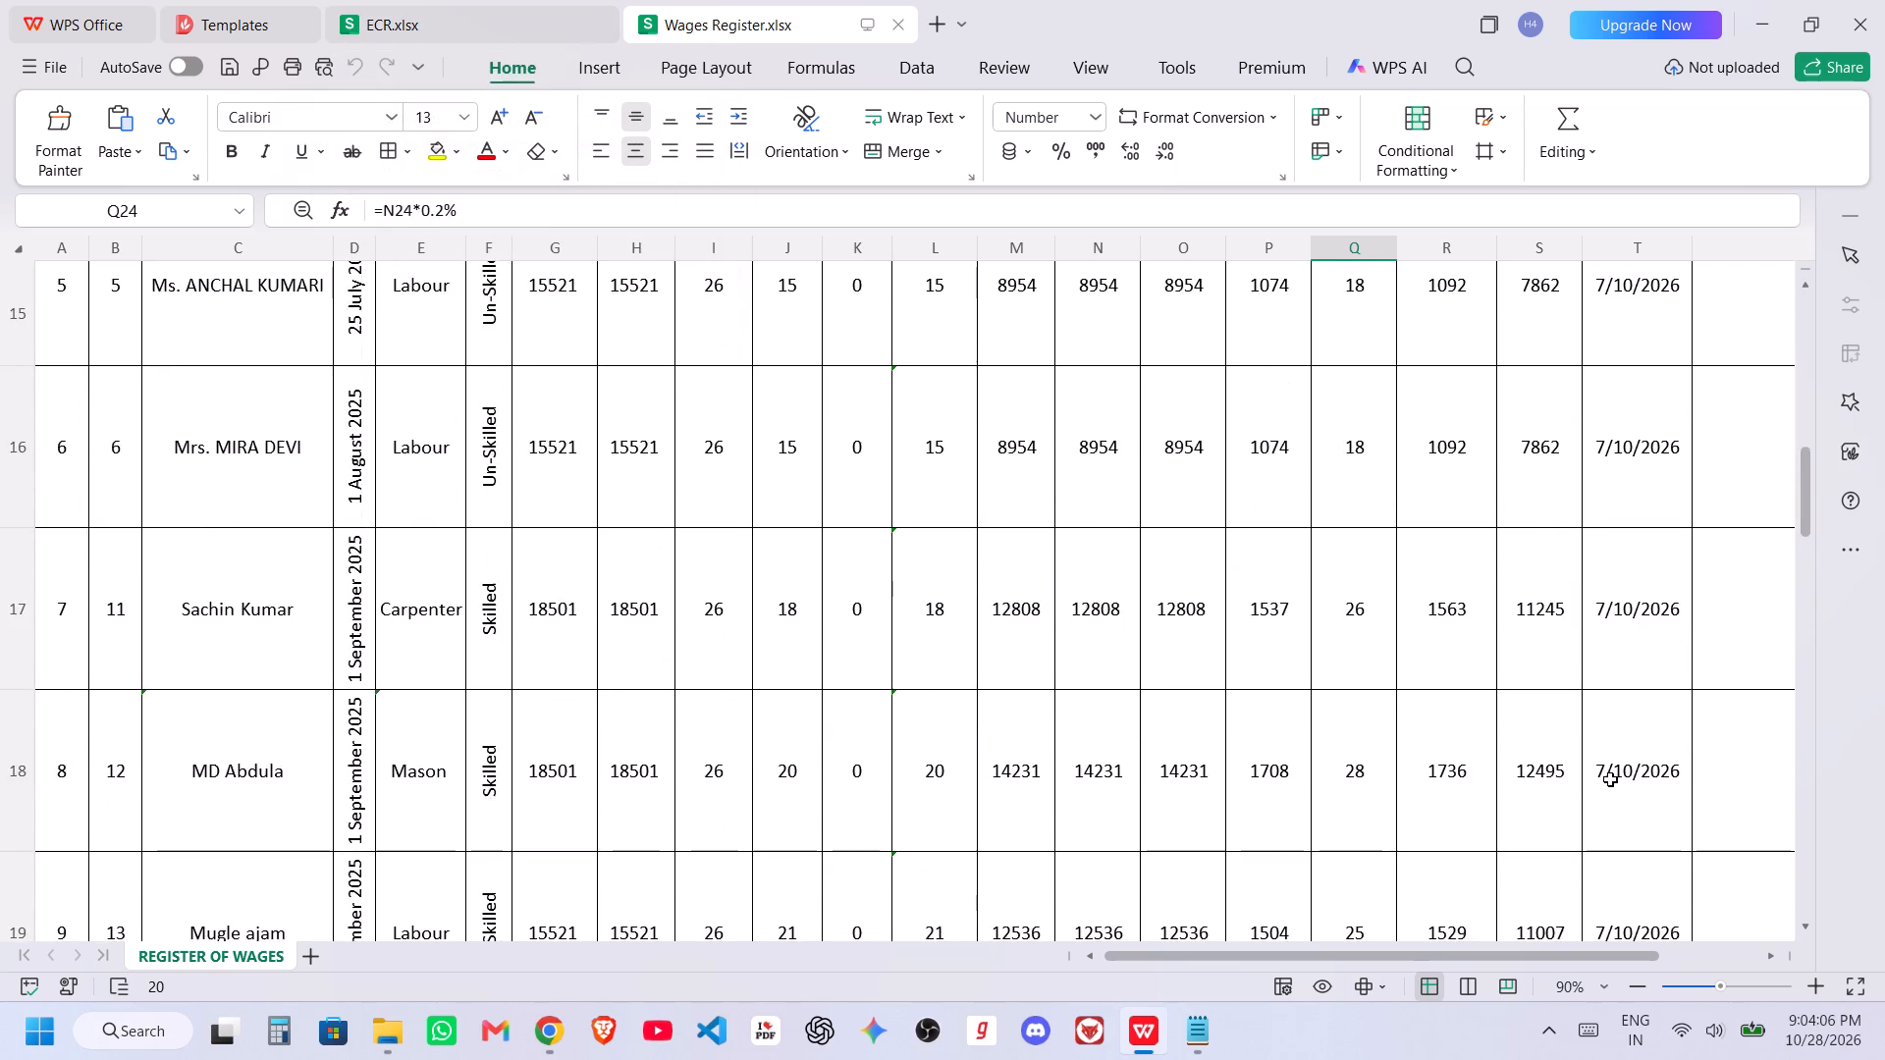
pyautogui.scroll(14, 1610, 778)
pyautogui.scroll(-9, 1610, 778)
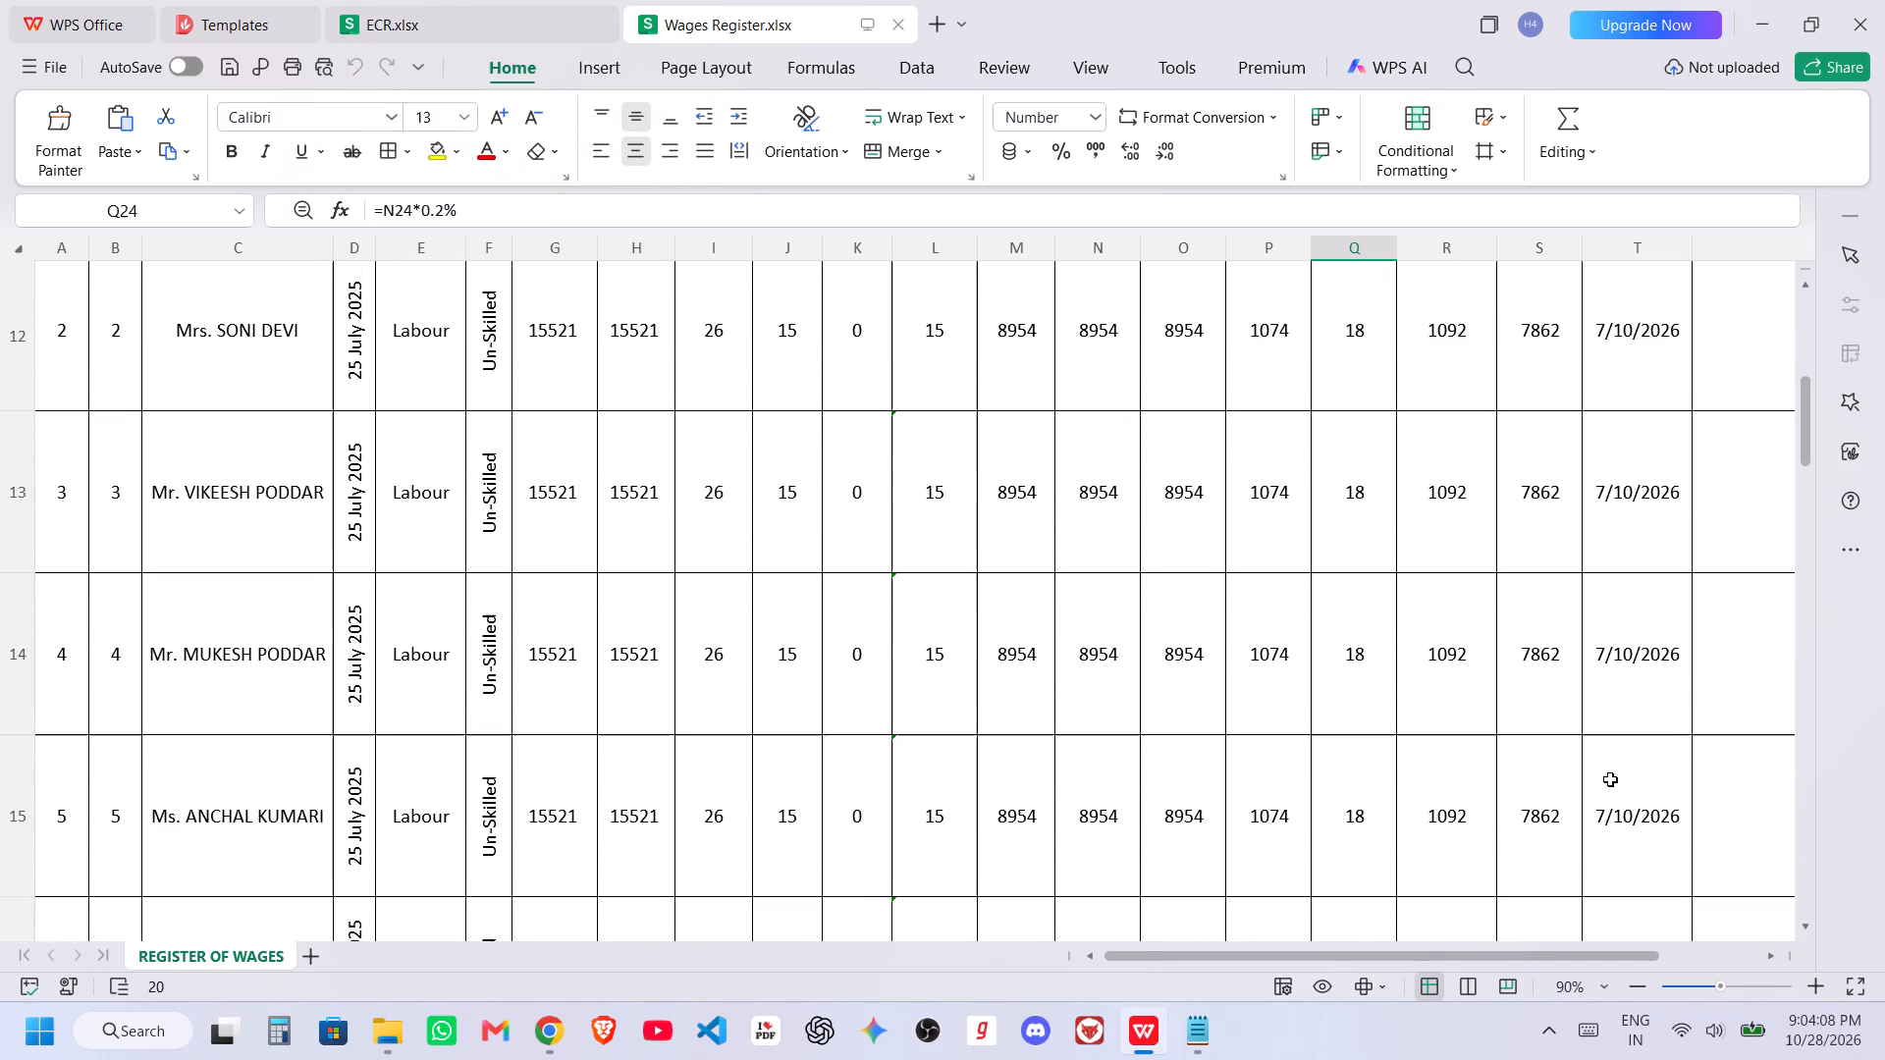
pyautogui.scroll(-20, 1610, 778)
pyautogui.scroll(-4, 1610, 778)
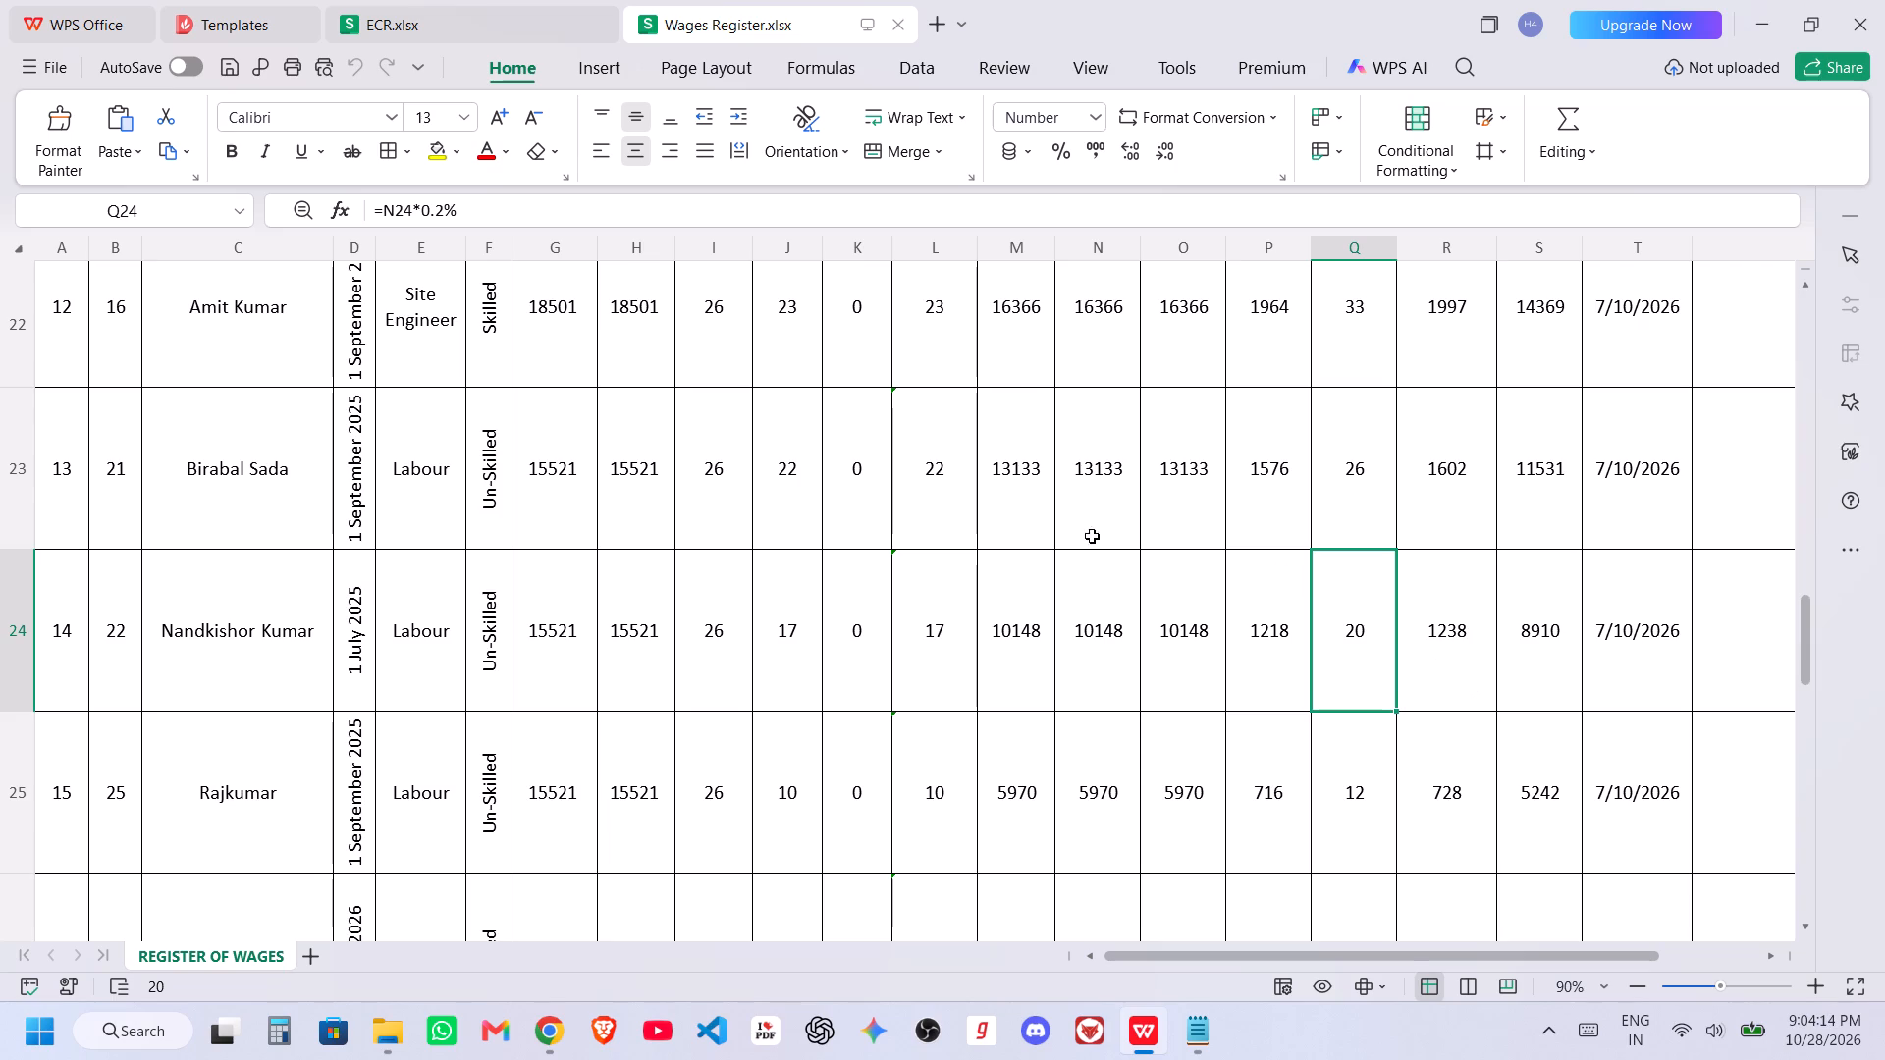
pyautogui.click(507, 0)
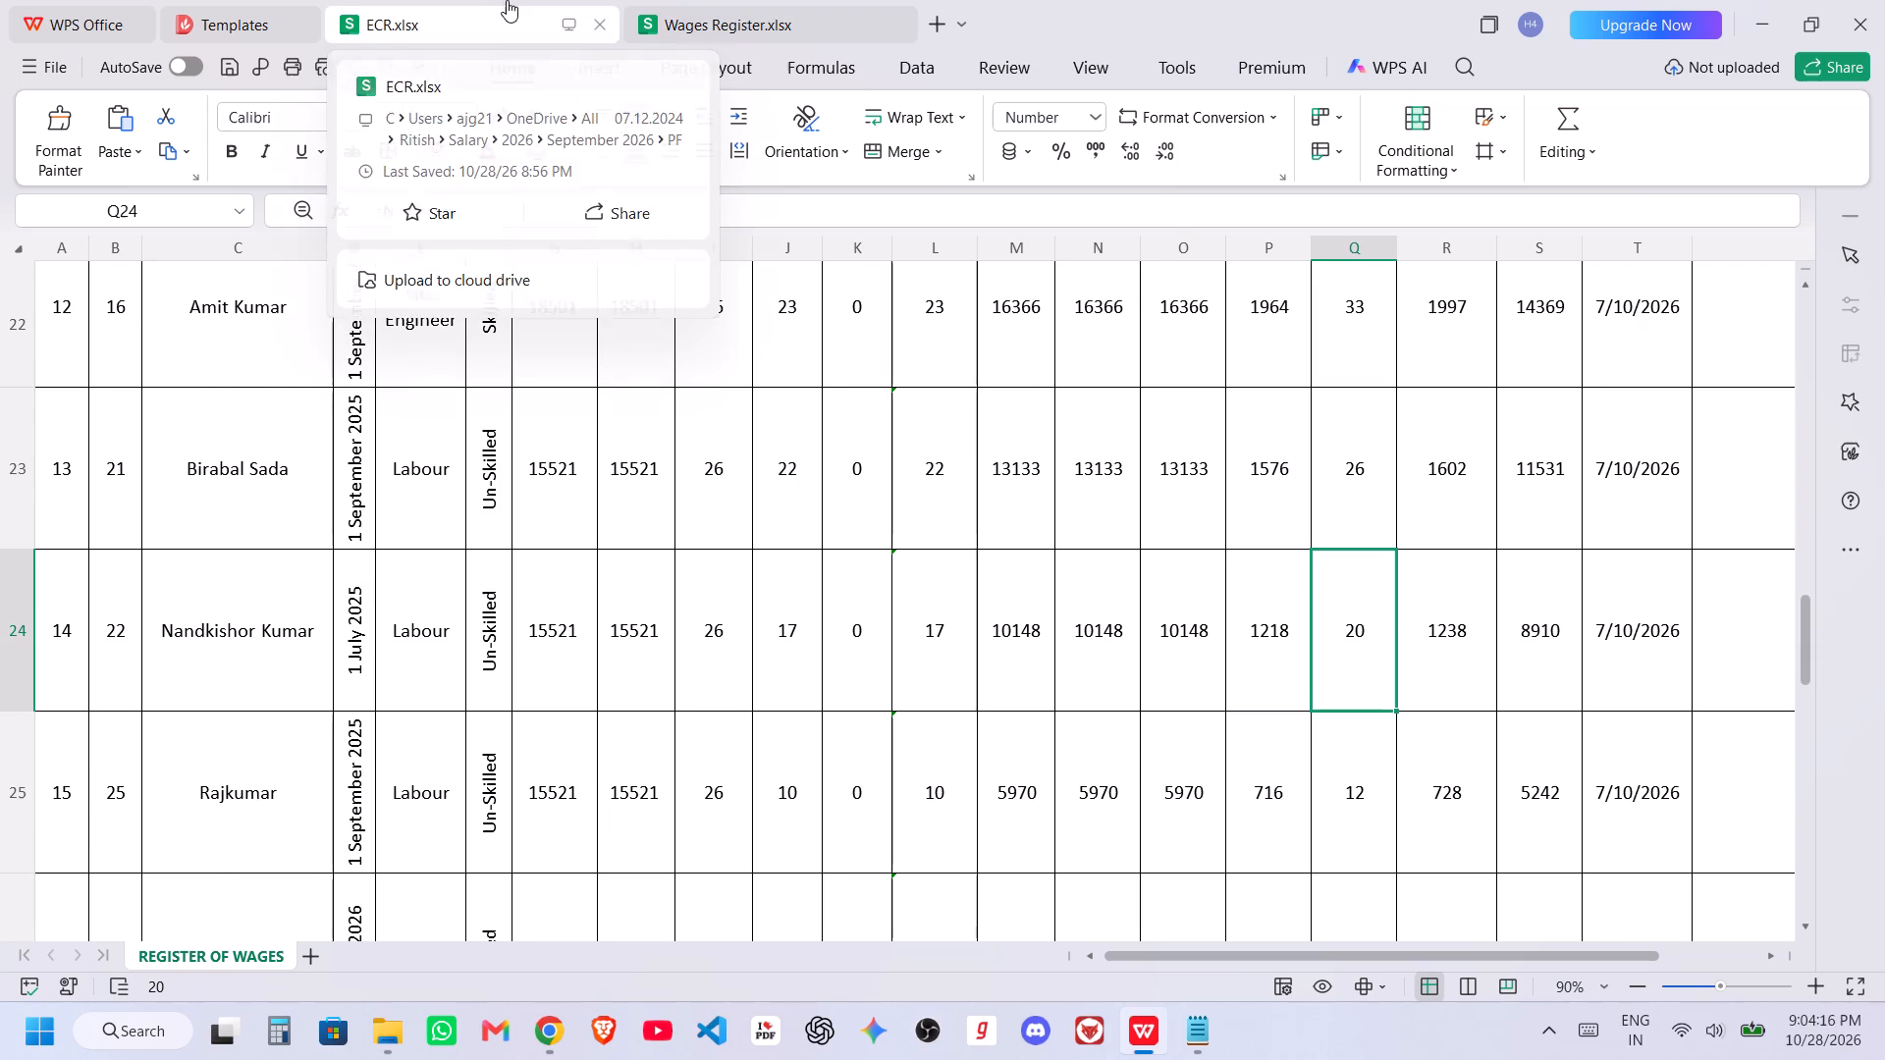
# Switch to Chrome, close the AI Mode answer, and open the return upload page for wage month Sep 2026.
pyautogui.hotkey('alt', 'Tab')
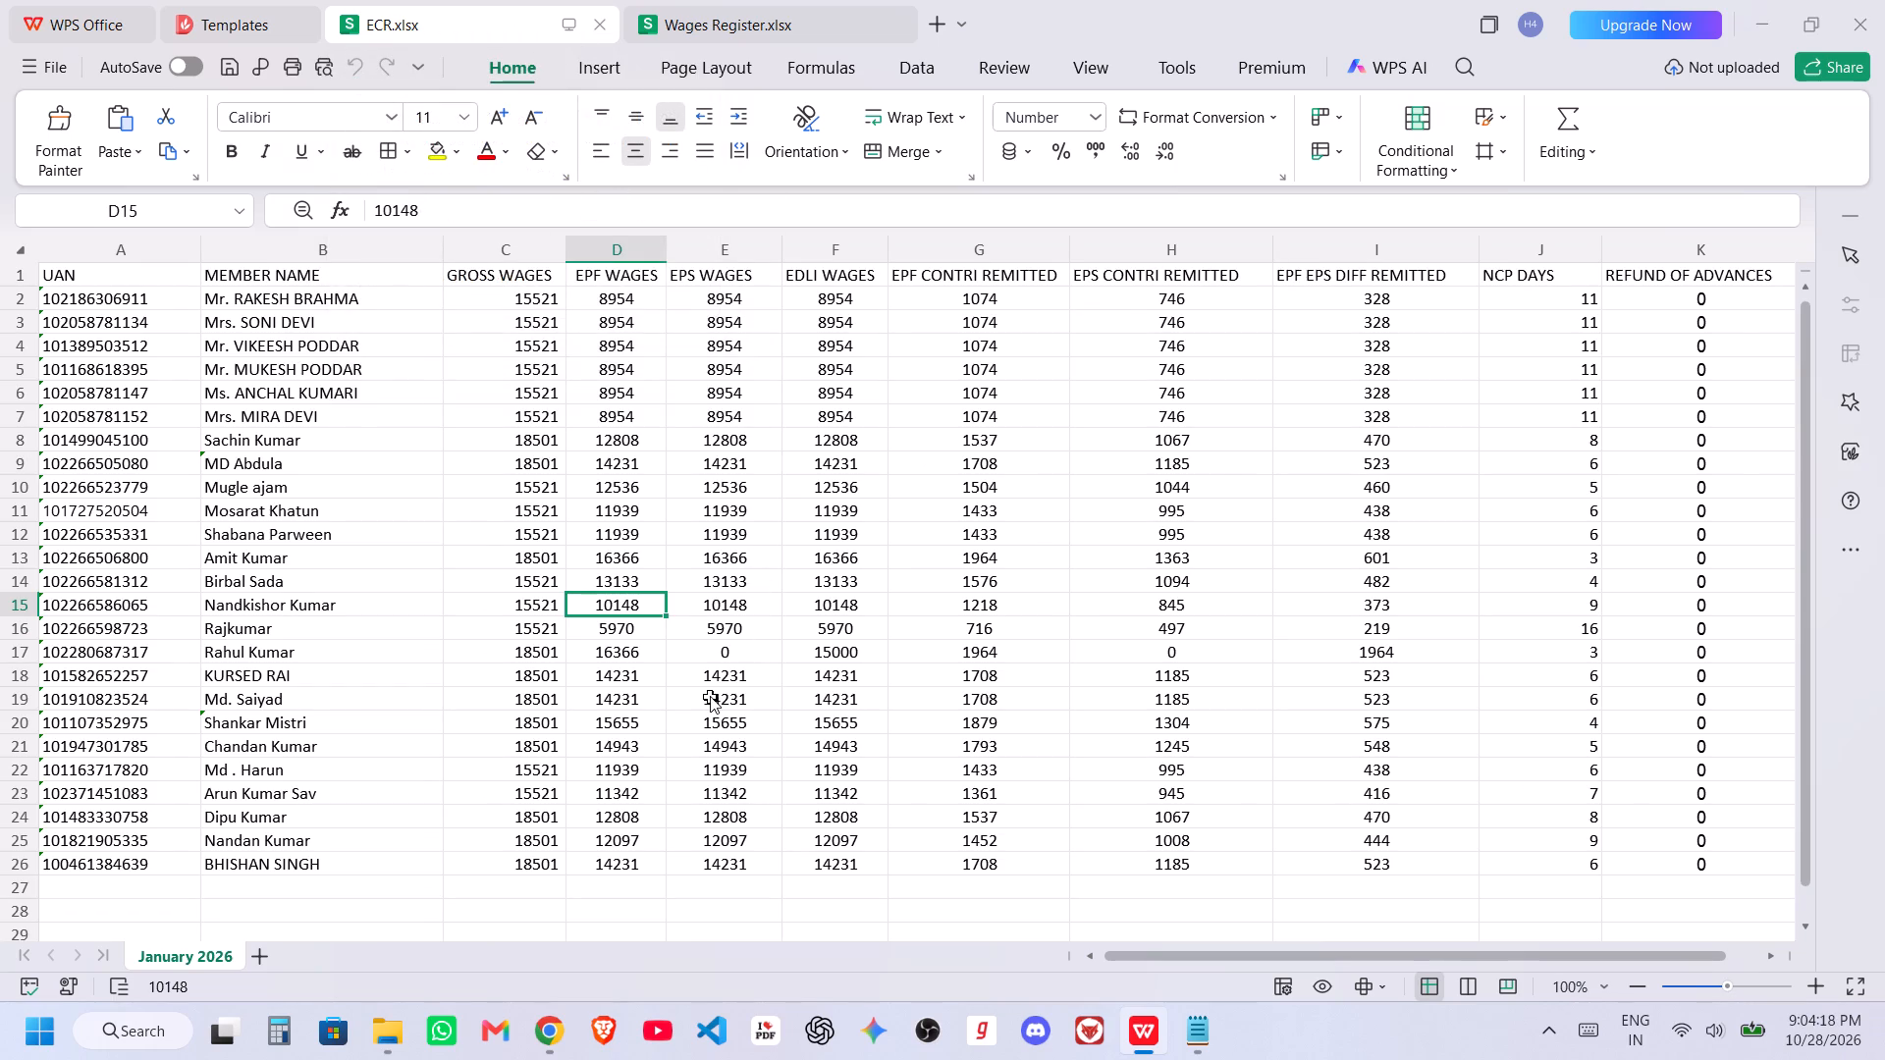
pyautogui.hotkey('alt', 'Tab')
pyautogui.hotkey('alt', 'Tab')
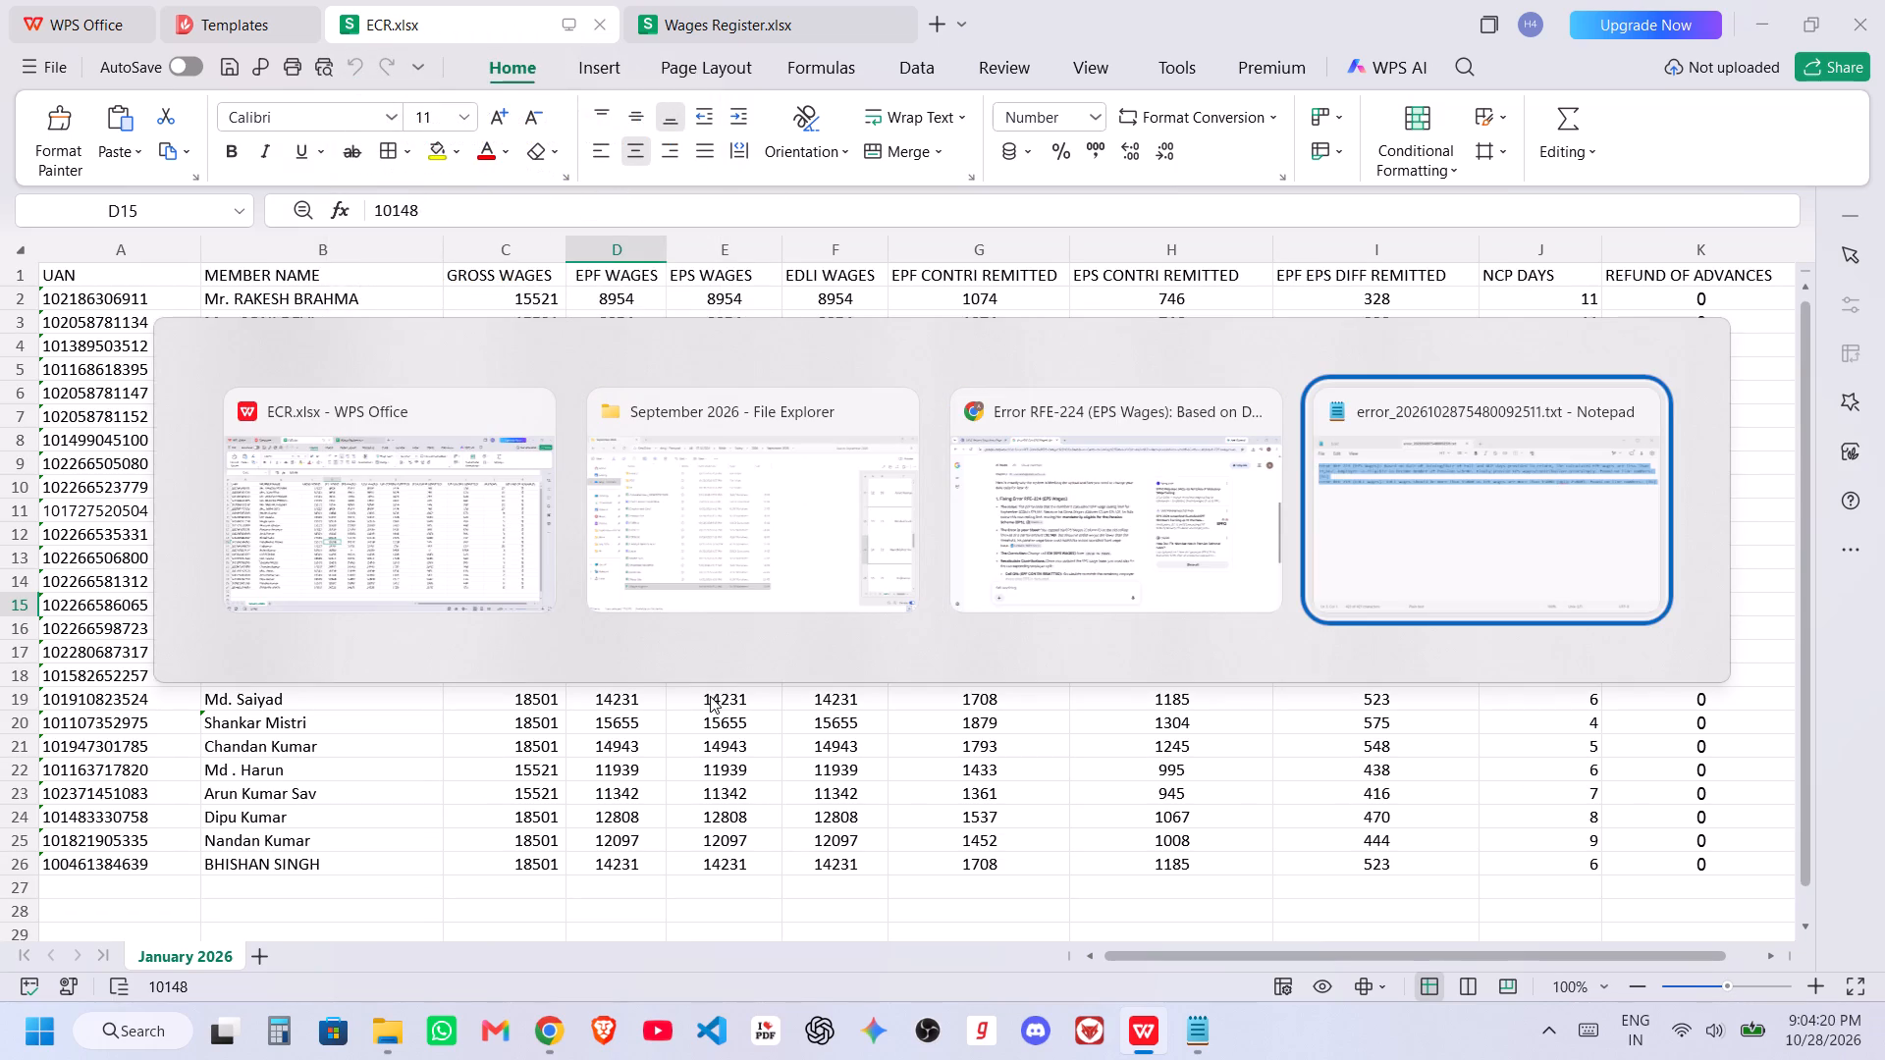
pyautogui.hotkey('alt', 'Tab')
pyautogui.hotkey('alt', 'Tab')
pyautogui.hotkey('alt', 'Tab')
pyautogui.click(179, 10)
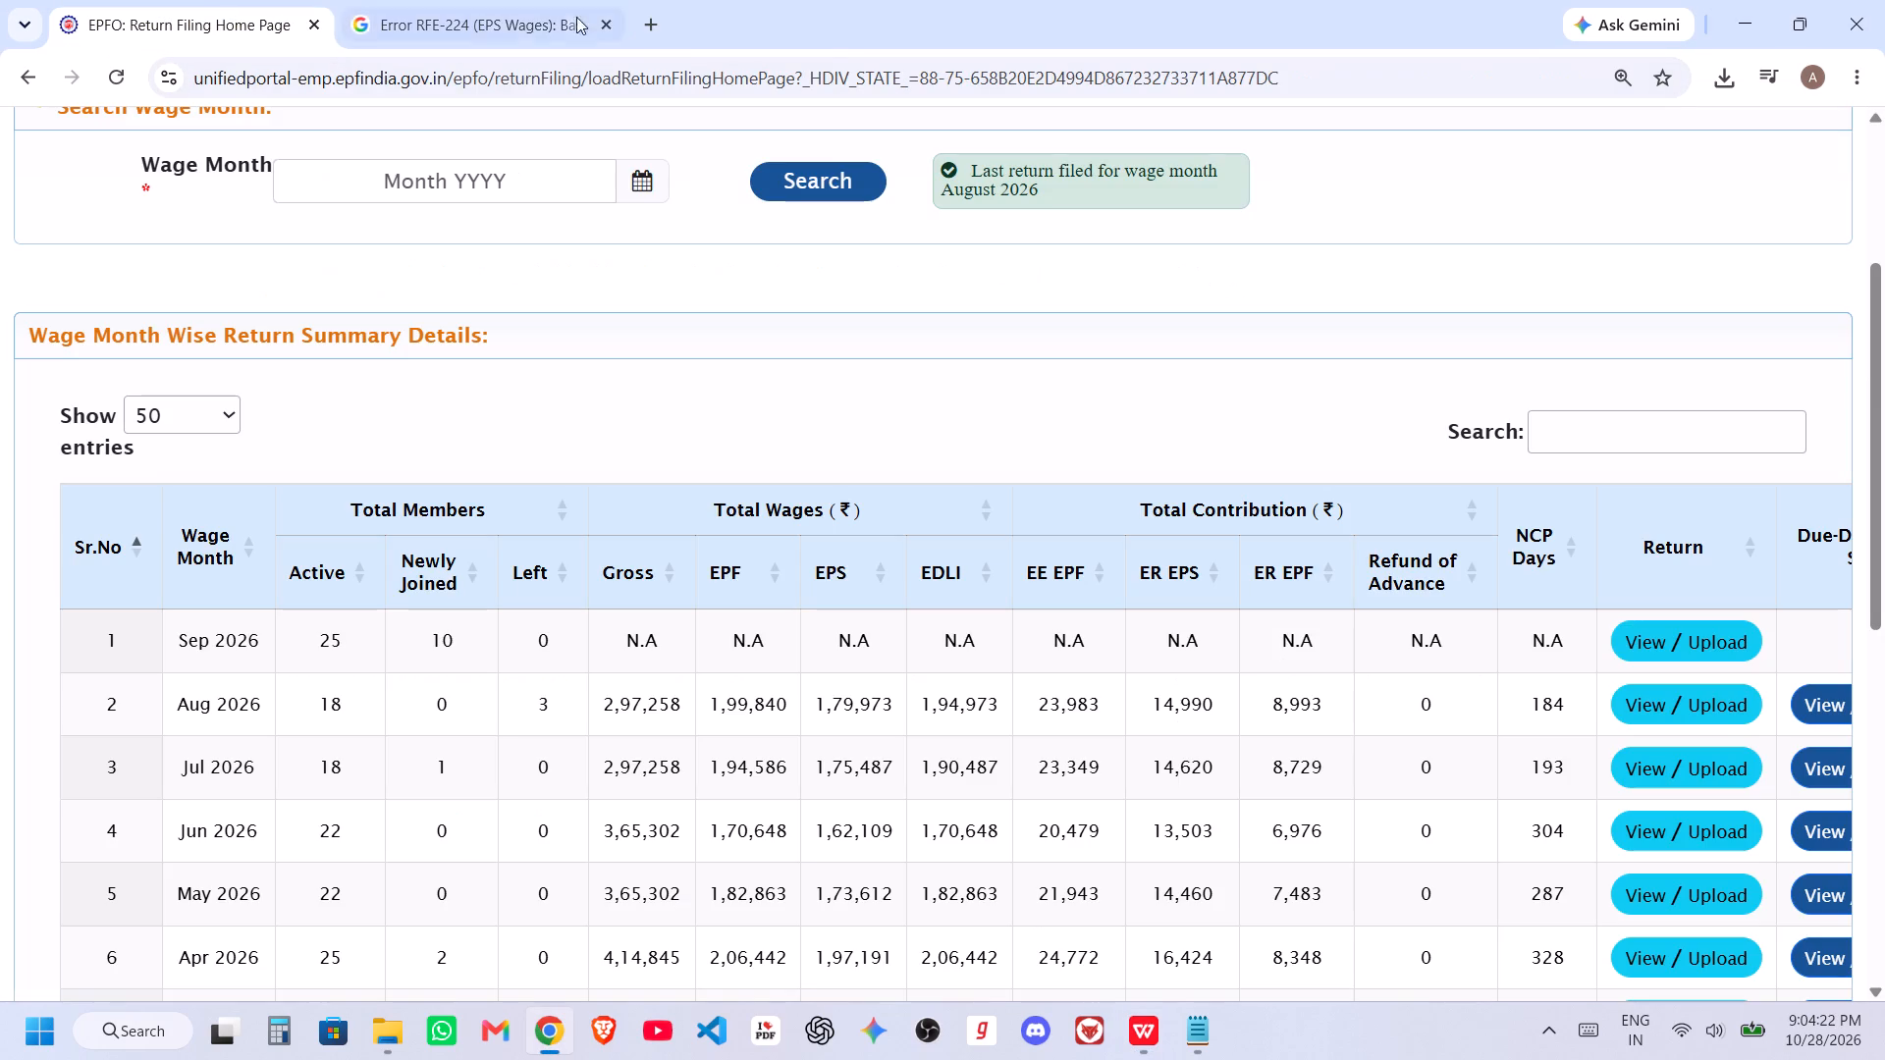
pyautogui.click(612, 18)
pyautogui.scroll(2, 597, 480)
pyautogui.scroll(-3, 589, 526)
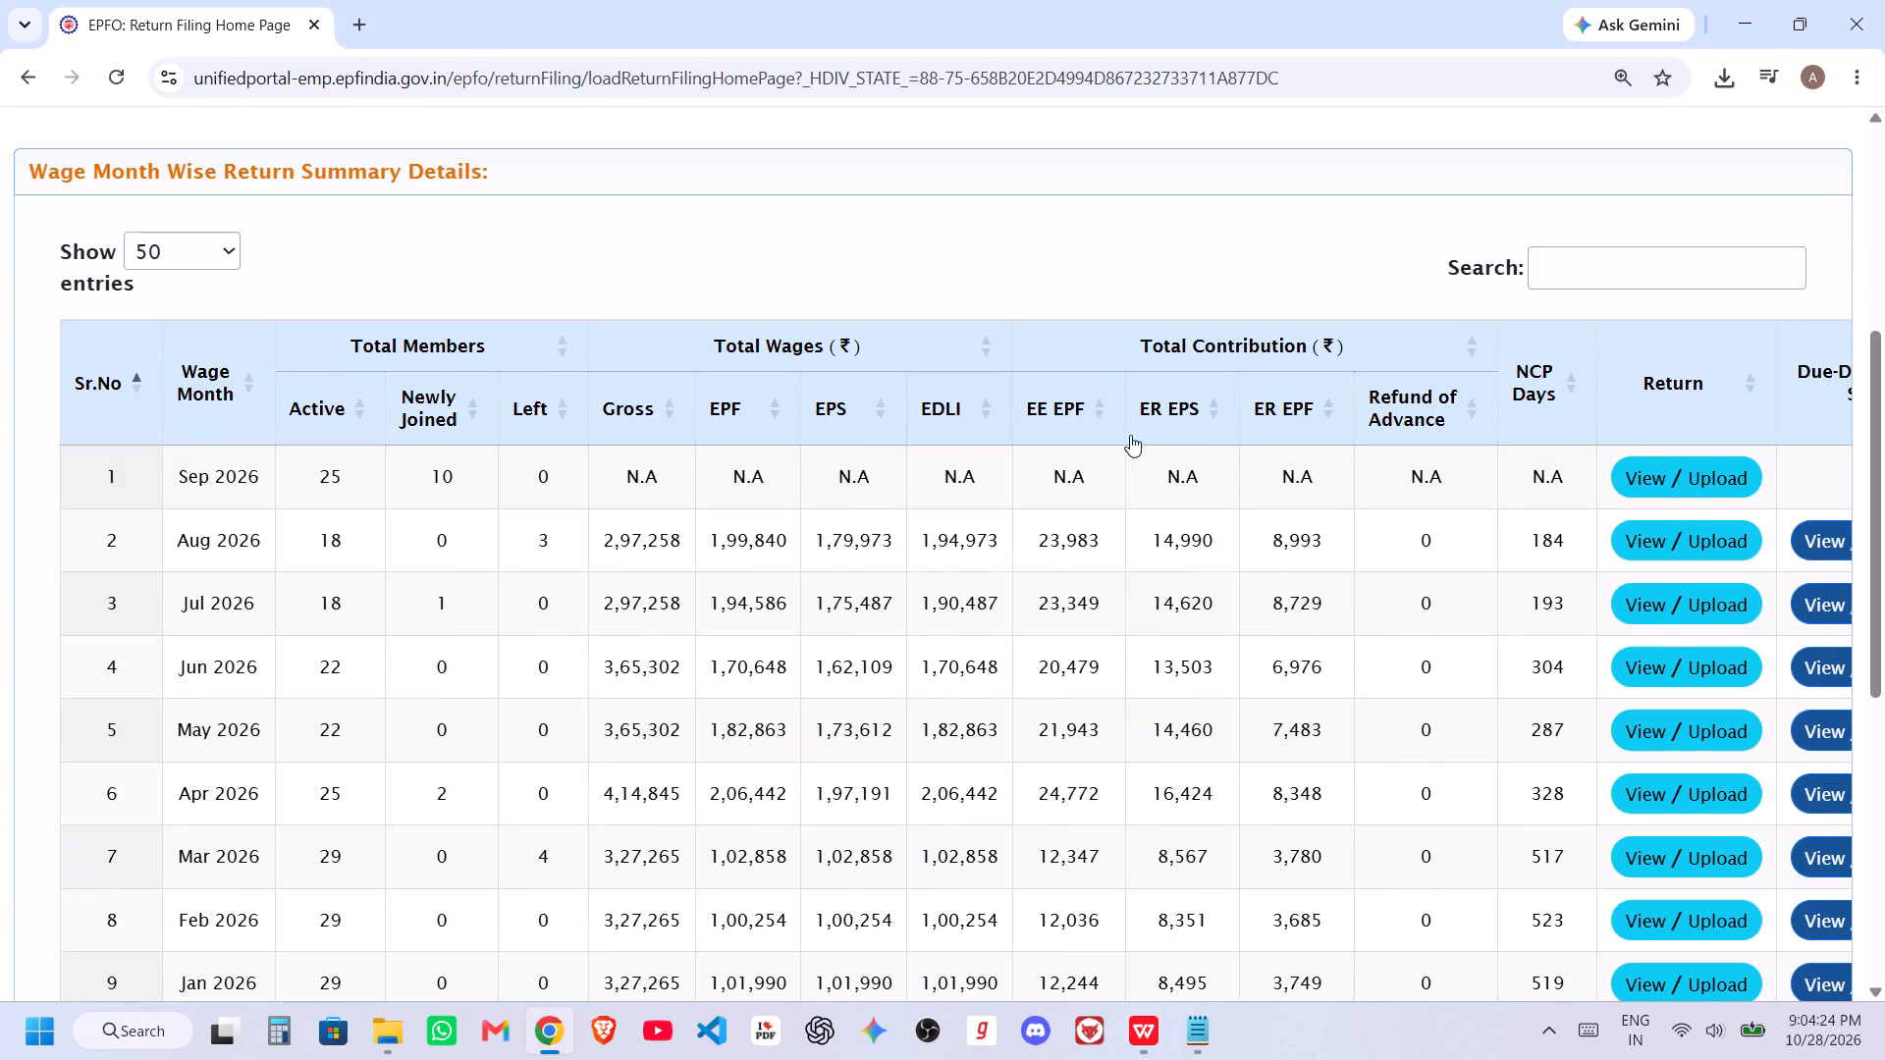
pyautogui.click(1652, 483)
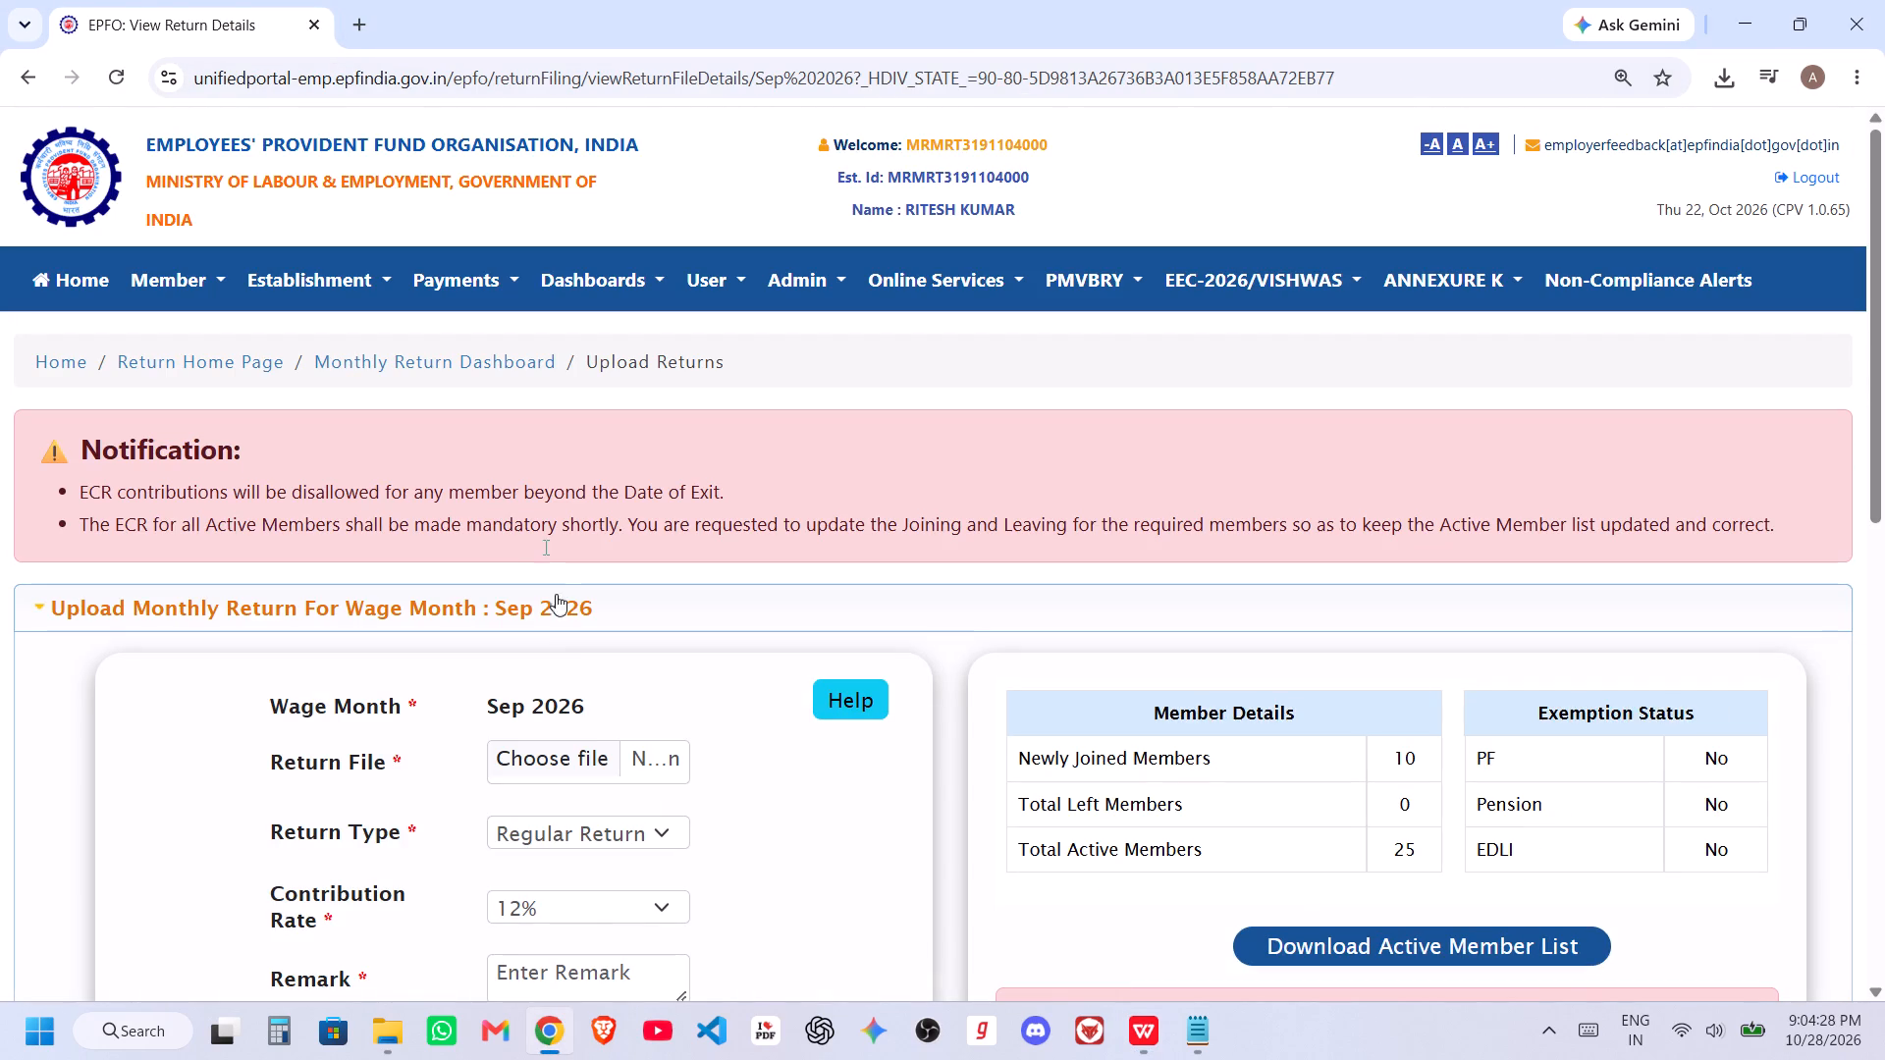
# Upload S.txt from the September 2026 PF folder as a Regular Return at 12% with the remark "September 2026".
pyautogui.click(549, 752)
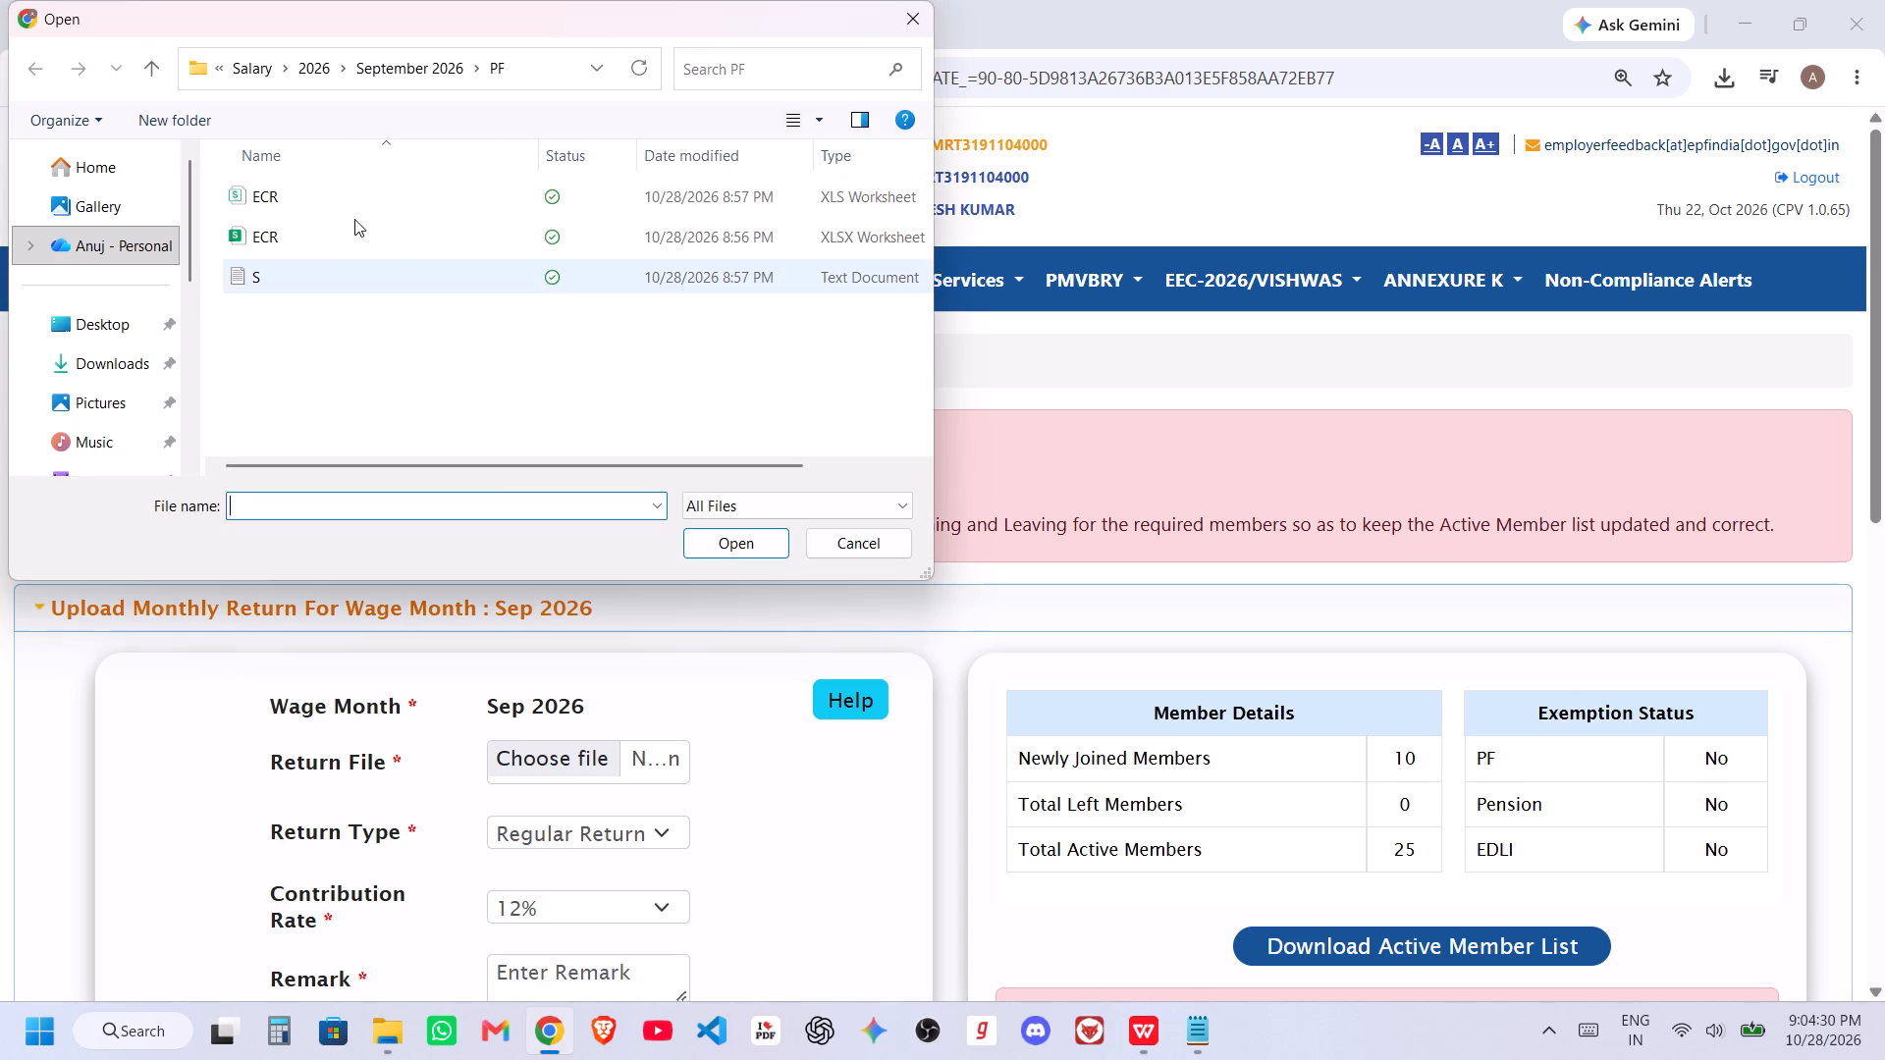
pyautogui.click(330, 264)
pyautogui.click(715, 532)
pyautogui.scroll(-2, 622, 773)
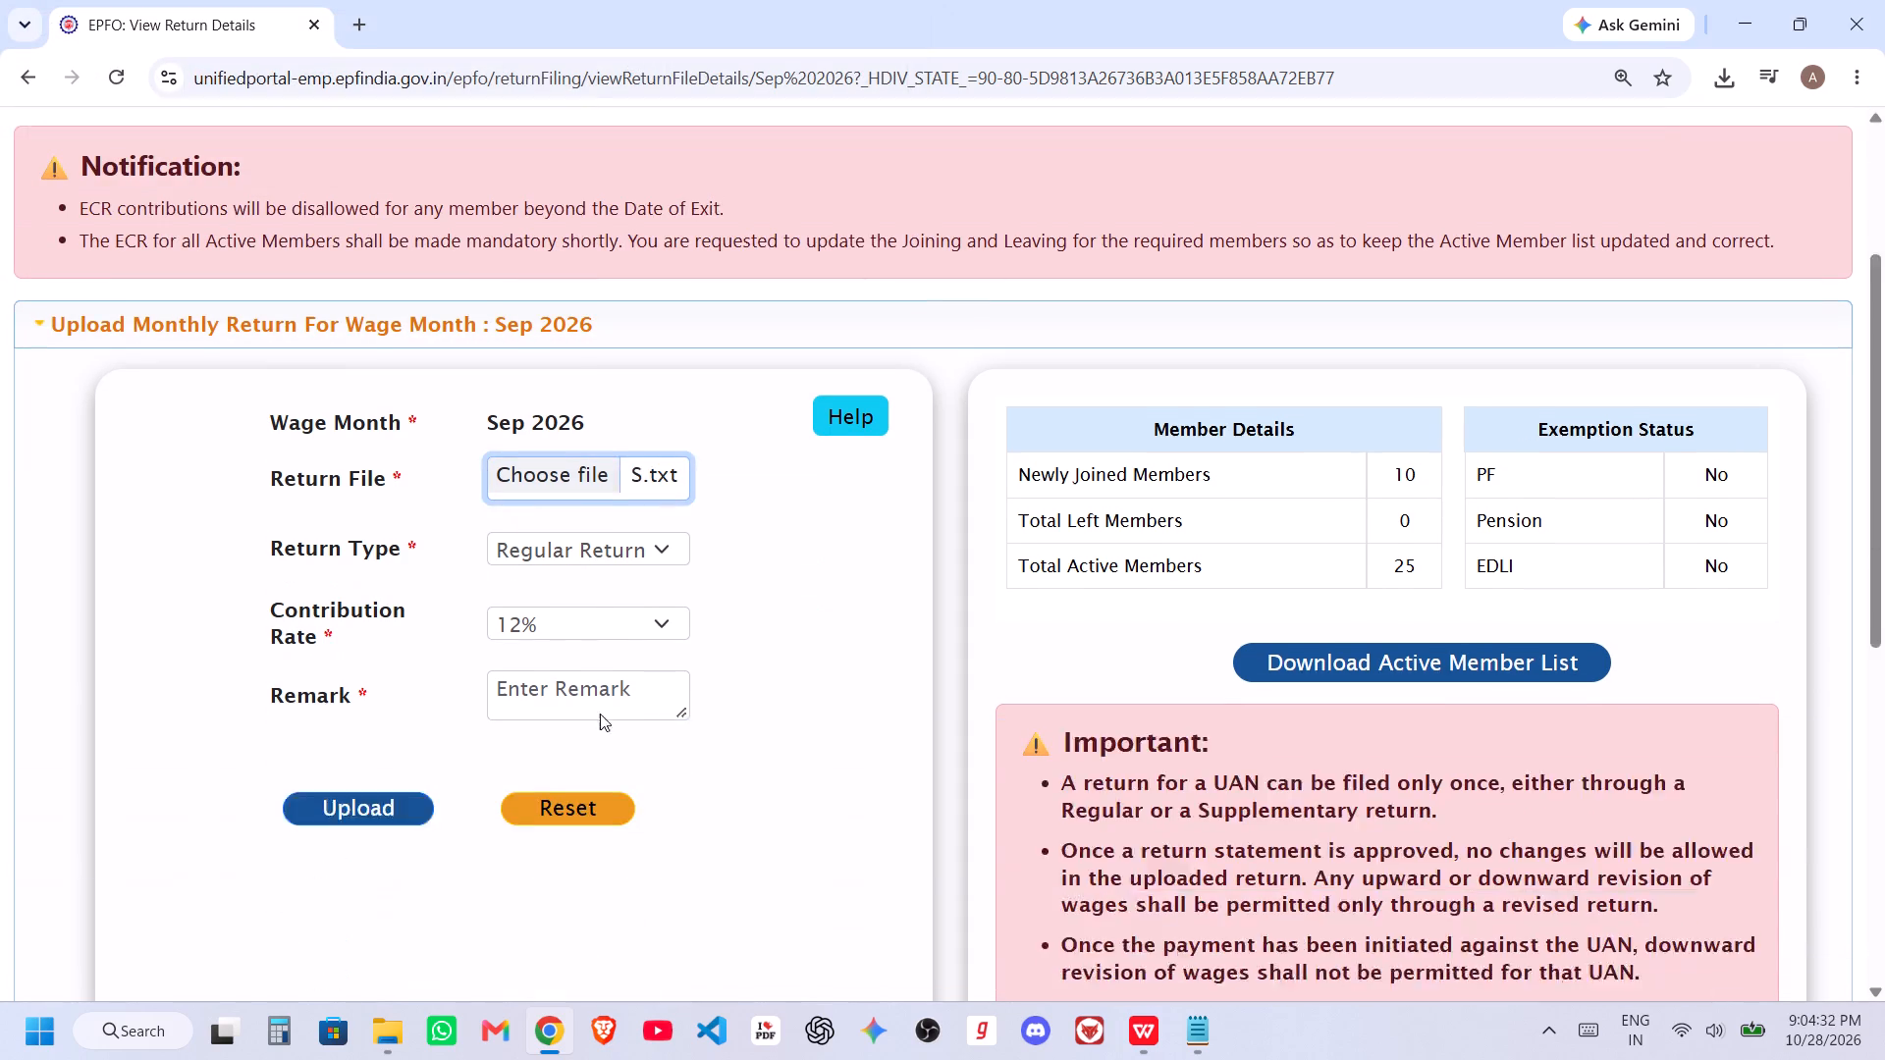
pyautogui.click(609, 667)
pyautogui.hotkey('shift', 's')
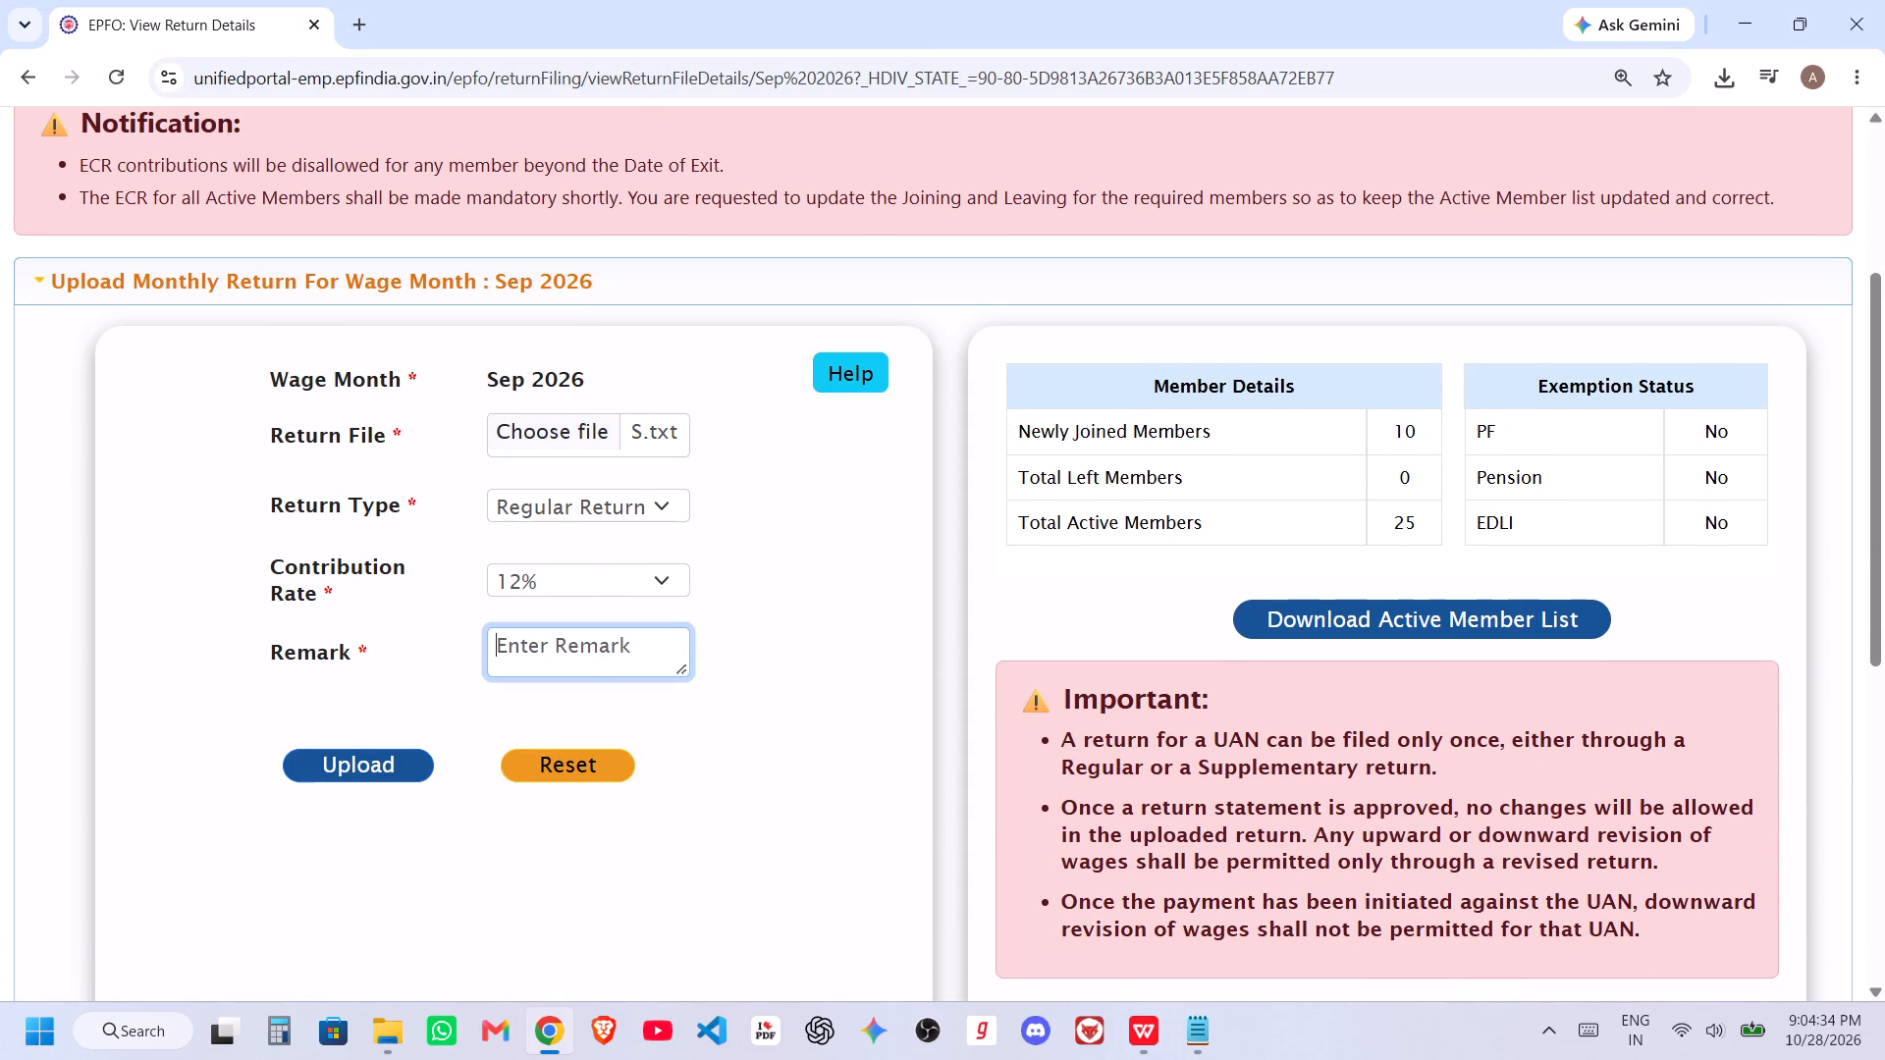
pyautogui.press('e')
pyautogui.press('p')
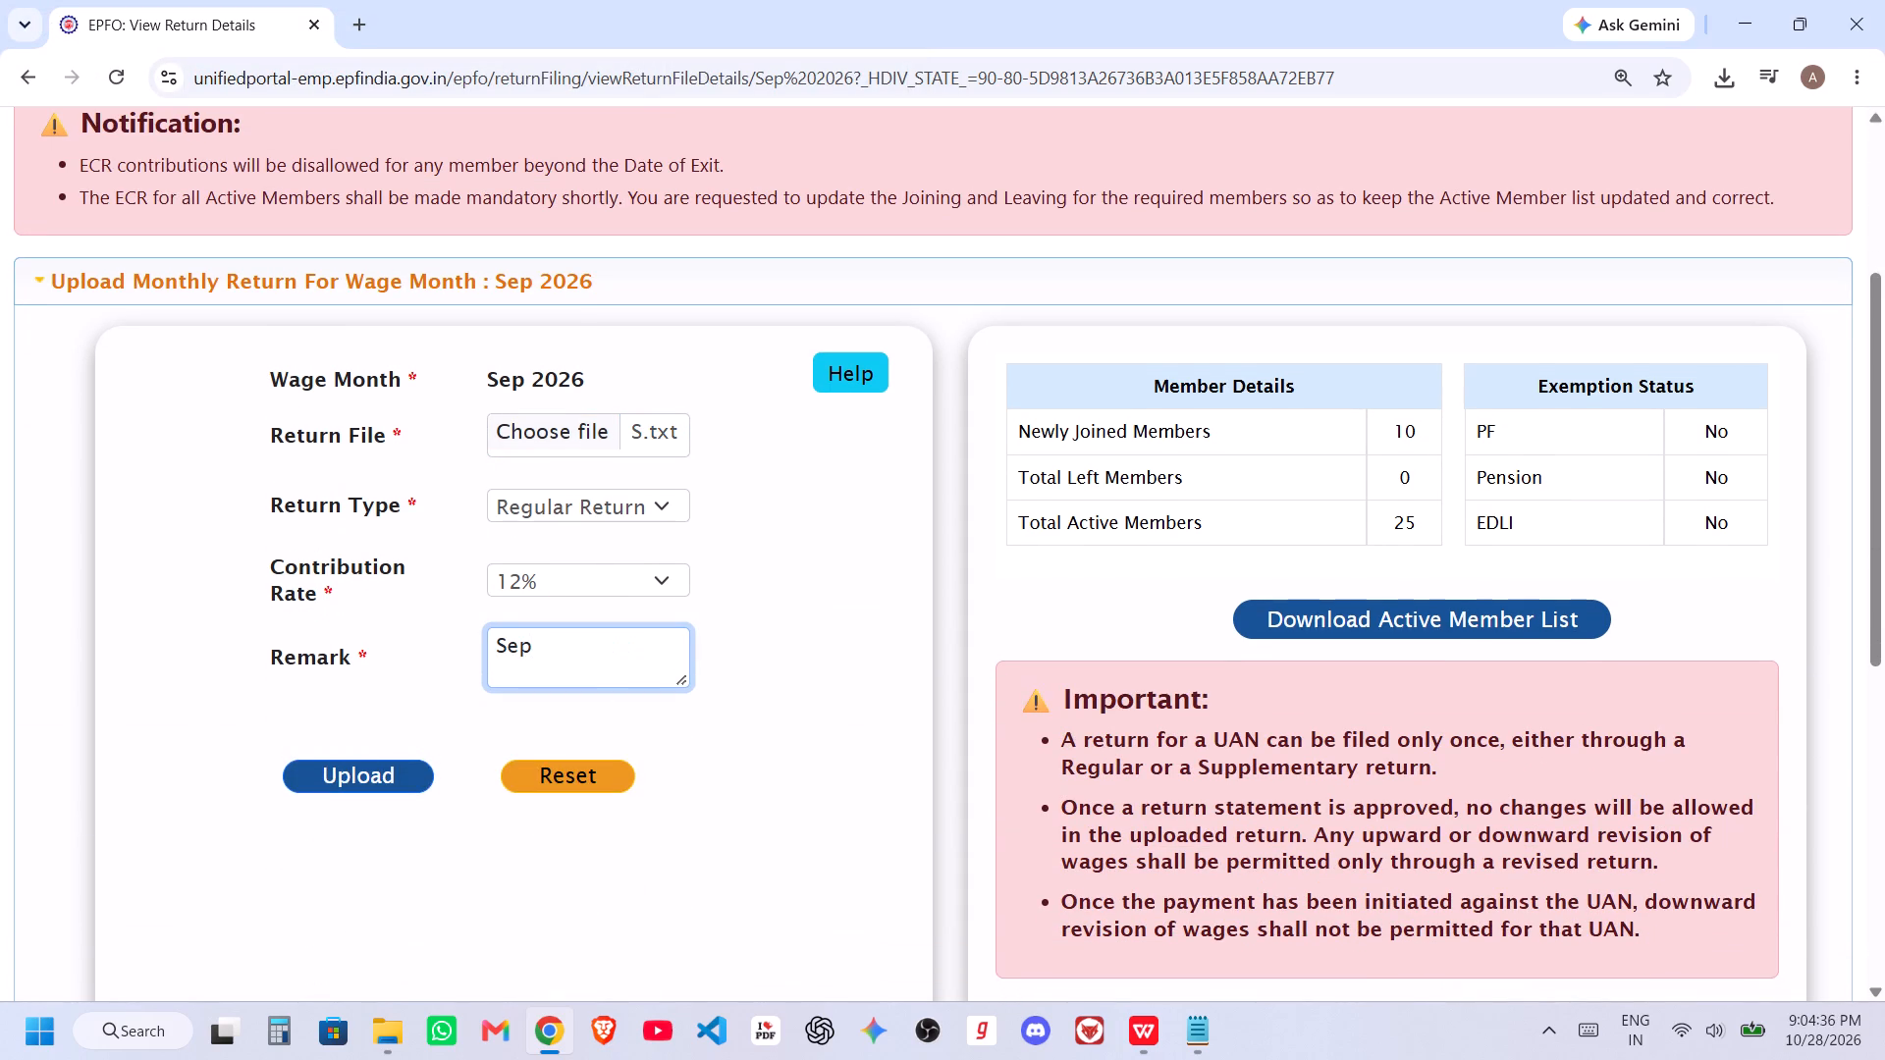
pyautogui.write('tember 2026')
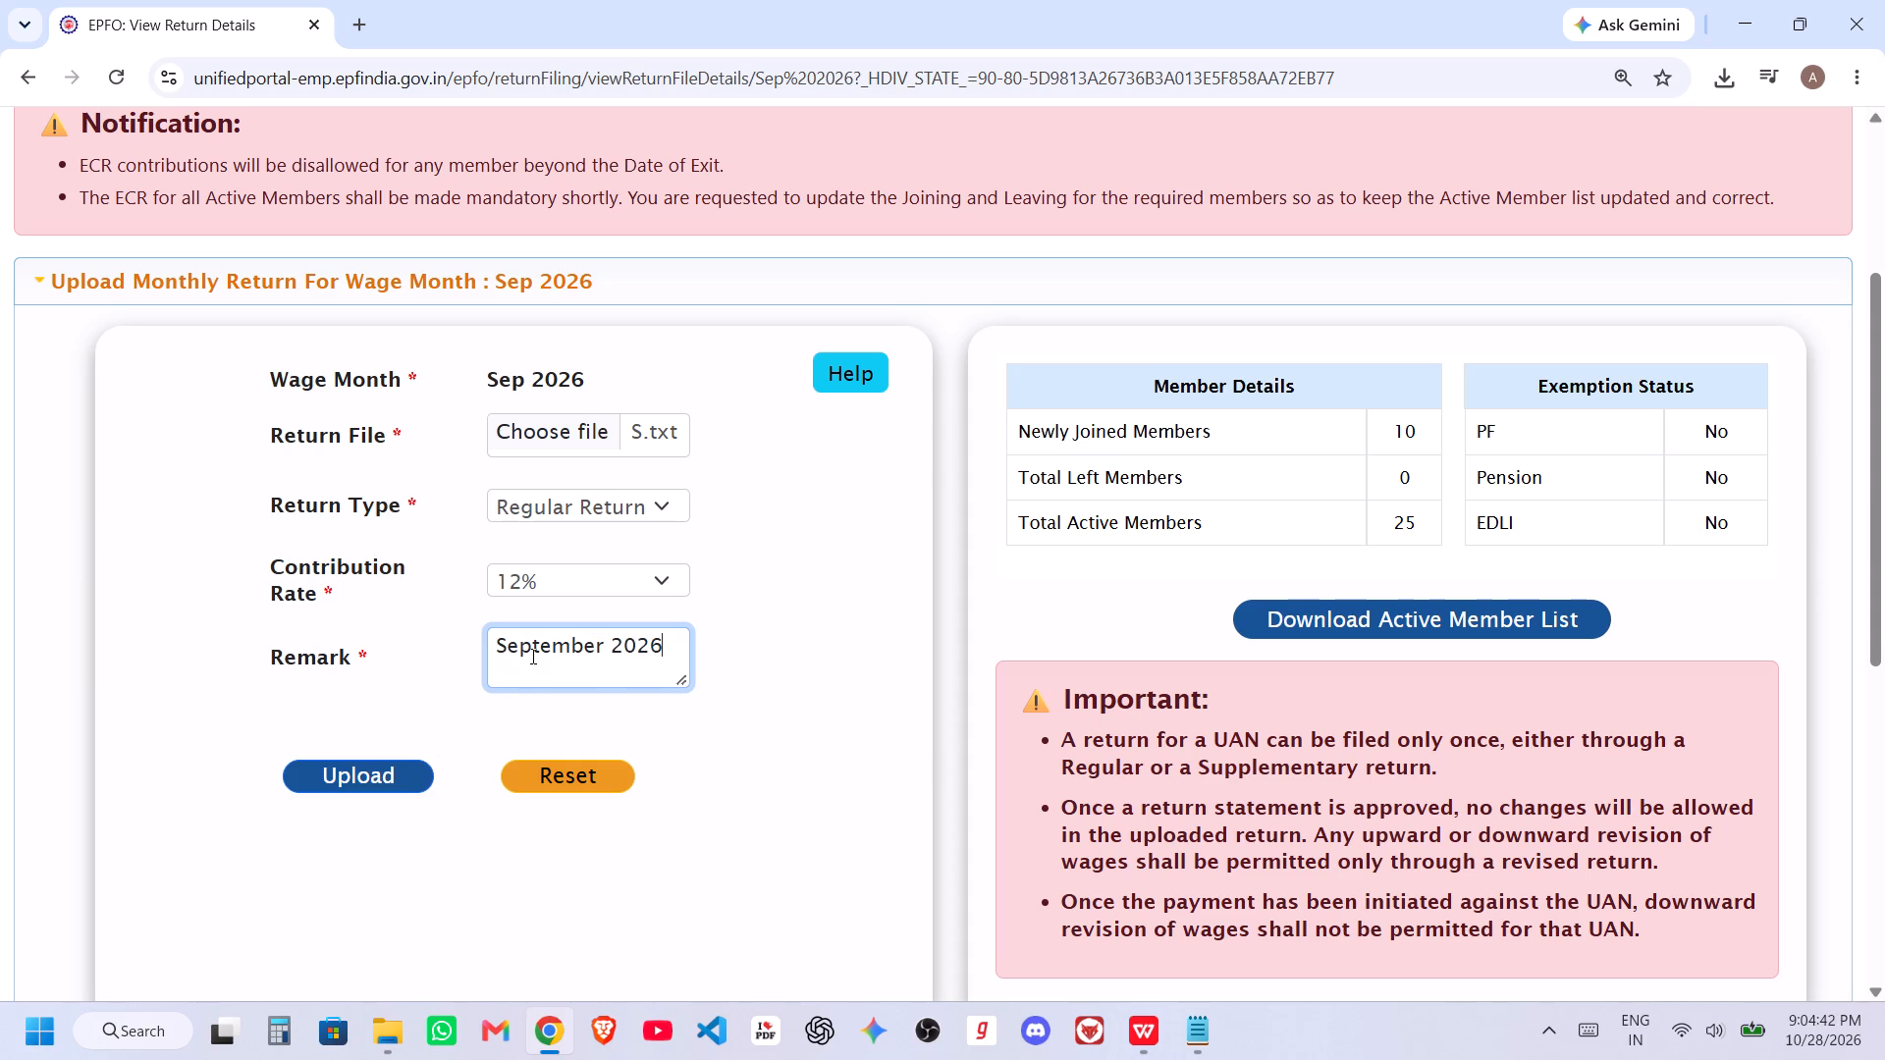
pyautogui.click(381, 775)
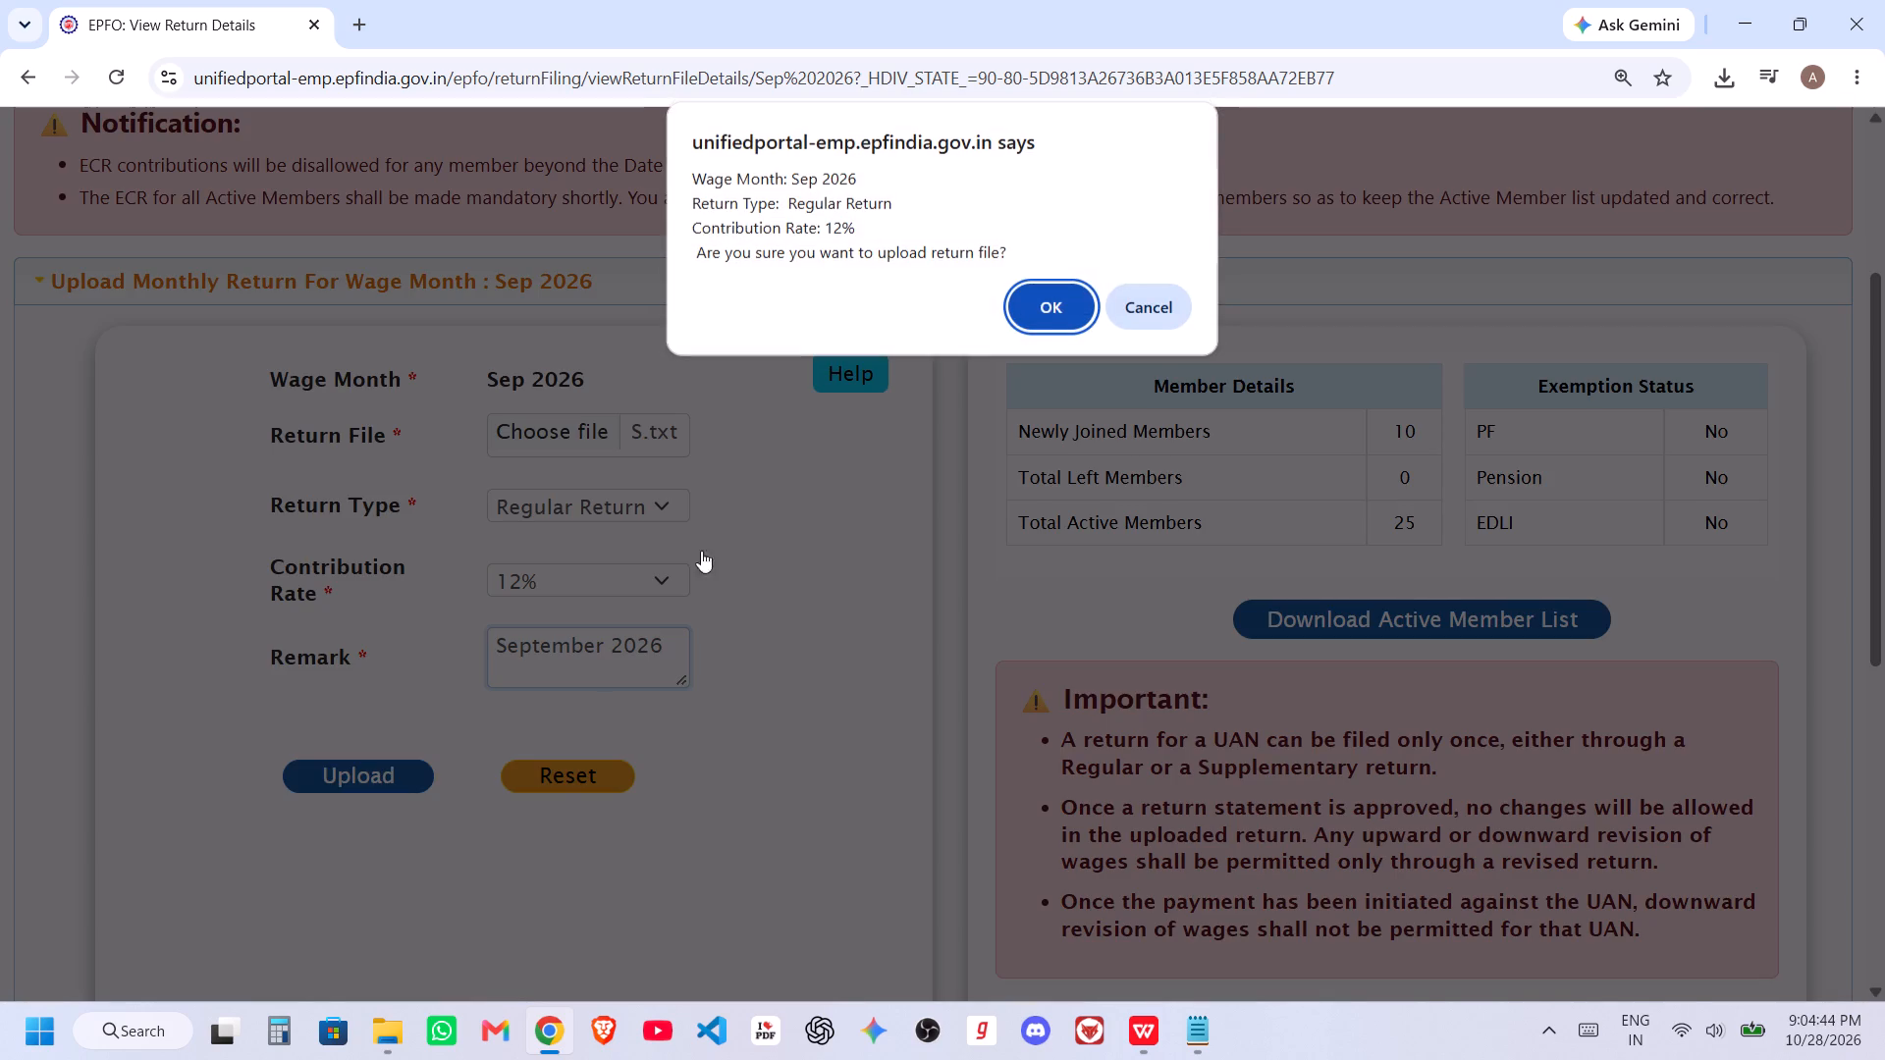
pyautogui.click(1056, 305)
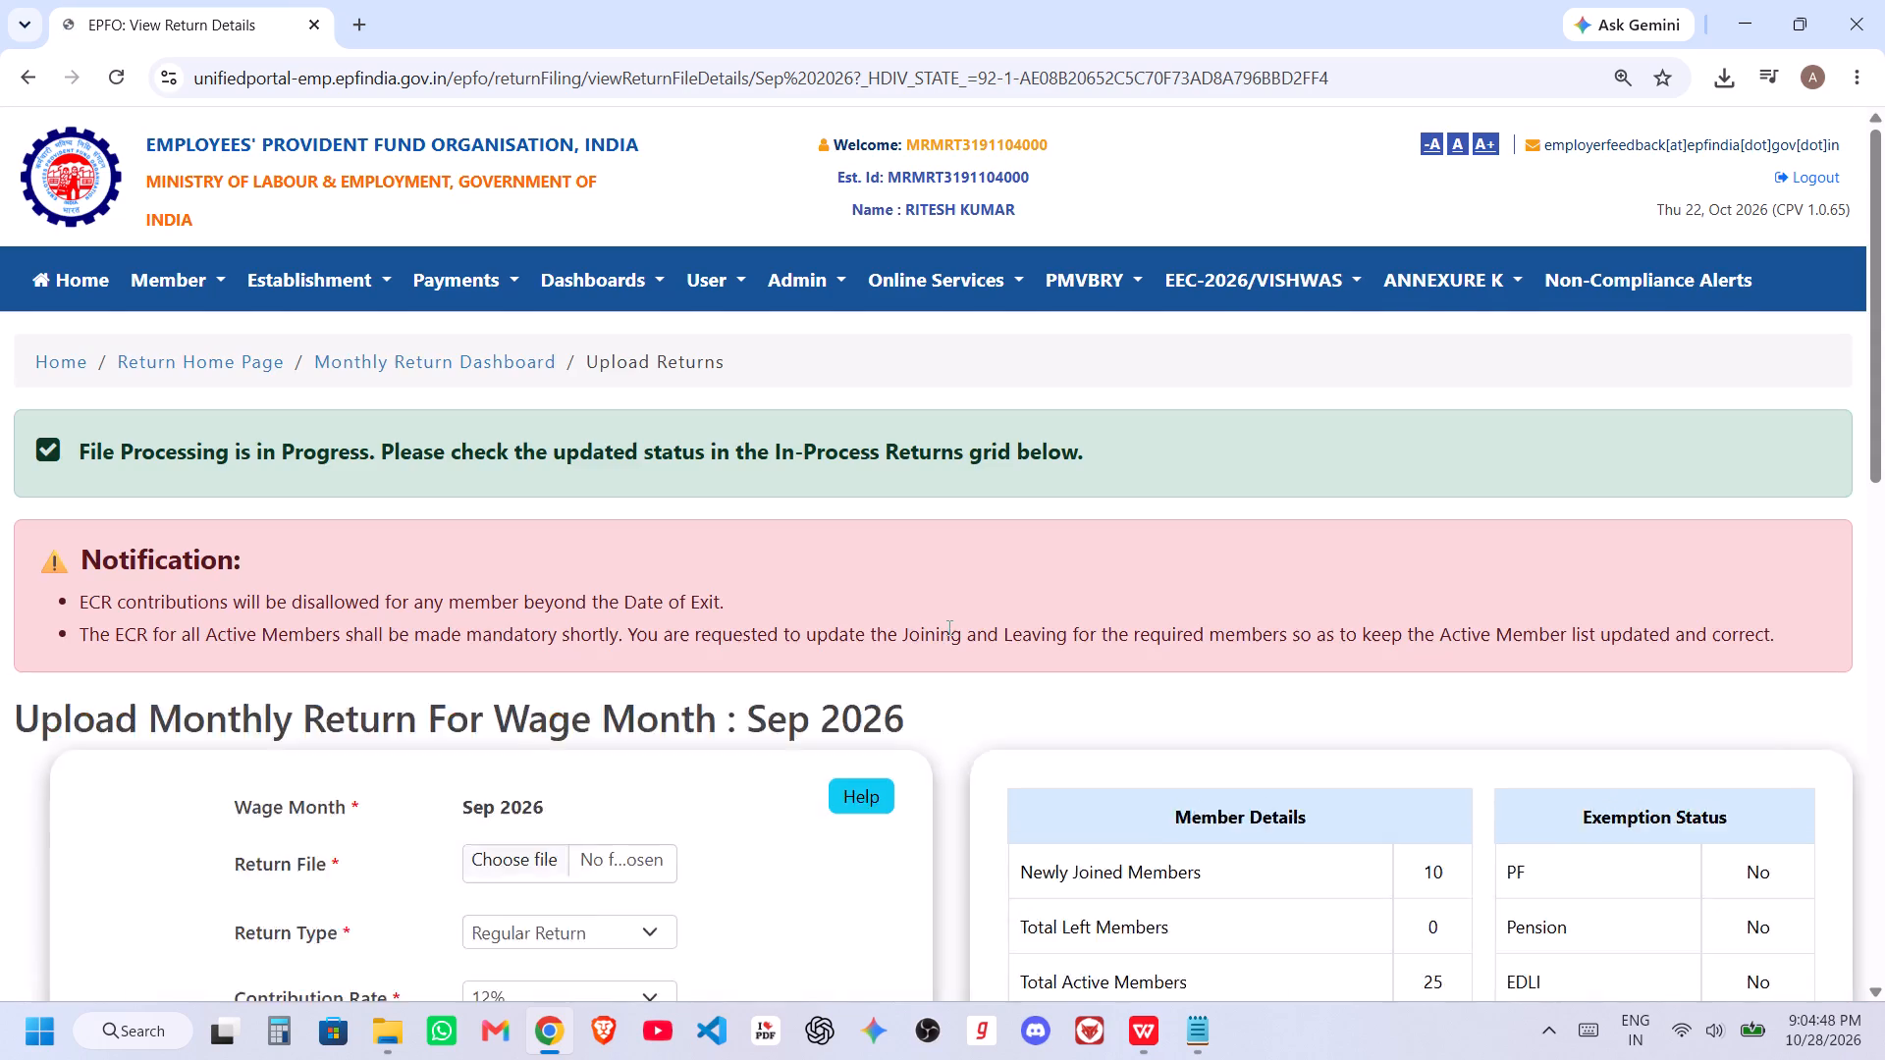
# Download the error file of the newest in-process Sep 2026 return and open it for reading.
pyautogui.scroll(-6, 947, 634)
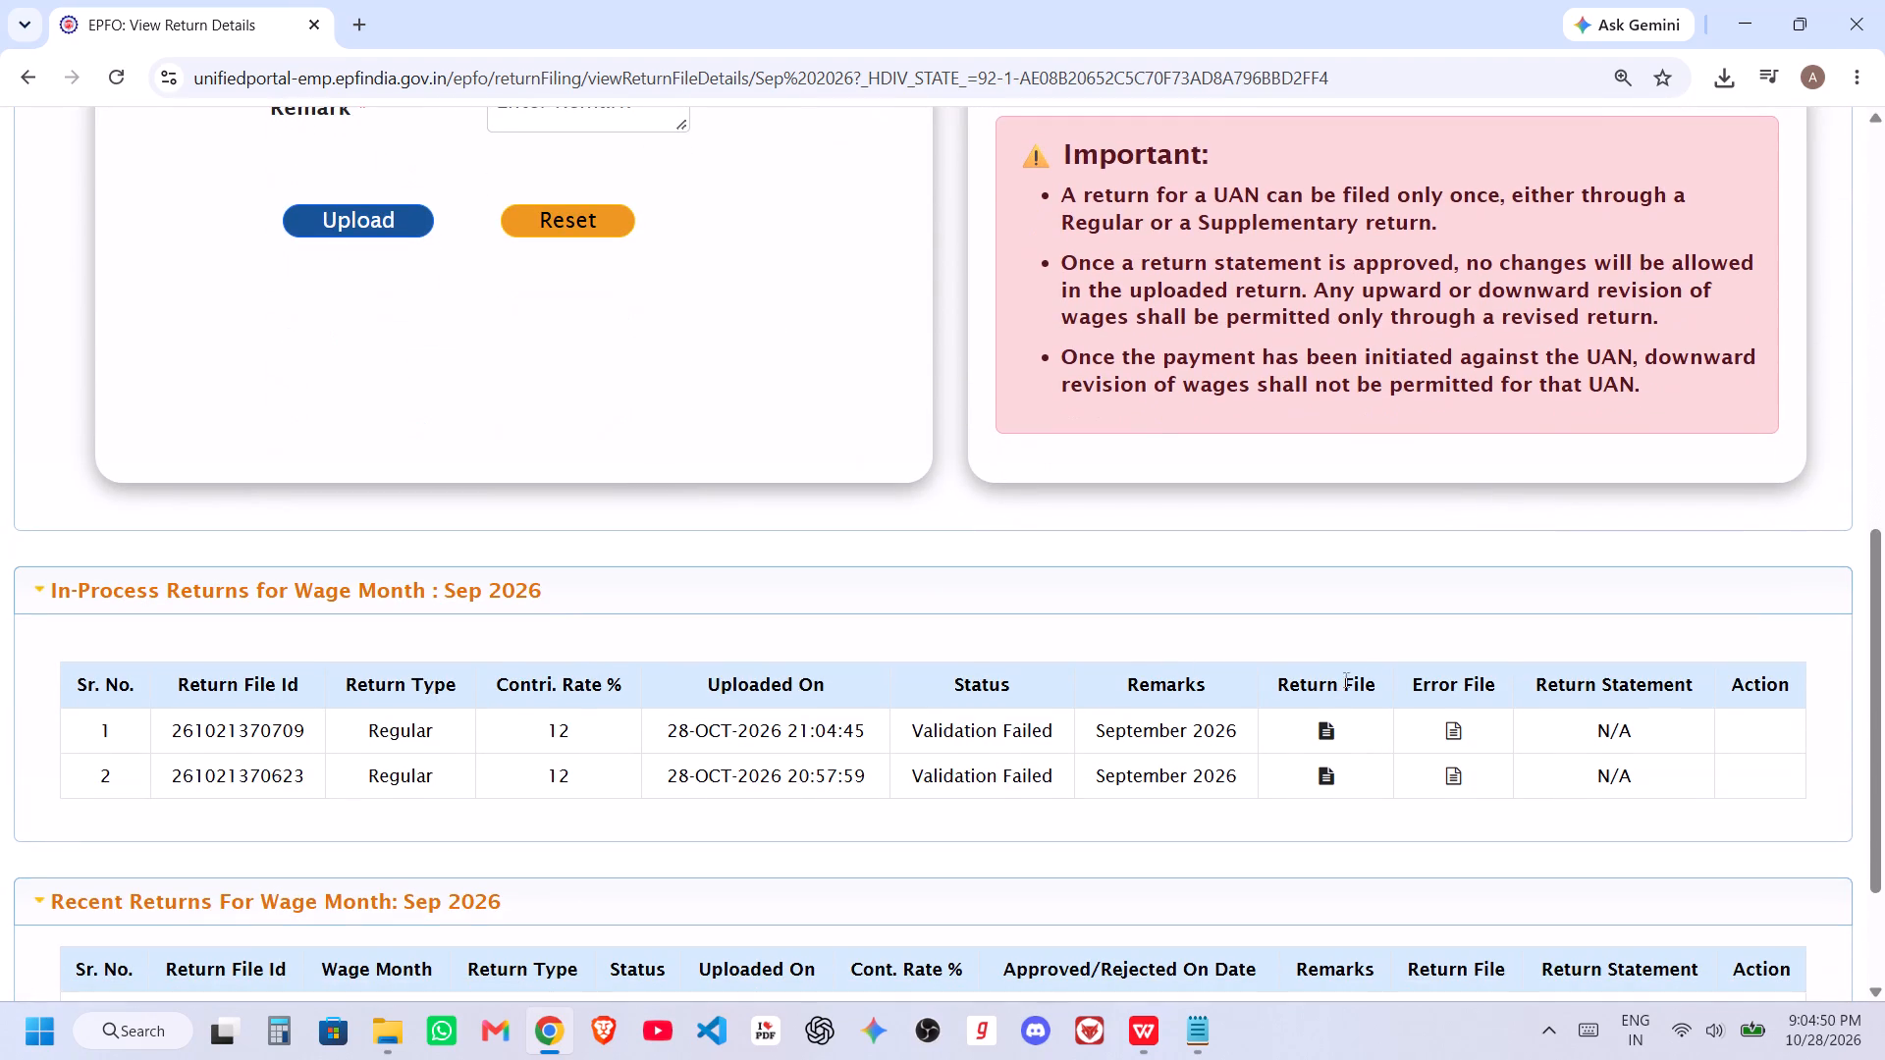
pyautogui.click(1456, 729)
pyautogui.click(1508, 139)
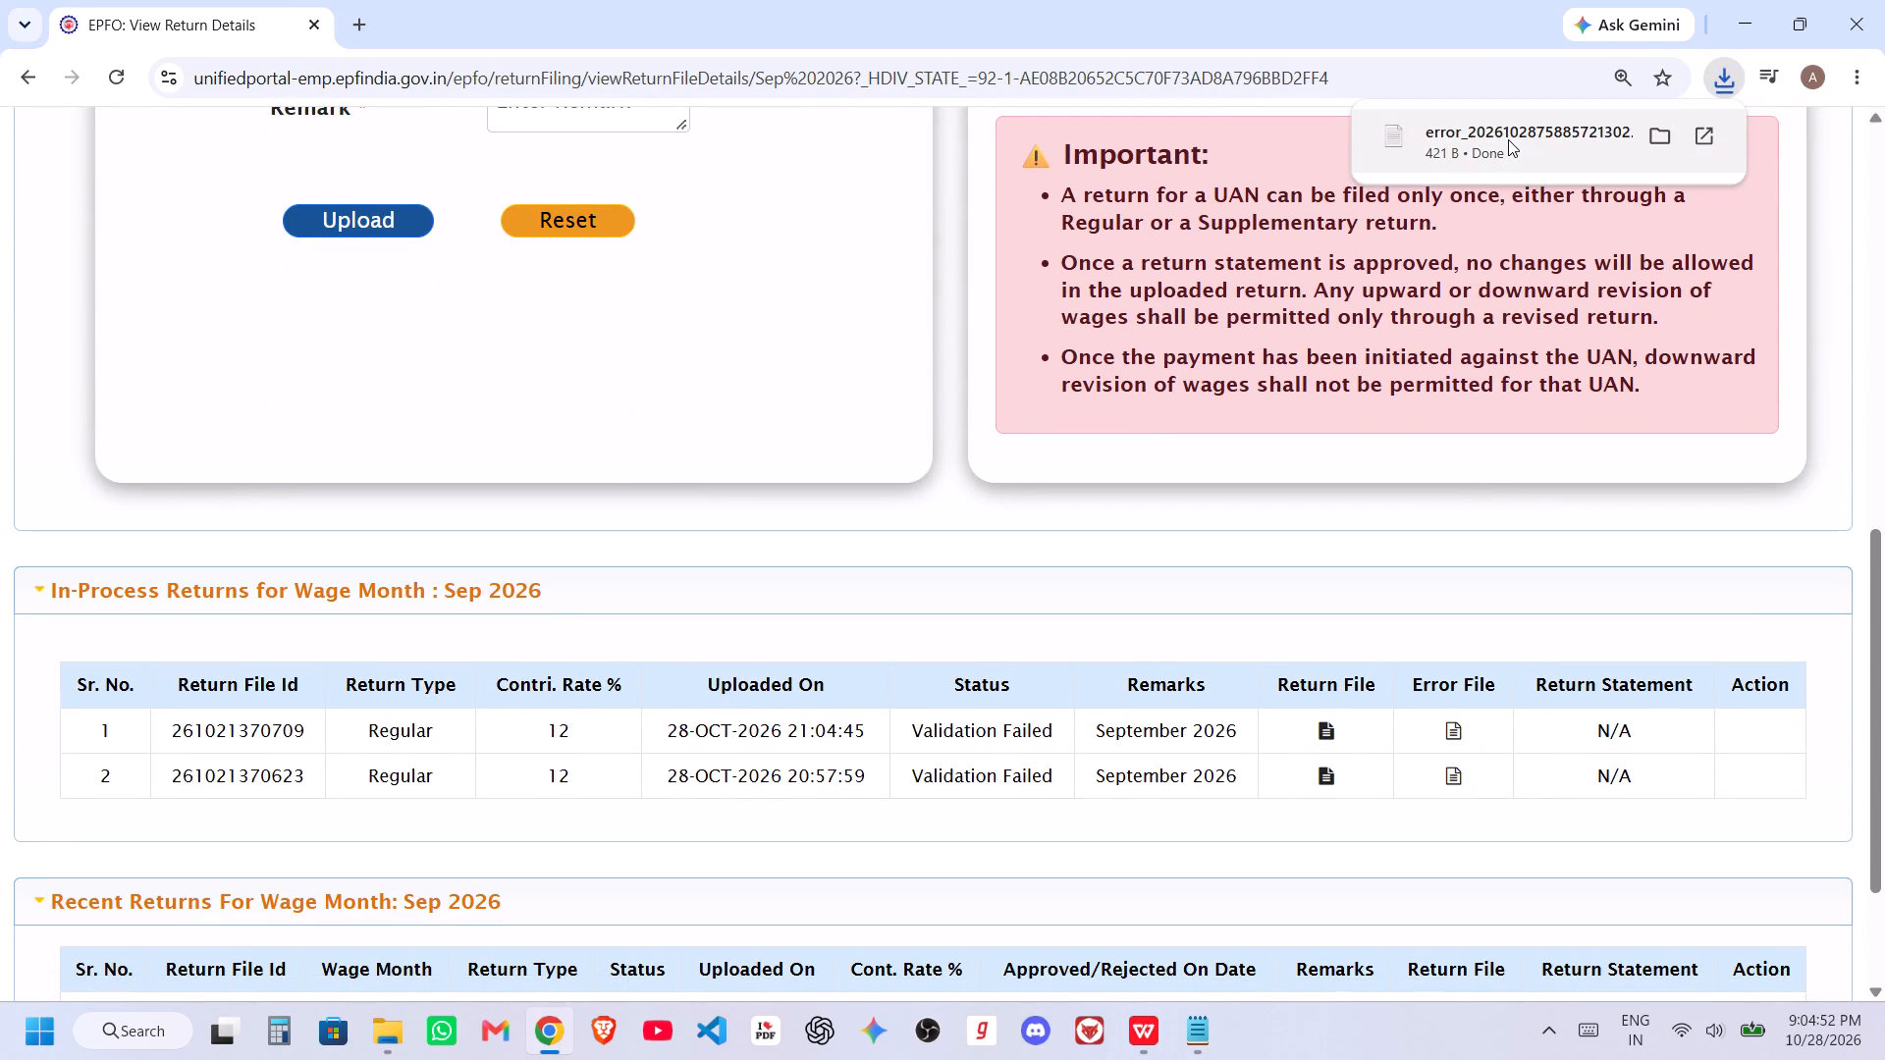
pyautogui.click(1446, 131)
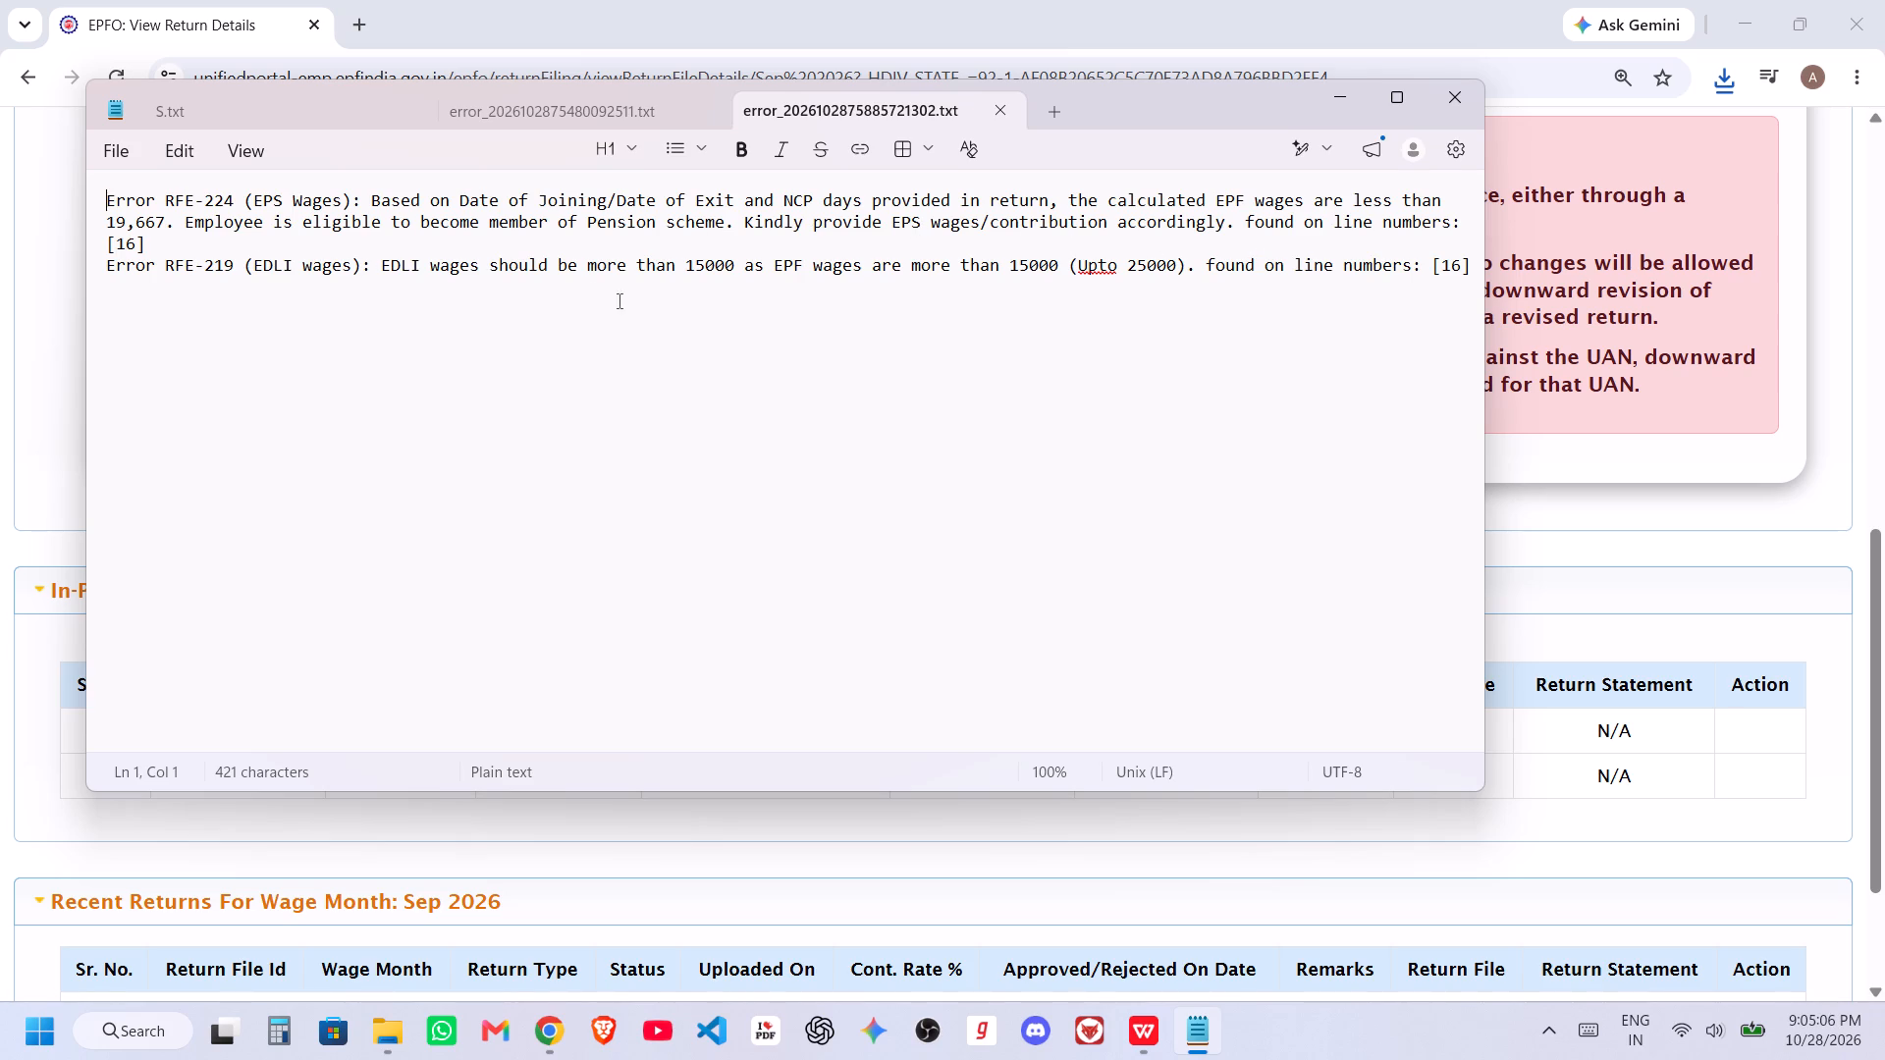
# Remove the space after the gross wages 15521 on line 14 of S.txt and save the file.
pyautogui.click(263, 113)
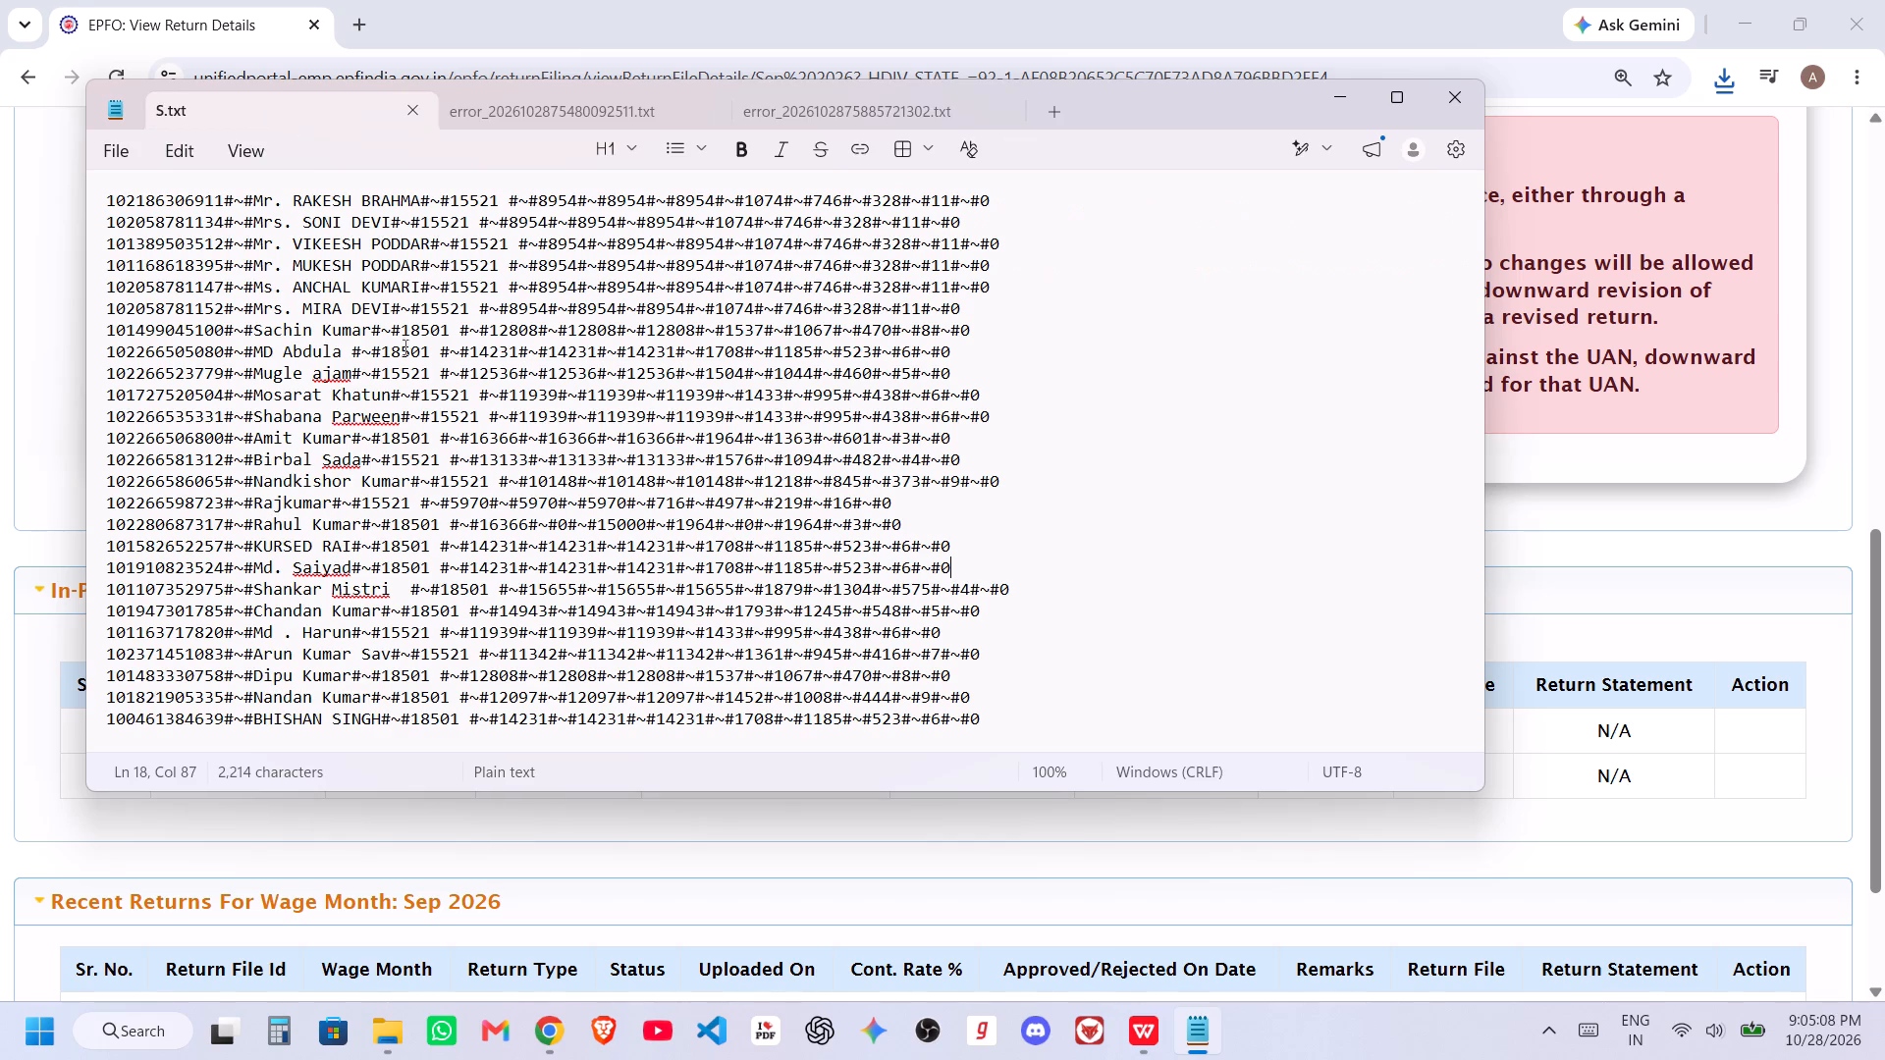
pyautogui.click(497, 479)
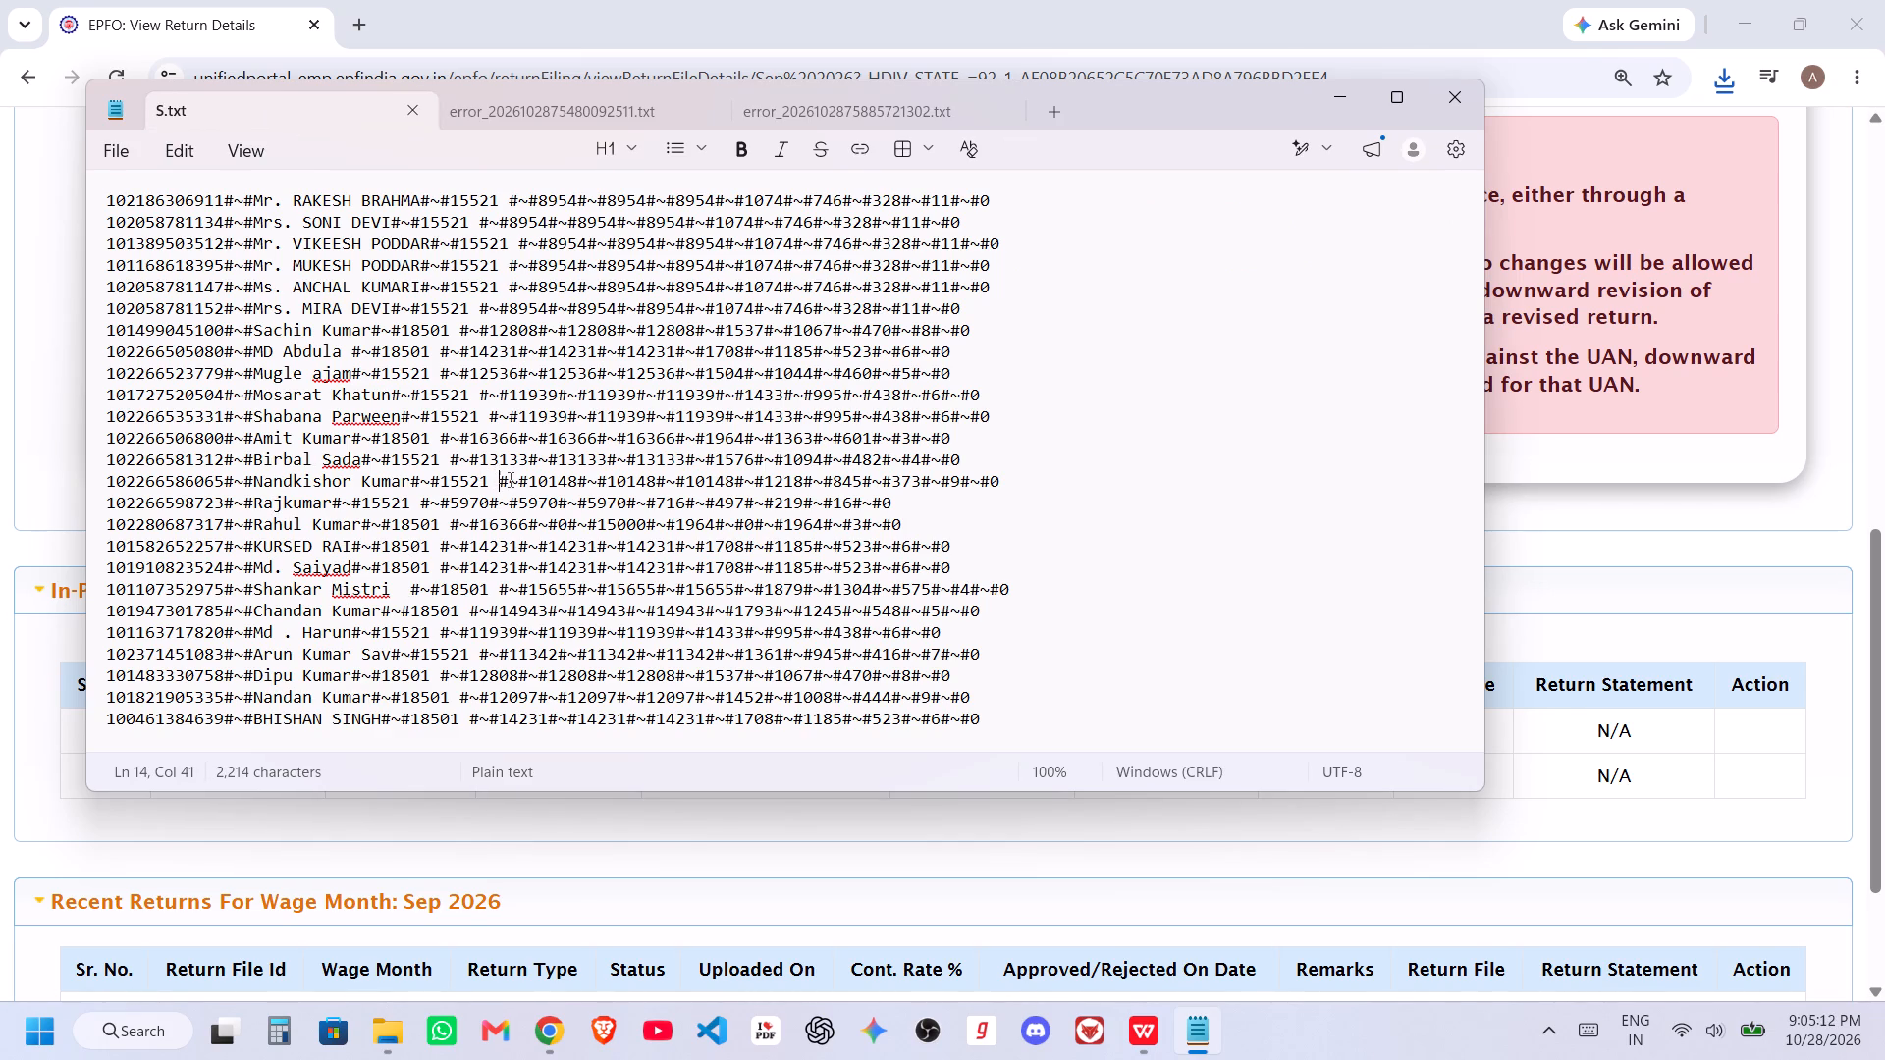
pyautogui.press('BackSpace')
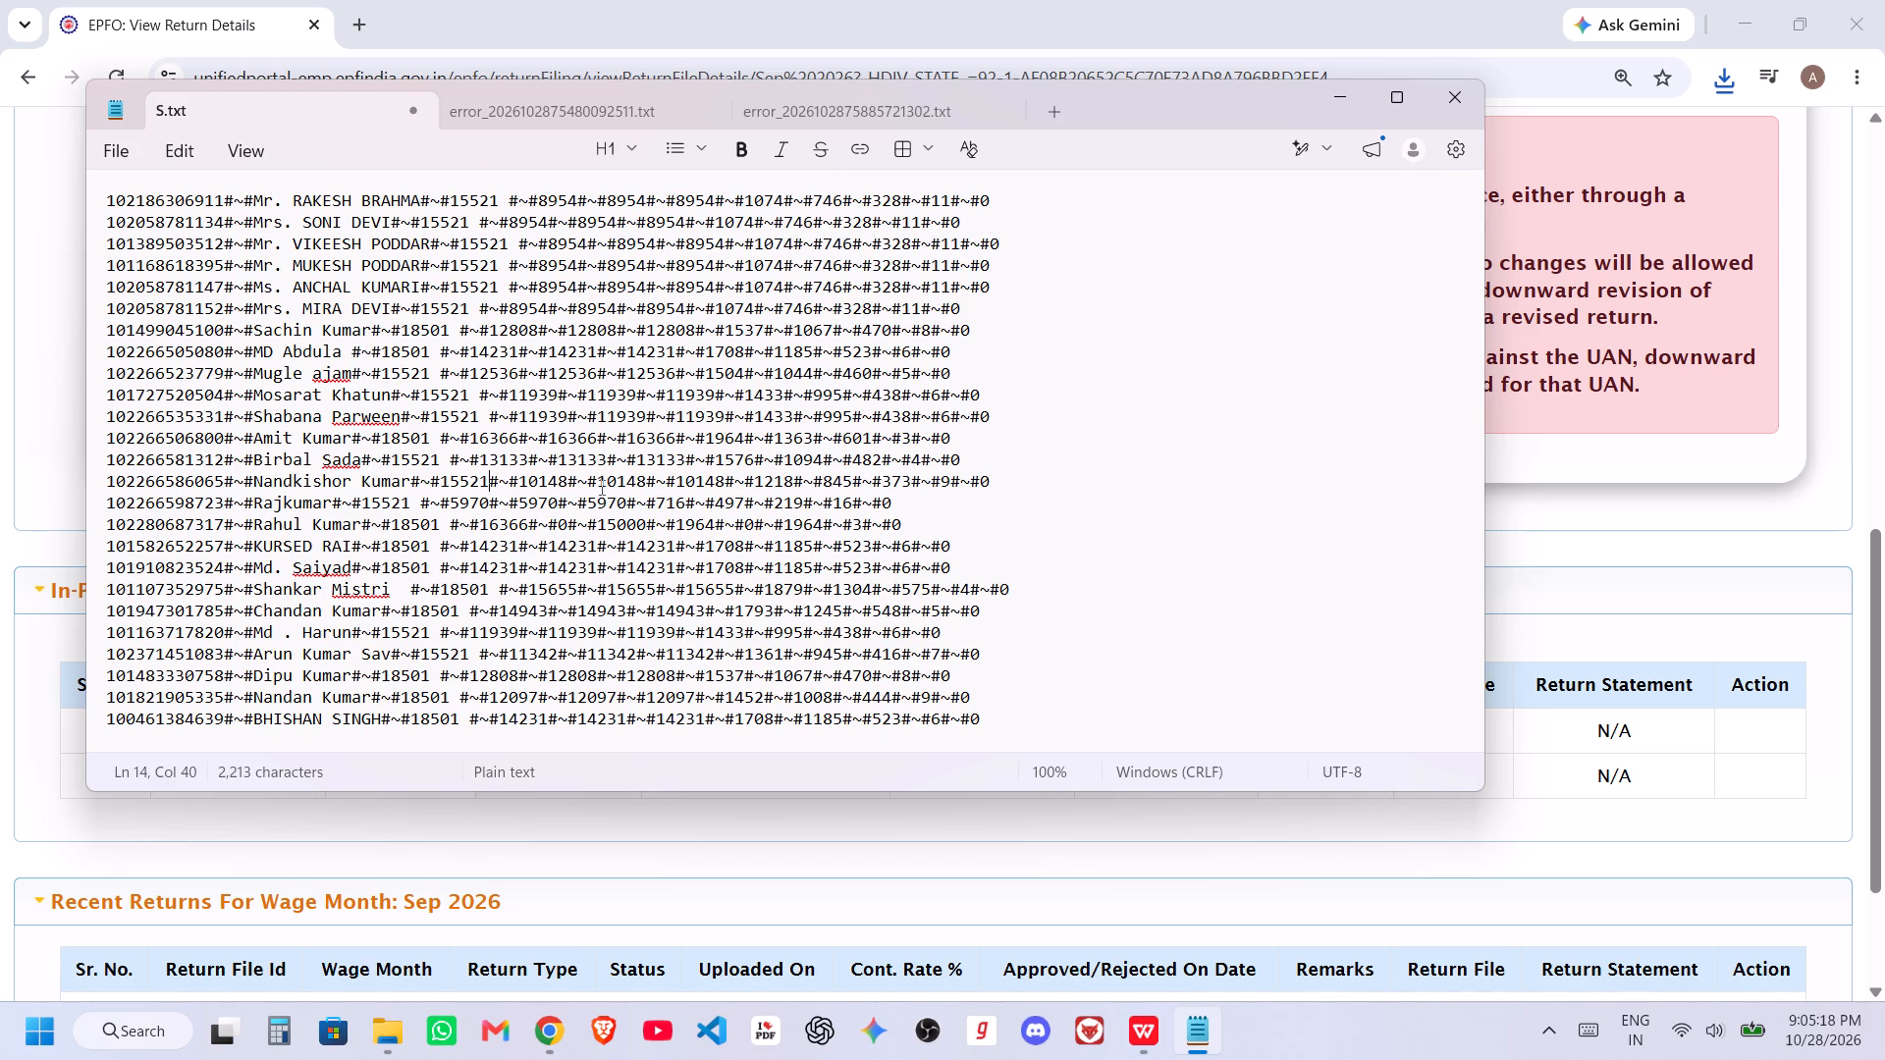
pyautogui.click(1004, 480)
pyautogui.hotkey('ctrl', 's')
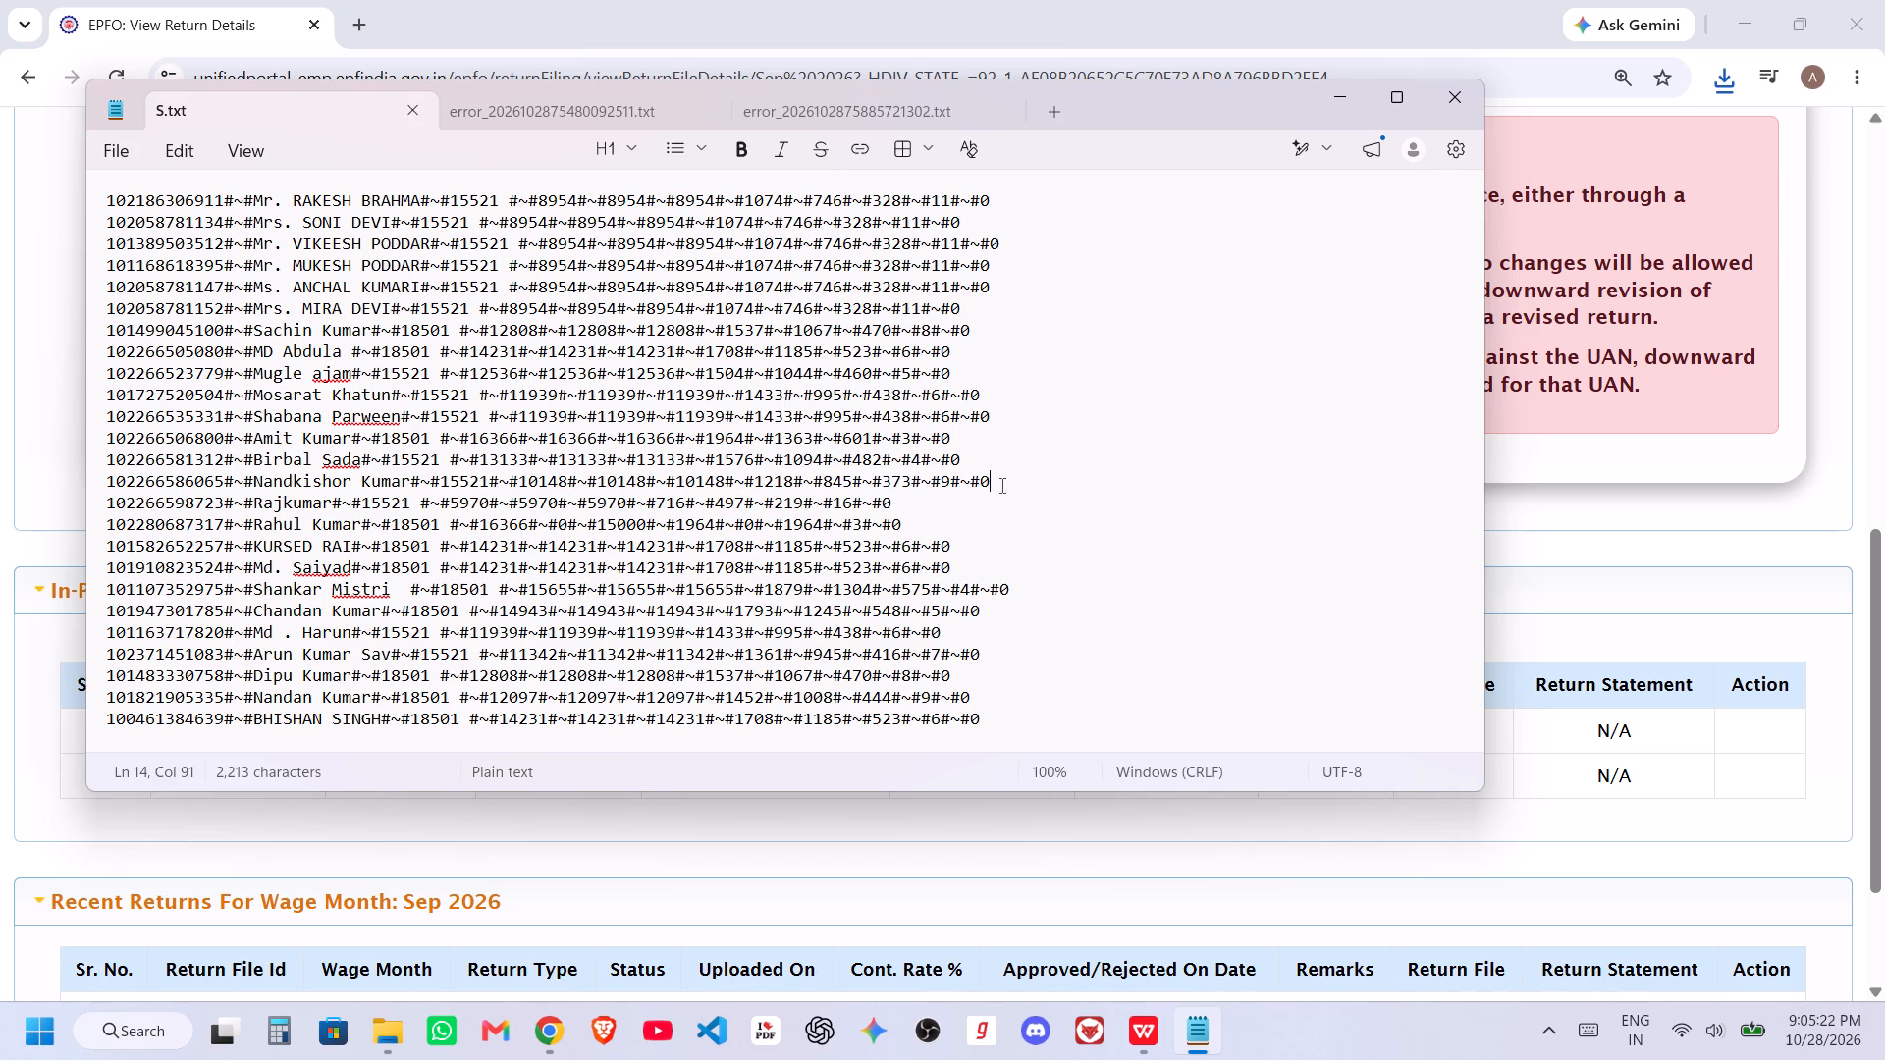
# Close the older error file, check the newest error report against S.txt, and close Notepad.
pyautogui.hotkey('alt', 'Tab')
pyautogui.hotkey('alt', 'Tab')
pyautogui.click(802, 107)
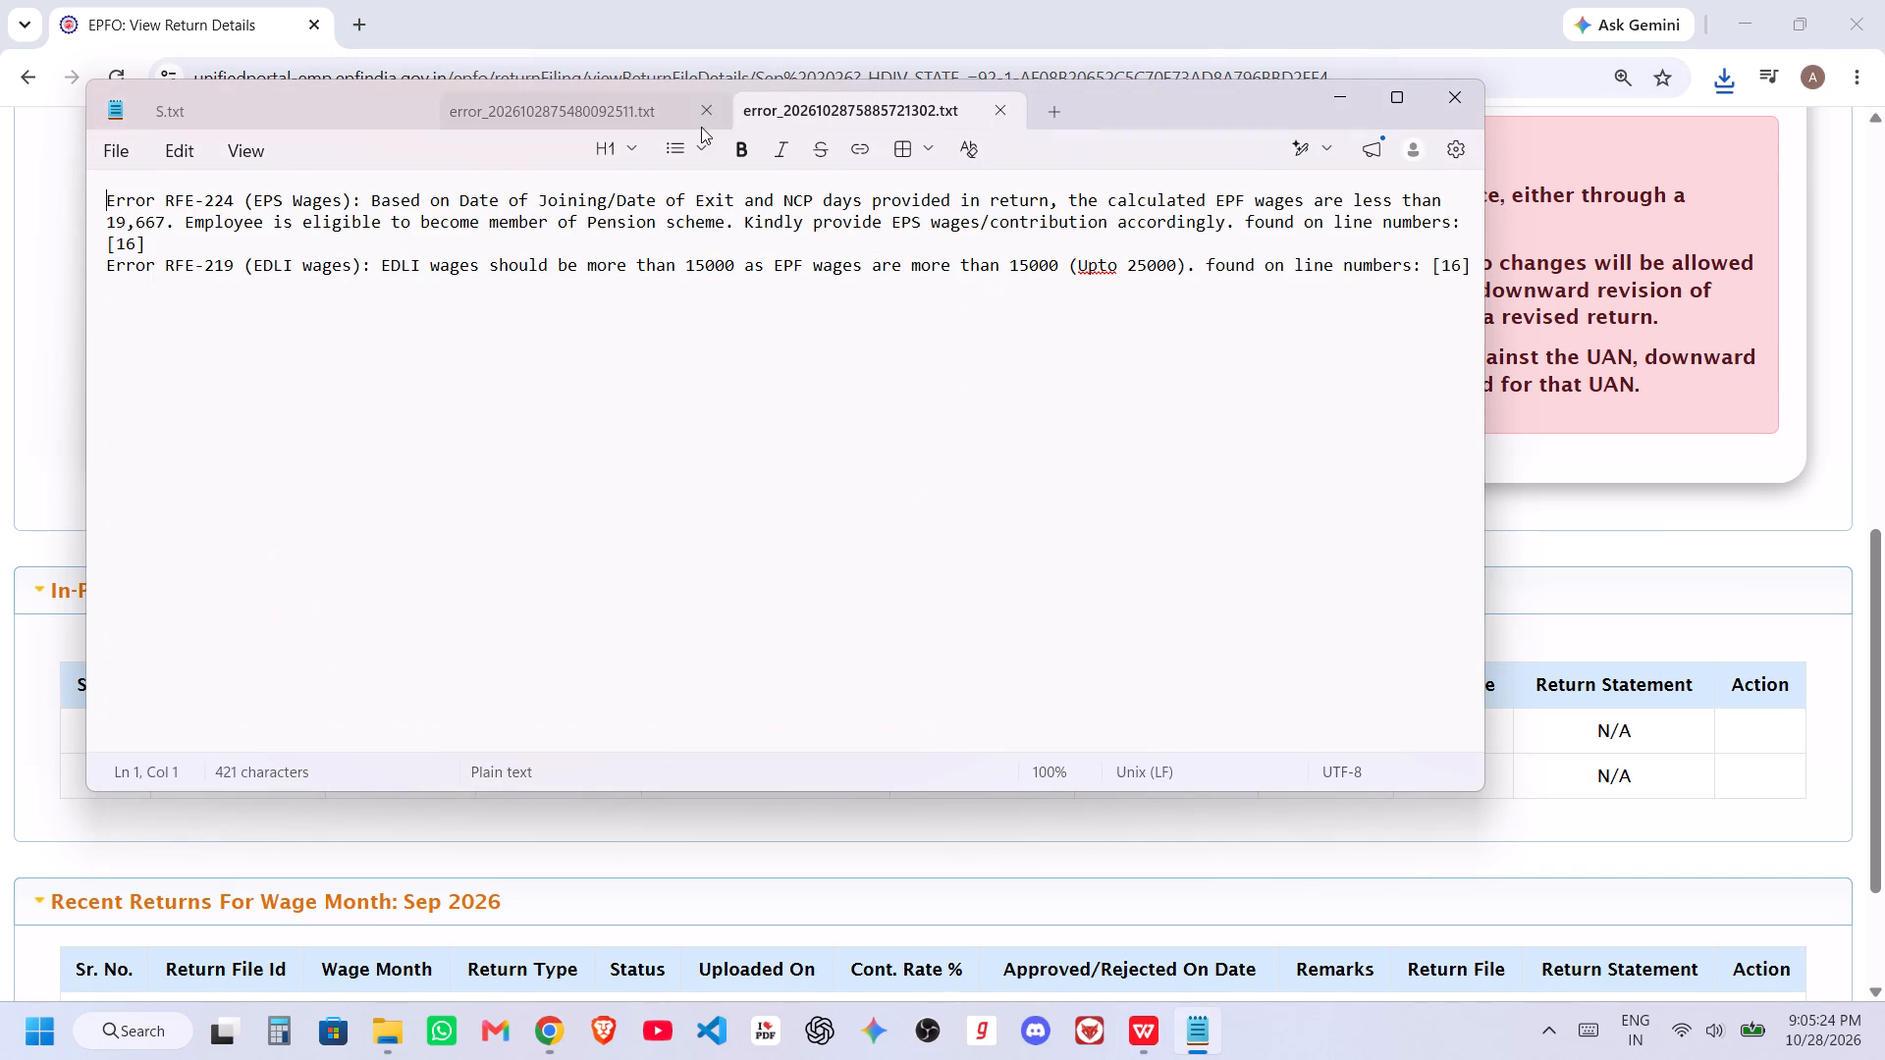
pyautogui.click(703, 116)
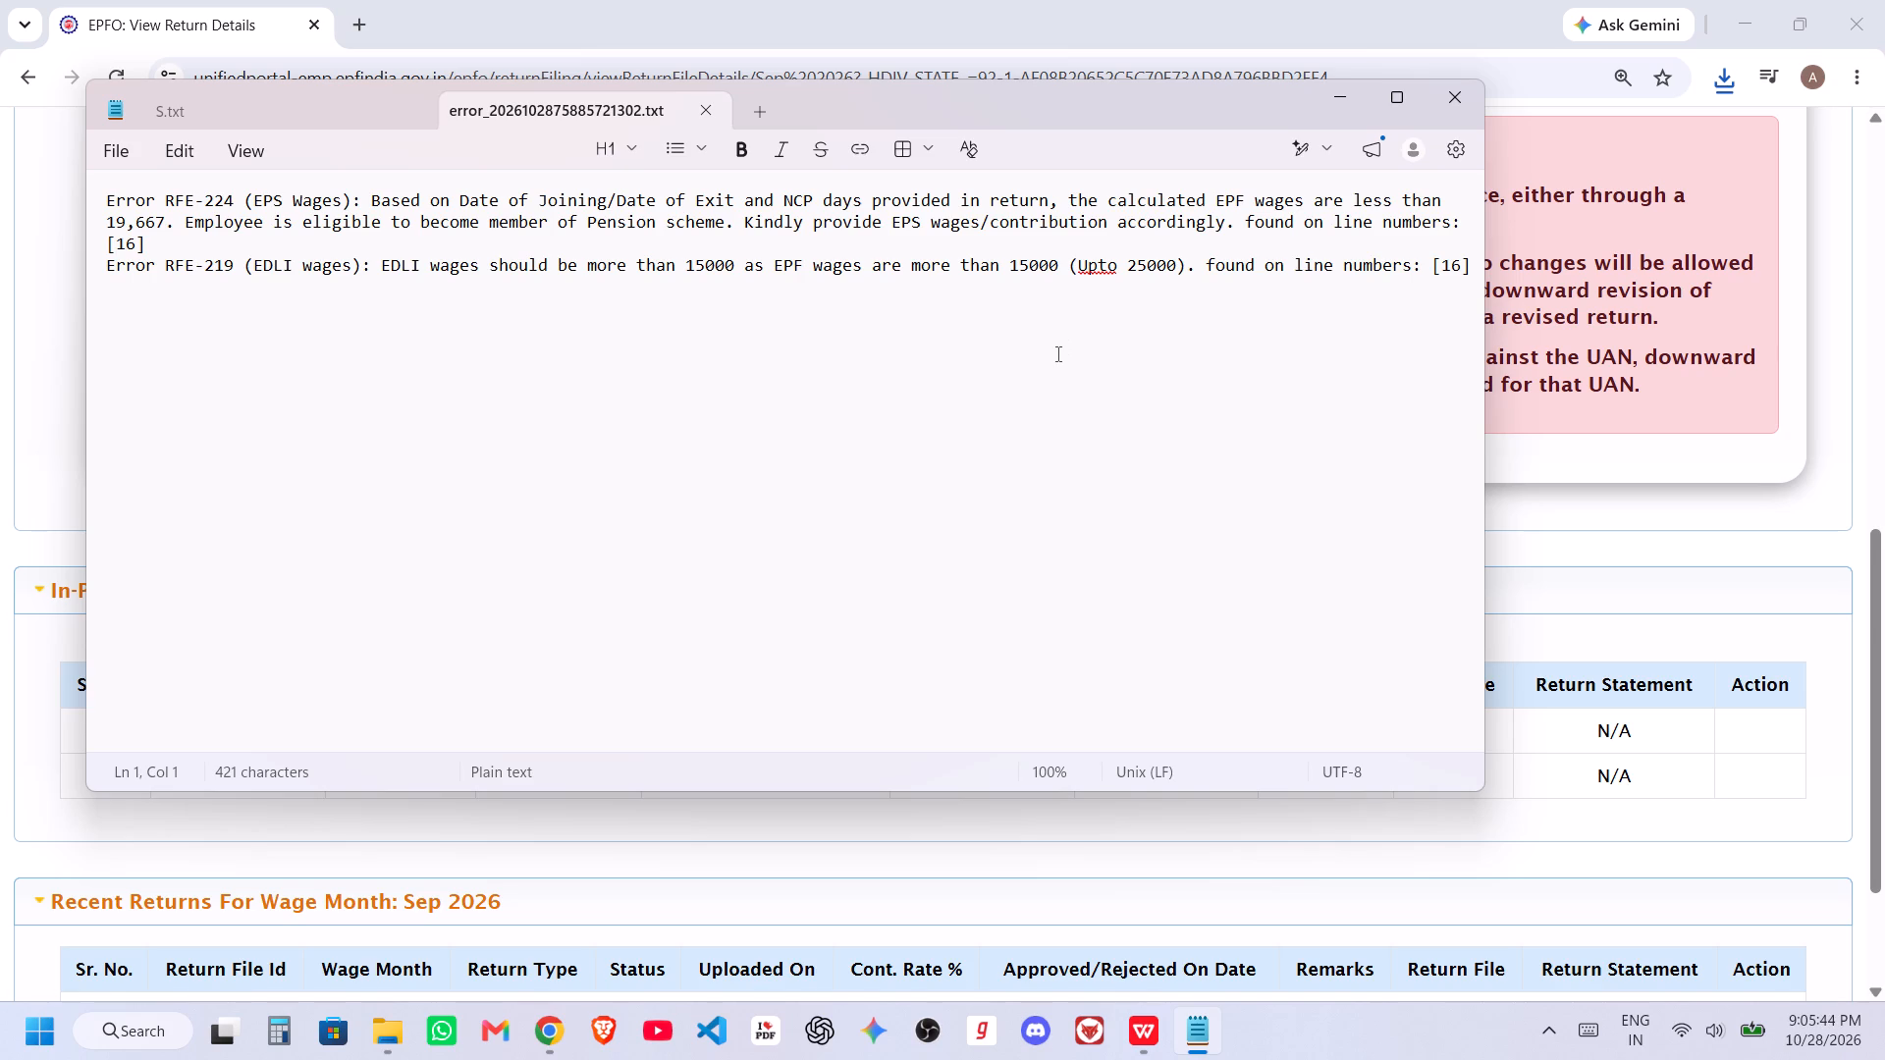
pyautogui.click(310, 99)
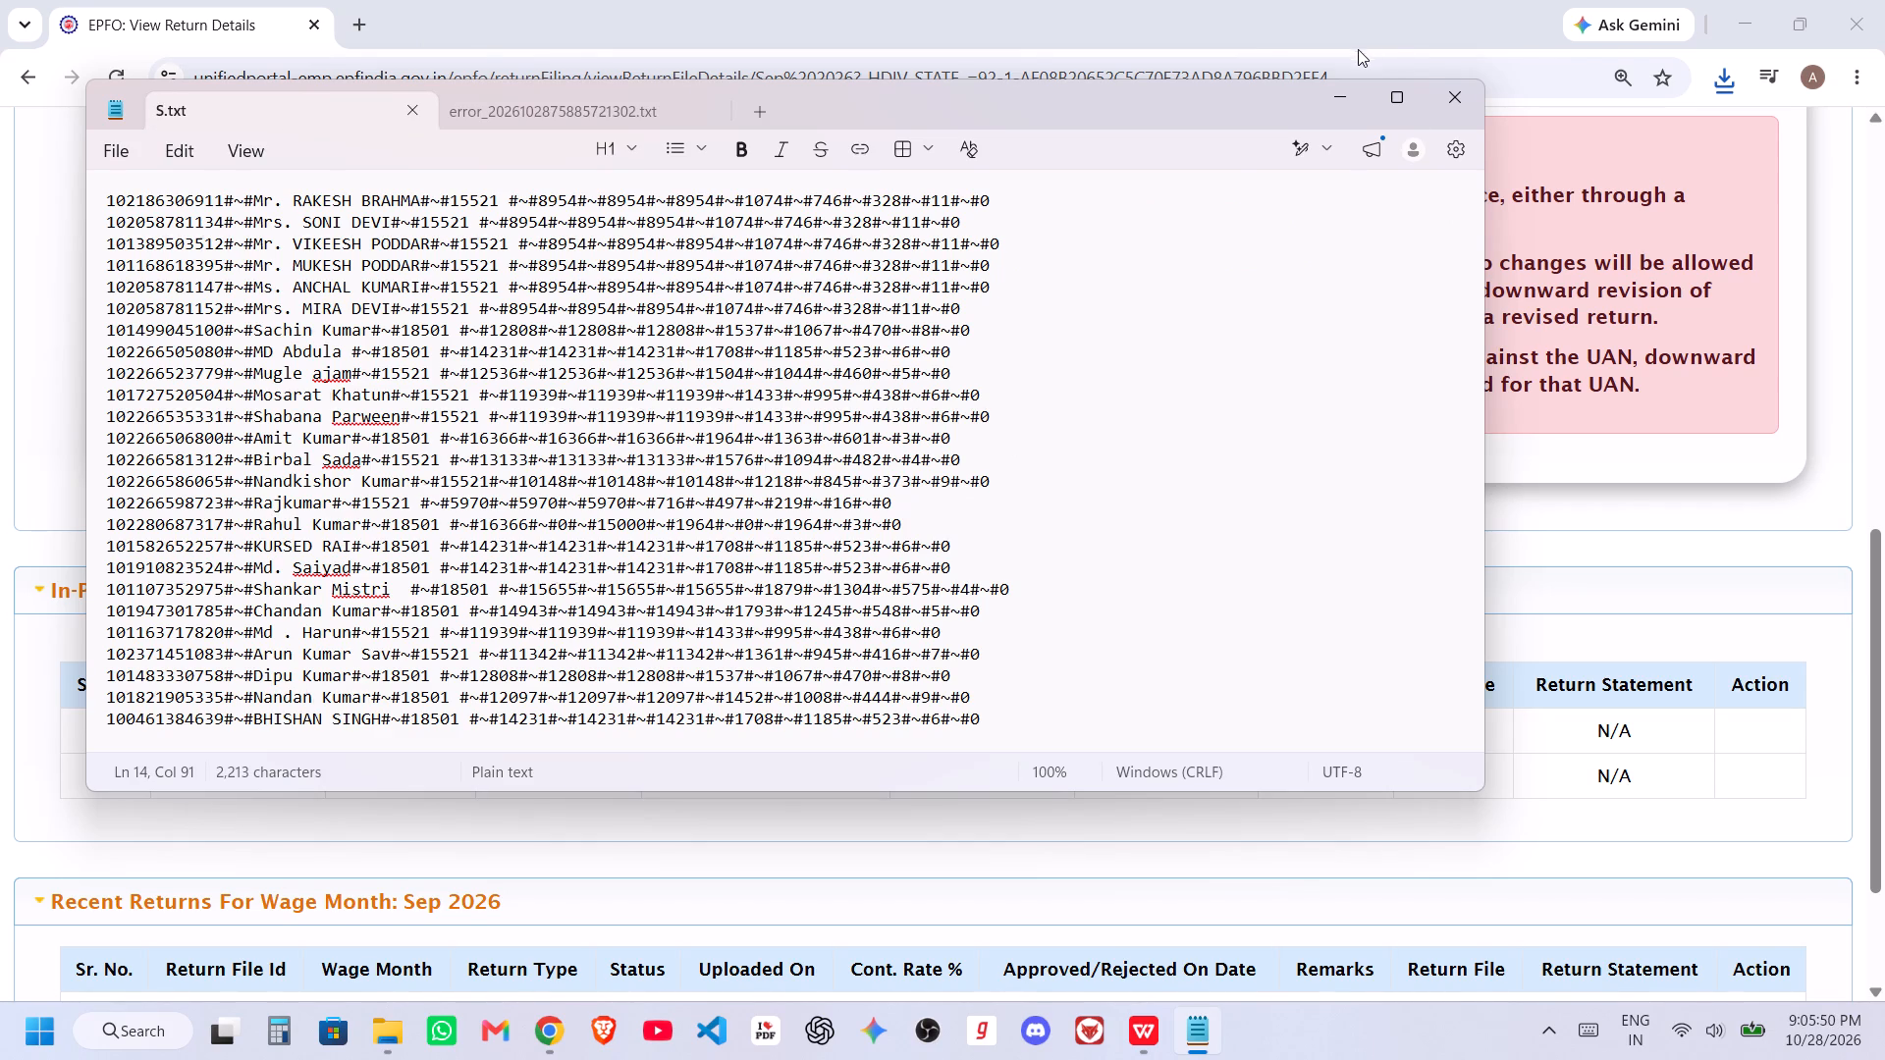
pyautogui.click(1438, 99)
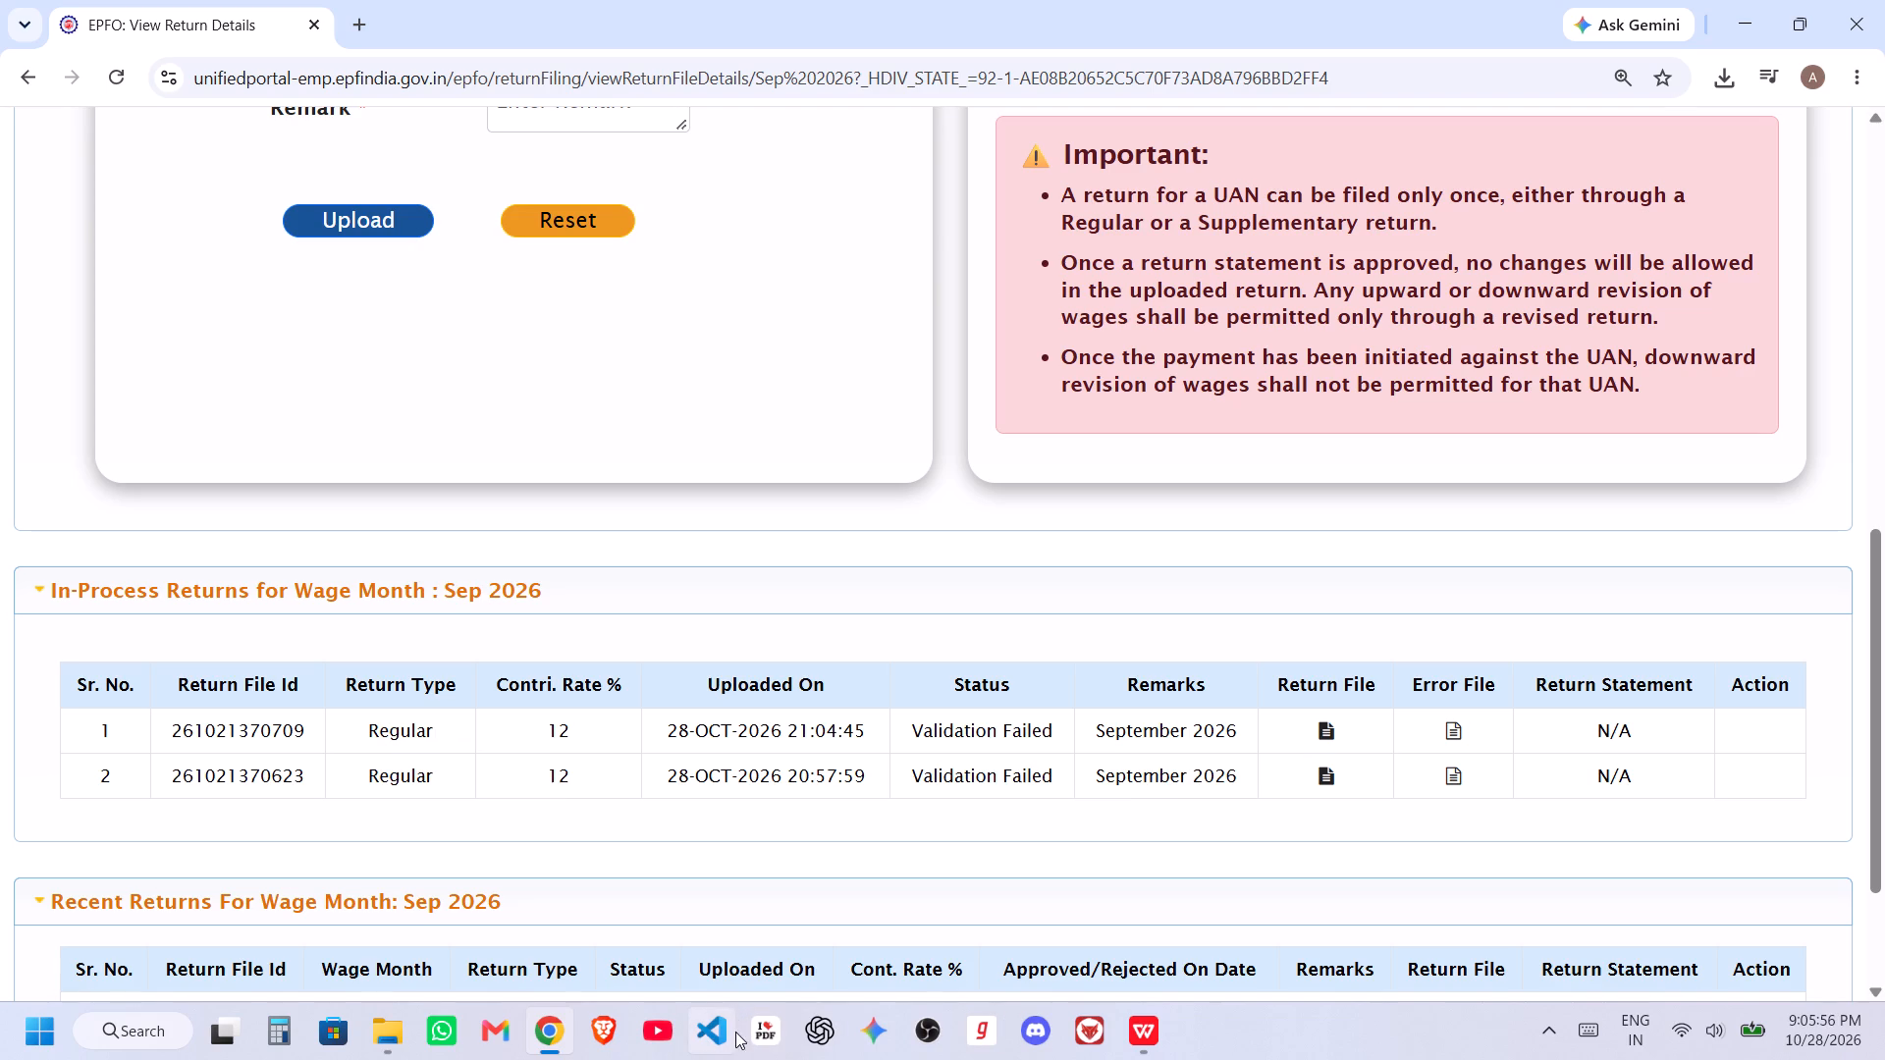
pyautogui.click(818, 1035)
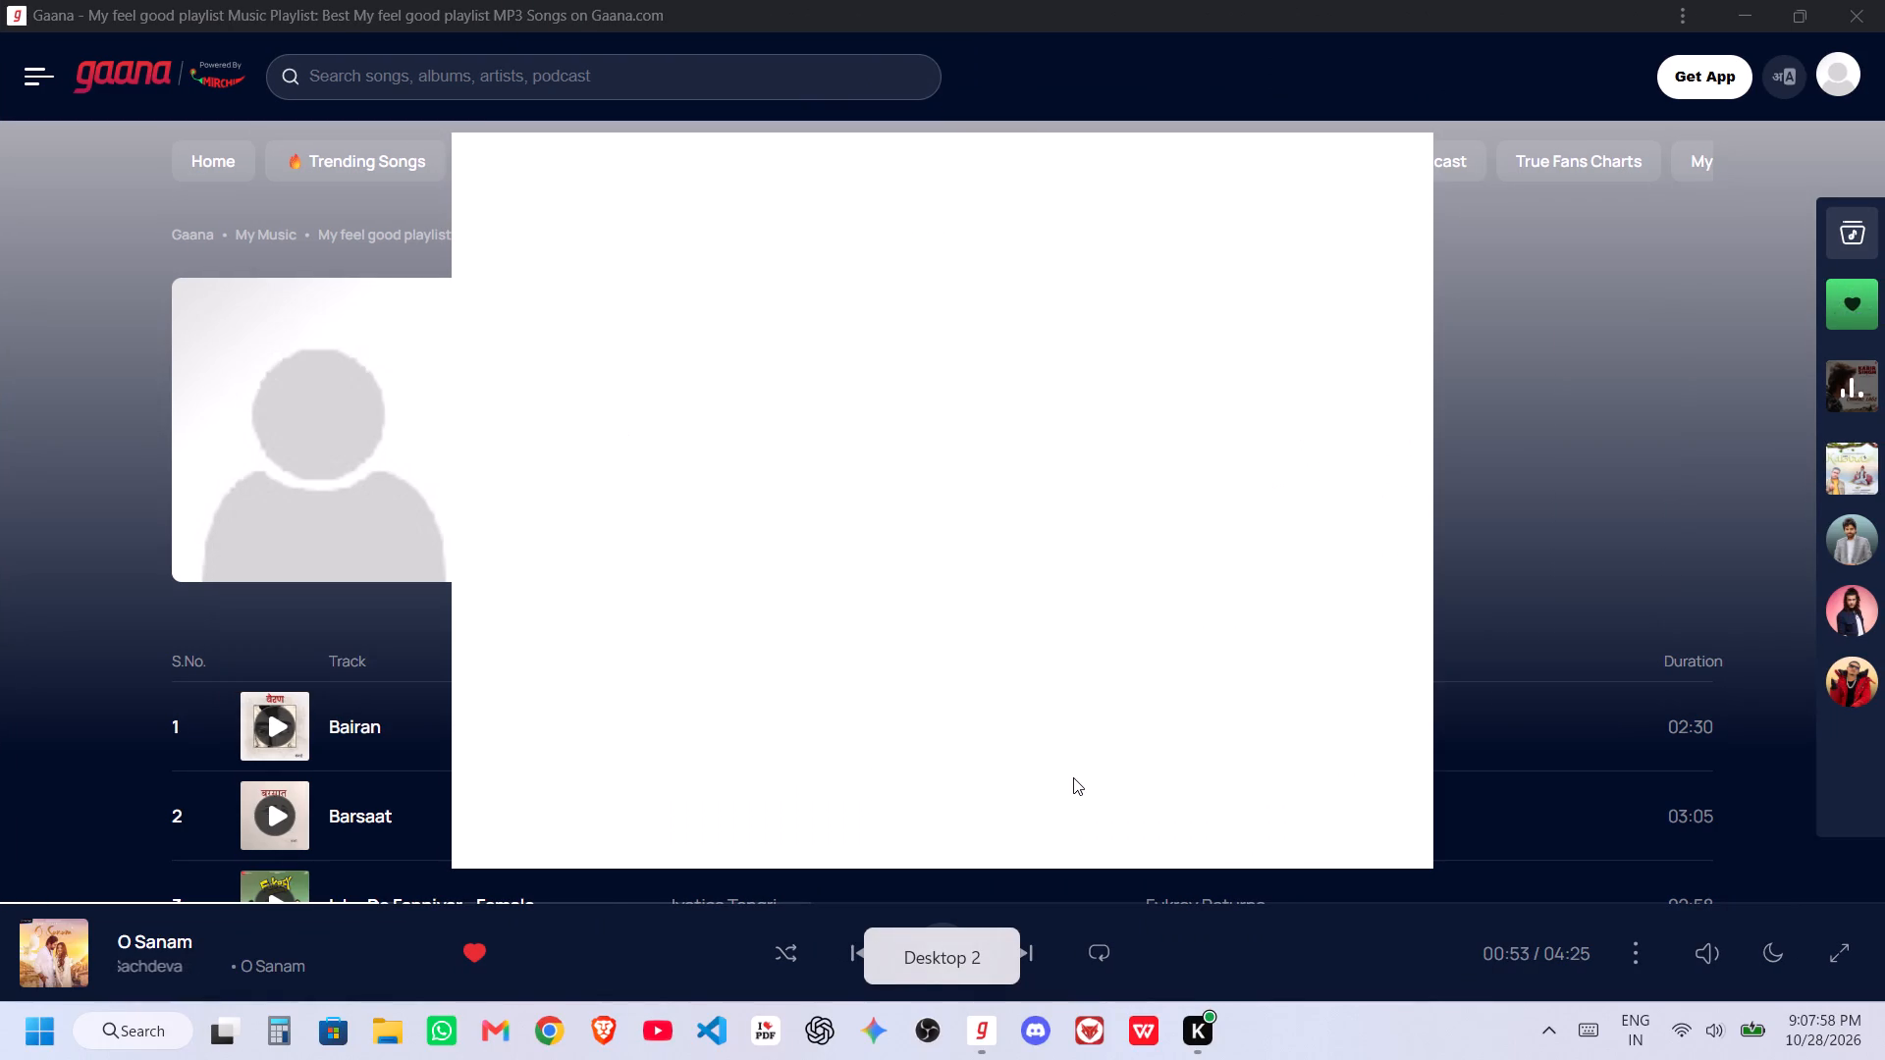
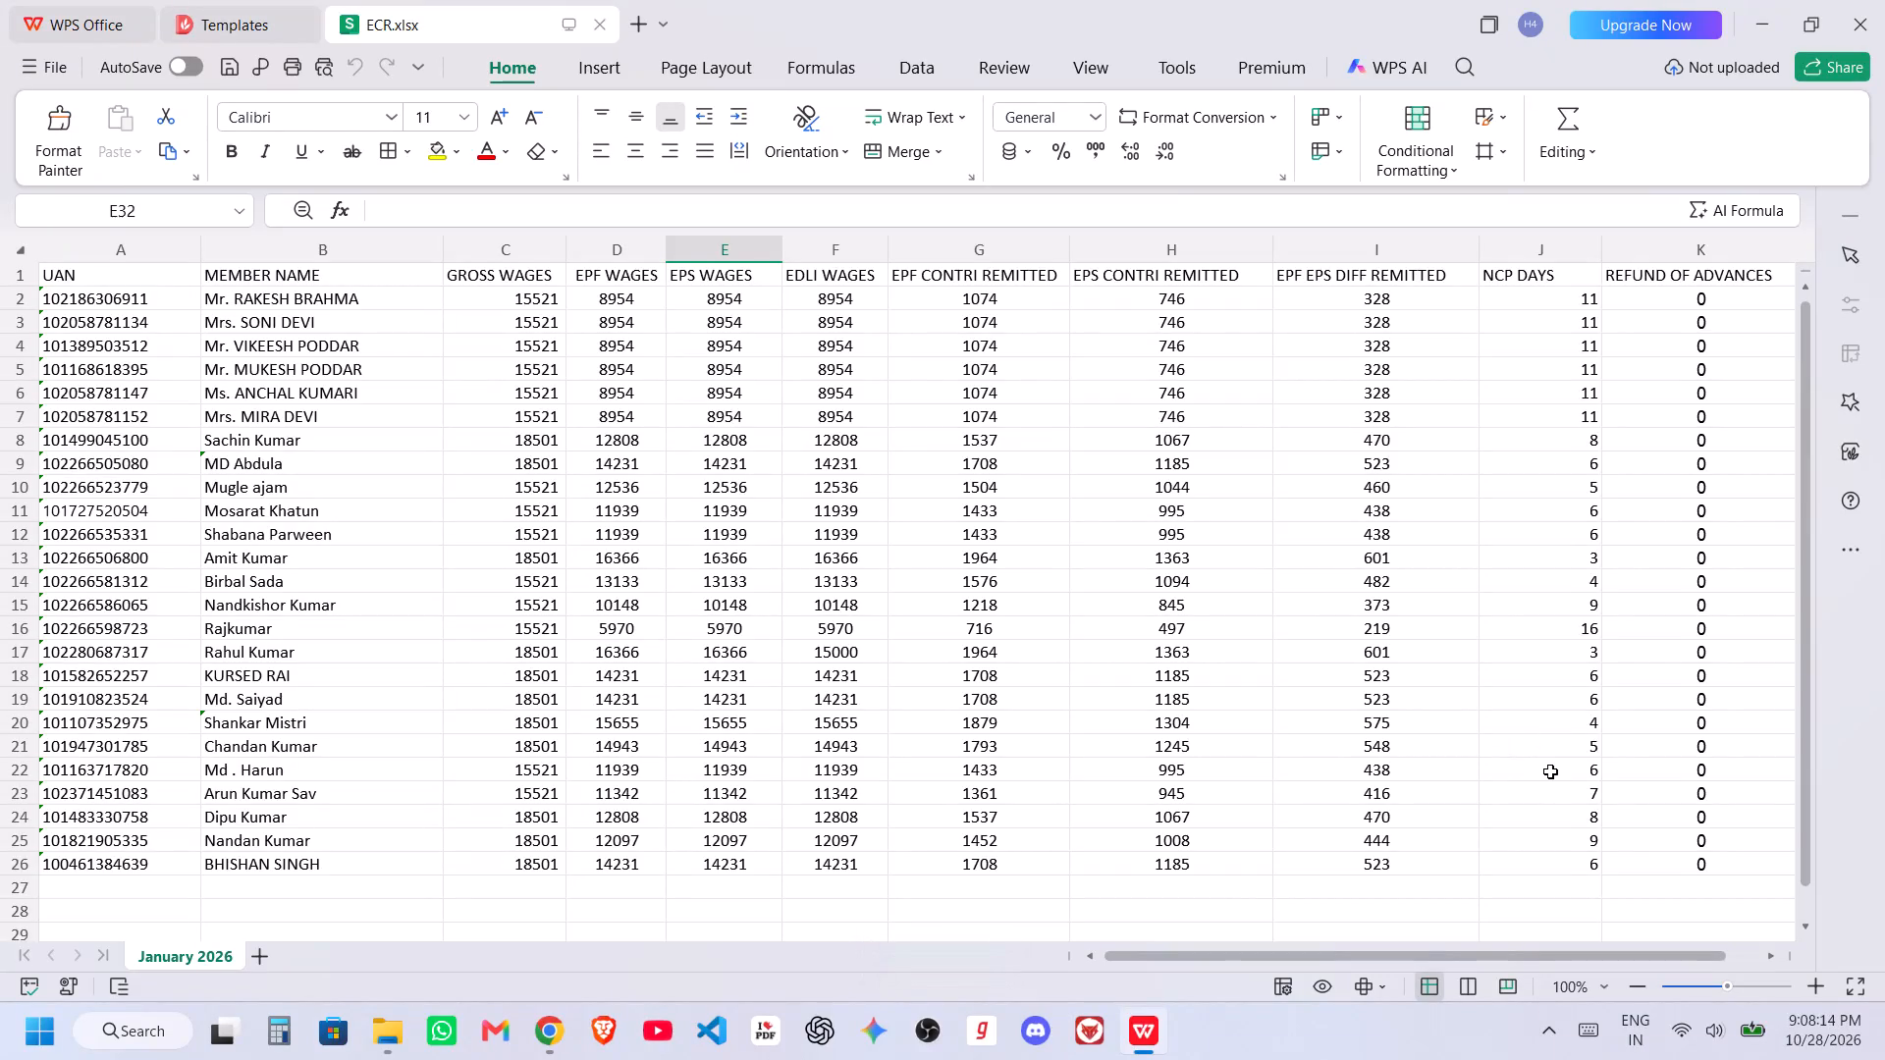
# Switch to File Explorer and delete the old S text file and the old ECR CSV file from the September 2026 PF folder.
pyautogui.hotkey('alt', 'Tab')
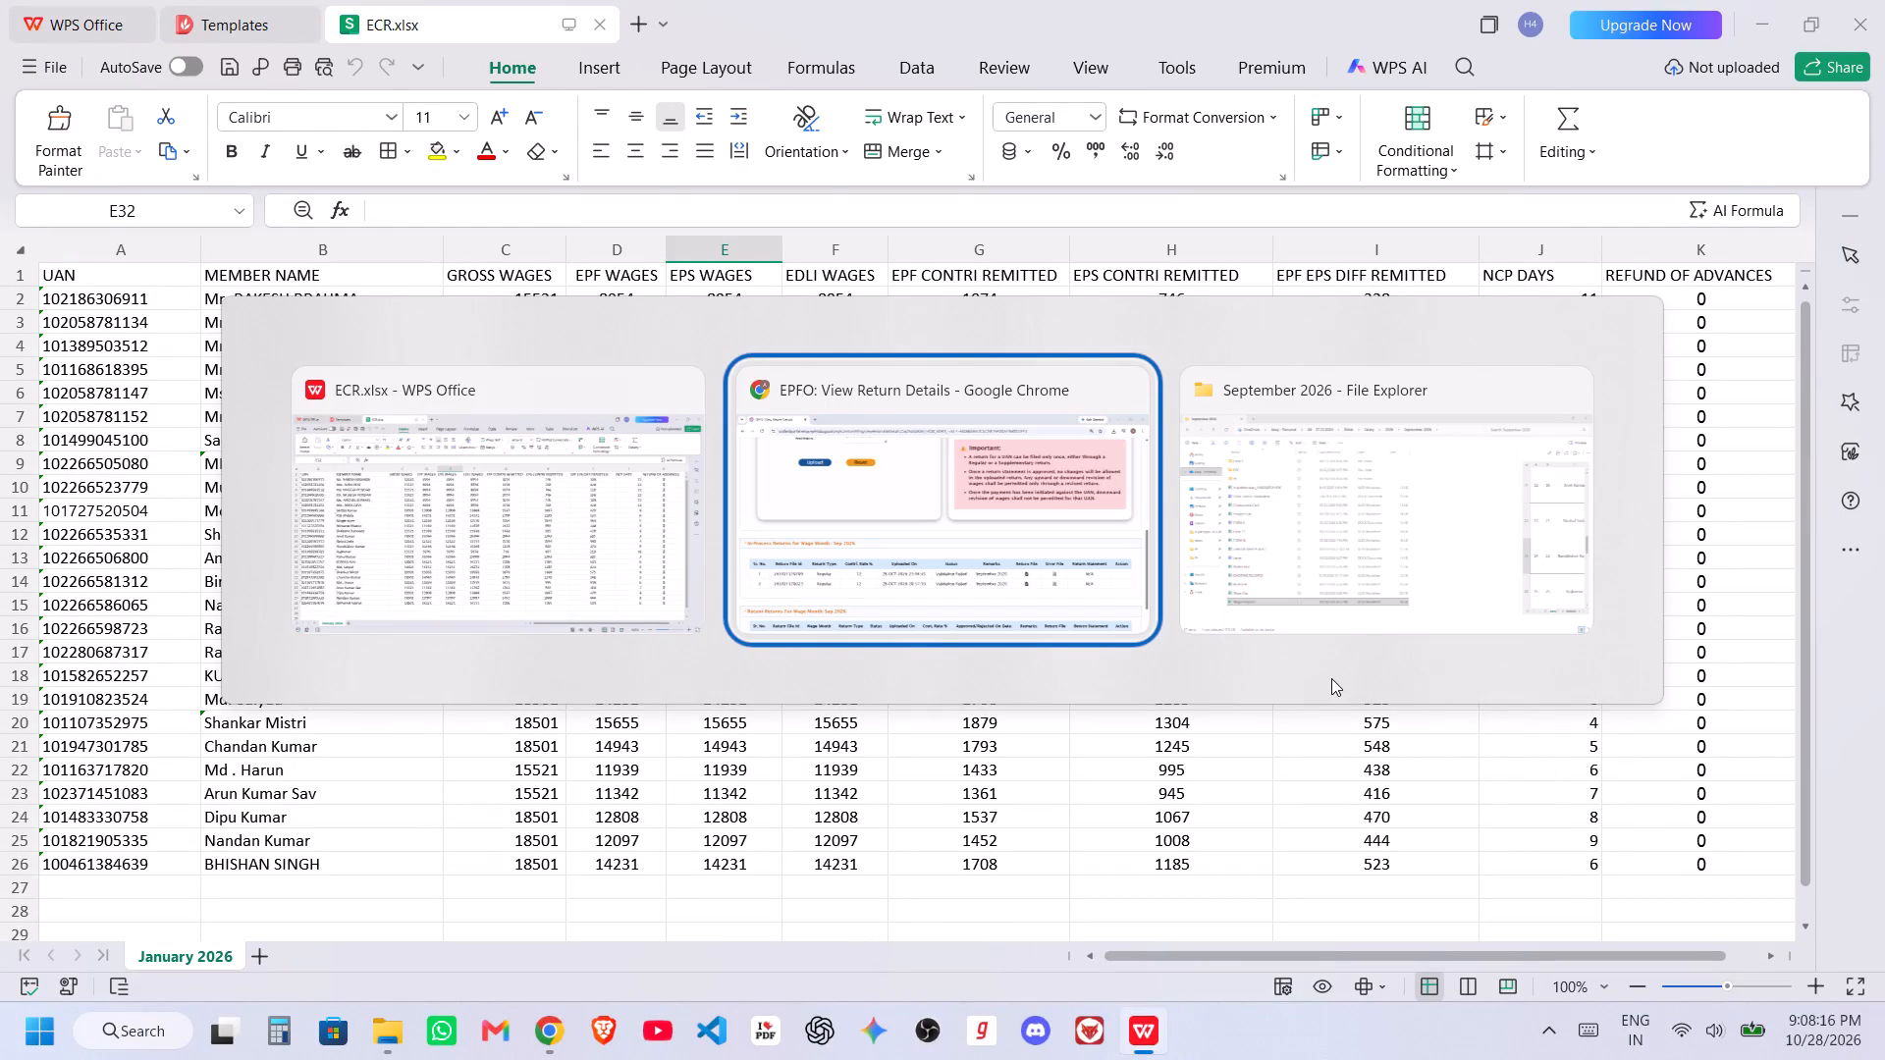
pyautogui.hotkey('alt', 'Tab')
pyautogui.doubleClick(355, 302)
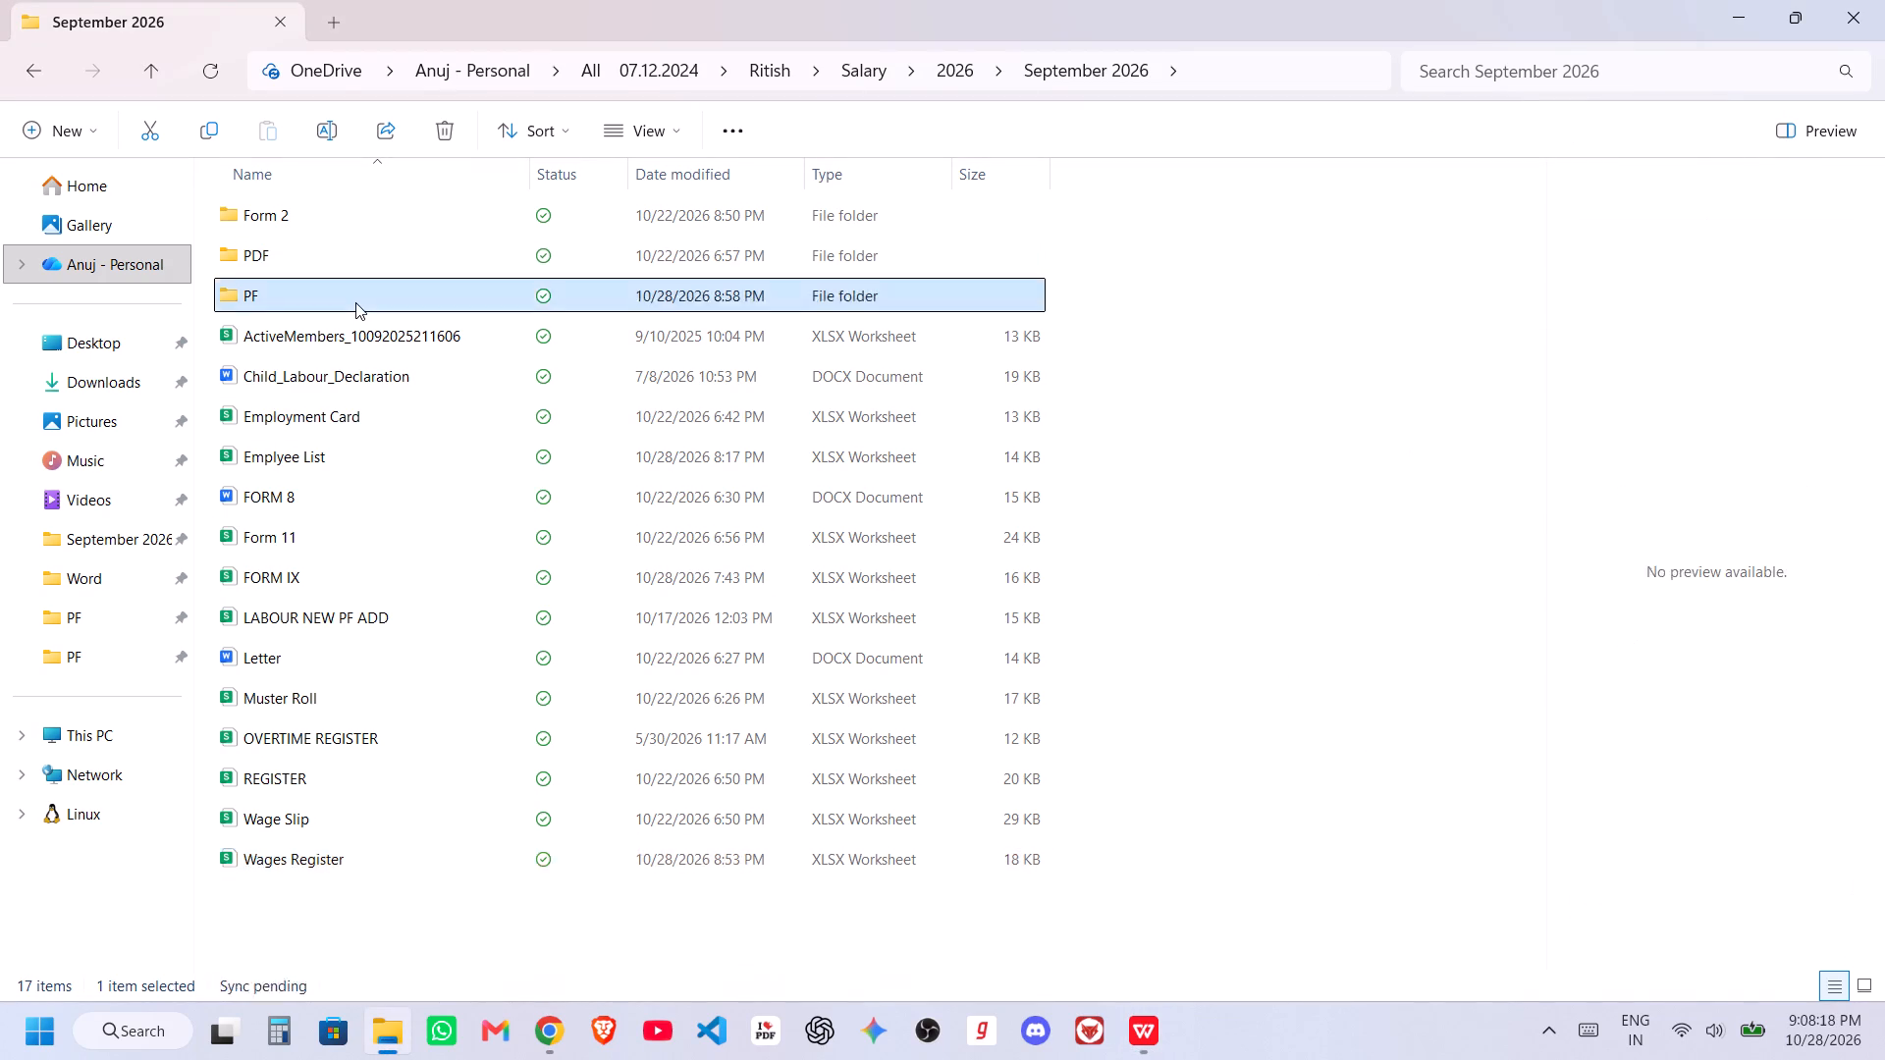
pyautogui.moveTo(332, 356); pyautogui.dragTo(338, 293)
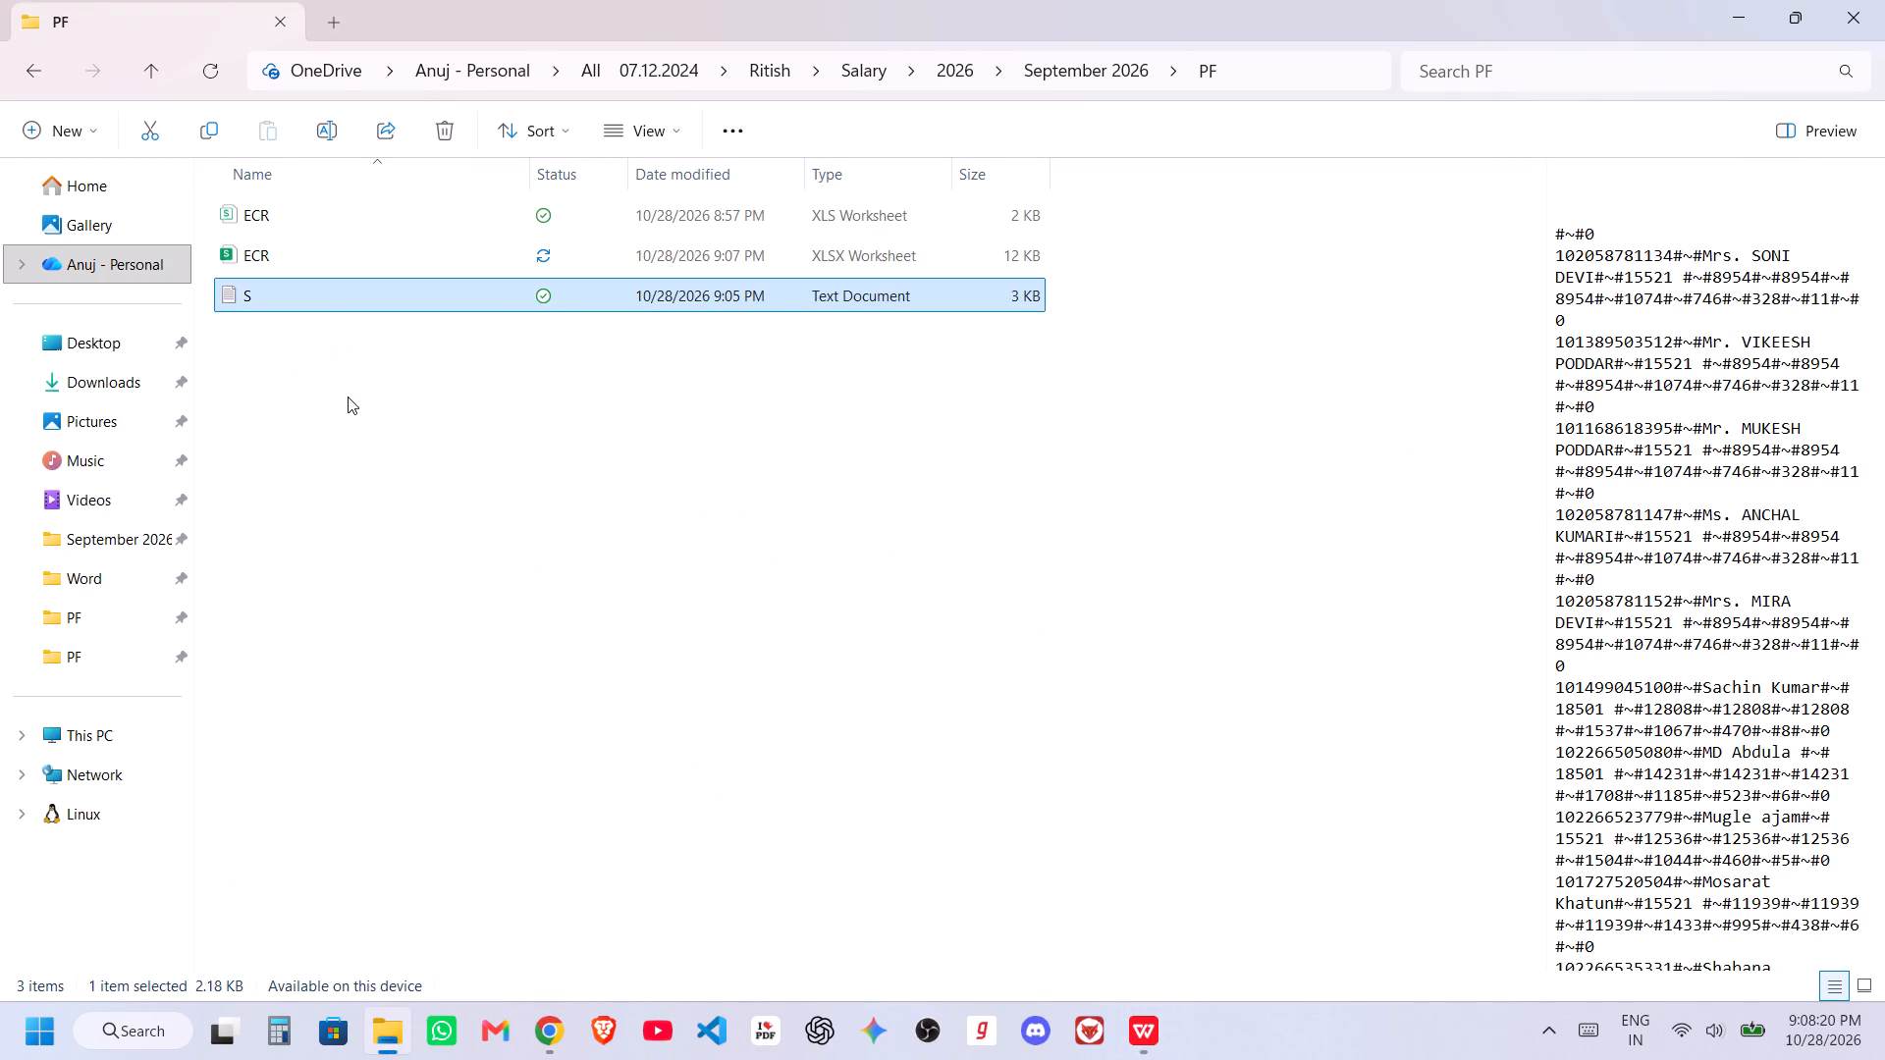
pyautogui.press('Delete')
pyautogui.click(282, 212)
pyautogui.press('Delete')
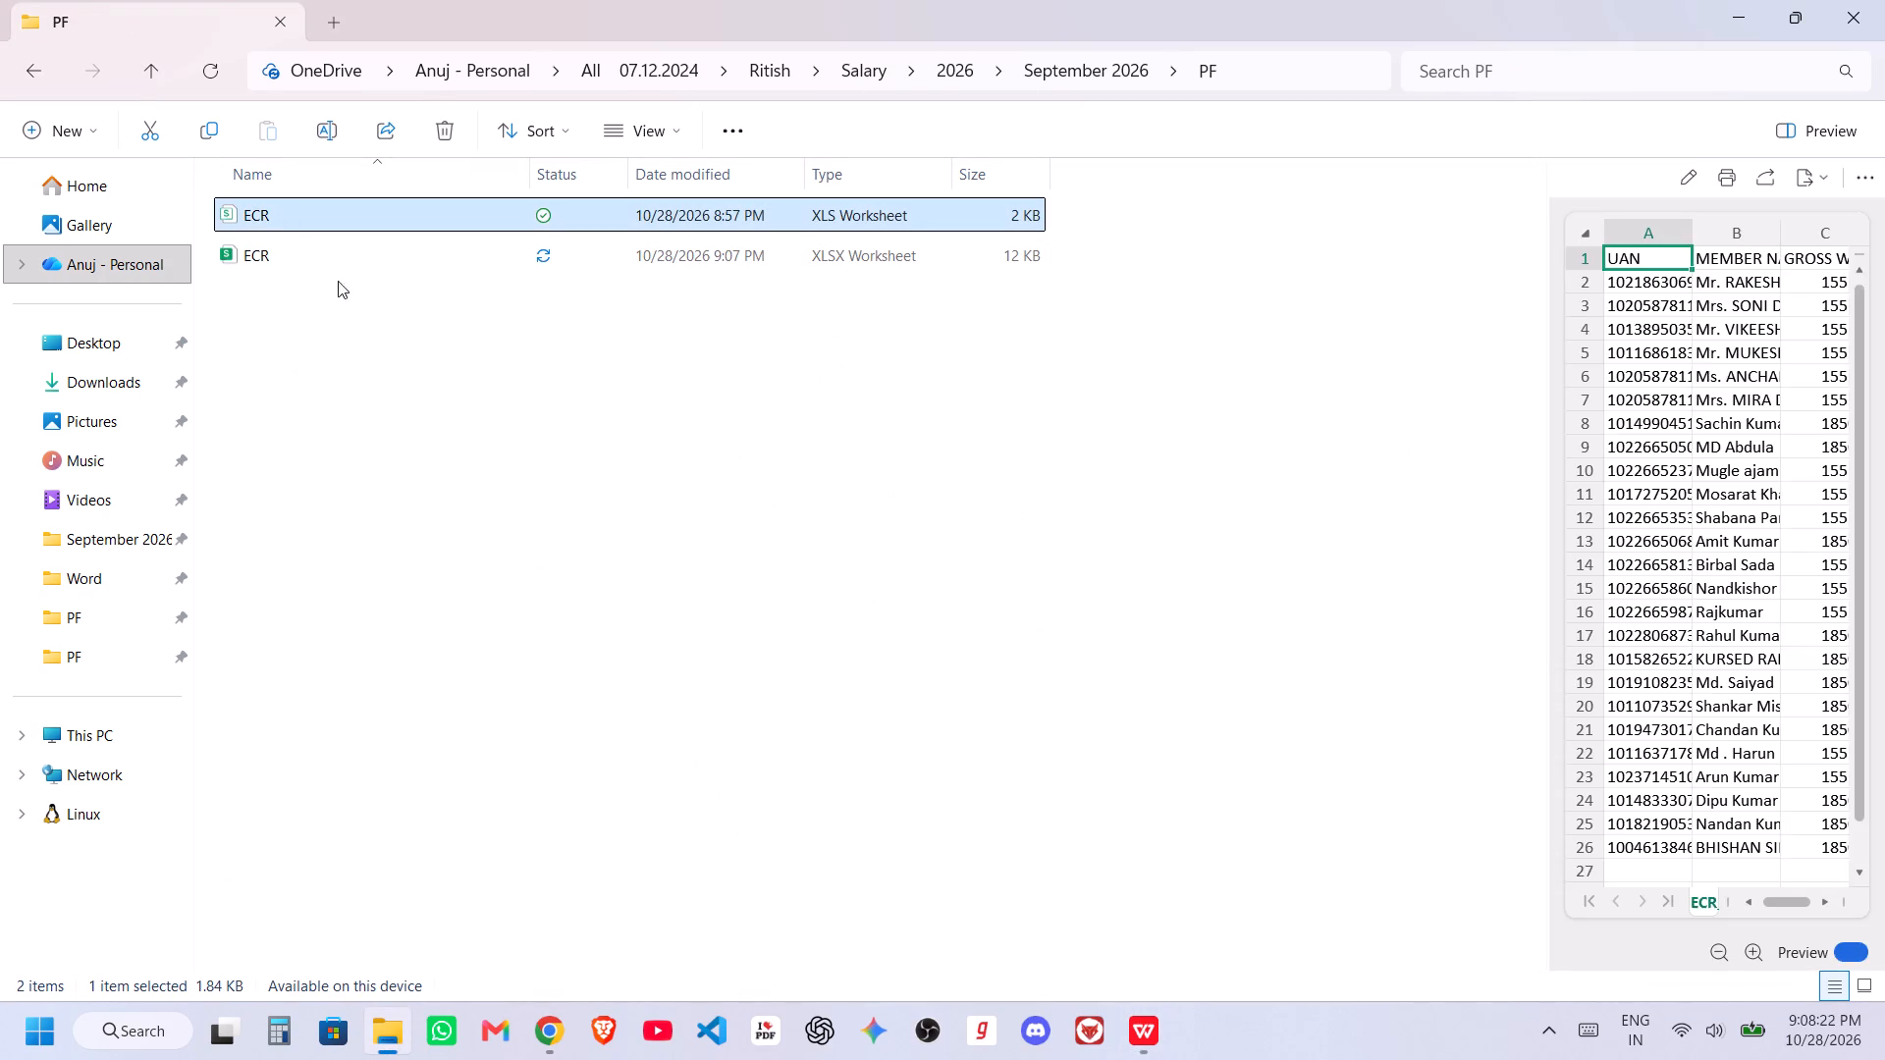
# Switch back to the ECR.xlsx workbook in WPS Office.
pyautogui.hotkey('alt', 'Tab')
pyautogui.hotkey('alt', 'Tab')
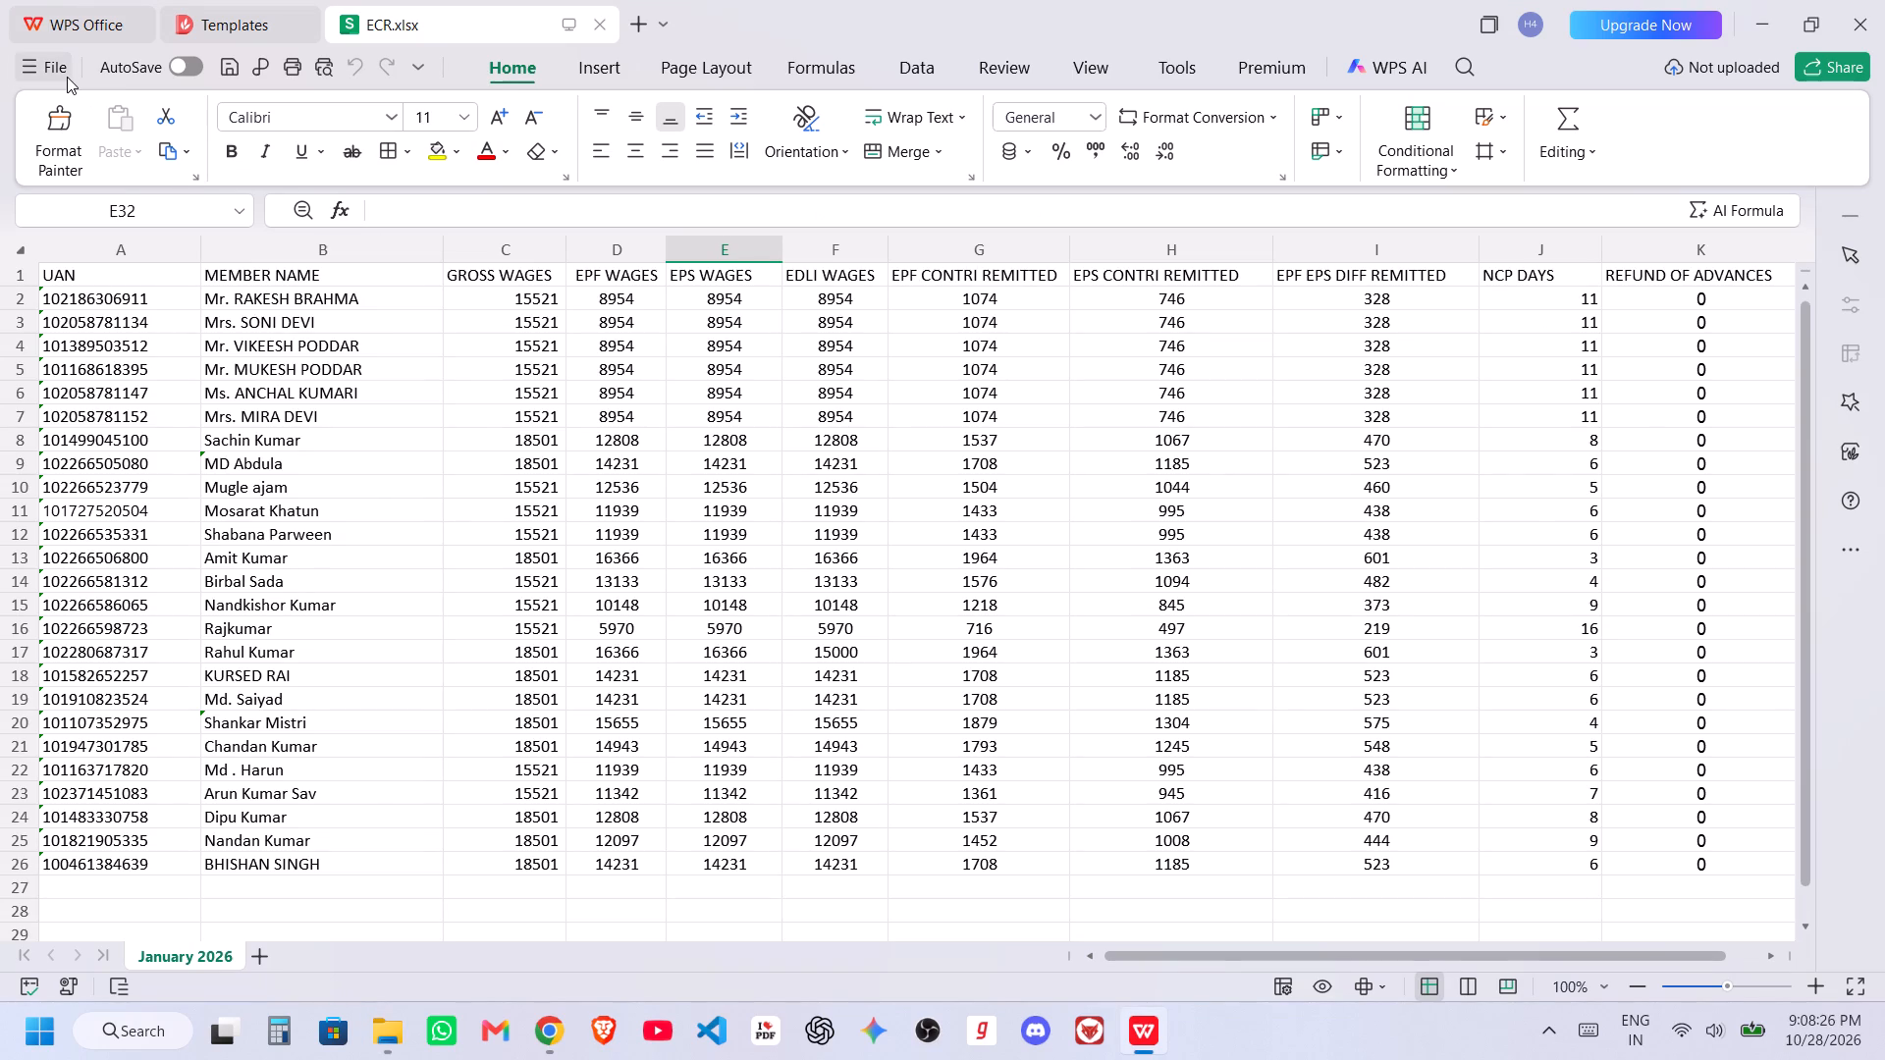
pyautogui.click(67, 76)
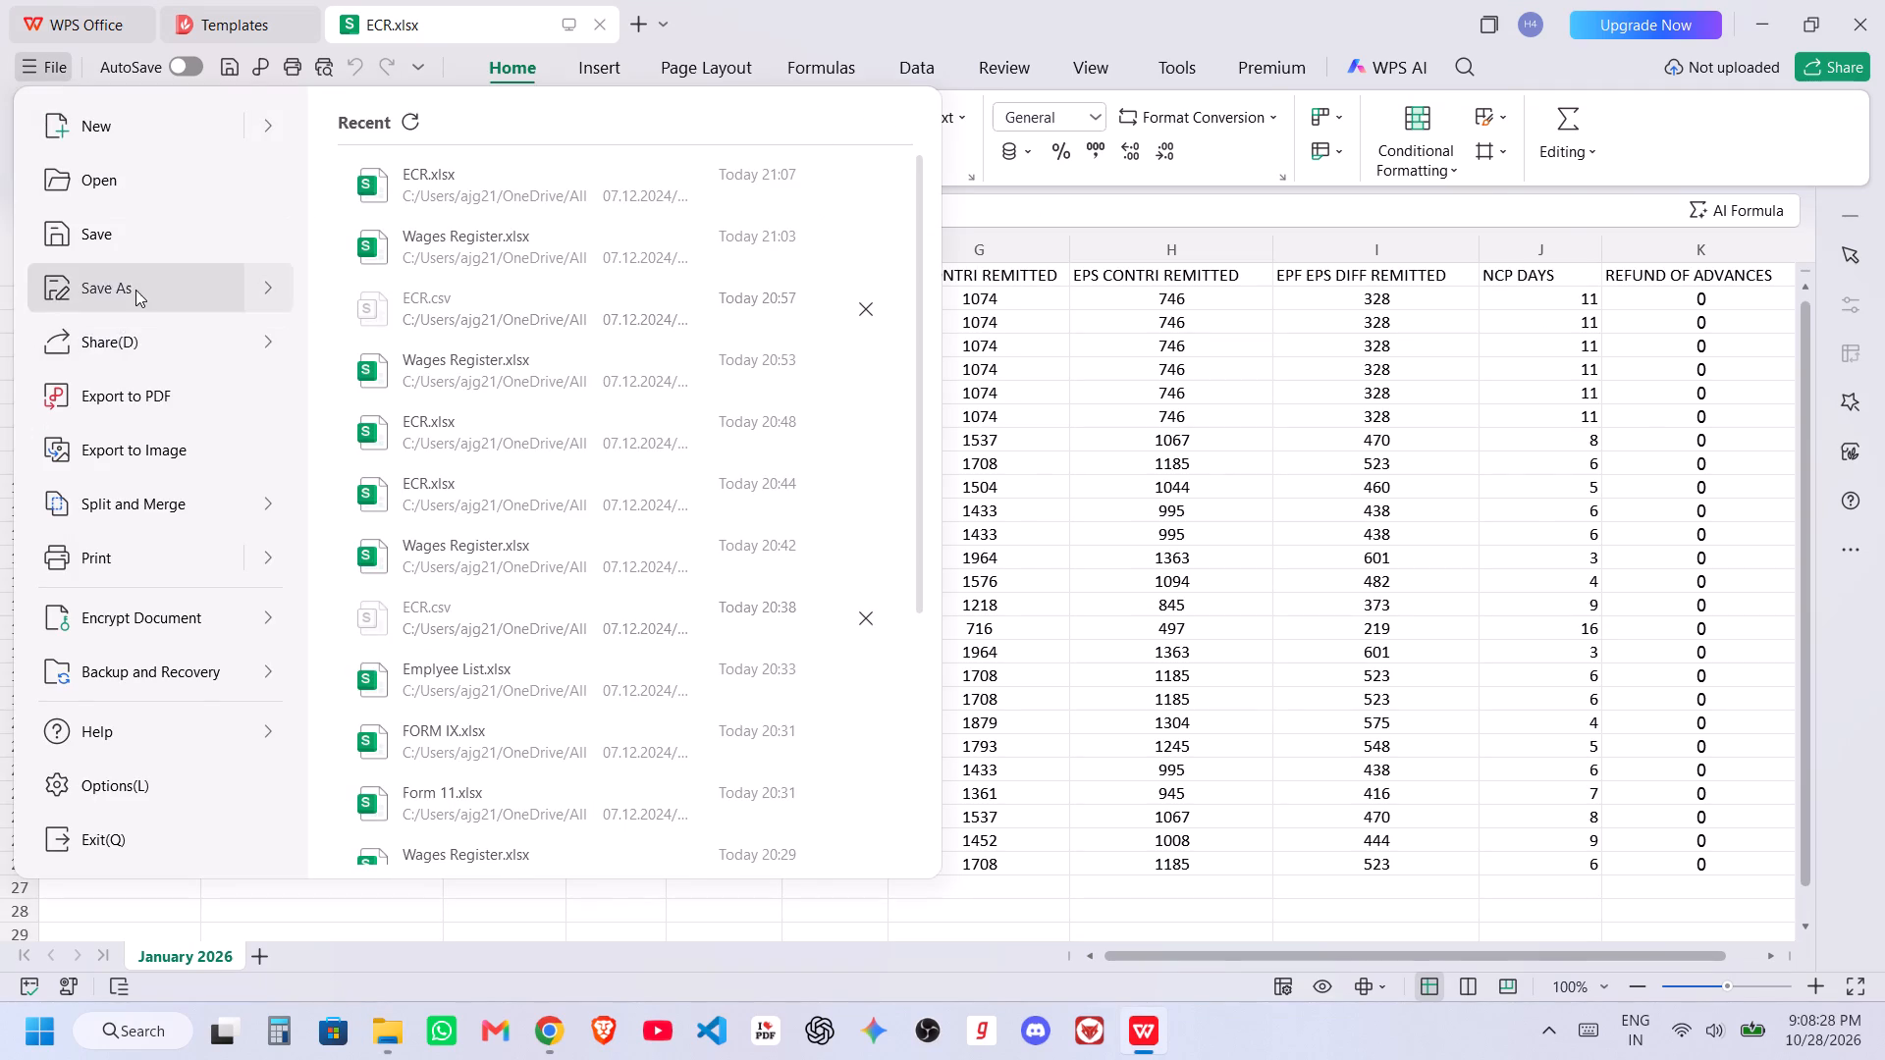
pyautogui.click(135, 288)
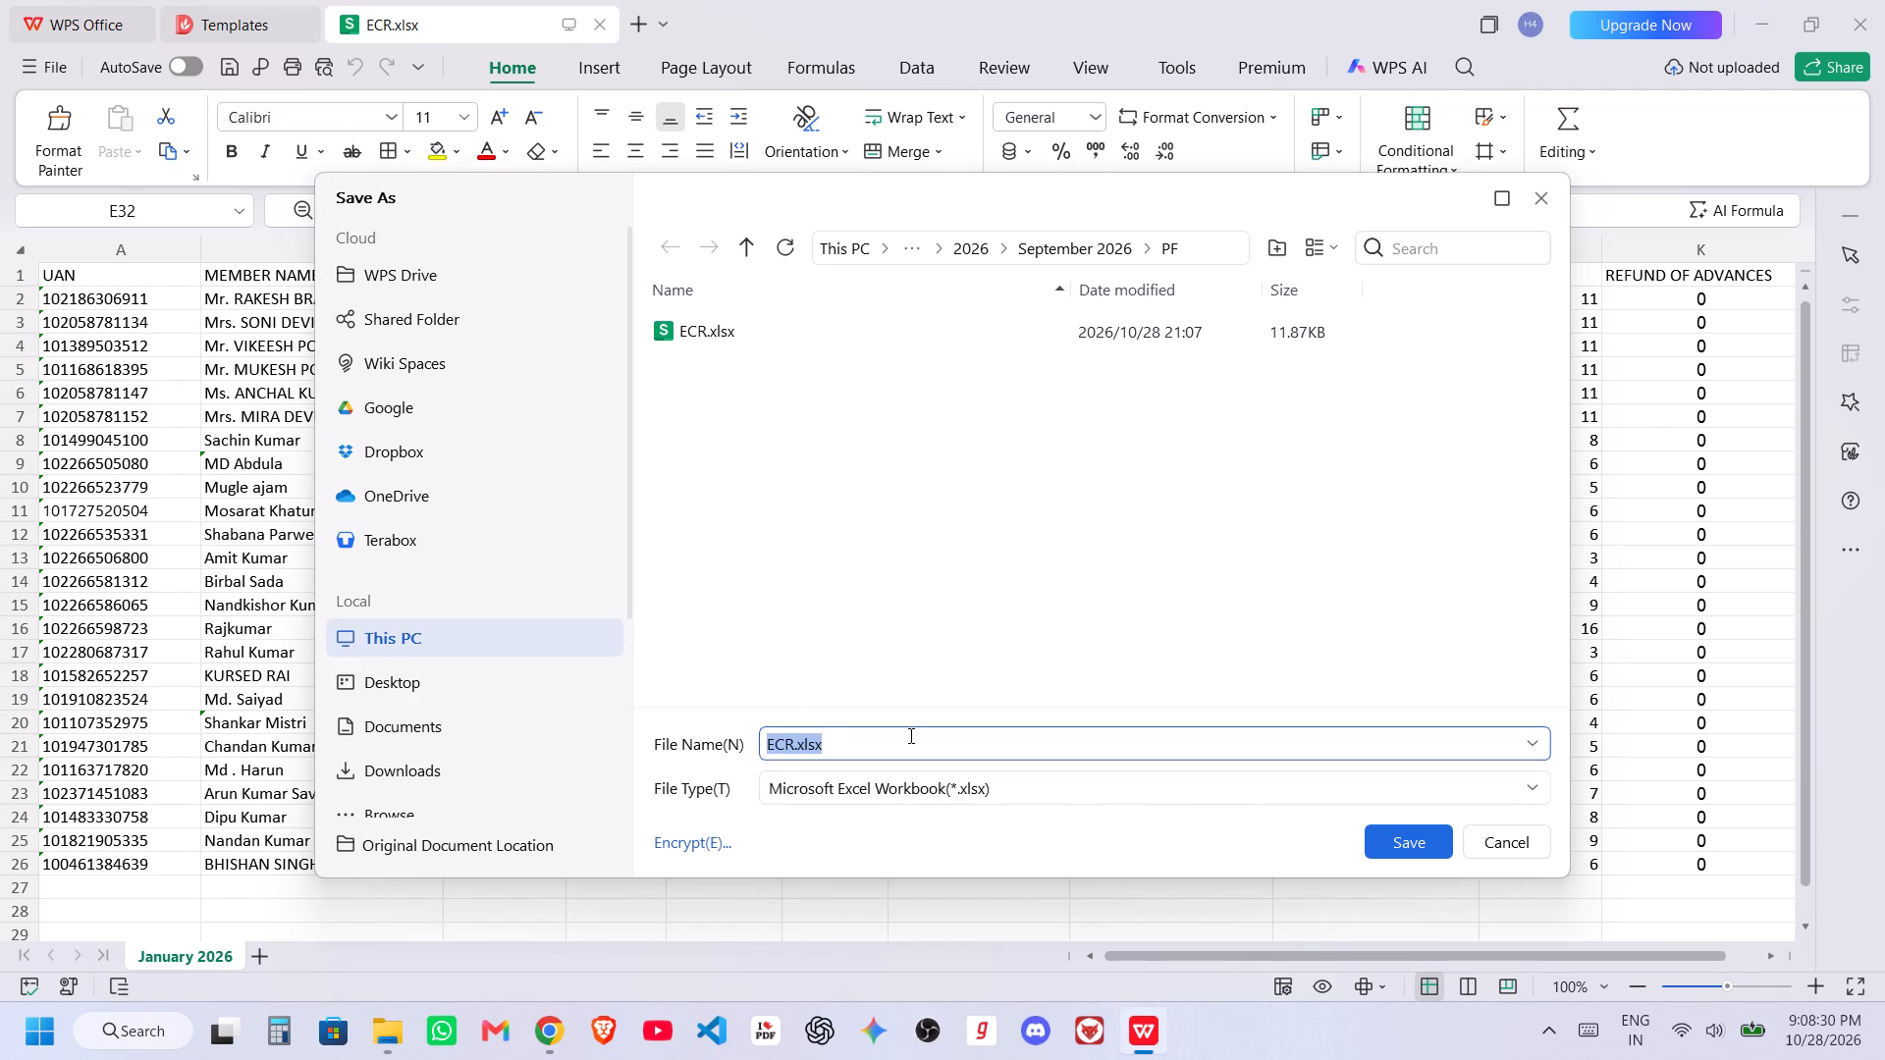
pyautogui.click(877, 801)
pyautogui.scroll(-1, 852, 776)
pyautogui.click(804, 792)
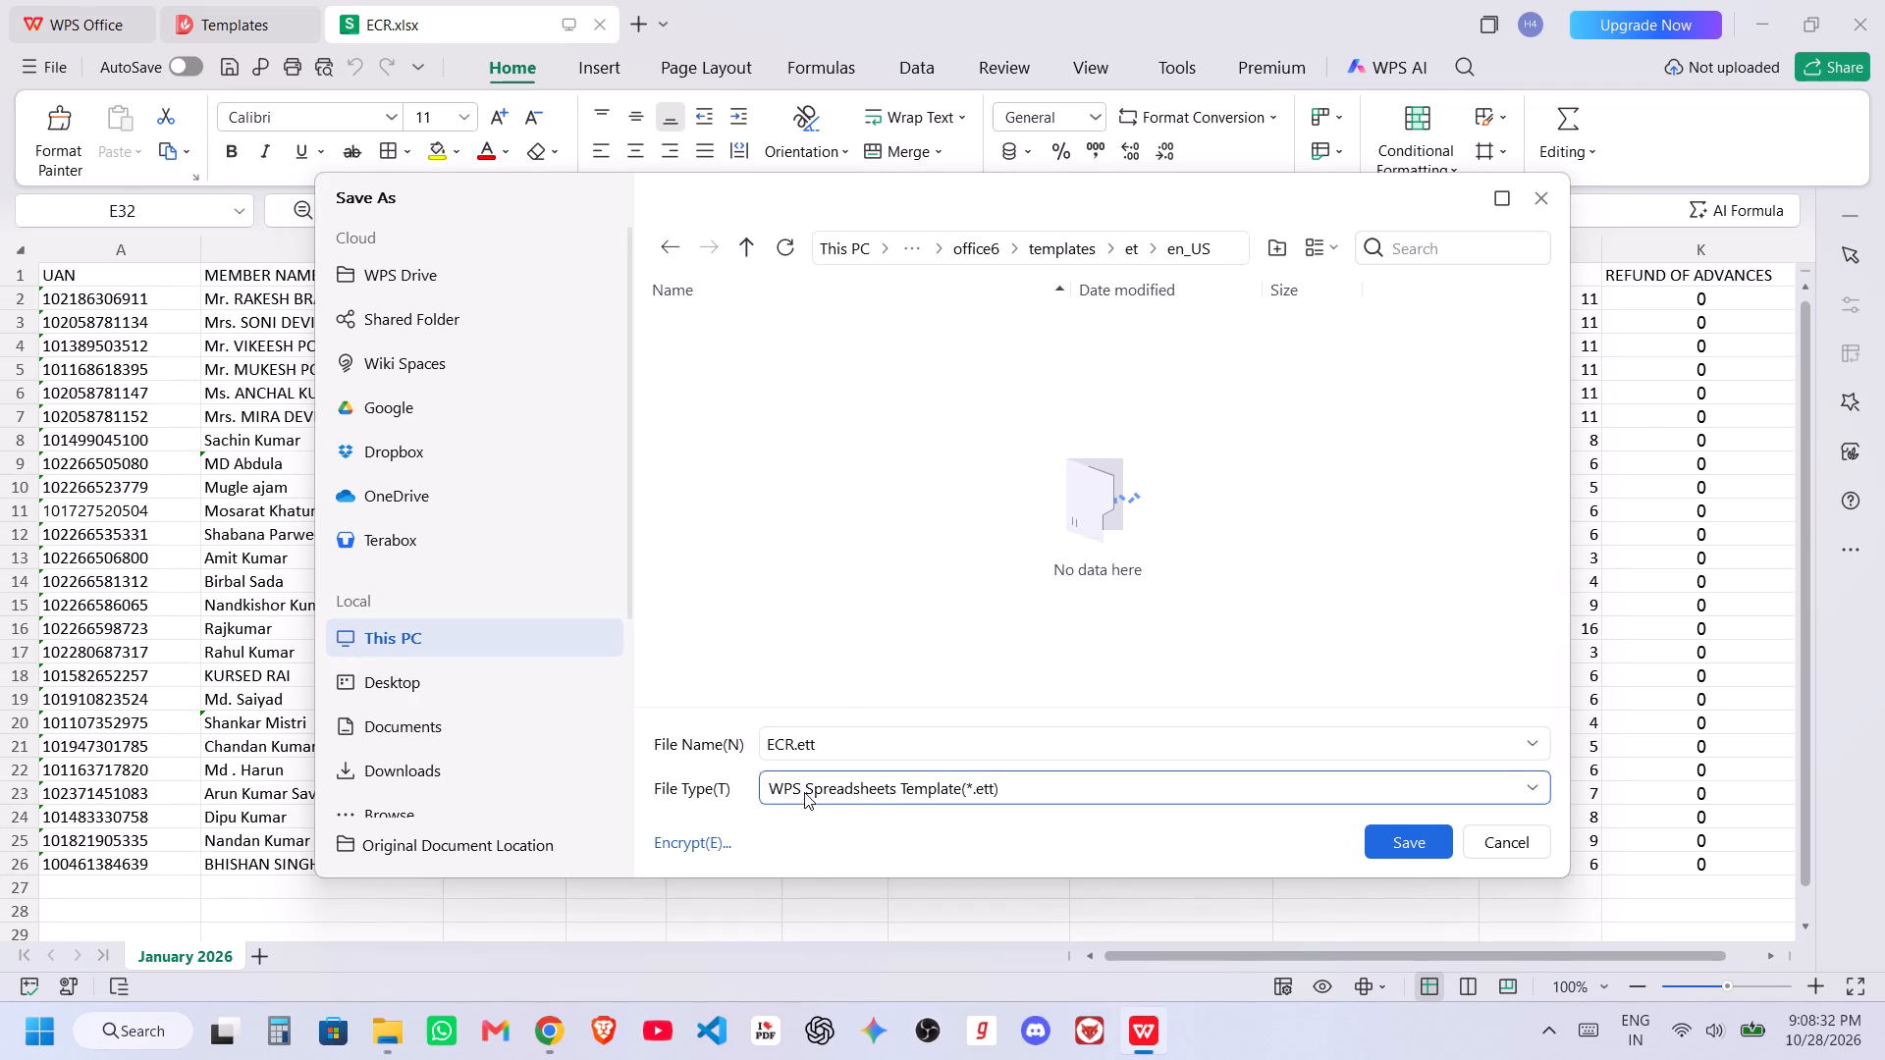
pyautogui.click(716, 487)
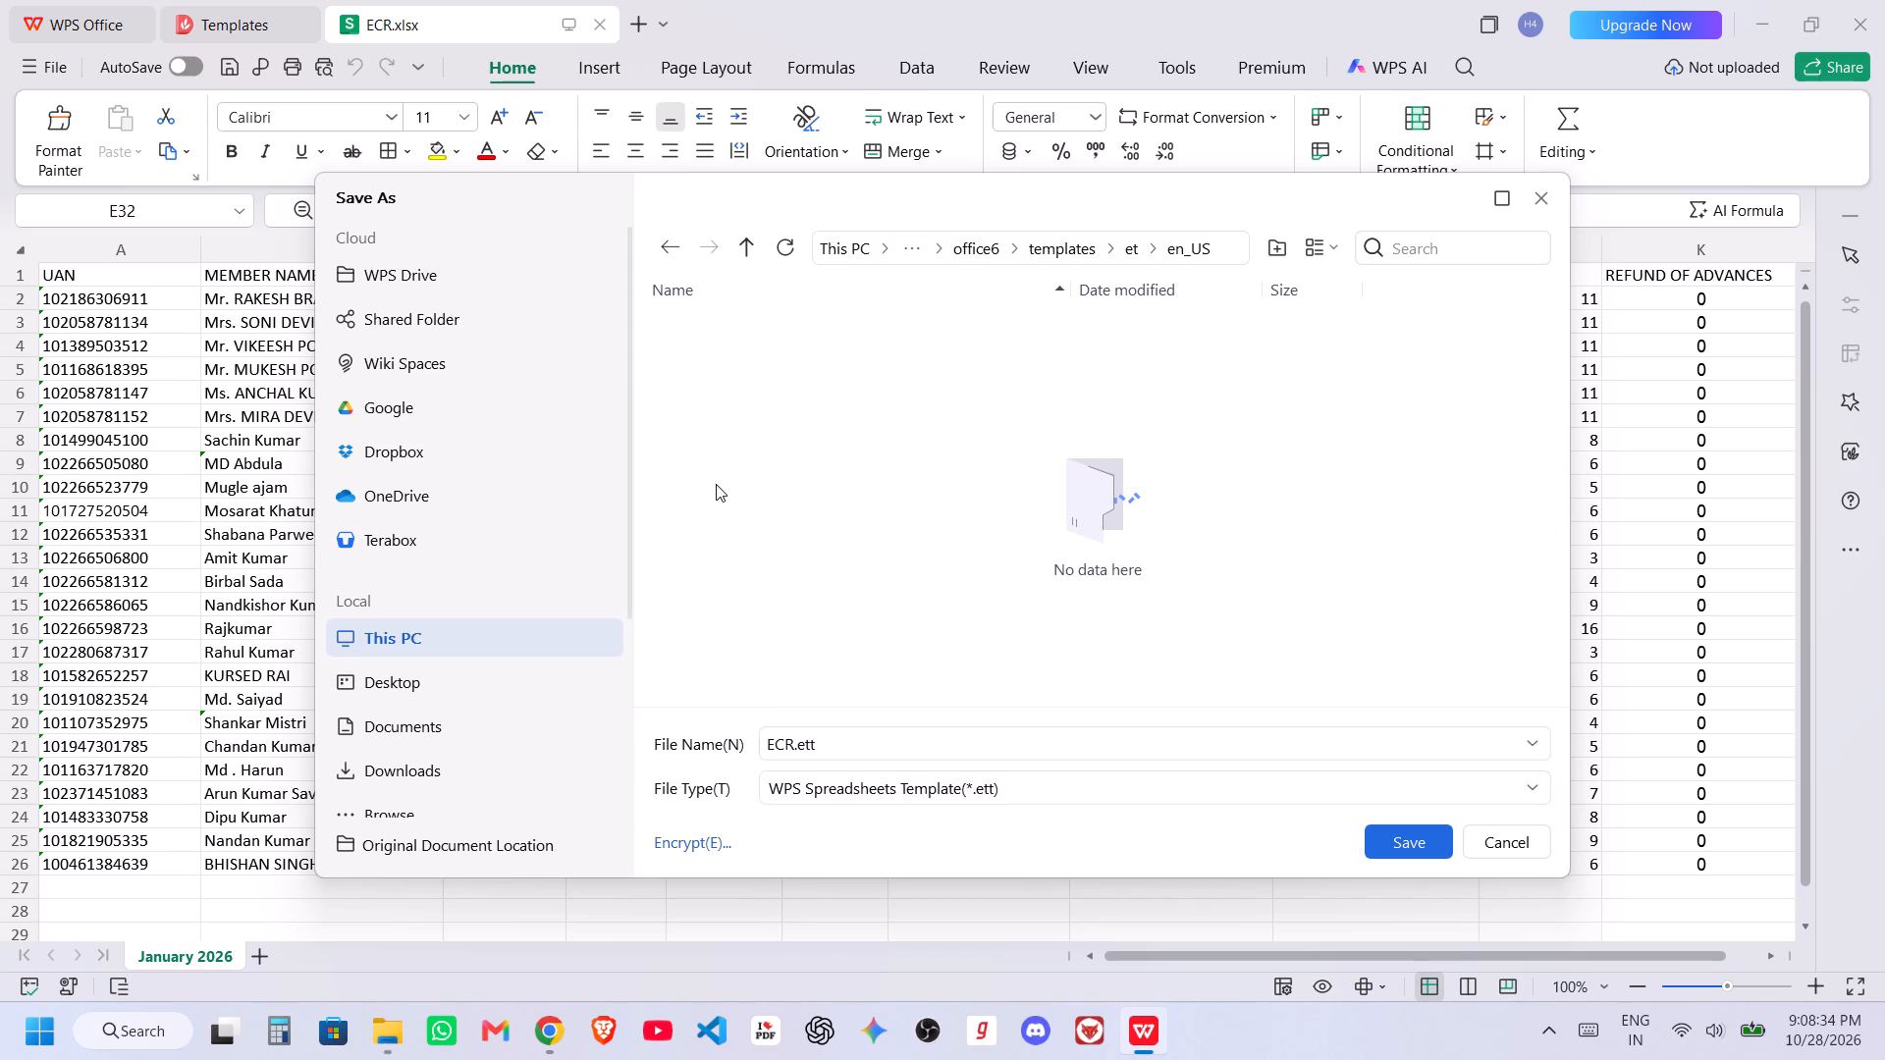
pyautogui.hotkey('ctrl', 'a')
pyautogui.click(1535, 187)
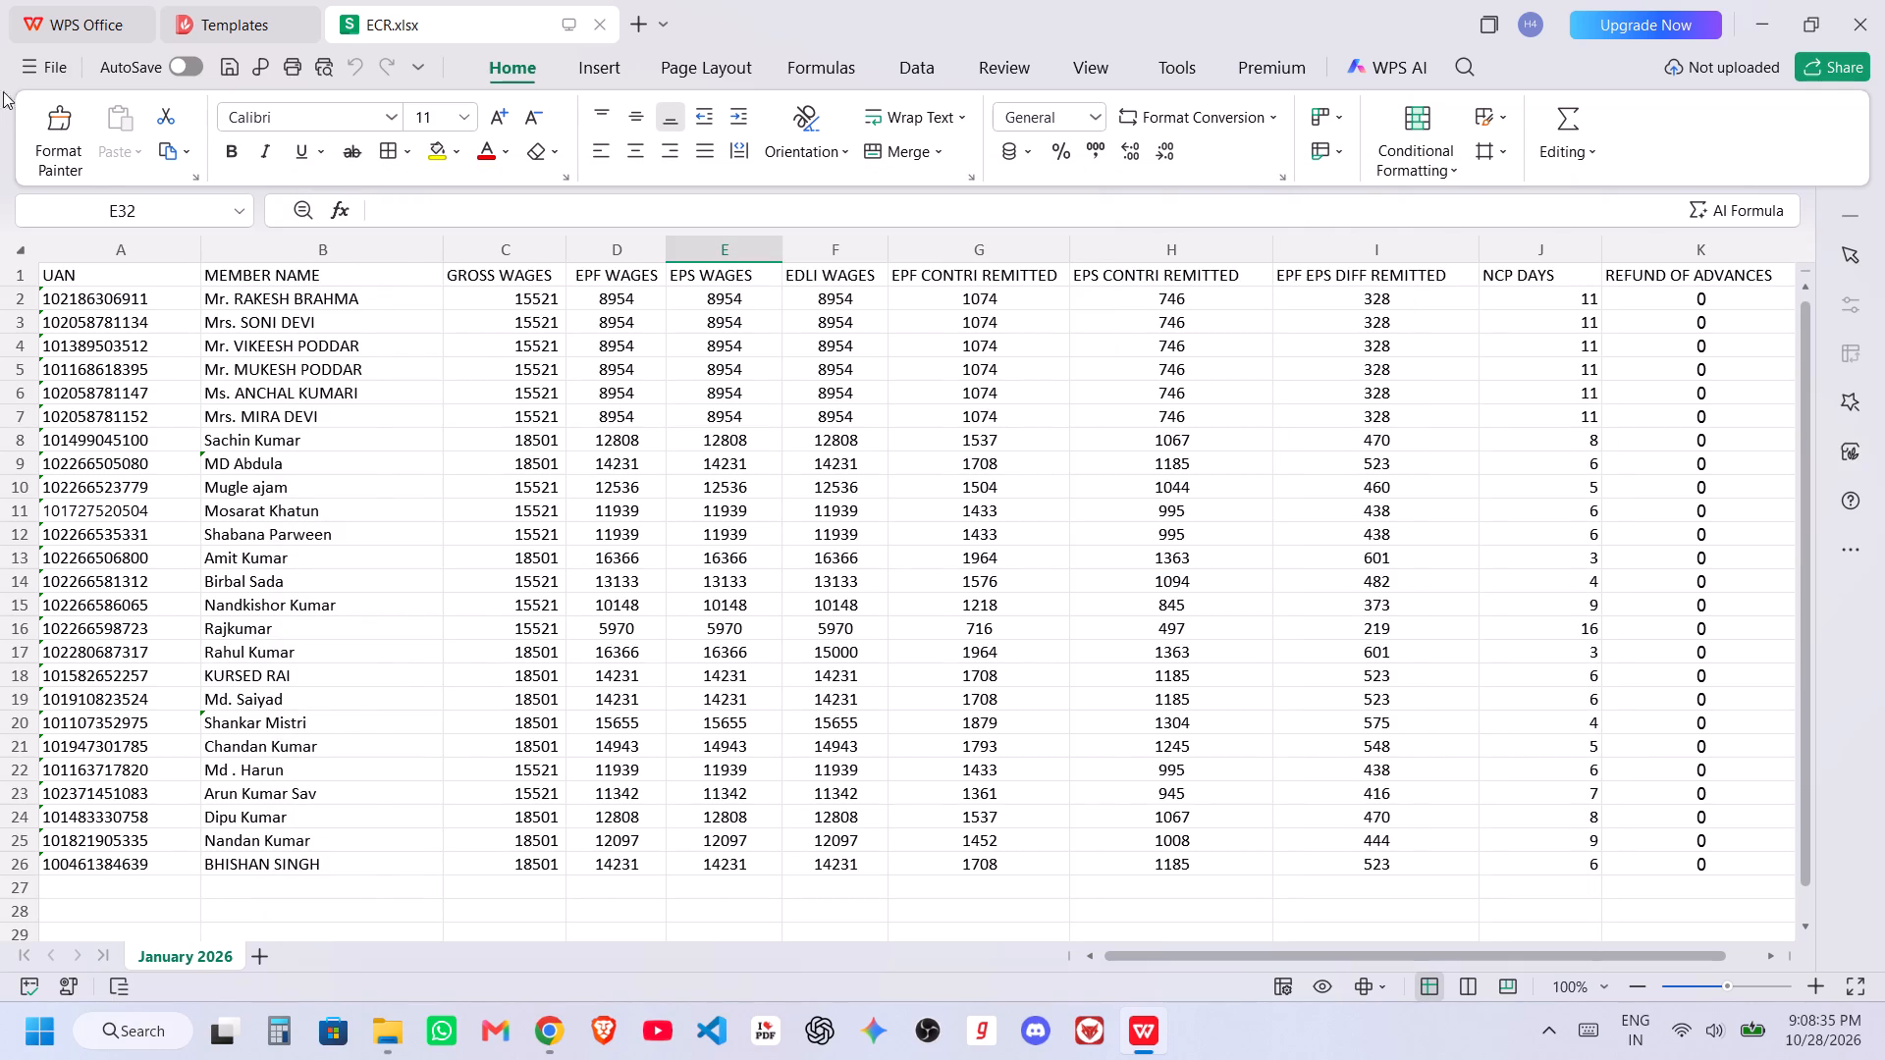
# Save a copy of the workbook as ECR.csv in CSV (Comma delimited) format in the PF folder, then close WPS Office.
pyautogui.click(17, 76)
pyautogui.click(61, 287)
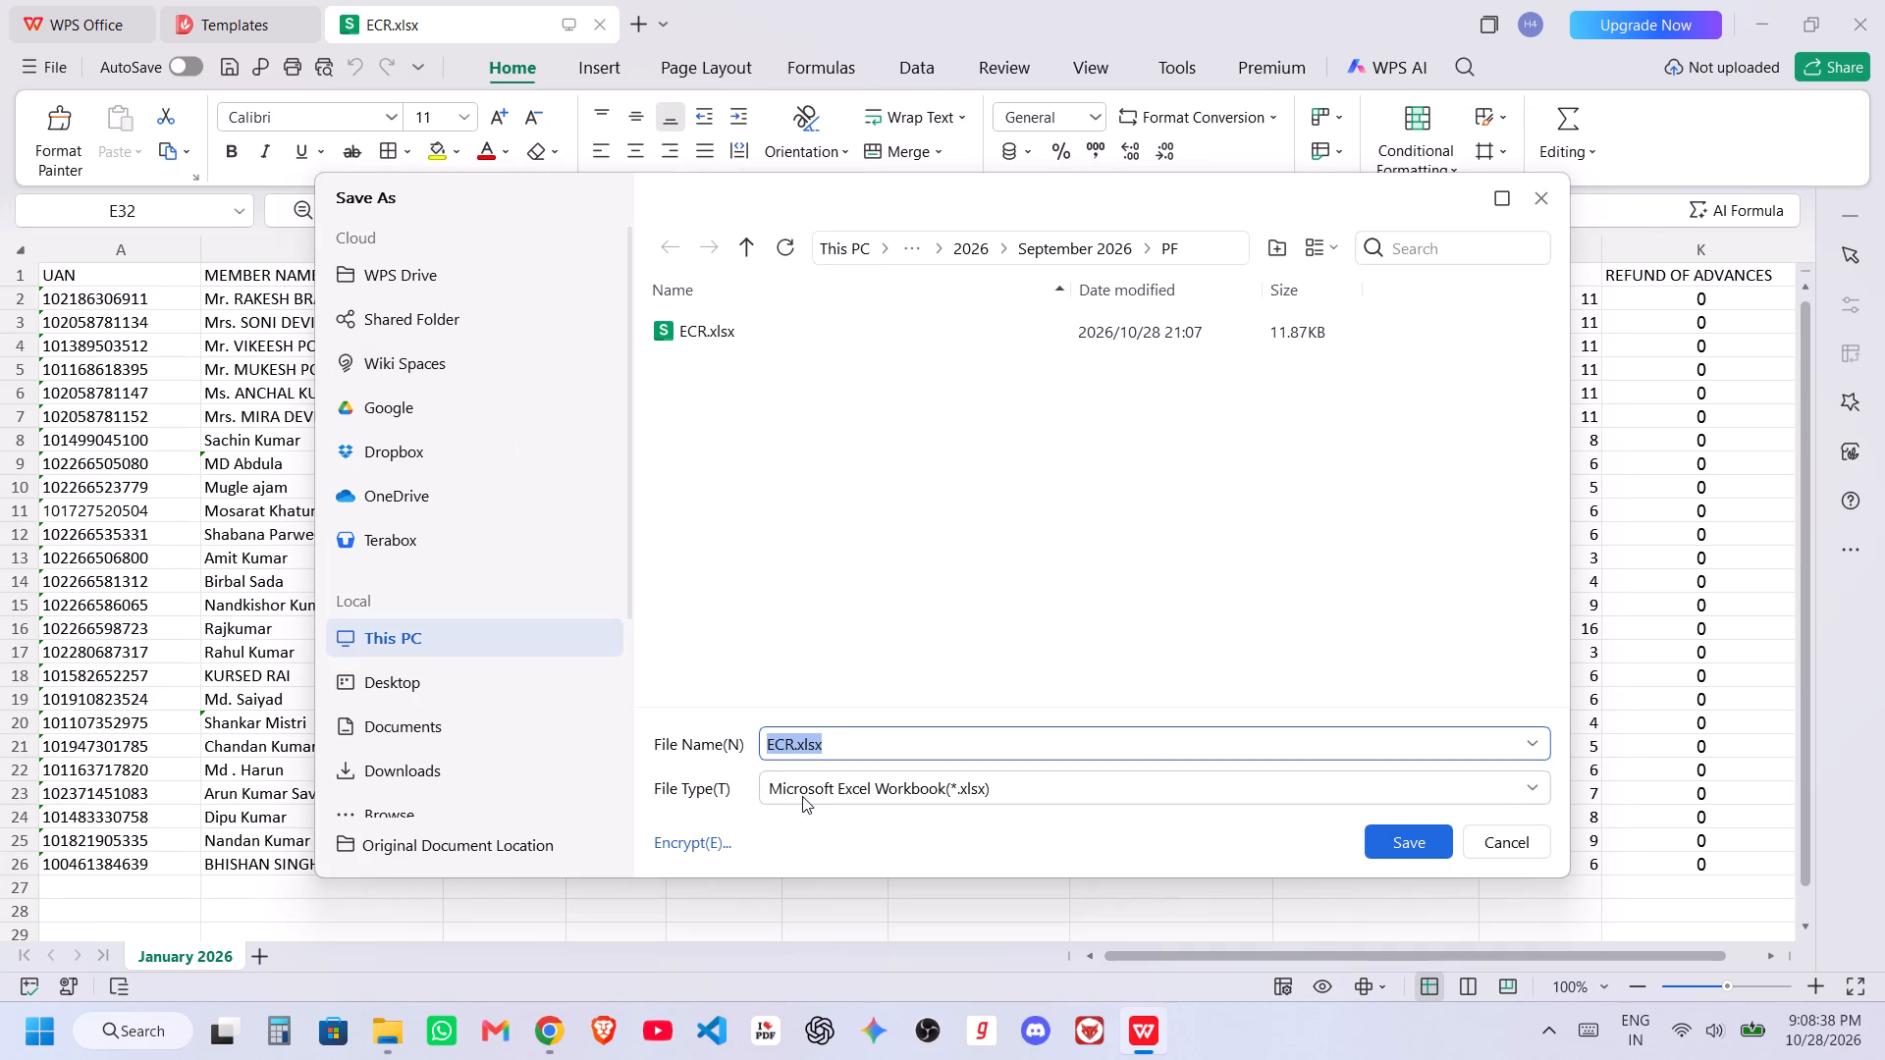
pyautogui.click(802, 796)
pyautogui.scroll(-5, 825, 713)
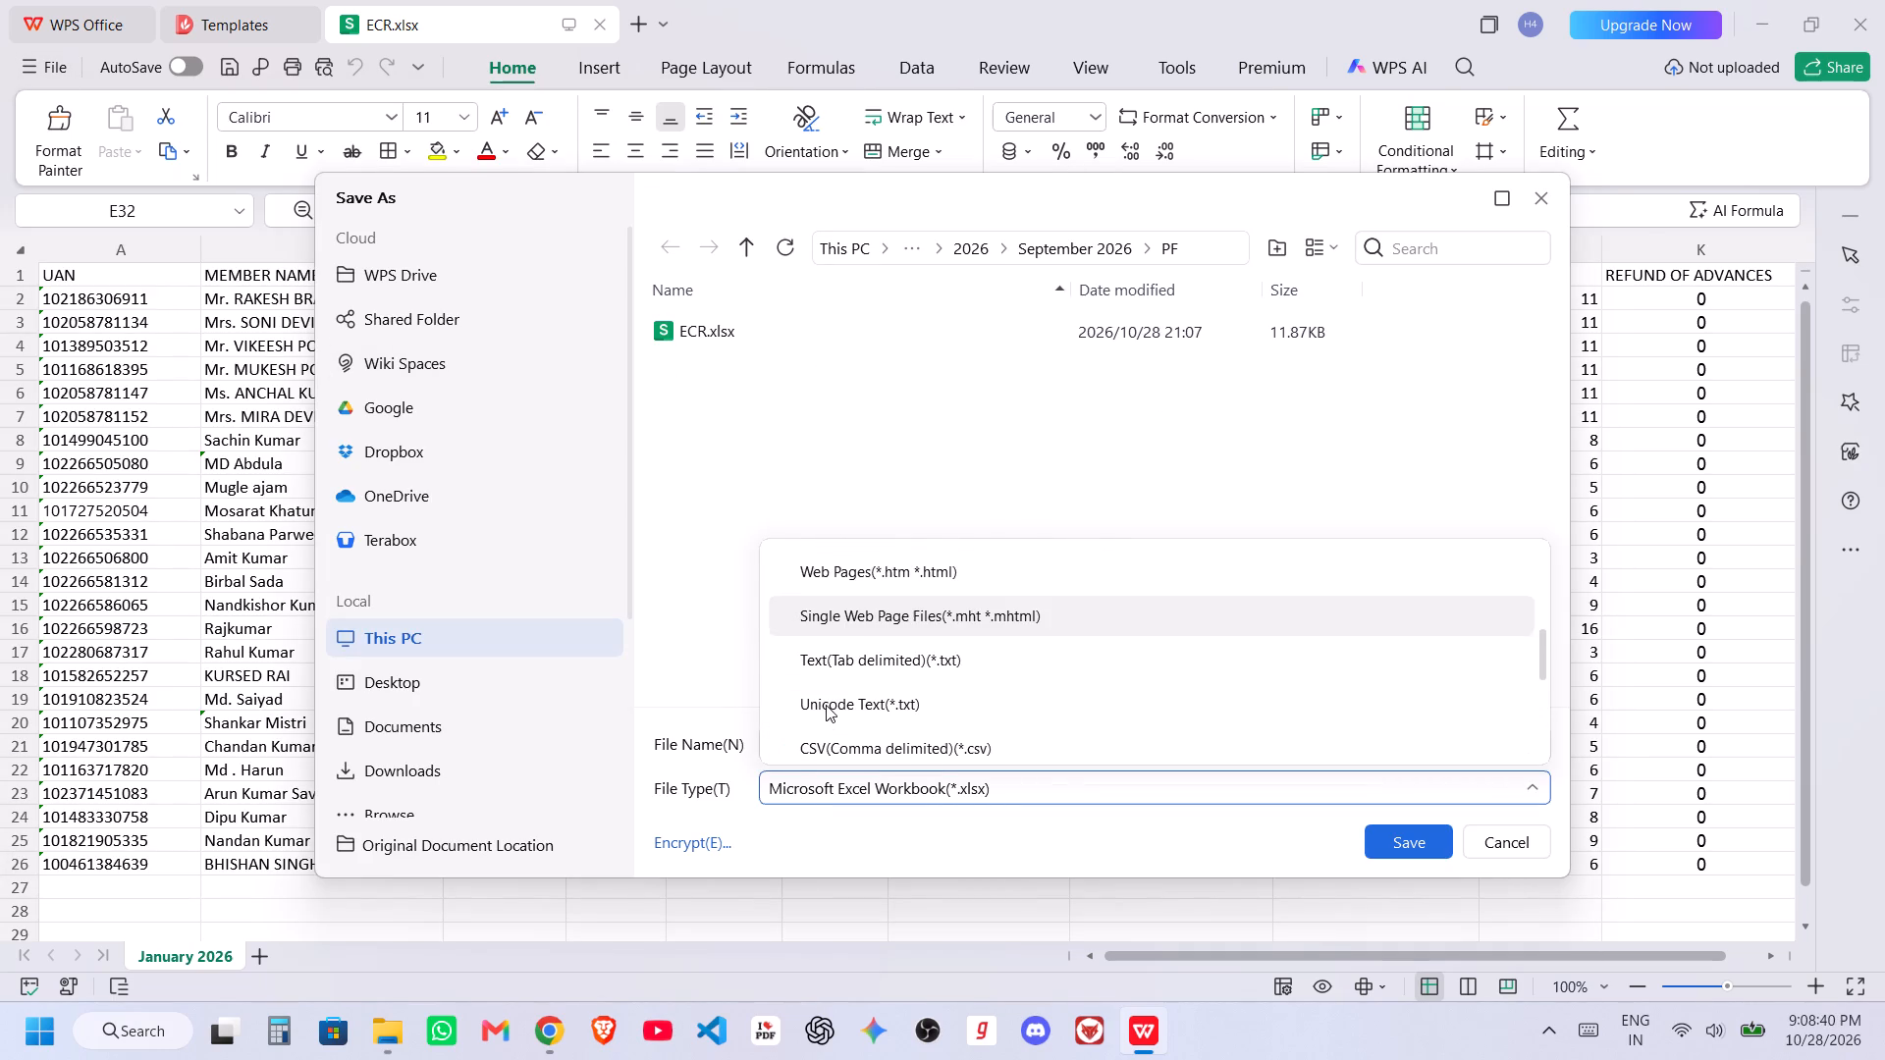
pyautogui.click(833, 726)
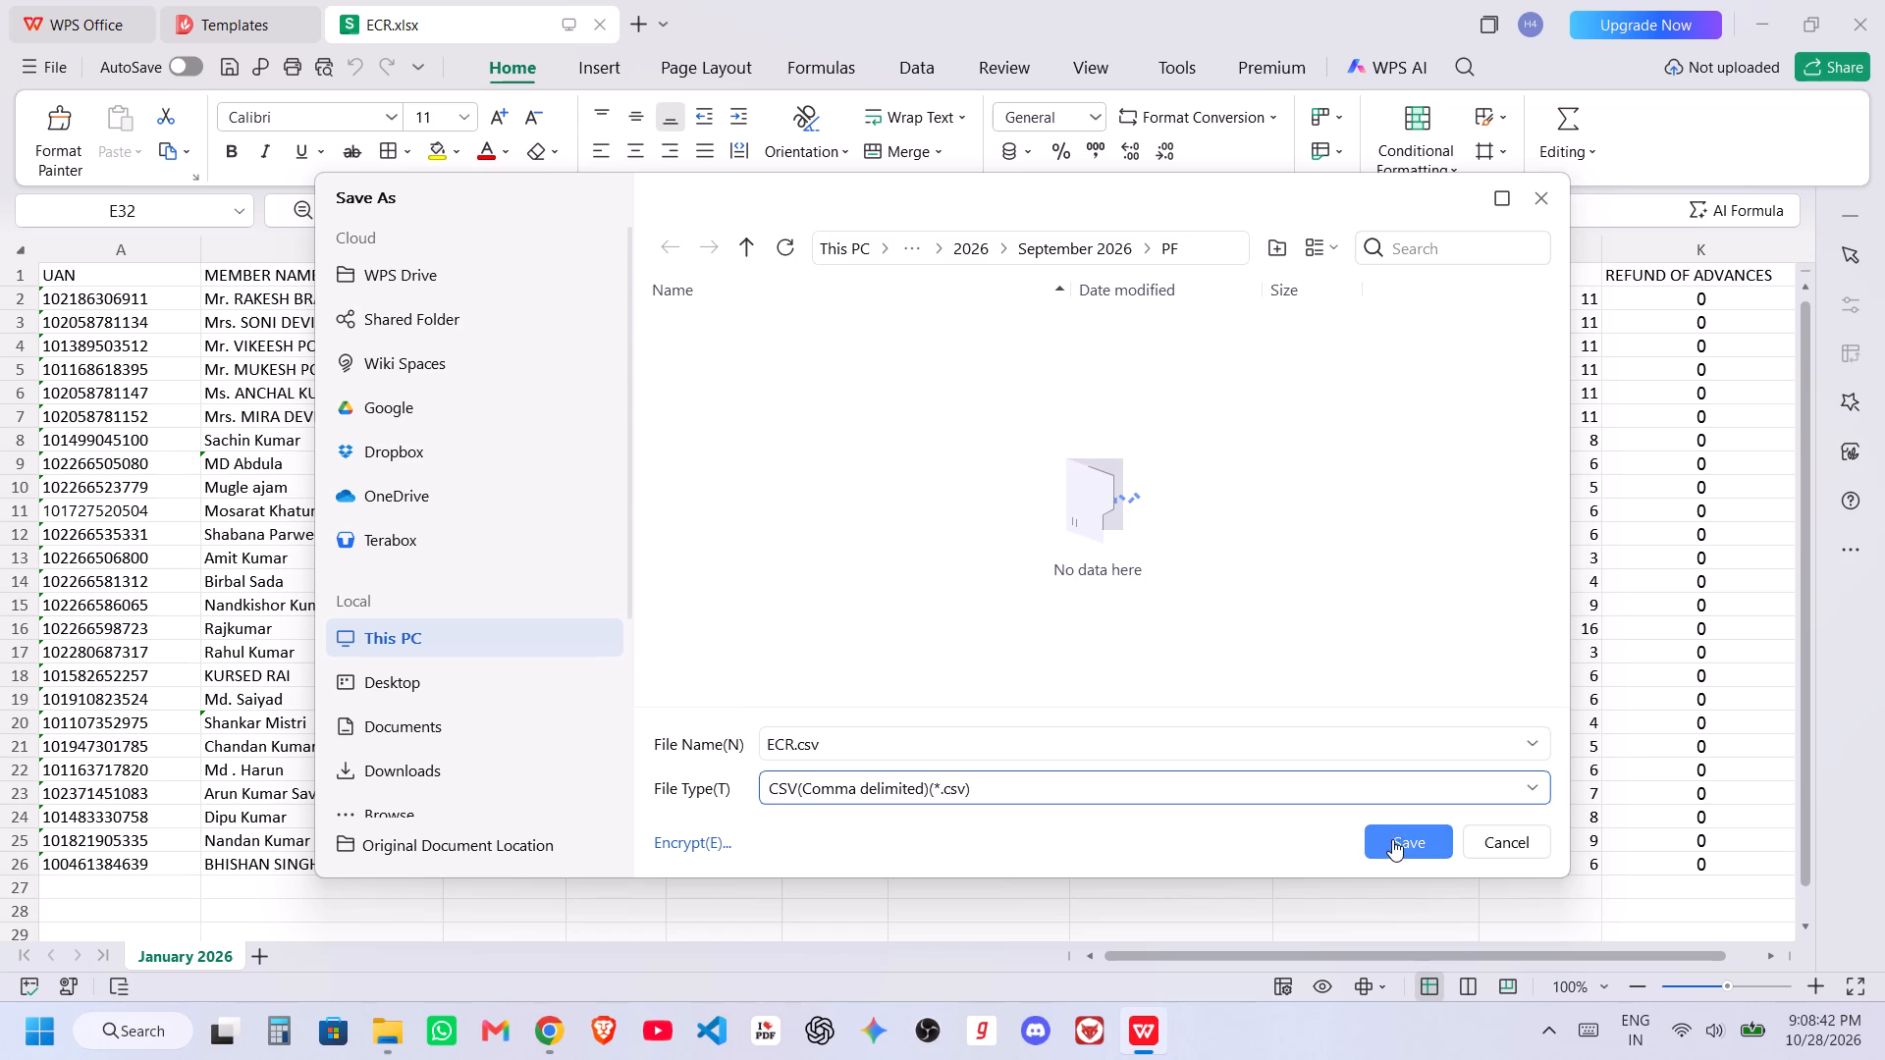
pyautogui.click(1392, 839)
pyautogui.click(1216, 548)
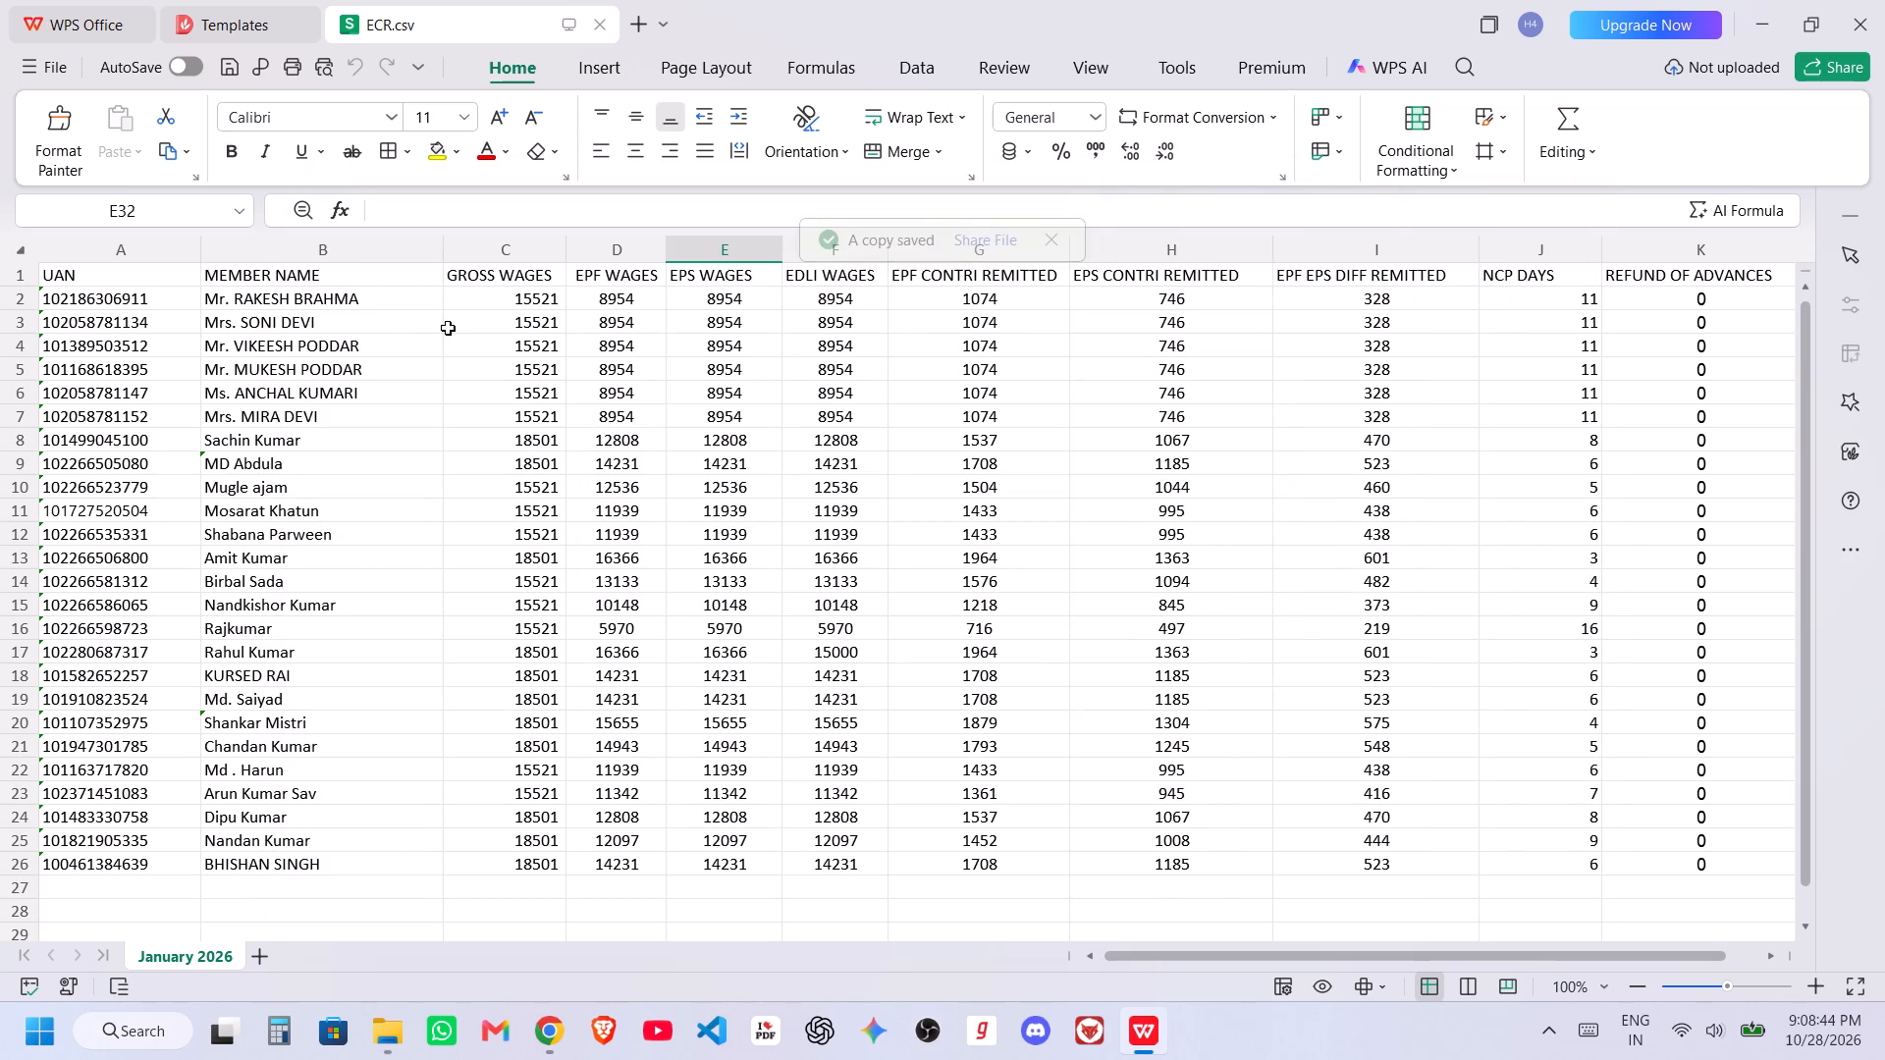
pyautogui.click(1884, 0)
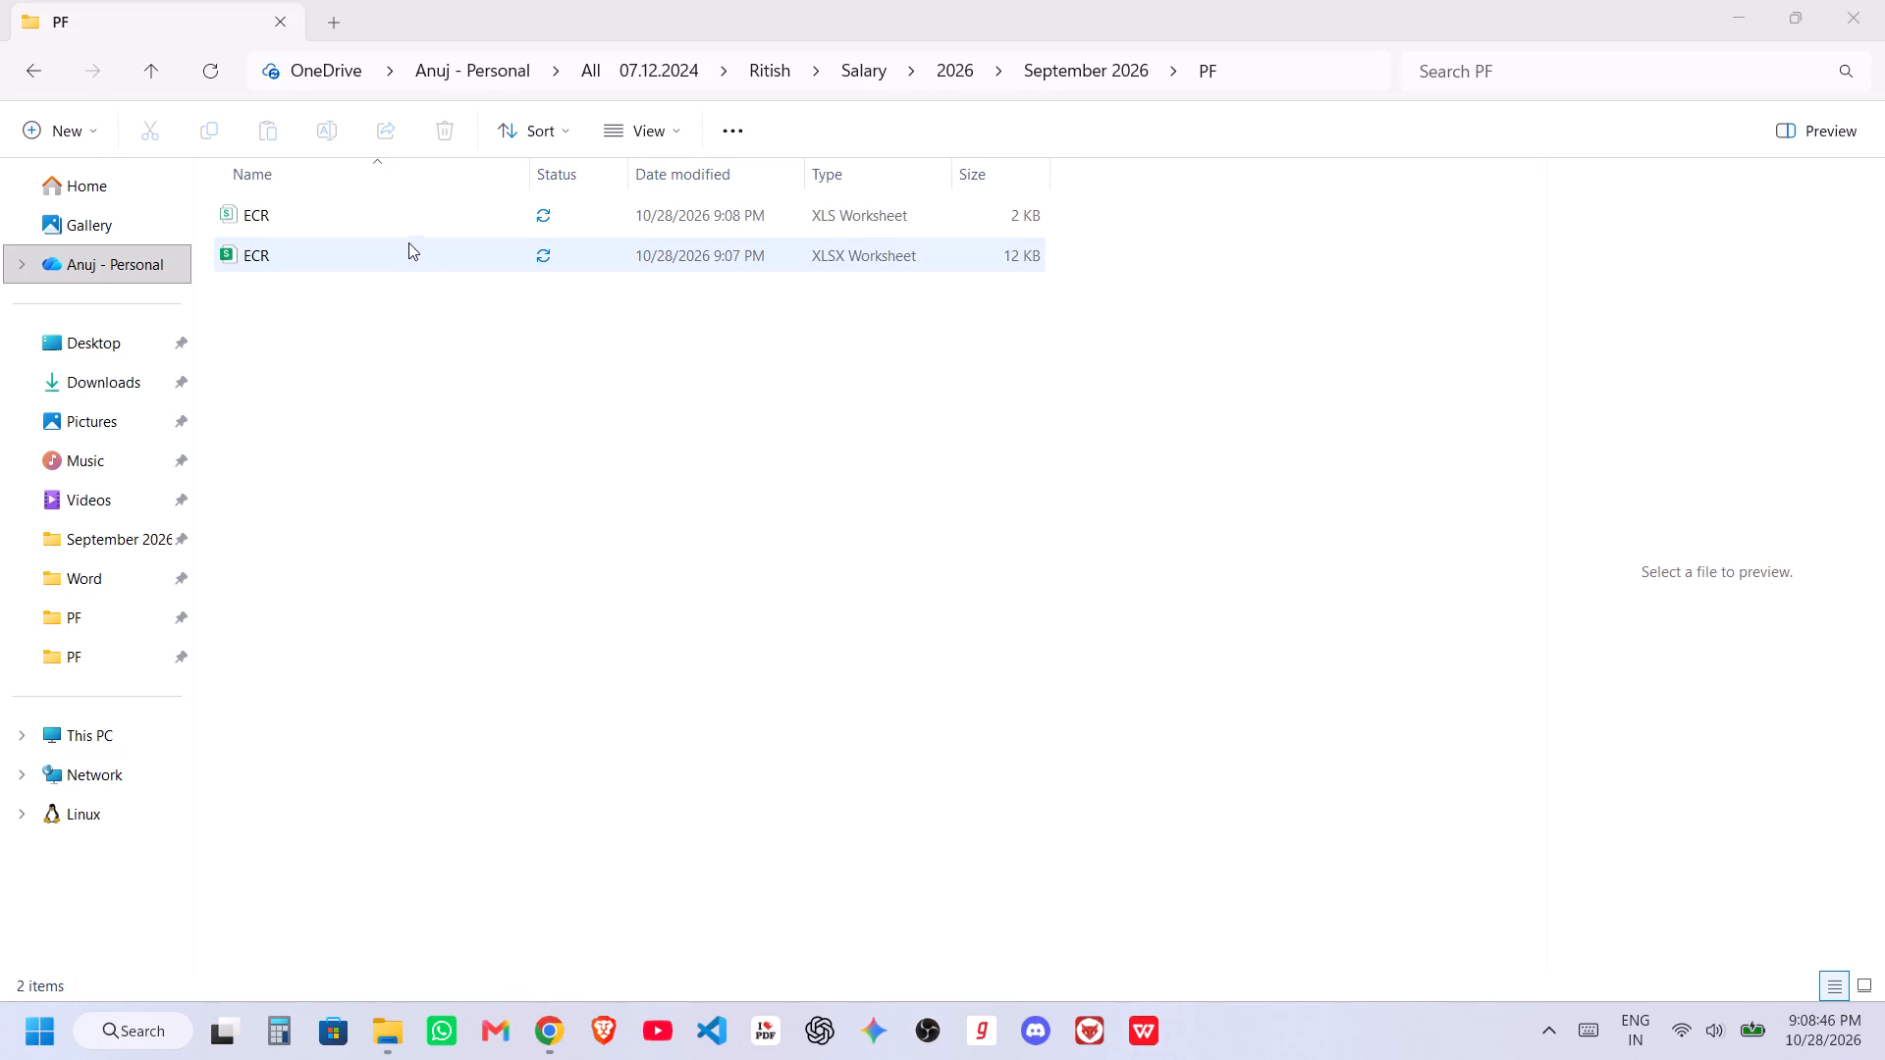
# Open the new ECR CSV file from the PF folder in Notepad and delete its column header line.
pyautogui.rightClick(430, 209)
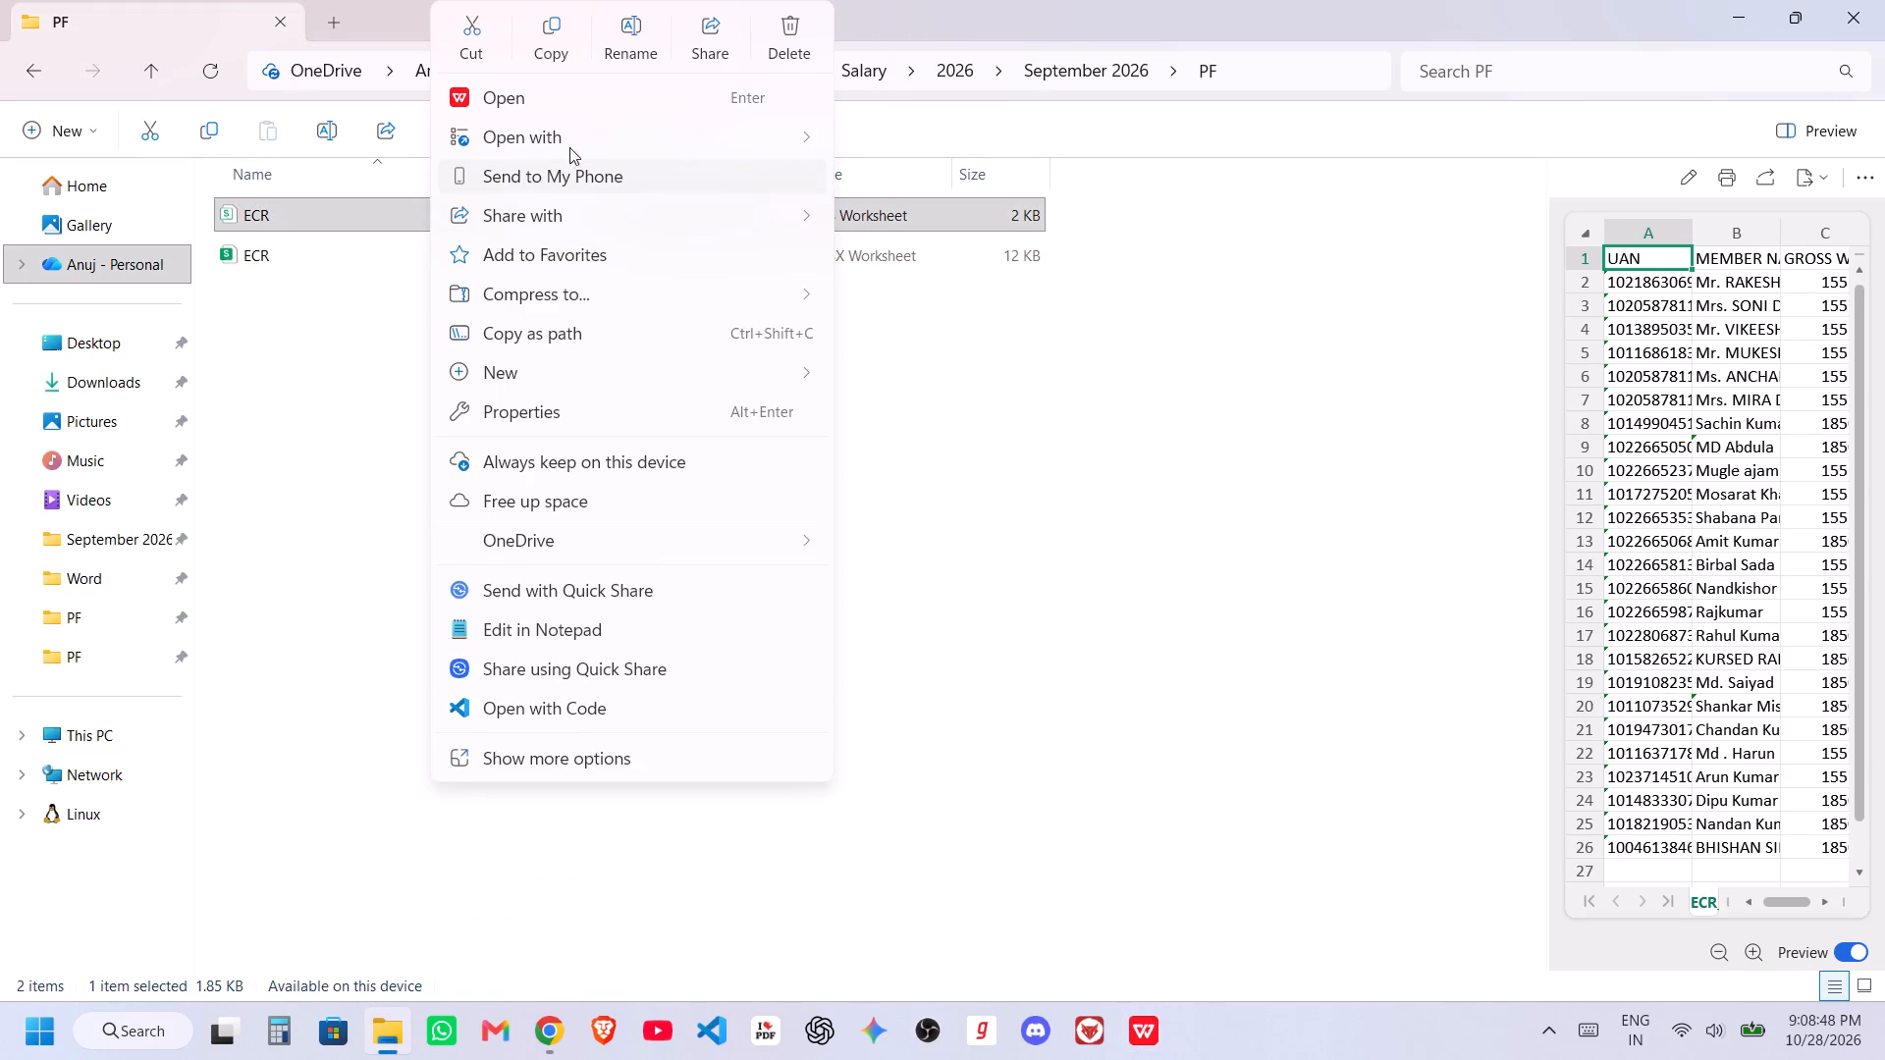
pyautogui.click(897, 137)
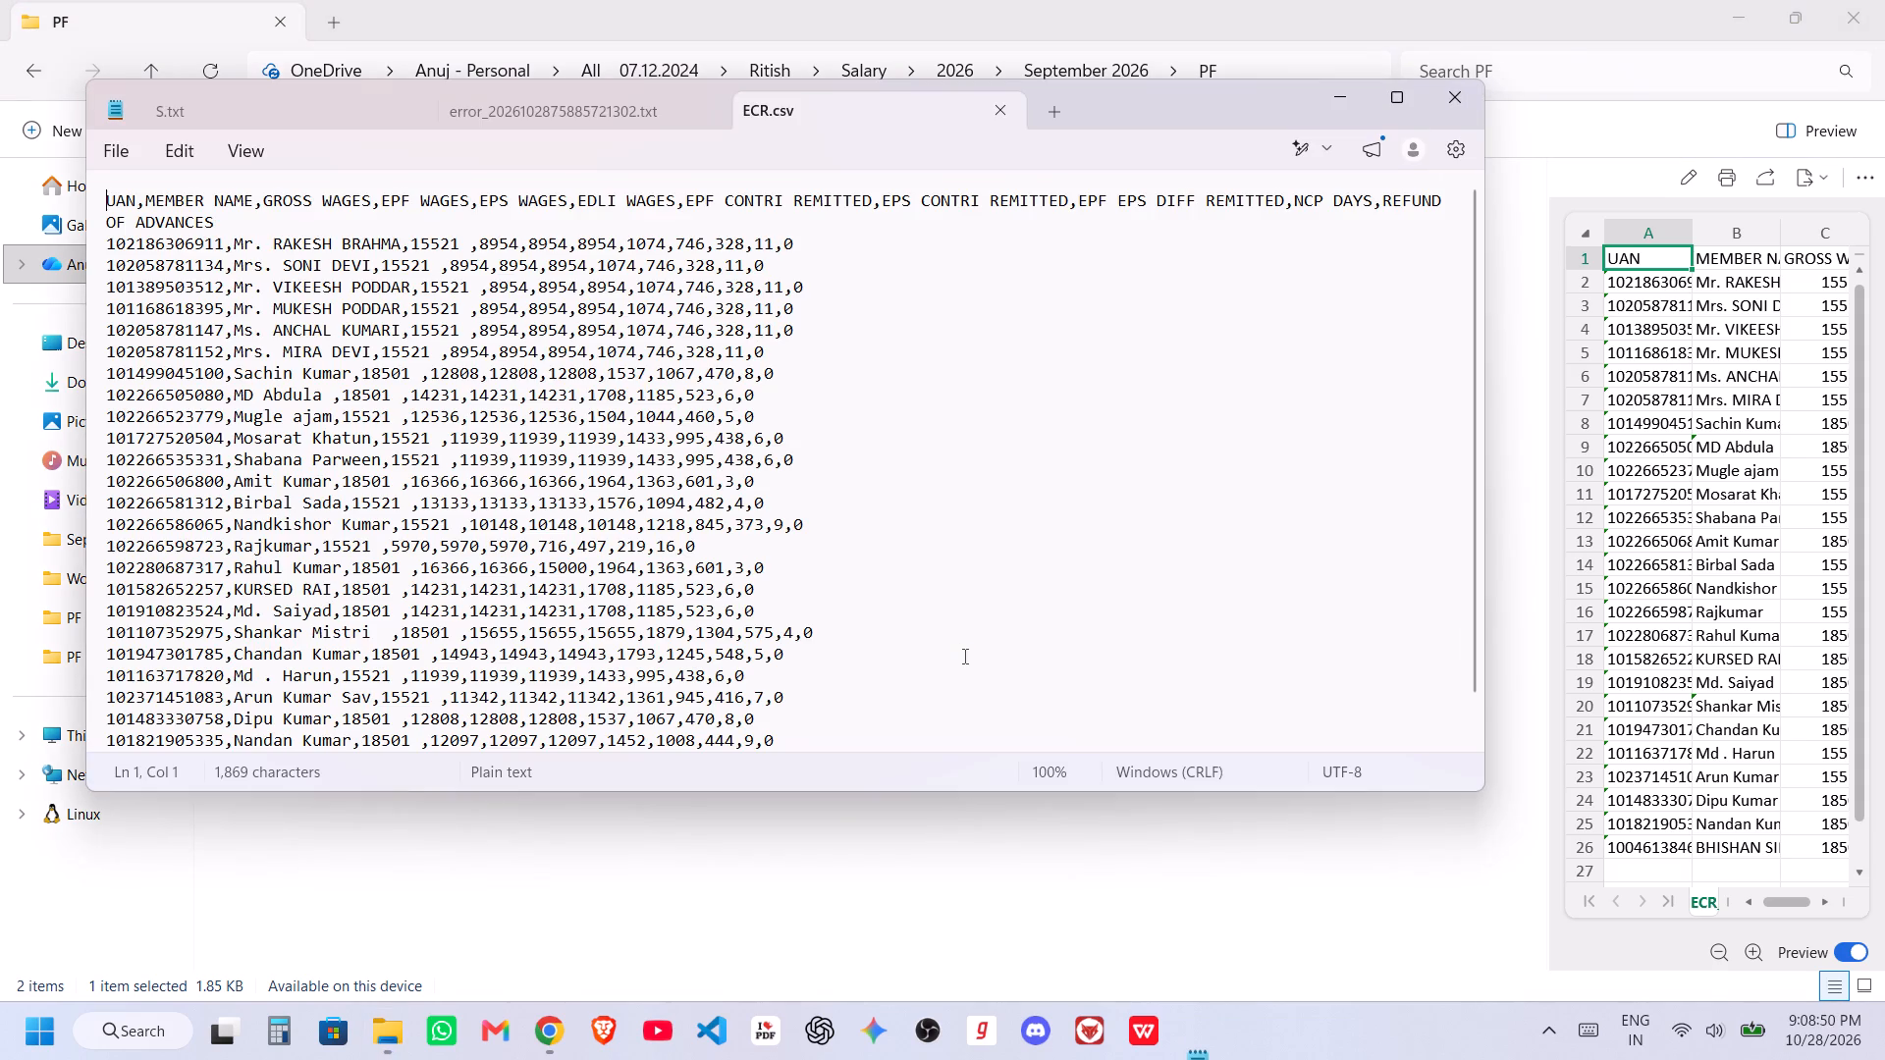
pyautogui.hotkey('shift', 'Down')
pyautogui.hotkey('shift', 'Down')
pyautogui.press('BackSpace')
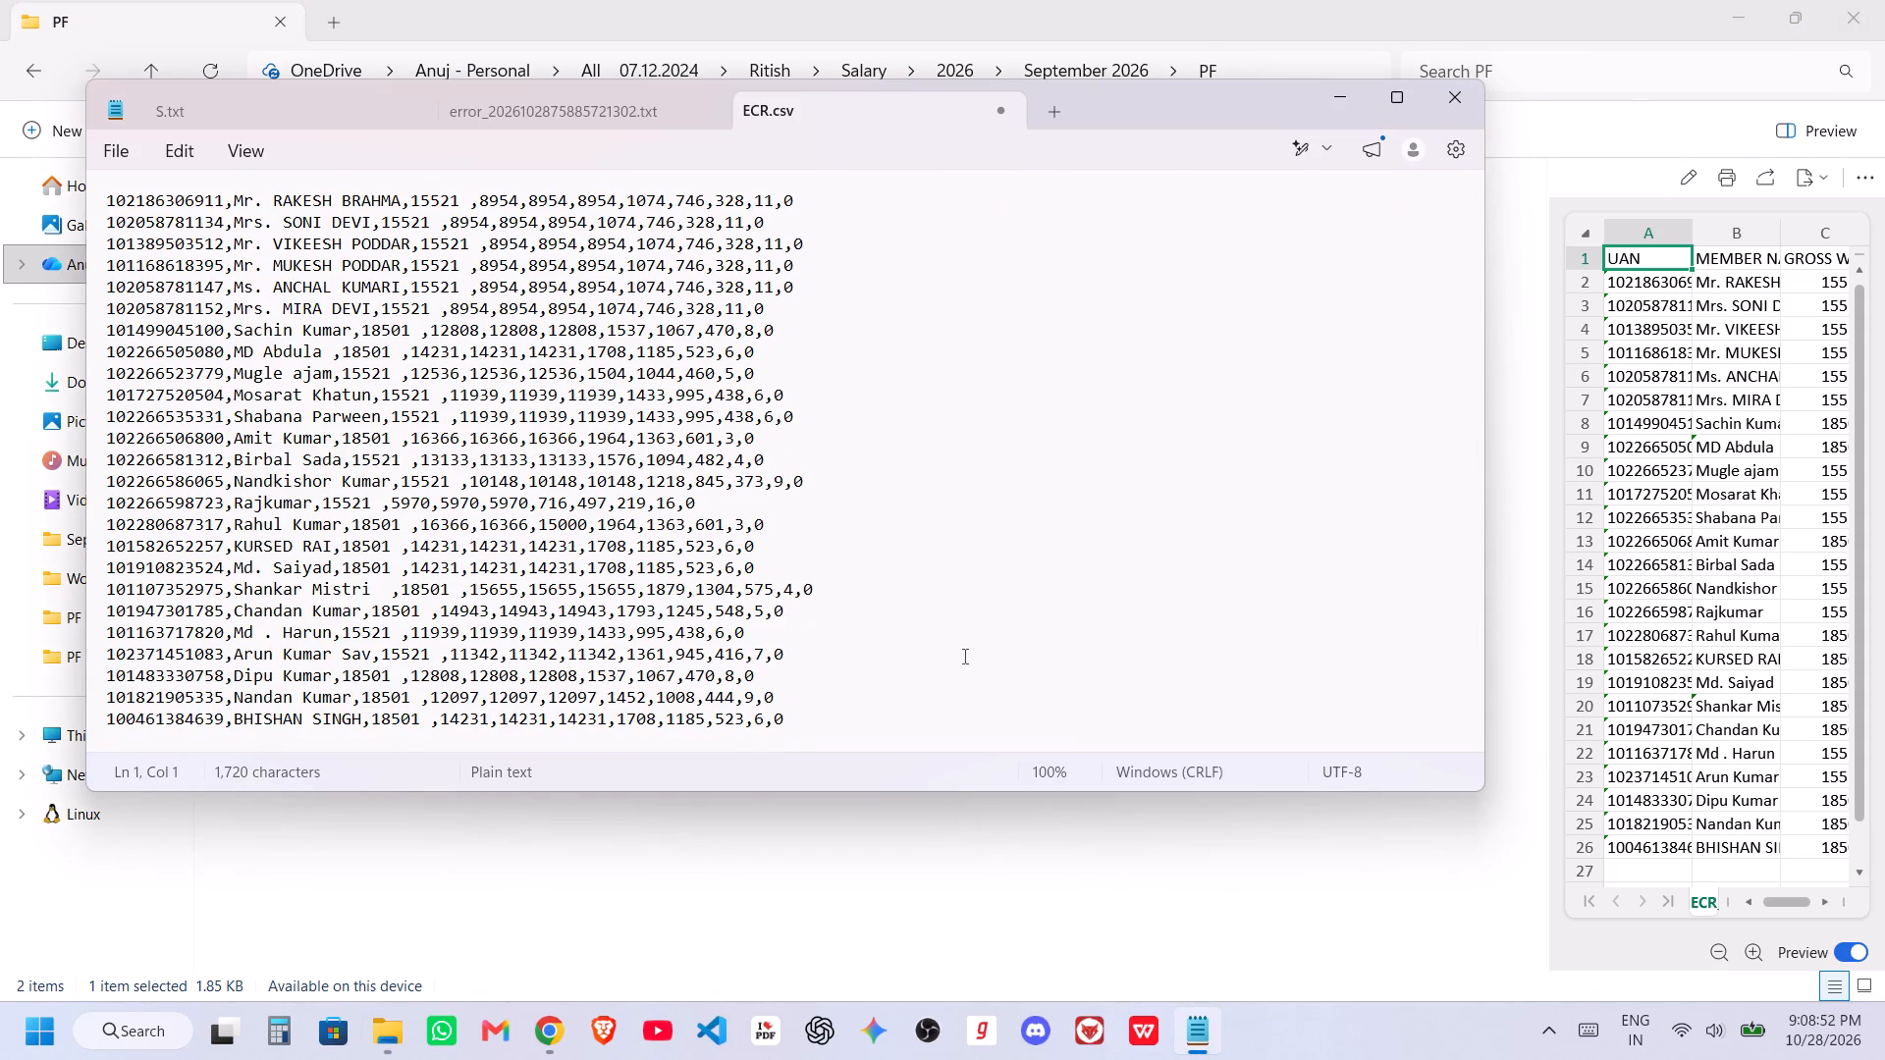
# Replace every comma in ECR.csv with the separator #~#.
pyautogui.hotkey('ctrl', 'h')
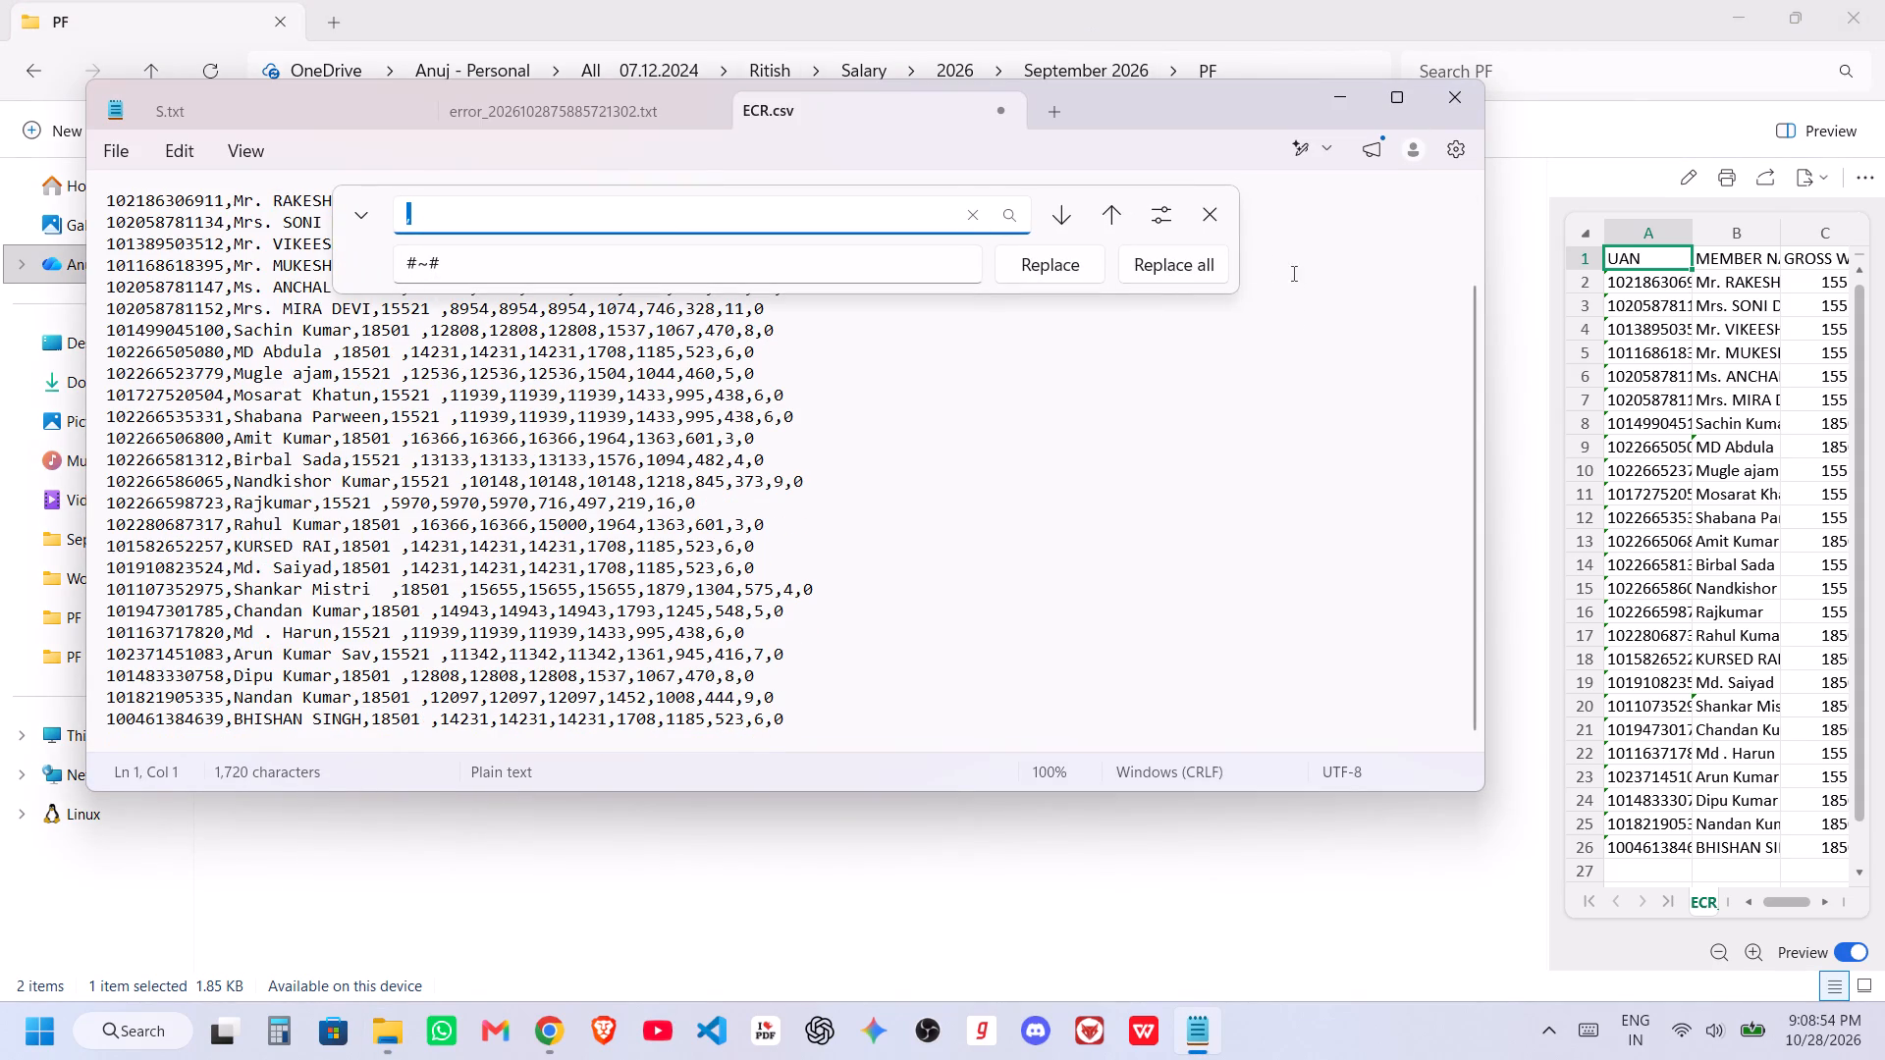
pyautogui.click(1205, 255)
pyautogui.click(1212, 216)
# Close the old S.txt and error_2026102875885721302.txt documents, keeping ECR.csv open.
pyautogui.click(426, 108)
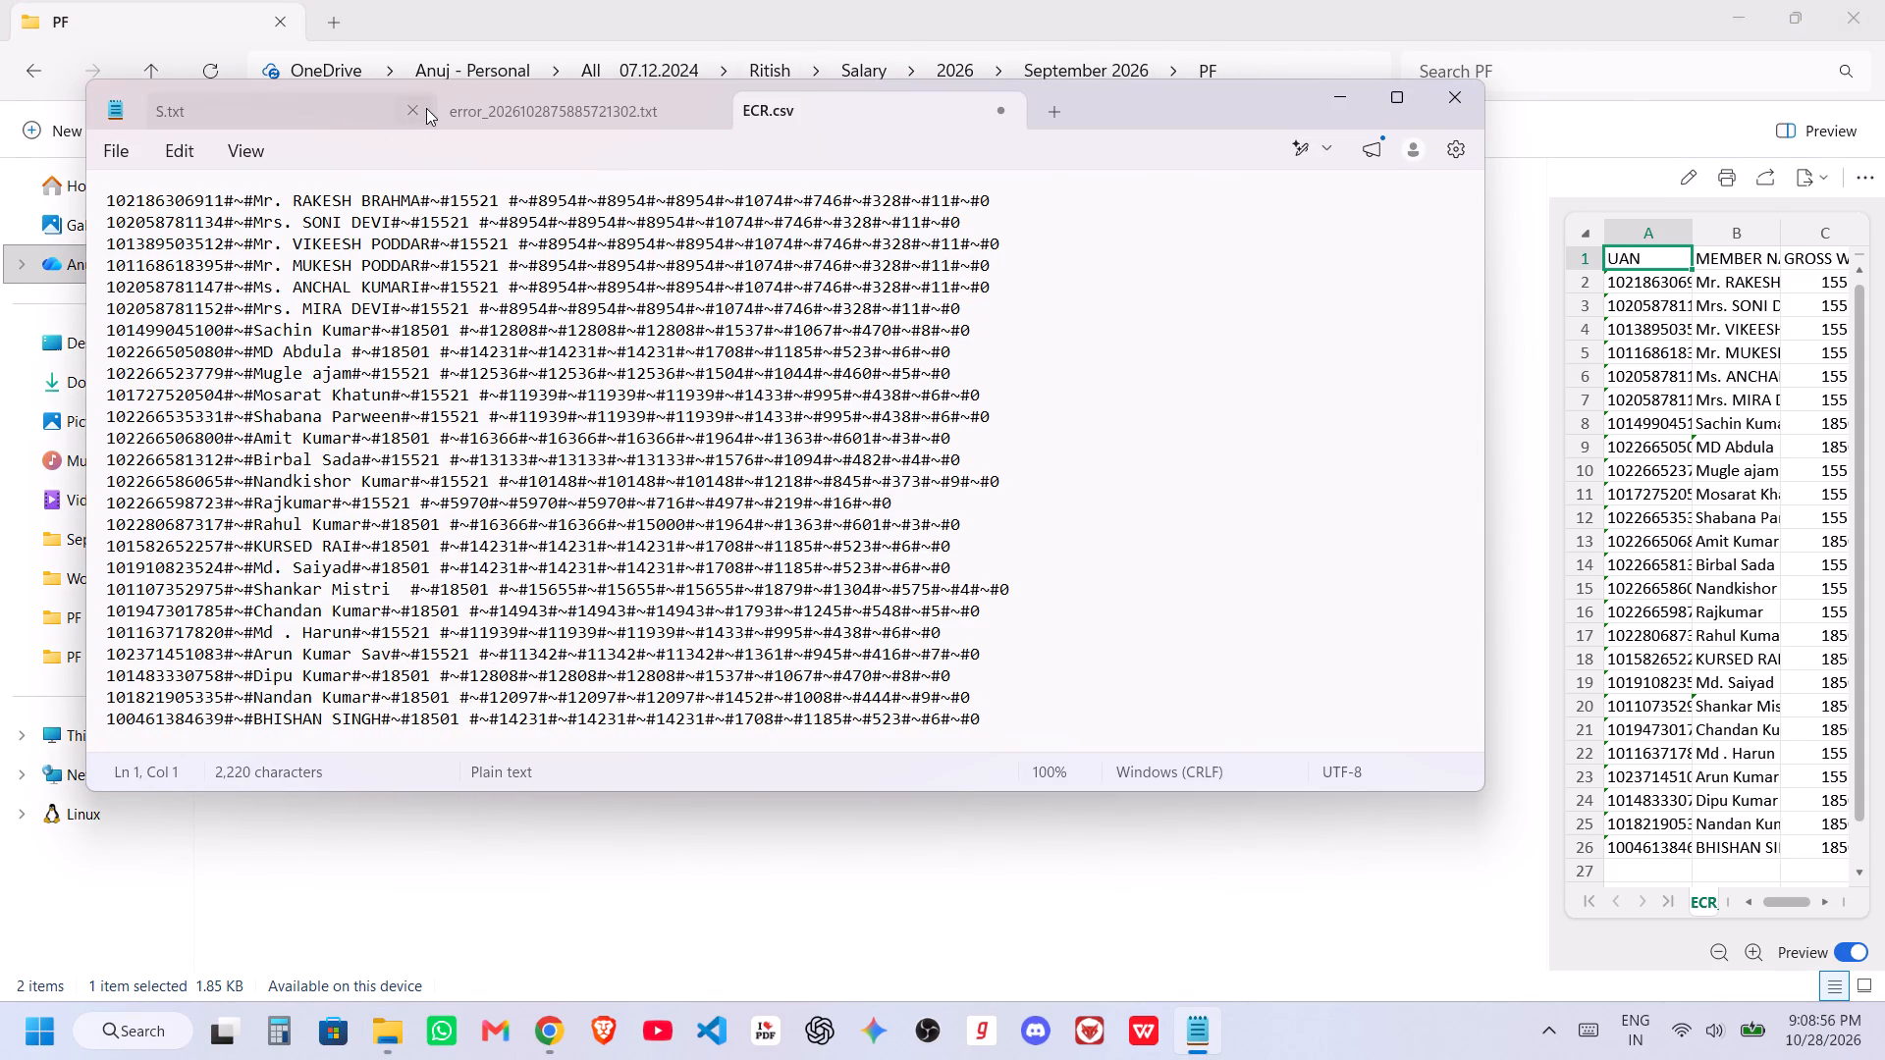
pyautogui.click(424, 107)
pyautogui.click(1147, 470)
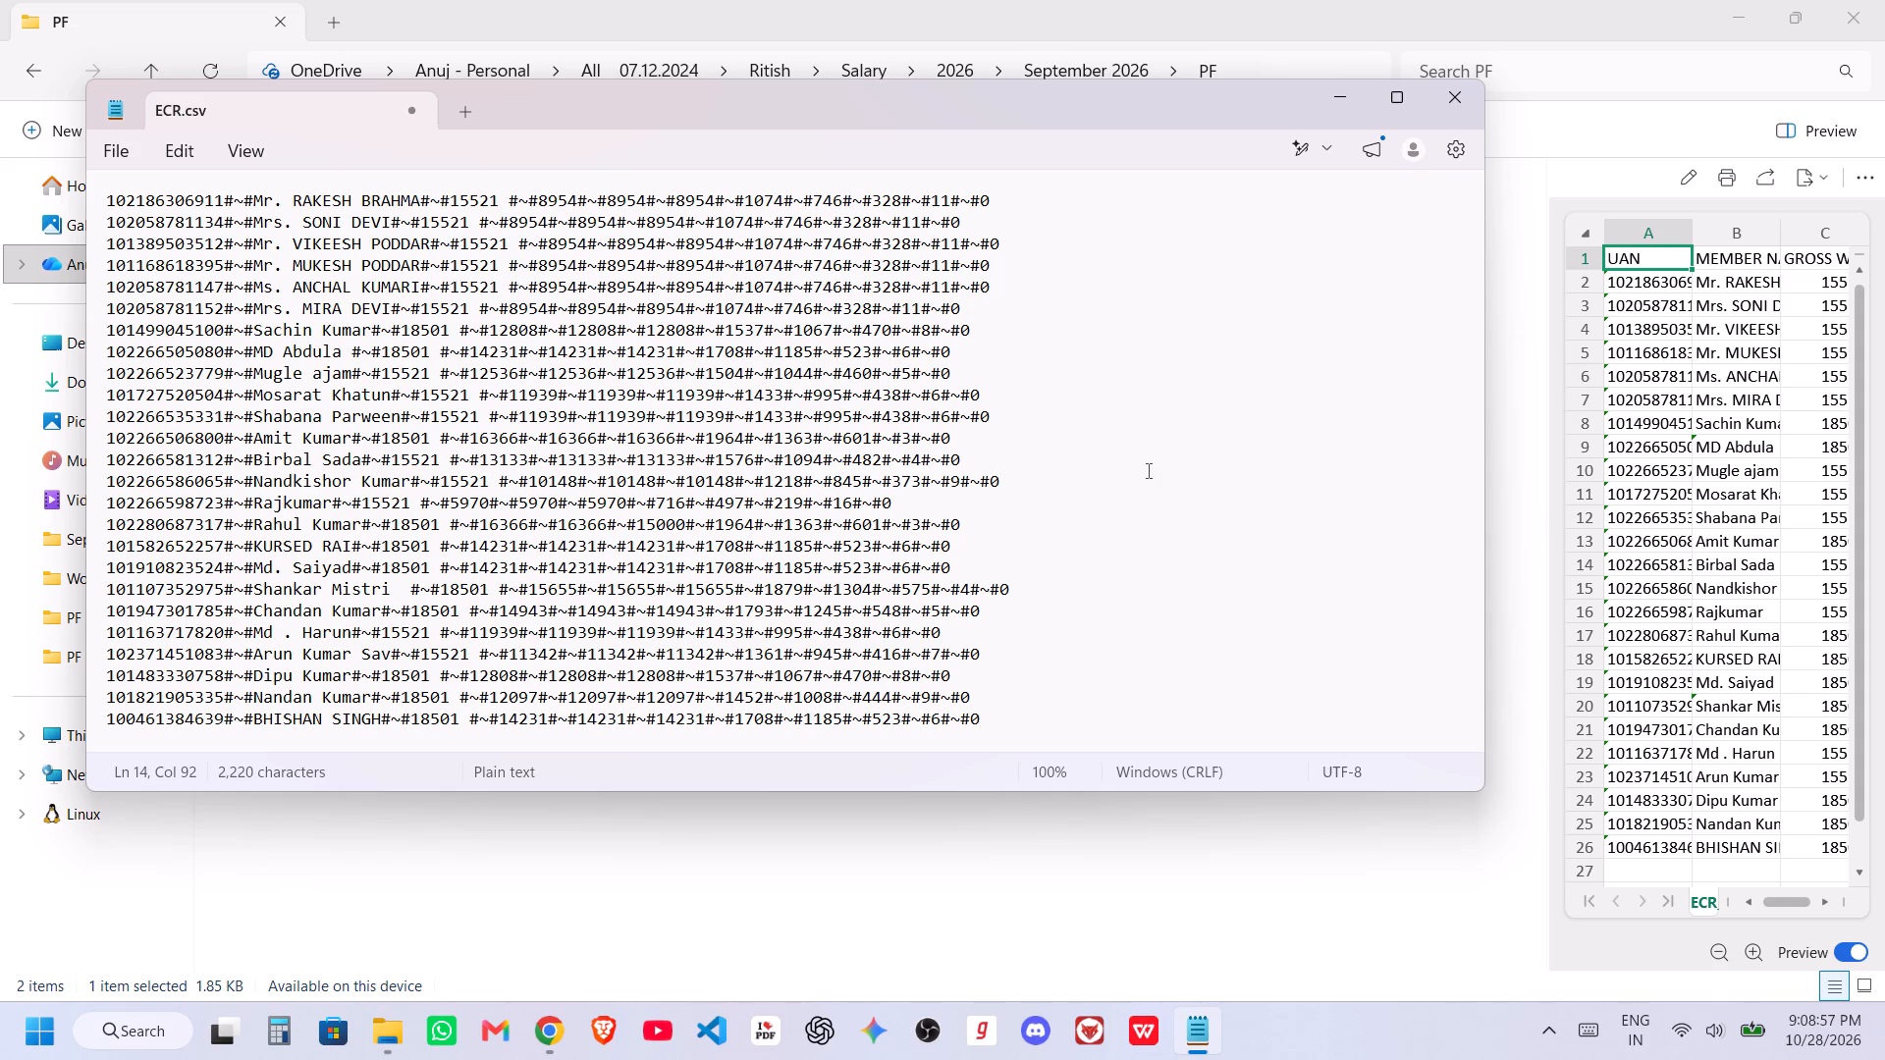
# Save the converted ECR text as a new text document named S in the PF folder and close Notepad.
pyautogui.hotkey('ctrl', 'shift', 's')
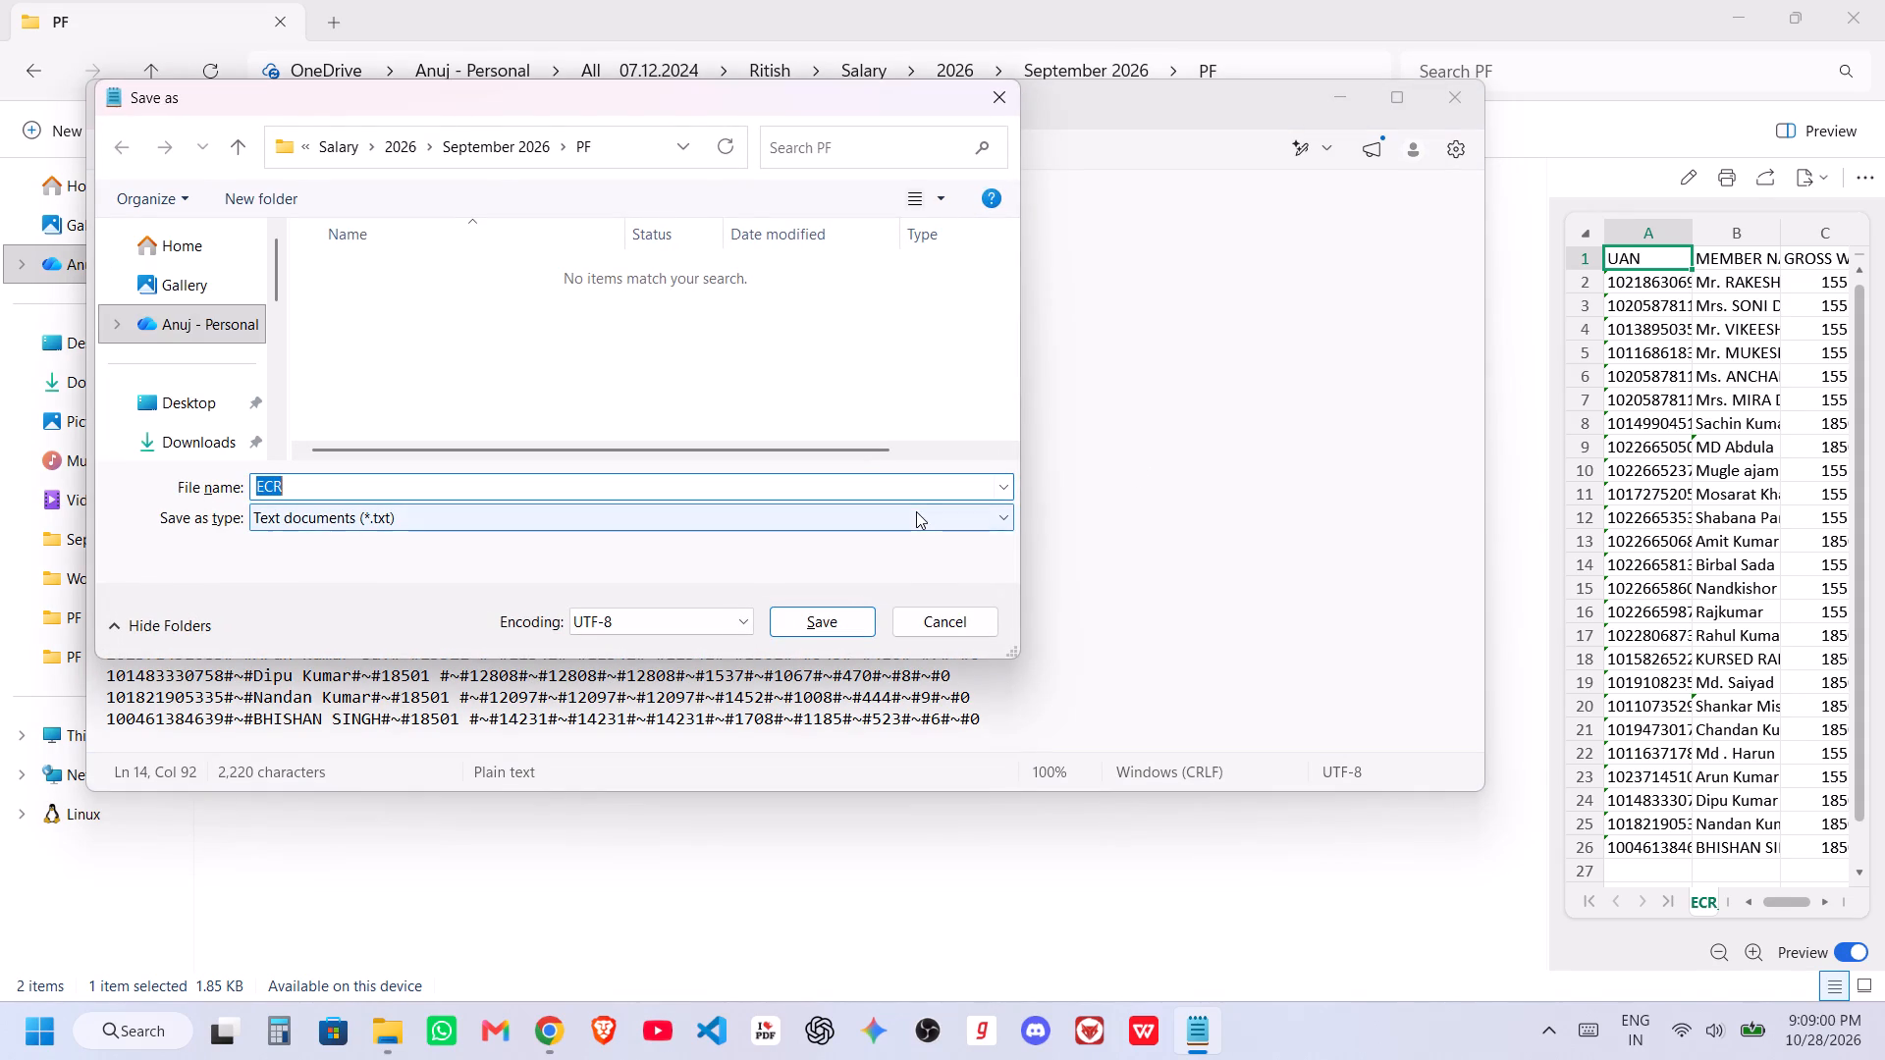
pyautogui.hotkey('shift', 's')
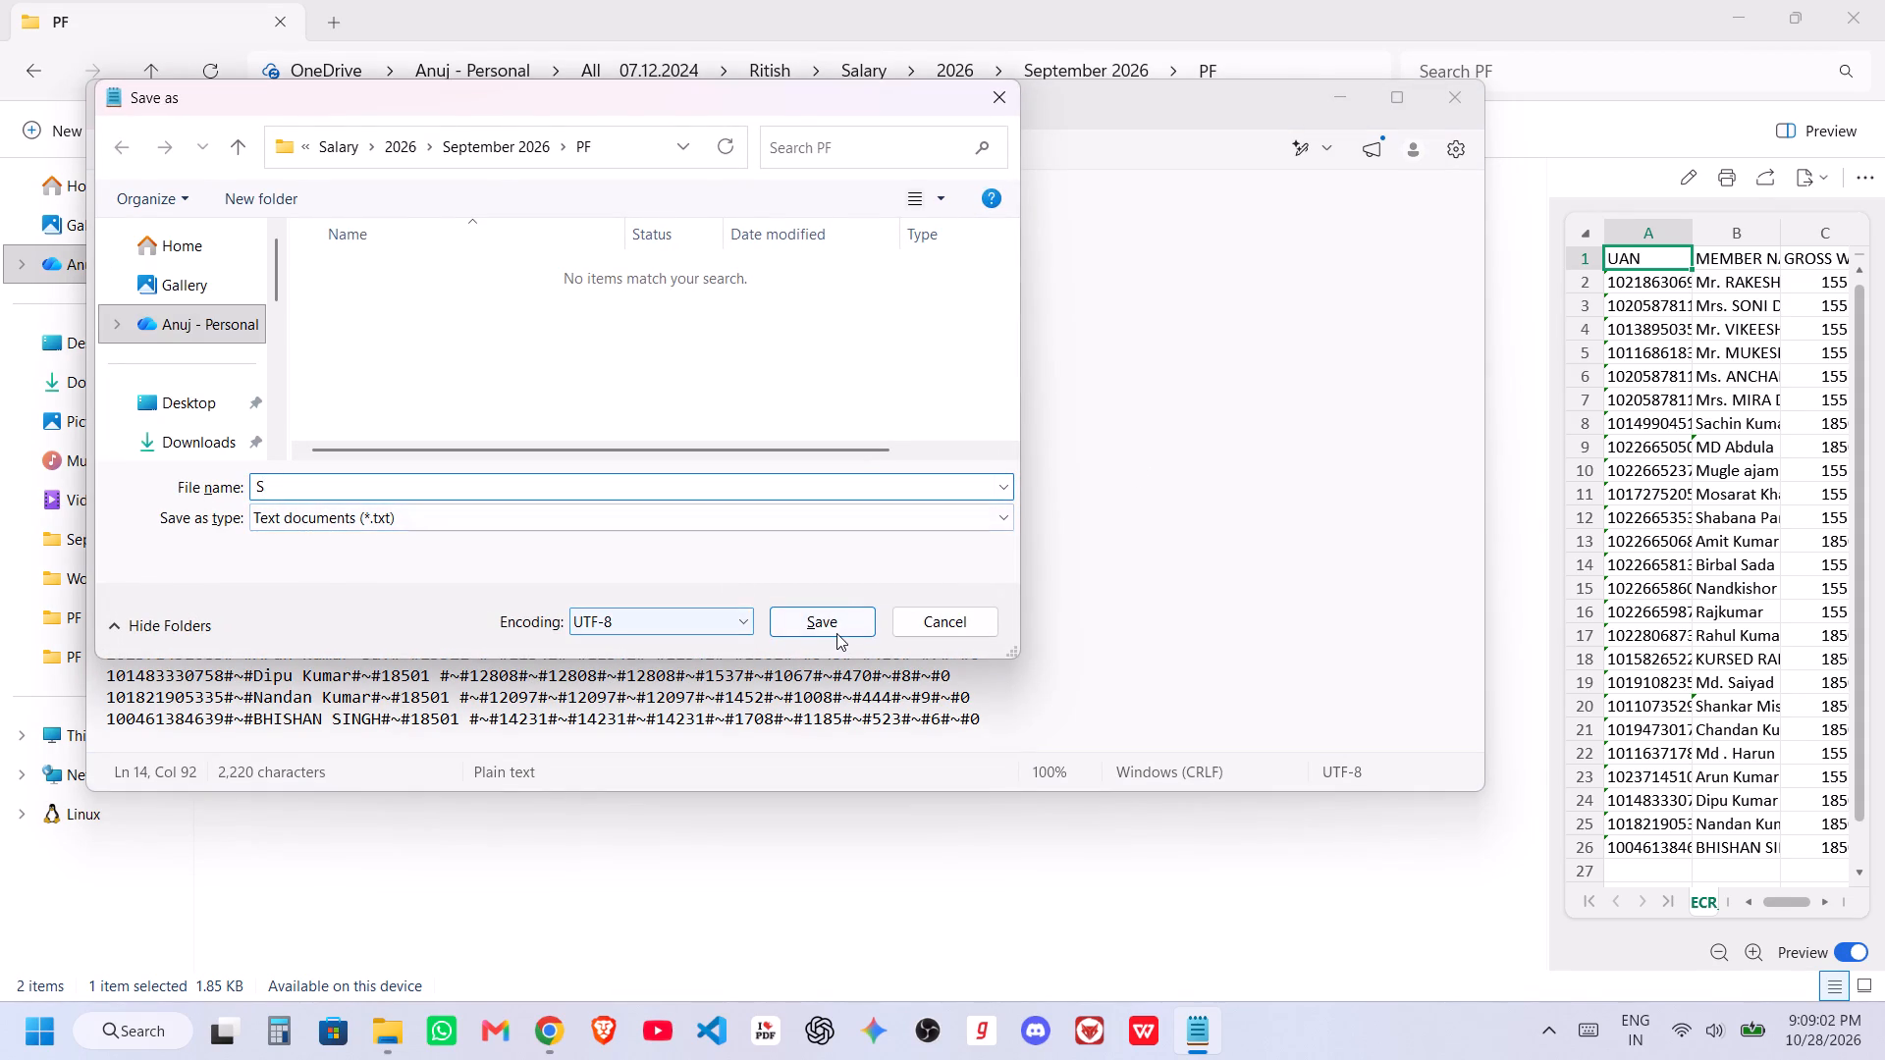
pyautogui.click(836, 633)
pyautogui.click(1458, 97)
# Switch to the EPFO page in Chrome and upload S.txt as the Sep 2026 return file with the remark "September 2026".
pyautogui.hotkey('alt', 'Tab')
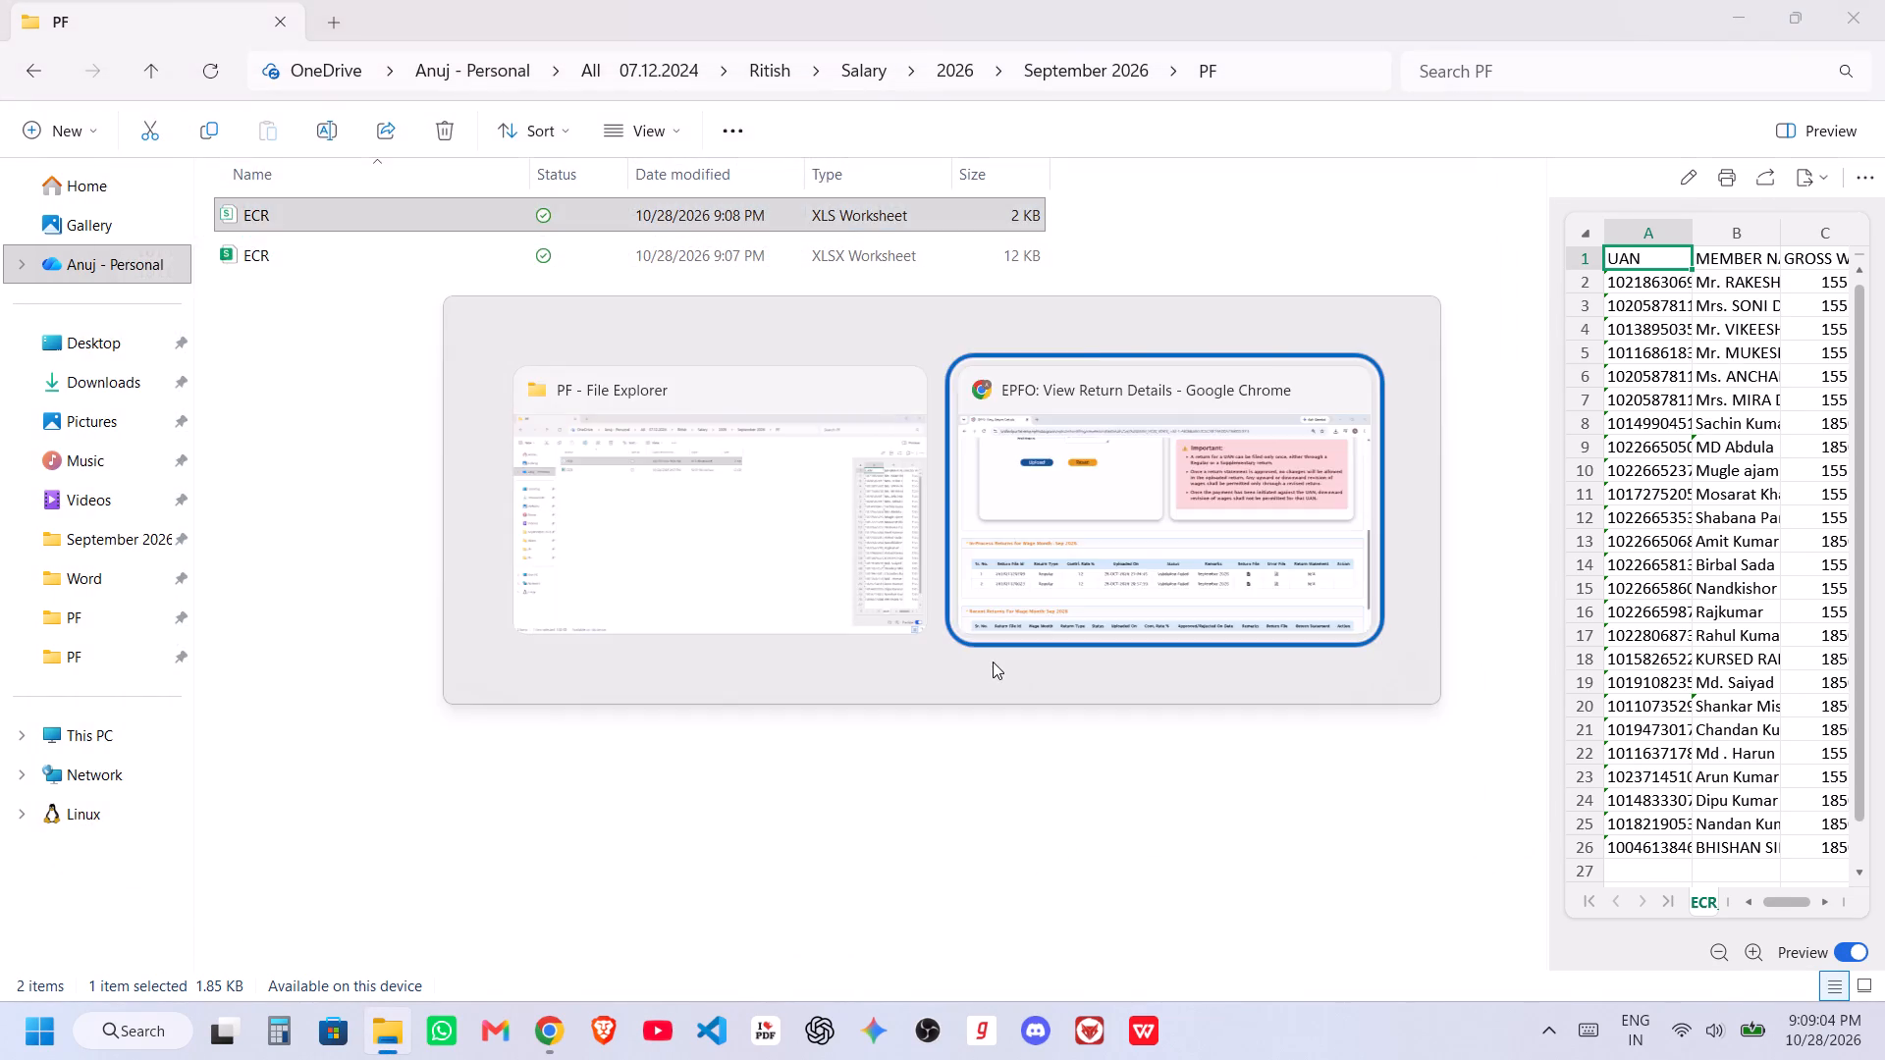
pyautogui.scroll(4, 624, 453)
pyautogui.click(561, 548)
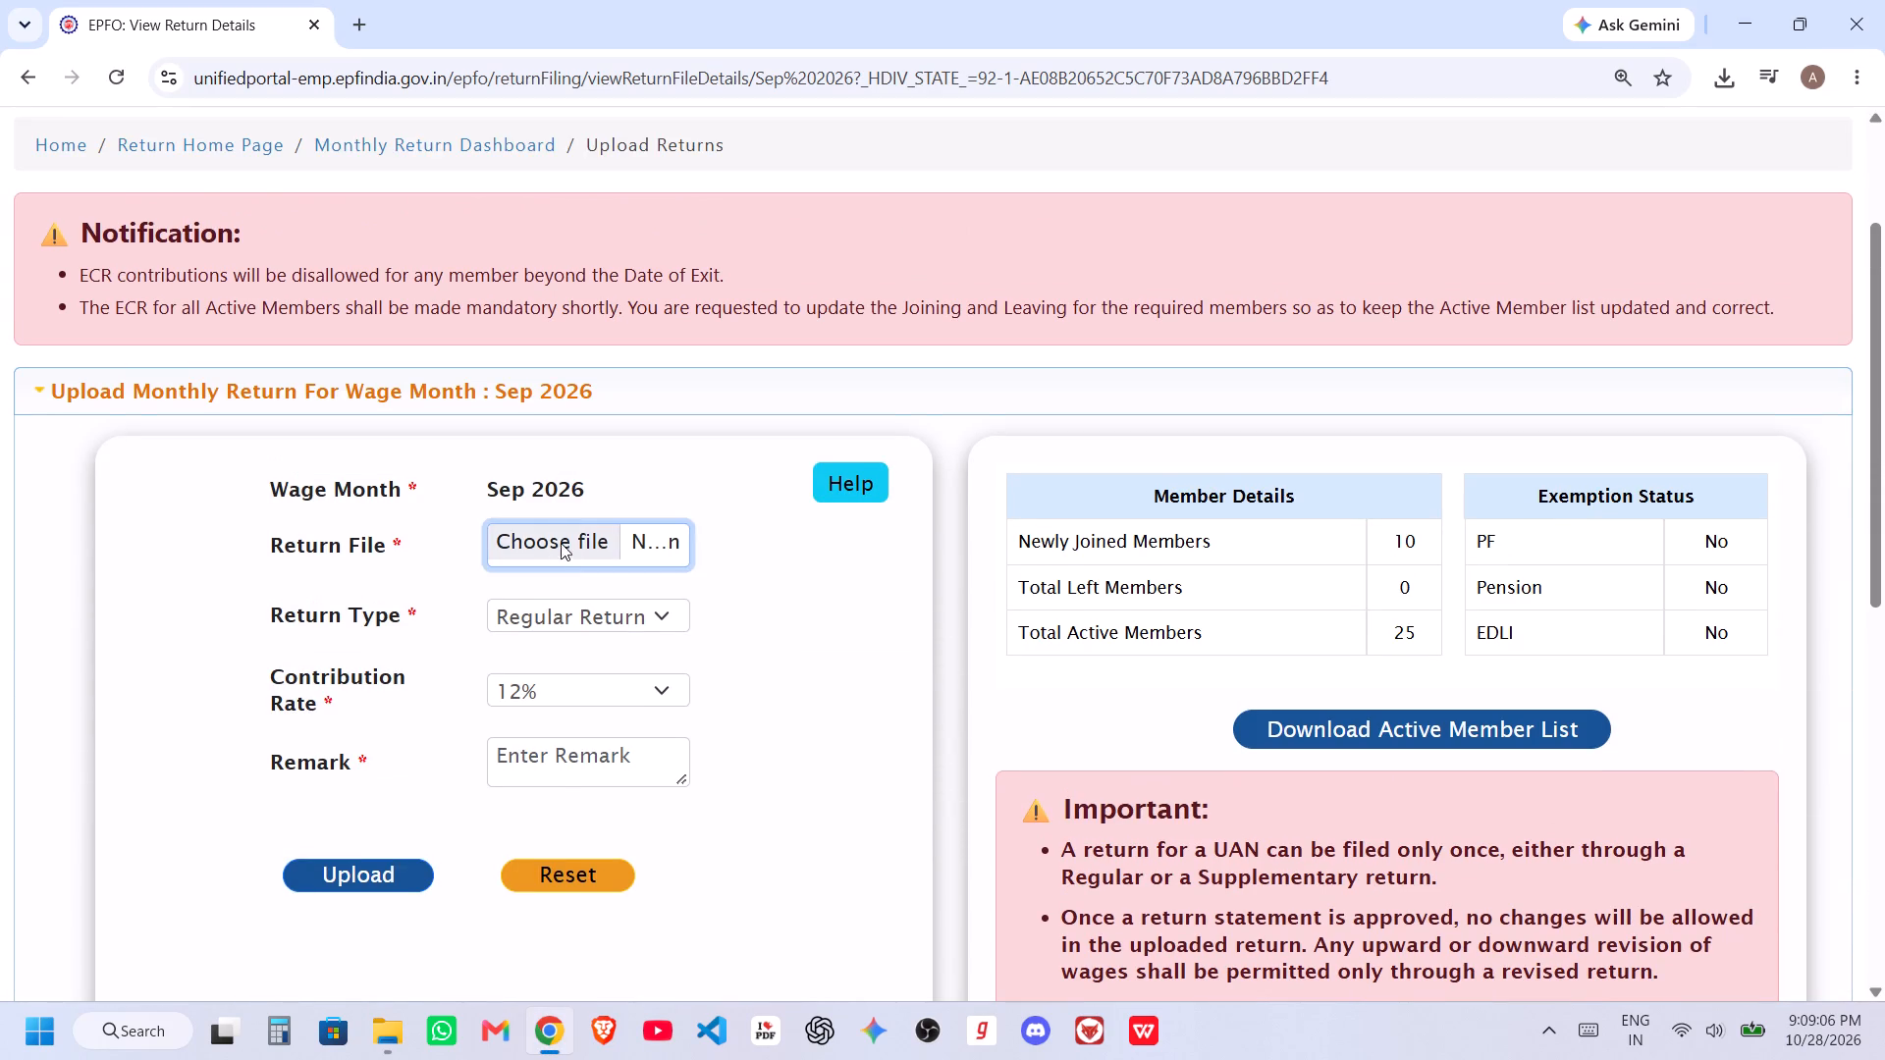
pyautogui.click(282, 292)
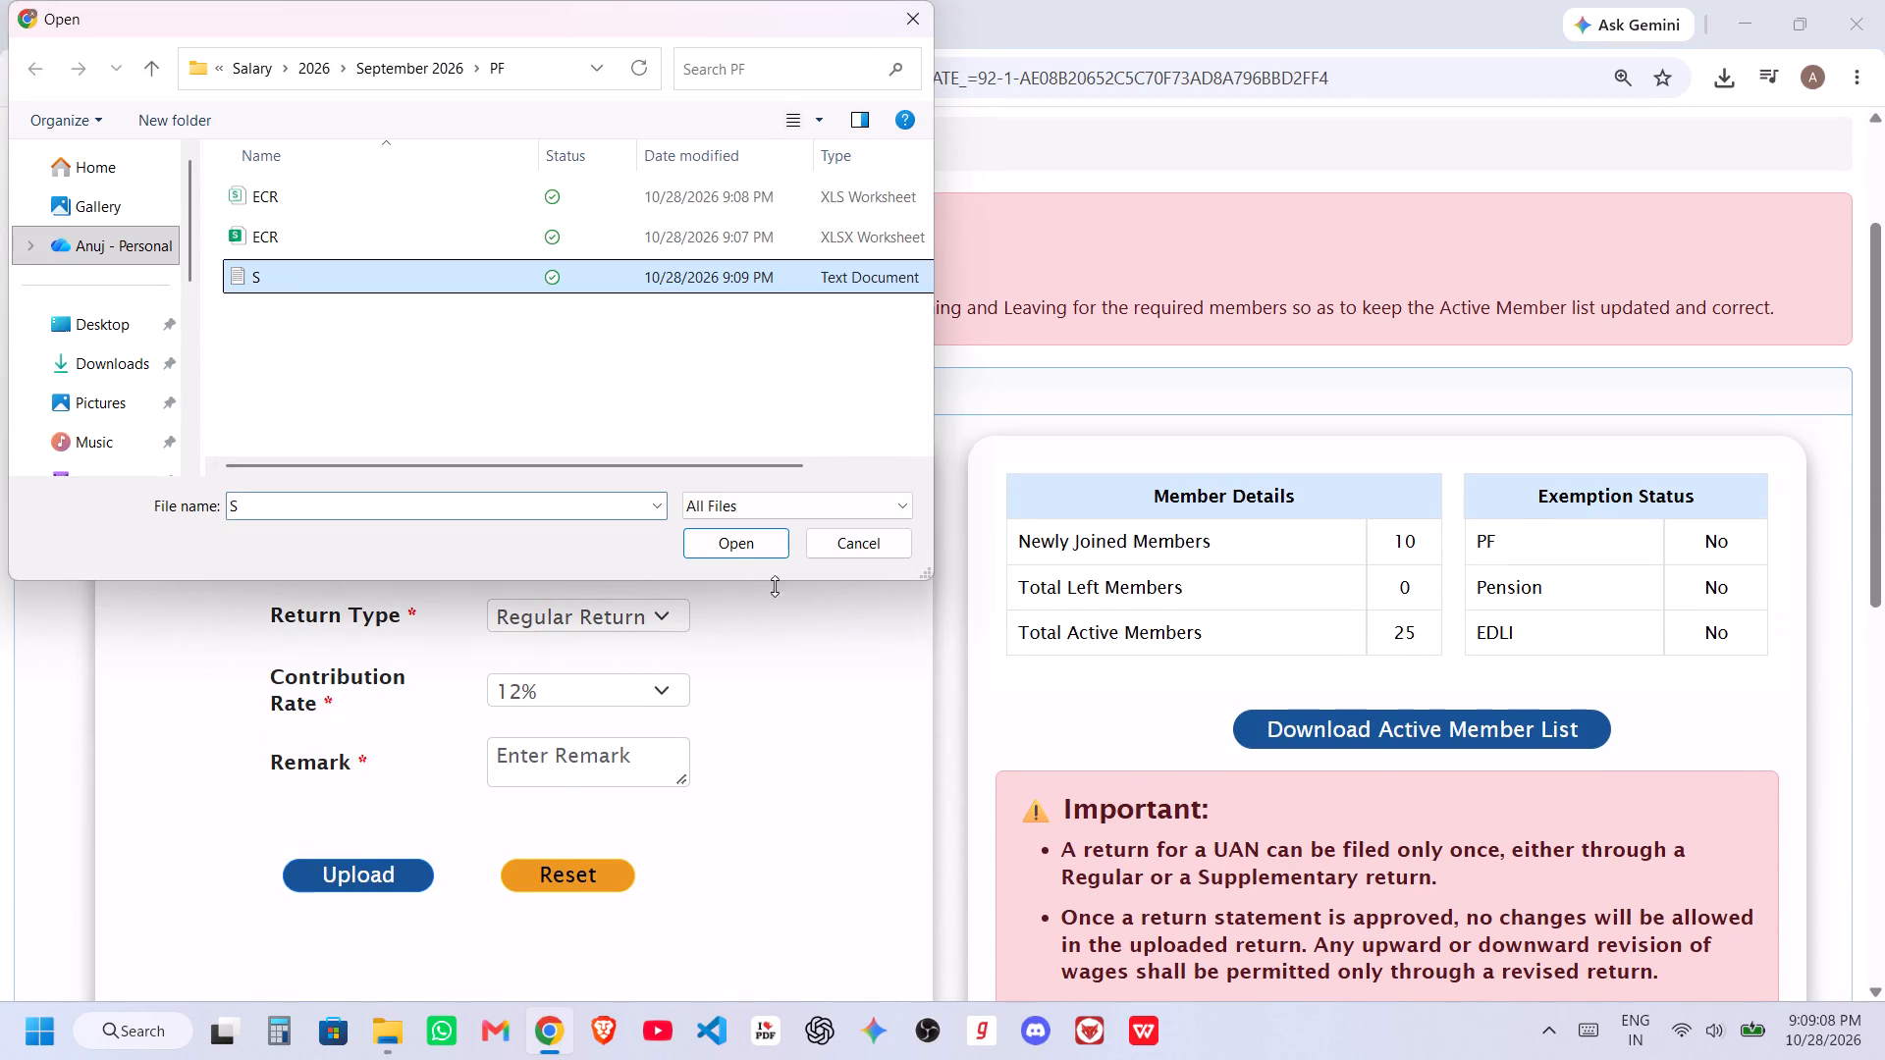
pyautogui.click(747, 534)
pyautogui.click(566, 761)
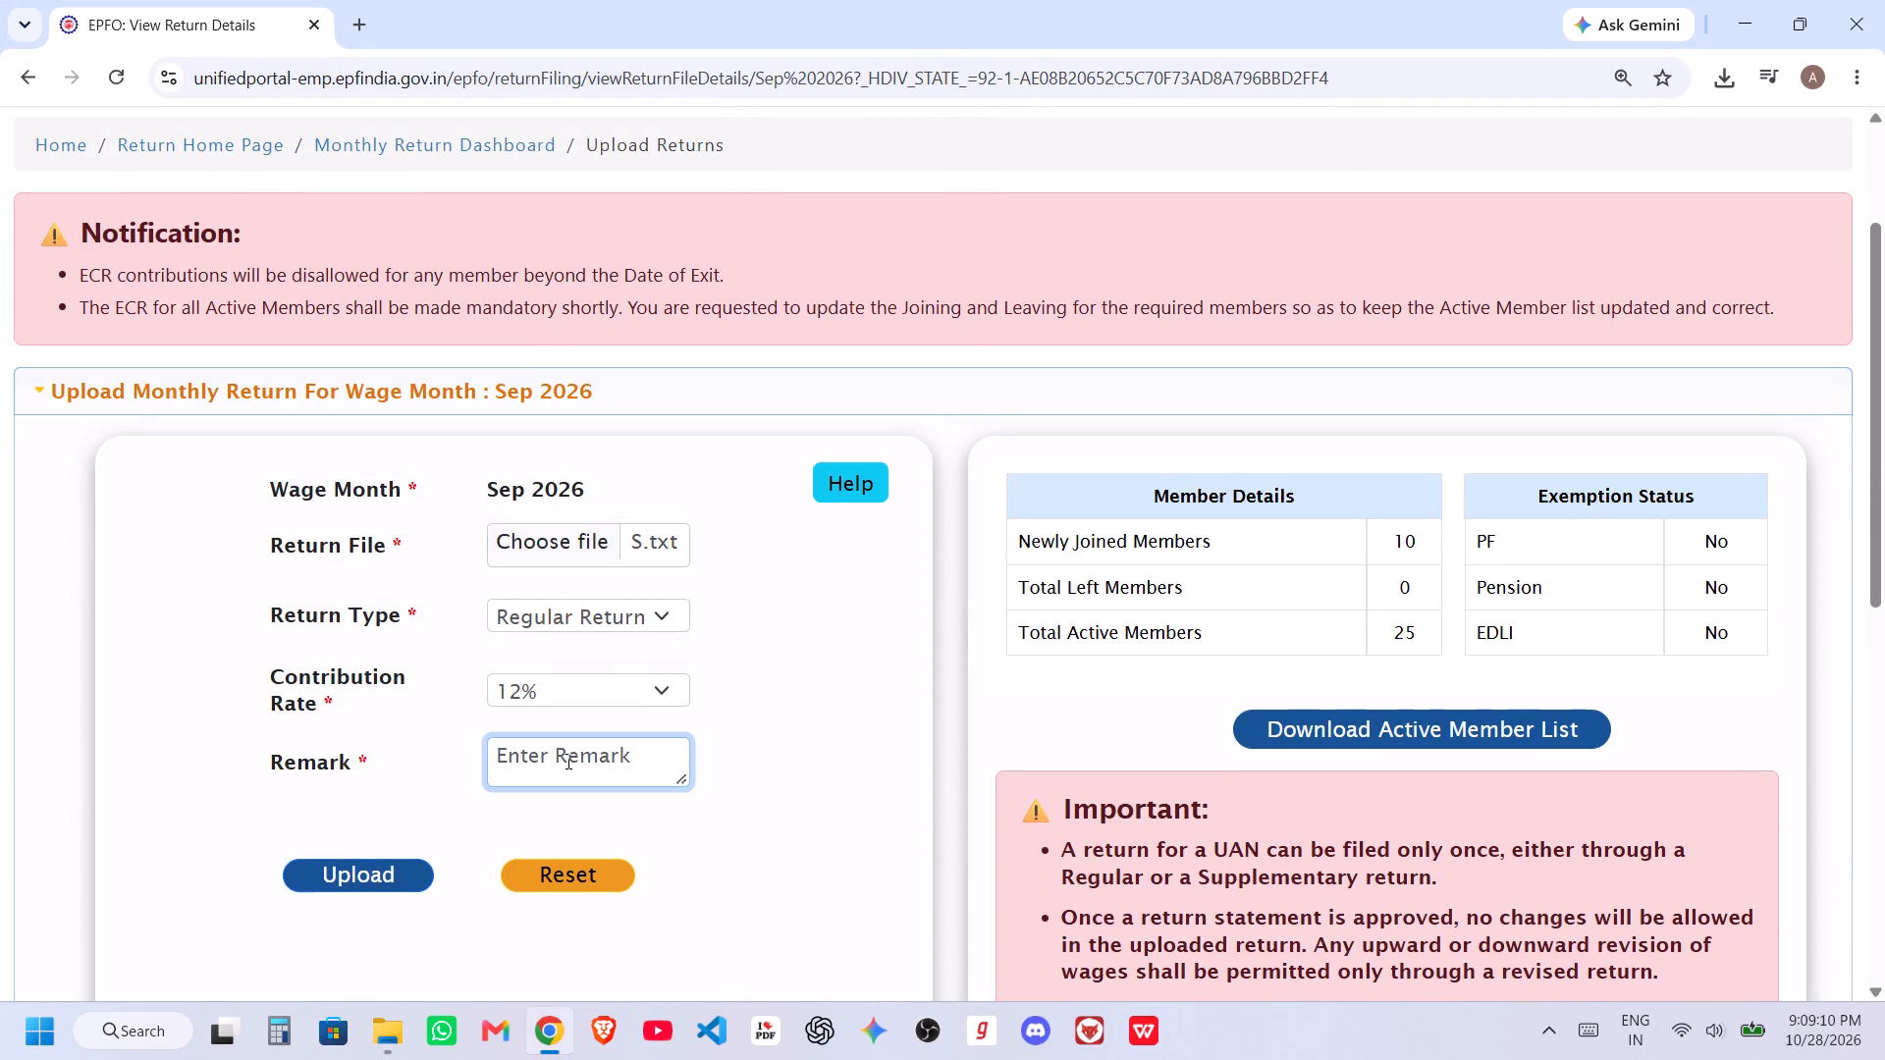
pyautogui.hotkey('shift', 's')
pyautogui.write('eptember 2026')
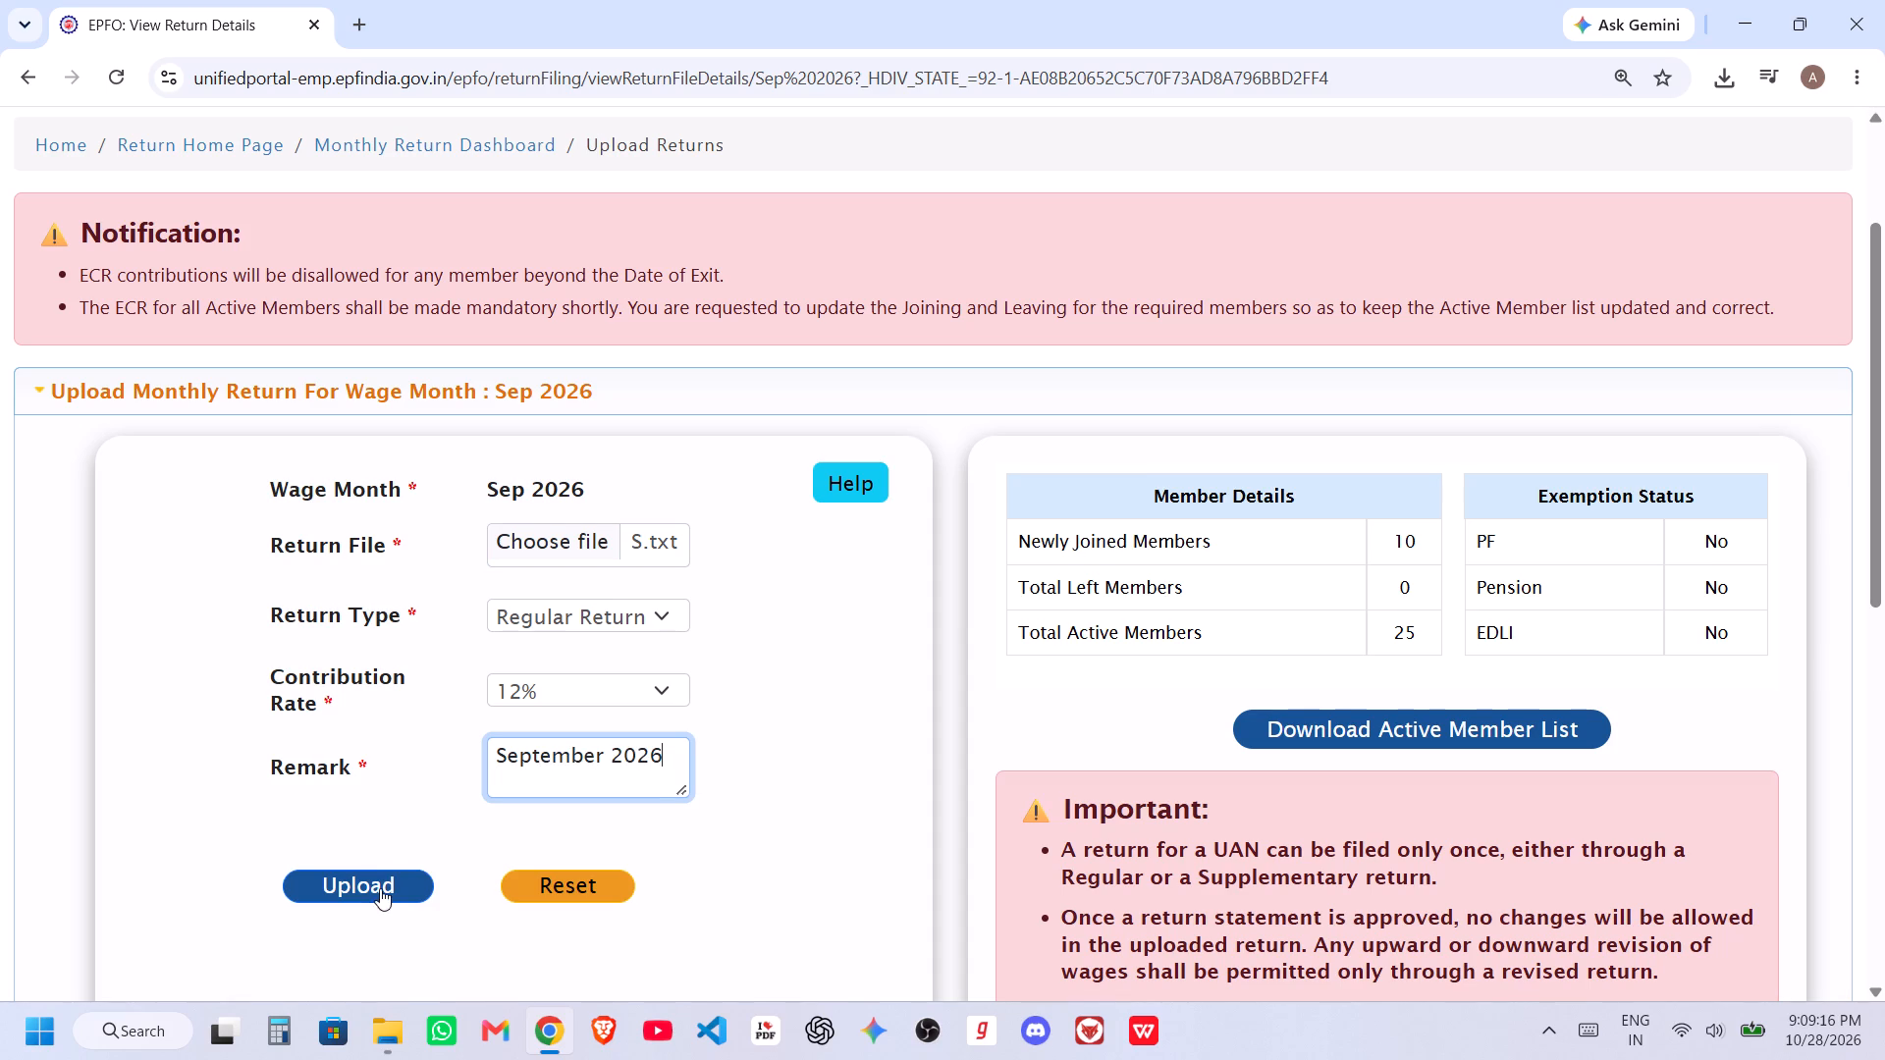
pyautogui.click(380, 888)
pyautogui.click(1050, 302)
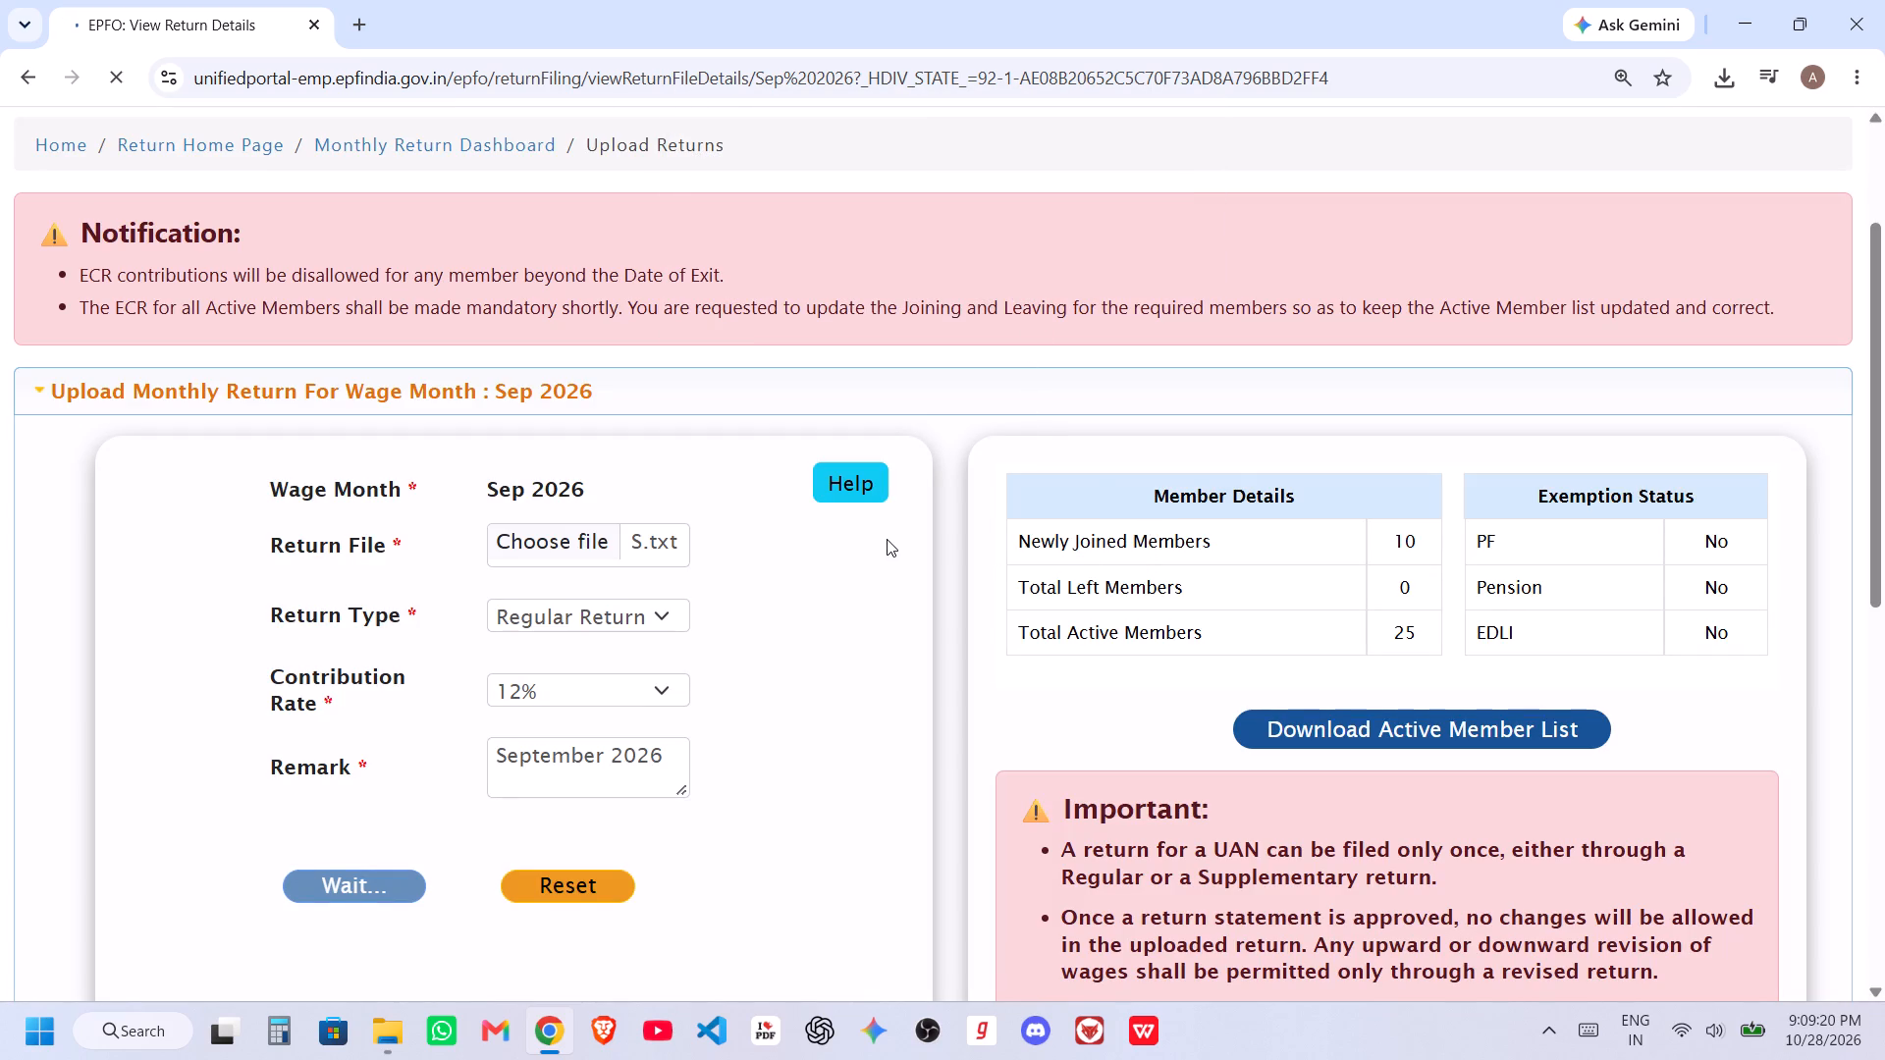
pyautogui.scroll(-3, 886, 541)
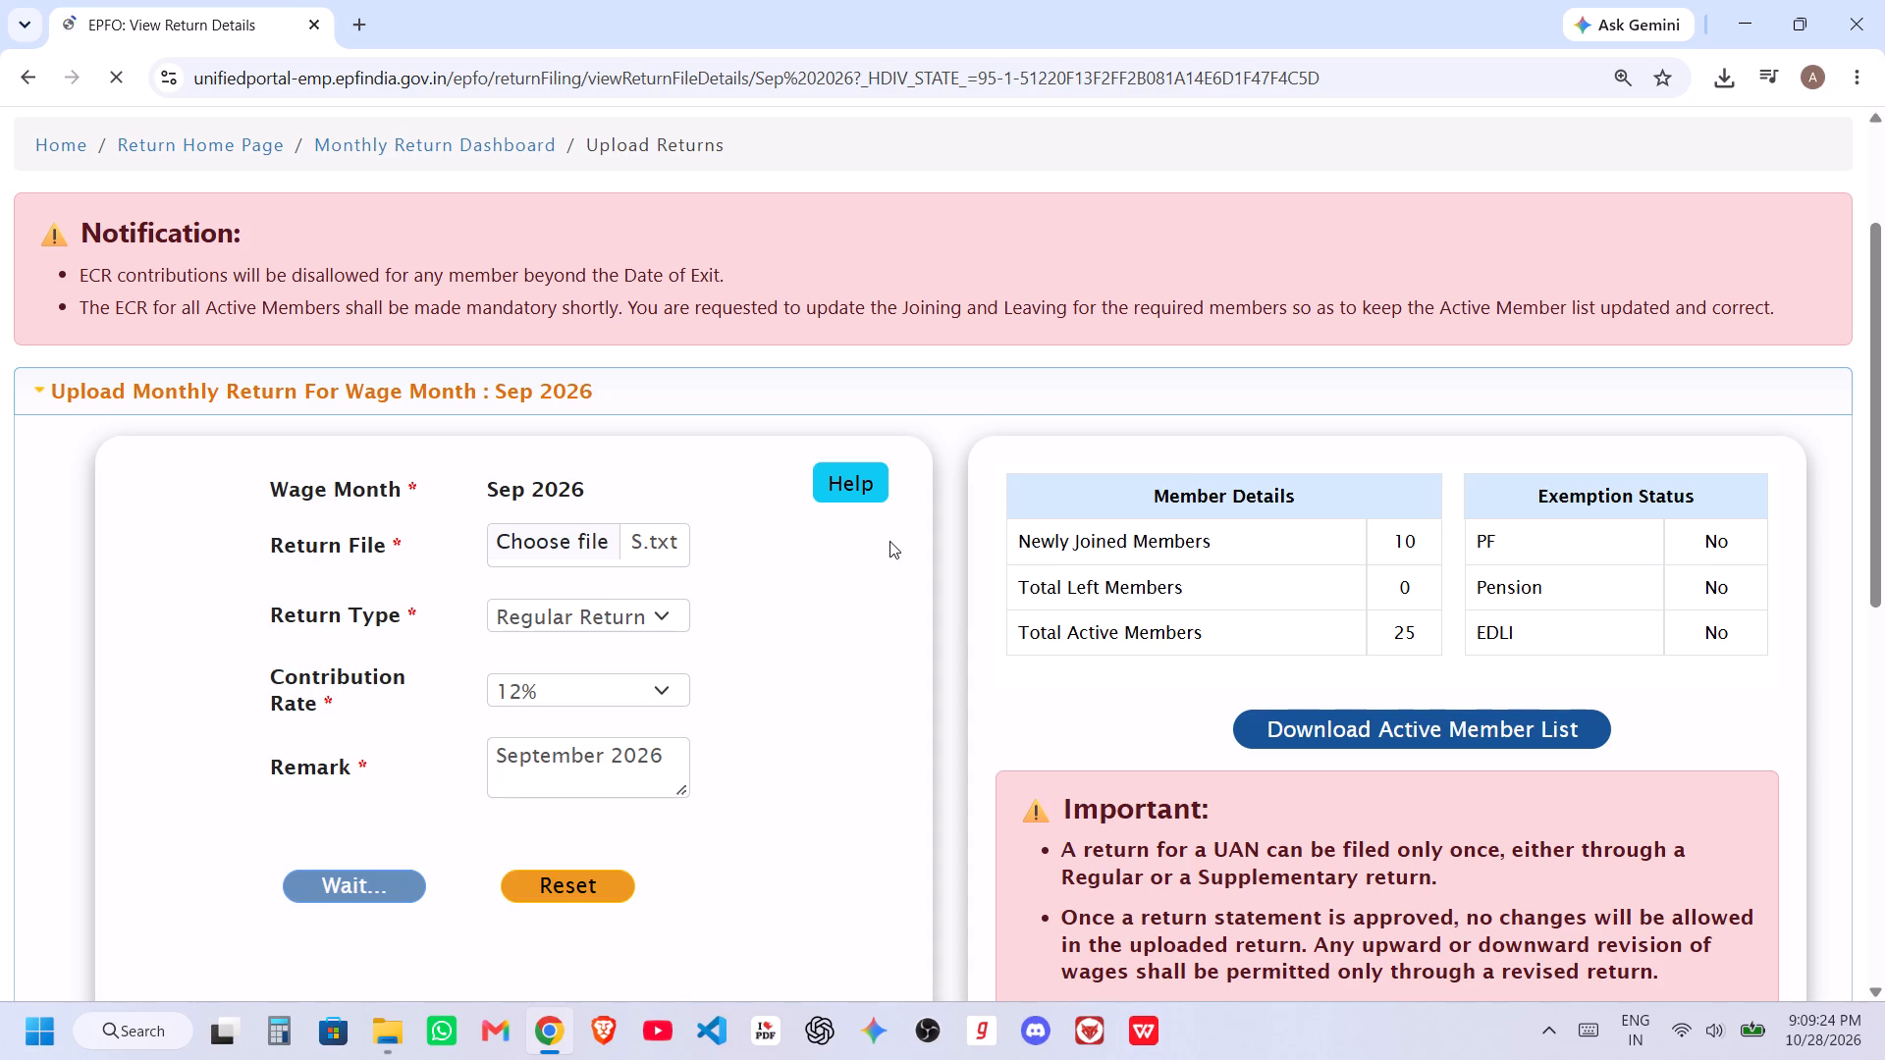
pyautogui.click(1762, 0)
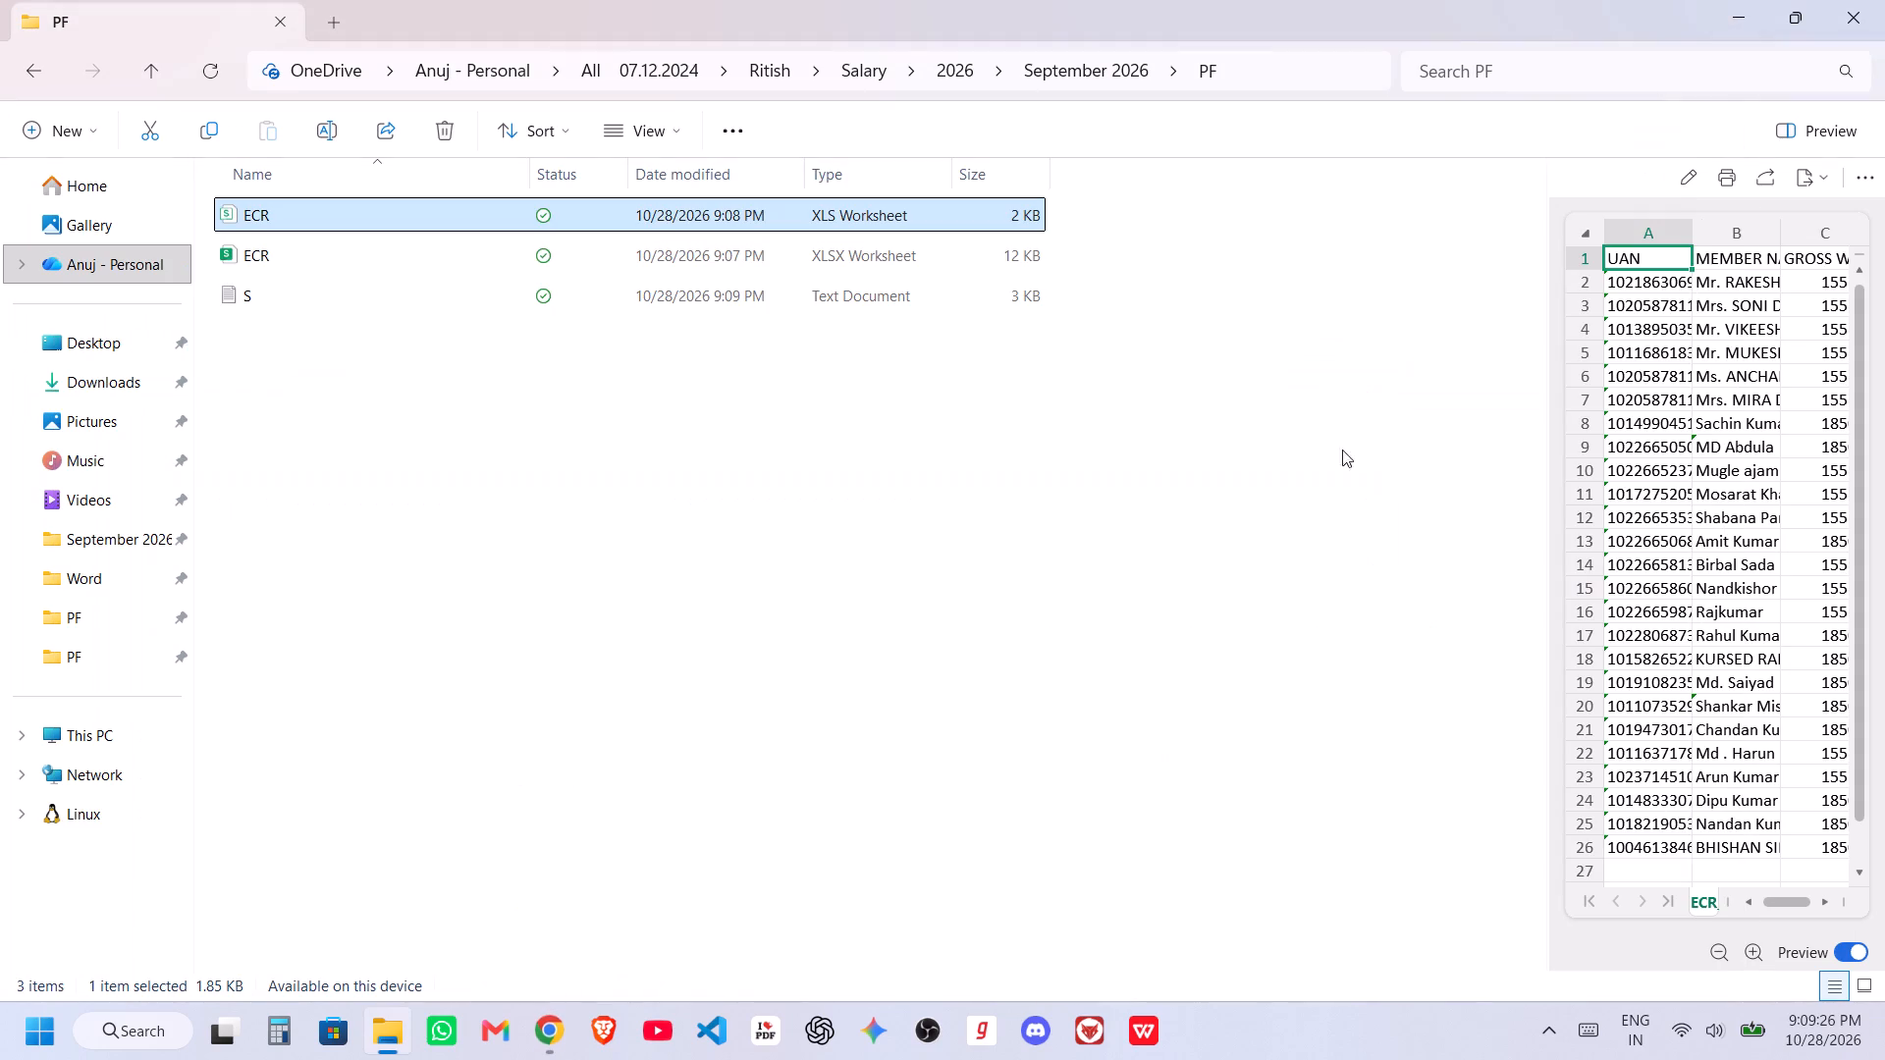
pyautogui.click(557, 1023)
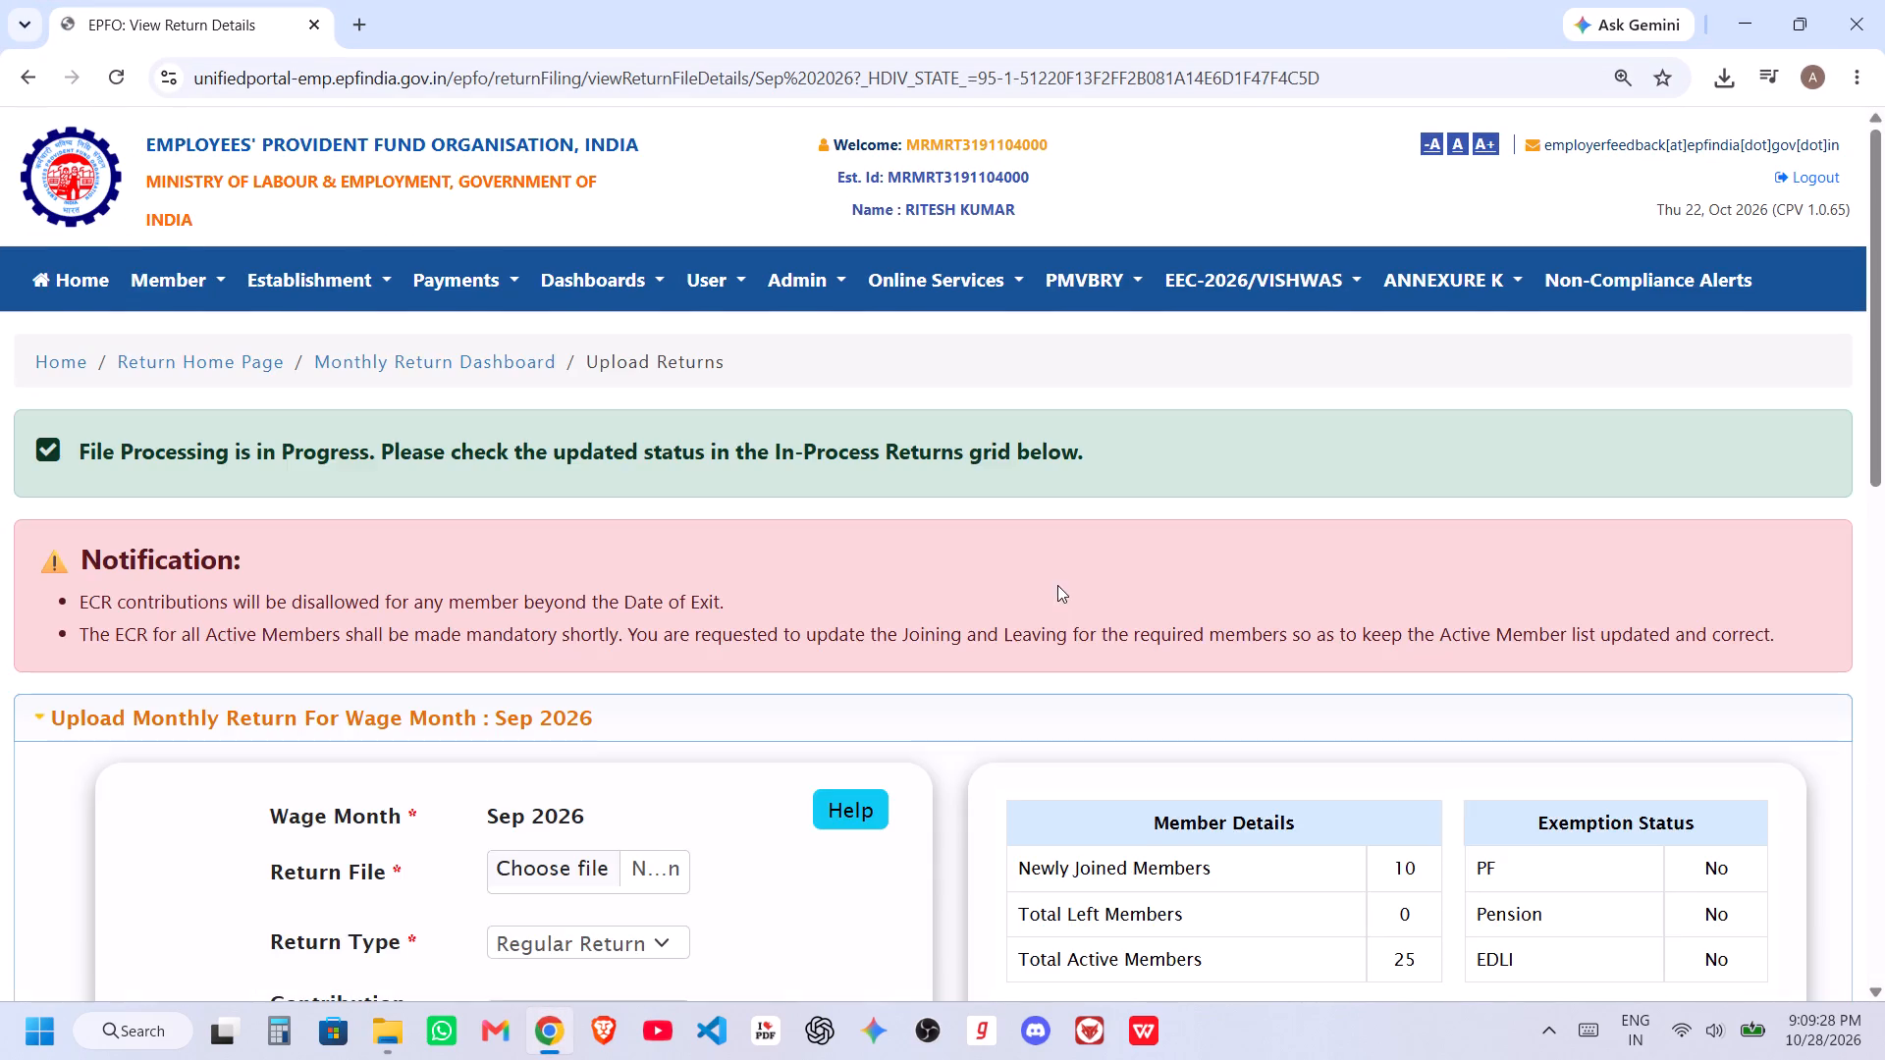
# Download the error file of the latest Sep 2026 upload from the In-Process Returns and open it to read the validation error.
pyautogui.scroll(-5, 1064, 597)
pyautogui.click(1452, 880)
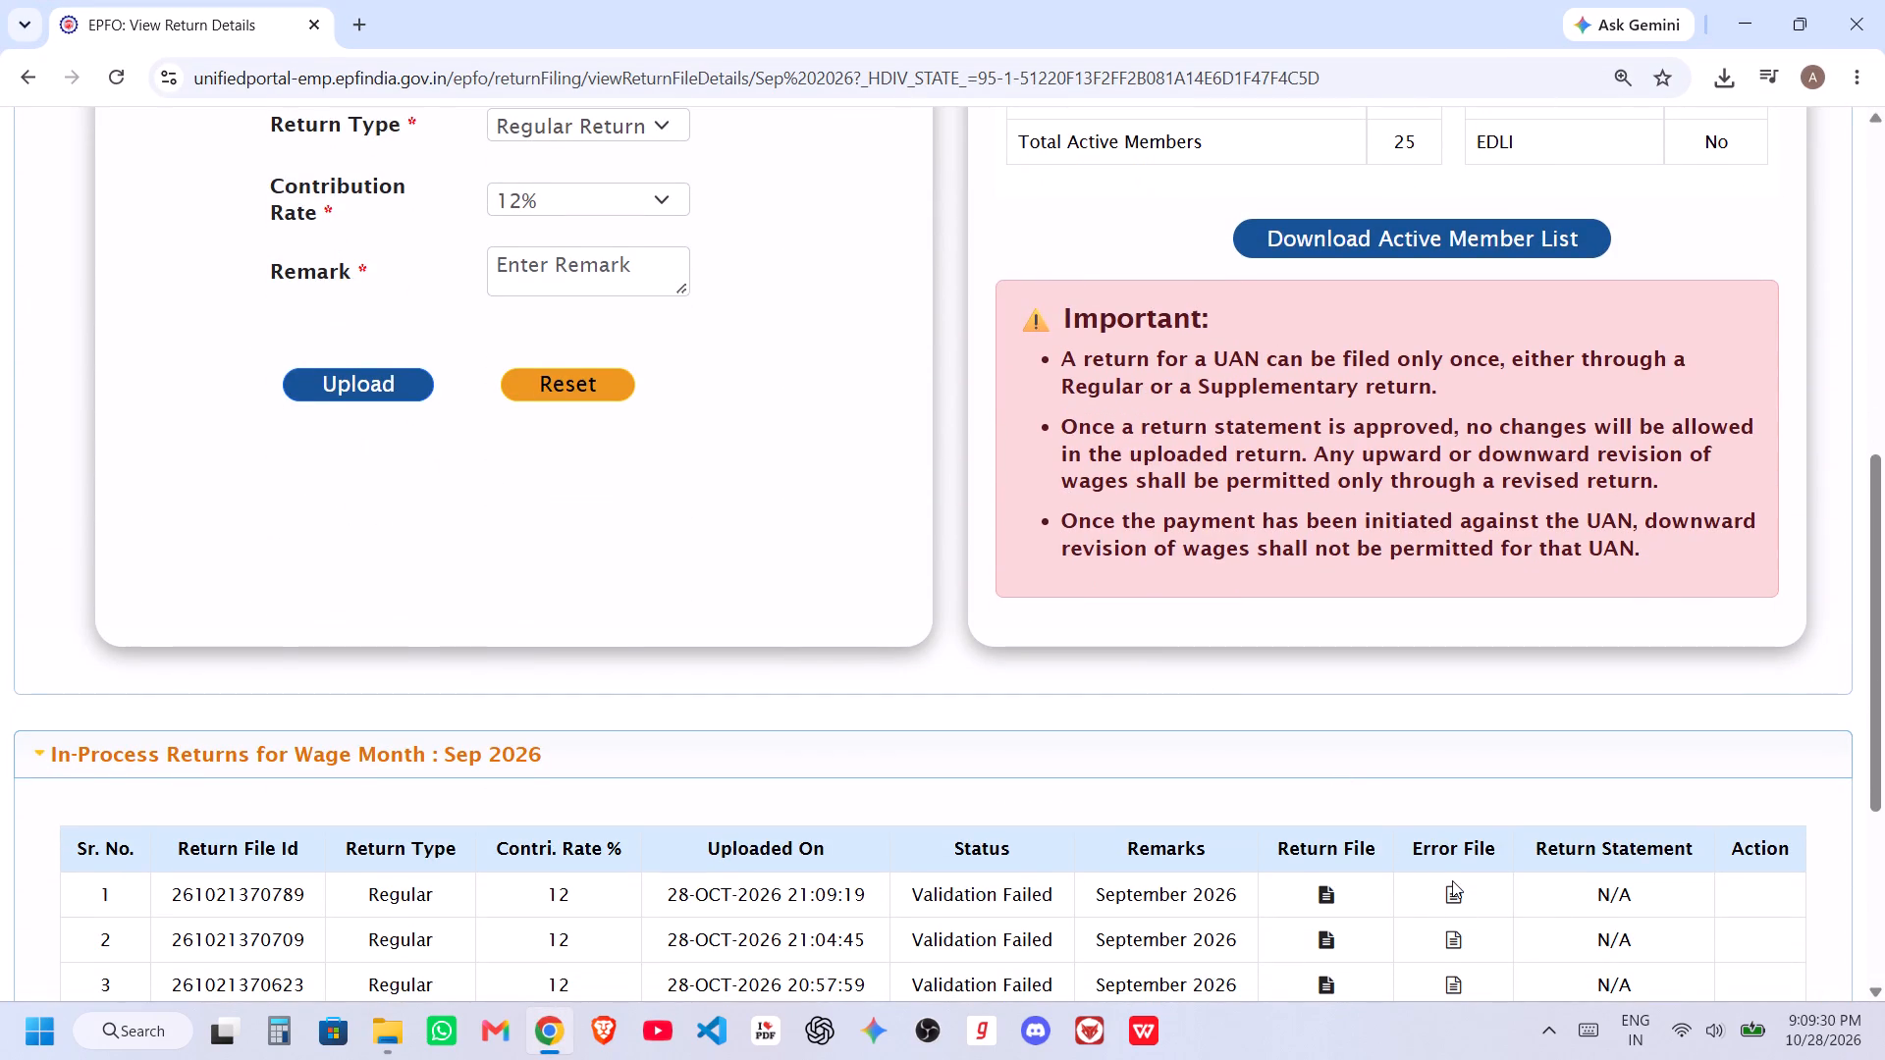
pyautogui.click(1451, 896)
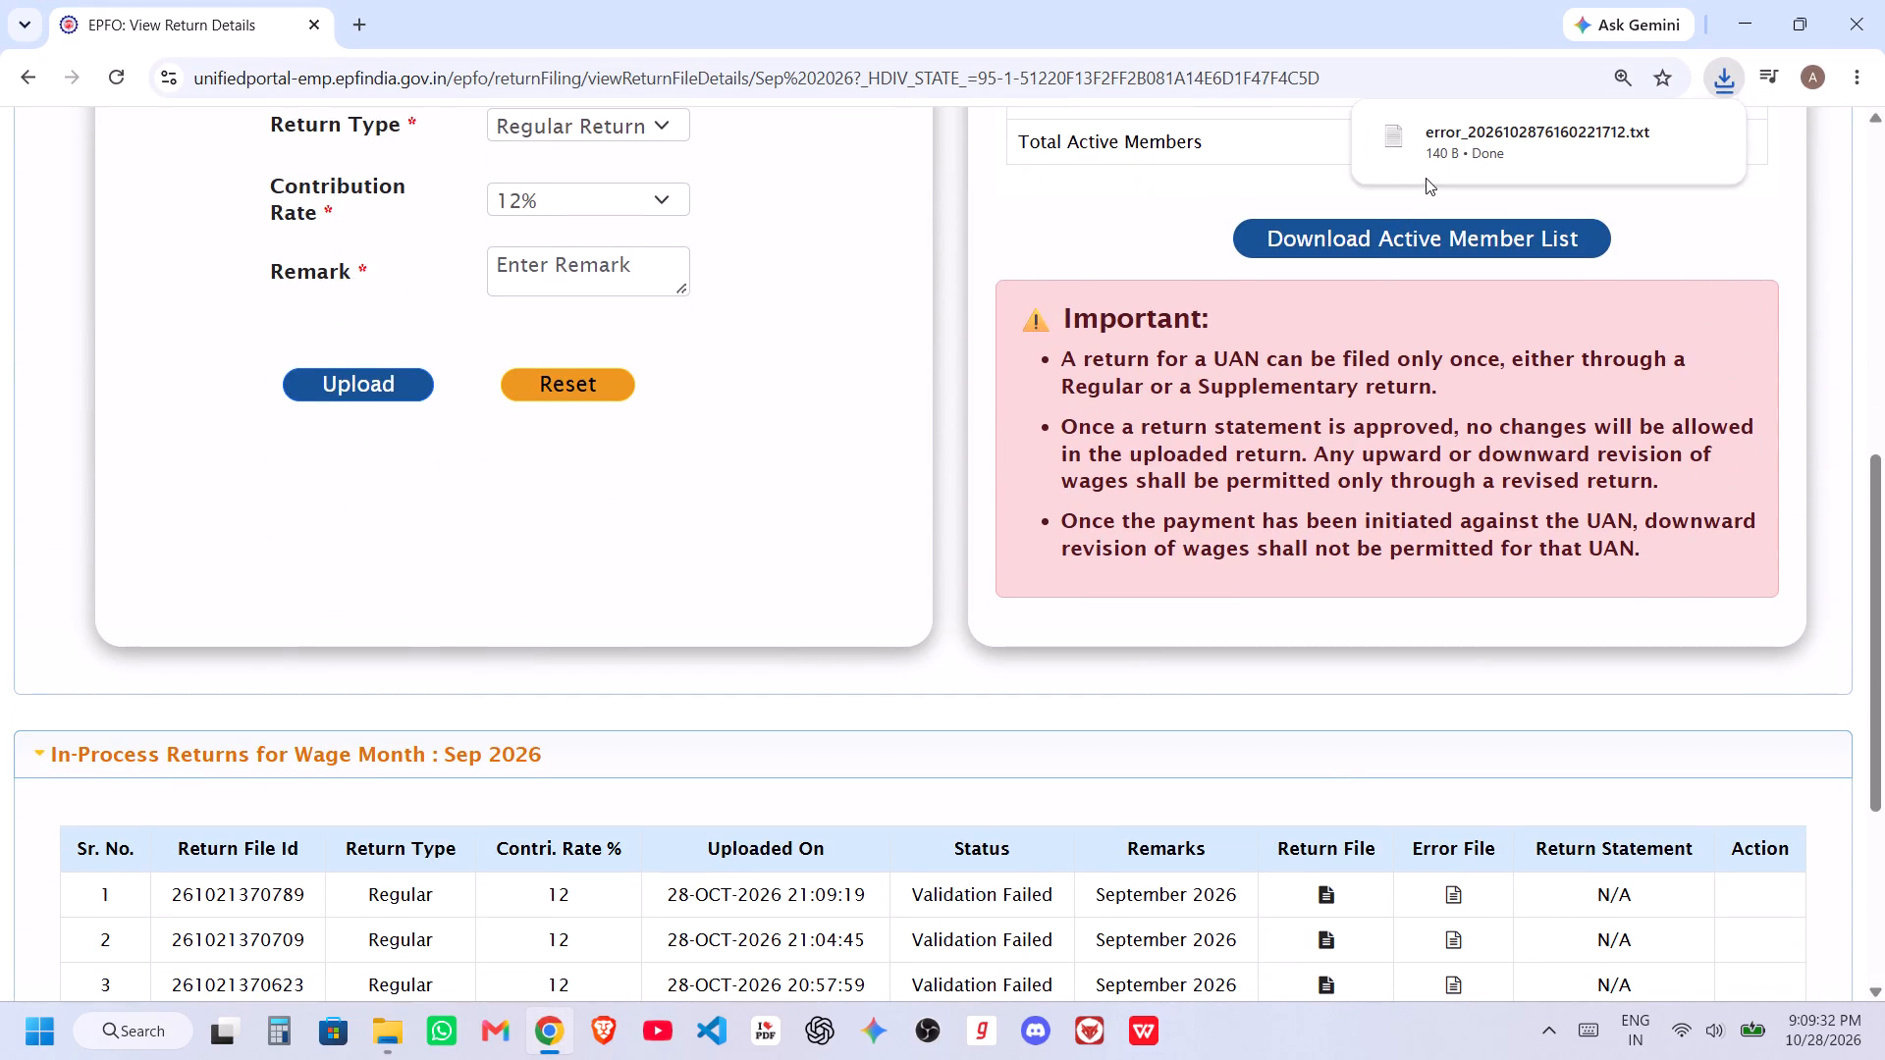
pyautogui.click(1449, 147)
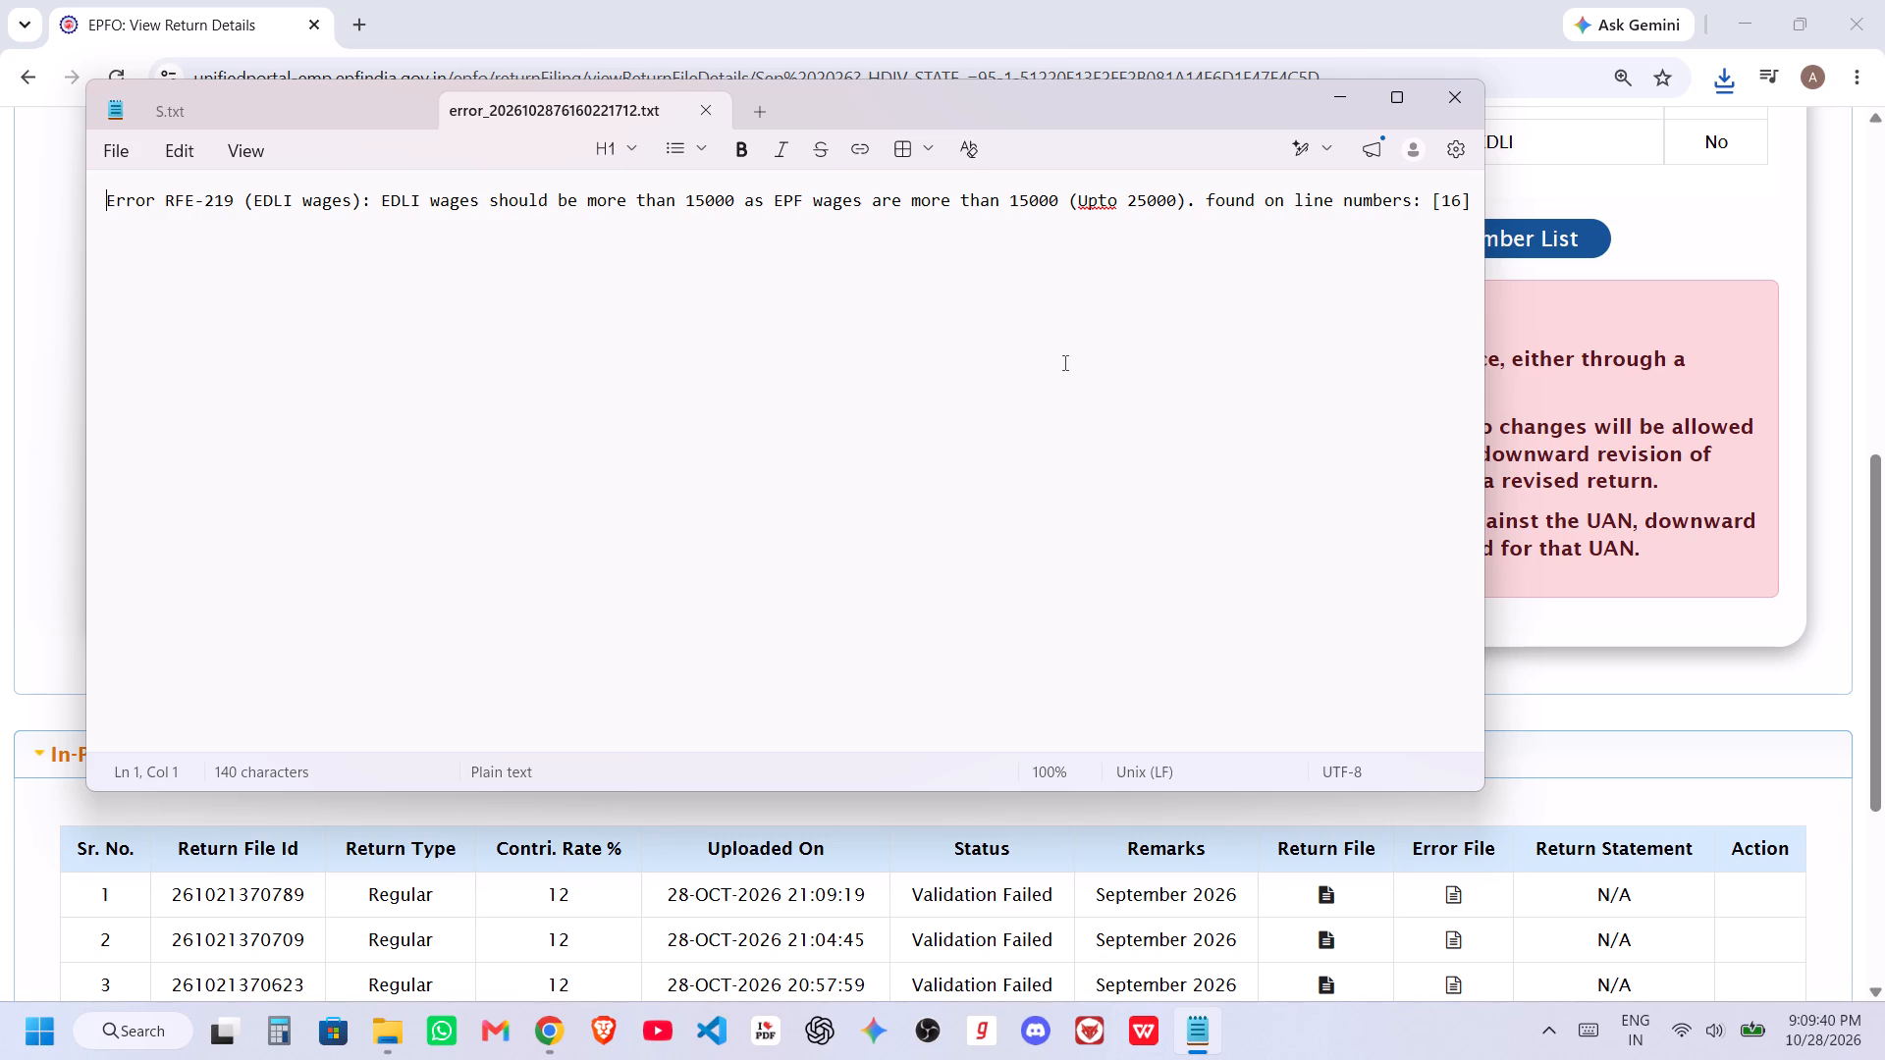
# Switch to the PF folder in File Explorer and open the ECR XLSX workbook.
pyautogui.hotkey('alt', 'Tab')
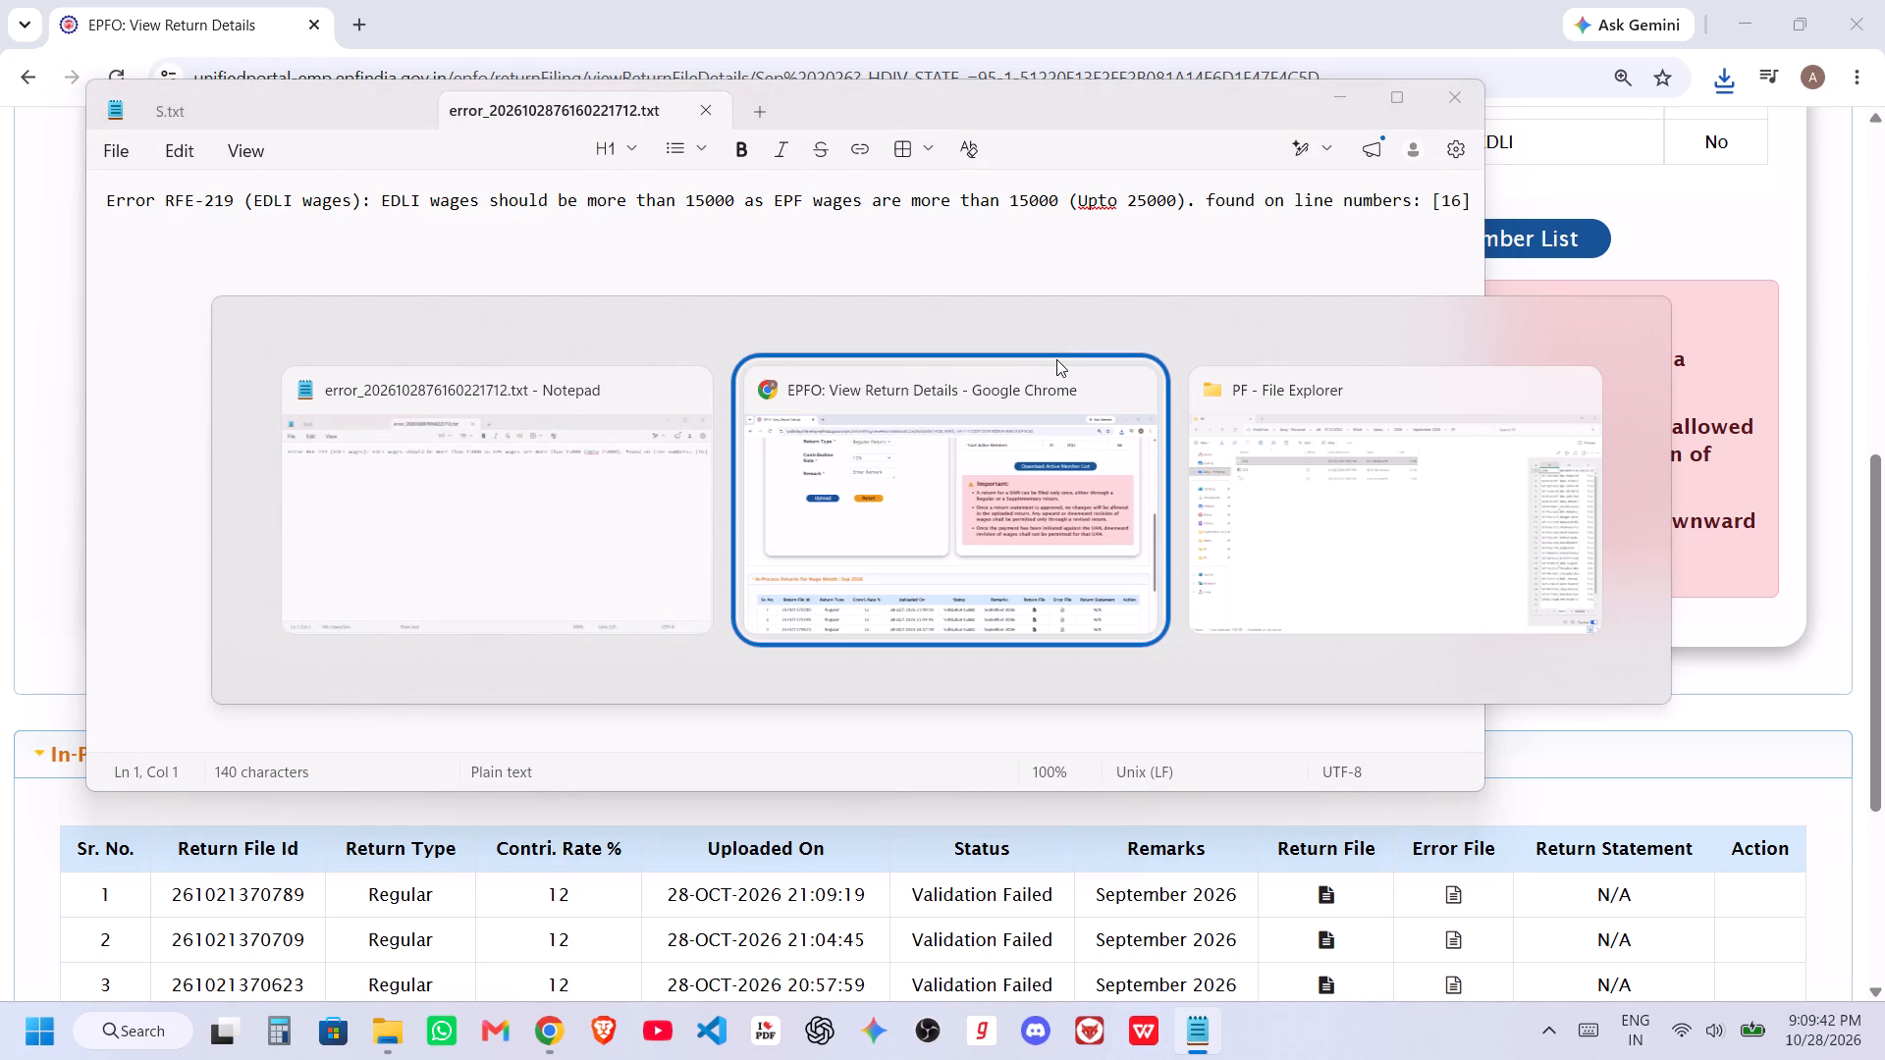
pyautogui.hotkey('alt', 'Tab')
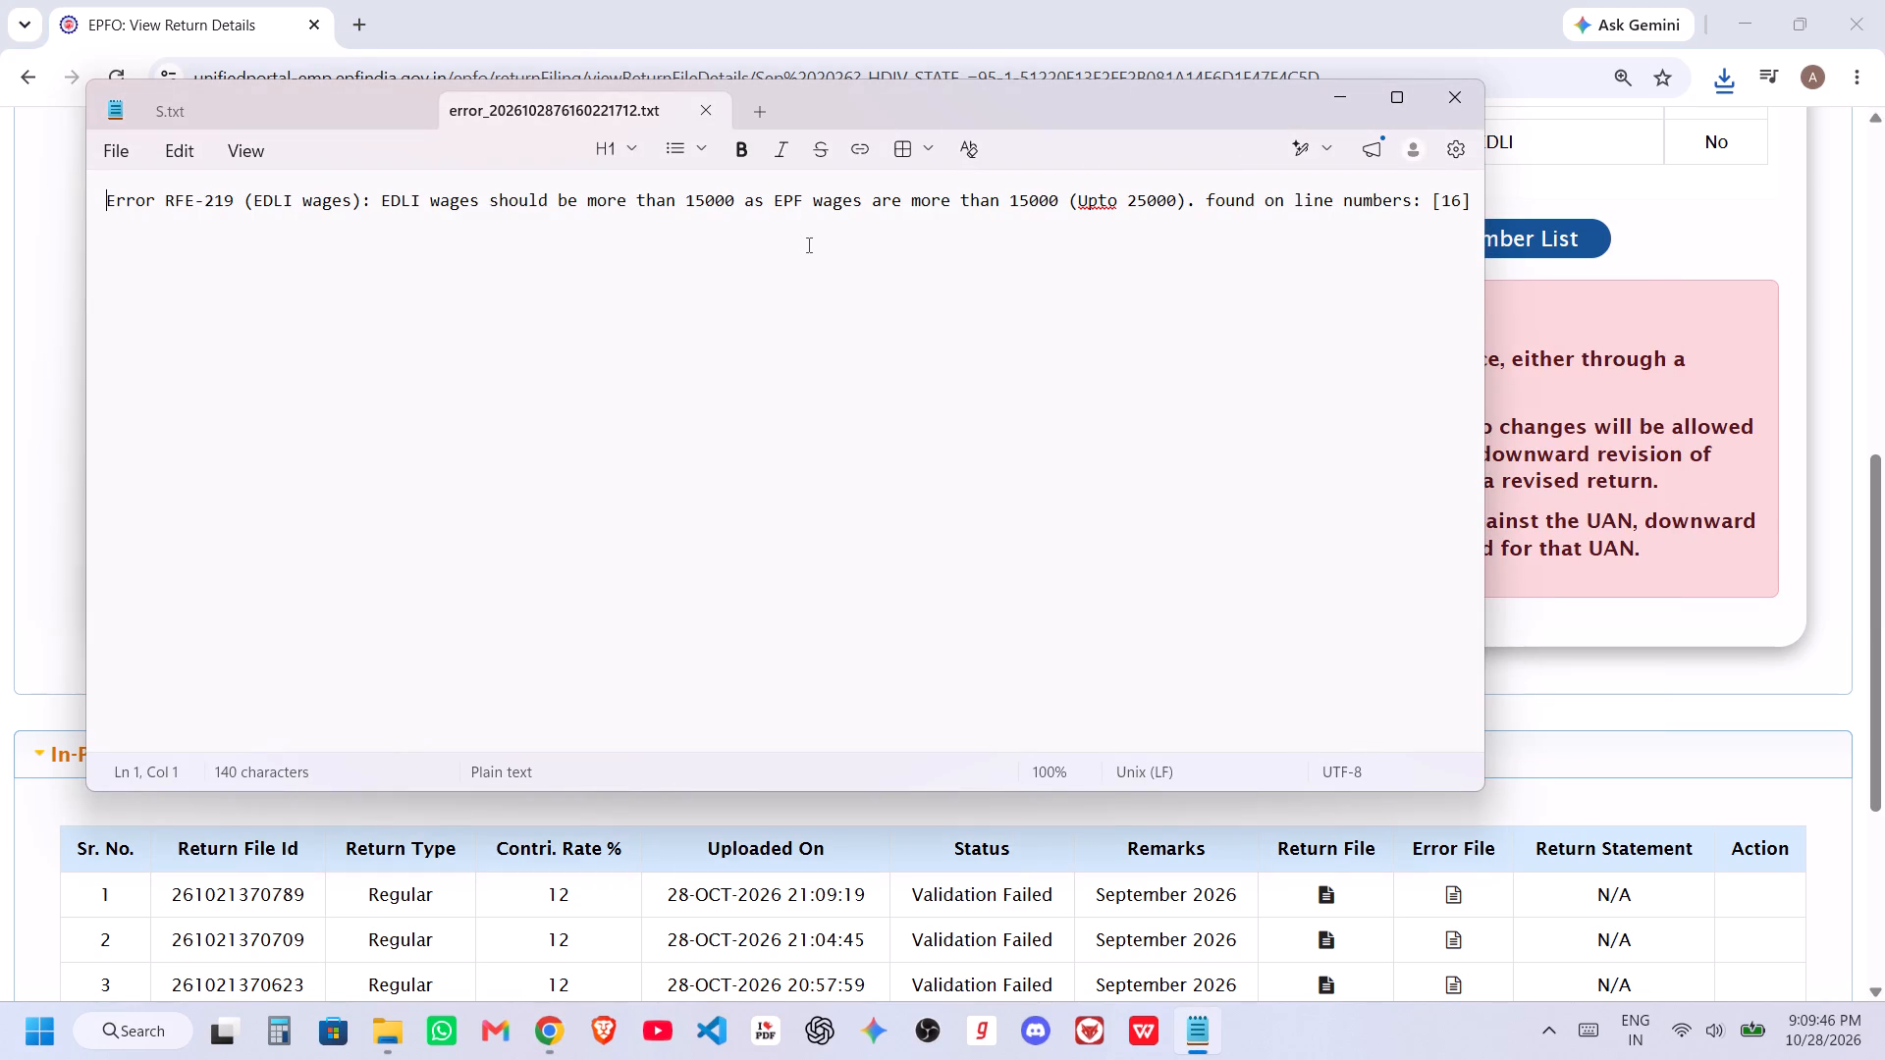
pyautogui.hotkey('alt', 'Tab')
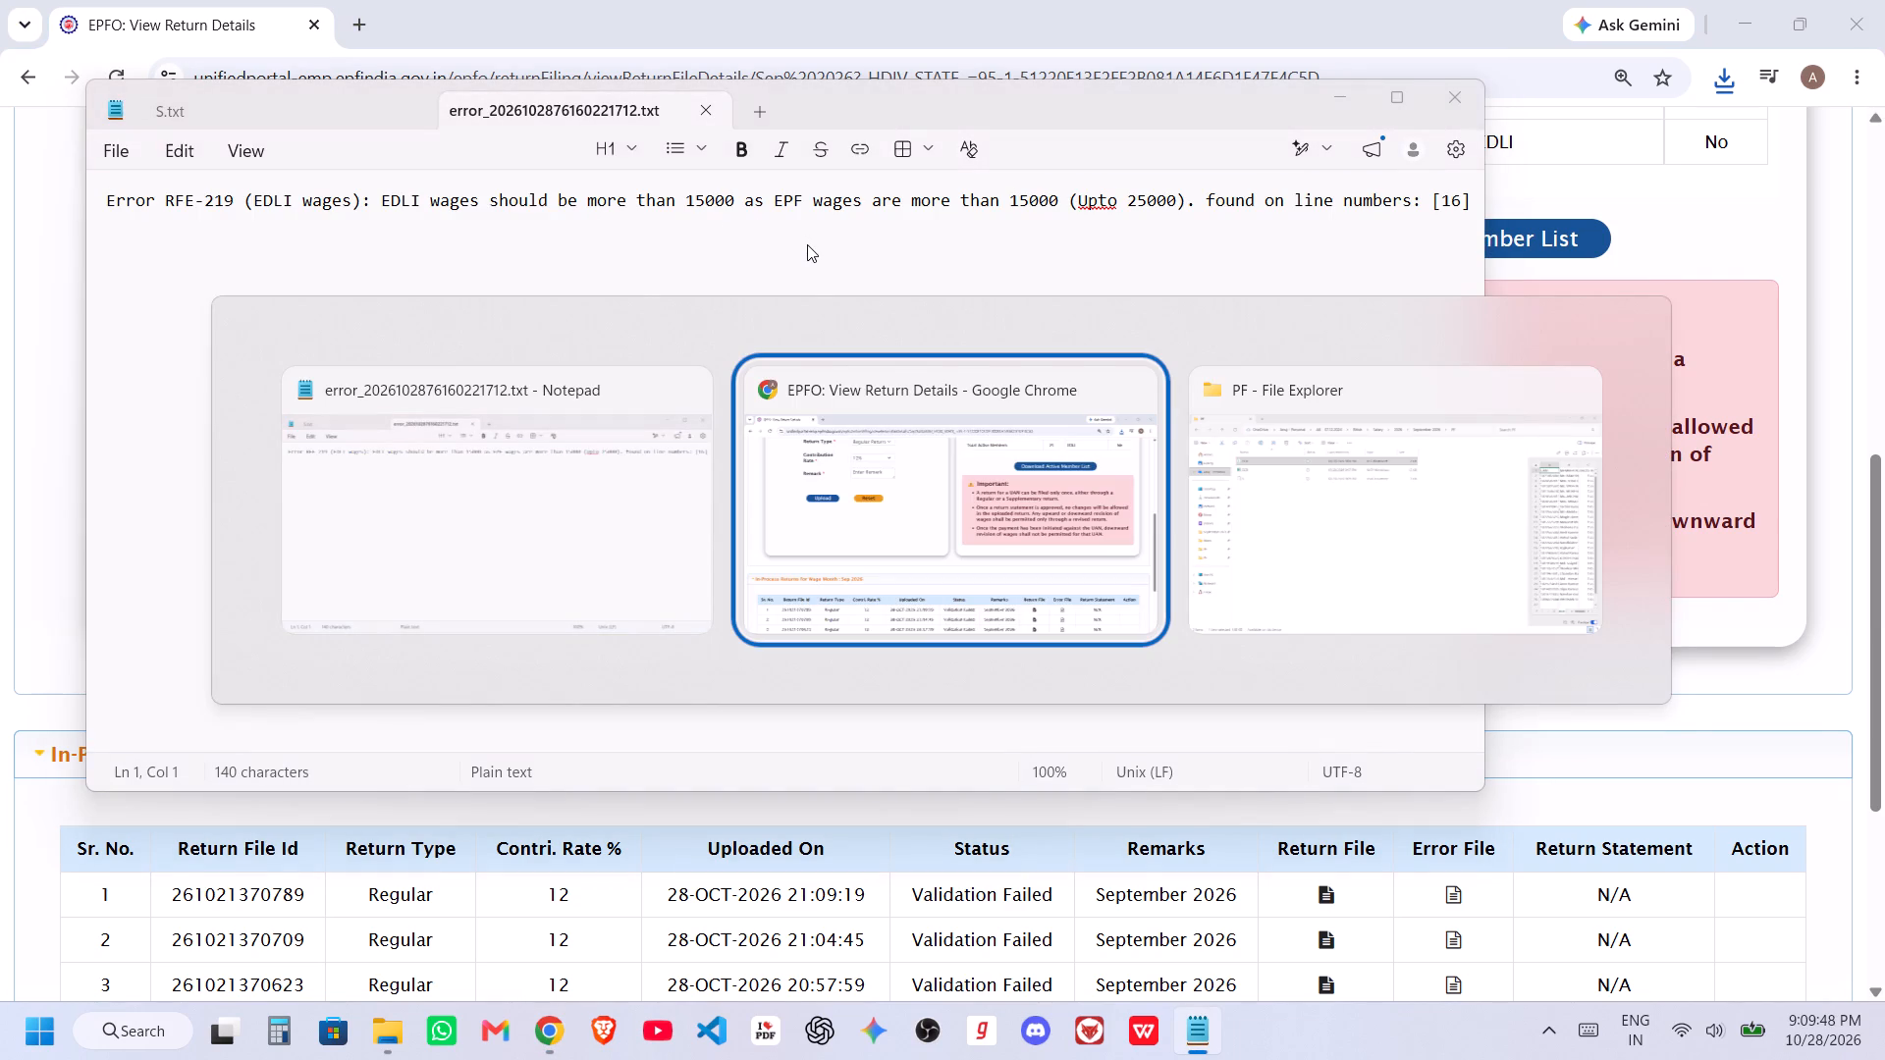
pyautogui.hotkey('alt', 'Tab')
pyautogui.doubleClick(379, 251)
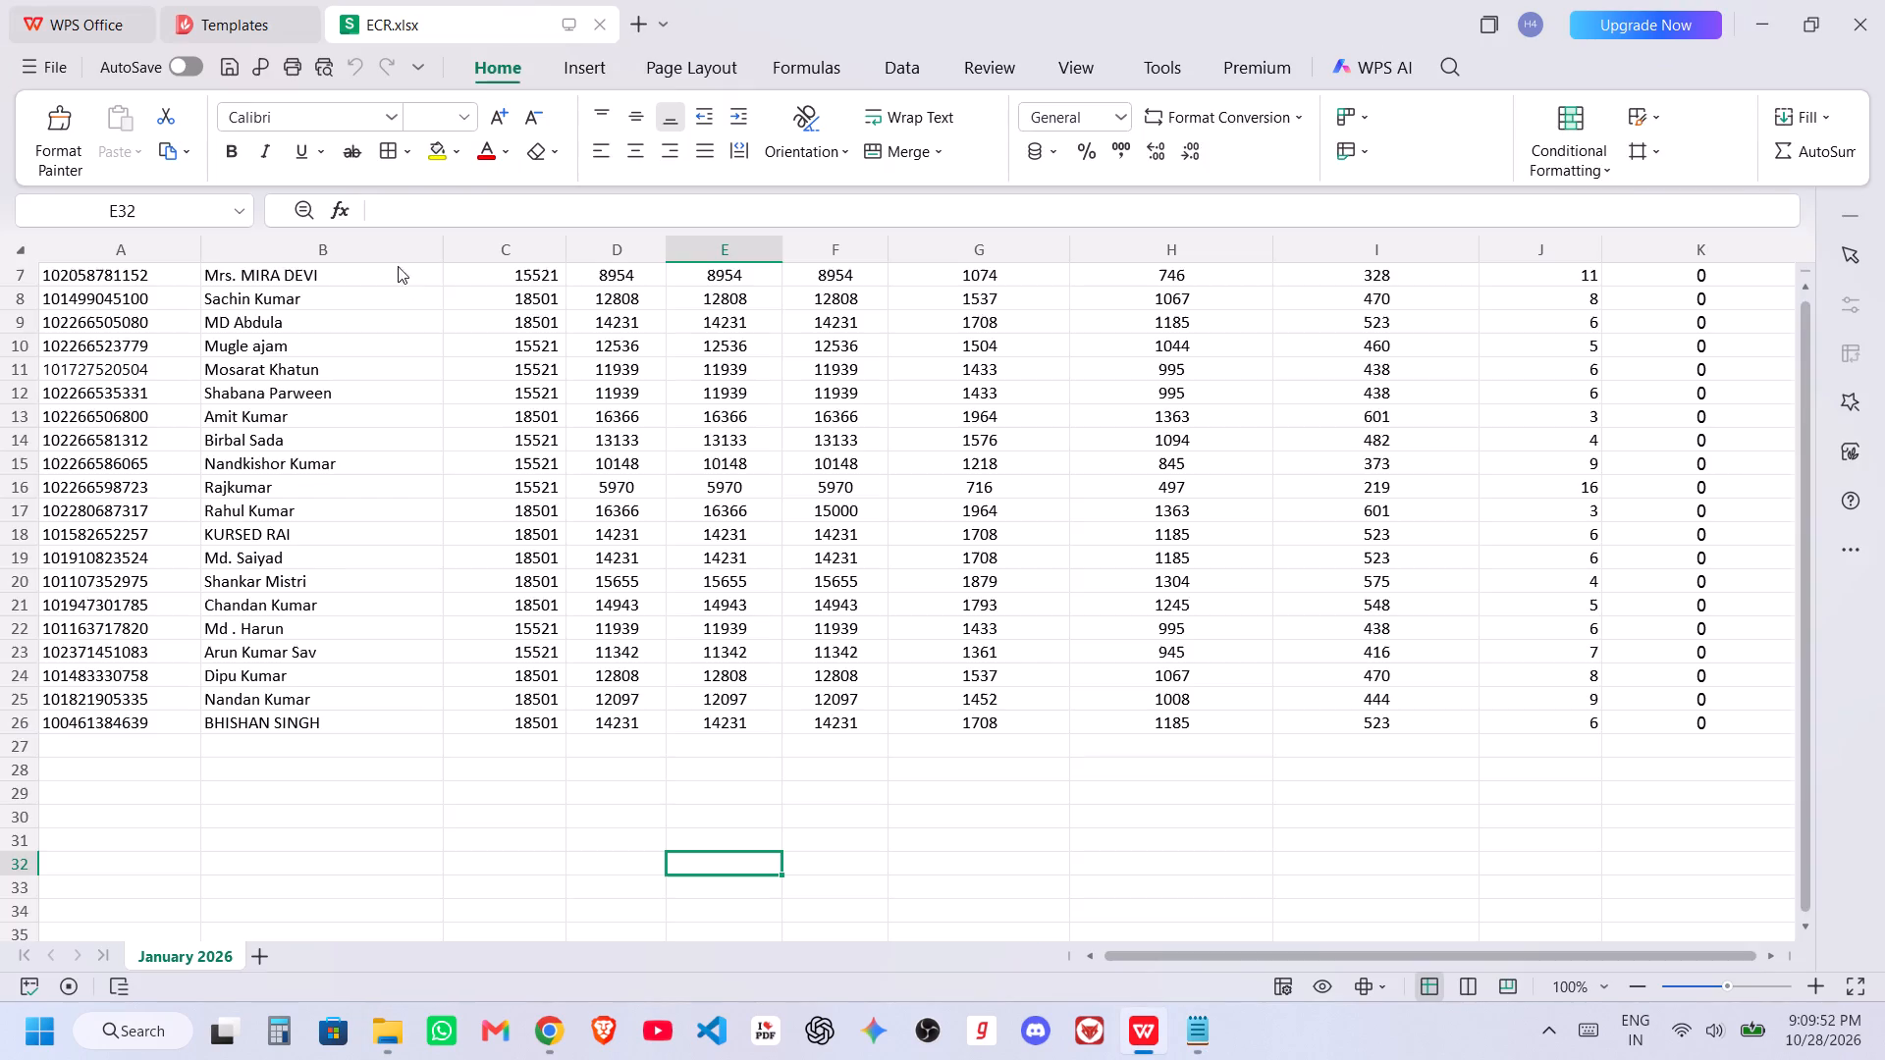
# Compare the wage columns around rows 15 to 20 of ECR.xlsx with the Notepad error message to locate the member on line 16.
pyautogui.click(653, 585)
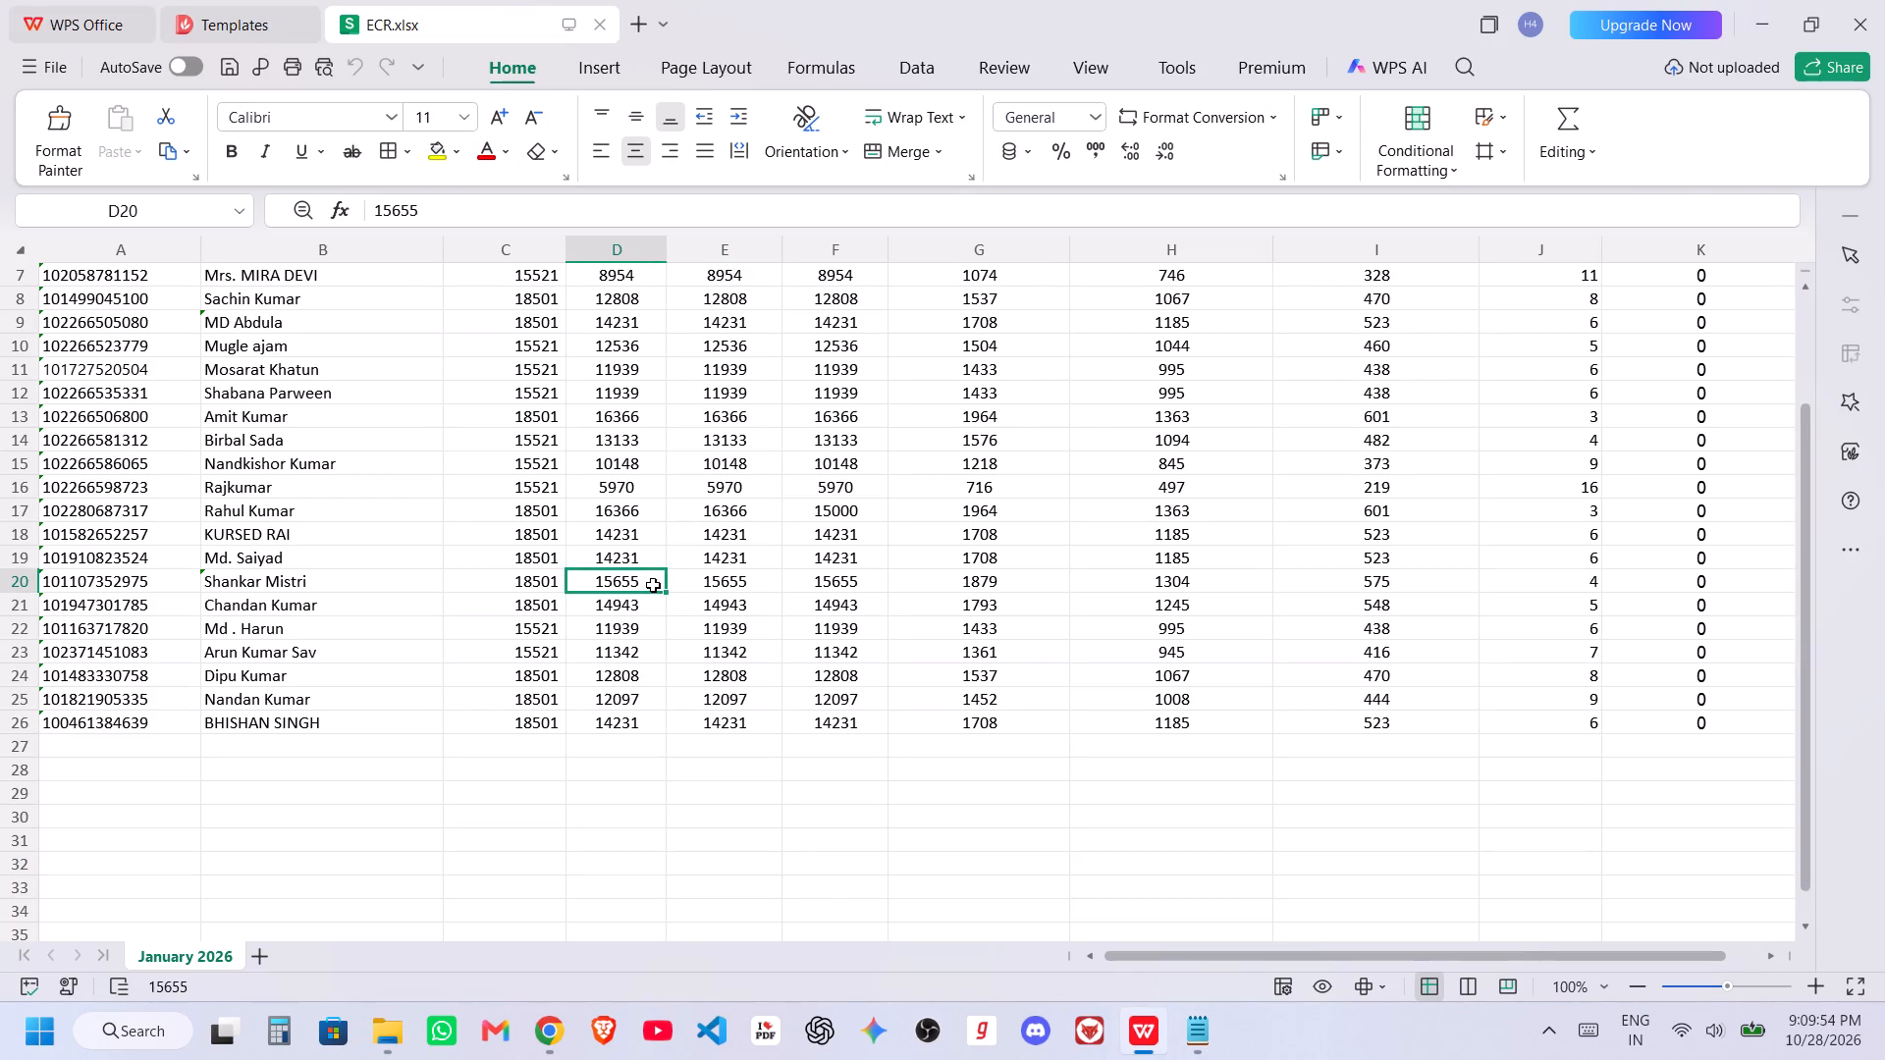
pyautogui.click(652, 633)
pyautogui.click(619, 556)
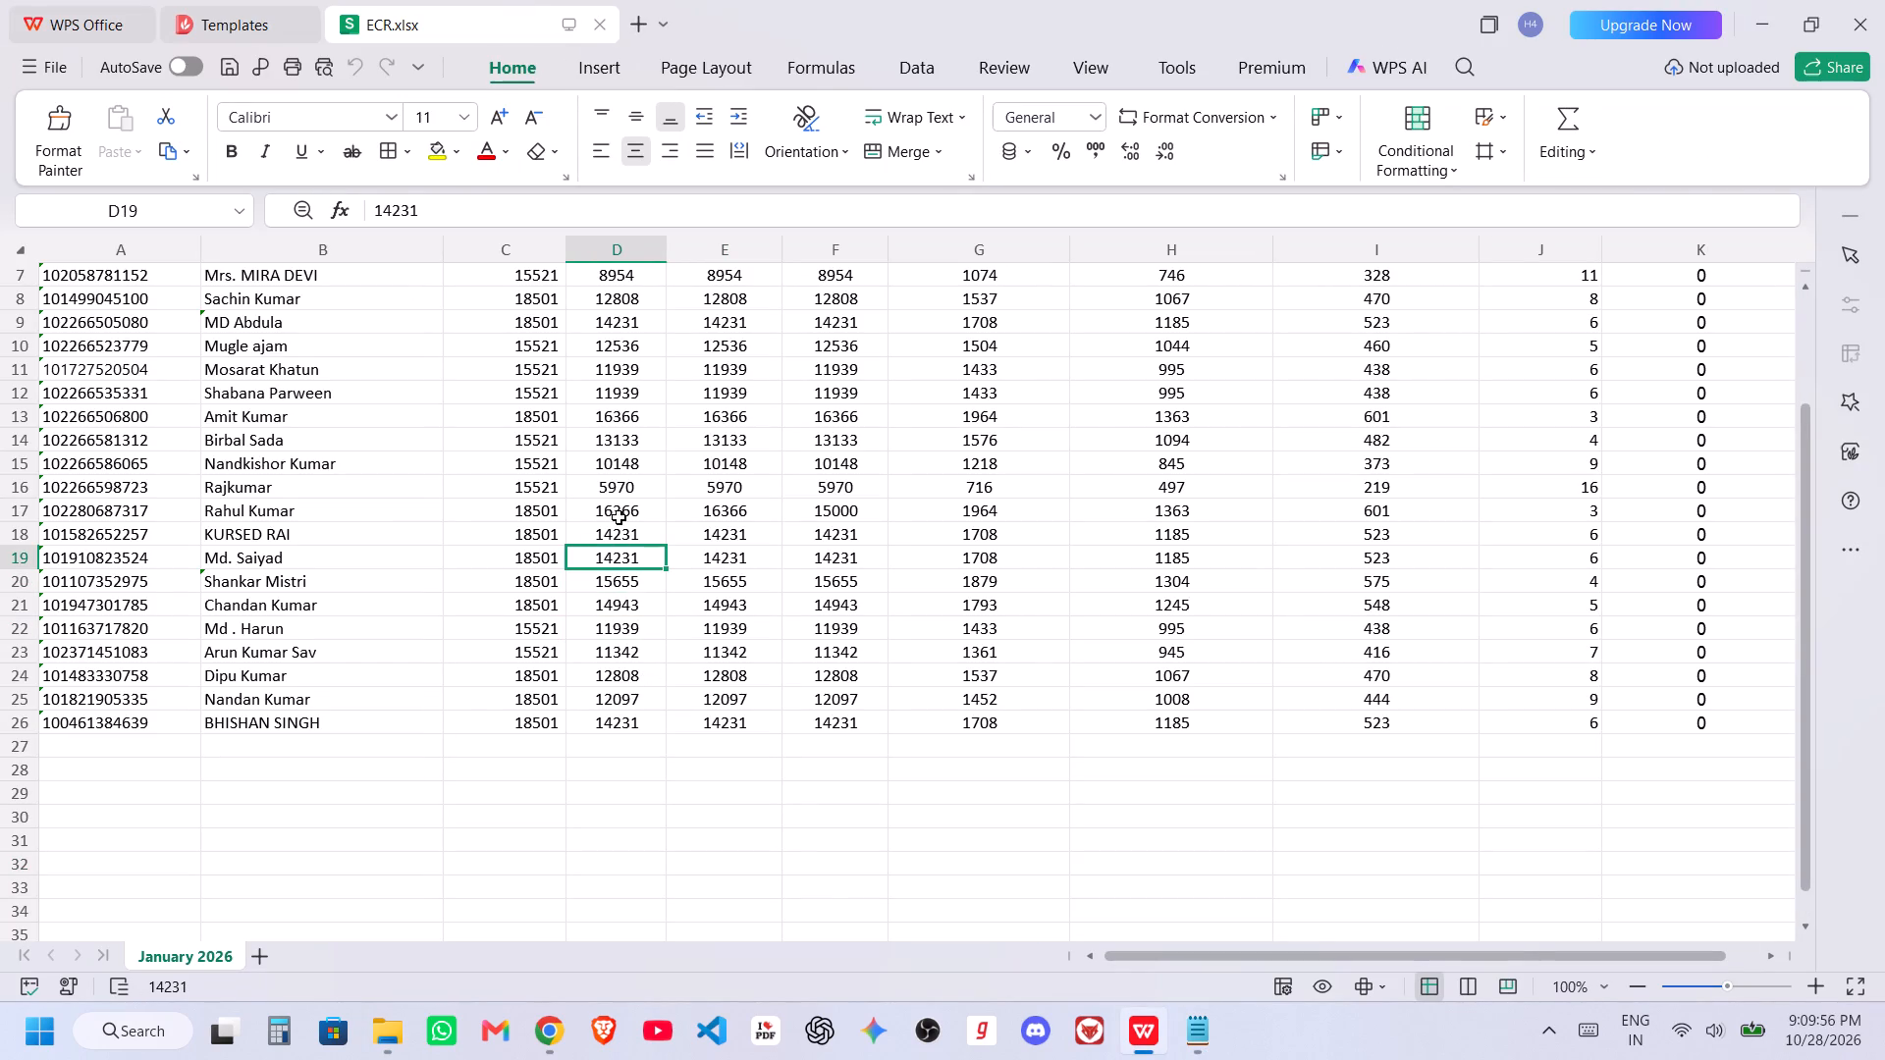
pyautogui.click(610, 509)
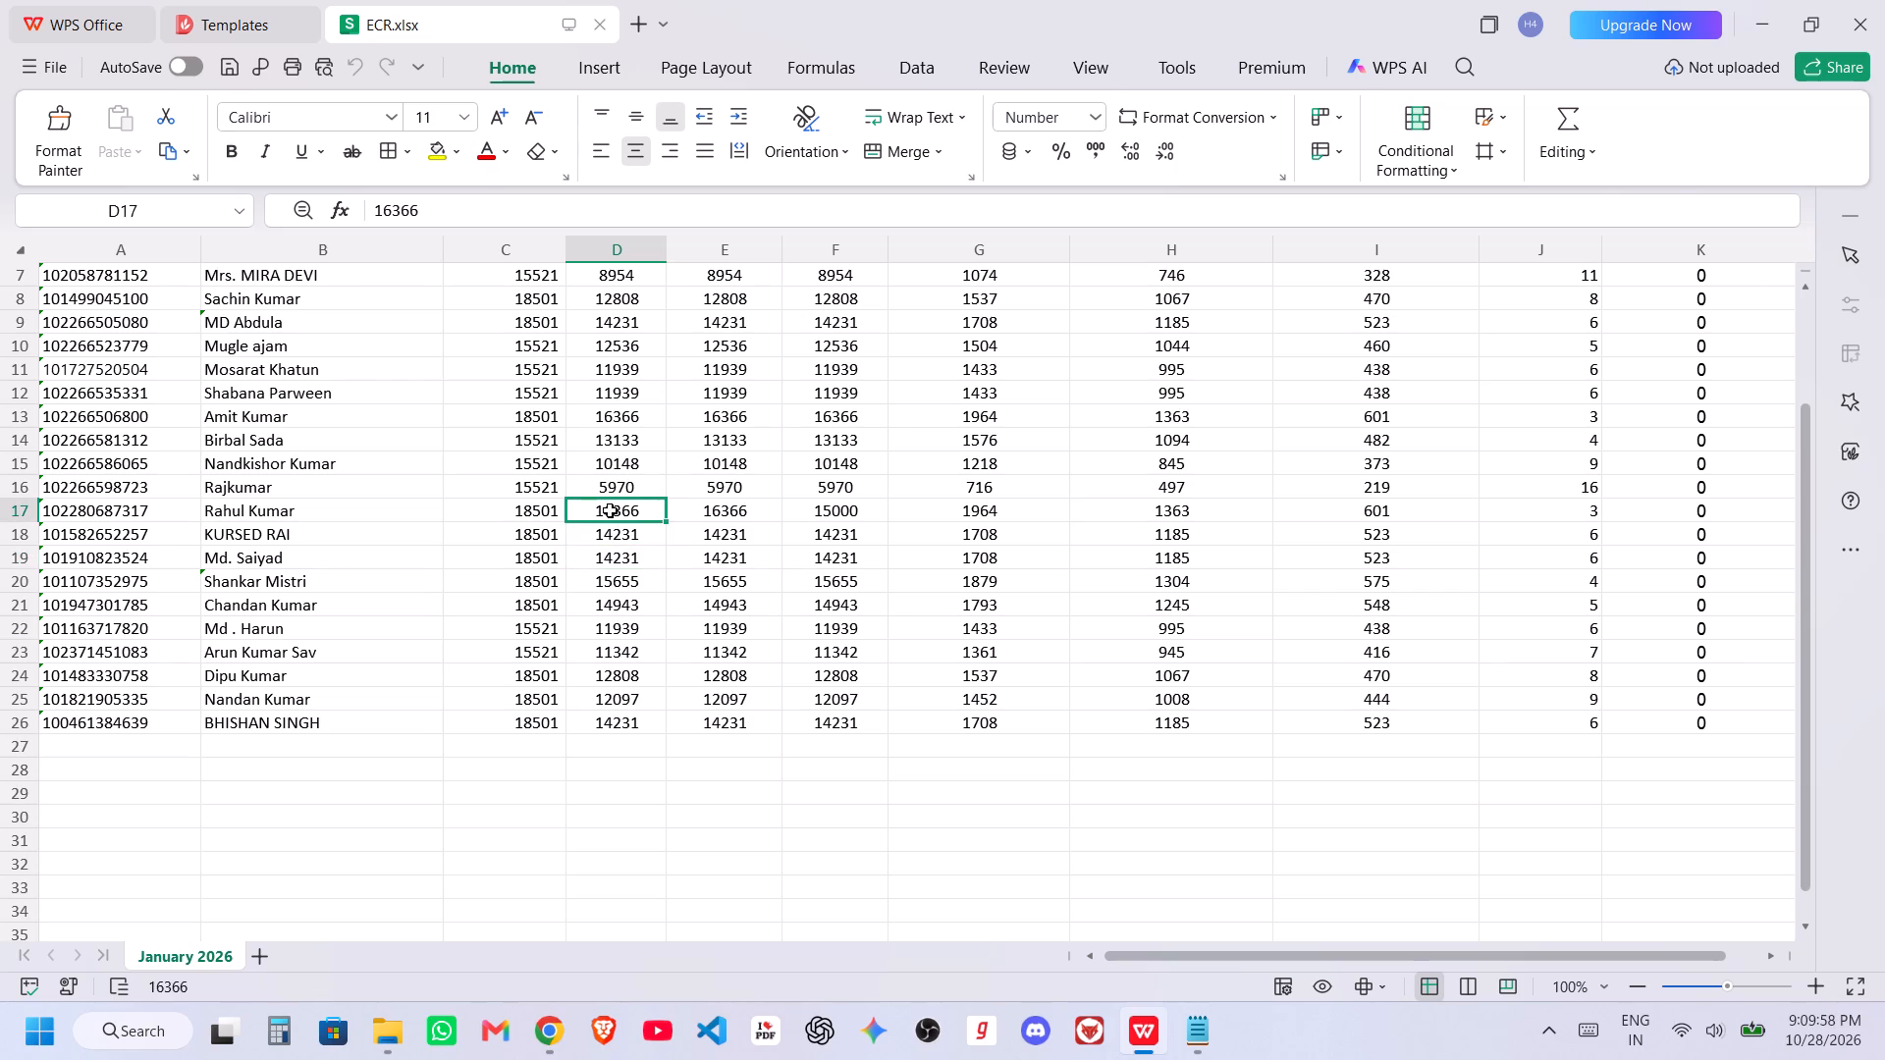
pyautogui.hotkey('alt', 'Tab')
pyautogui.hotkey('alt', 'Tab')
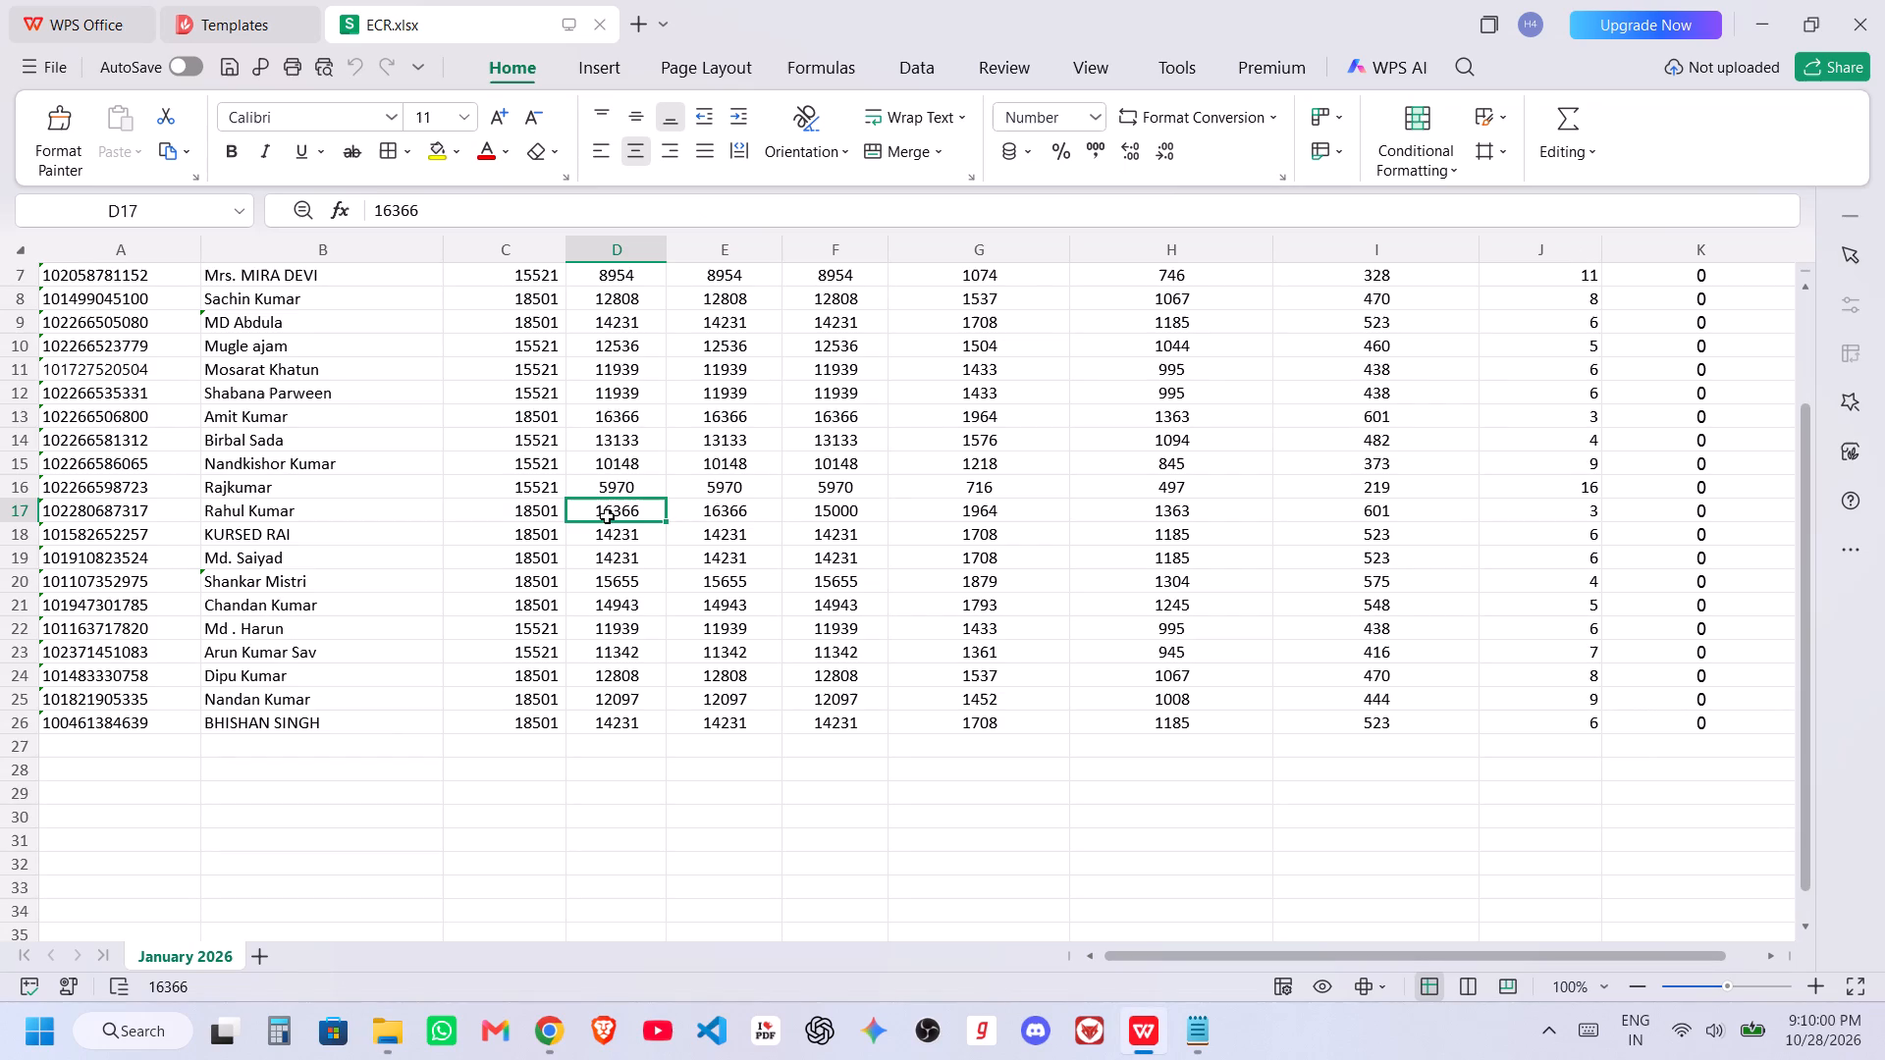
pyautogui.scroll(8, 792, 624)
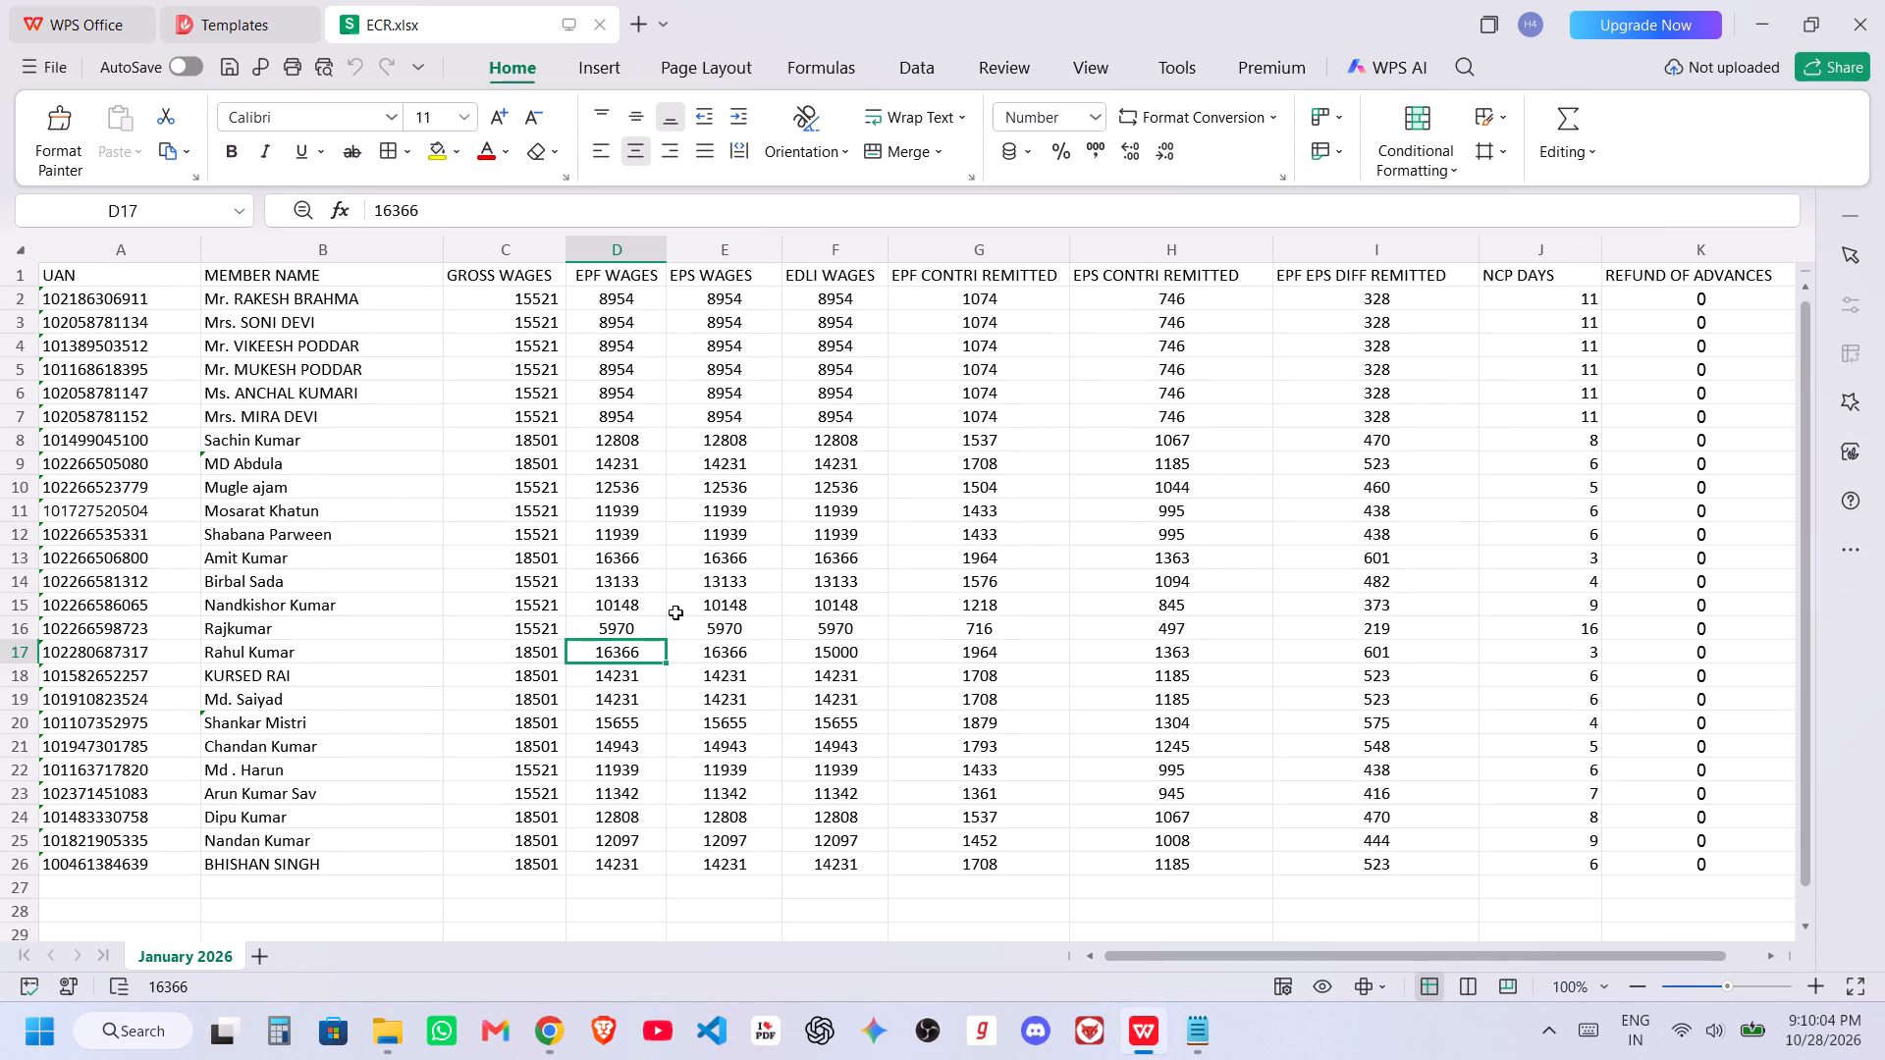
pyautogui.click(595, 623)
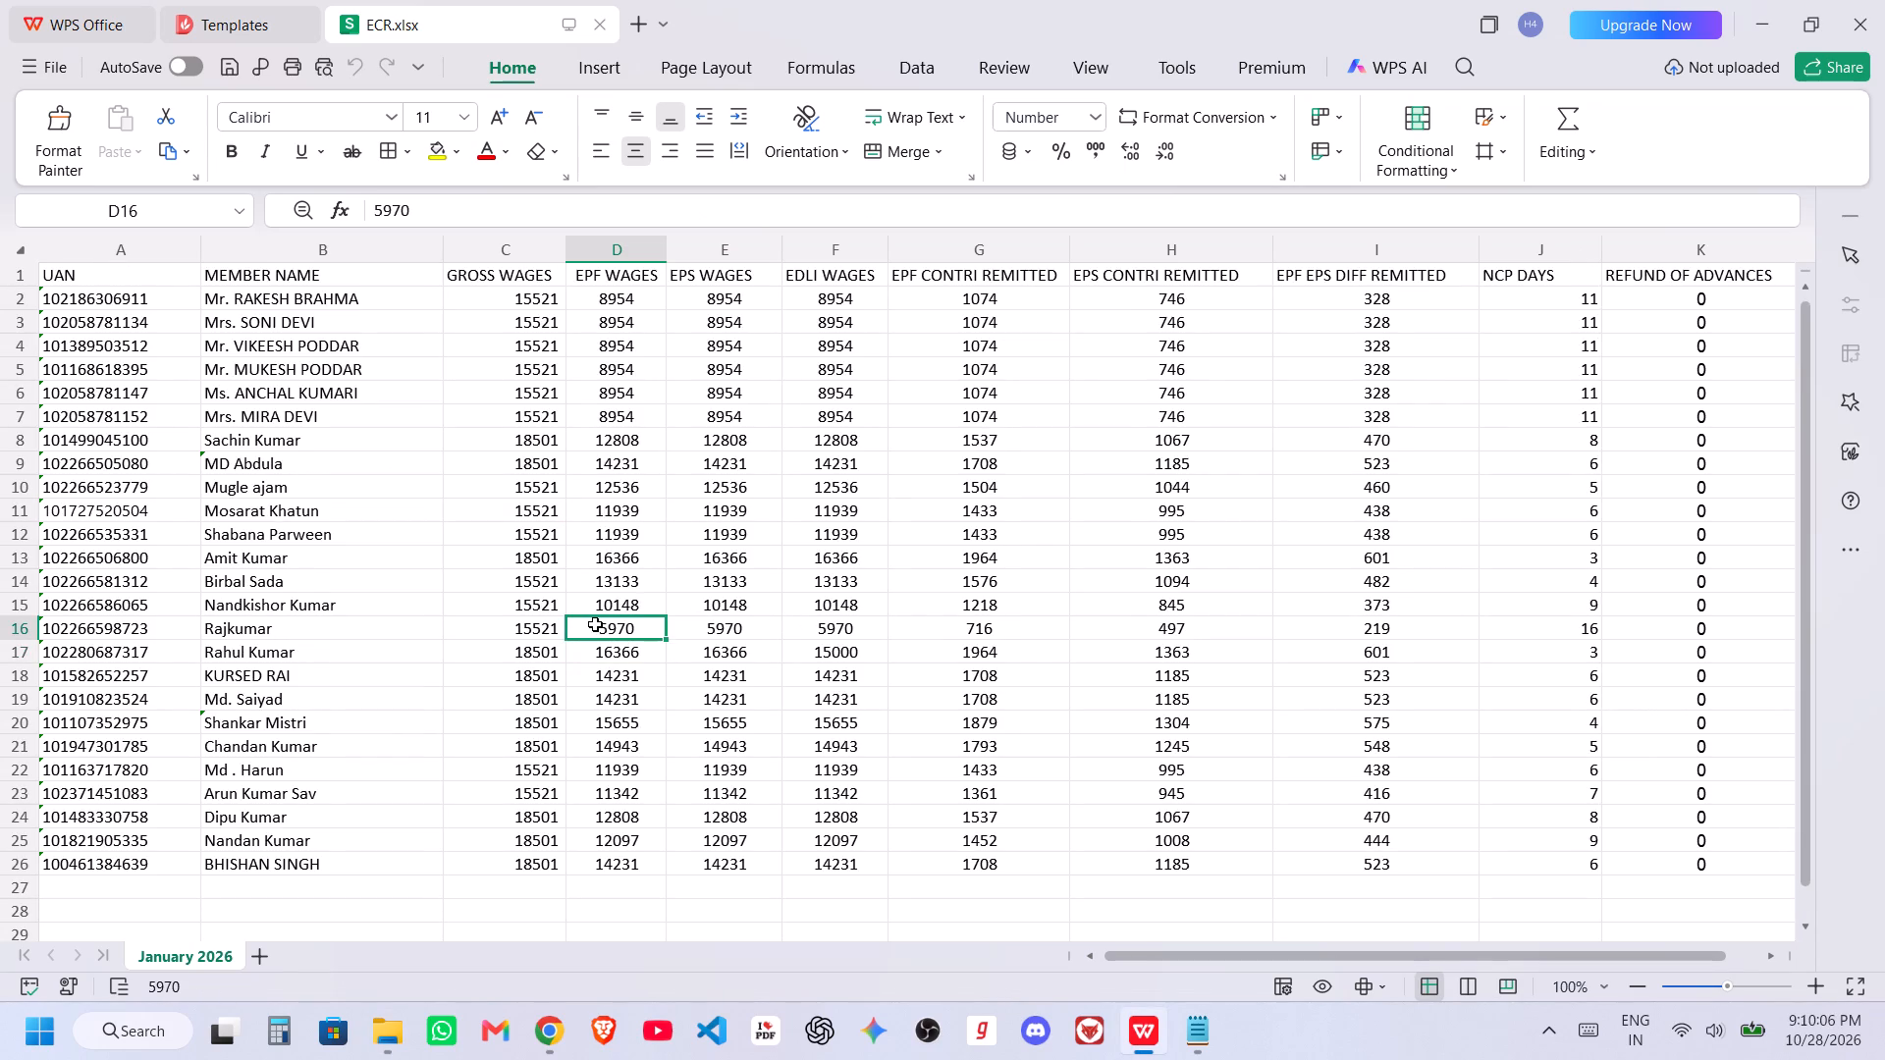
pyautogui.scroll(1, 602, 617)
pyautogui.hotkey('alt', 'Tab')
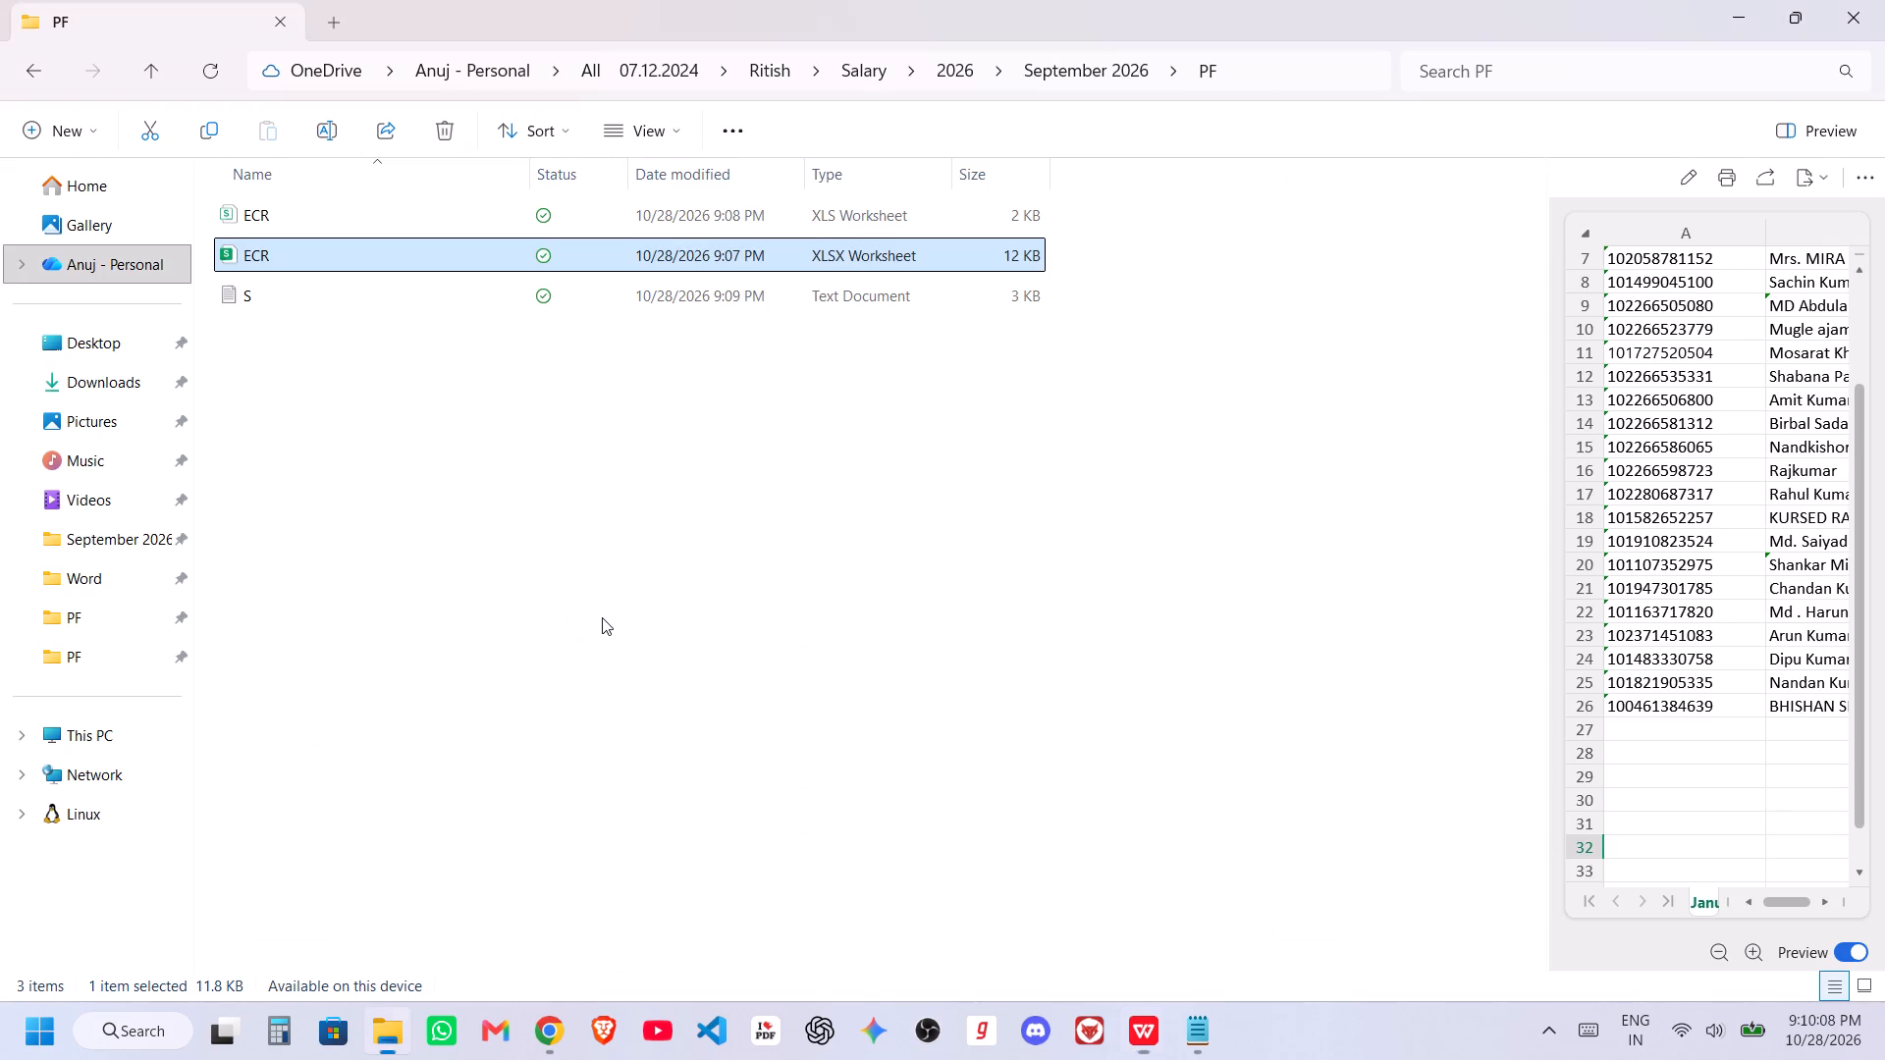
pyautogui.hotkey('alt', 'Tab')
pyautogui.hotkey('alt', 'Tab')
pyautogui.hotkey('alt', 'Tab')
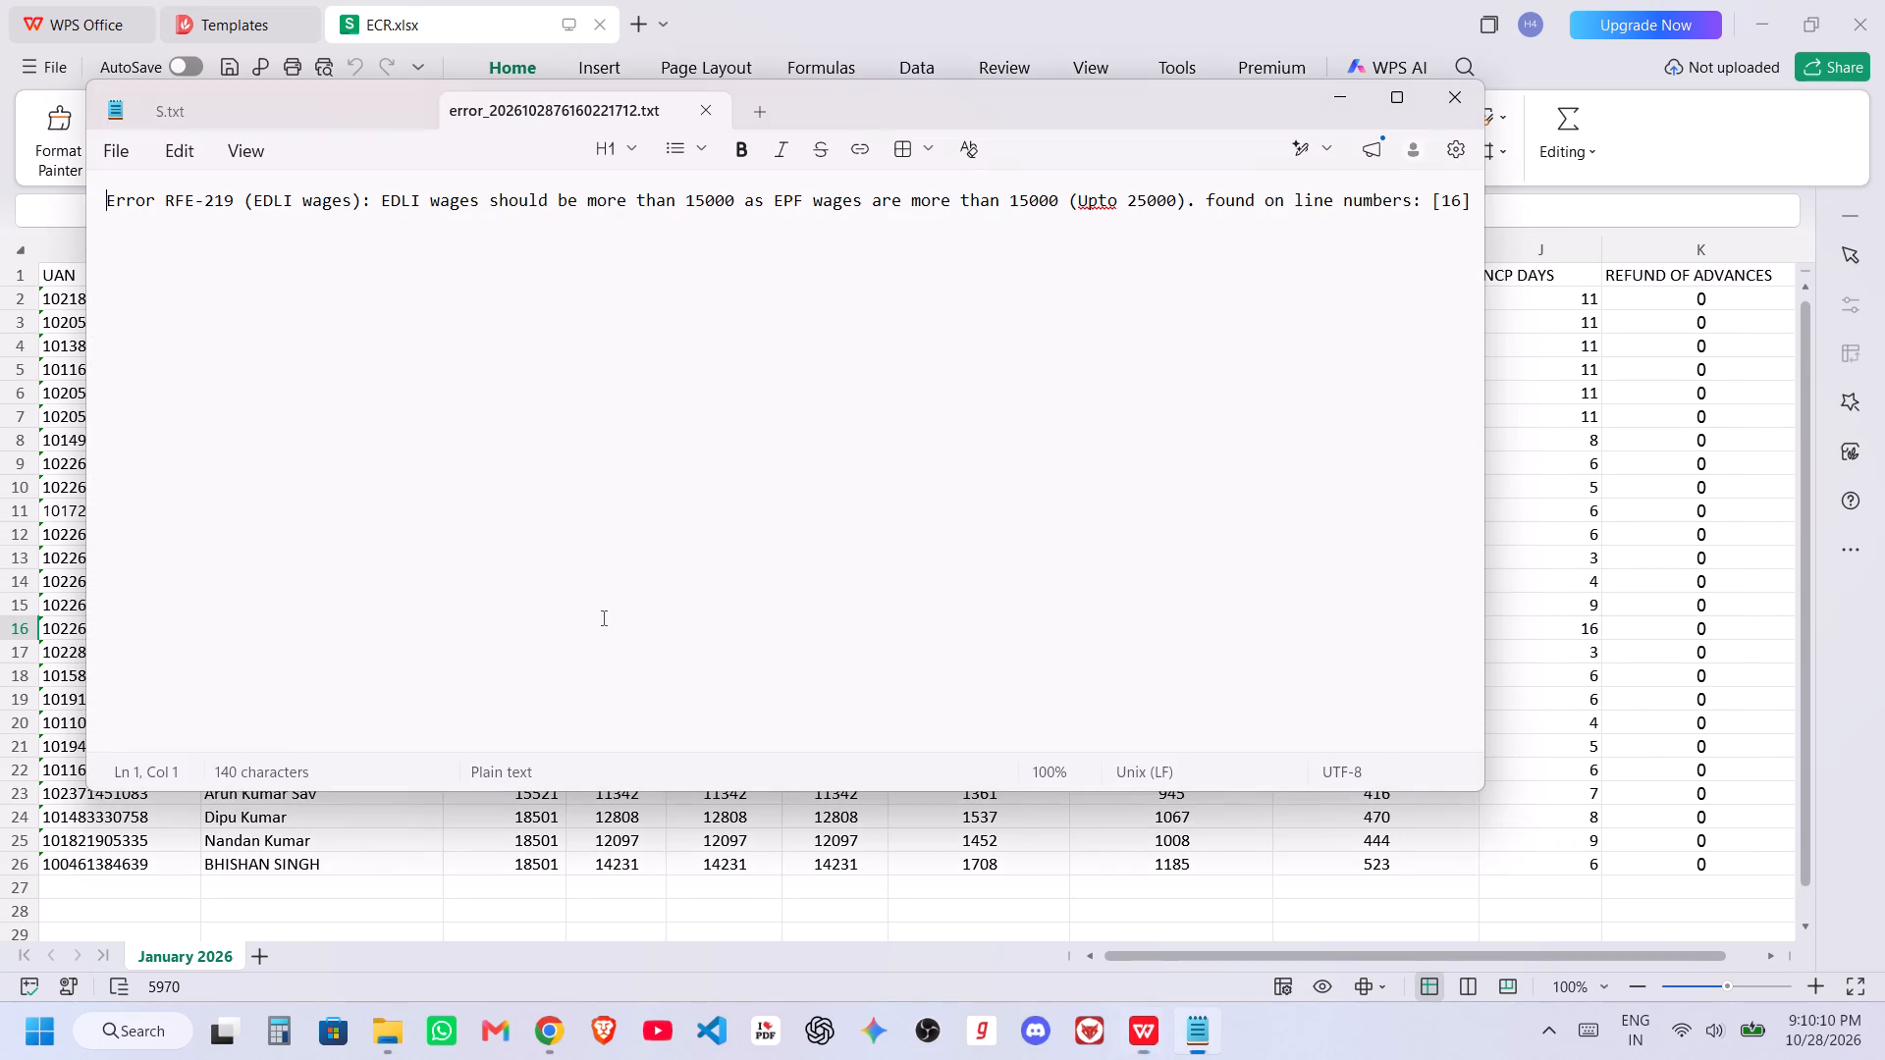
pyautogui.hotkey('alt', 'Tab')
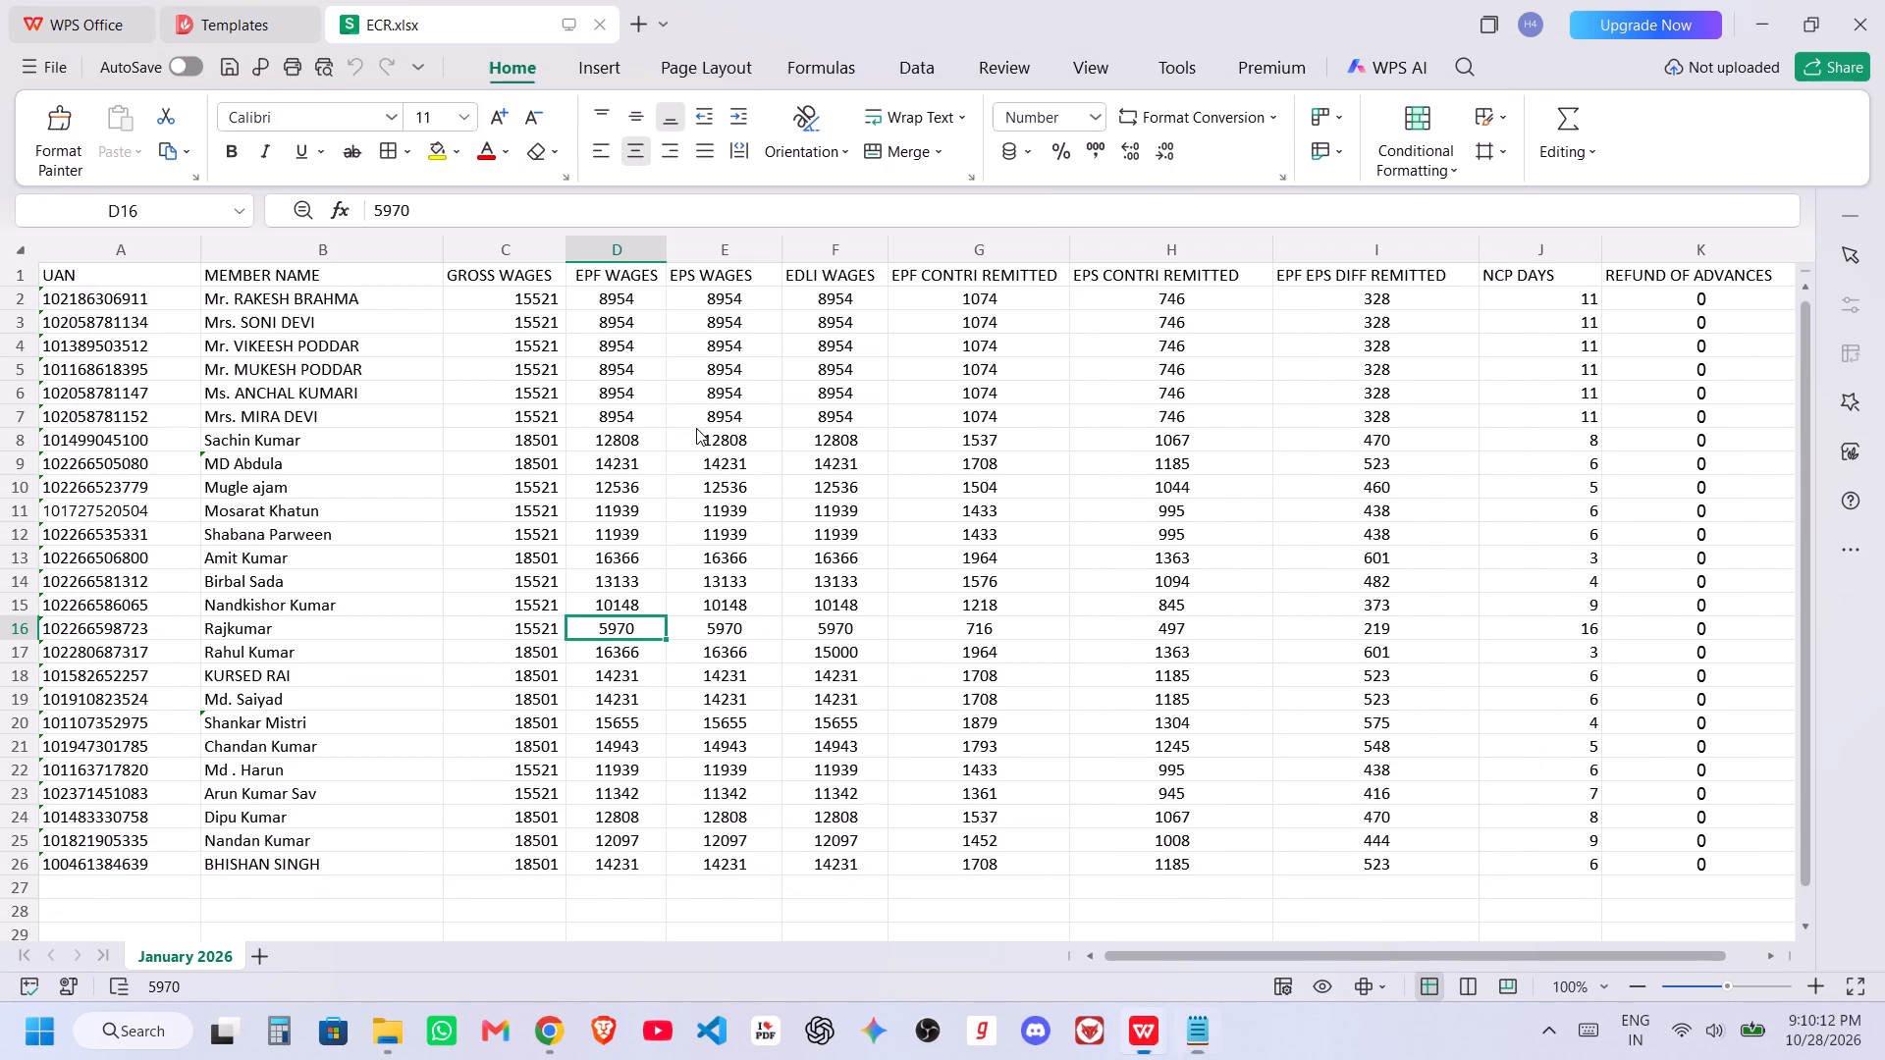
pyautogui.click(600, 601)
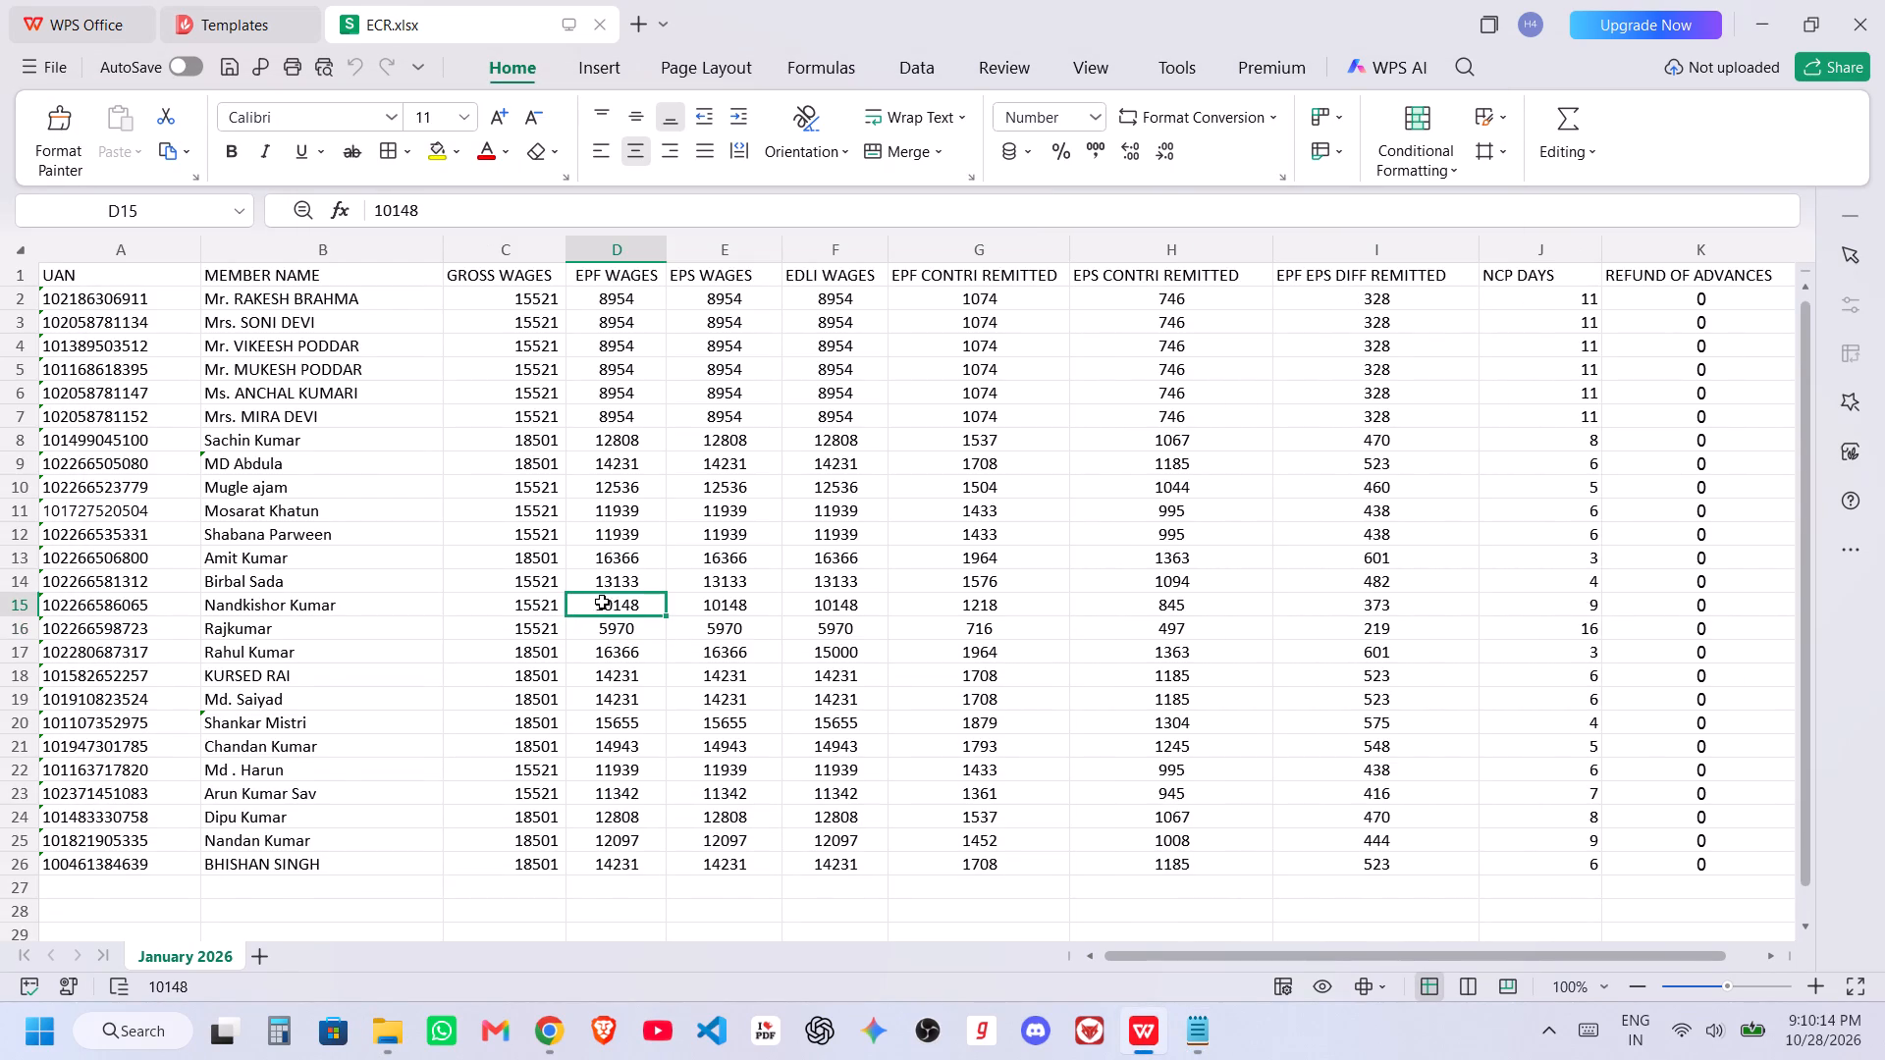
pyautogui.scroll(2, 768, 659)
pyautogui.hotkey('alt', 'Tab')
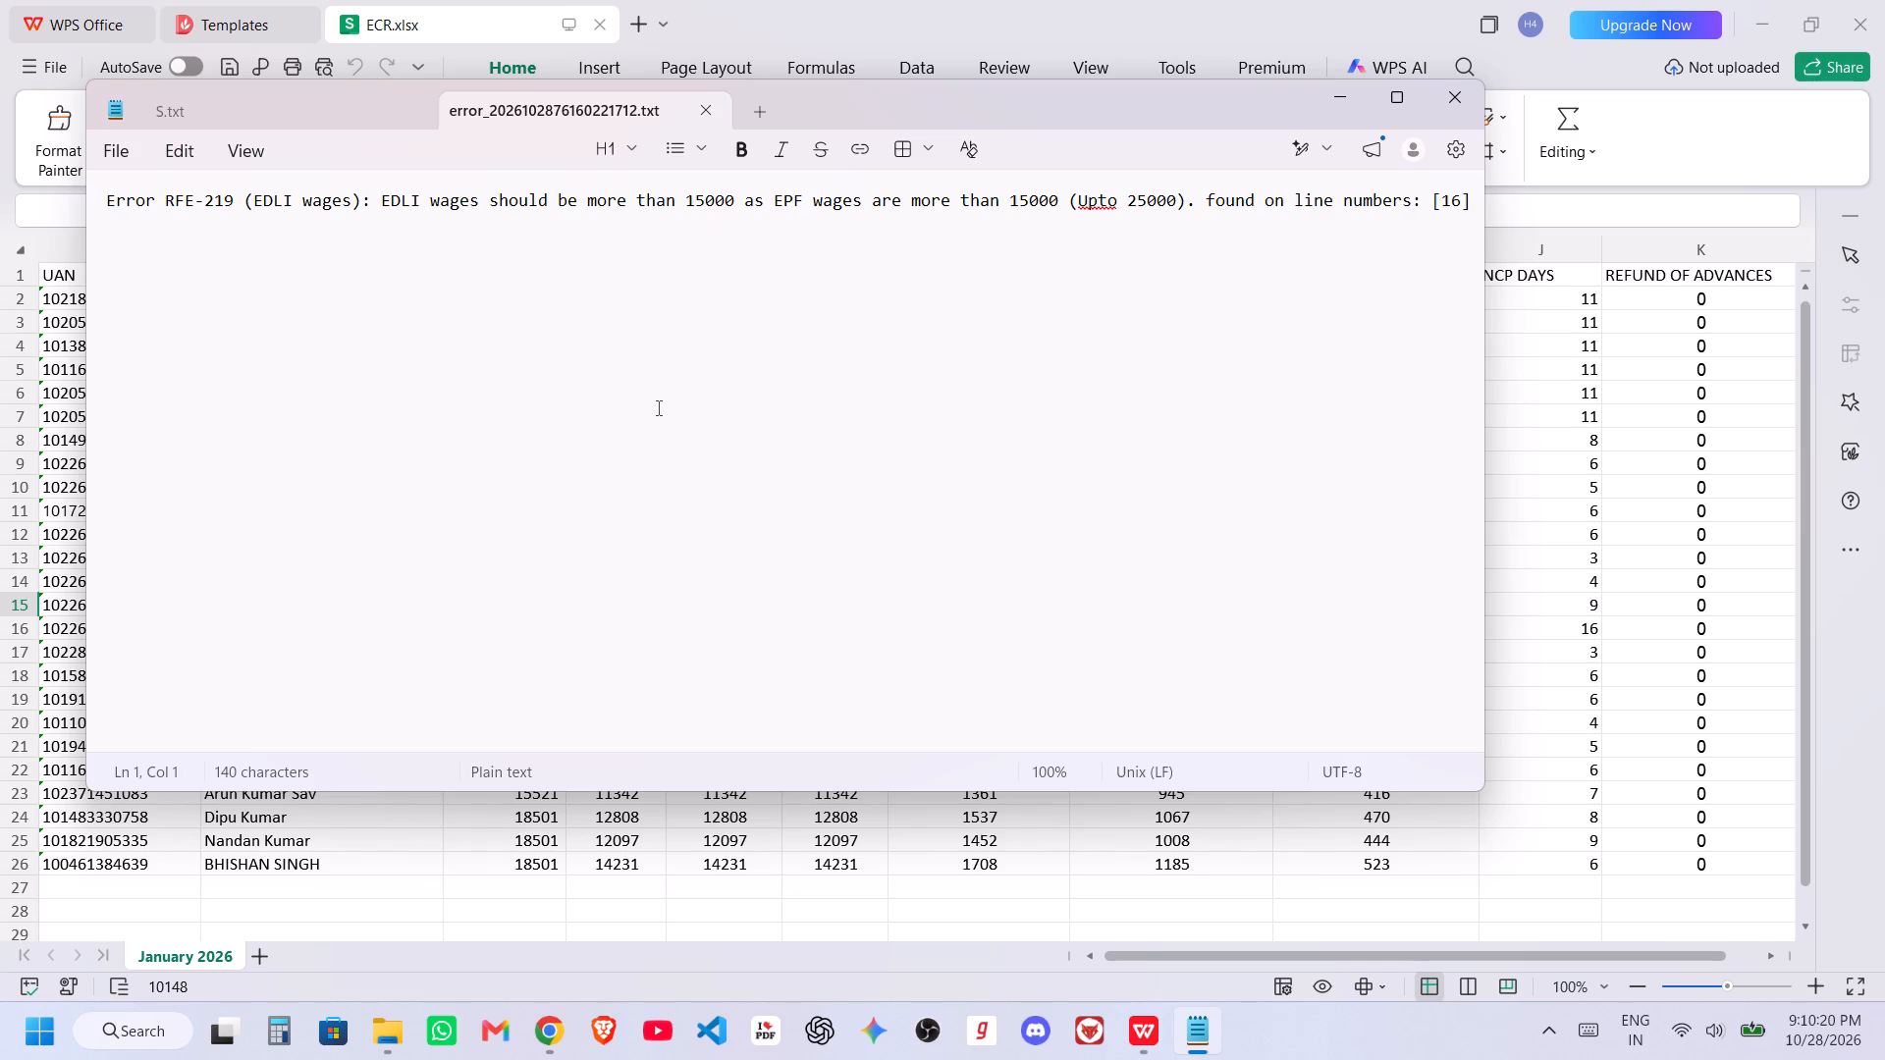
pyautogui.hotkey('alt', 'Tab')
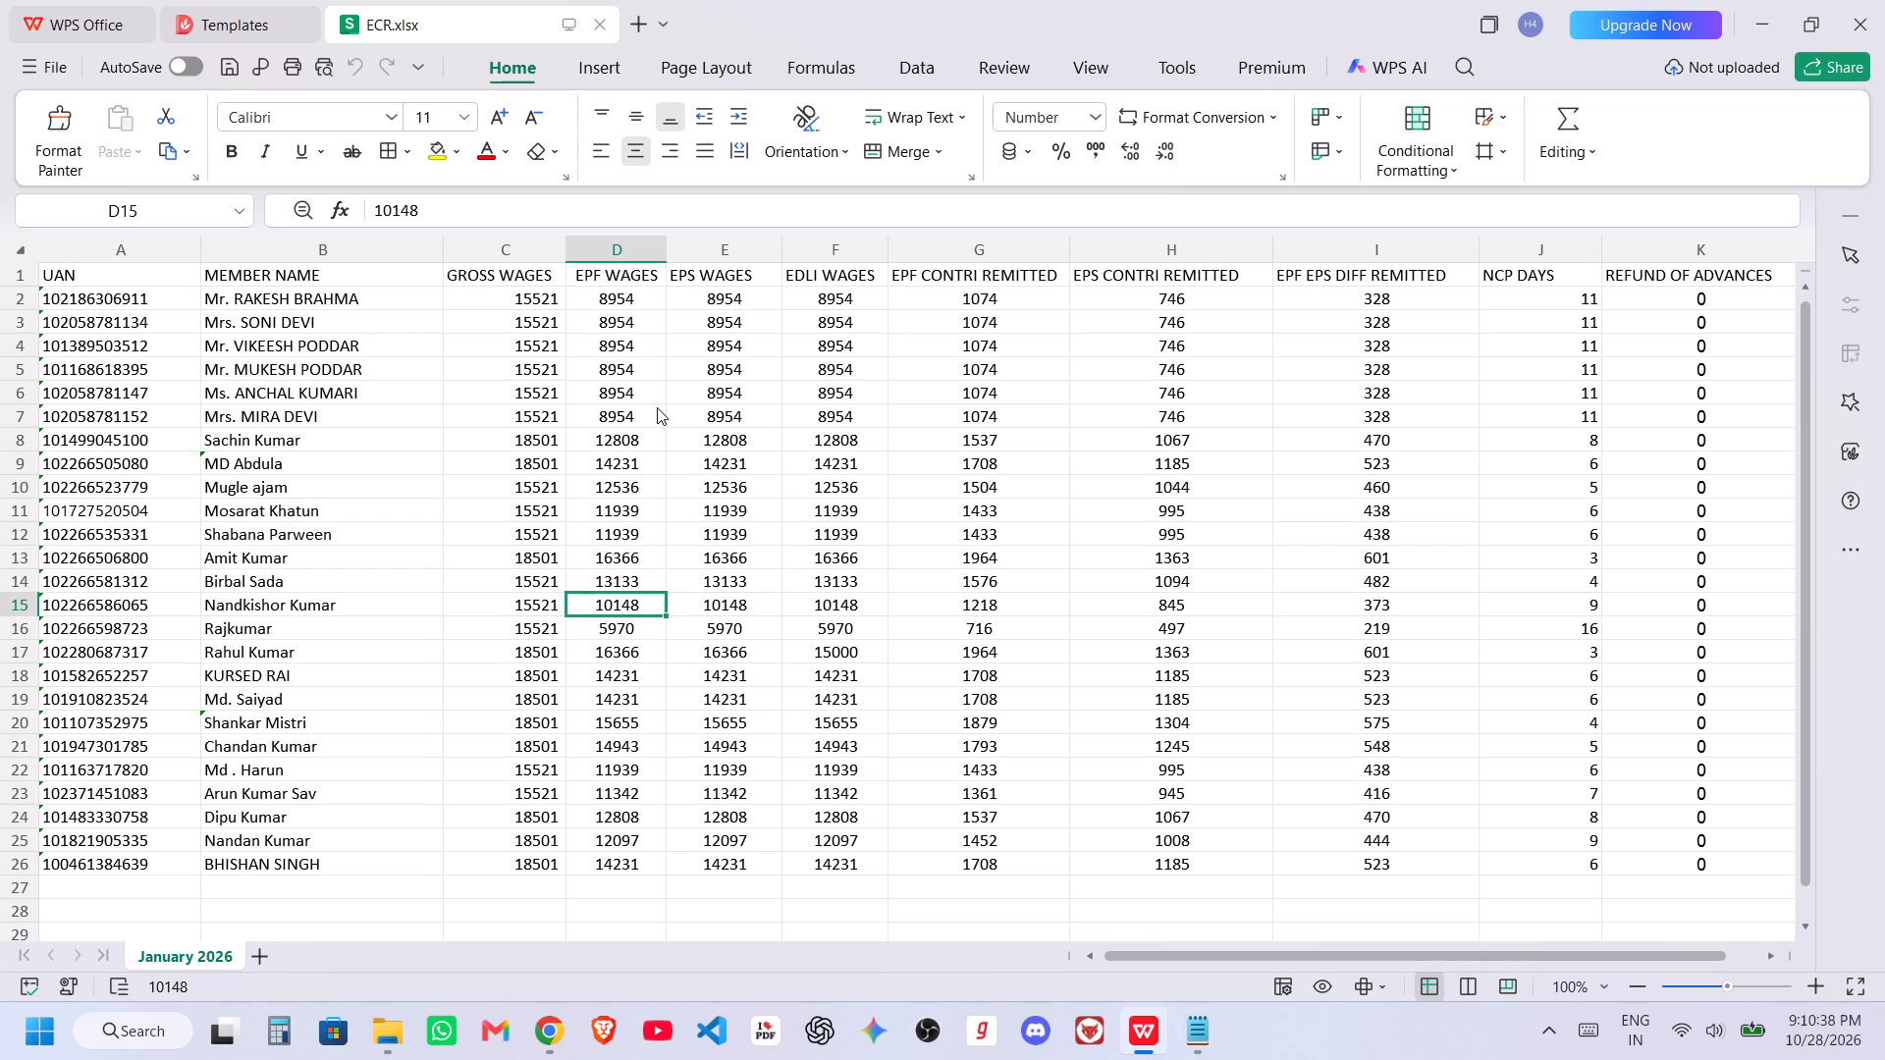
# Copy the EDLI wages formula from row 16 into F17 of ECR.xlsx and save the workbook.
pyautogui.click(600, 651)
pyautogui.click(839, 645)
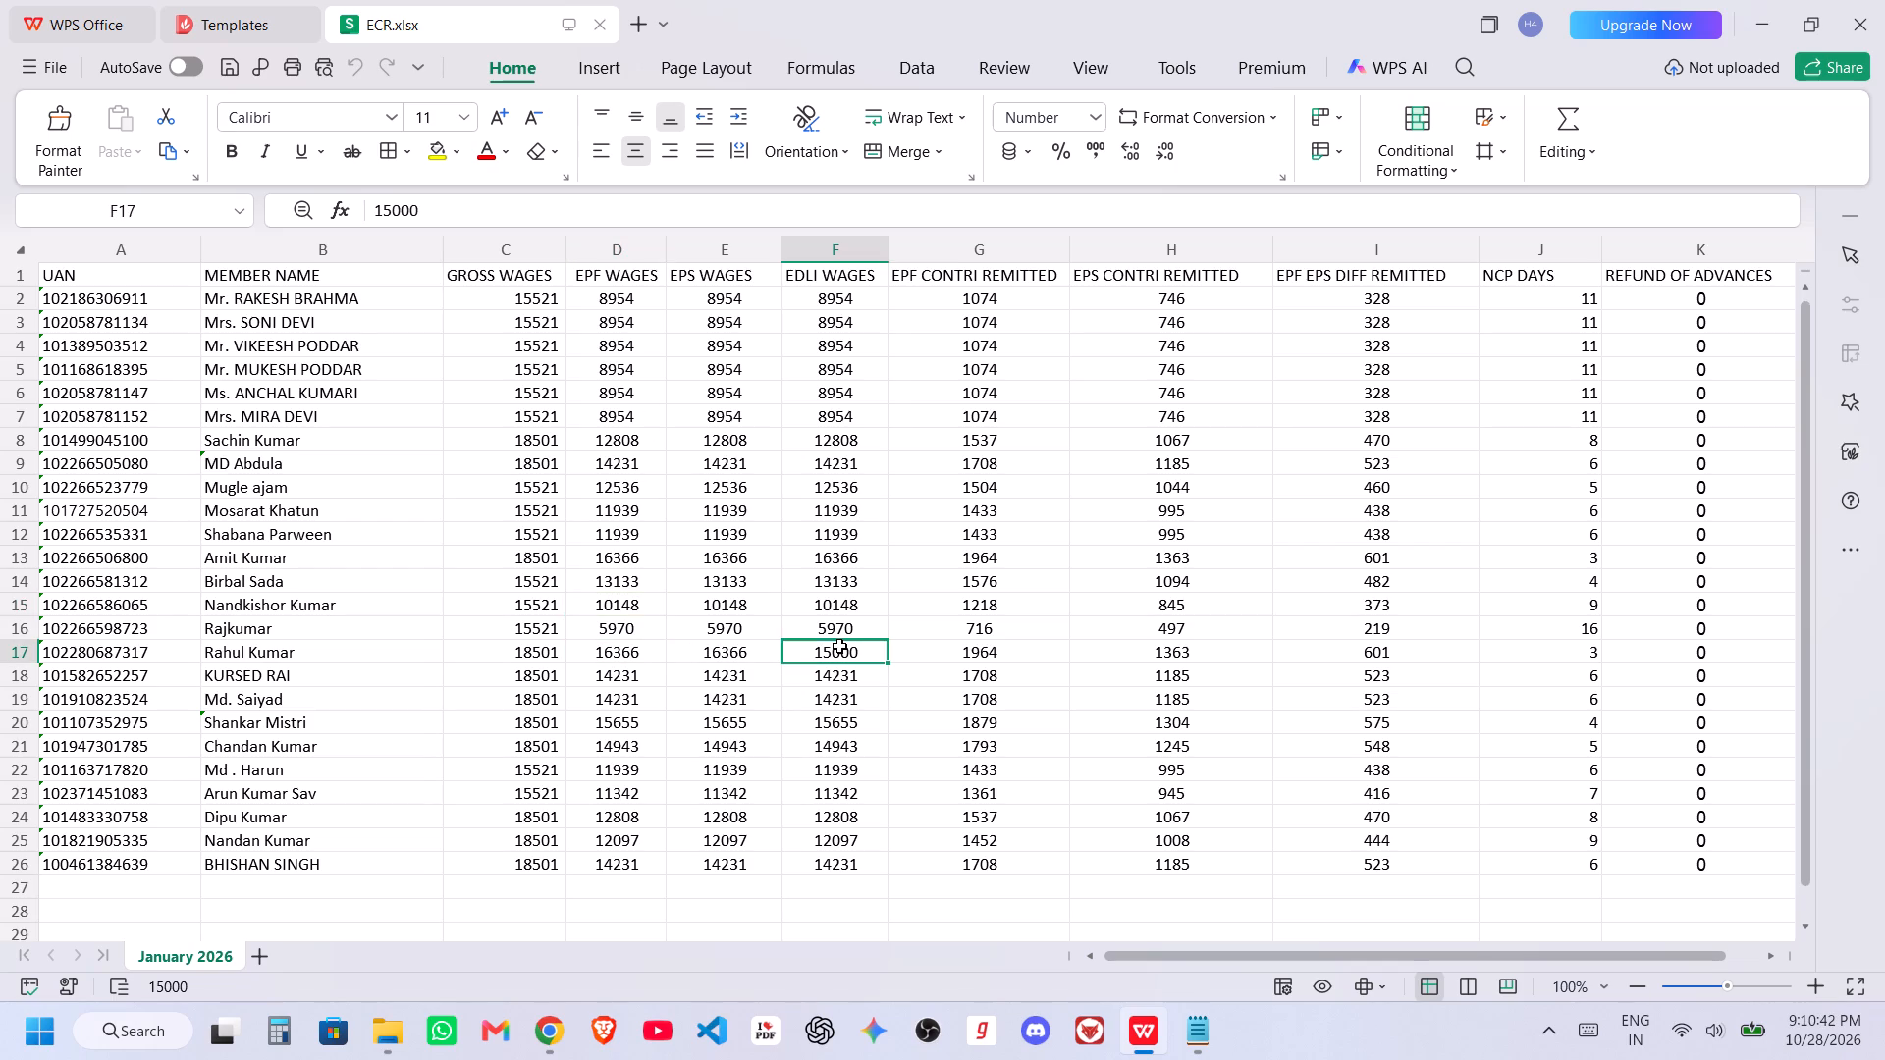
pyautogui.click(738, 646)
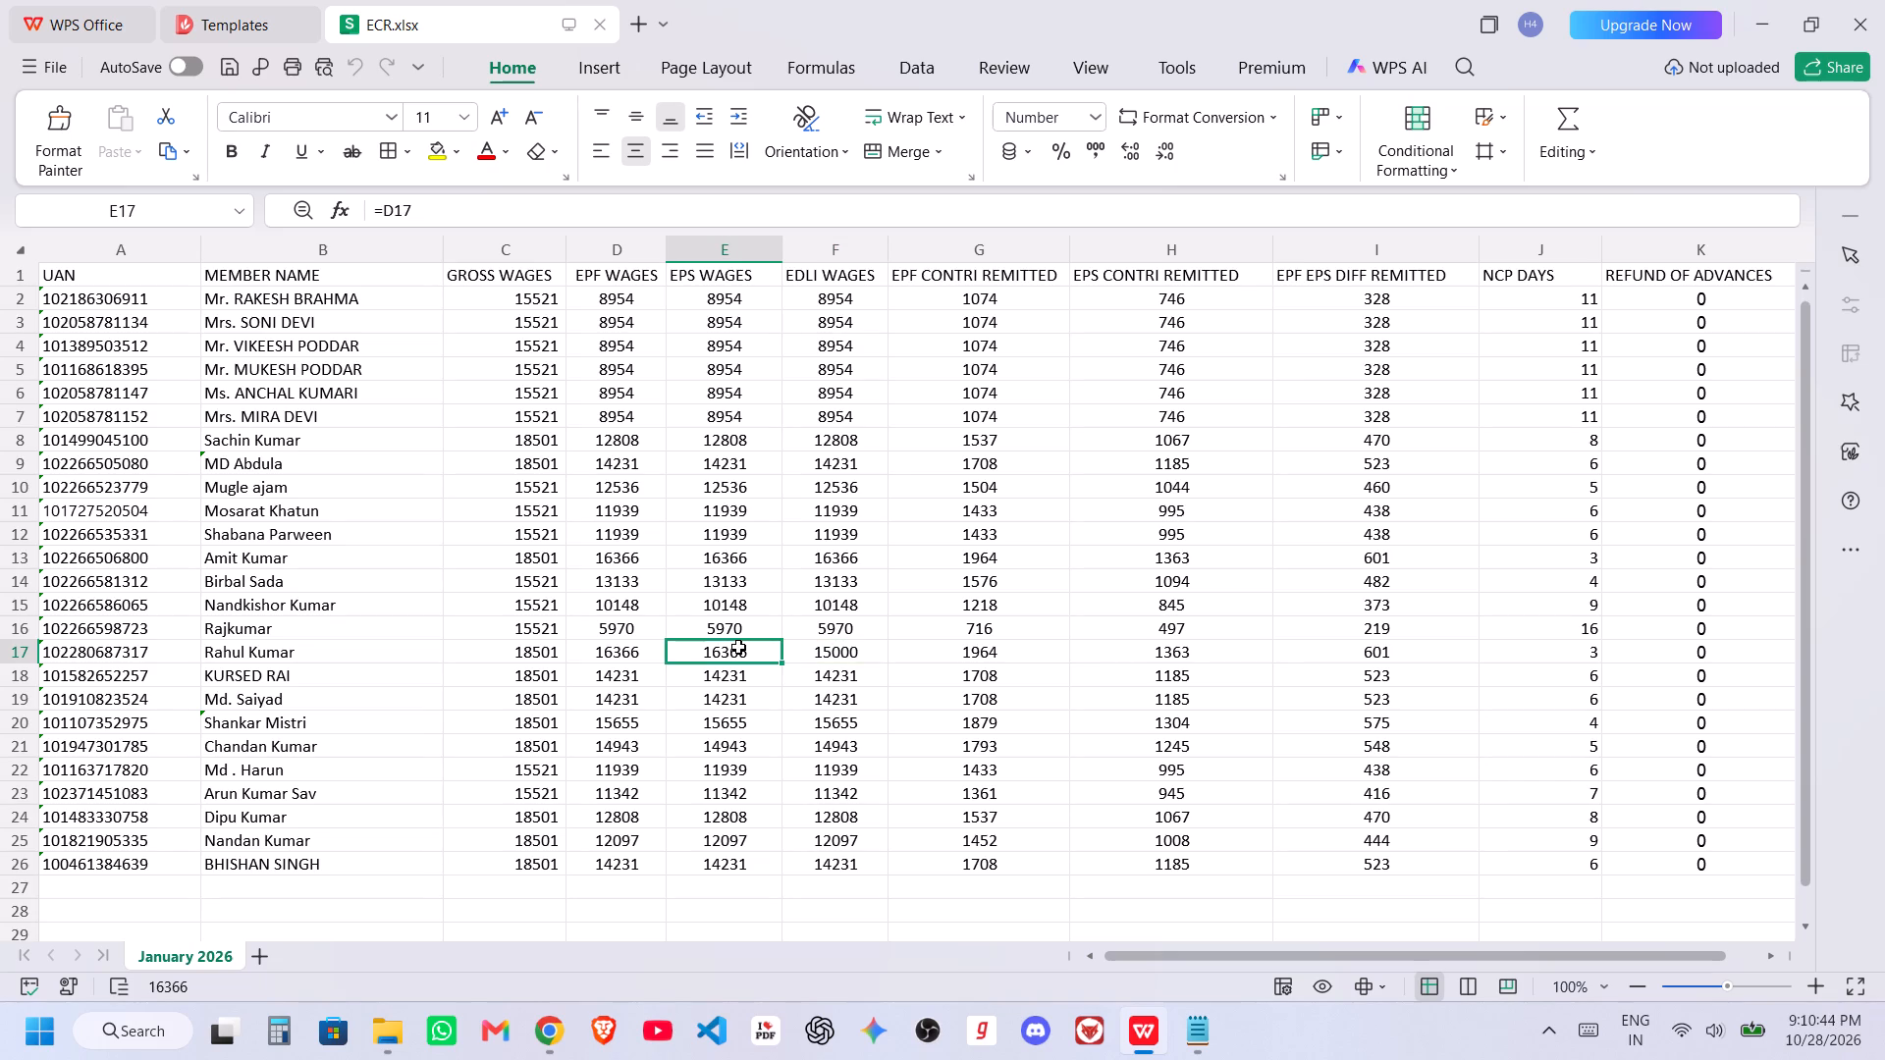
pyautogui.click(839, 635)
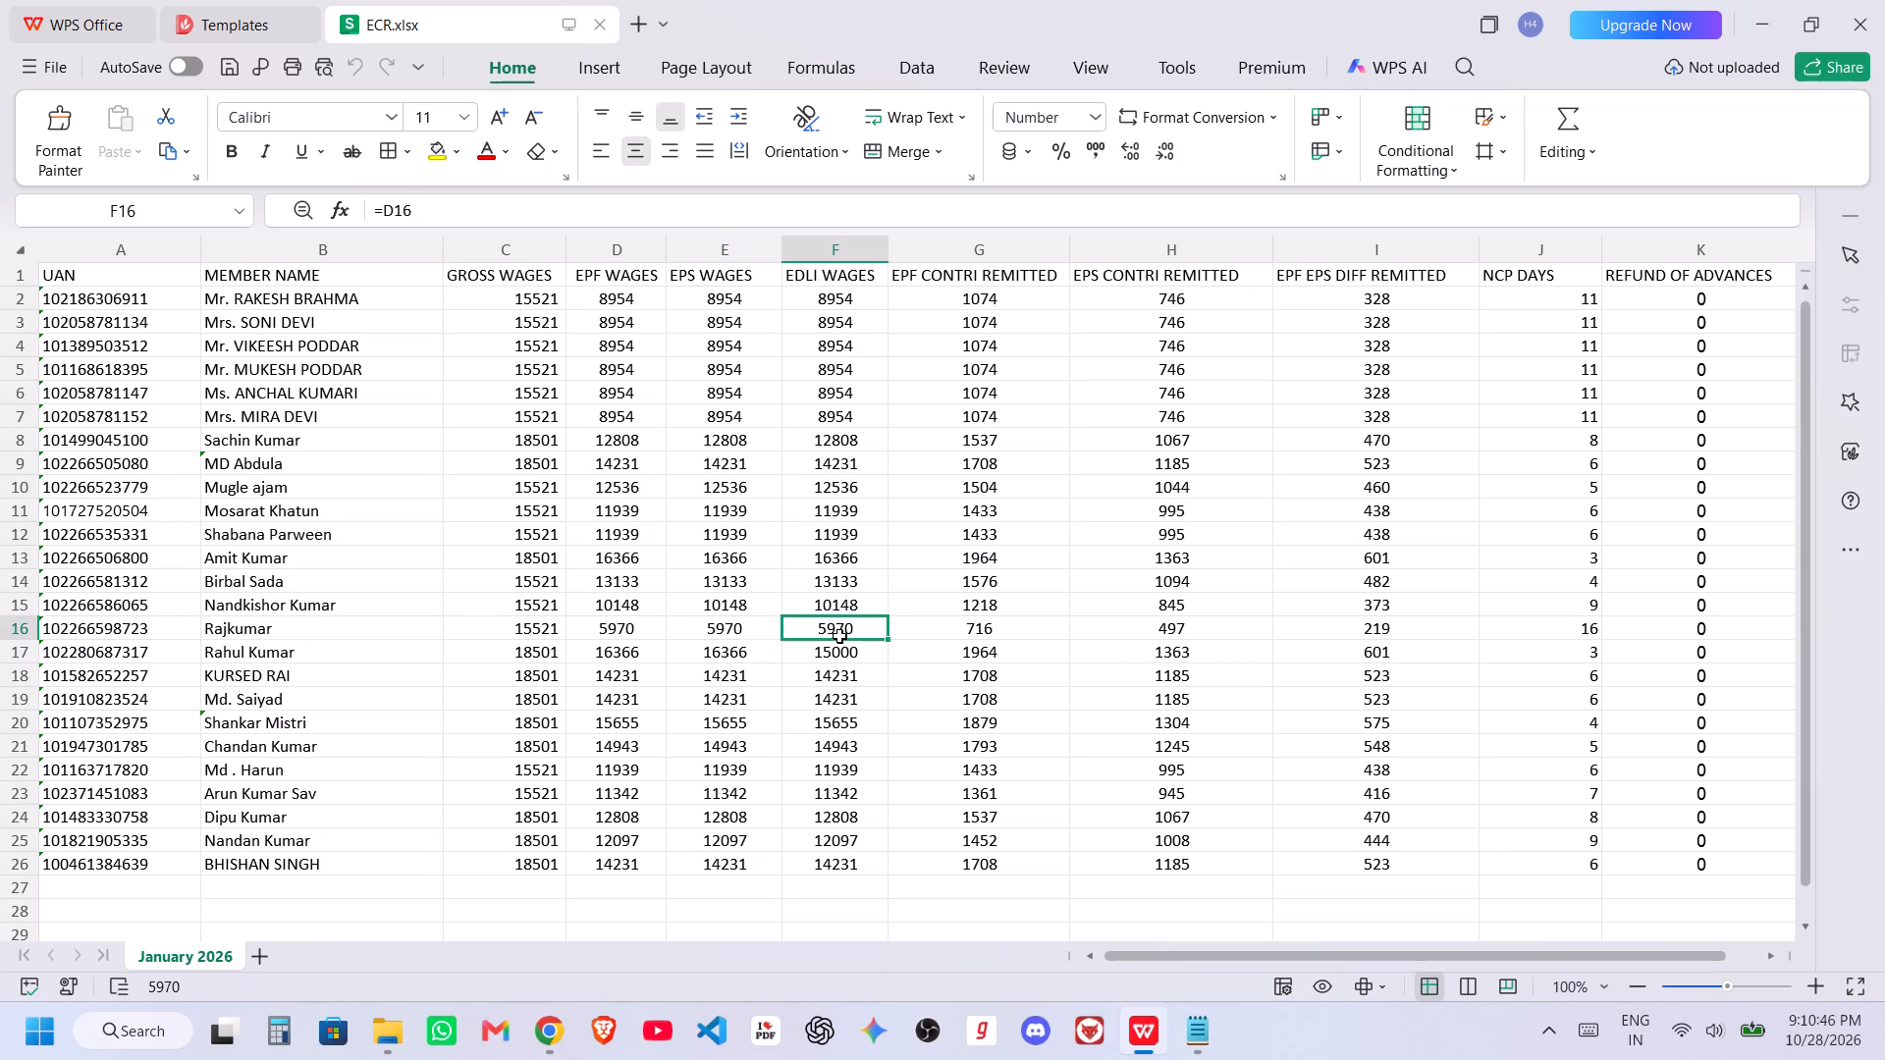
pyautogui.hotkey('ctrl', 'c')
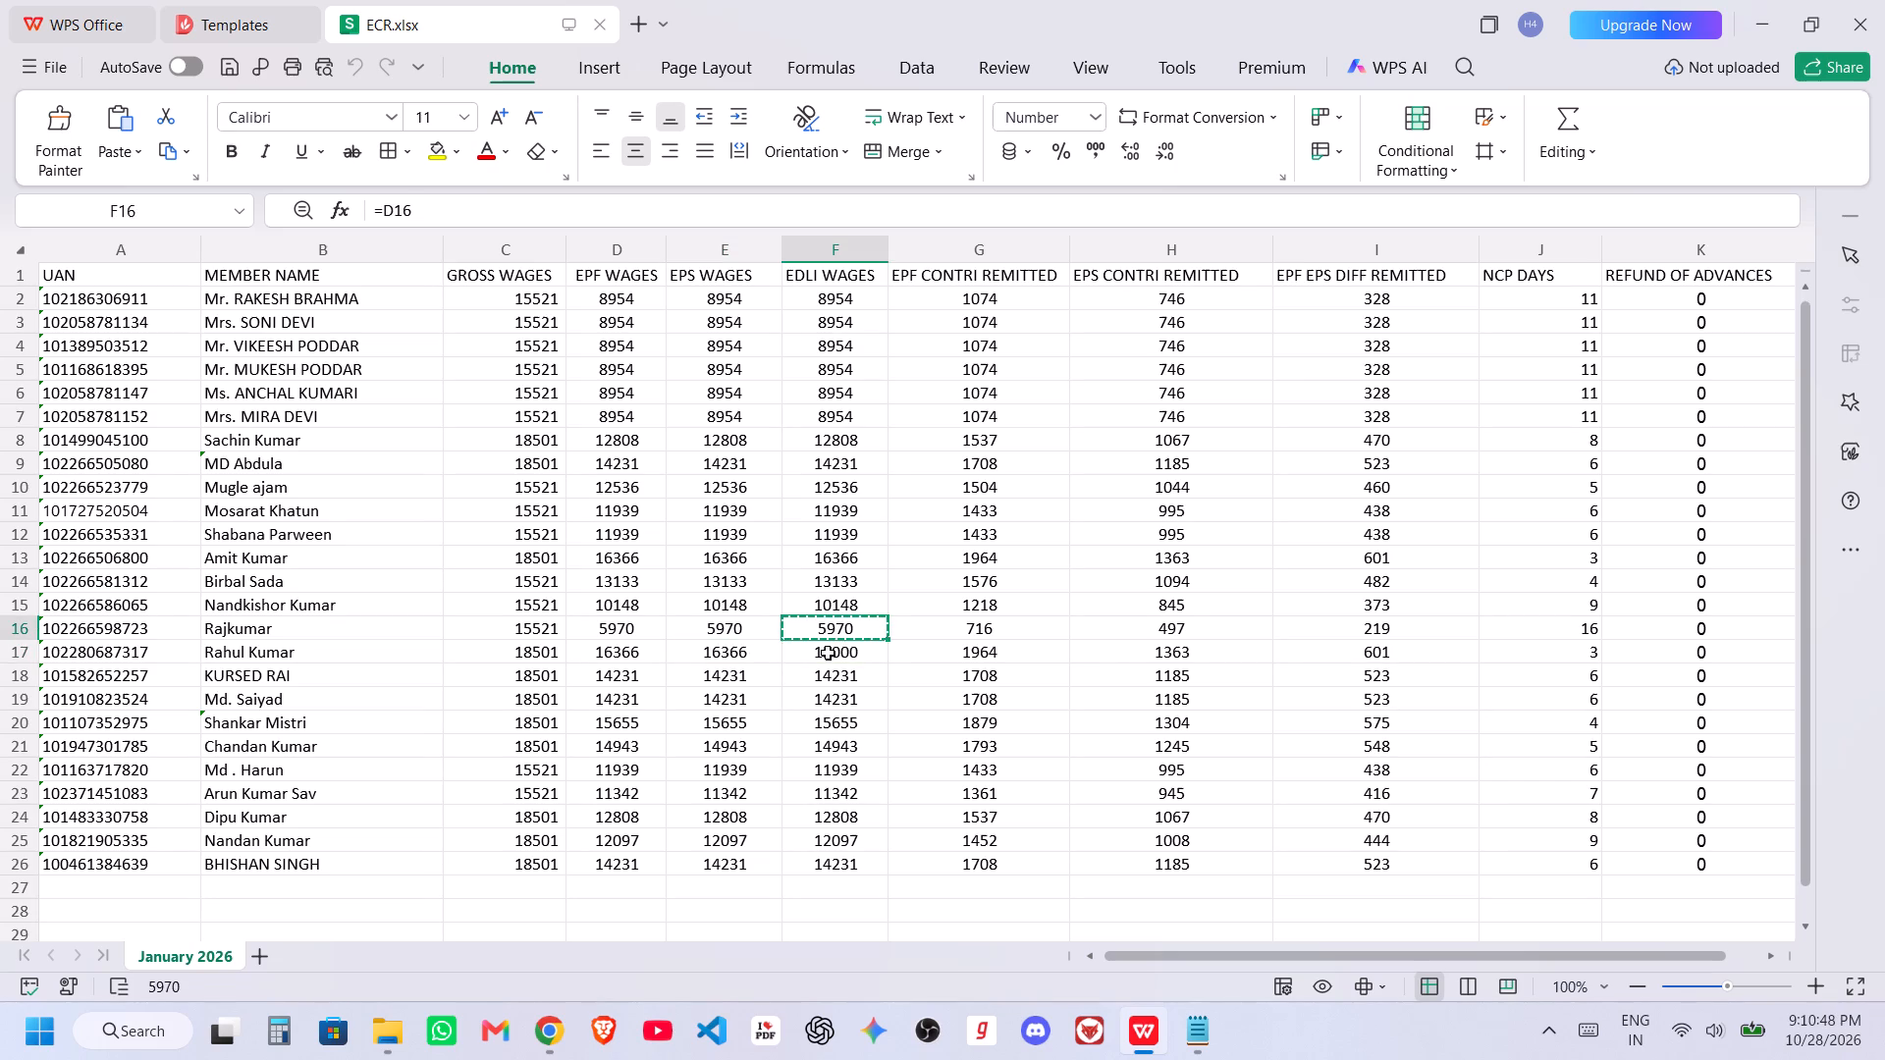
pyautogui.click(828, 652)
pyautogui.hotkey('ctrl', 'v')
pyautogui.click(812, 674)
pyautogui.click(819, 640)
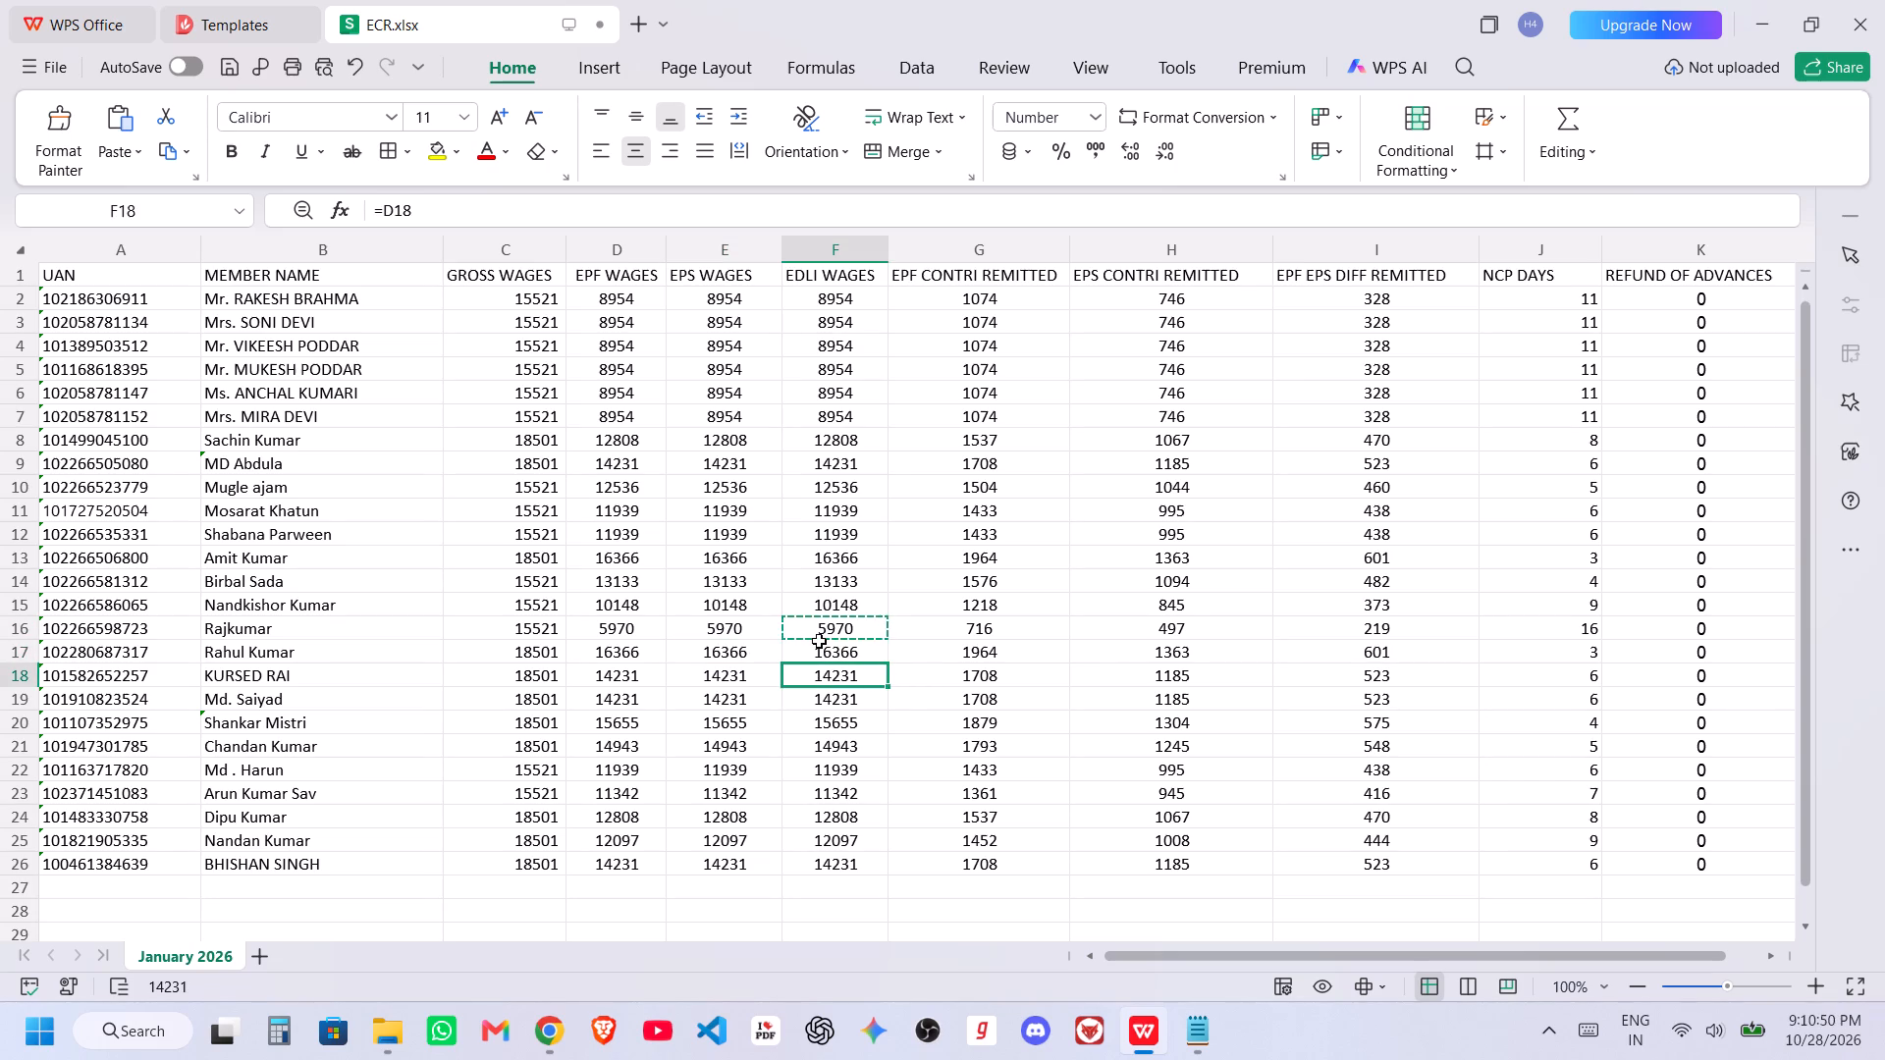
pyautogui.click(823, 667)
pyautogui.click(828, 643)
pyautogui.hotkey('ctrl', 's')
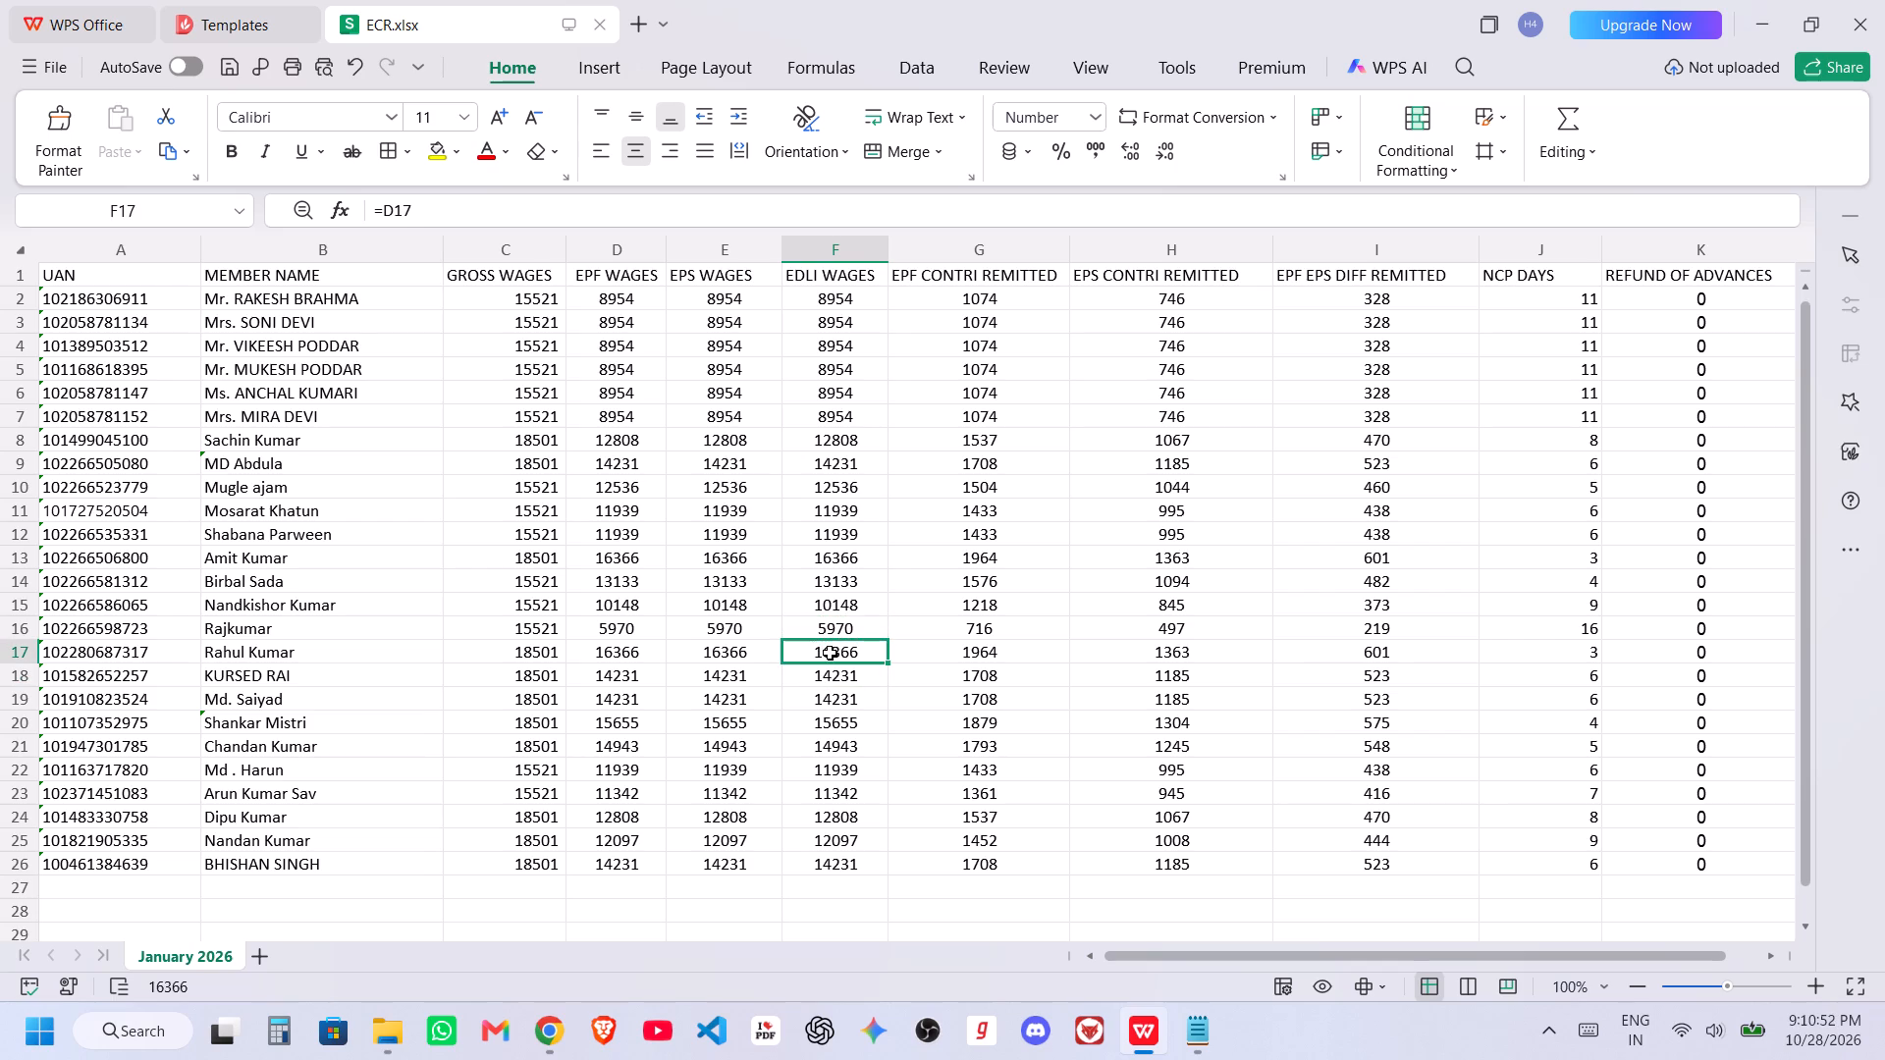
# Switch to S.txt in Notepad, set the EDLI wage on line 16 to 16366, save the file and close Notepad.
pyautogui.hotkey('alt', 'Tab')
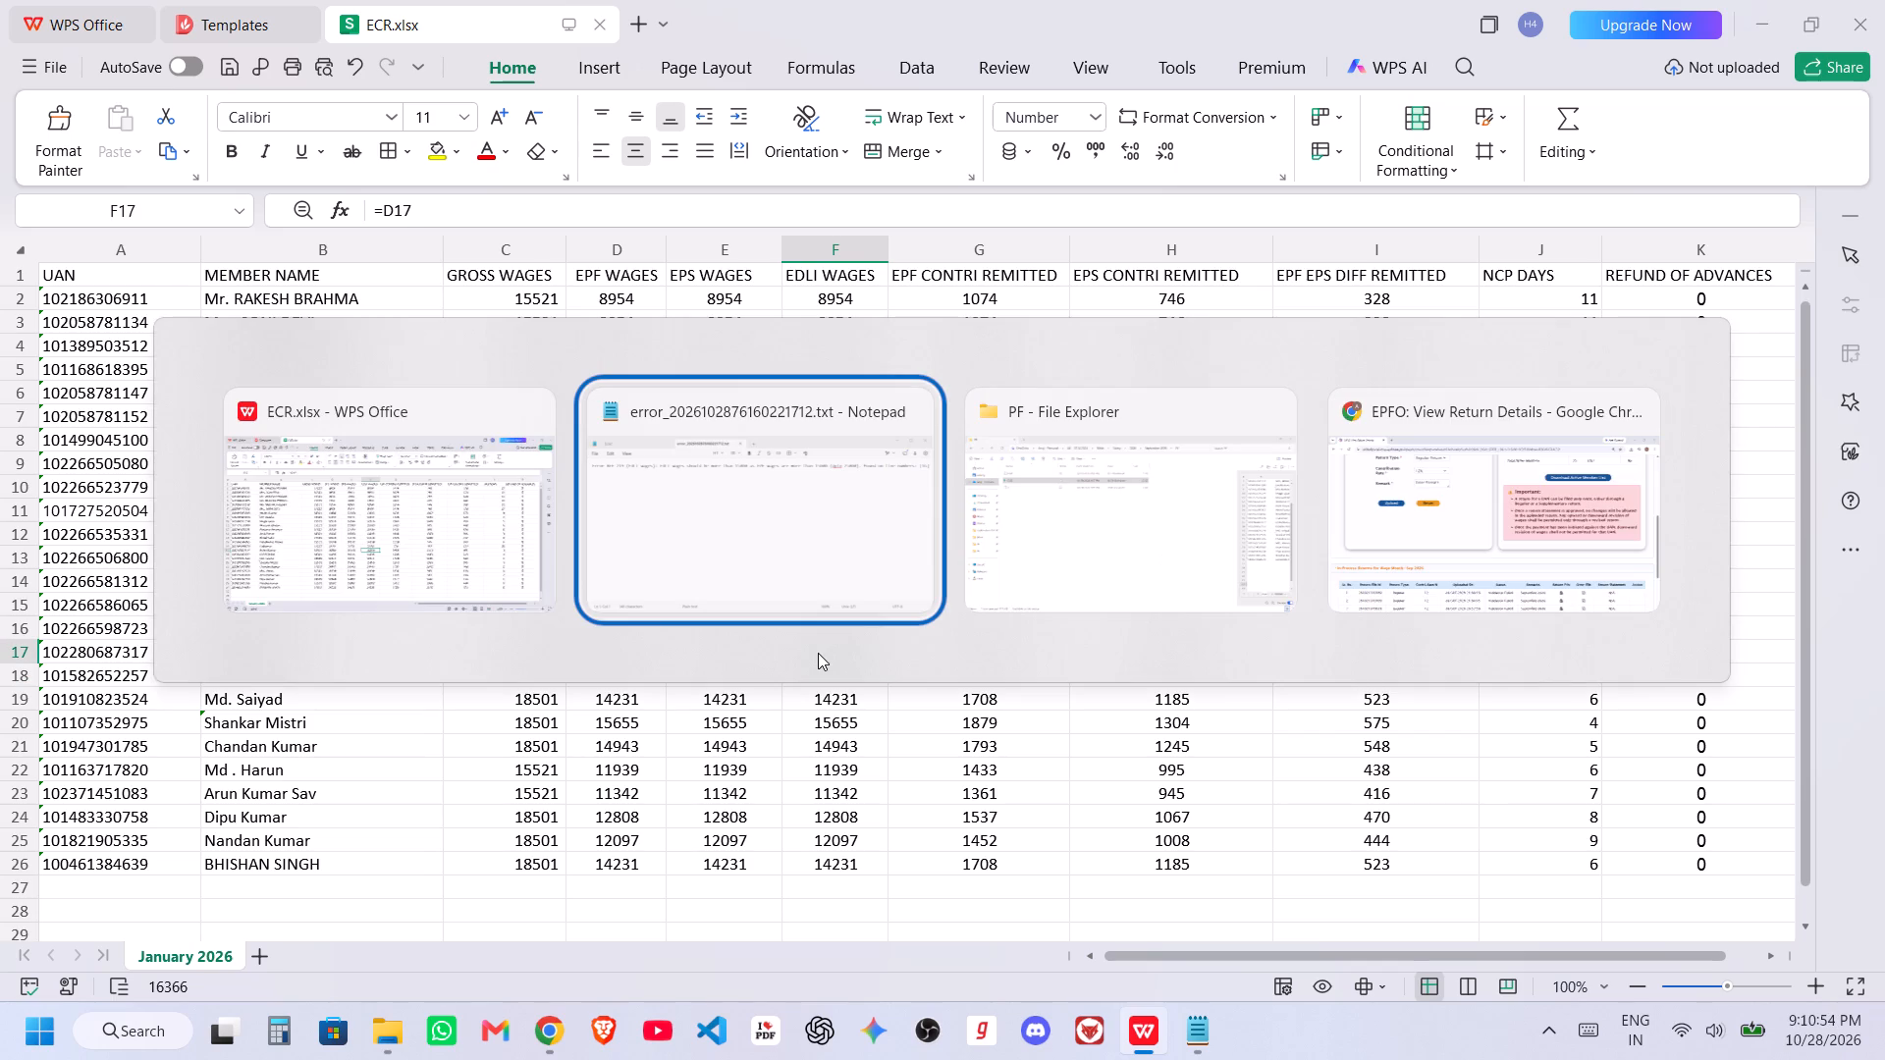
pyautogui.hotkey('alt', 'Tab')
pyautogui.hotkey('alt', 'Tab')
pyautogui.hotkey('alt', 'Tab')
pyautogui.hotkey('alt', 'Tab')
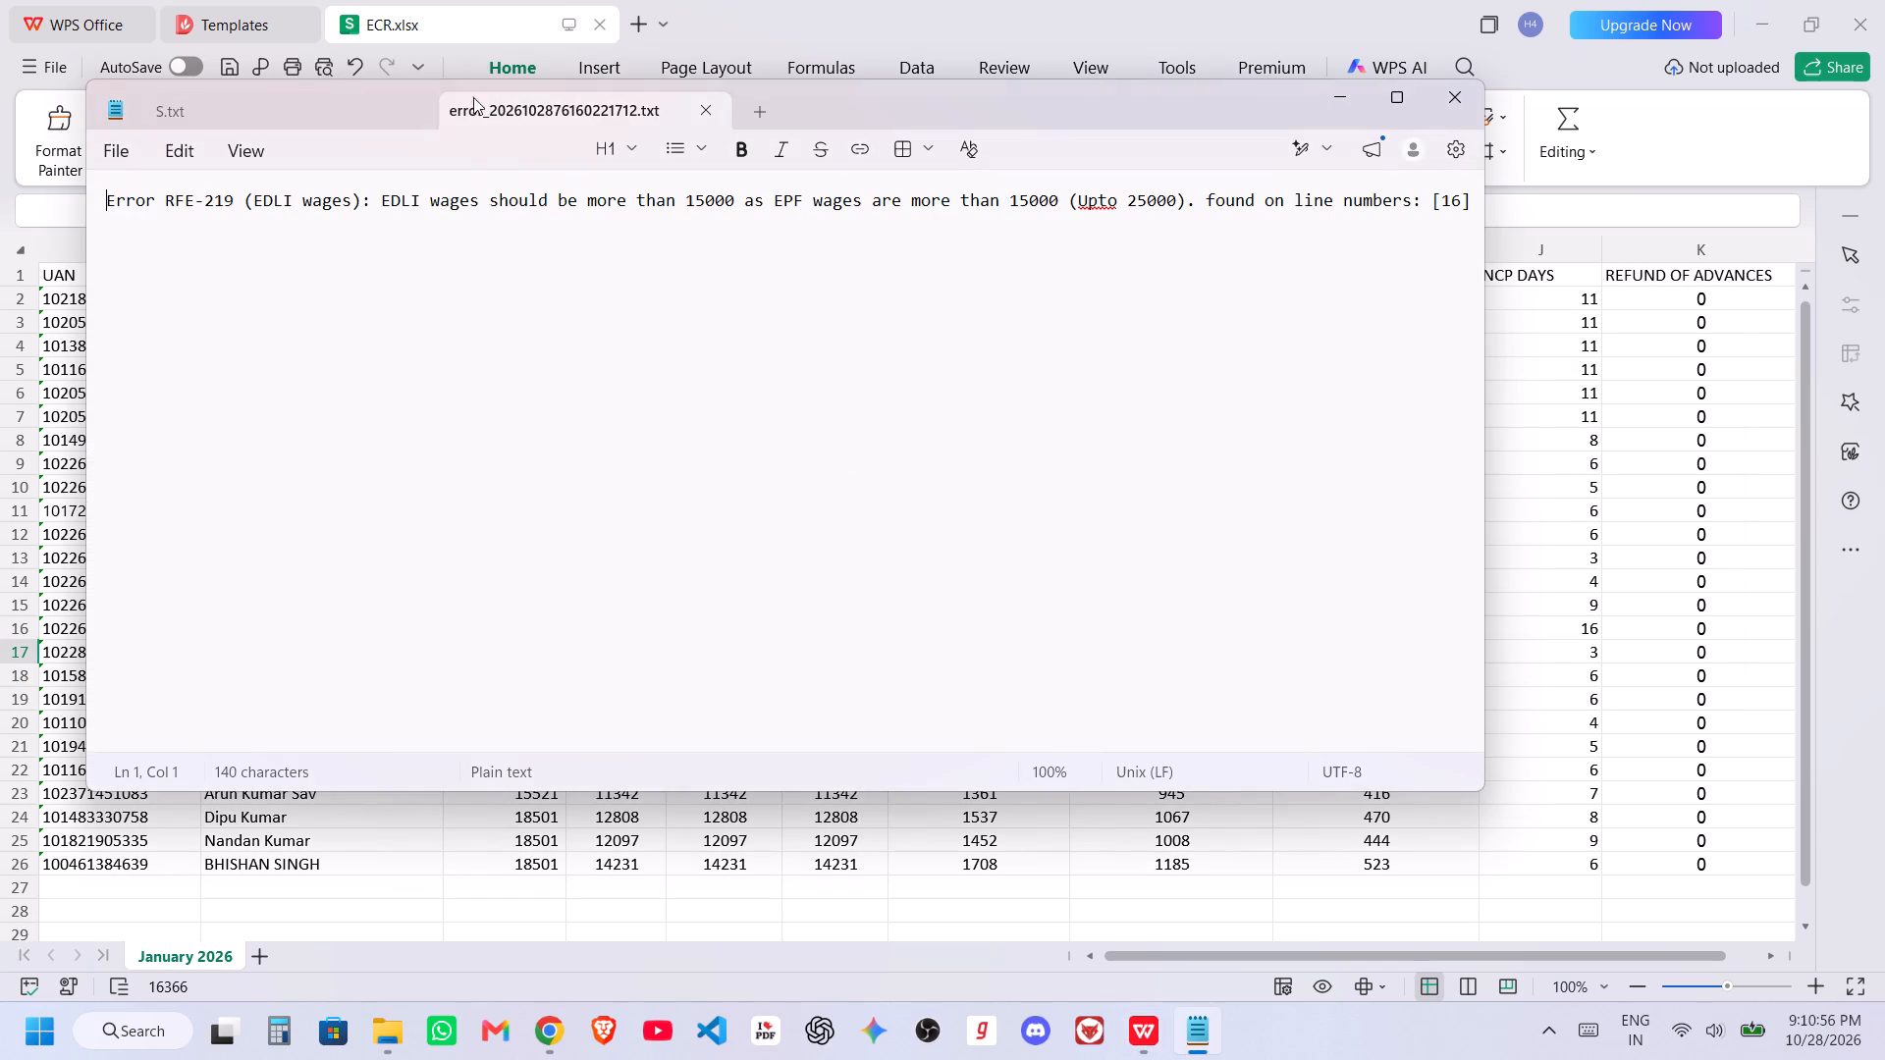
pyautogui.click(268, 98)
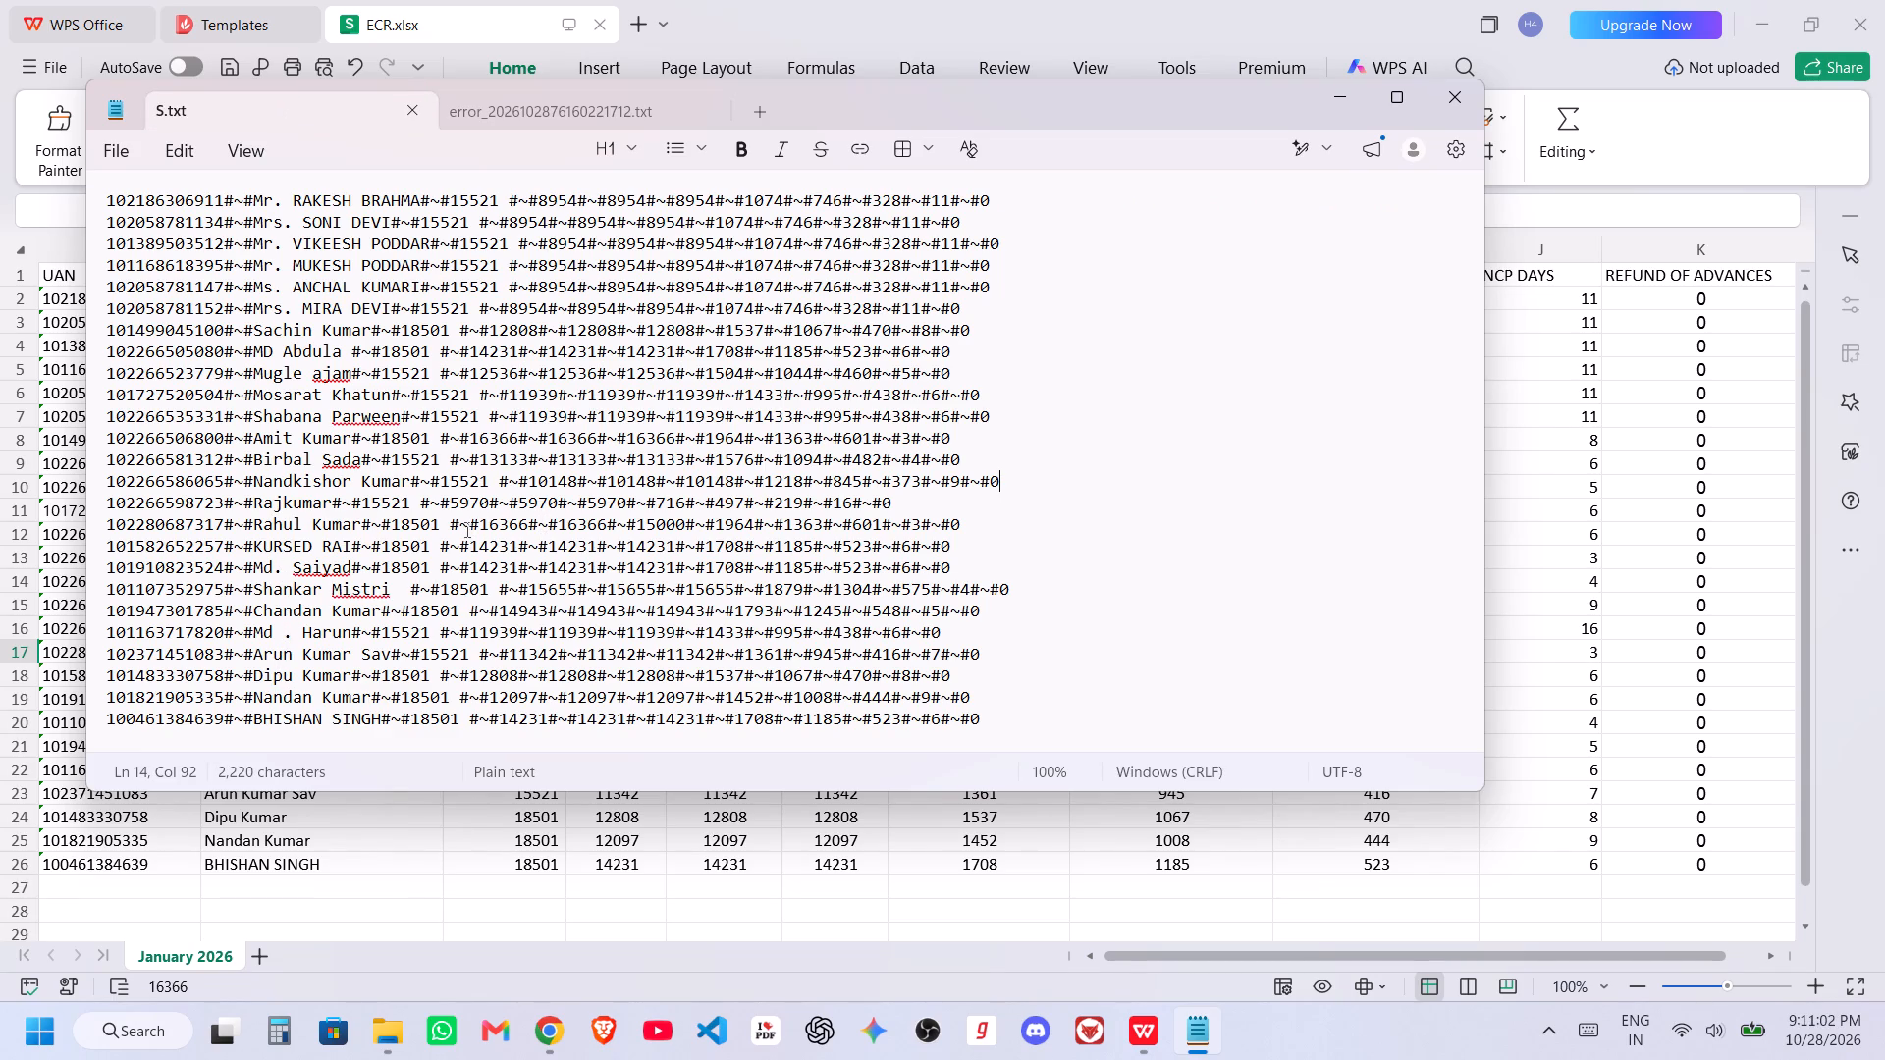
pyautogui.doubleClick(646, 522)
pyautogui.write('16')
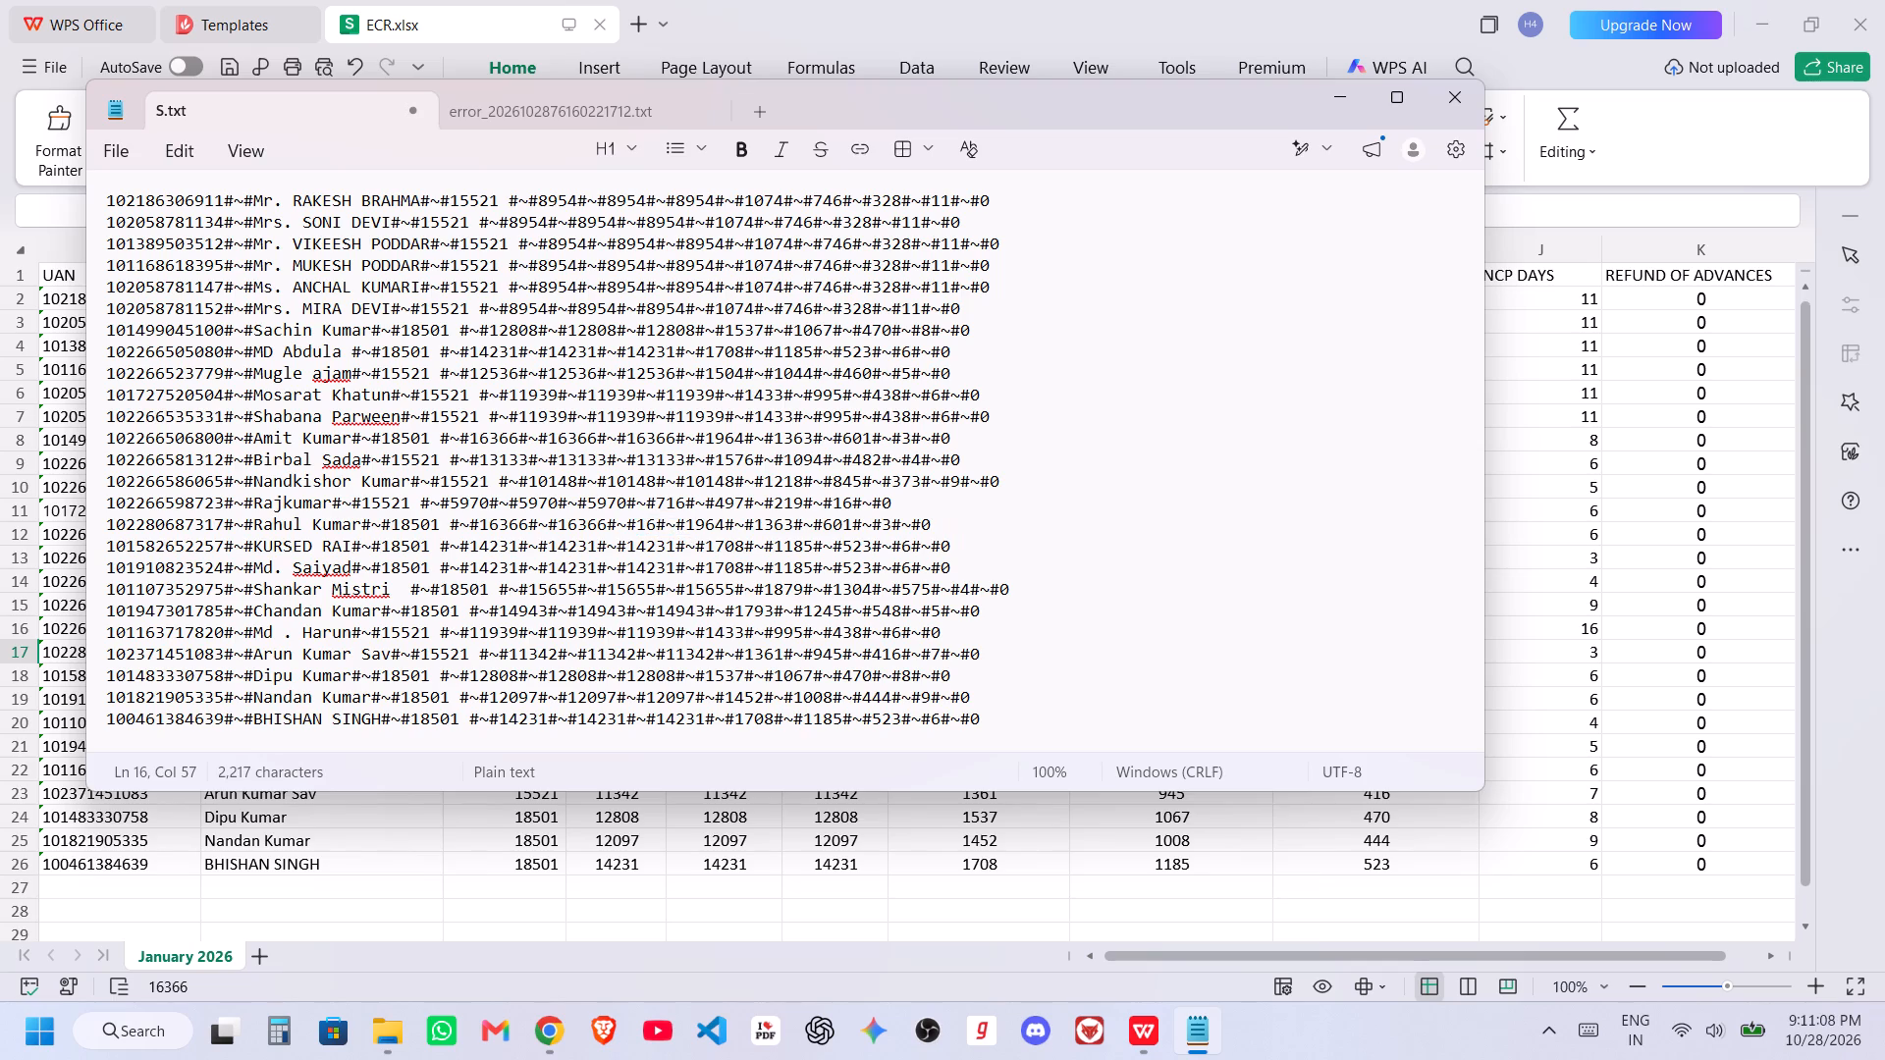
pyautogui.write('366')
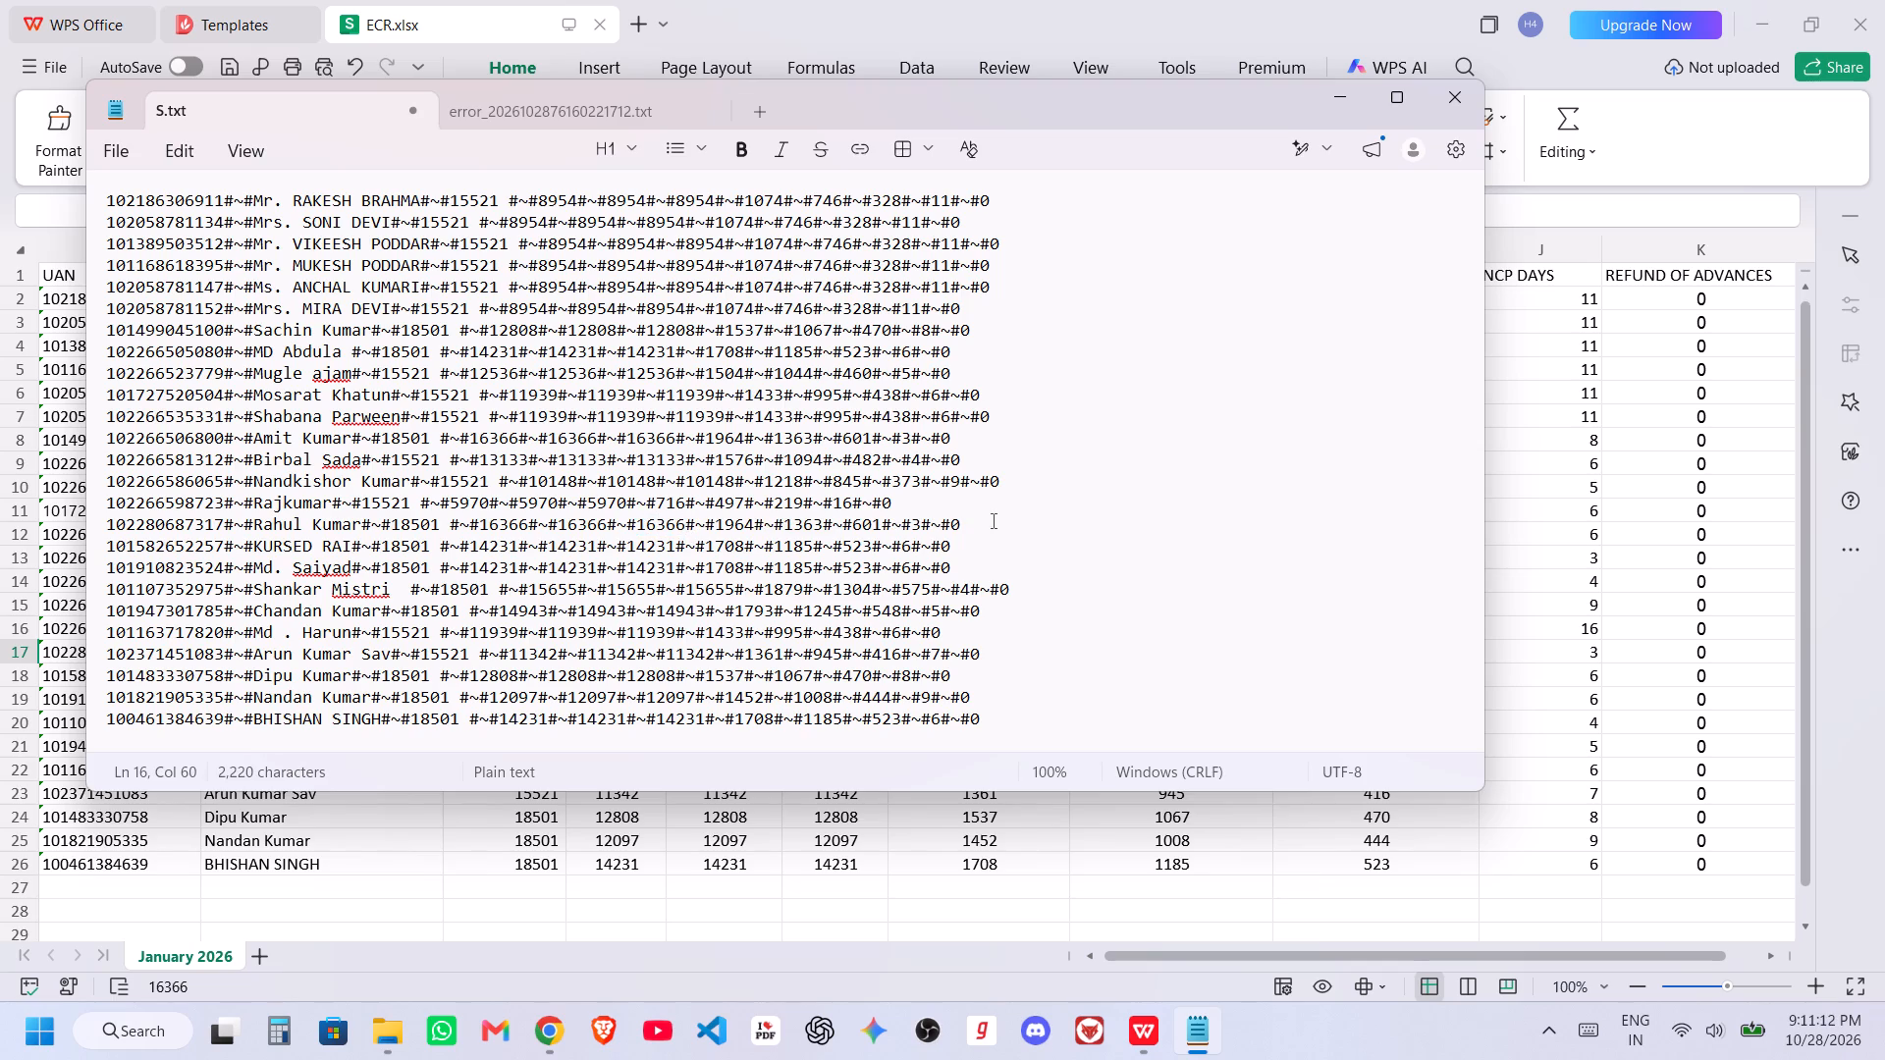
pyautogui.click(995, 520)
pyautogui.hotkey('ctrl', 's')
pyautogui.click(1436, 82)
# Switch to the EPFO portal in Chrome and choose S.txt as the return file for wage month Sep 2026.
pyautogui.hotkey('alt', 'Tab')
pyautogui.hotkey('alt', 'Tab')
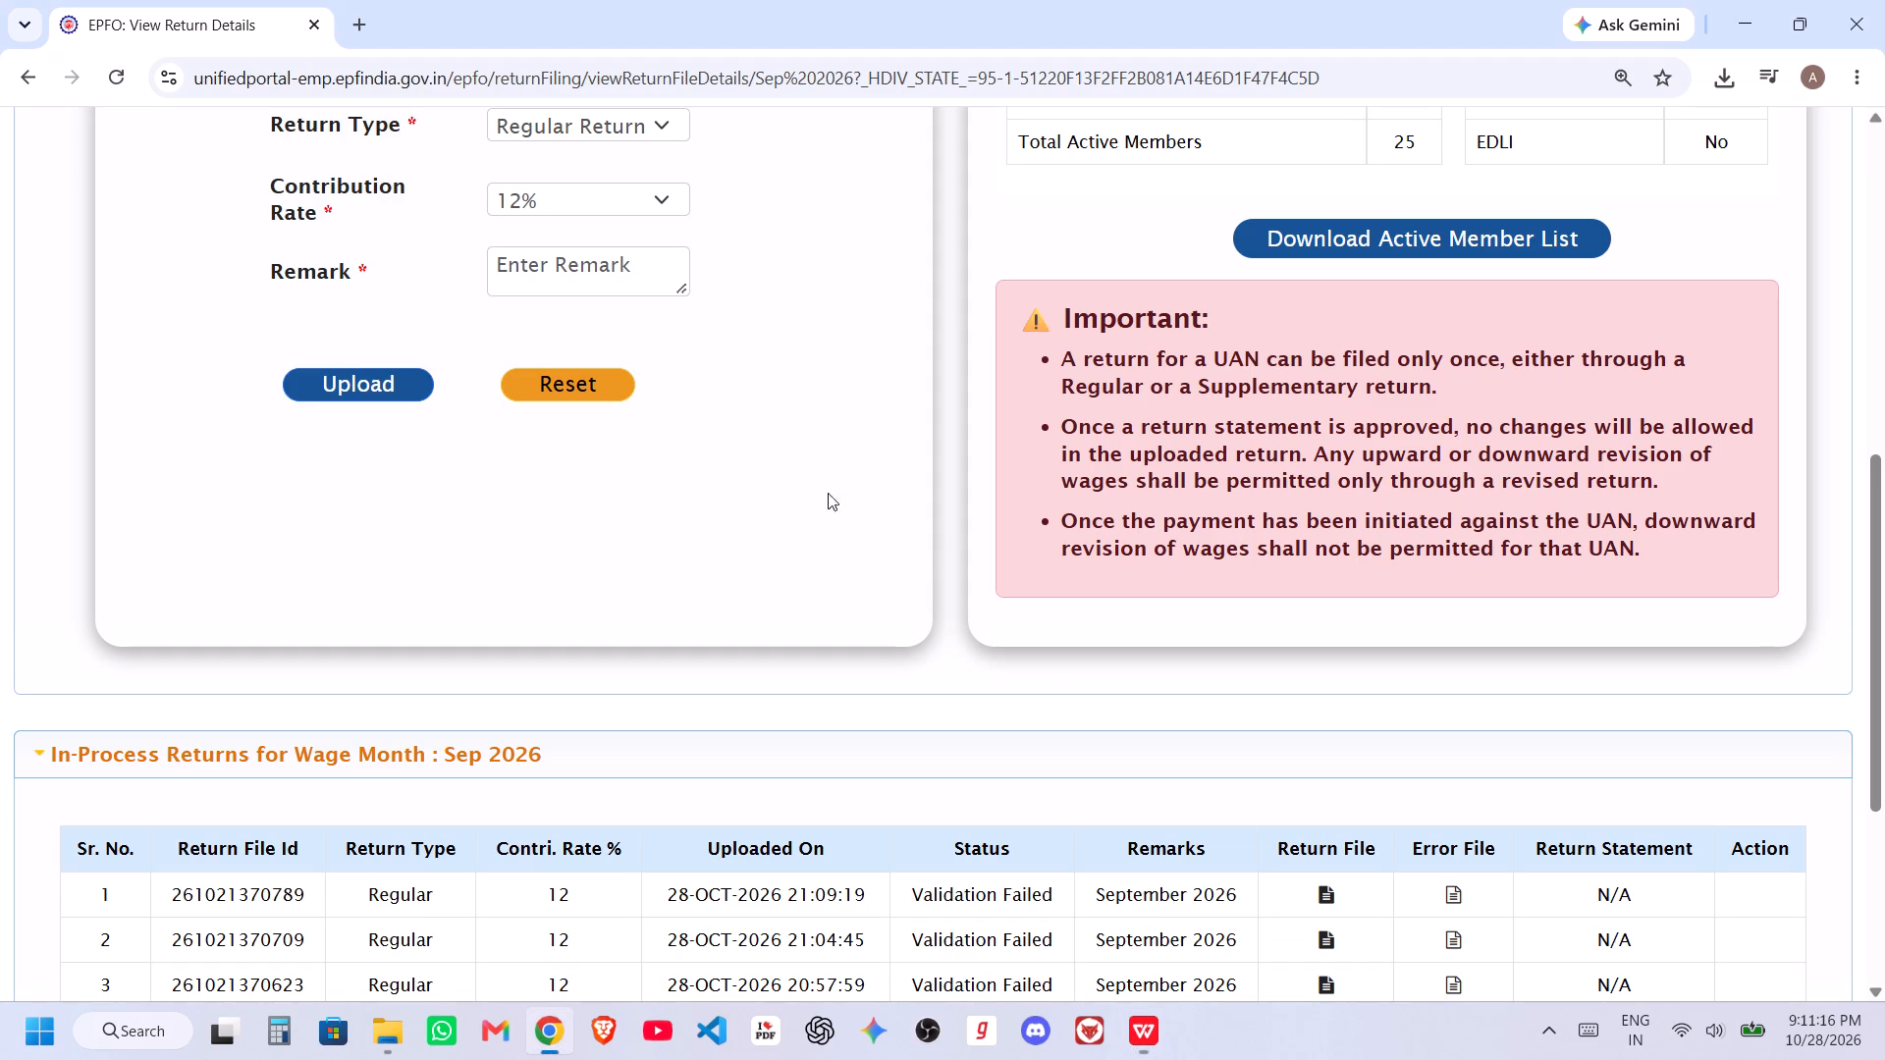
pyautogui.scroll(2, 529, 298)
pyautogui.click(561, 373)
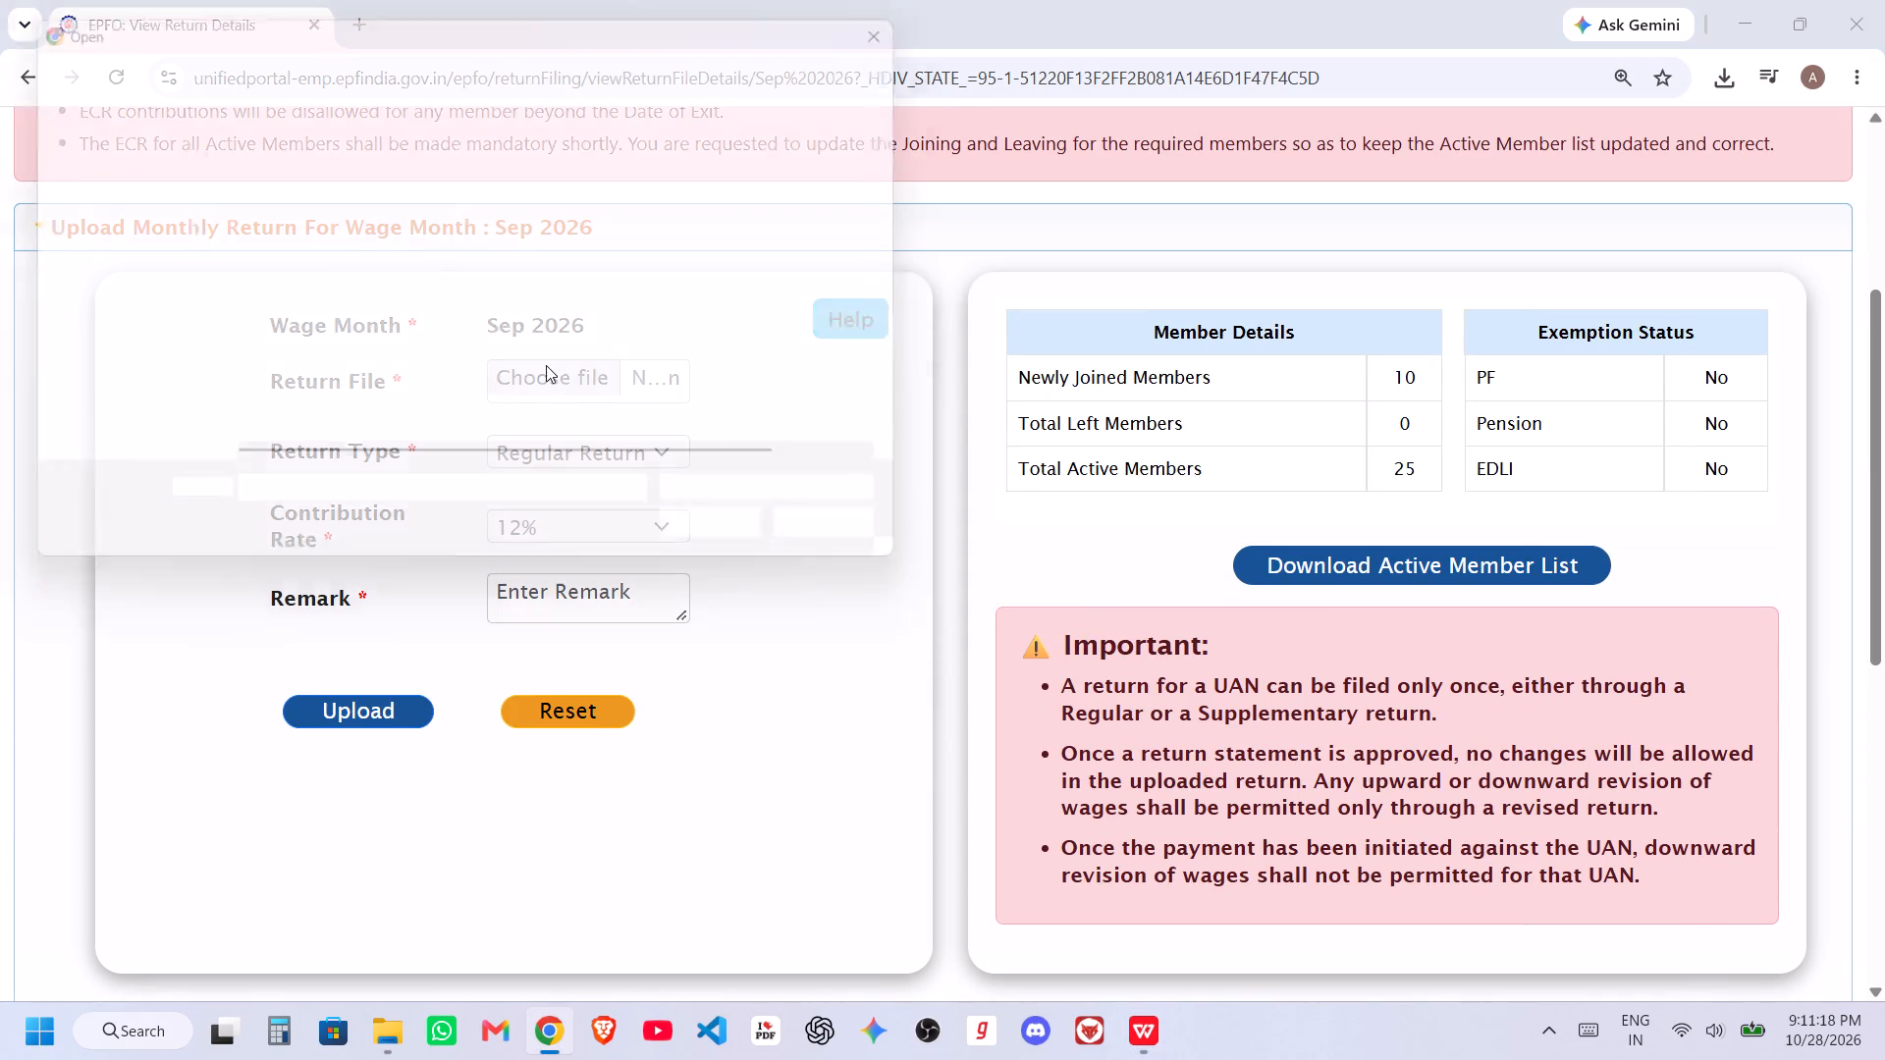
pyautogui.click(383, 275)
pyautogui.click(714, 537)
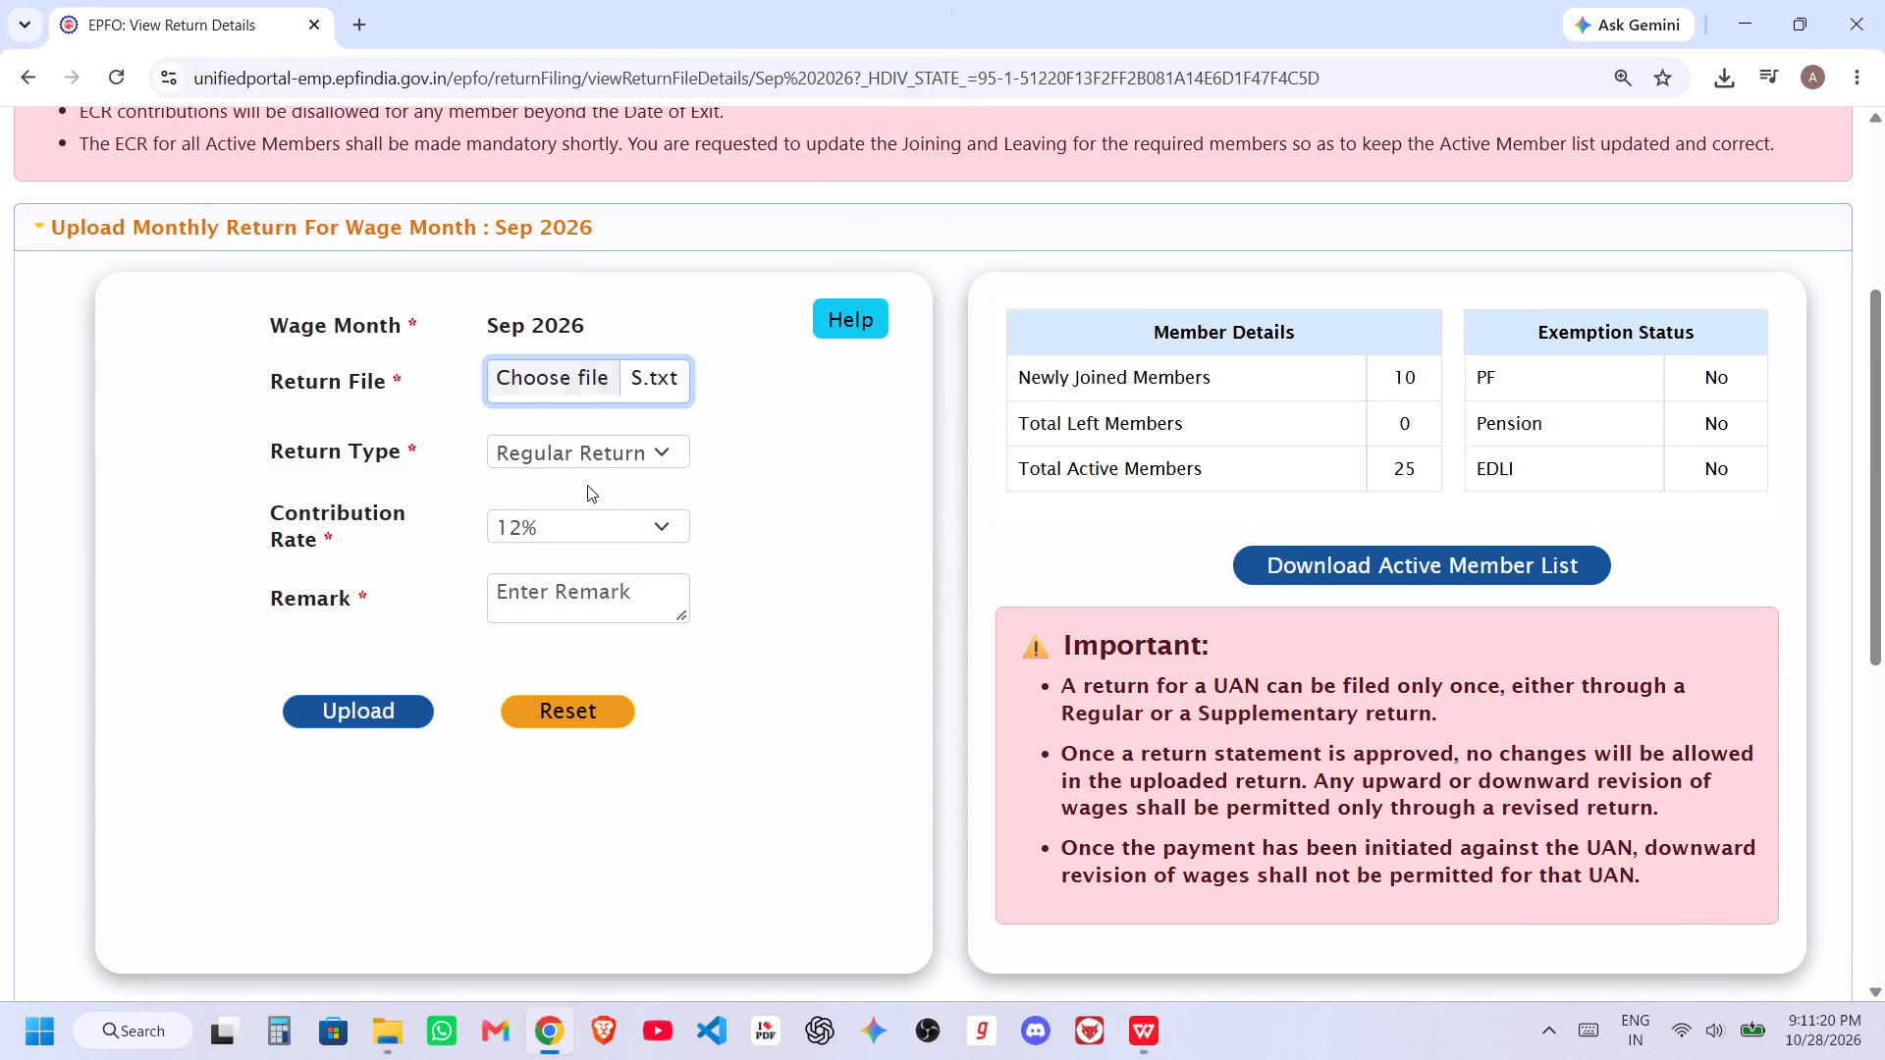
# Enter the remark September 2026, keep Regular Return at 12% contribution, and upload and confirm the return.
pyautogui.click(579, 462)
pyautogui.click(579, 462)
pyautogui.click(548, 594)
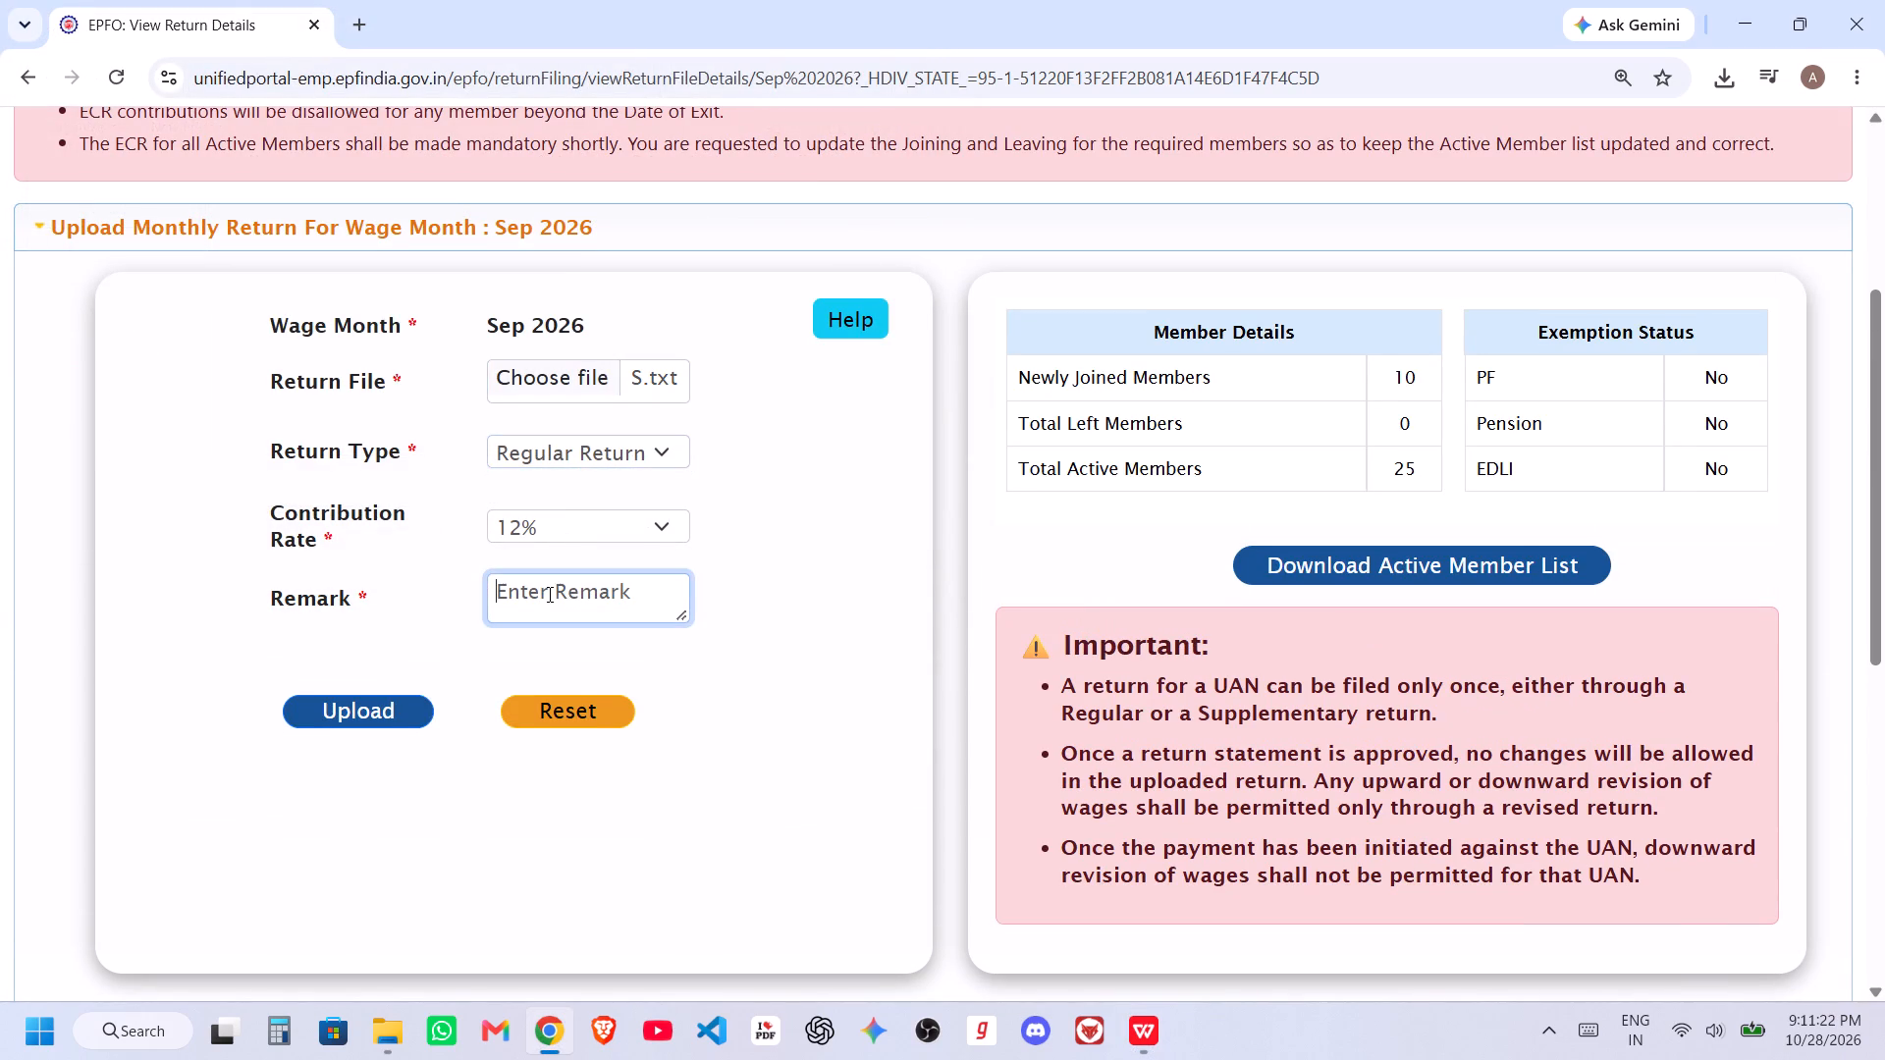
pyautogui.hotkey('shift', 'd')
pyautogui.press('BackSpace')
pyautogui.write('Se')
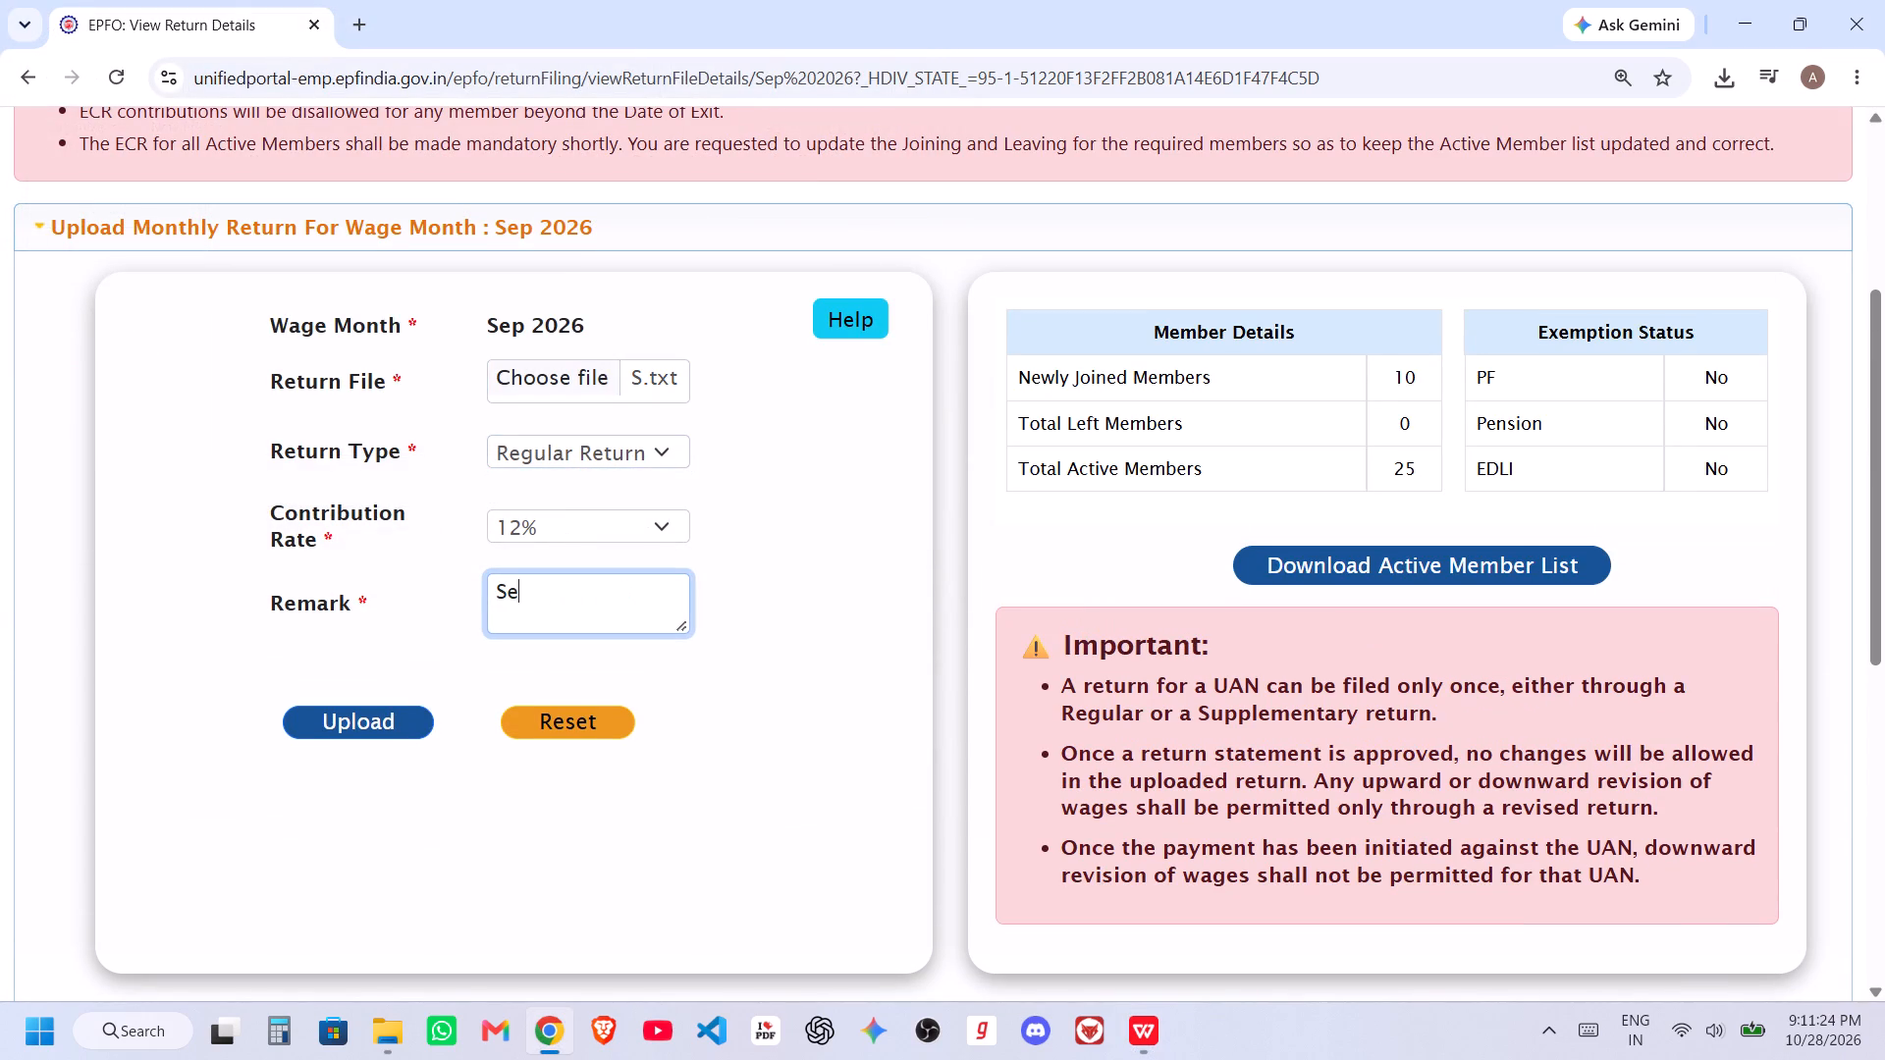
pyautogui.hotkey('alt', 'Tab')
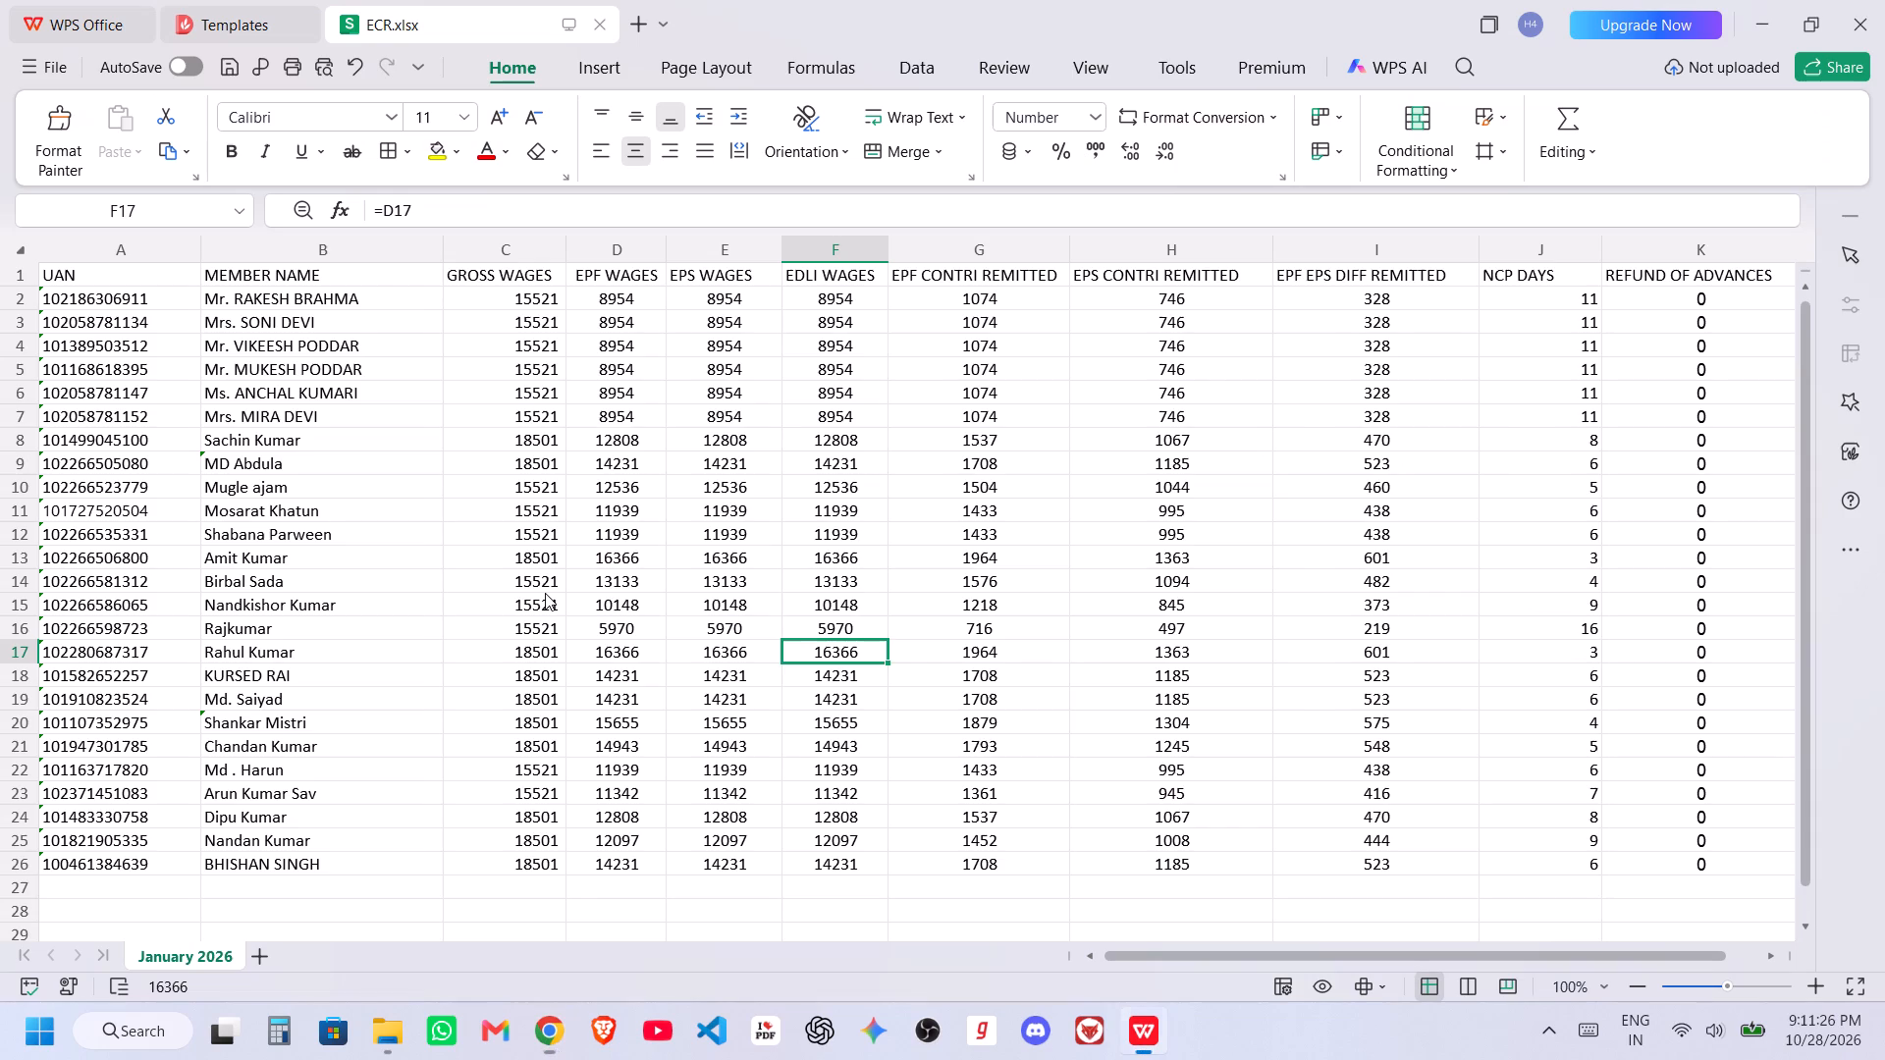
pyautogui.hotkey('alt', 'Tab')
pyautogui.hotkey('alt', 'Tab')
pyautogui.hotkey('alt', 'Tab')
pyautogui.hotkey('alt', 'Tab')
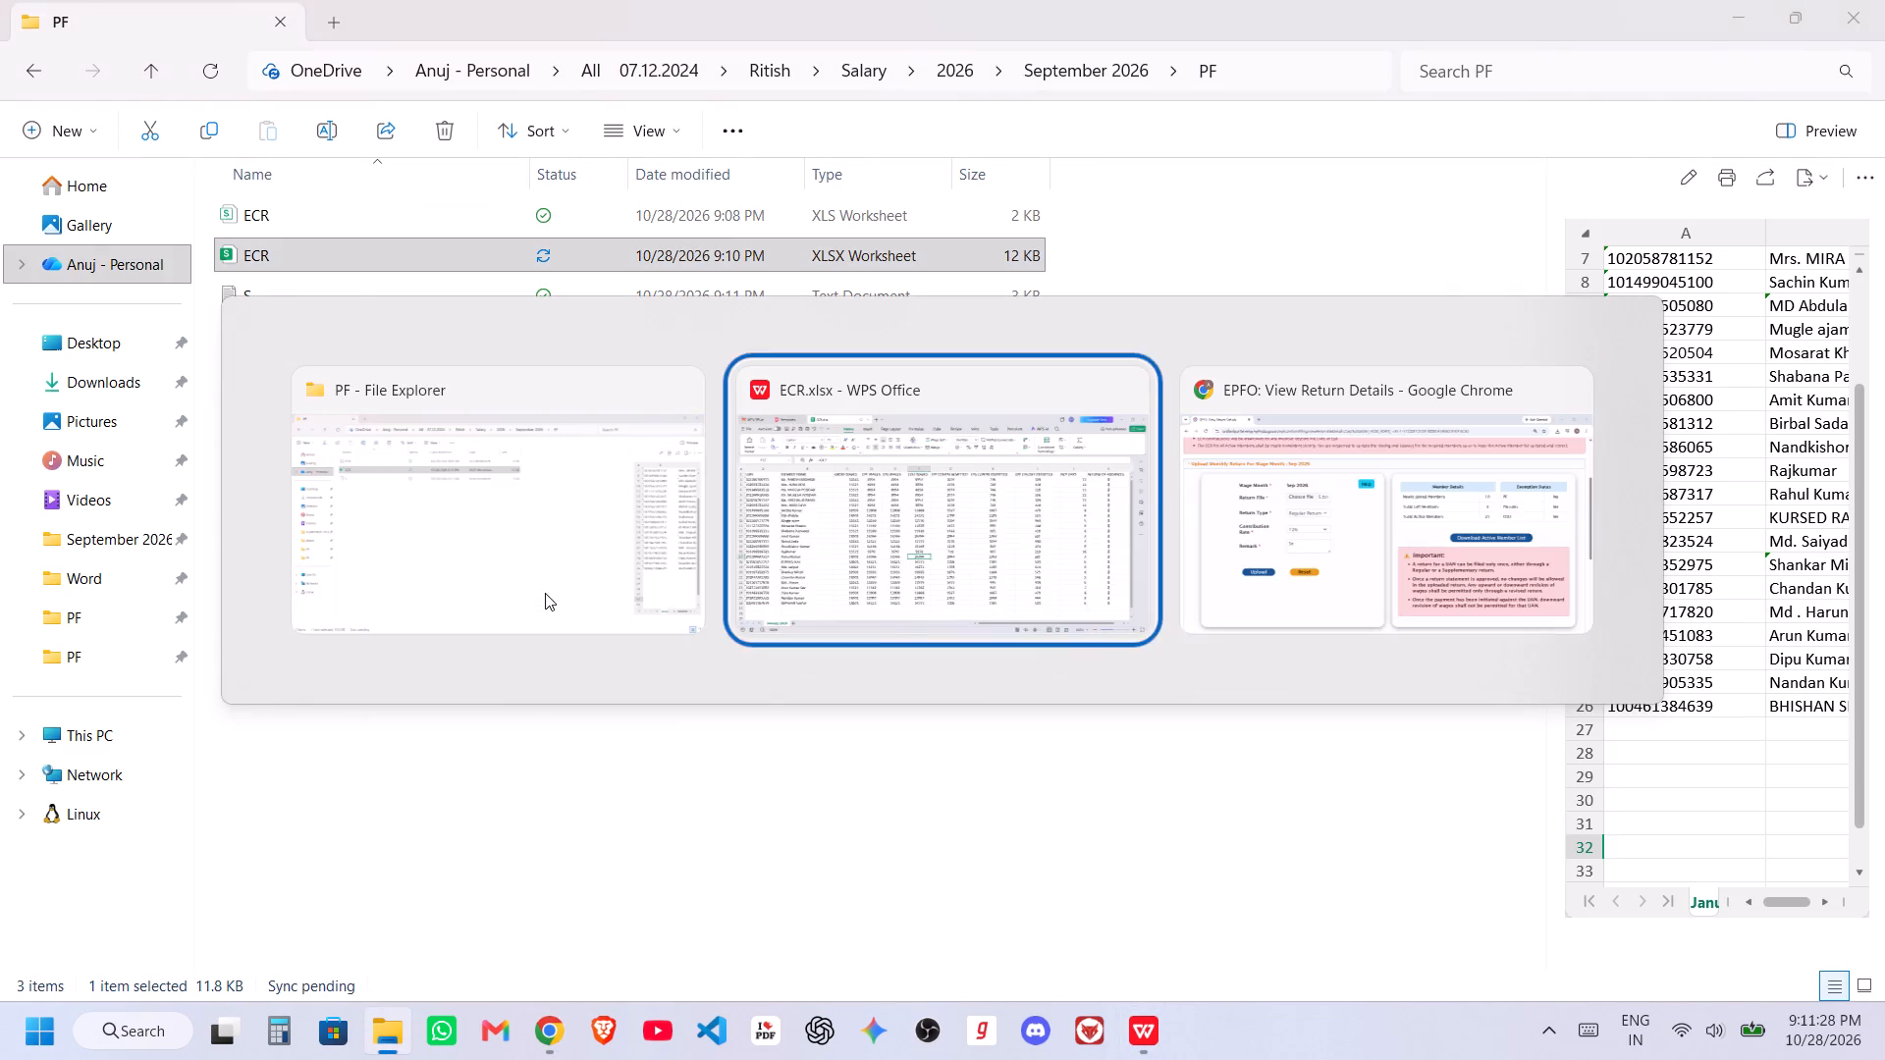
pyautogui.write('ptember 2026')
pyautogui.click(373, 733)
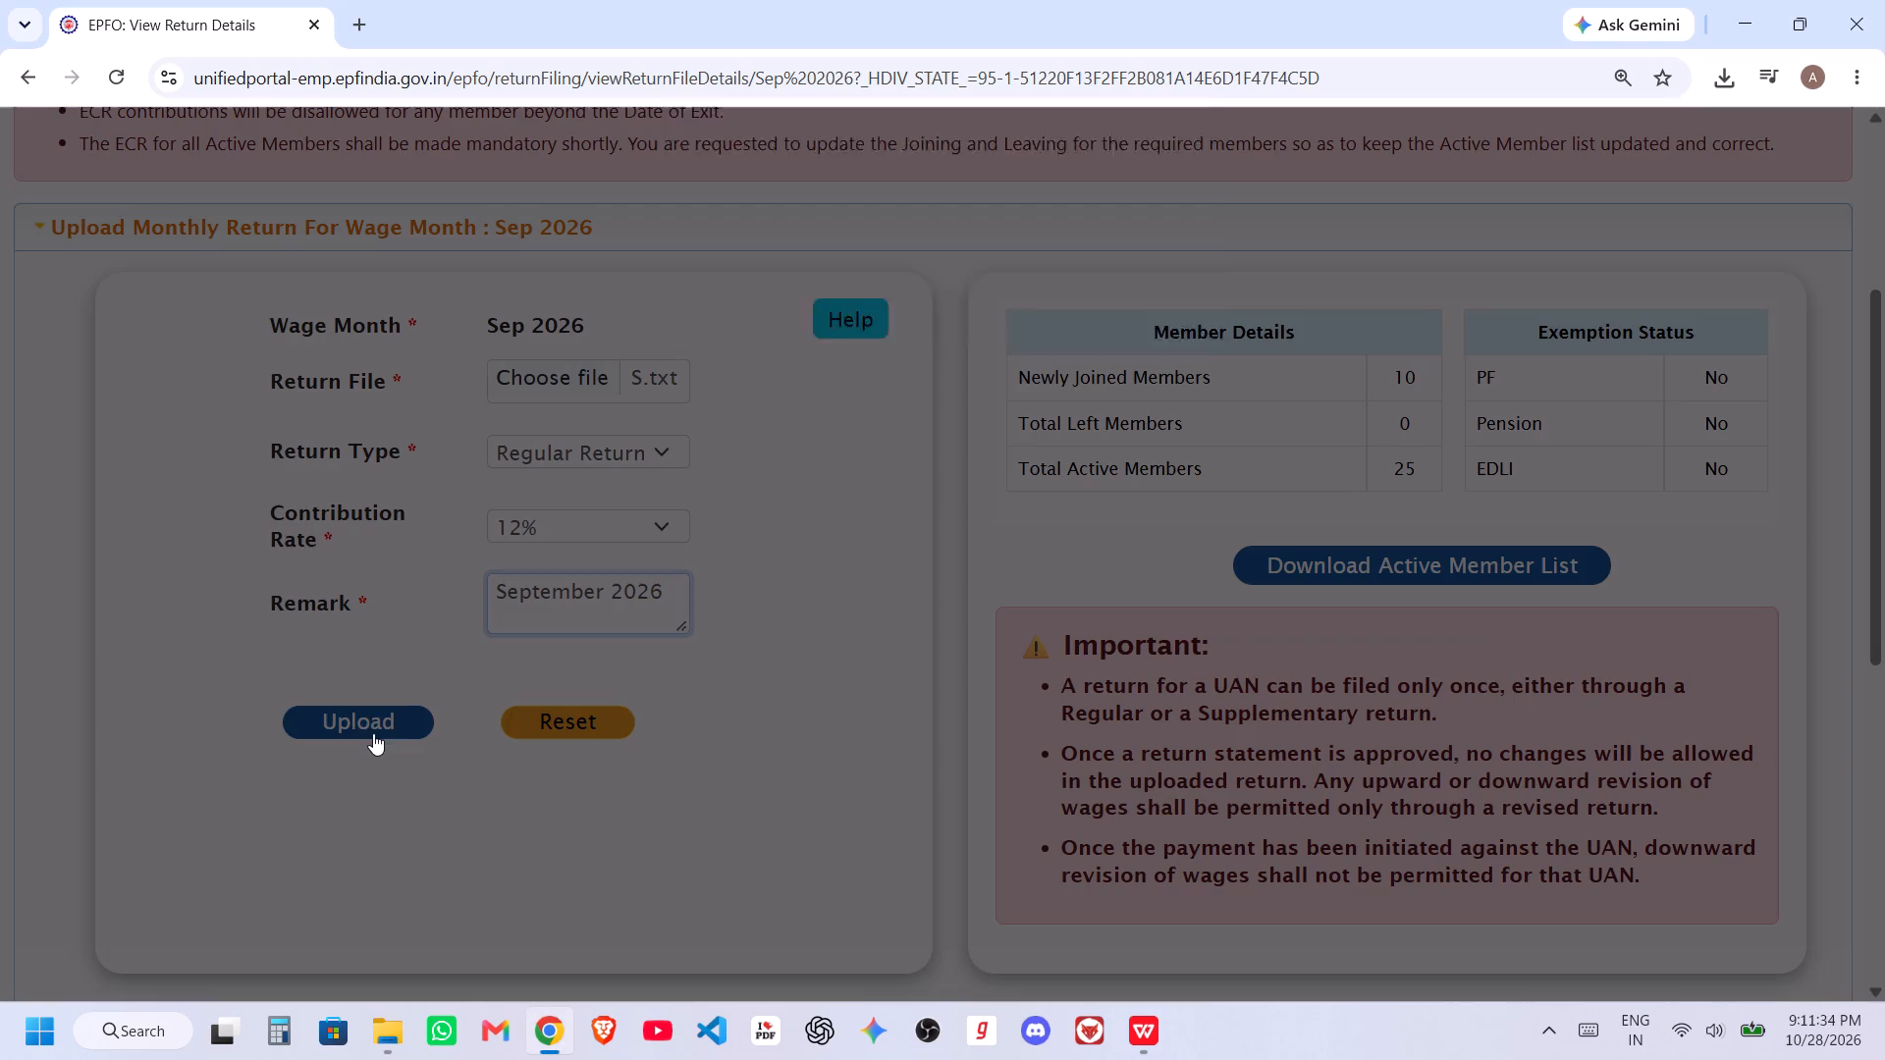
pyautogui.click(1049, 303)
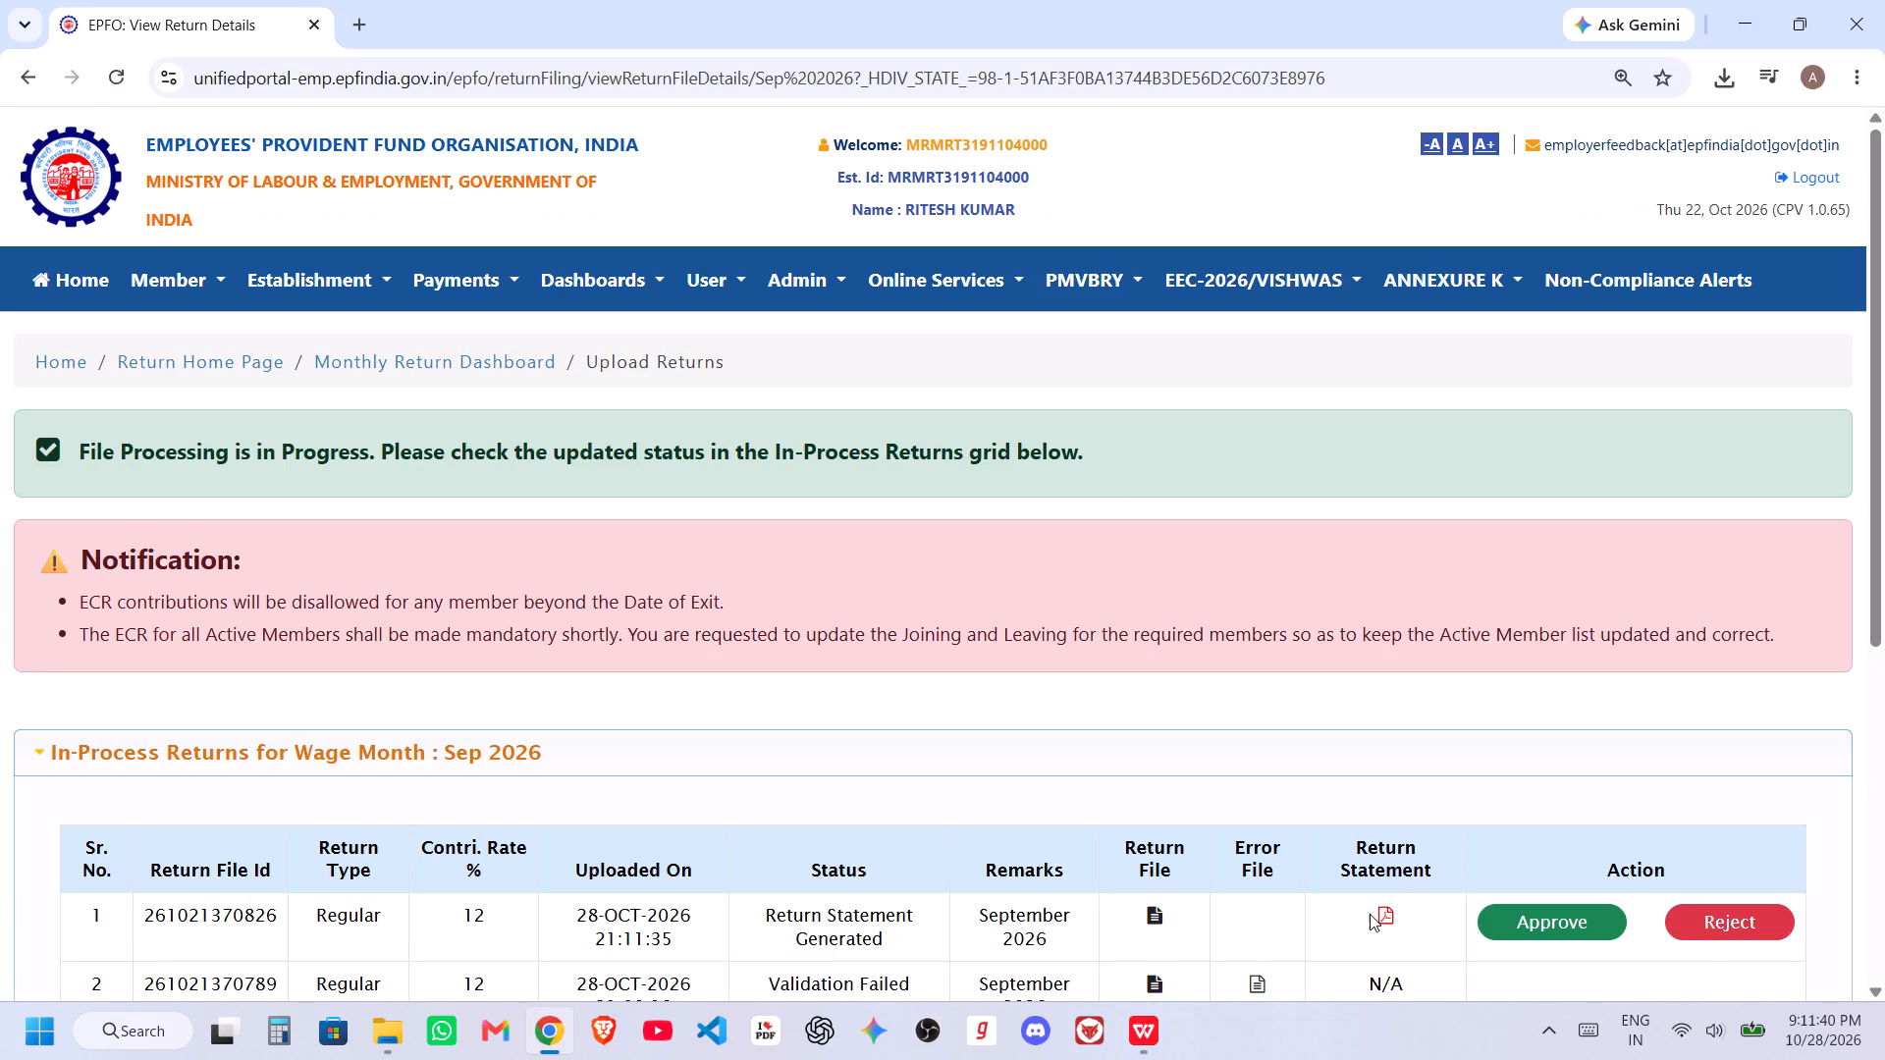
# Download the return statement PDF for the newest Sep 2026 in-process return and open it.
pyautogui.click(1381, 920)
pyautogui.click(1531, 114)
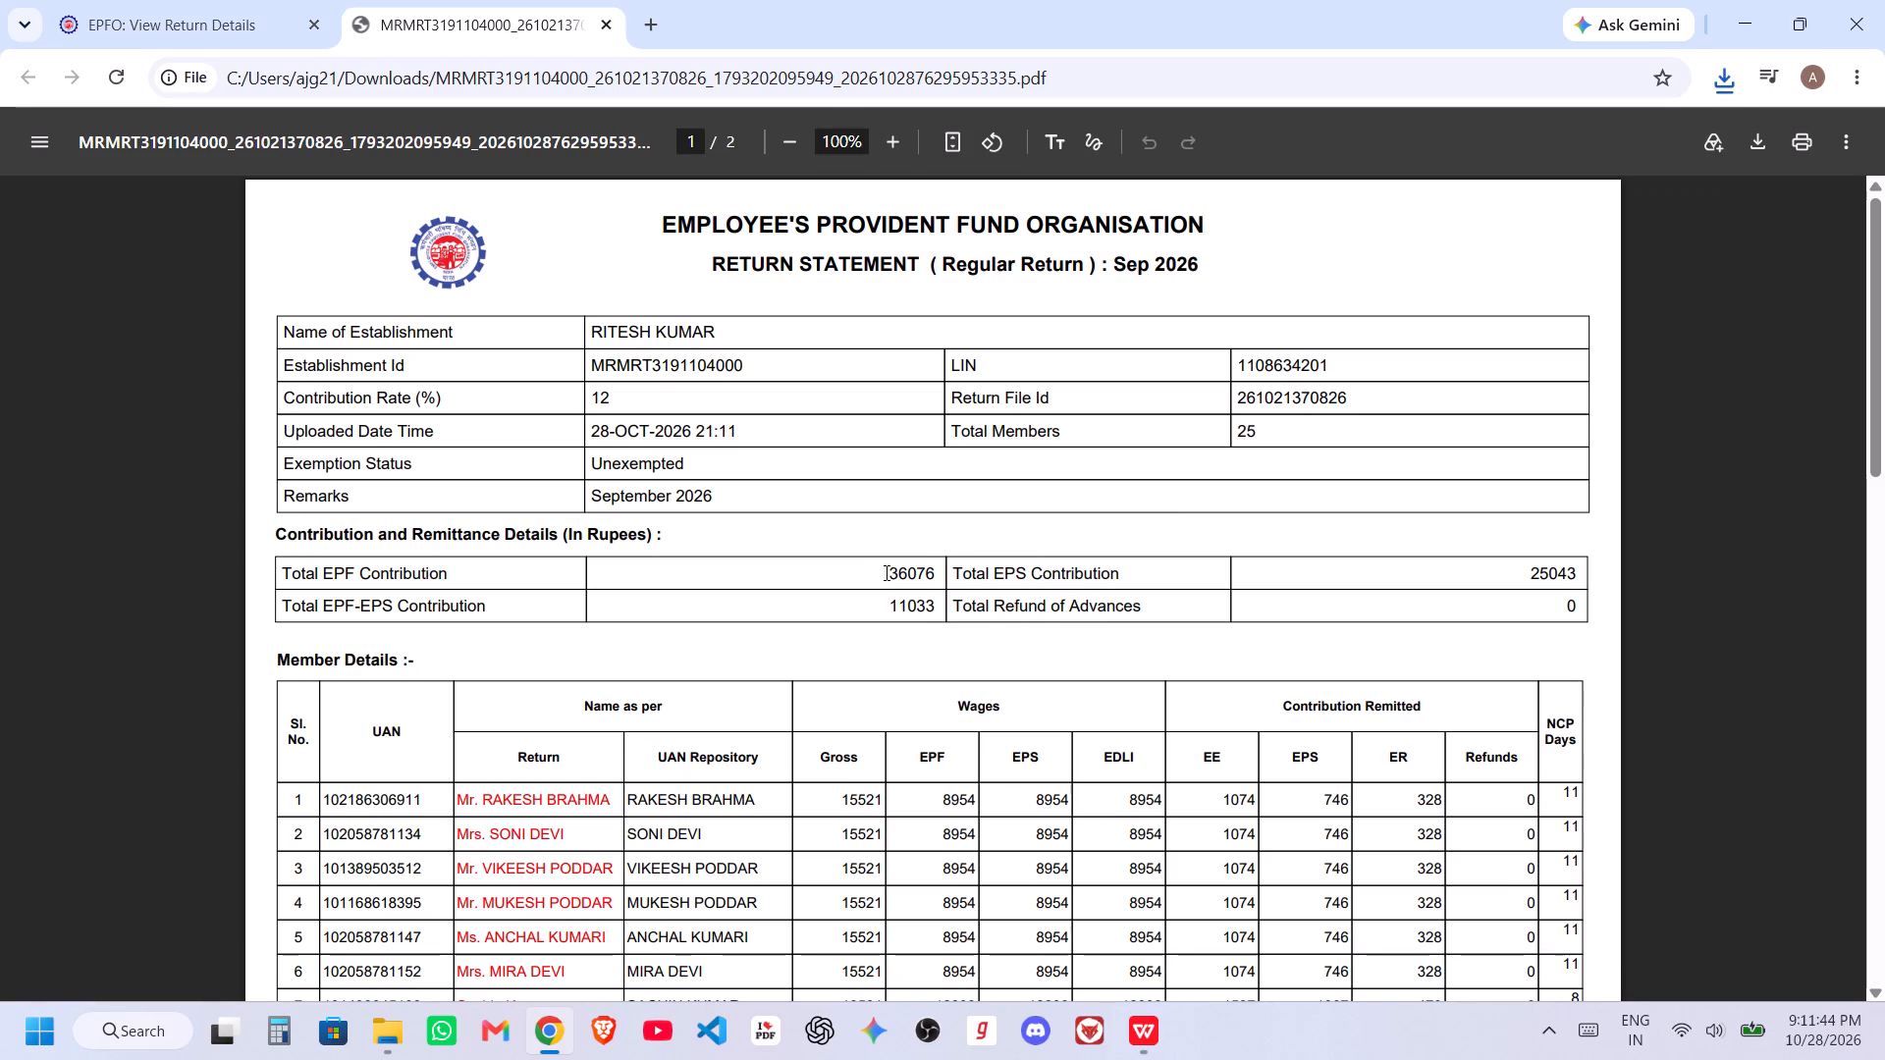
# Compare the statement's total EPF contribution with the combined EPS and EPF-EPS difference columns in ECR.xlsx, and close the PDF.
pyautogui.moveTo(885, 571); pyautogui.dragTo(934, 573)
pyautogui.click(940, 658)
pyautogui.hotkey('alt', 'Tab')
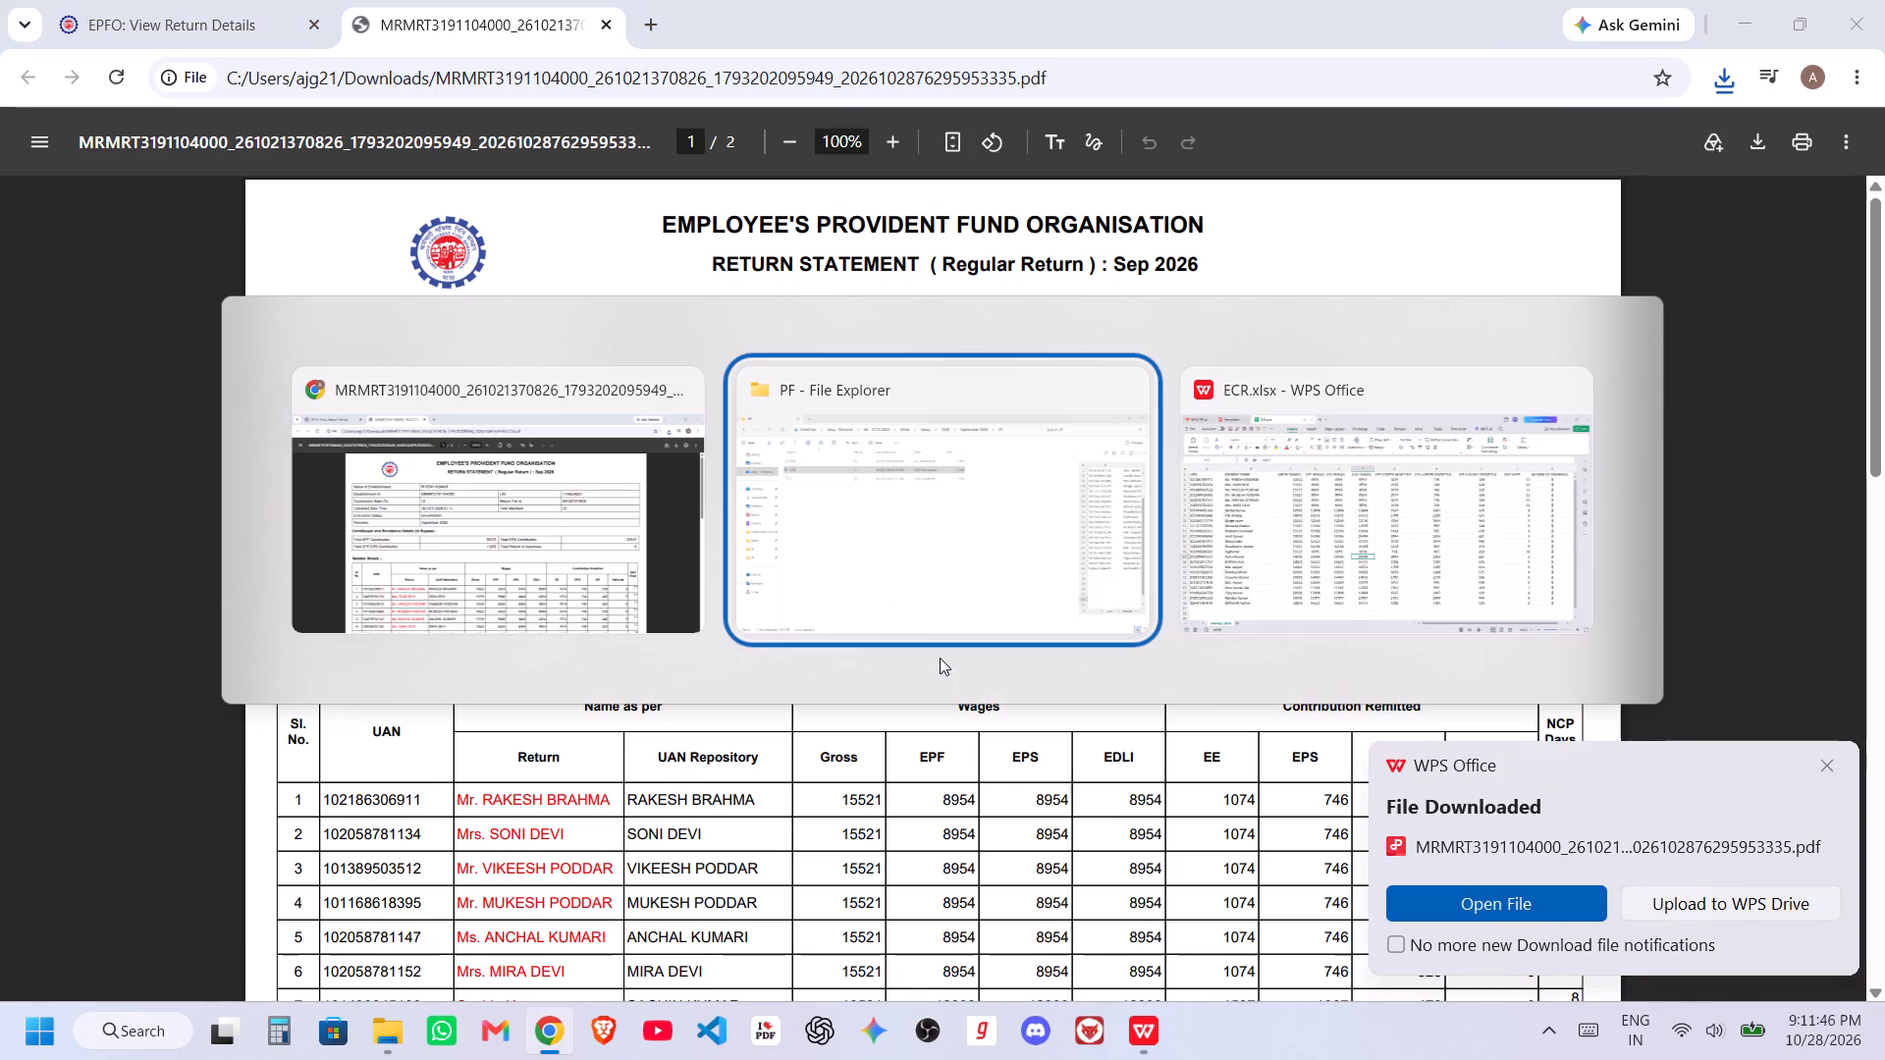
pyautogui.hotkey('alt', 'Tab')
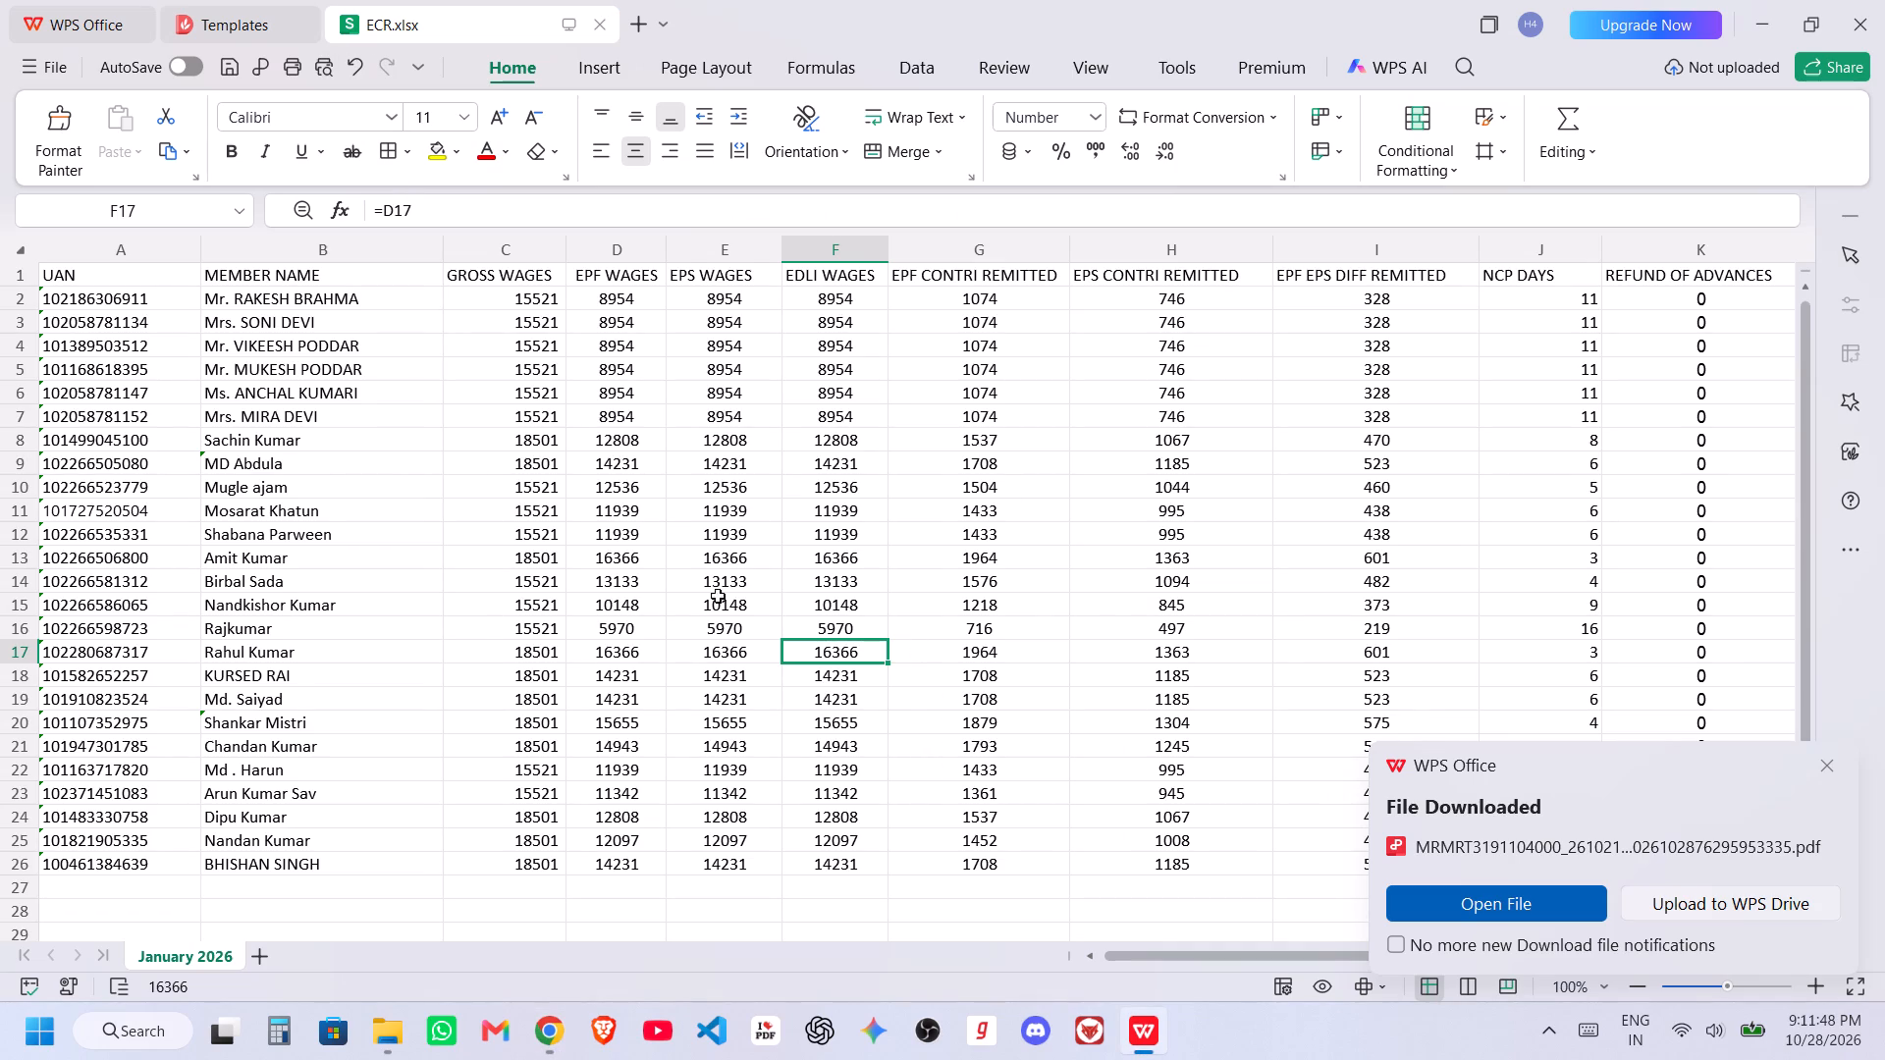
pyautogui.moveTo(1313, 251); pyautogui.dragTo(1244, 251)
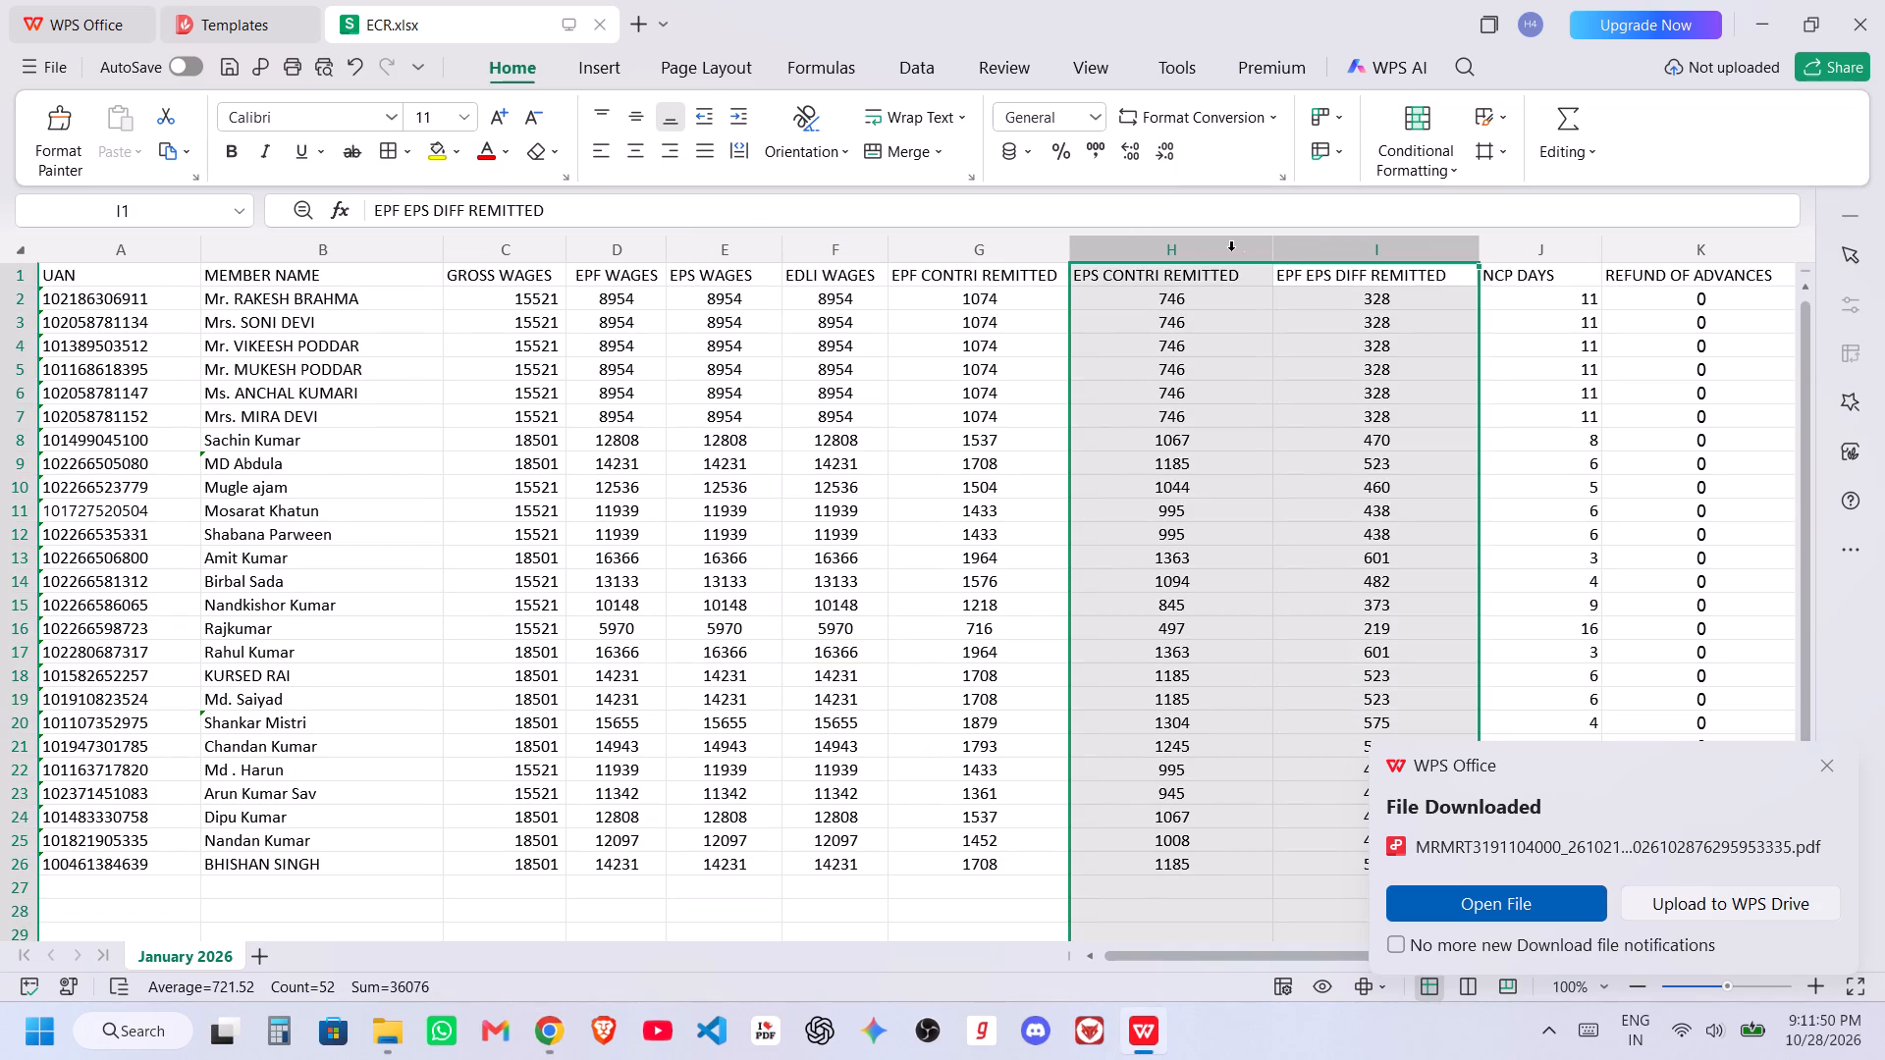
pyautogui.hotkey('alt', 'Tab')
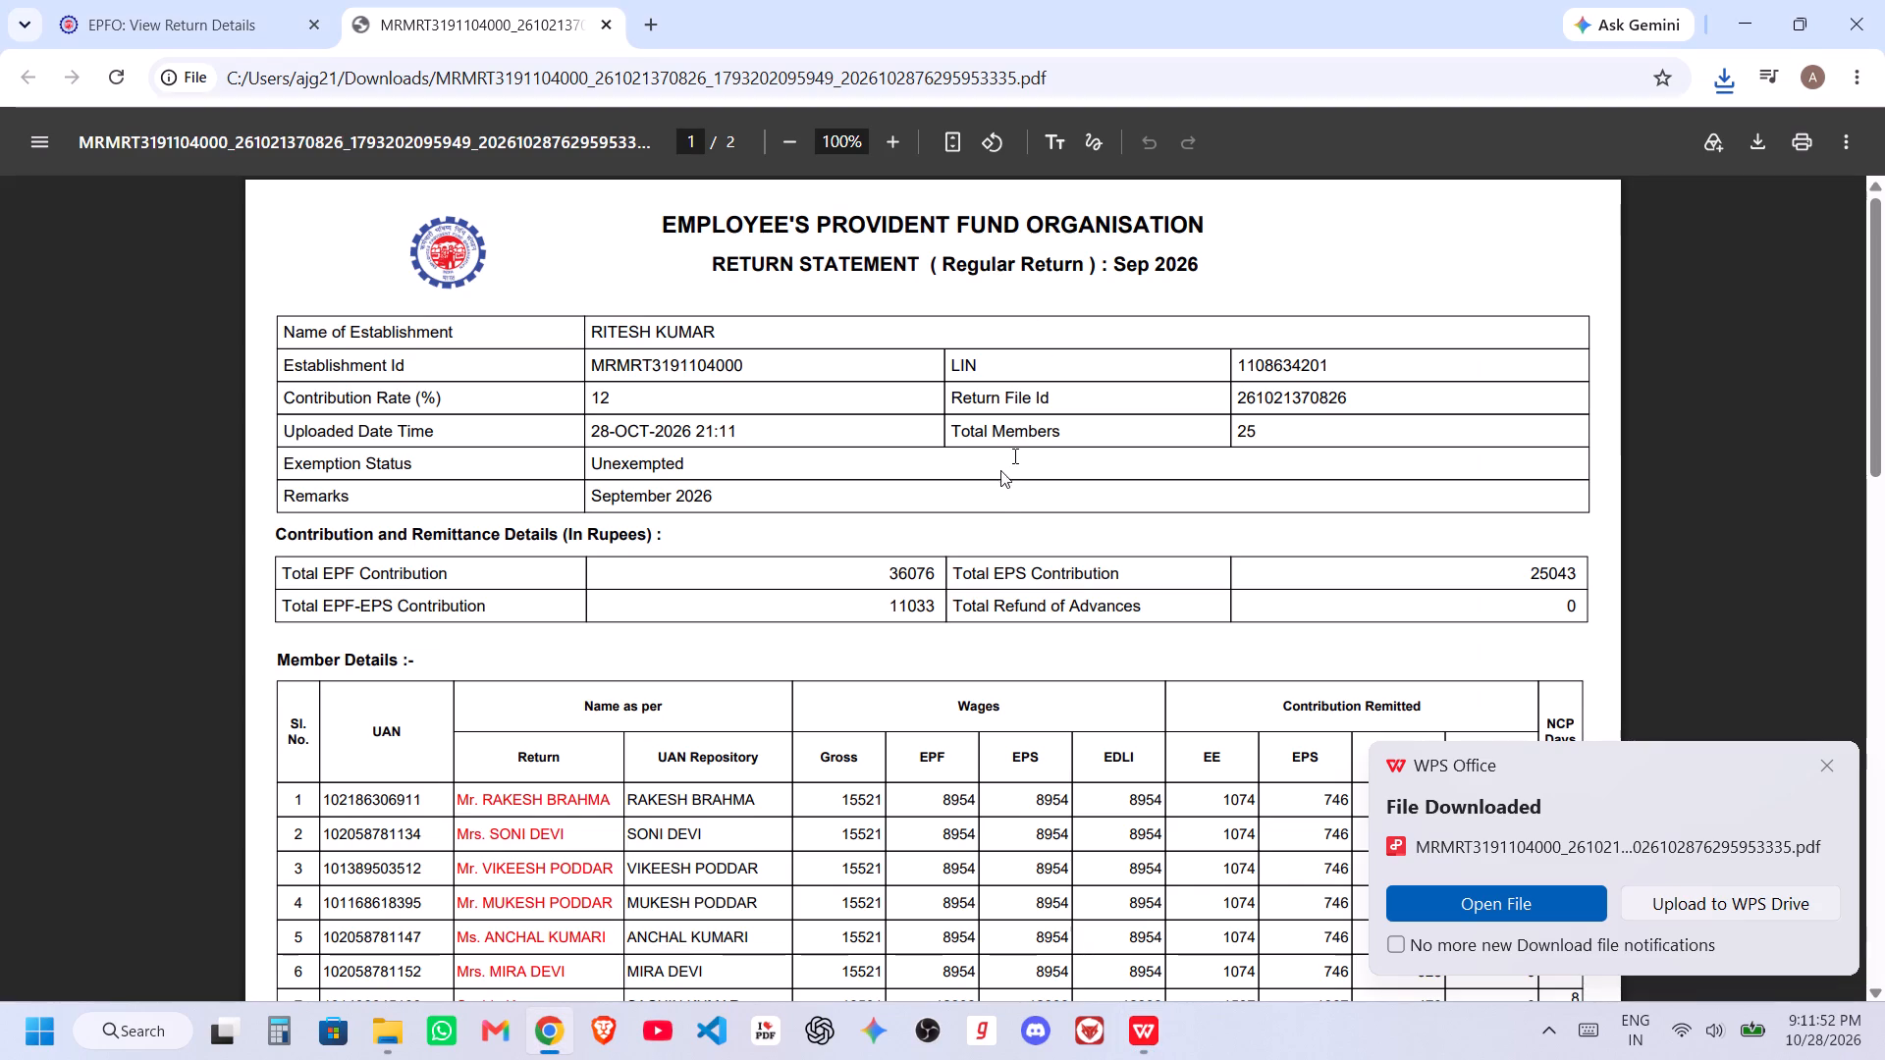
pyautogui.click(606, 30)
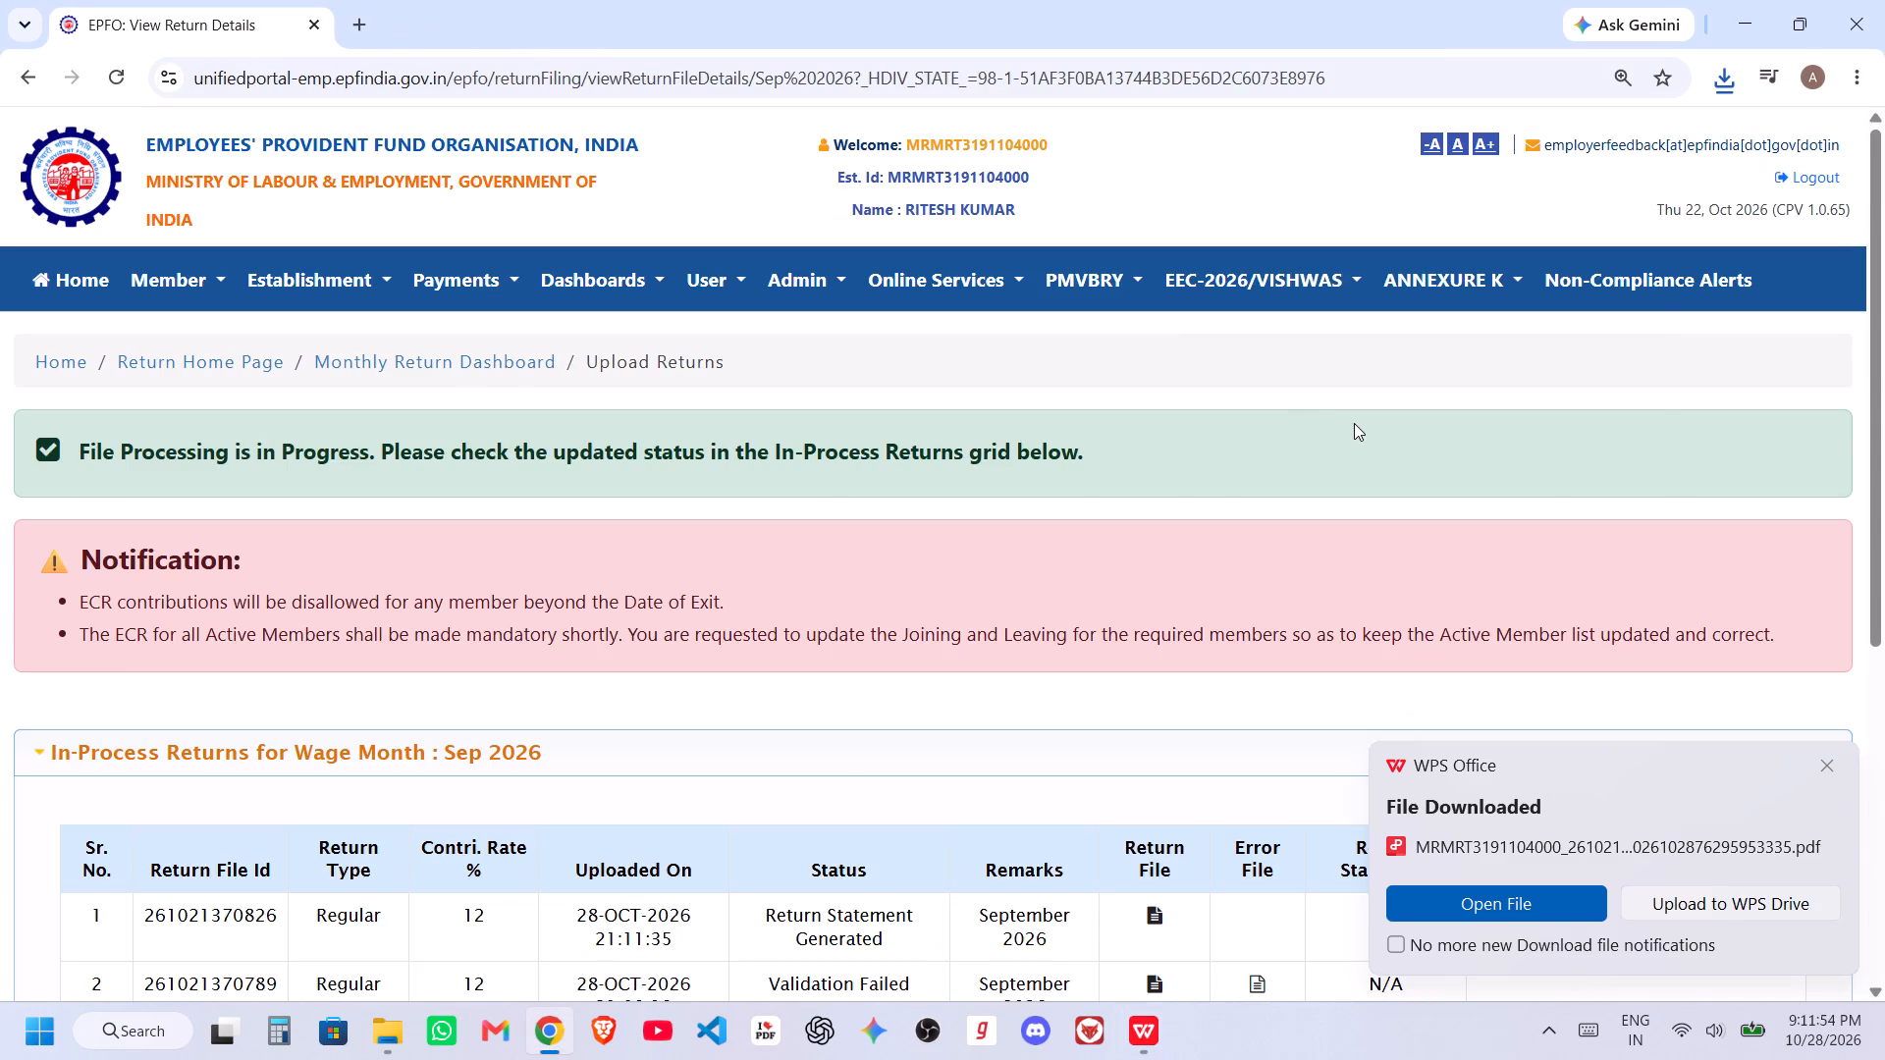
# Open the Wages Register workbook from the September 2026 folder in File Explorer and examine its totals row.
pyautogui.hotkey('alt', 'Tab')
pyautogui.hotkey('alt', 'Tab')
pyautogui.hotkey('alt', 'Tab')
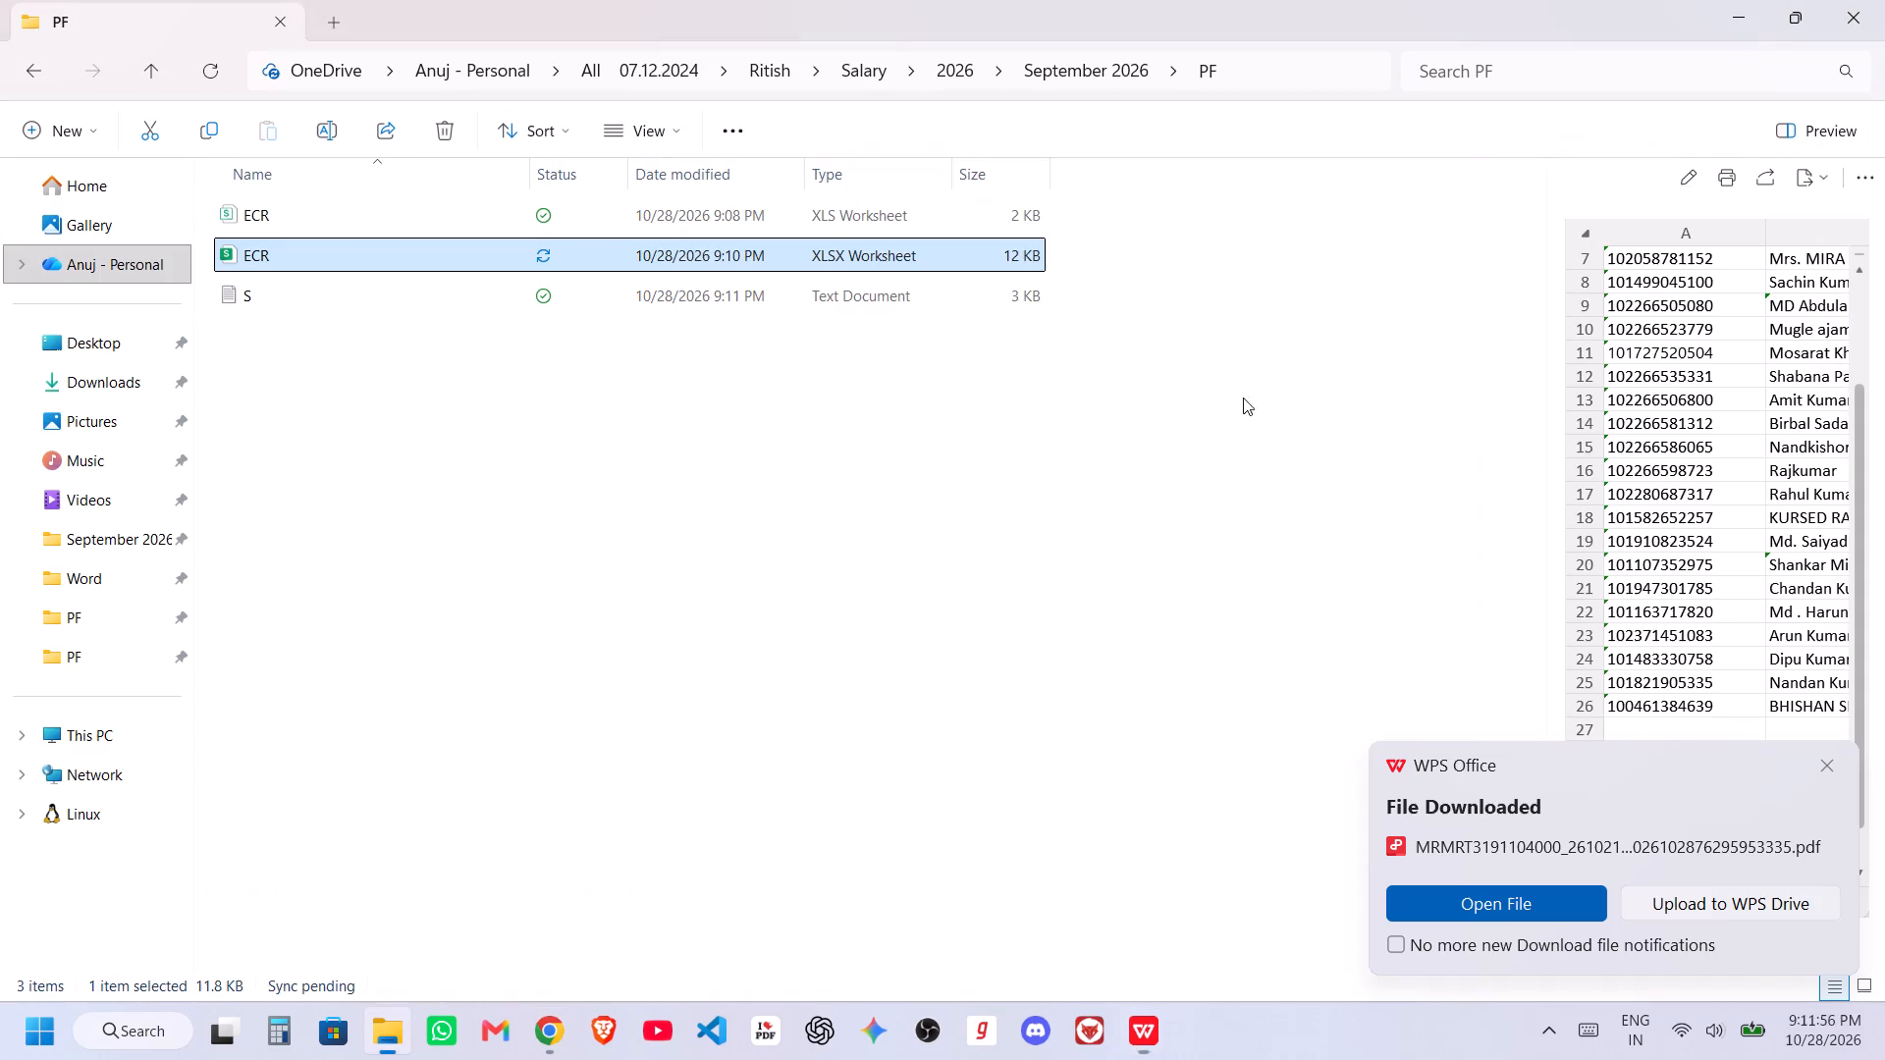
pyautogui.click(1055, 64)
pyautogui.scroll(-3, 664, 560)
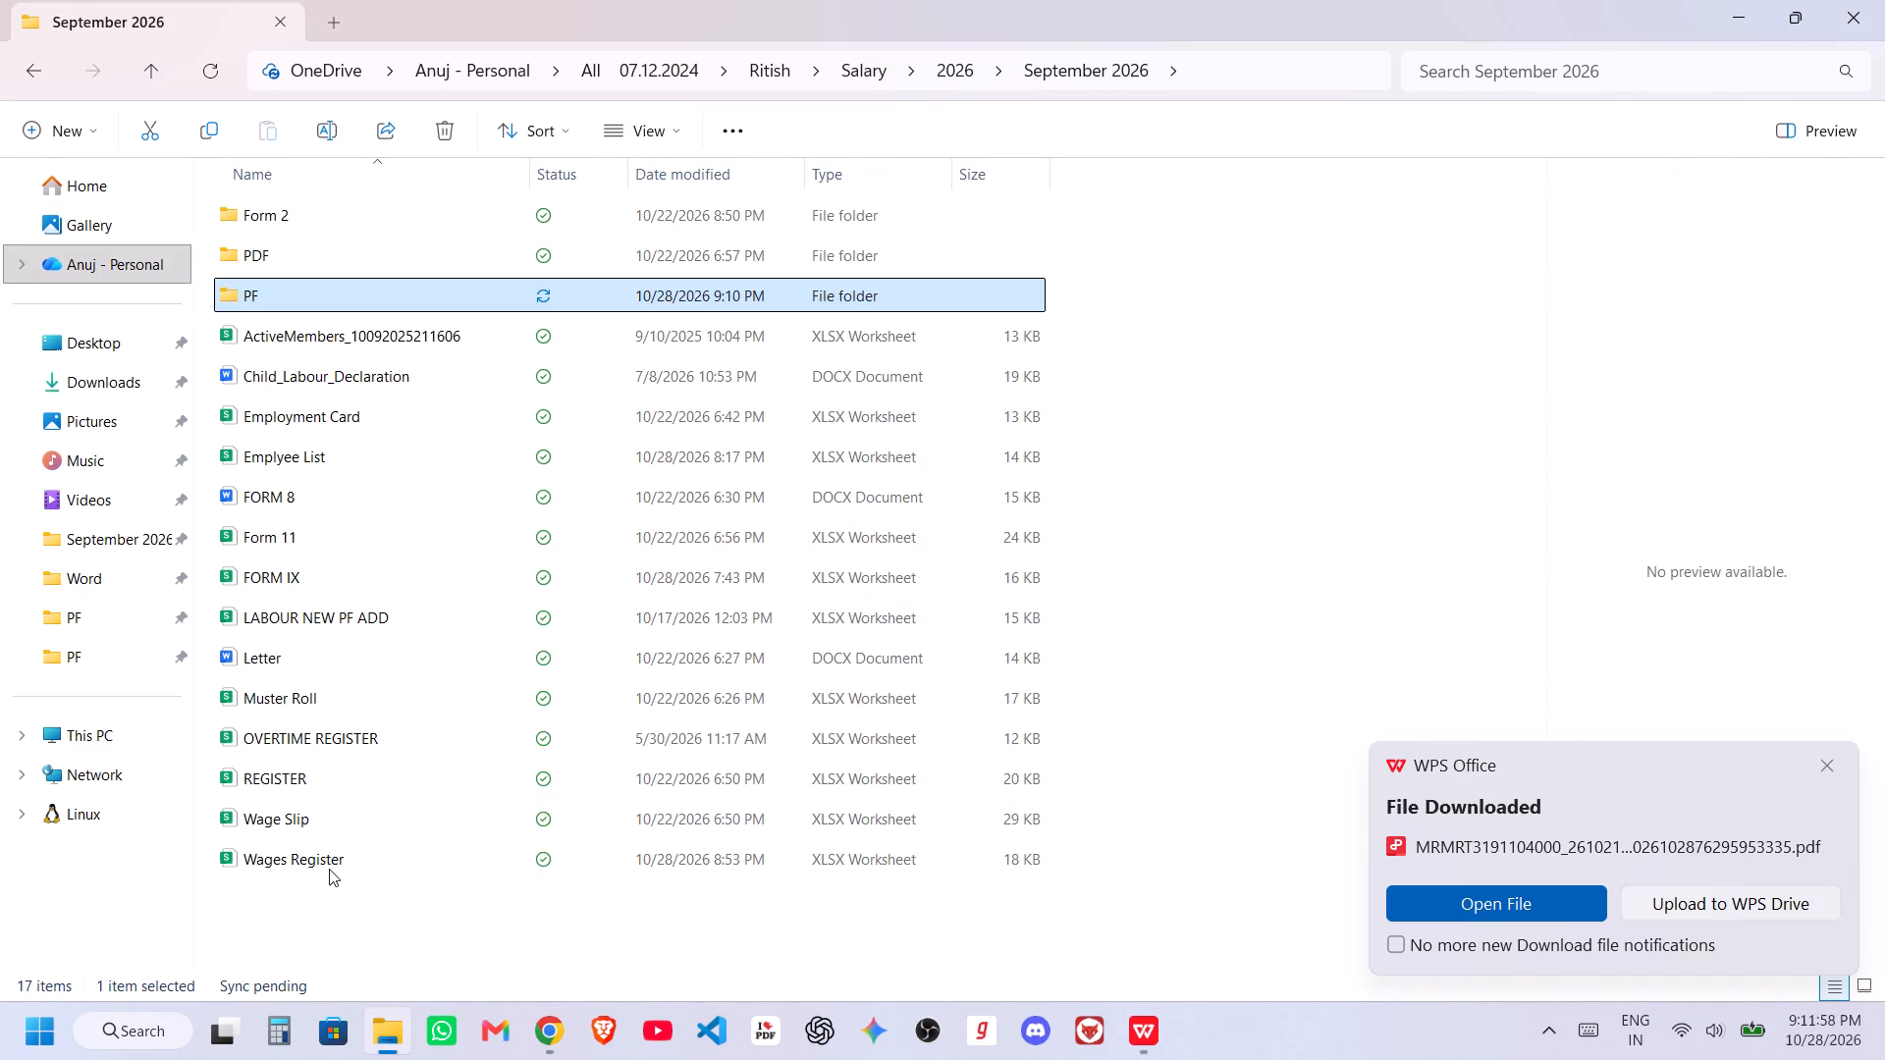
pyautogui.doubleClick(329, 869)
pyautogui.scroll(-3, 1030, 798)
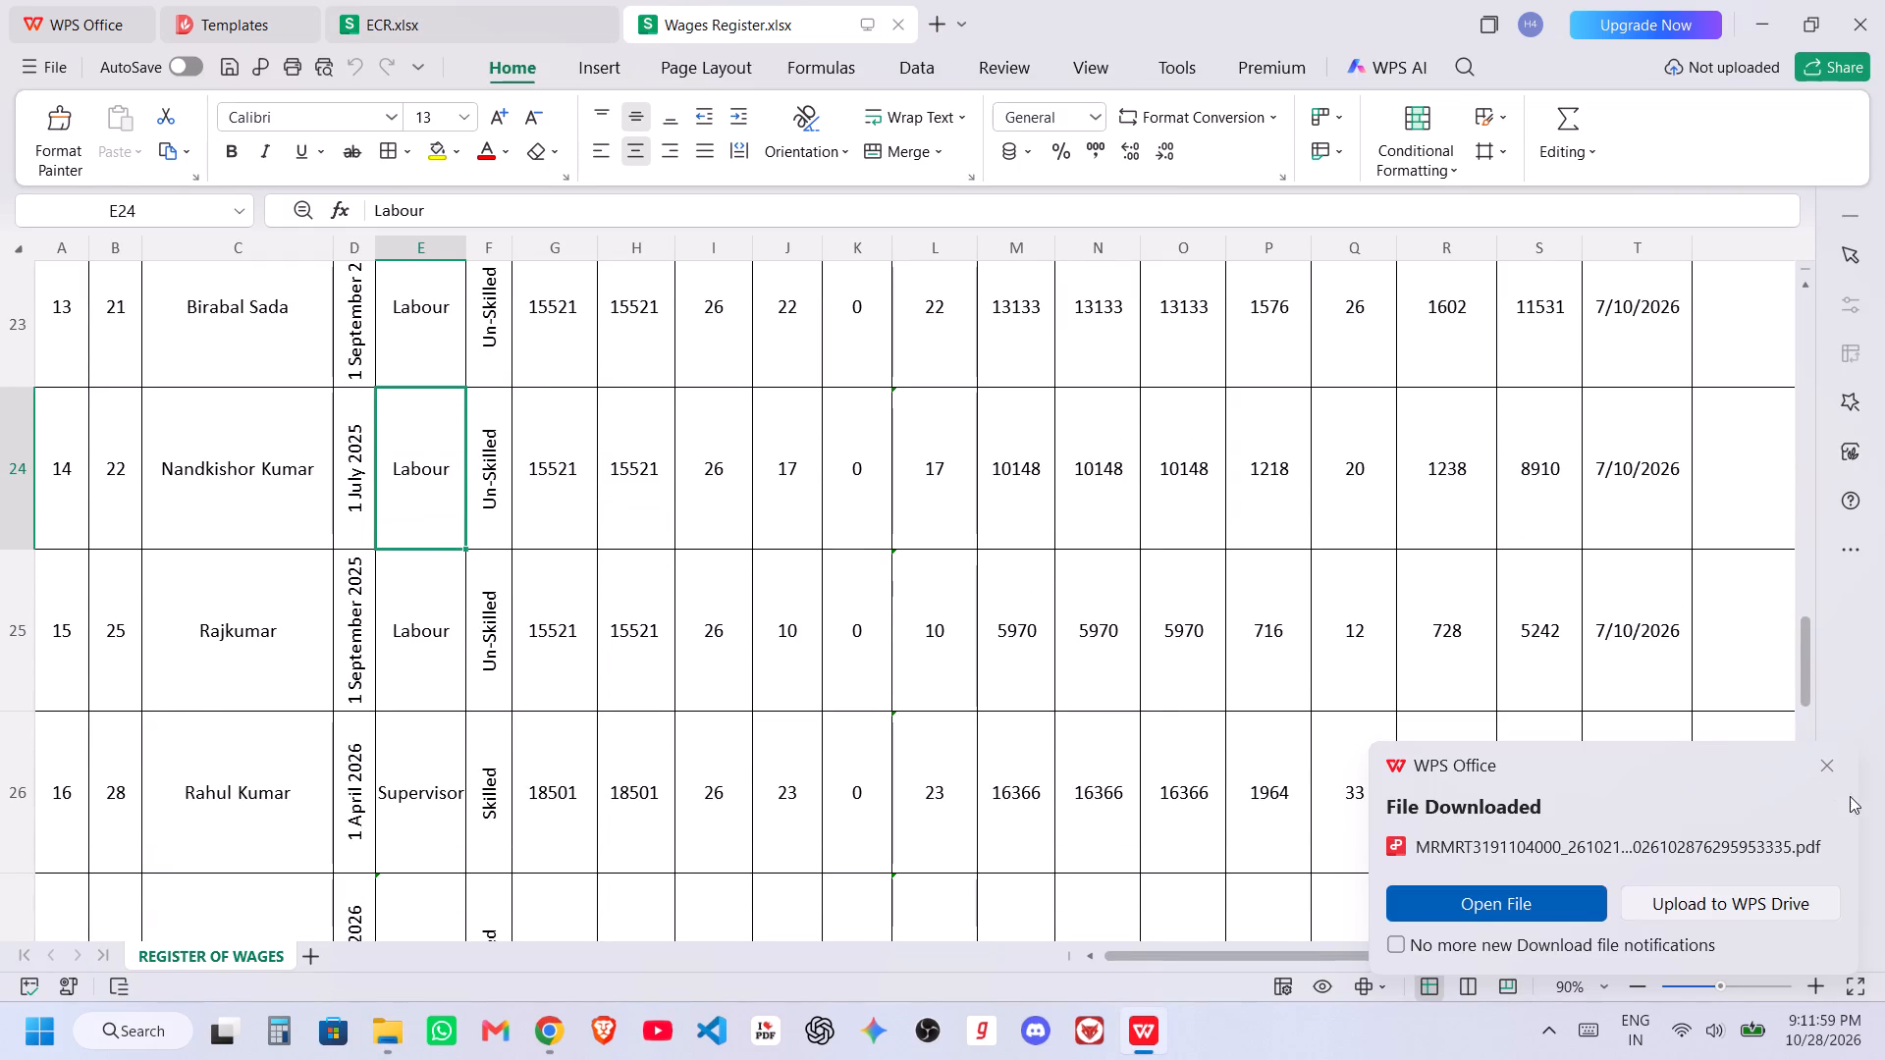
pyautogui.click(1829, 768)
pyautogui.scroll(-18, 1151, 717)
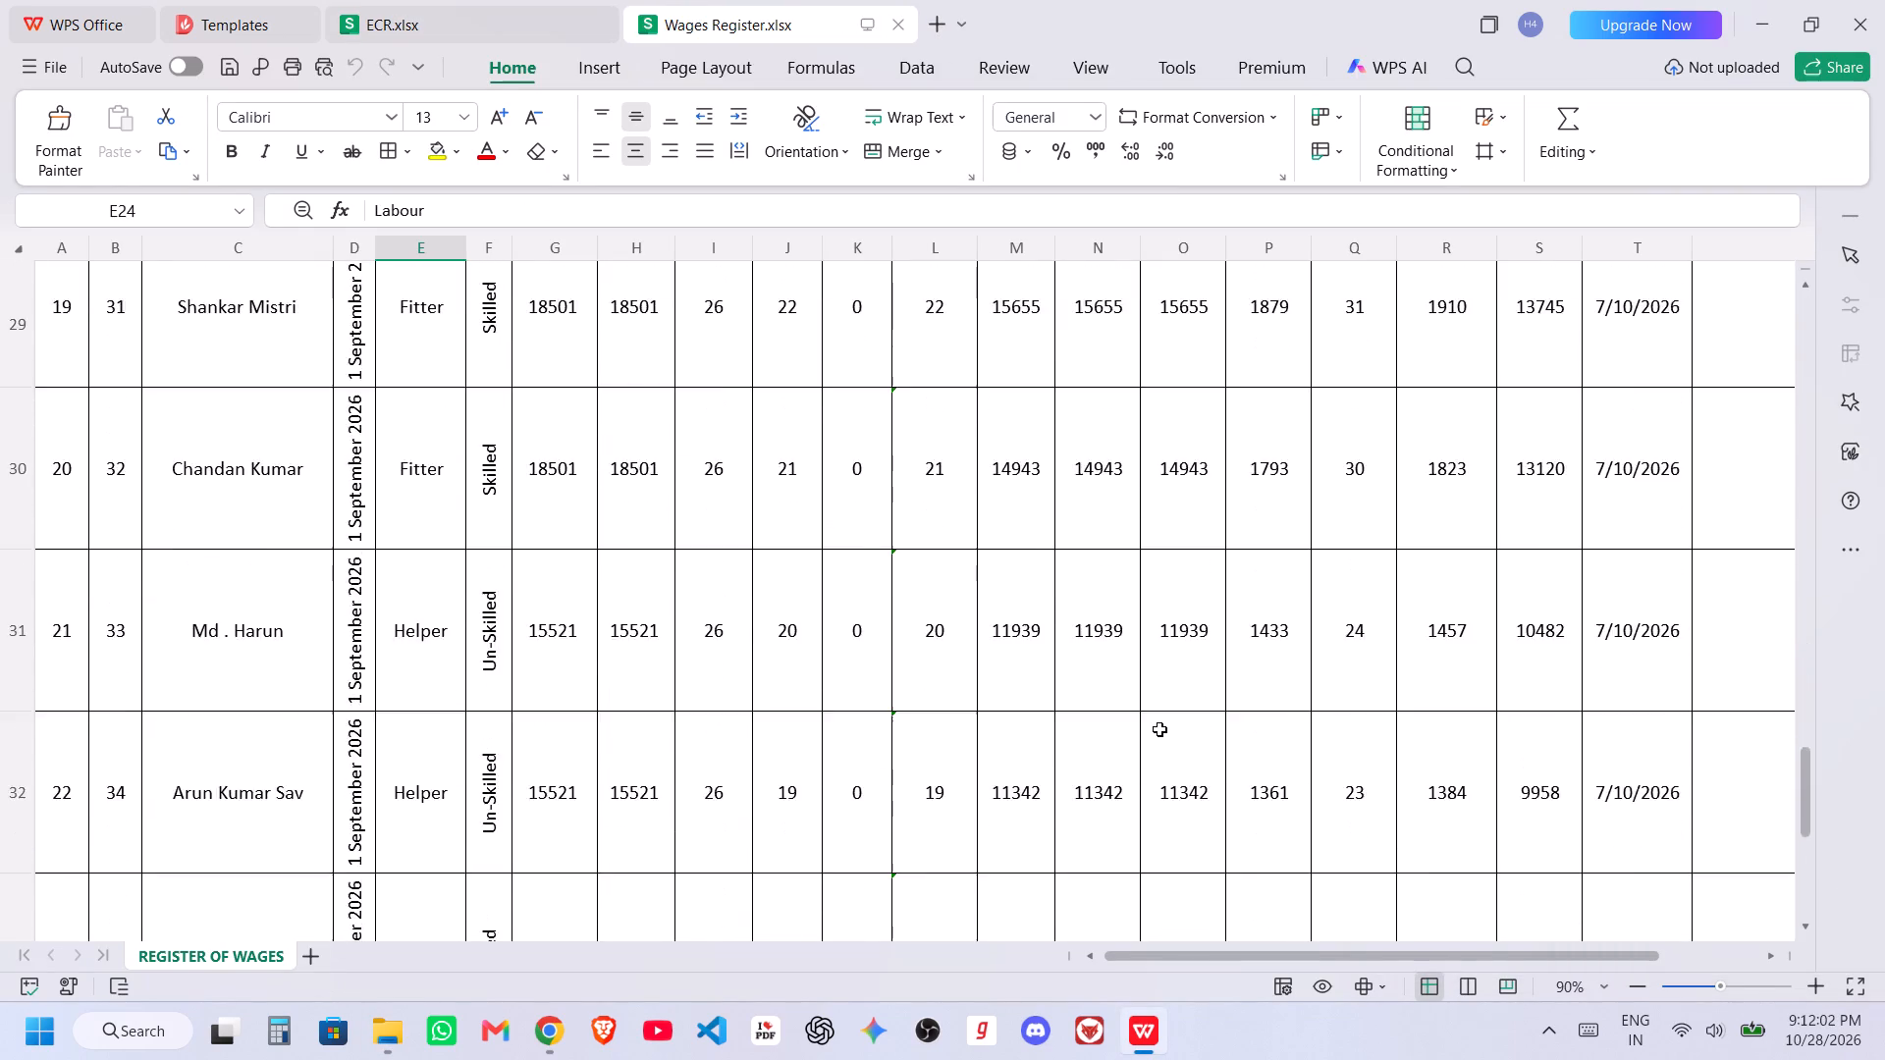
pyautogui.scroll(-9, 1159, 728)
# Switch back to the EPFO portal in Chrome and bring up the newest return among the Sep 2026 in-process returns.
pyautogui.hotkey('alt', 'Tab')
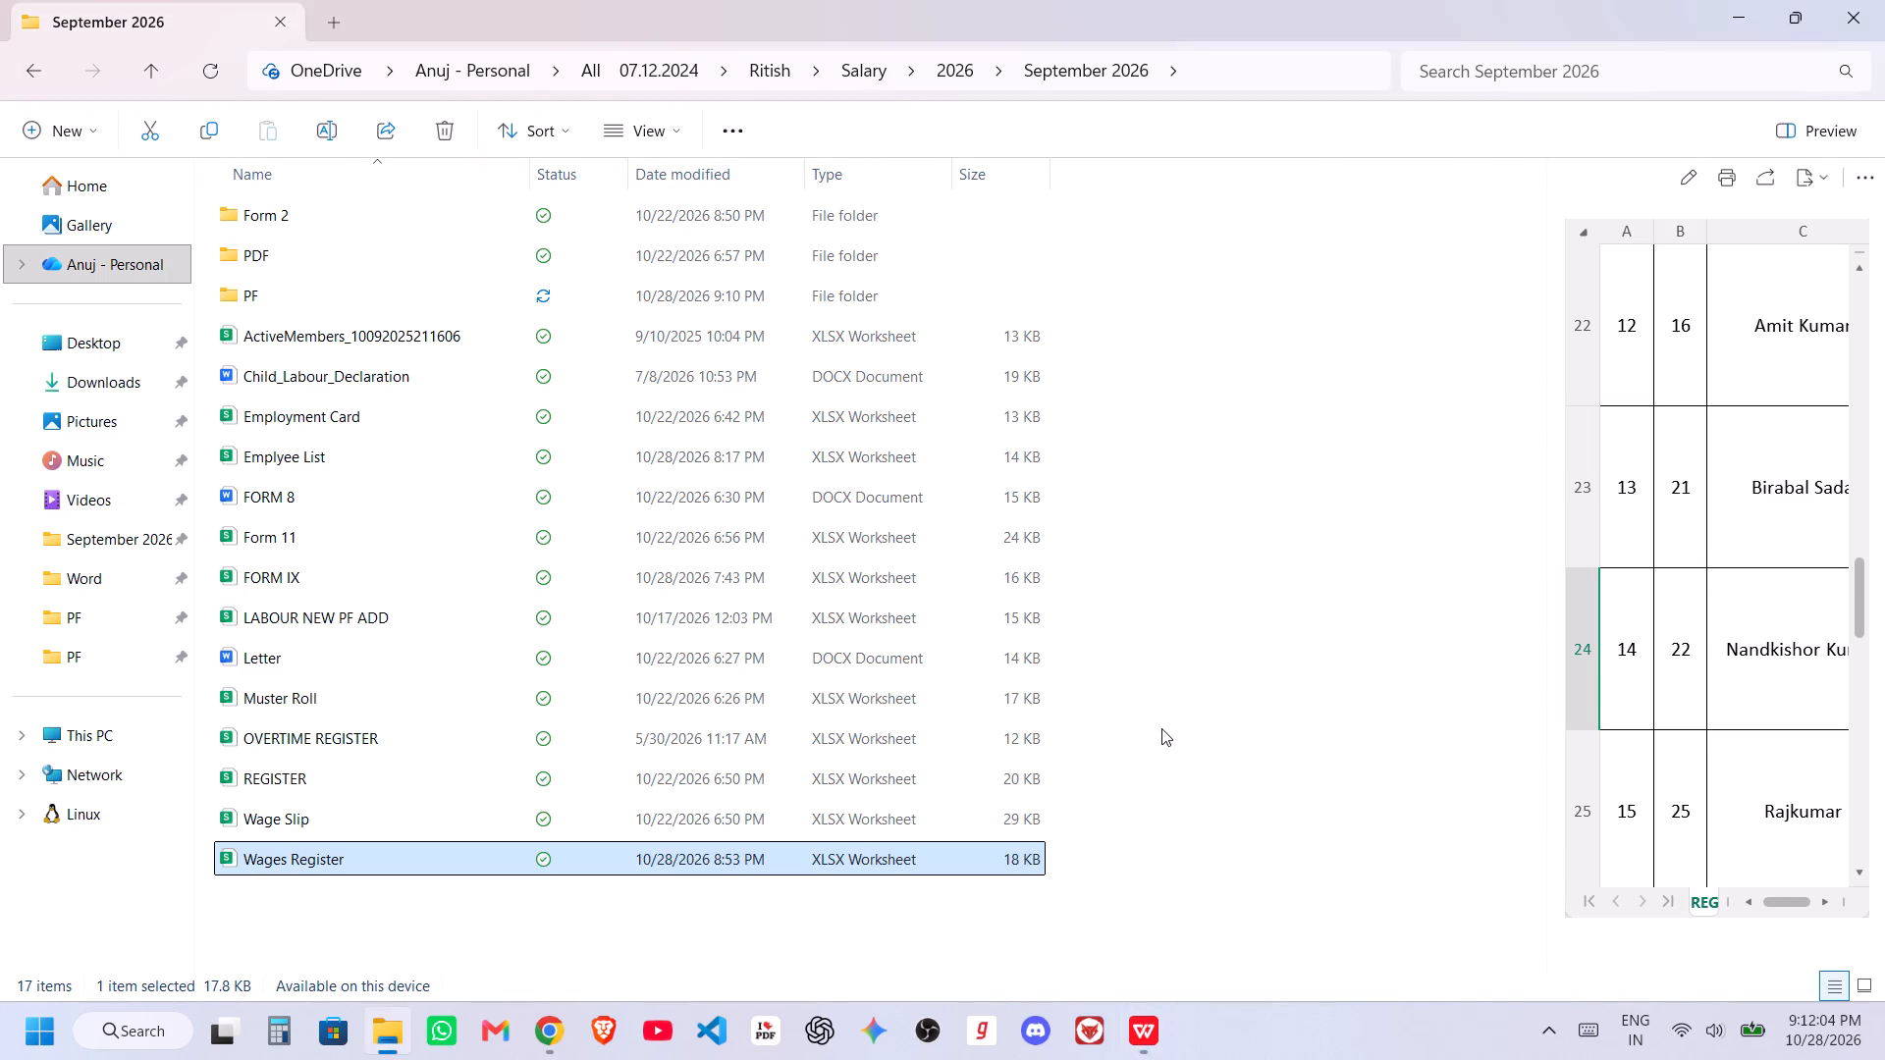
pyautogui.hotkey('alt', 'Tab')
pyautogui.hotkey('alt', 'Tab')
pyautogui.hotkey('alt', 'Tab')
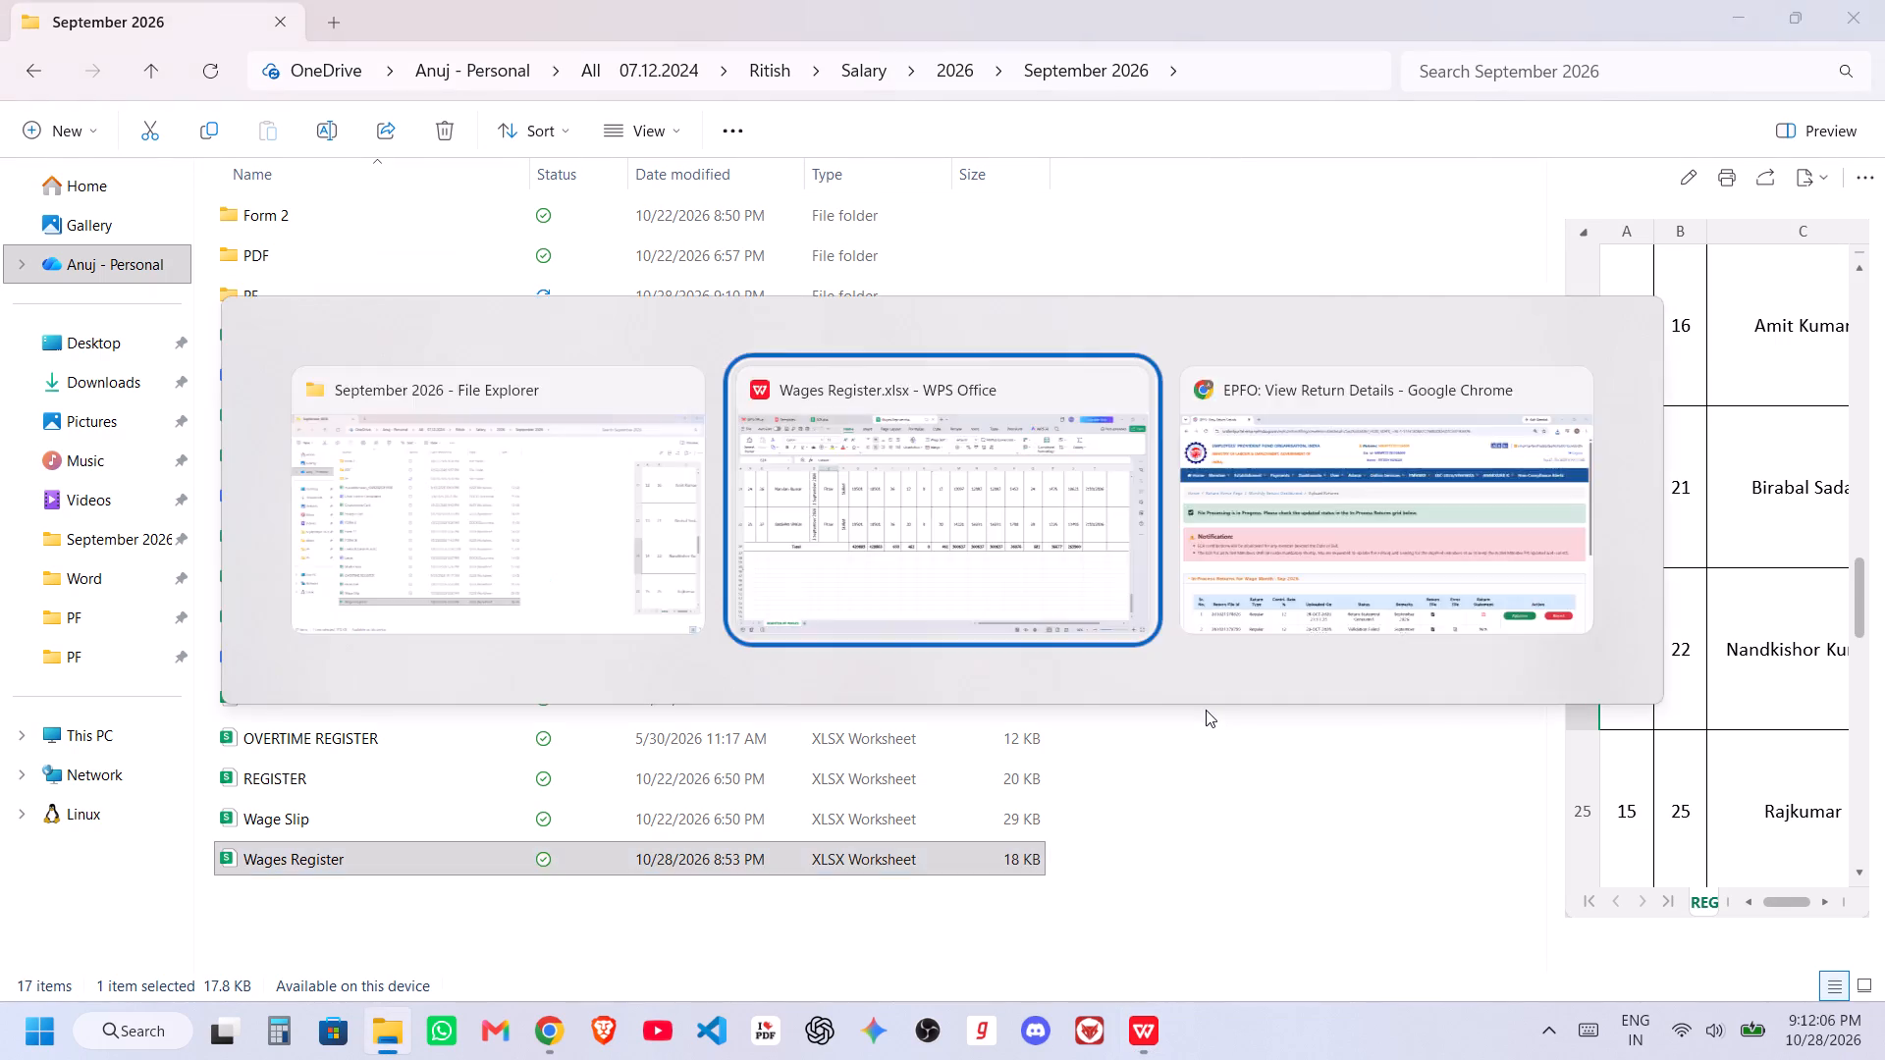
pyautogui.hotkey('alt', 'Tab')
pyautogui.hotkey('alt', 'Tab')
pyautogui.scroll(-1, 1132, 764)
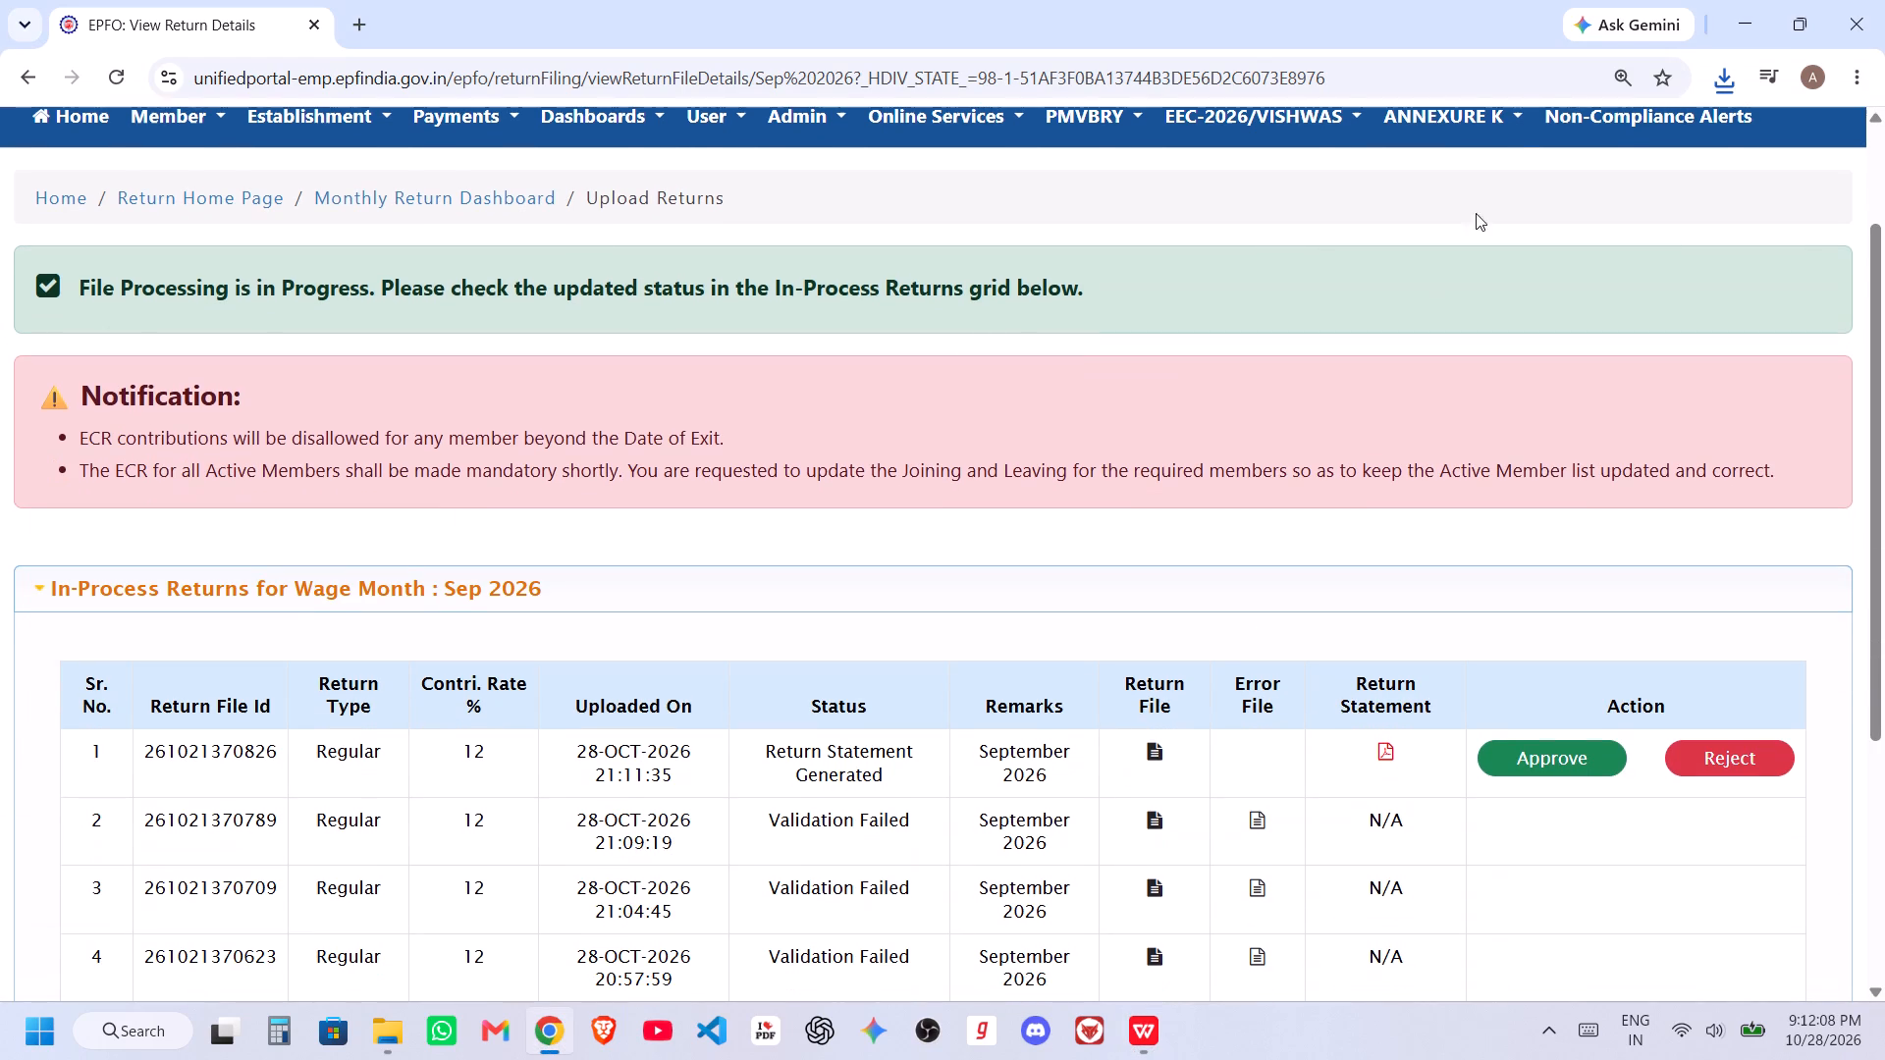
# Reopen the latest downloaded return statement PDF, check it against the totals row in Wages Register.xlsx, and close the PDF.
pyautogui.click(1711, 82)
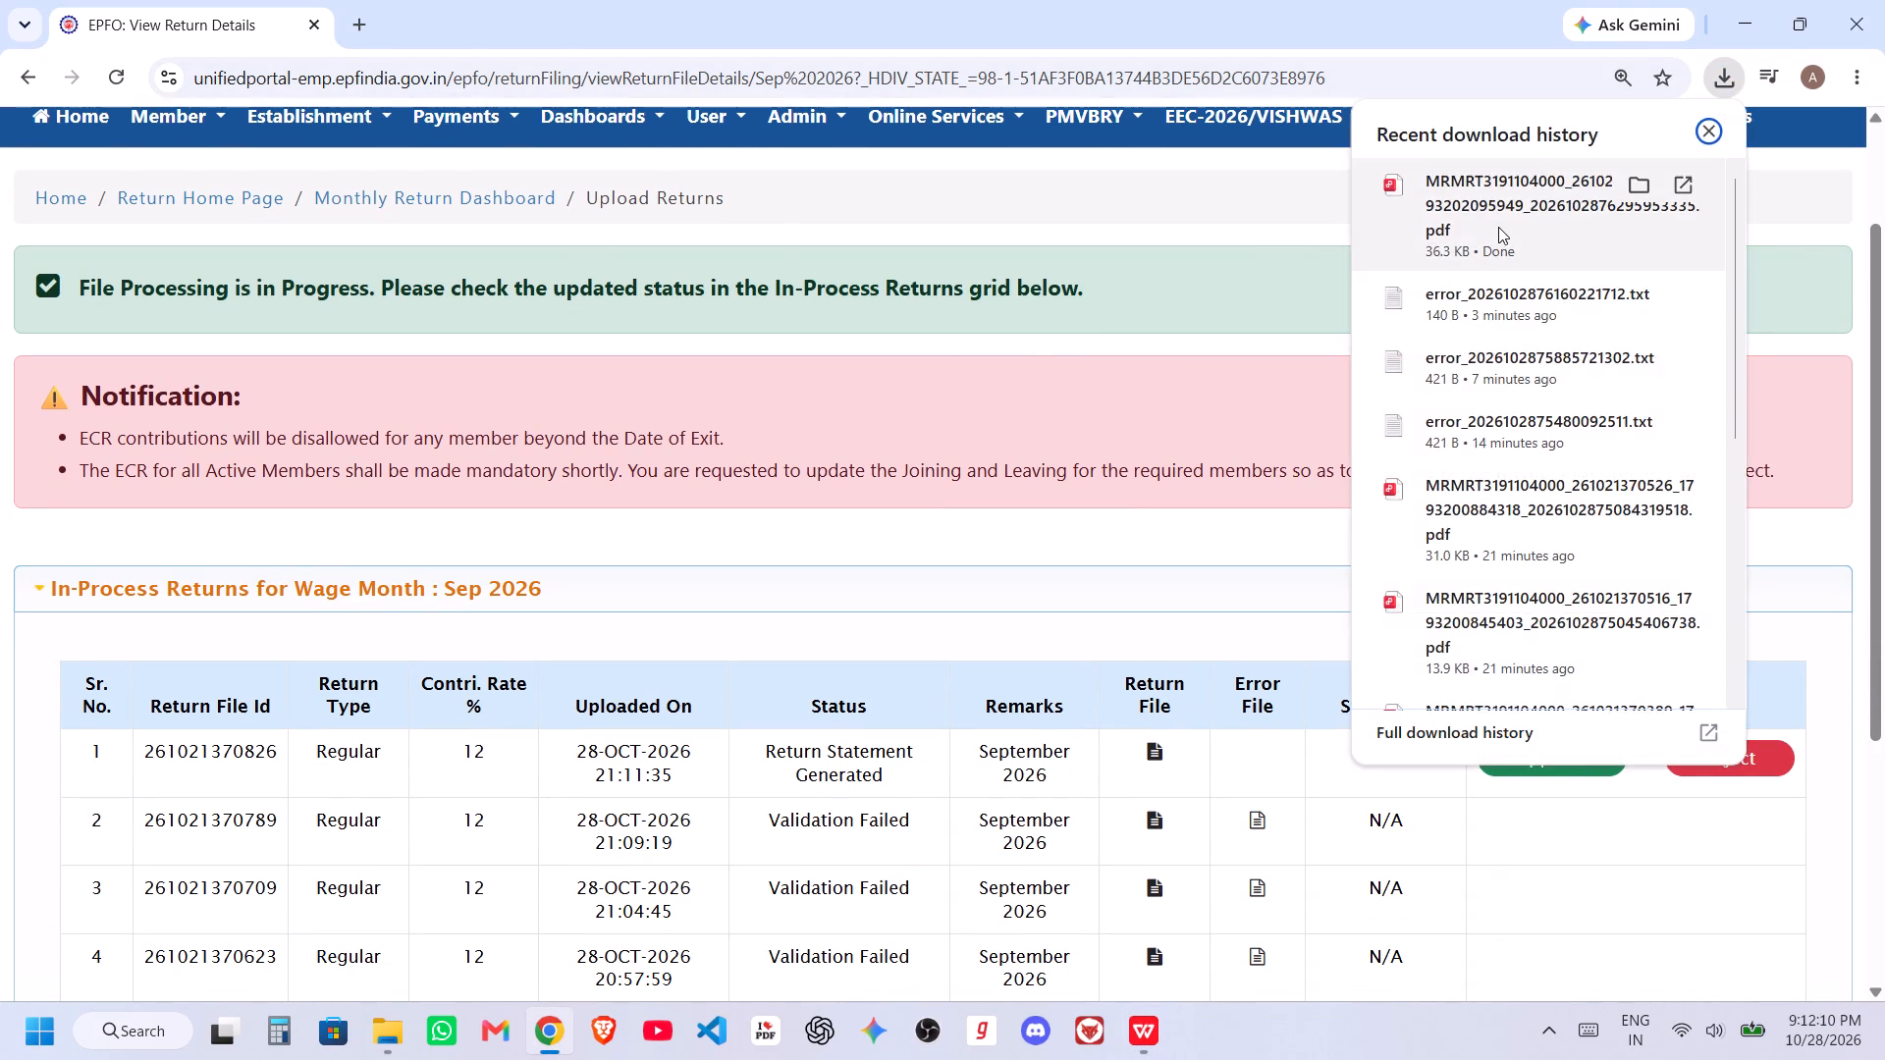
pyautogui.click(1497, 227)
pyautogui.hotkey('alt', 'Tab')
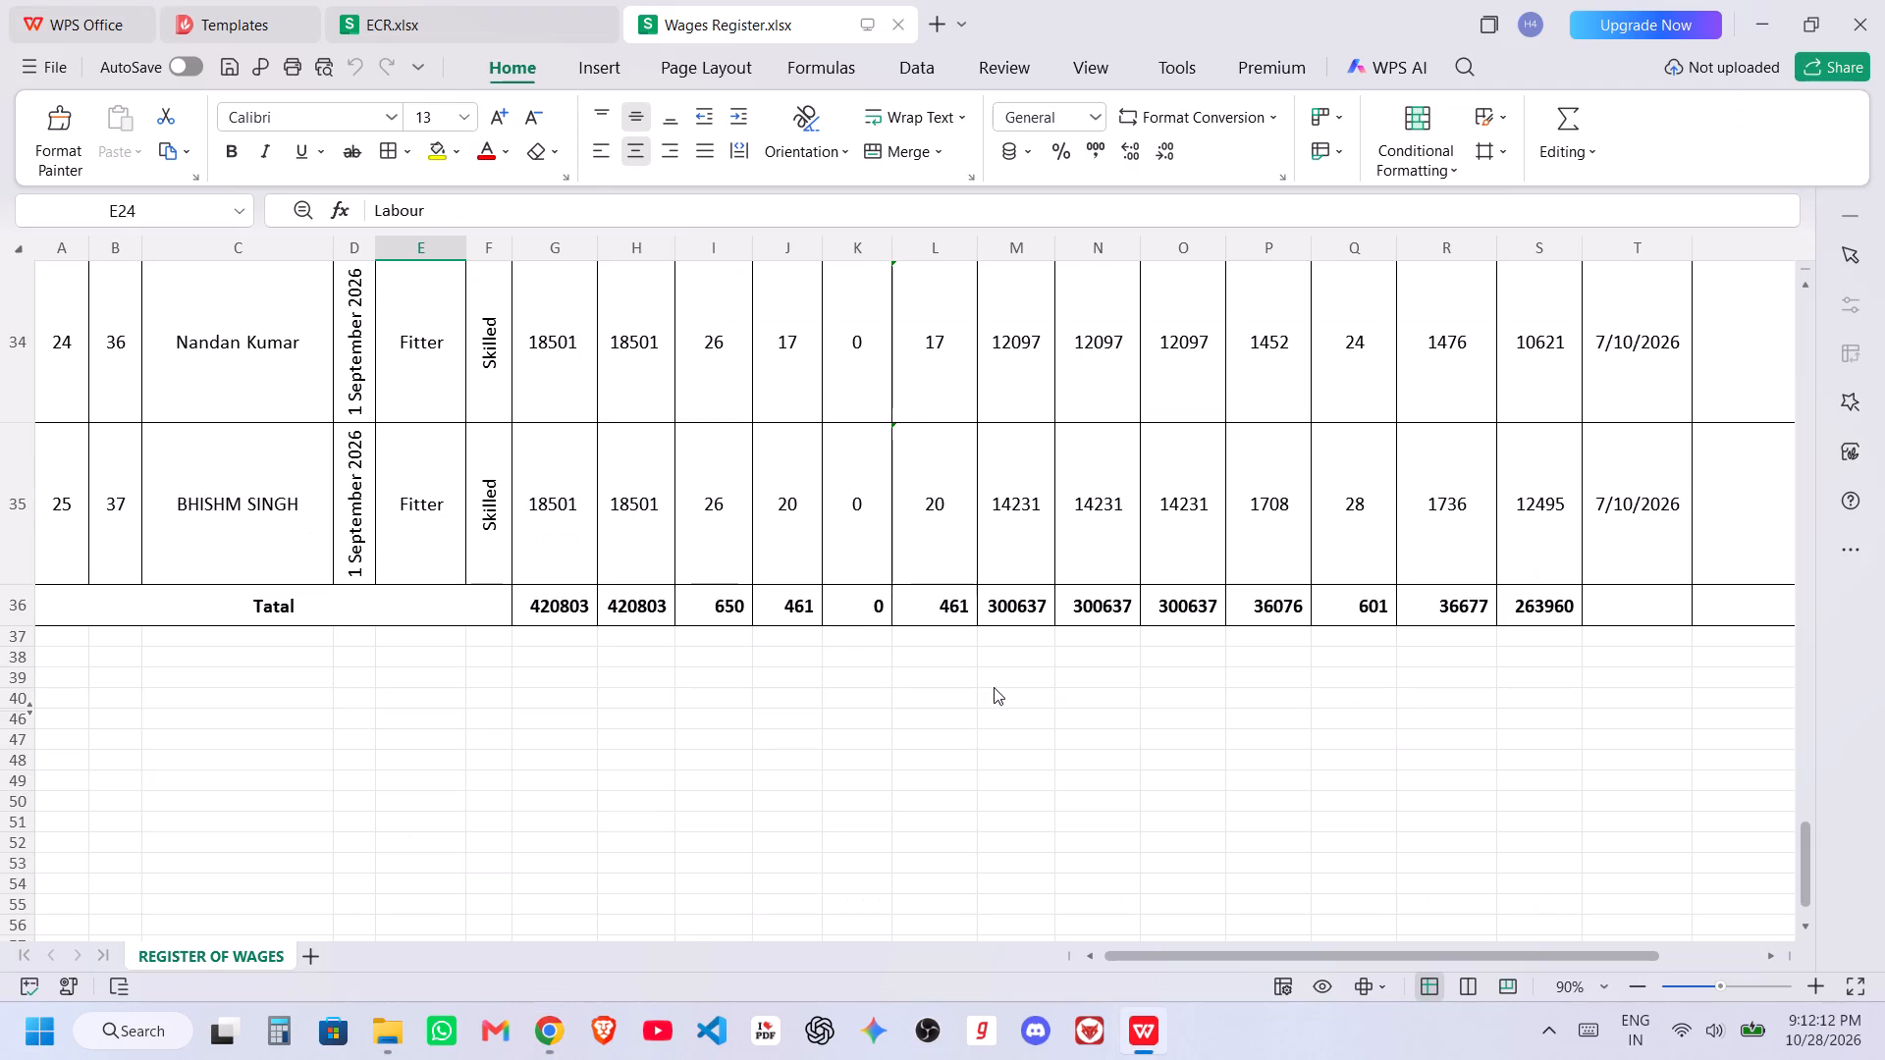
pyautogui.hotkey('alt', 'Tab')
pyautogui.click(616, 17)
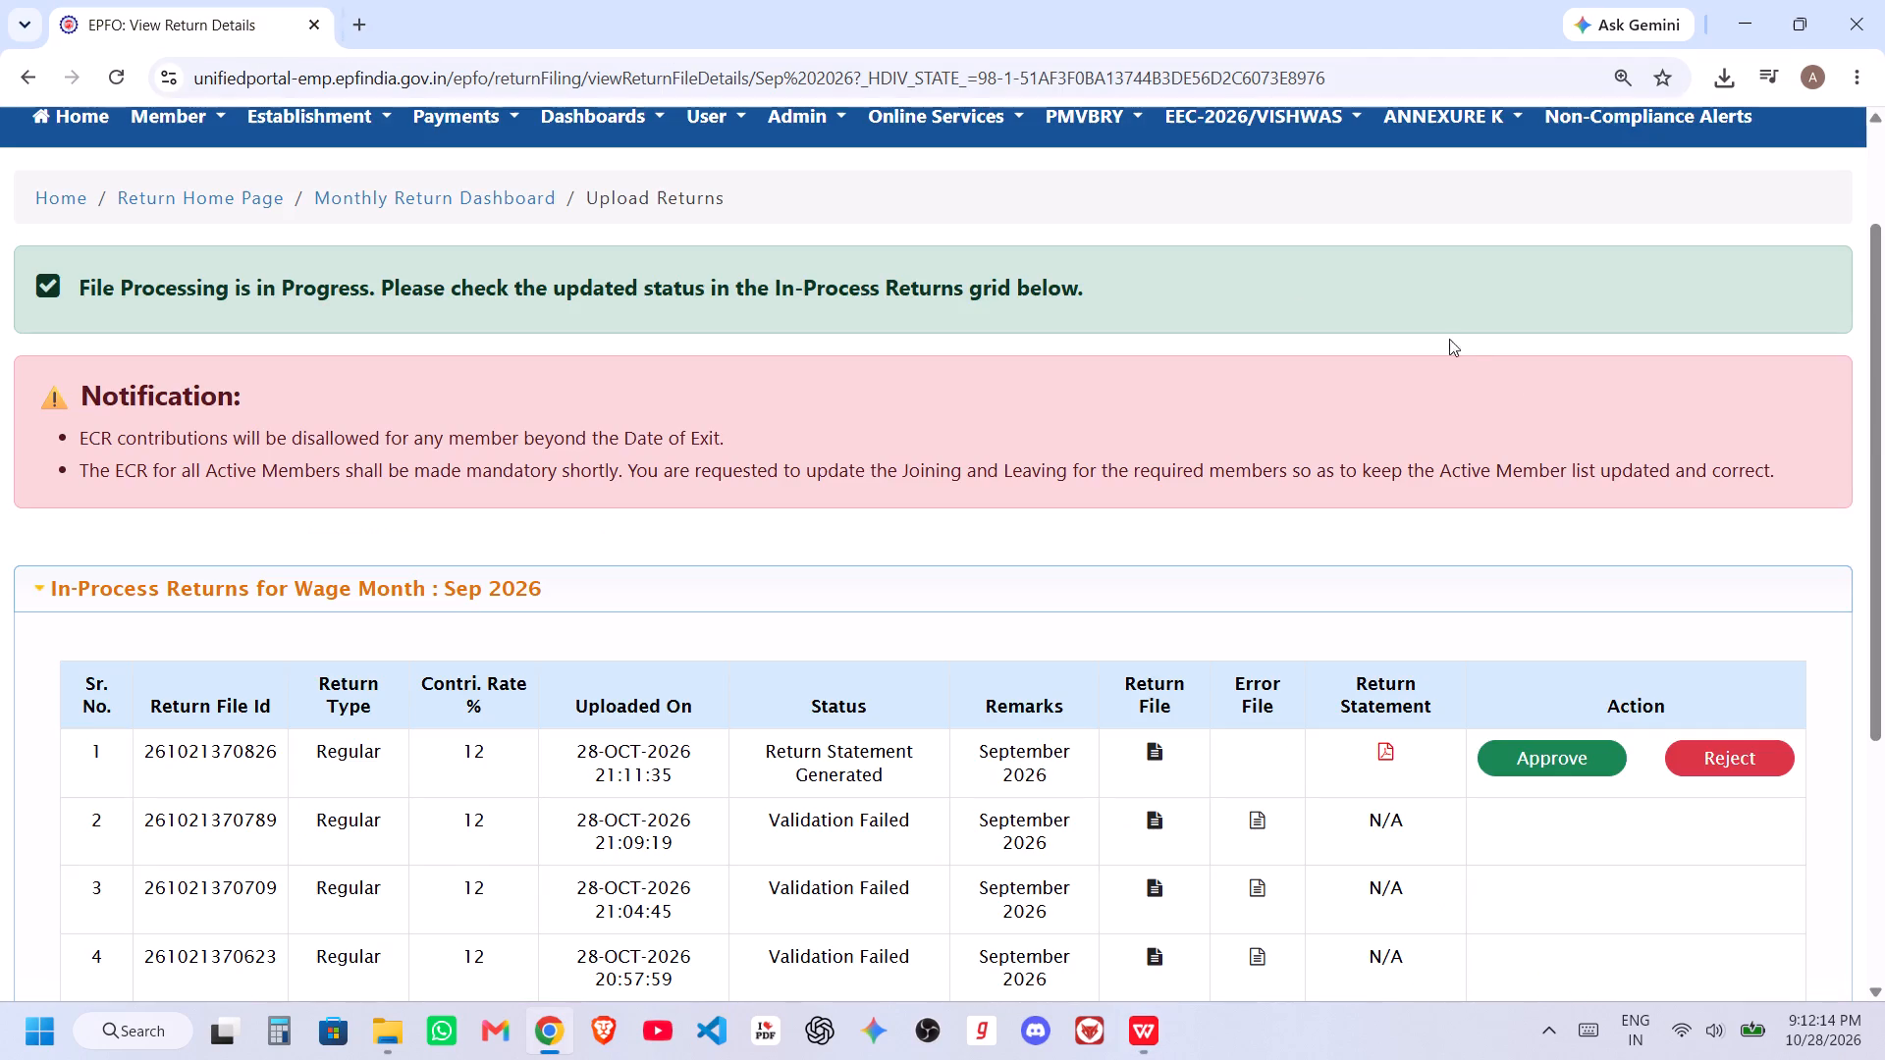
# Approve the newest Sep 2026 in-process return, the one with a generated return statement, and confirm the approval.
pyautogui.click(1545, 757)
pyautogui.click(1038, 340)
pyautogui.click(1042, 312)
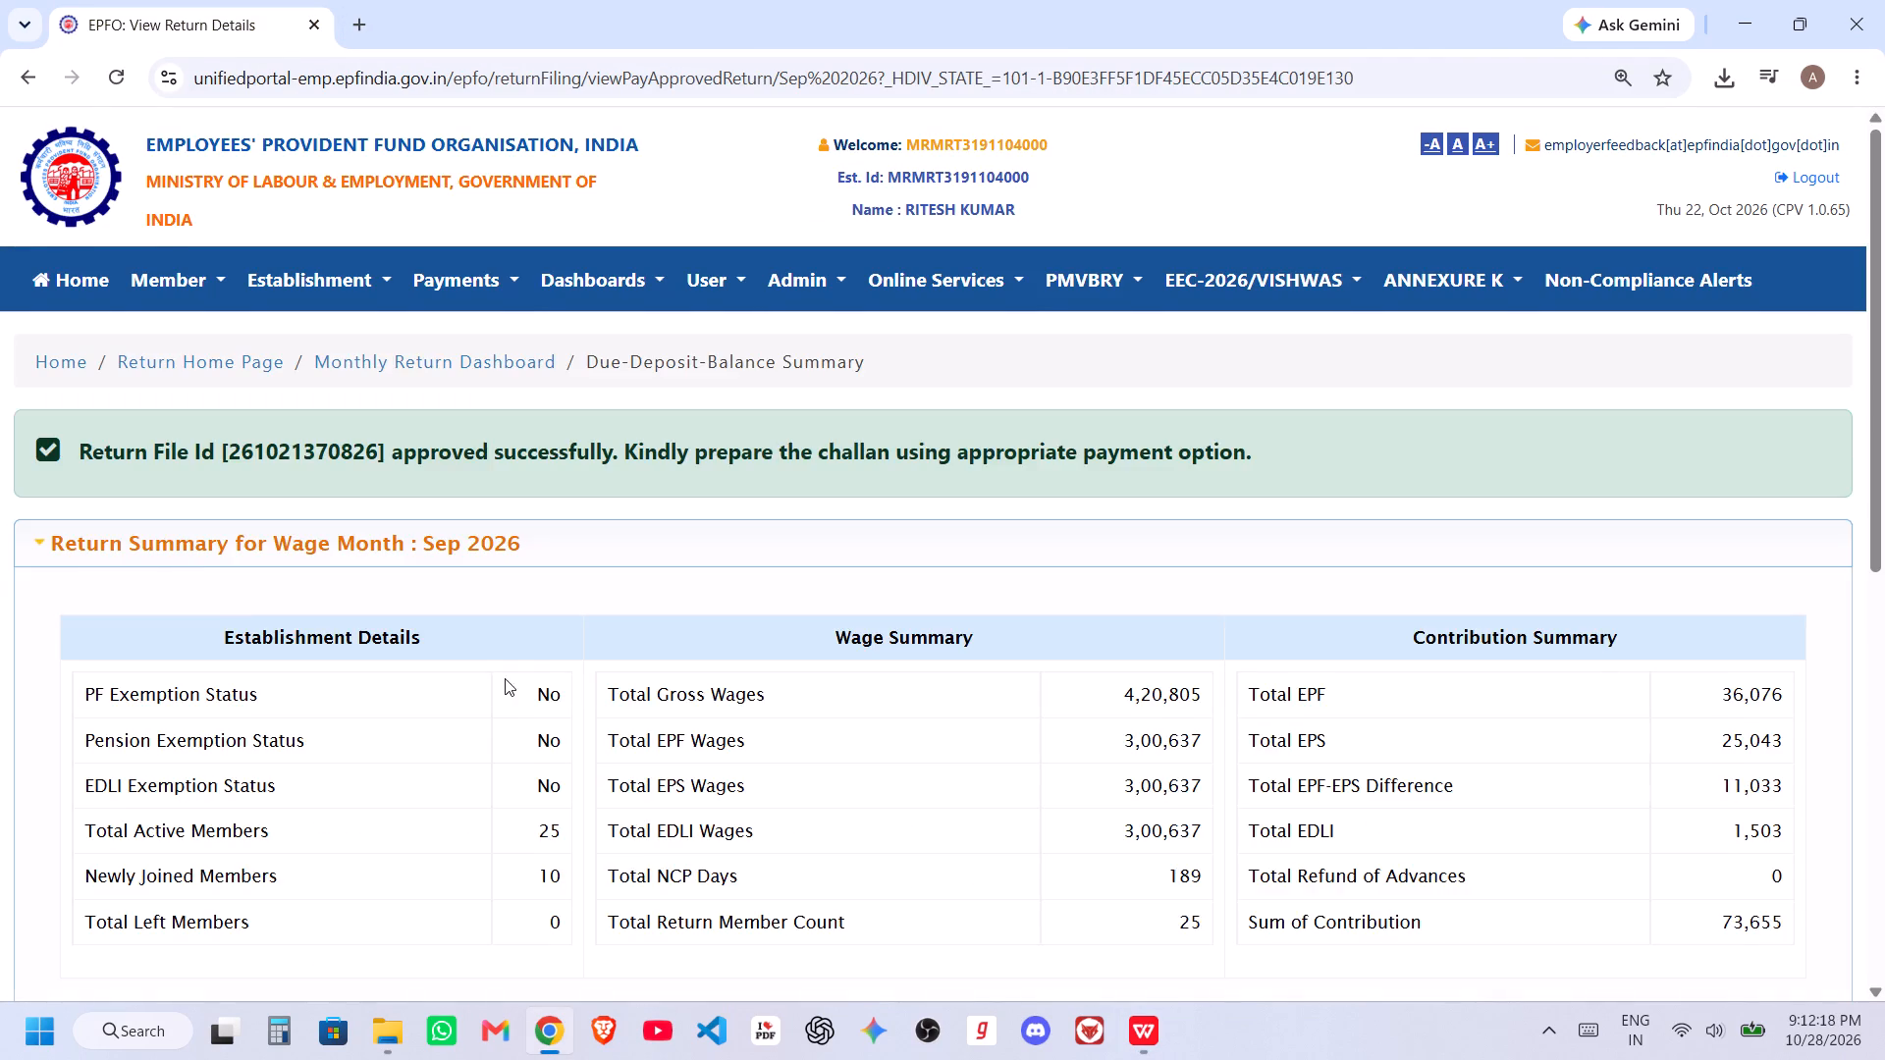